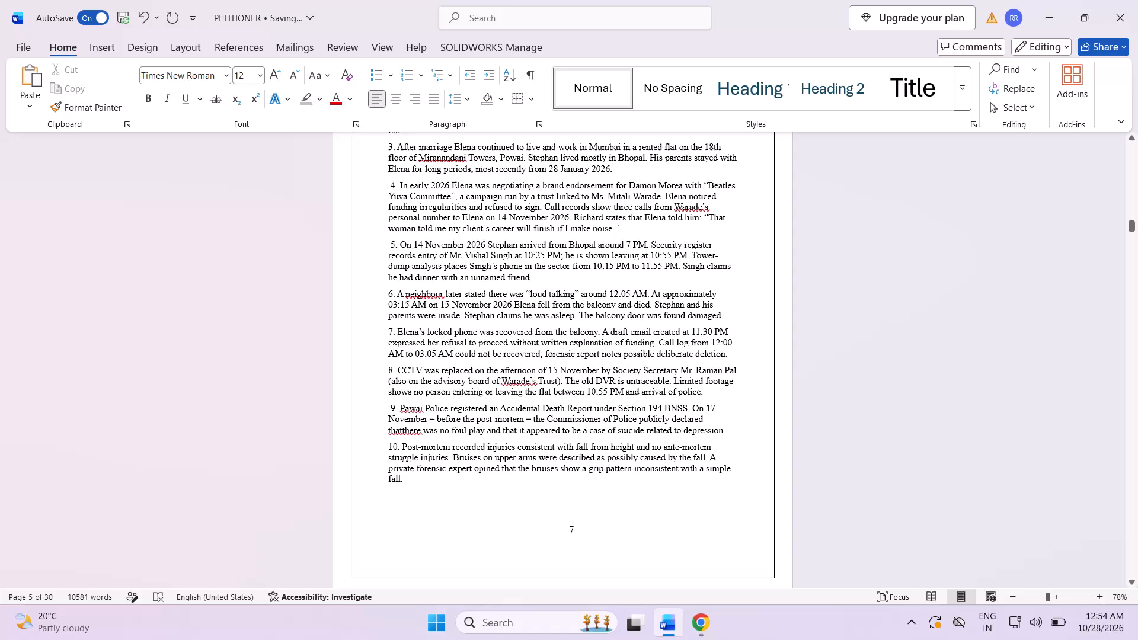
Change the page number at the foot of the first Statement of Facts page to 6.
{"action": "scroll", "coordinate": [616, 430], "scroll_direction": "down", "scroll_amount": 5}
{"action": "left_click", "coordinate": [577, 392]}
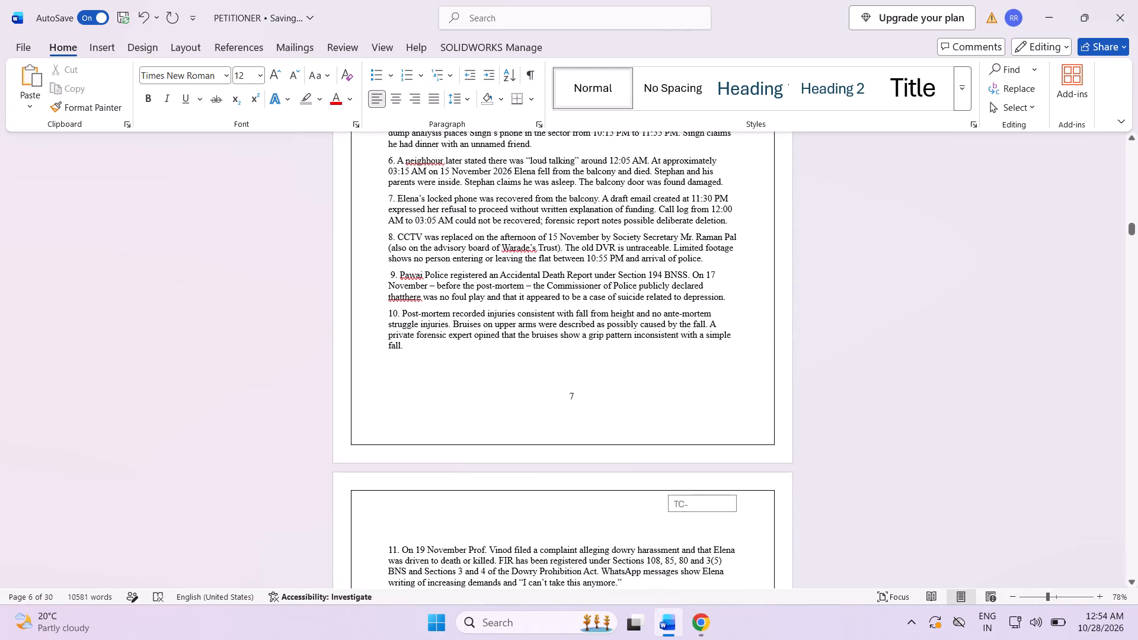
{"action": "key", "text": "BackSpace"}
{"action": "key", "text": "6"}
Review the table of contents and the page numbers on the pages leading up to the Statement of Facts.
{"action": "scroll", "coordinate": [578, 409], "scroll_direction": "up", "scroll_amount": 14}
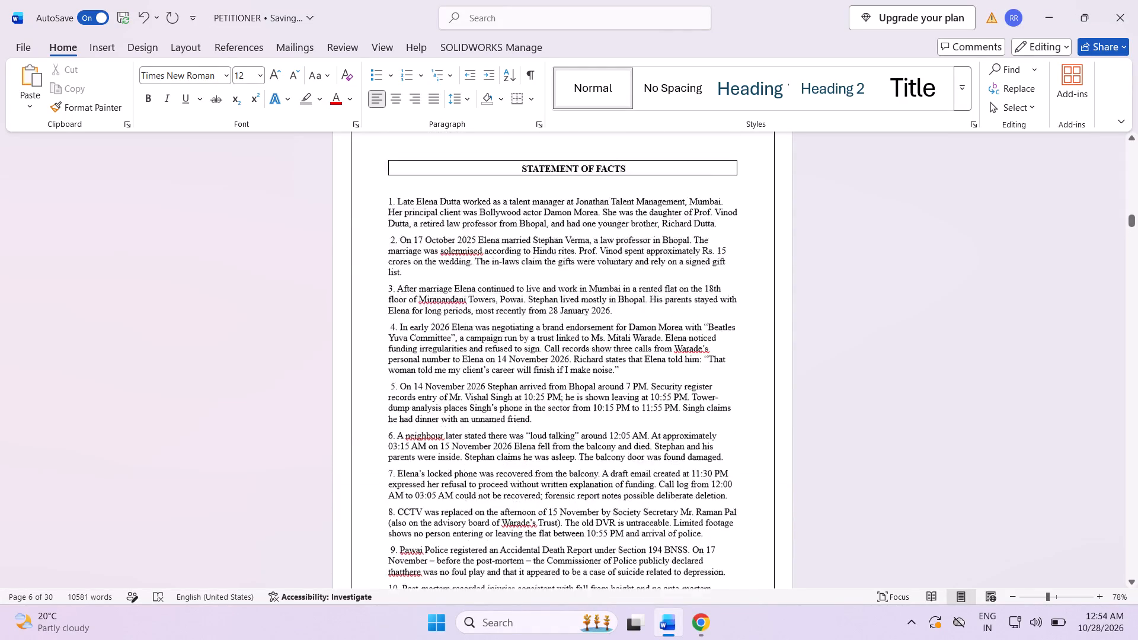
{"action": "scroll", "coordinate": [579, 405], "scroll_direction": "up", "scroll_amount": 20}
{"action": "scroll", "coordinate": [579, 405], "scroll_direction": "up", "scroll_amount": 20}
{"action": "scroll", "coordinate": [579, 405], "scroll_direction": "up", "scroll_amount": 10}
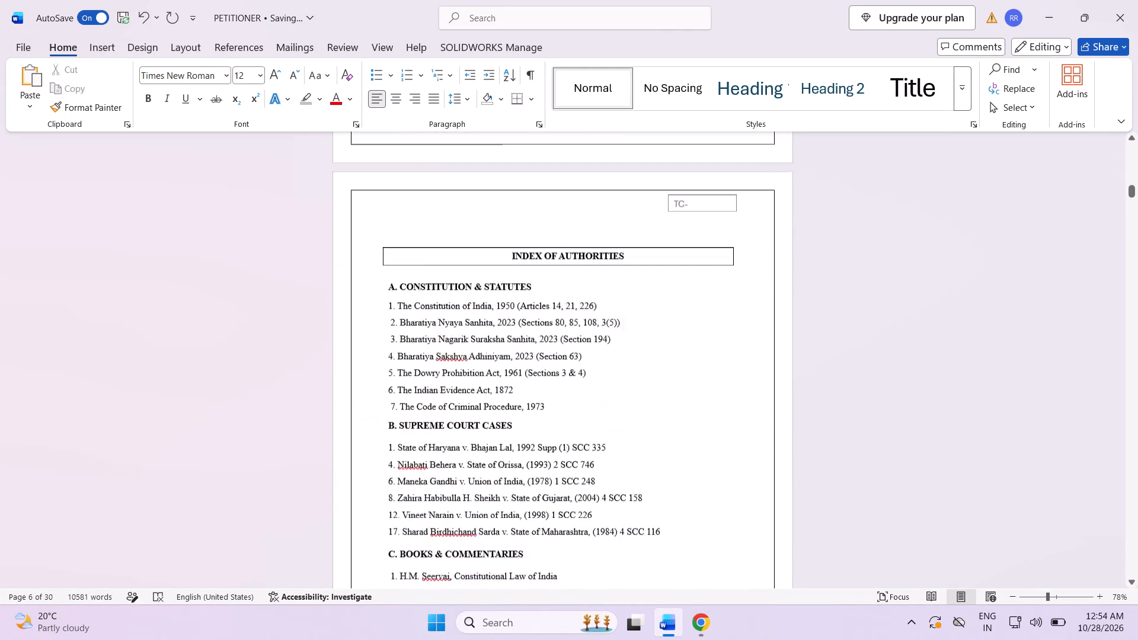
{"action": "scroll", "coordinate": [581, 402], "scroll_direction": "up", "scroll_amount": 20}
{"action": "scroll", "coordinate": [581, 402], "scroll_direction": "up", "scroll_amount": 20}
{"action": "scroll", "coordinate": [581, 402], "scroll_direction": "up", "scroll_amount": 10}
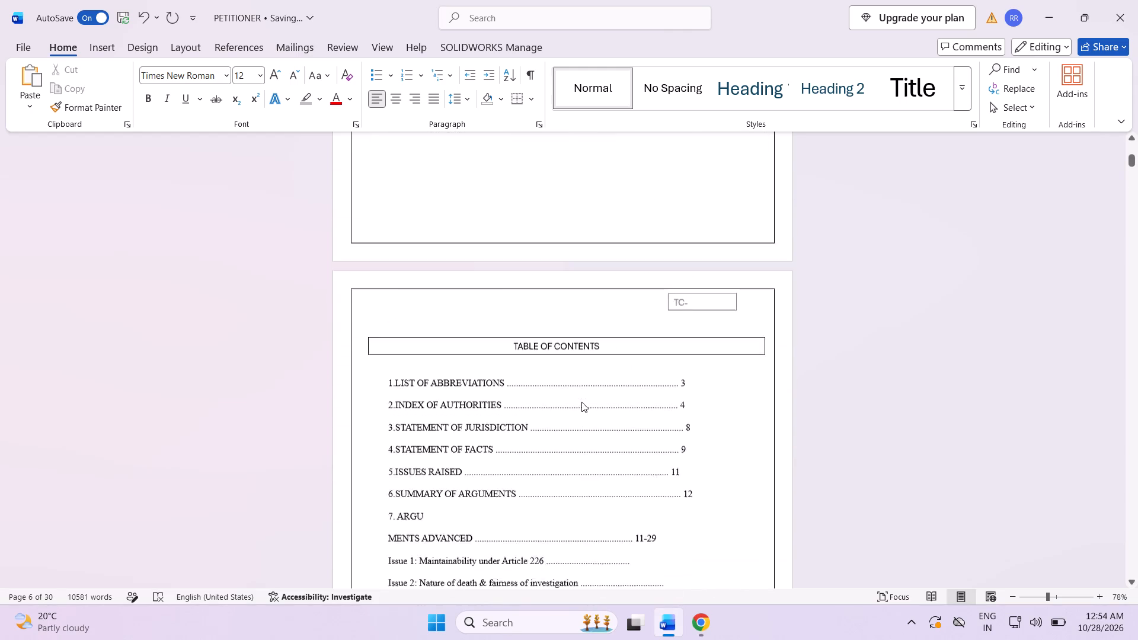
{"action": "scroll", "coordinate": [581, 402], "scroll_direction": "up", "scroll_amount": 20}
{"action": "scroll", "coordinate": [581, 402], "scroll_direction": "down", "scroll_amount": 20}
{"action": "scroll", "coordinate": [581, 402], "scroll_direction": "down", "scroll_amount": 8}
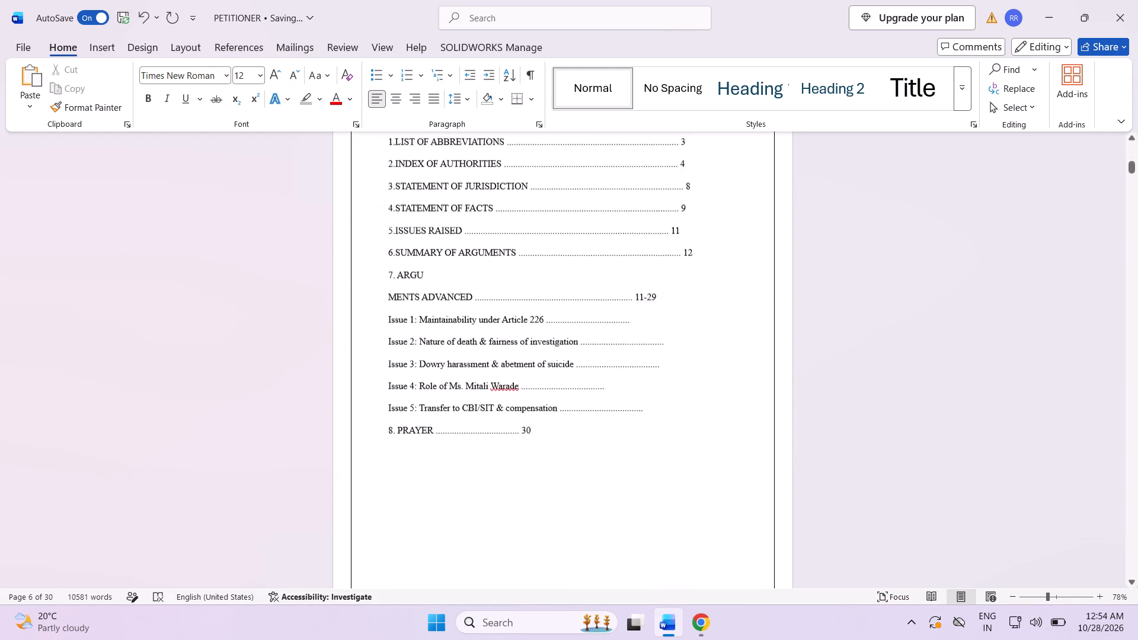
{"action": "scroll", "coordinate": [580, 408], "scroll_direction": "down", "scroll_amount": 11}
{"action": "scroll", "coordinate": [580, 408], "scroll_direction": "down", "scroll_amount": 20}
{"action": "scroll", "coordinate": [580, 408], "scroll_direction": "down", "scroll_amount": 12}
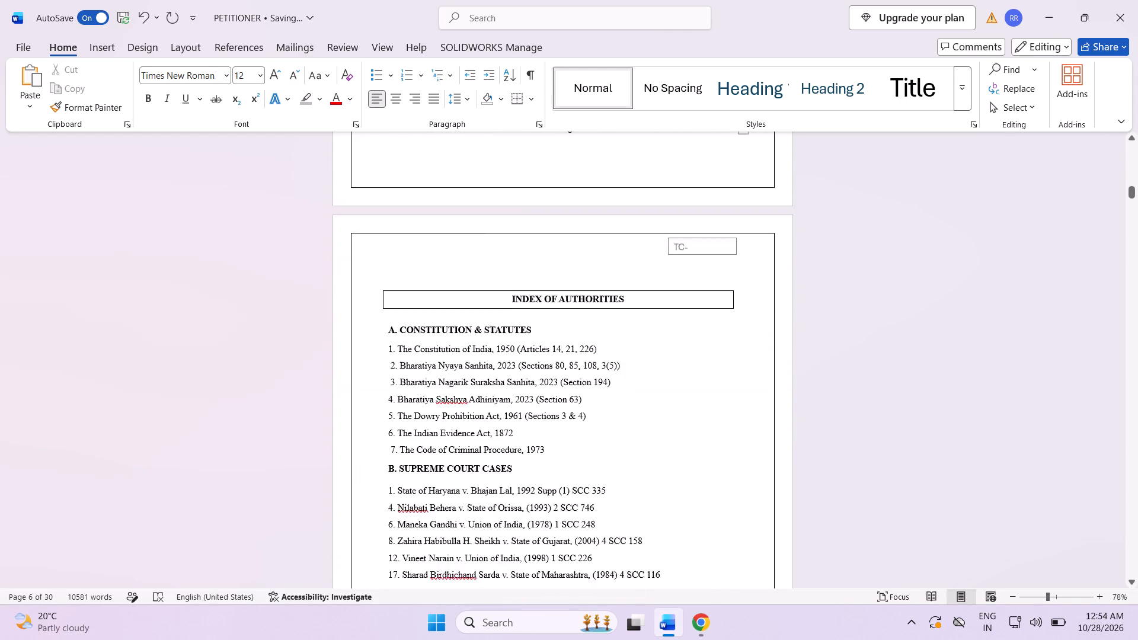
{"action": "scroll", "coordinate": [578, 414], "scroll_direction": "down", "scroll_amount": 11}
{"action": "scroll", "coordinate": [578, 412], "scroll_direction": "down", "scroll_amount": 11}
{"action": "scroll", "coordinate": [578, 412], "scroll_direction": "down", "scroll_amount": 10}
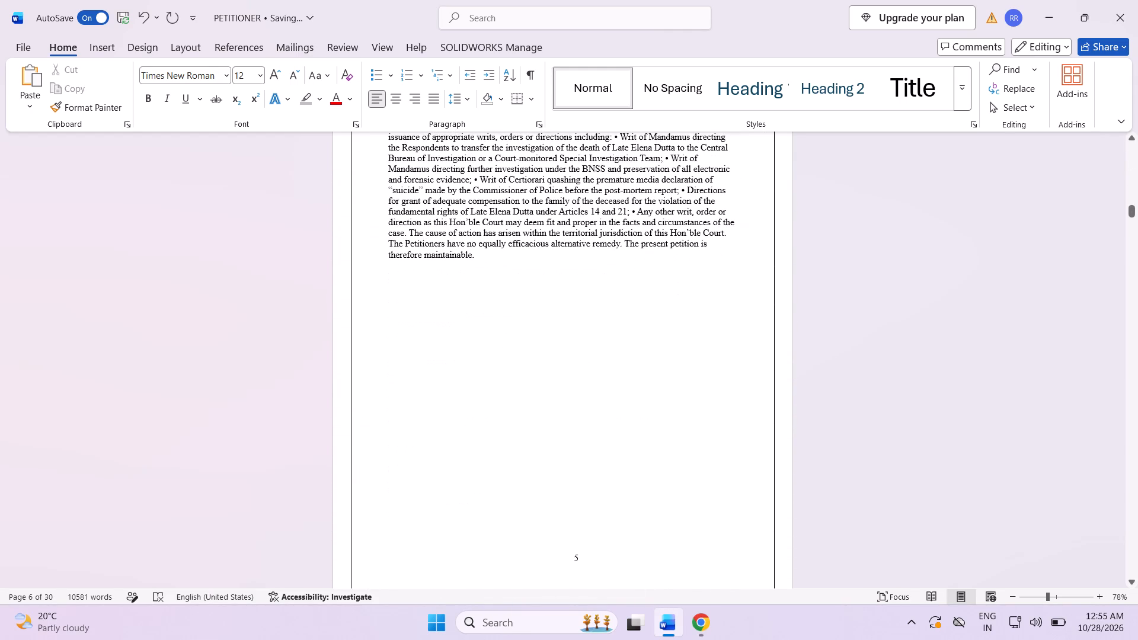
{"action": "scroll", "coordinate": [578, 412], "scroll_direction": "down", "scroll_amount": 20}
{"action": "scroll", "coordinate": [578, 412], "scroll_direction": "down", "scroll_amount": 6}
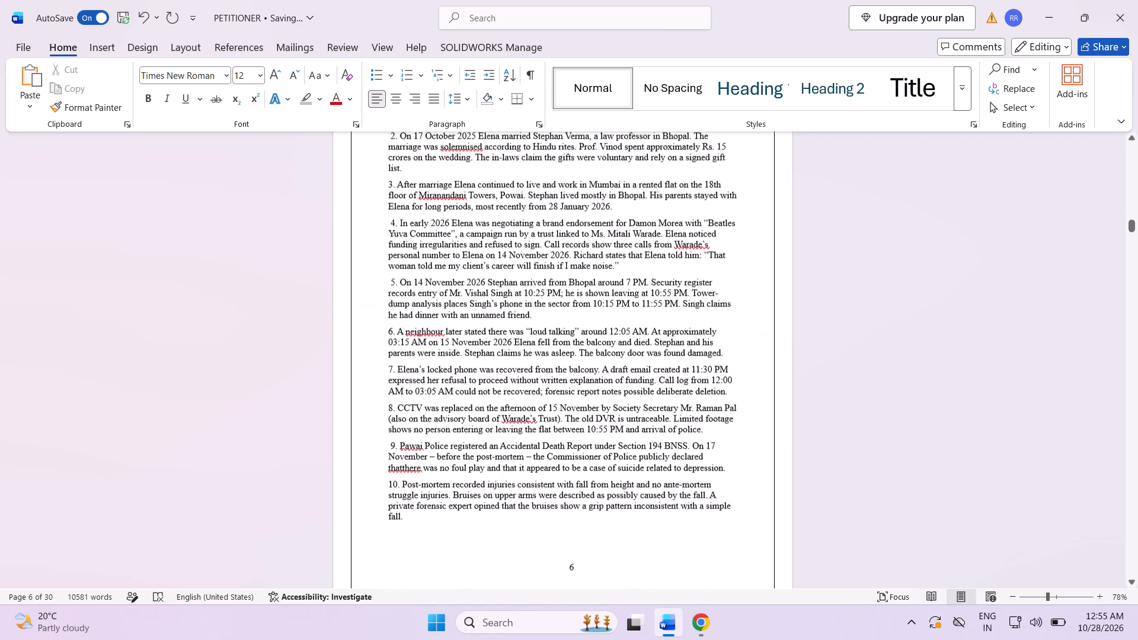
Change the page number at the foot of the second Statement of Facts page, ending with paragraph 13, to 7.
{"action": "scroll", "coordinate": [578, 412], "scroll_direction": "down", "scroll_amount": 19}
{"action": "scroll", "coordinate": [578, 412], "scroll_direction": "down", "scroll_amount": 5}
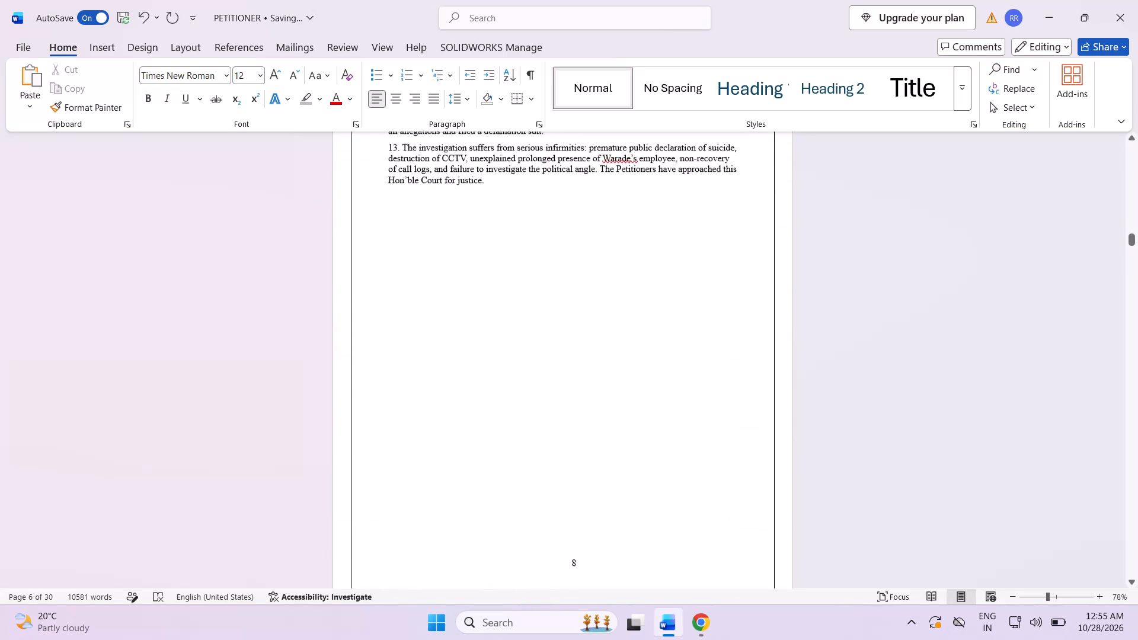
{"action": "scroll", "coordinate": [578, 412], "scroll_direction": "down", "scroll_amount": 4}
{"action": "left_click", "coordinate": [574, 436]}
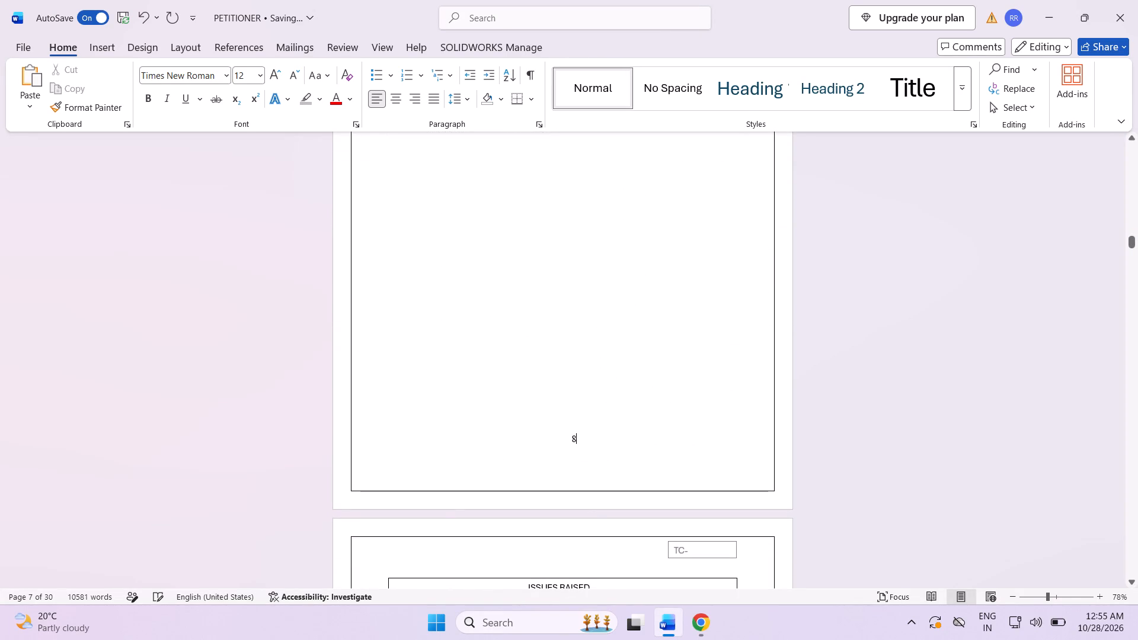
{"action": "key", "text": "BackSpace"}
{"action": "key", "text": "7"}
Change the page number at the foot of the Issues Raised page to 8.
{"action": "scroll", "coordinate": [574, 438], "scroll_direction": "down", "scroll_amount": 10}
{"action": "scroll", "coordinate": [571, 437], "scroll_direction": "down", "scroll_amount": 20}
{"action": "scroll", "coordinate": [594, 412], "scroll_direction": "up", "scroll_amount": 3}
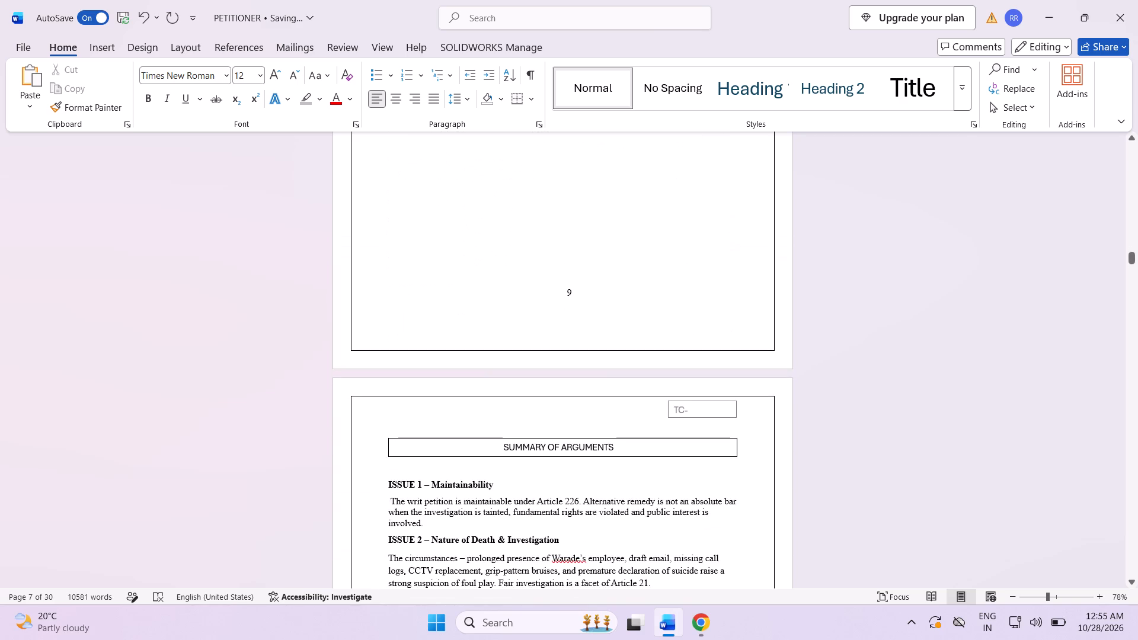
{"action": "scroll", "coordinate": [594, 412], "scroll_direction": "up", "scroll_amount": 3}
{"action": "left_click", "coordinate": [578, 455]}
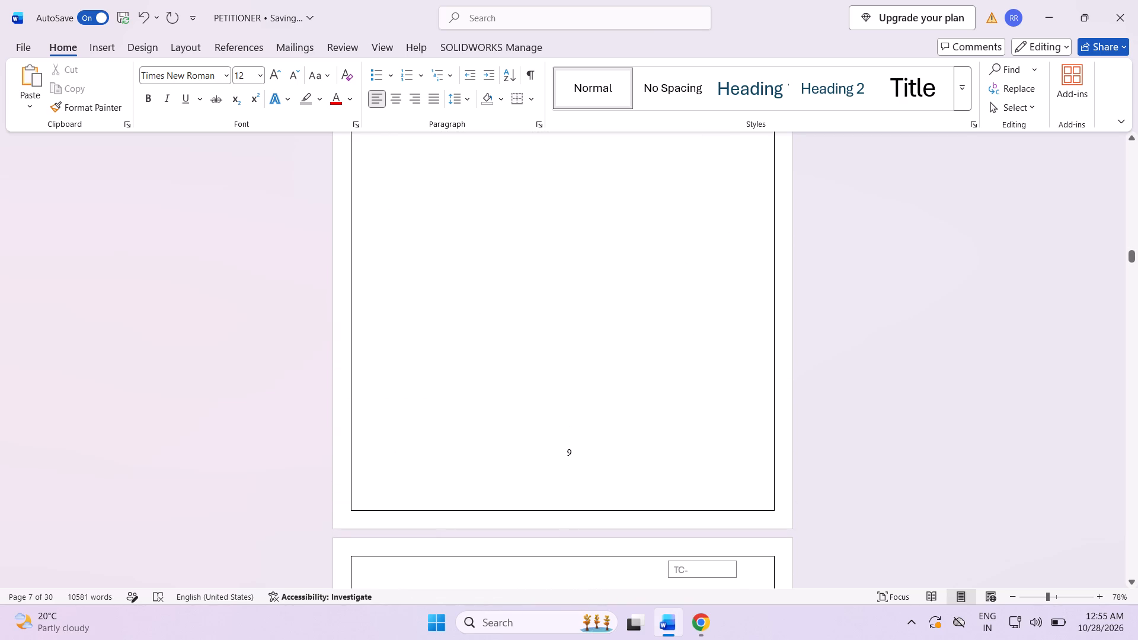
{"action": "key", "text": "BackSpace"}
{"action": "key", "text": "8"}
Change the page number at the foot of the Summary of Arguments page to 9.
{"action": "scroll", "coordinate": [562, 473], "scroll_direction": "down", "scroll_amount": 18}
{"action": "scroll", "coordinate": [654, 522], "scroll_direction": "down", "scroll_amount": 5}
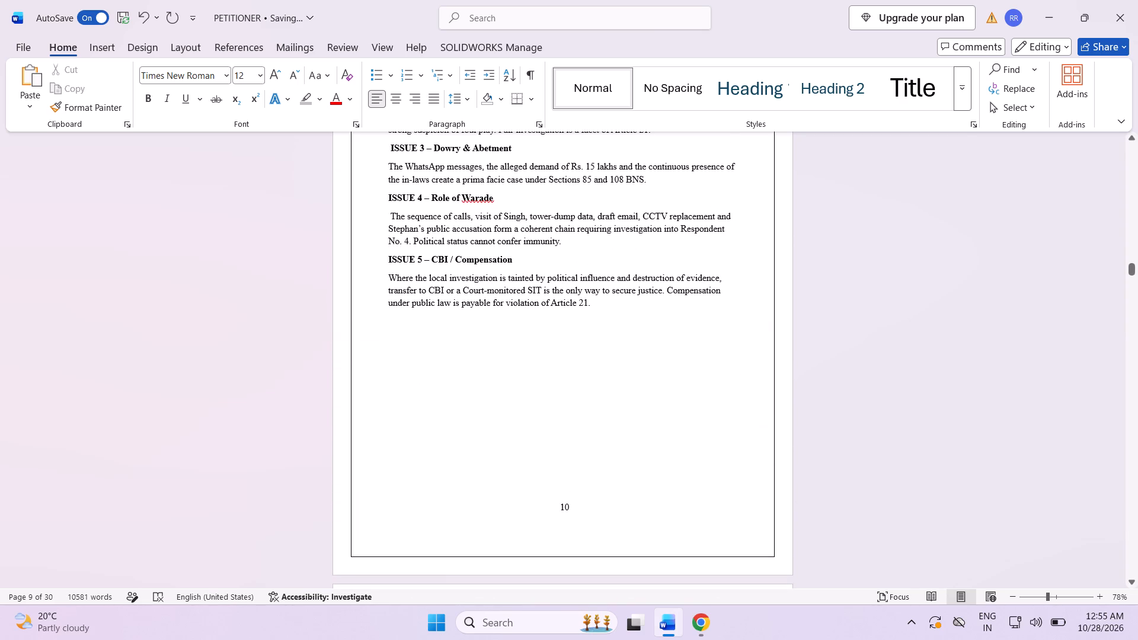
{"action": "left_click", "coordinate": [571, 509]}
{"action": "key", "text": "BackSpace"}
{"action": "key", "text": "BackSpace"}
{"action": "key", "text": "9"}
Change the page number at the foot of the page where the Issue 2 argument begins to 10.
{"action": "scroll", "coordinate": [558, 518], "scroll_direction": "down", "scroll_amount": 12}
{"action": "scroll", "coordinate": [560, 520], "scroll_direction": "down", "scroll_amount": 11}
{"action": "scroll", "coordinate": [562, 524], "scroll_direction": "down", "scroll_amount": 10}
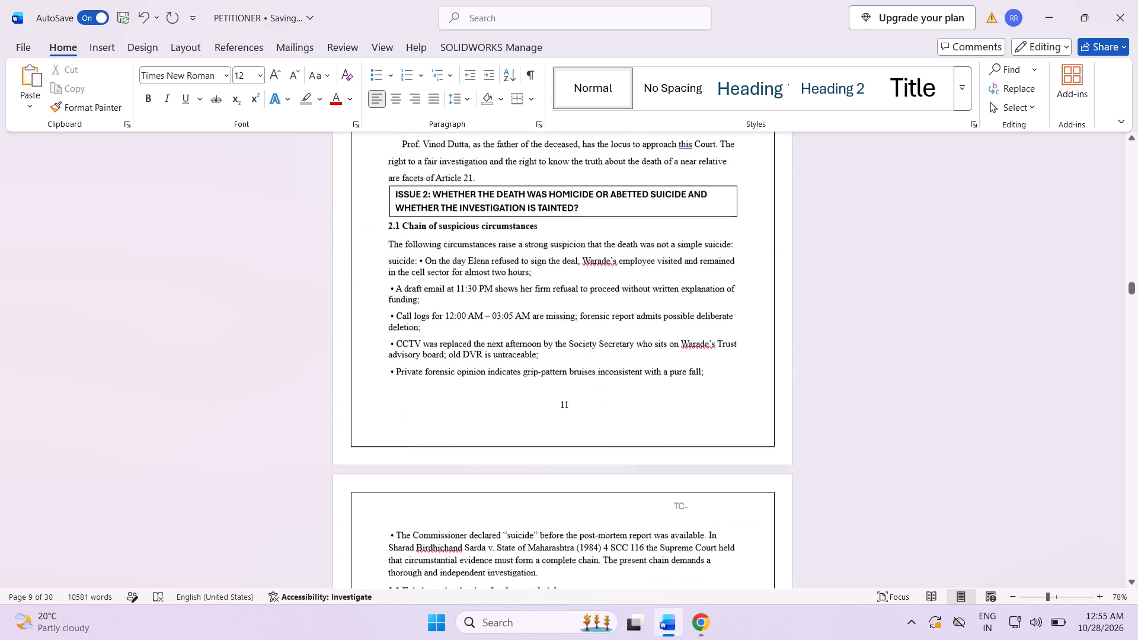
{"action": "left_click", "coordinate": [573, 295]}
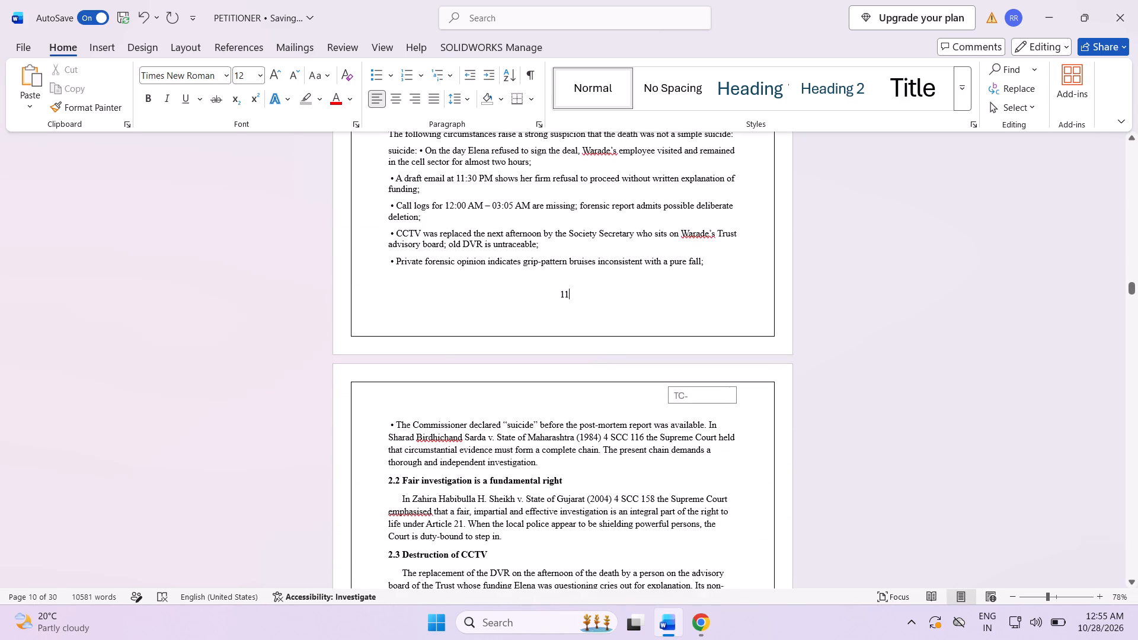
{"action": "key", "text": "BackSpace"}
{"action": "key", "text": "0"}
Change the page number at the foot of the page containing the Issue 3 argument to 11.
{"action": "scroll", "coordinate": [571, 295], "scroll_direction": "down", "scroll_amount": 17}
{"action": "scroll", "coordinate": [573, 300], "scroll_direction": "down", "scroll_amount": 8}
{"action": "scroll", "coordinate": [570, 302], "scroll_direction": "up", "scroll_amount": 4}
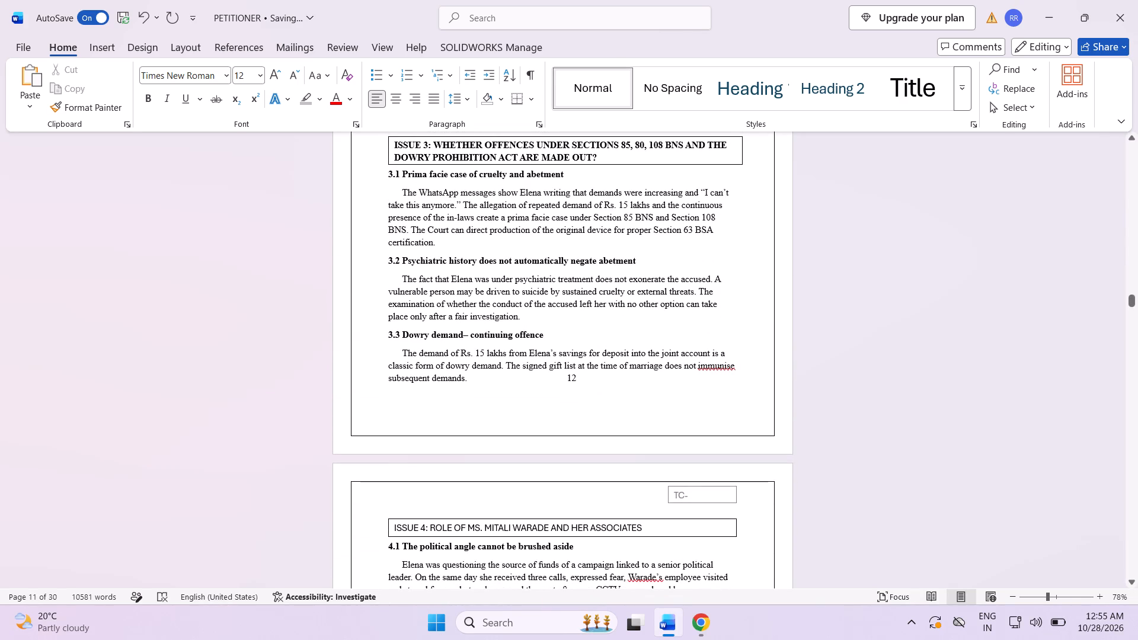
{"action": "left_click", "coordinate": [574, 377]}
{"action": "key", "text": "BackSpace"}
{"action": "key", "text": "1"}
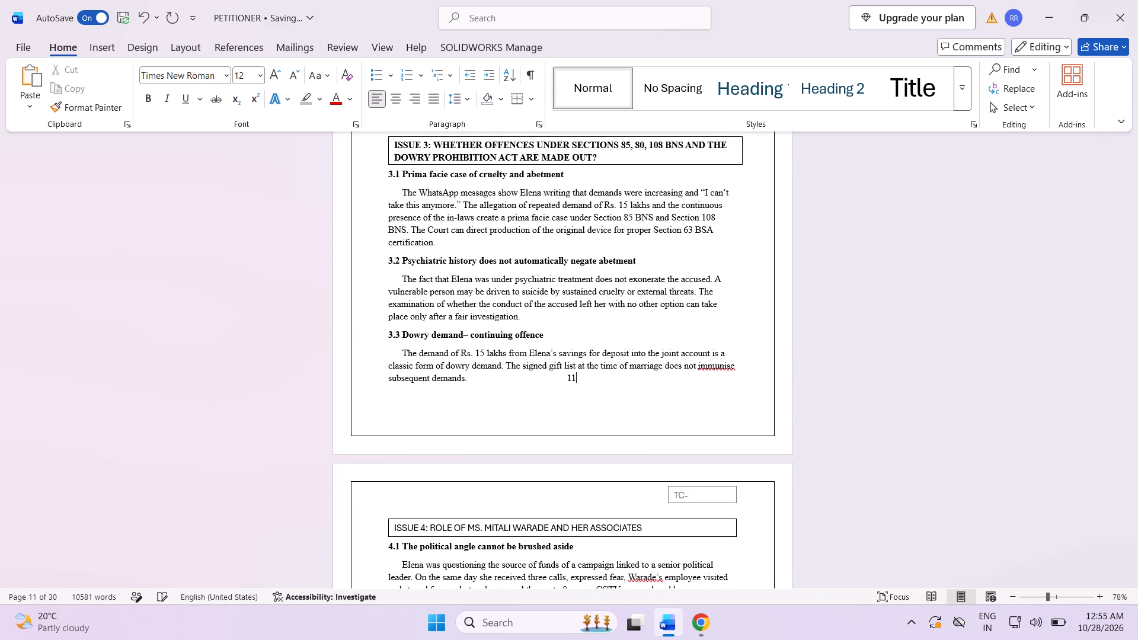
Change the page number at the foot of the page containing Issue 5 and the start of Additional Legal Submission 1 to 12.
{"action": "scroll", "coordinate": [602, 374], "scroll_direction": "down", "scroll_amount": 20}
{"action": "scroll", "coordinate": [612, 391], "scroll_direction": "down", "scroll_amount": 4}
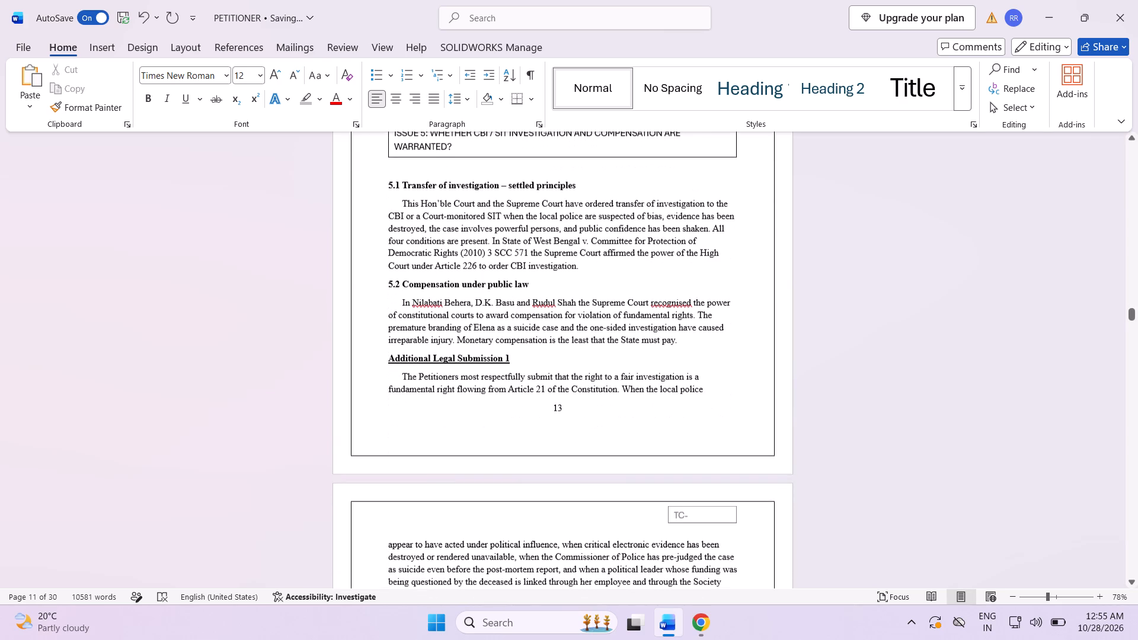
{"action": "left_click", "coordinate": [561, 407]}
{"action": "key", "text": "BackSpace"}
{"action": "key", "text": "3"}
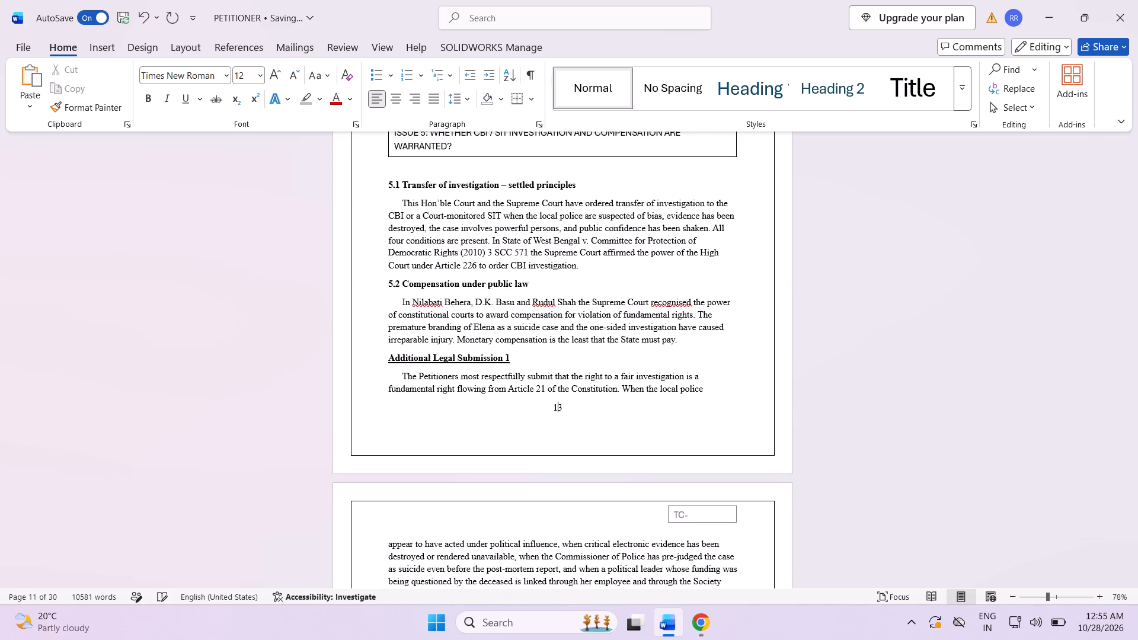
{"action": "key", "text": "BackSpace"}
{"action": "key", "text": "2"}
Change the page number at the foot of the page where Additional Legal Submission 3 begins to 13.
{"action": "scroll", "coordinate": [592, 434], "scroll_direction": "down", "scroll_amount": 20}
{"action": "scroll", "coordinate": [592, 434], "scroll_direction": "down", "scroll_amount": 7}
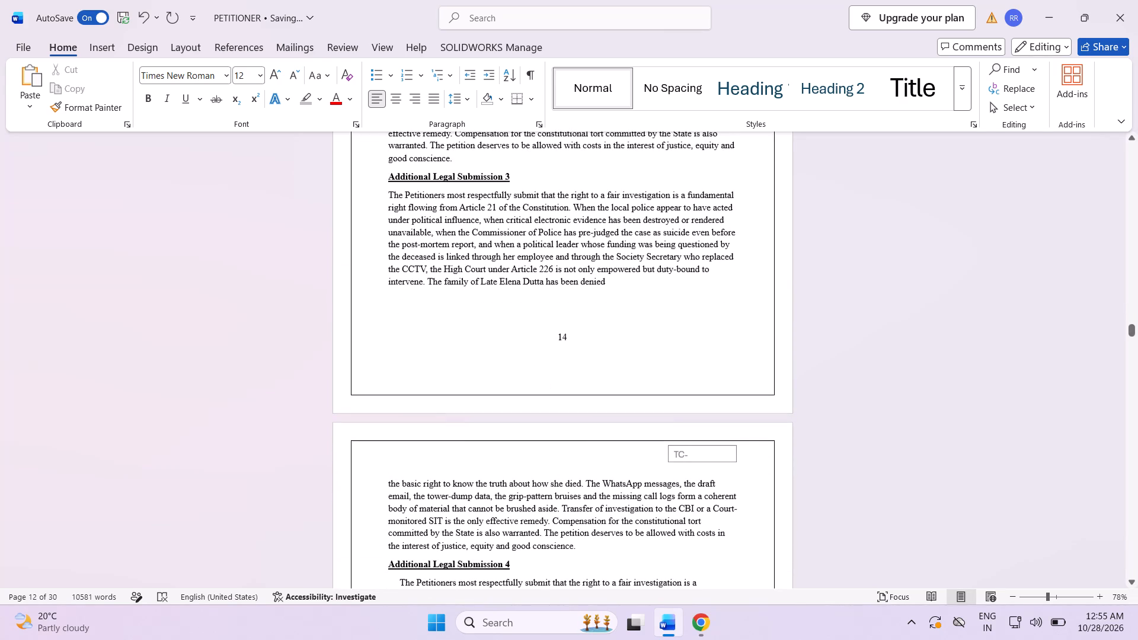
{"action": "left_click", "coordinate": [581, 338]}
{"action": "key", "text": "BackSpace"}
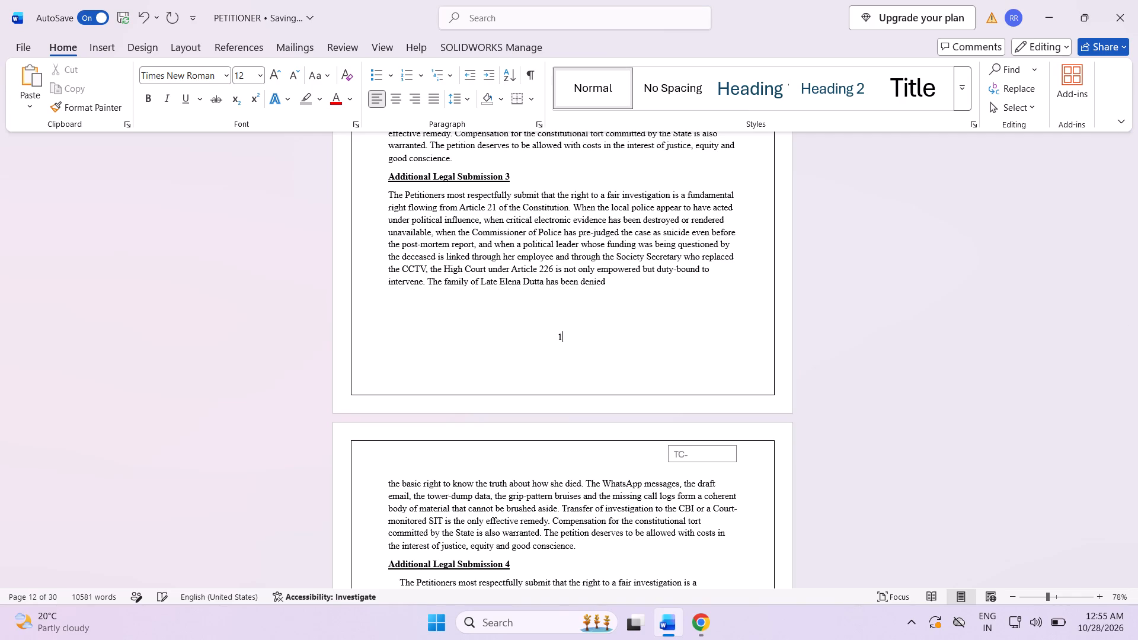
{"action": "key", "text": "3"}
Change the page number at the foot of the page ending with Additional Legal Submission 5 to 14.
{"action": "scroll", "coordinate": [580, 338], "scroll_direction": "down", "scroll_amount": 20}
{"action": "scroll", "coordinate": [580, 338], "scroll_direction": "down", "scroll_amount": 2}
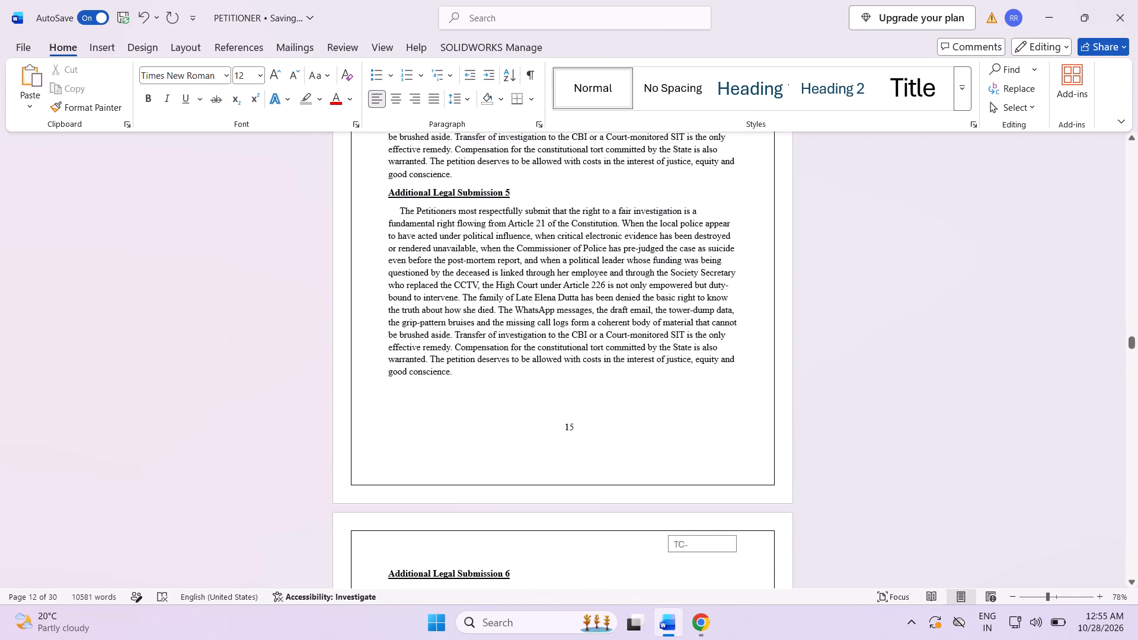
{"action": "left_click", "coordinate": [577, 414]}
{"action": "key", "text": "BackSpace"}
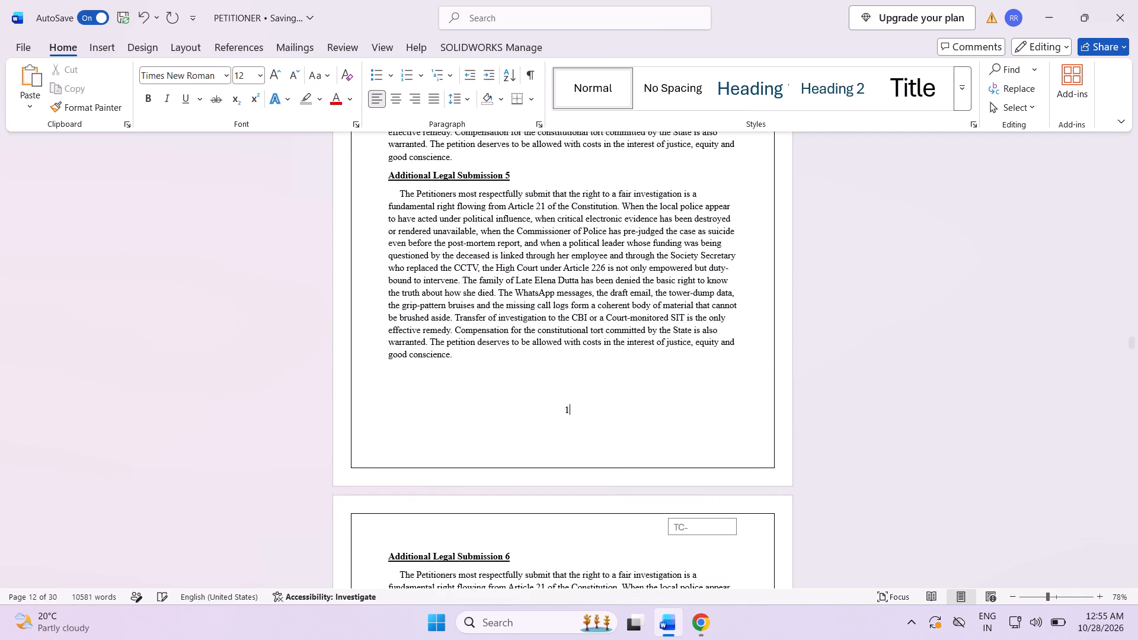
{"action": "key", "text": "4"}
Change the page number at the foot of the page containing Additional Legal Submissions 6 and 7 to 15.
{"action": "scroll", "coordinate": [671, 395], "scroll_direction": "down", "scroll_amount": 17}
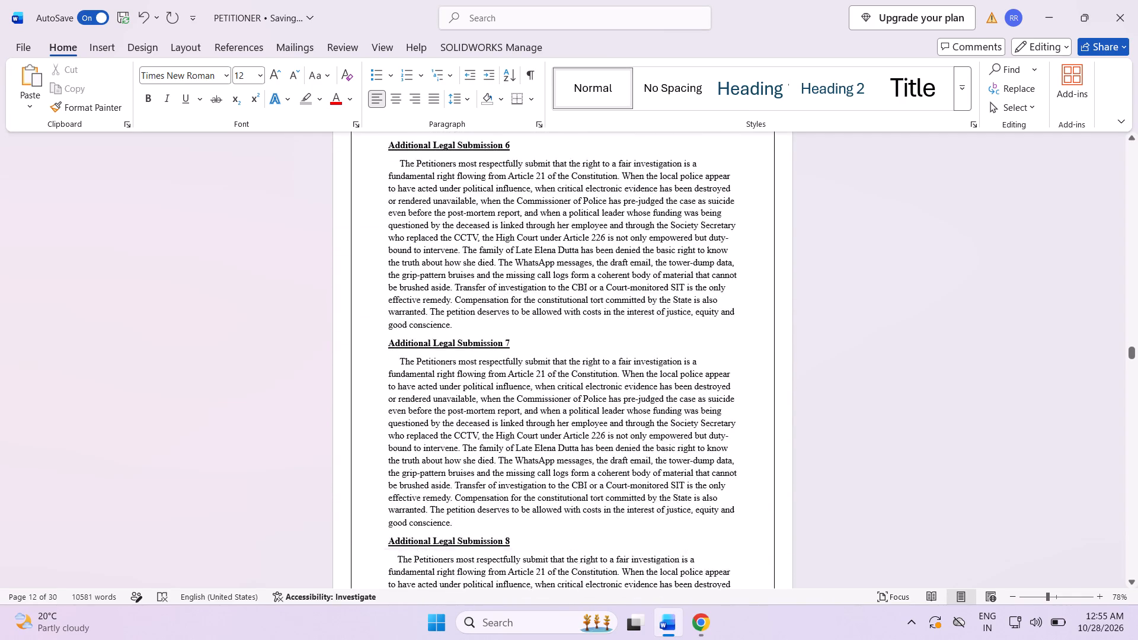
{"action": "scroll", "coordinate": [672, 386], "scroll_direction": "down", "scroll_amount": 7}
{"action": "left_click", "coordinate": [590, 434]}
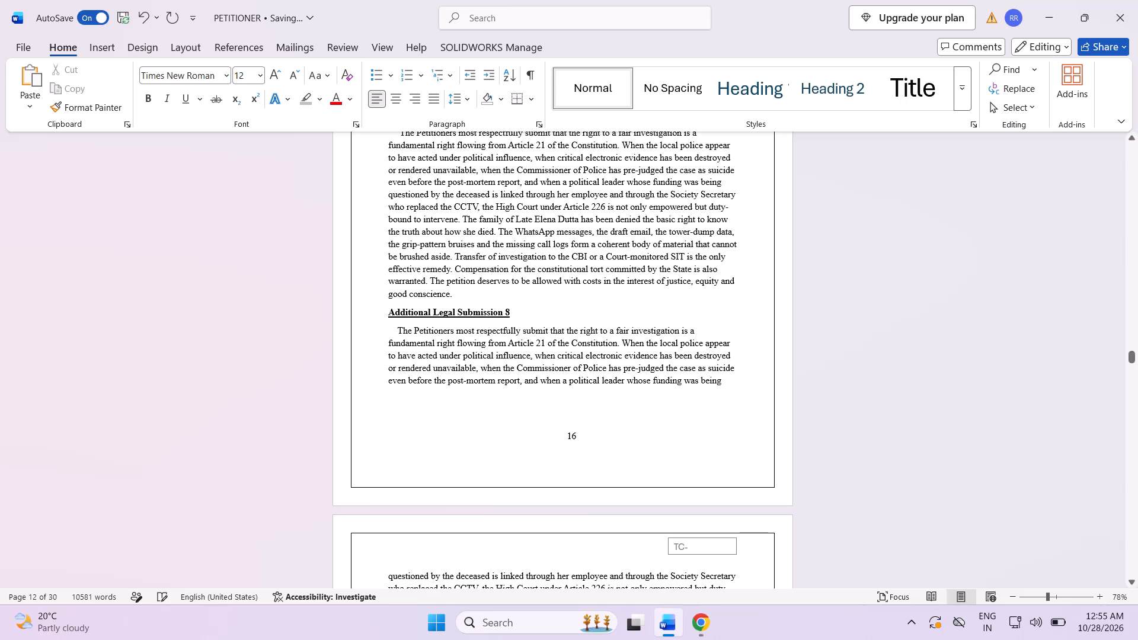
{"action": "key", "text": "BackSpace"}
{"action": "key", "text": "5"}
Change the page number at the foot of the page containing Additional Legal Submissions 9 and 10 to 16.
{"action": "scroll", "coordinate": [640, 491], "scroll_direction": "down", "scroll_amount": 20}
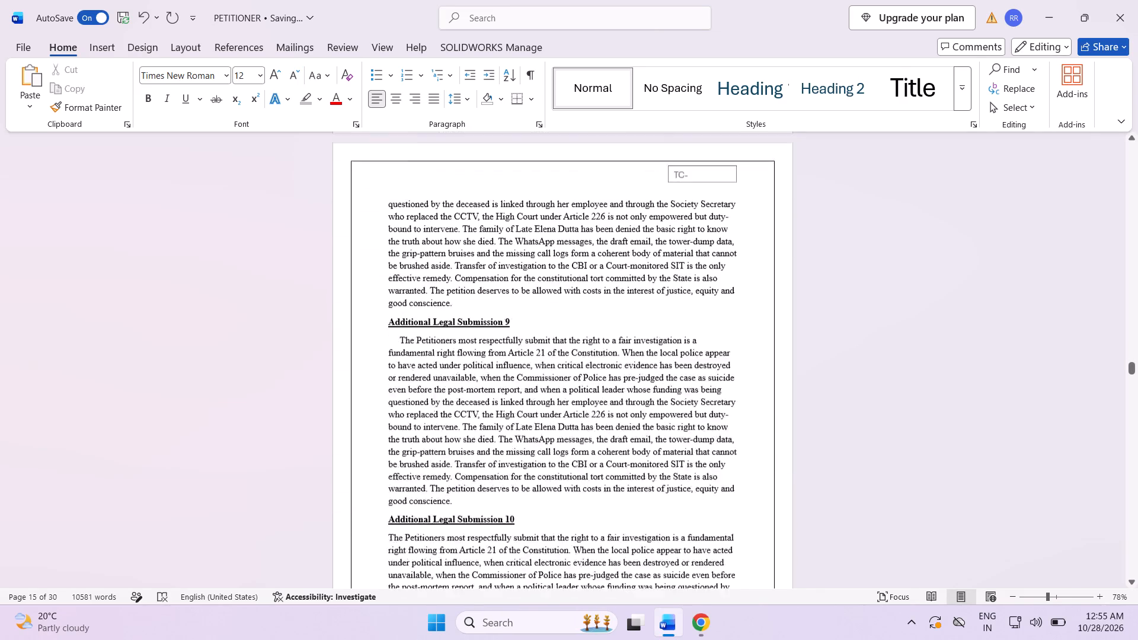
{"action": "scroll", "coordinate": [642, 494], "scroll_direction": "down", "scroll_amount": 2}
{"action": "left_click", "coordinate": [567, 502]}
{"action": "left_click", "coordinate": [571, 504]}
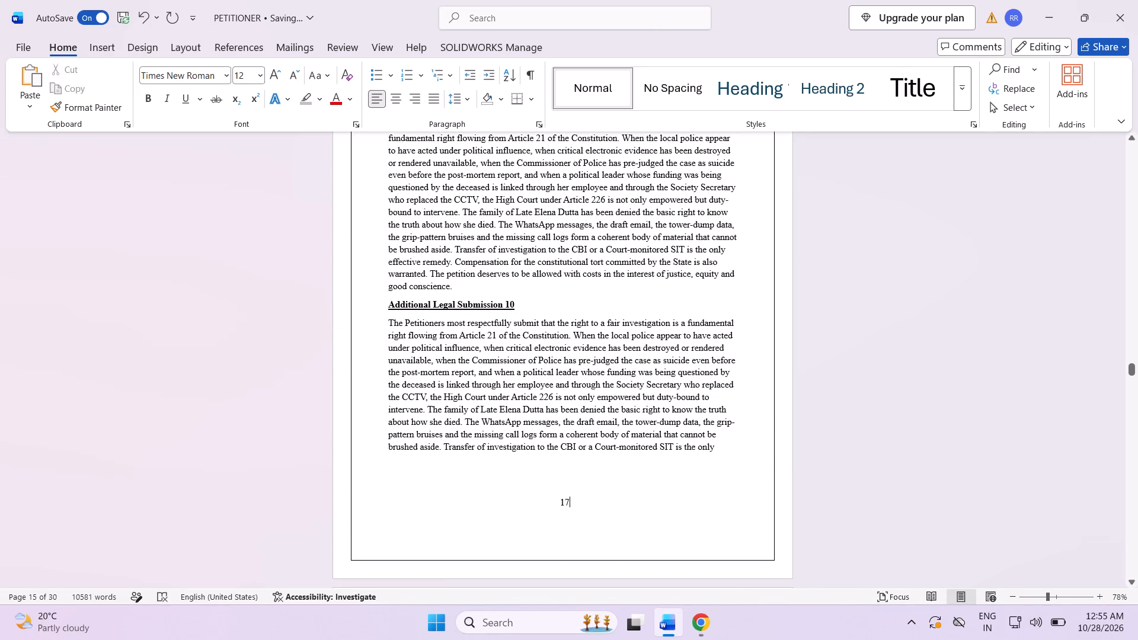
{"action": "key", "text": "BackSpace"}
{"action": "key", "text": "6"}
Change the page number at the foot of the page containing Additional Legal Submissions 11 and 12 to 17.
{"action": "scroll", "coordinate": [589, 538], "scroll_direction": "down", "scroll_amount": 17}
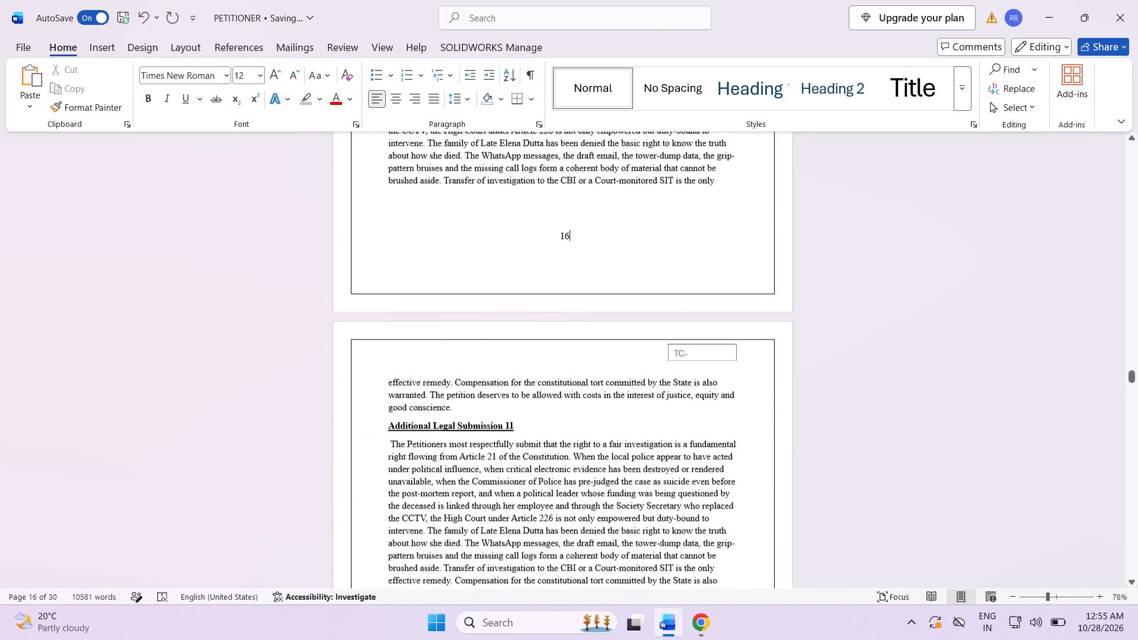
{"action": "scroll", "coordinate": [620, 574], "scroll_direction": "down", "scroll_amount": 7}
{"action": "left_click", "coordinate": [602, 540]}
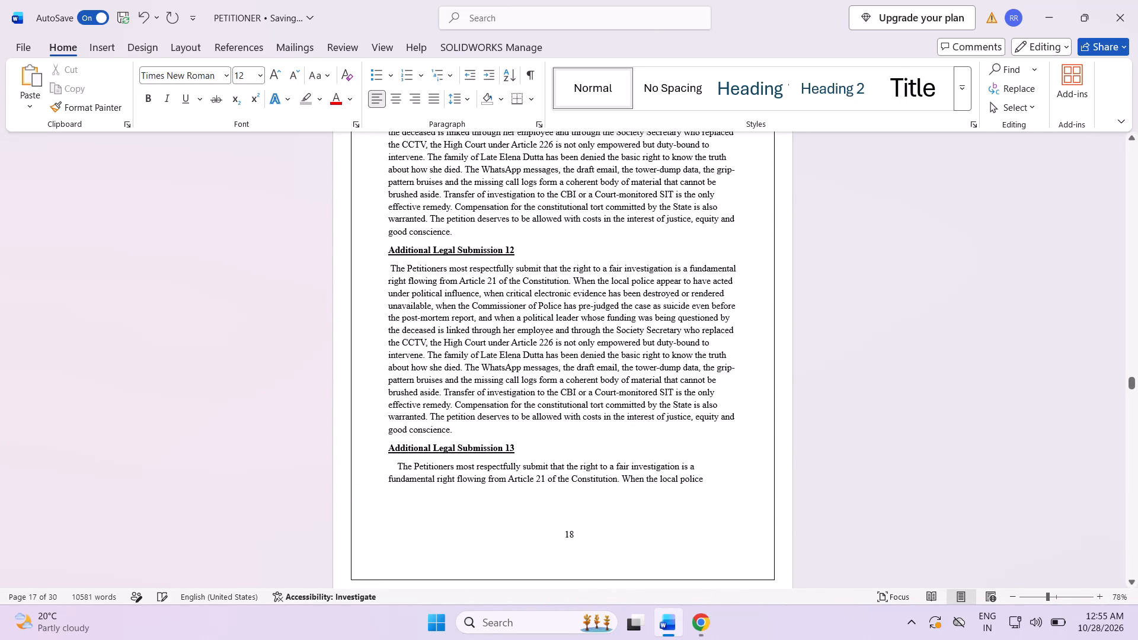
{"action": "key", "text": "BackSpace"}
{"action": "key", "text": "7"}
Change the page number at the foot of the page containing Additional Legal Submissions 14 and 15 to 18.
{"action": "scroll", "coordinate": [603, 536], "scroll_direction": "down", "scroll_amount": 19}
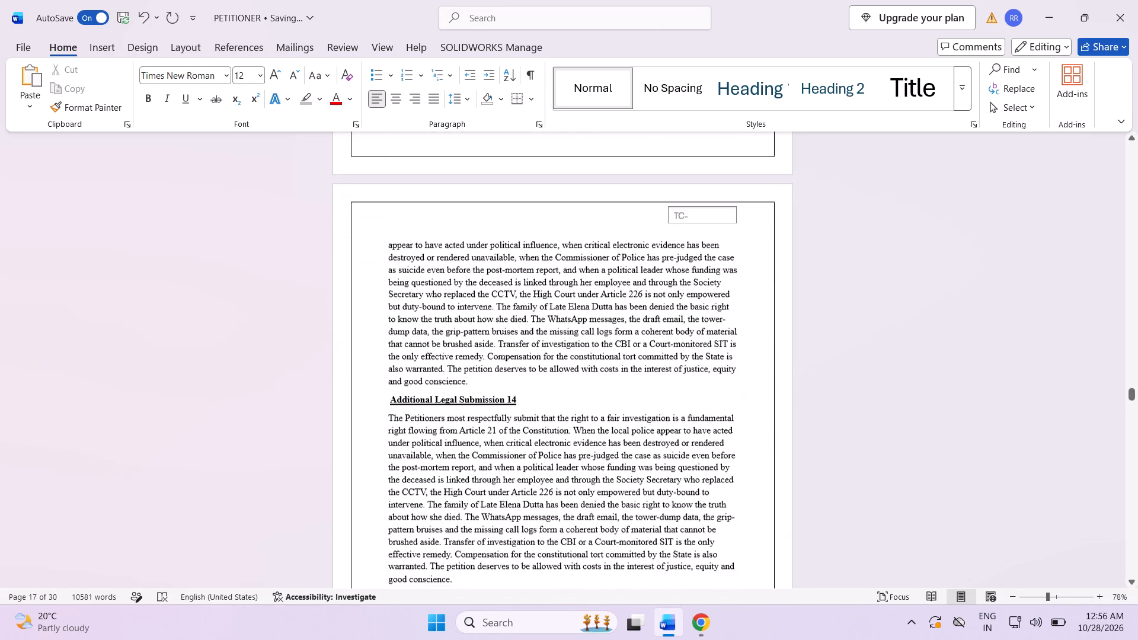
{"action": "scroll", "coordinate": [605, 534], "scroll_direction": "down", "scroll_amount": 6}
{"action": "left_click_drag", "start_coordinate": [592, 502], "coordinate": [592, 513]}
{"action": "left_click", "coordinate": [592, 518]}
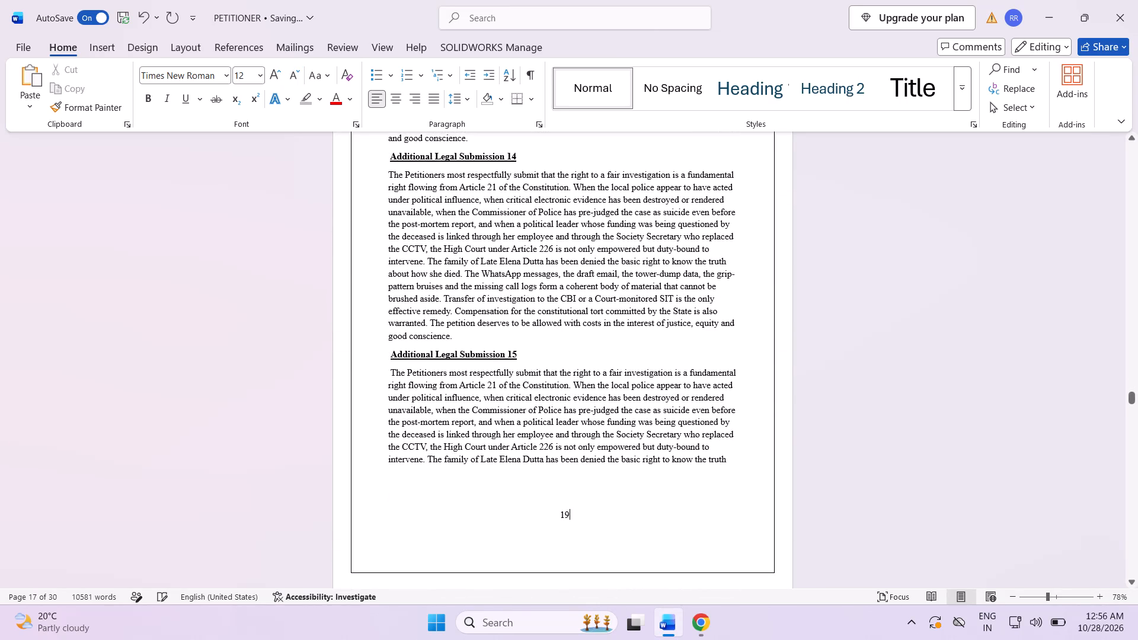
{"action": "key", "text": "BackSpace"}
{"action": "key", "text": "8"}
Change the page number at the foot of the page ending with Additional Legal Submission 17 to 19.
{"action": "scroll", "coordinate": [590, 518], "scroll_direction": "down", "scroll_amount": 10}
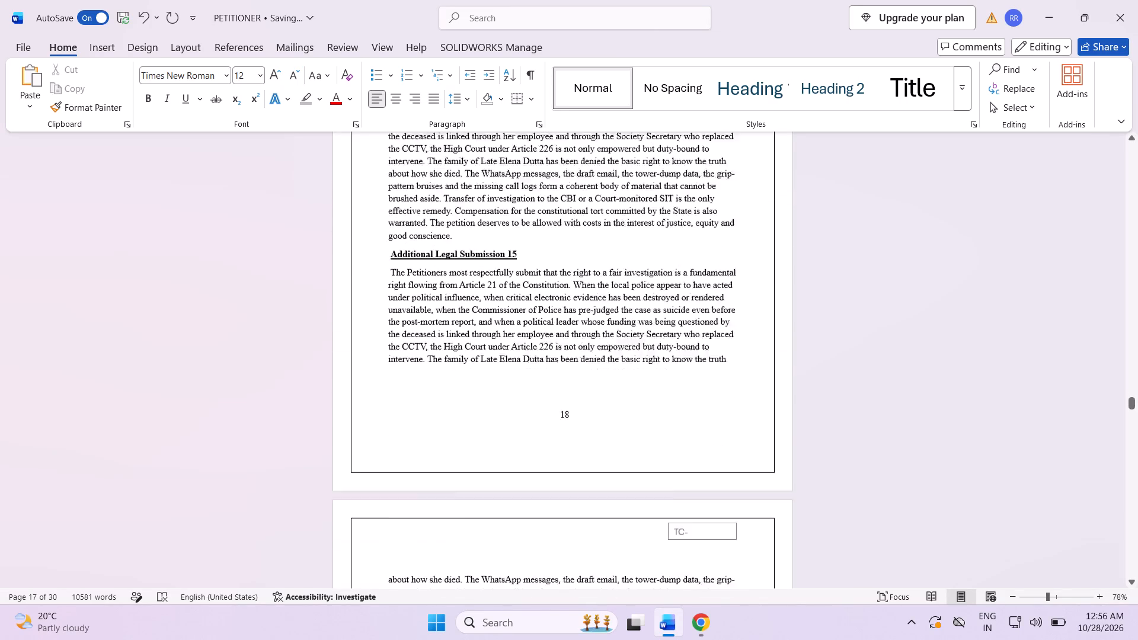
{"action": "scroll", "coordinate": [578, 511], "scroll_direction": "down", "scroll_amount": 17}
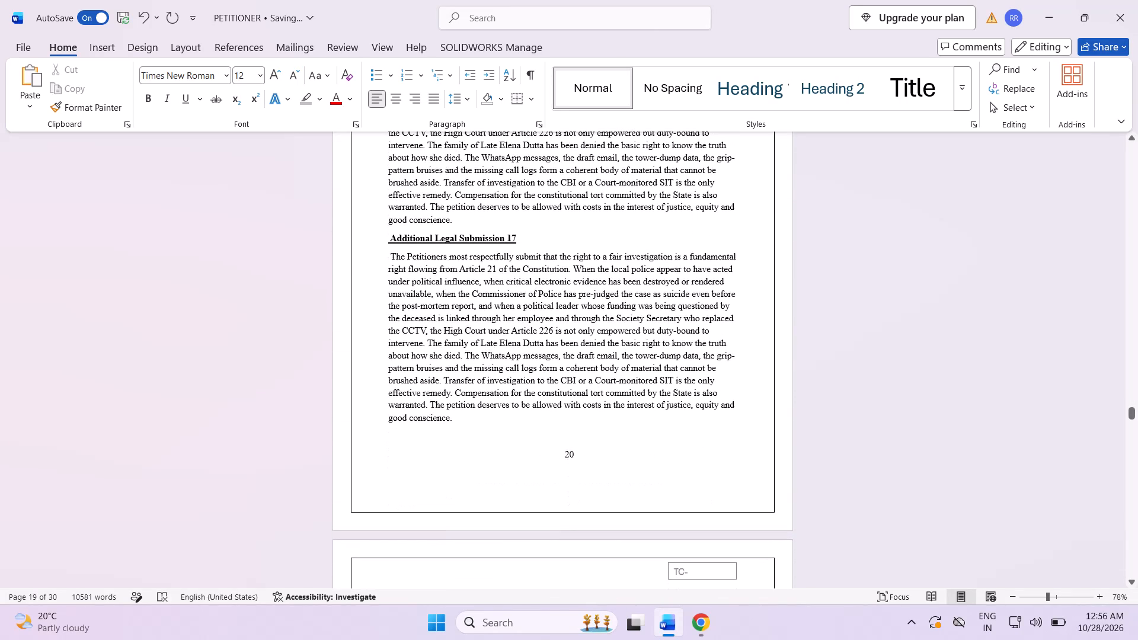
{"action": "double_click", "coordinate": [584, 456]}
{"action": "key", "text": "BackSpace"}
{"action": "key", "text": "BackSpace"}
{"action": "type", "text": "19"}
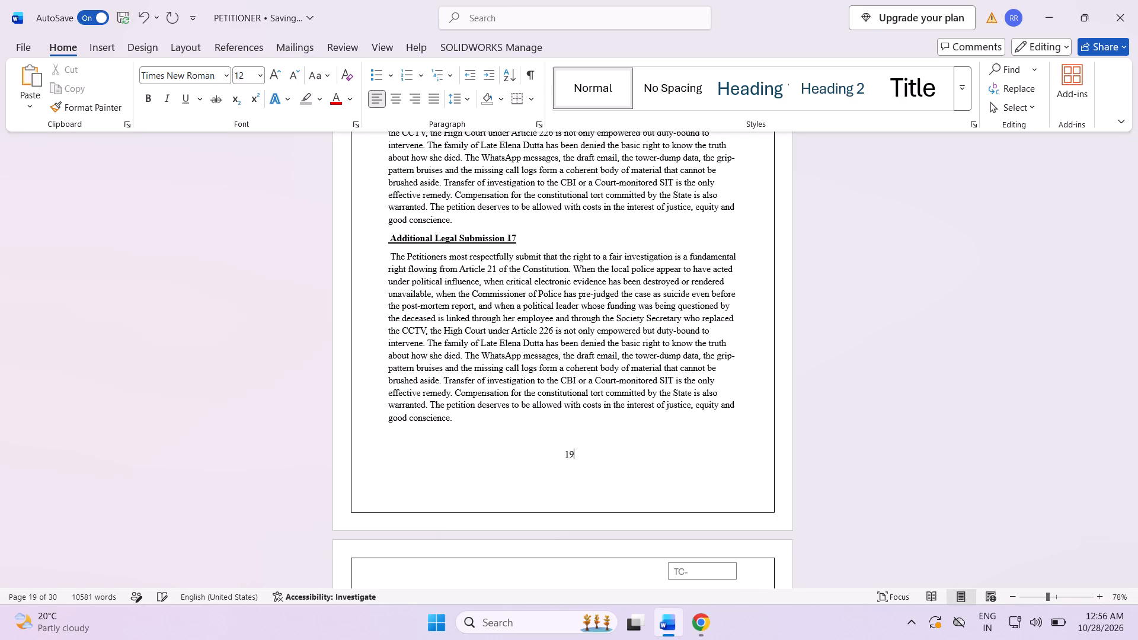
Change the page number at the foot of the page containing Additional Legal Submissions 21 and 22 to 20.
{"action": "scroll", "coordinate": [587, 455], "scroll_direction": "down", "scroll_amount": 11}
{"action": "scroll", "coordinate": [596, 464], "scroll_direction": "down", "scroll_amount": 18}
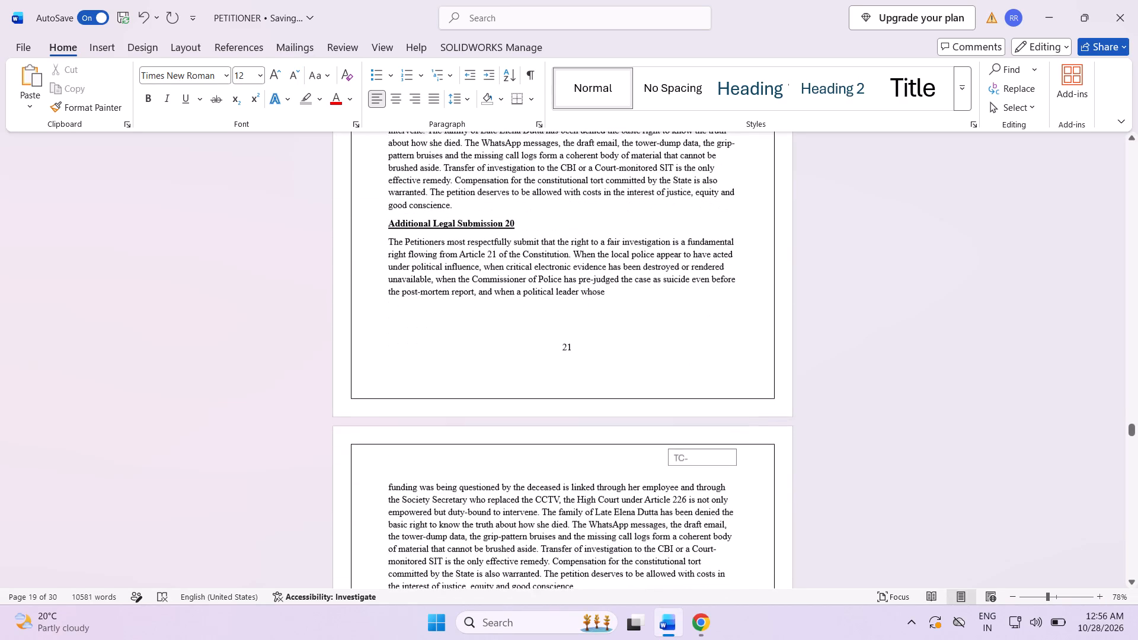
{"action": "scroll", "coordinate": [606, 475], "scroll_direction": "down", "scroll_amount": 19}
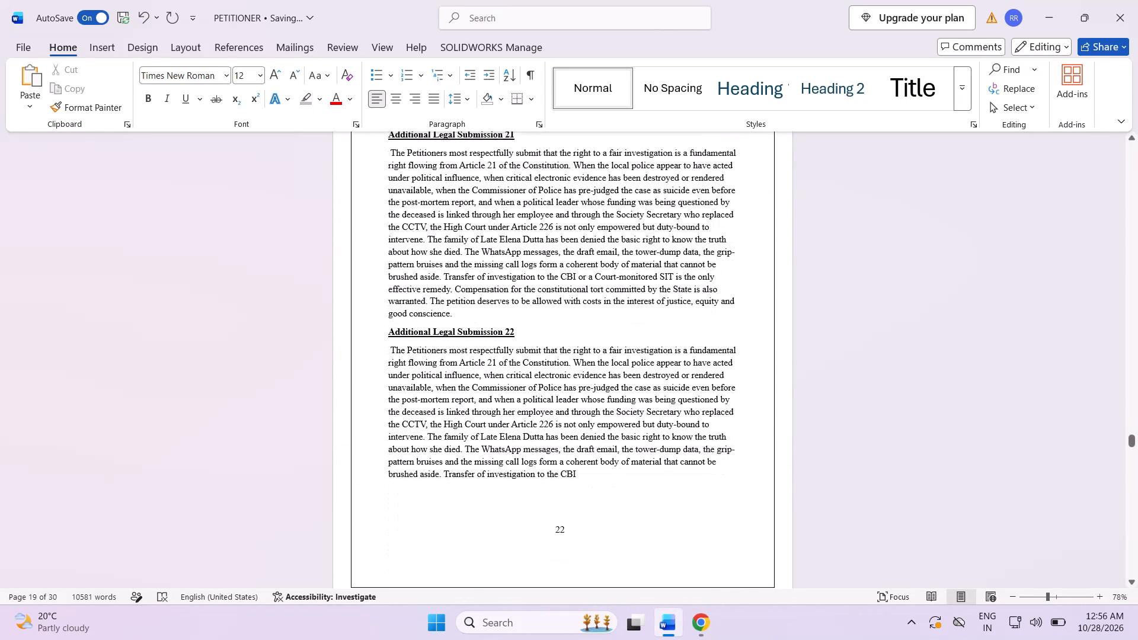
{"action": "left_click", "coordinate": [585, 493]}
{"action": "key", "text": "BackSpace"}
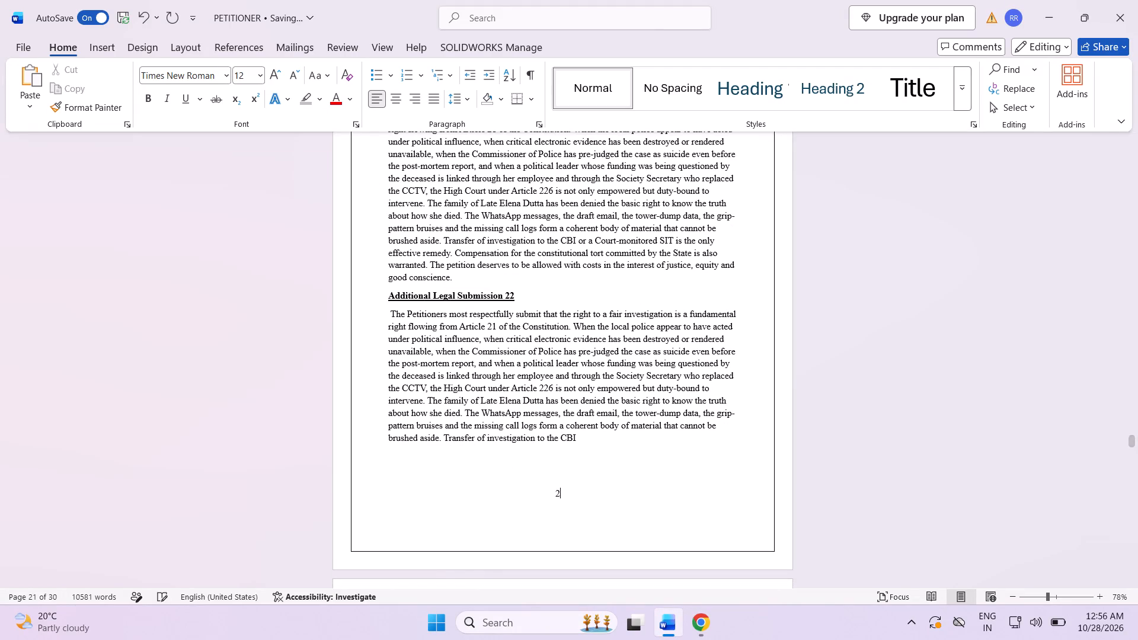
{"action": "key", "text": "0"}
Change the page number at the foot of the page containing Additional Legal Submissions 23 and 24 to 21.
{"action": "scroll", "coordinate": [577, 491], "scroll_direction": "down", "scroll_amount": 16}
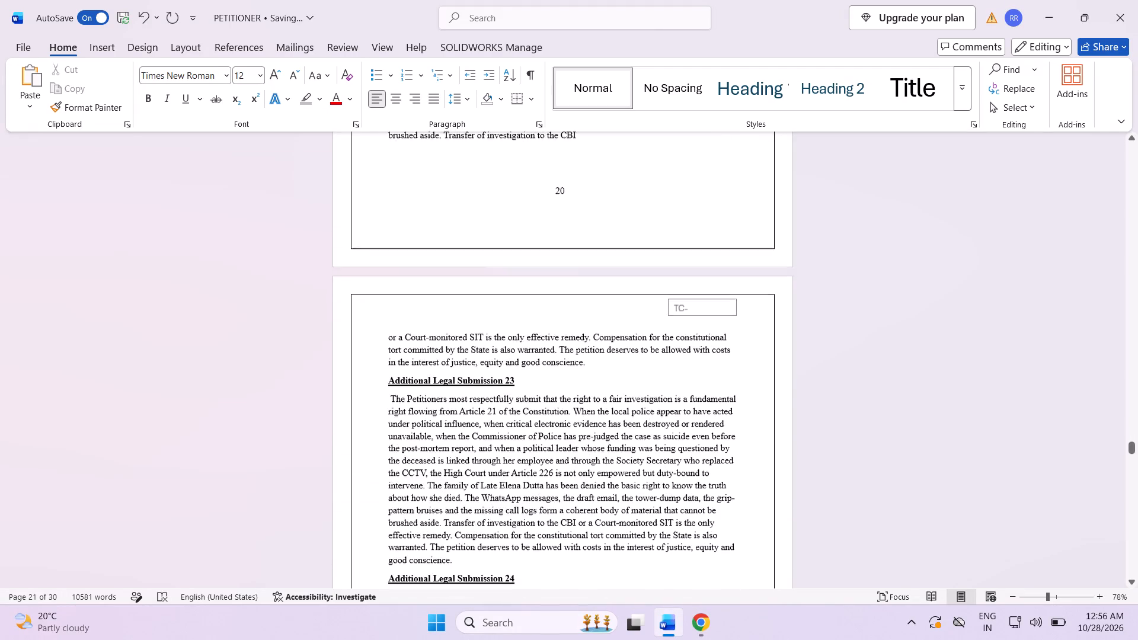
{"action": "scroll", "coordinate": [597, 481], "scroll_direction": "down", "scroll_amount": 9}
{"action": "left_click", "coordinate": [570, 503]}
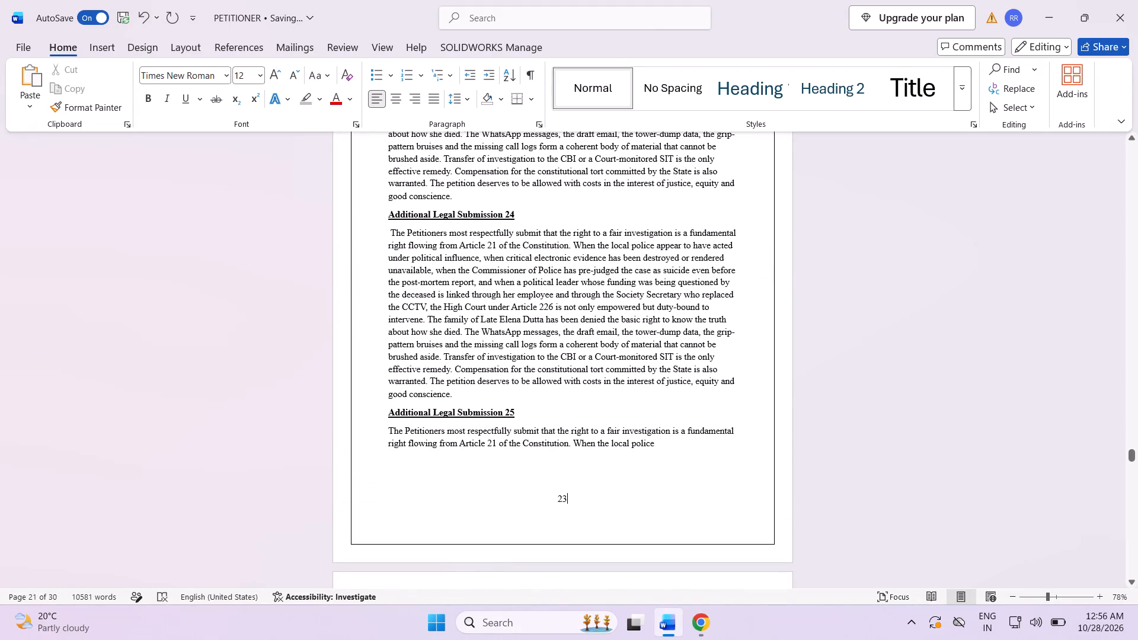
{"action": "key", "text": "BackSpace"}
{"action": "key", "text": "1"}
Change the page number at the foot of the page containing Additional Legal Submissions 26 and 27 to 22.
{"action": "scroll", "coordinate": [612, 530], "scroll_direction": "down", "scroll_amount": 19}
{"action": "scroll", "coordinate": [626, 567], "scroll_direction": "down", "scroll_amount": 5}
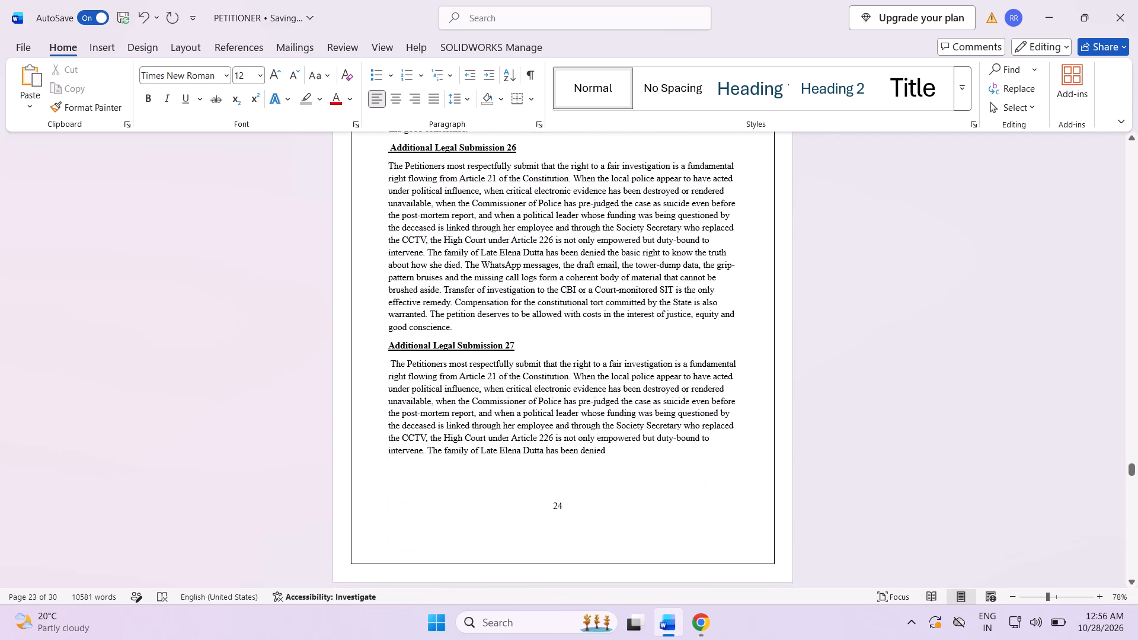
{"action": "left_click", "coordinate": [578, 510]}
{"action": "key", "text": "BackSpace"}
{"action": "key", "text": "2"}
Examine the page containing Additional Legal Submissions 28 and 29 for its page number.
{"action": "scroll", "coordinate": [575, 521], "scroll_direction": "down", "scroll_amount": 10}
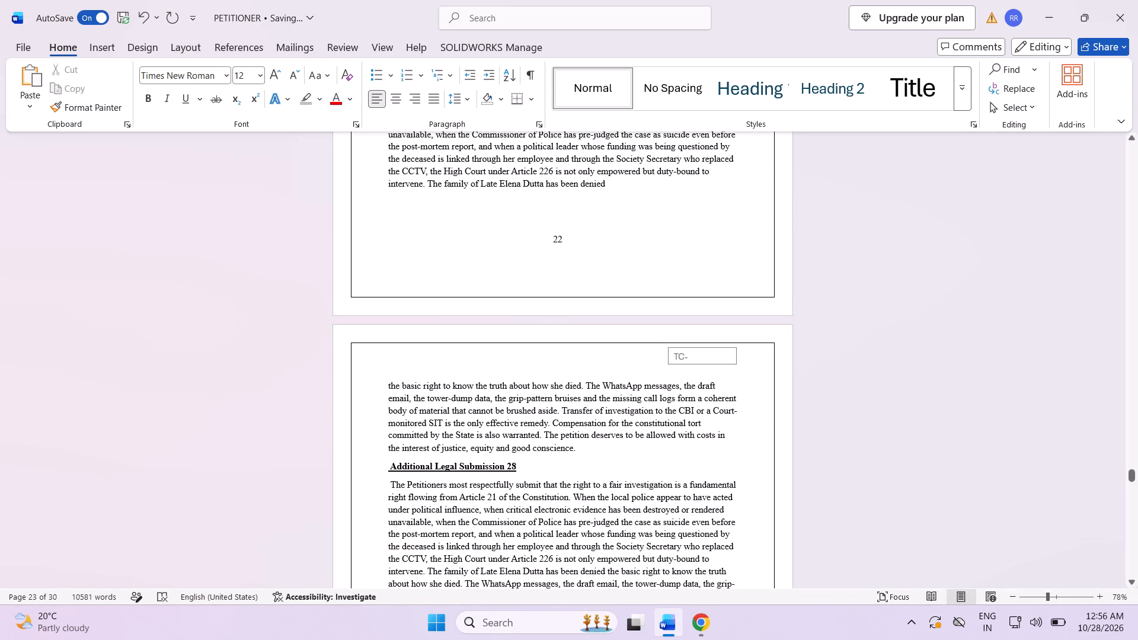
{"action": "scroll", "coordinate": [583, 514], "scroll_direction": "down", "scroll_amount": 9}
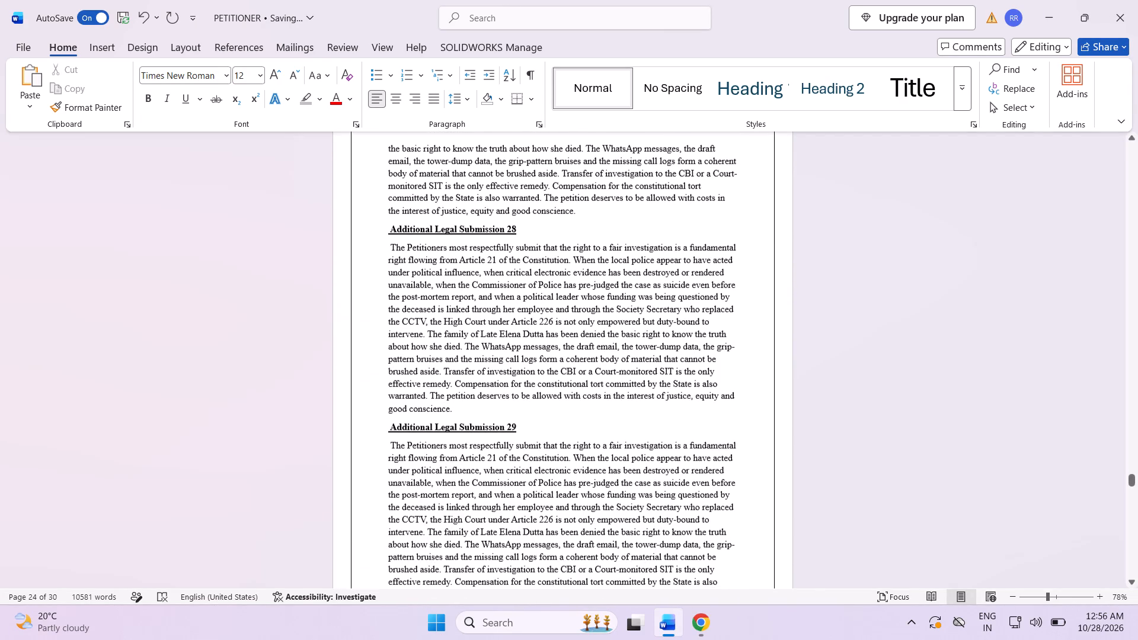
{"action": "scroll", "coordinate": [580, 519], "scroll_direction": "up", "scroll_amount": 1}
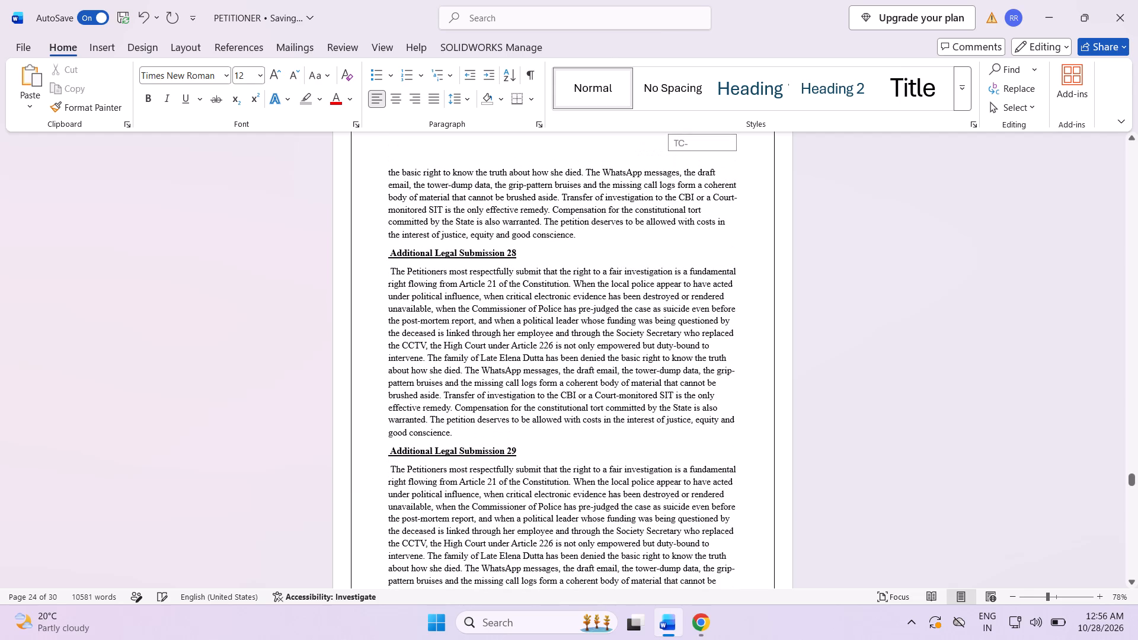
{"action": "scroll", "coordinate": [587, 529], "scroll_direction": "down", "scroll_amount": 8}
{"action": "scroll", "coordinate": [588, 527], "scroll_direction": "up", "scroll_amount": 8}
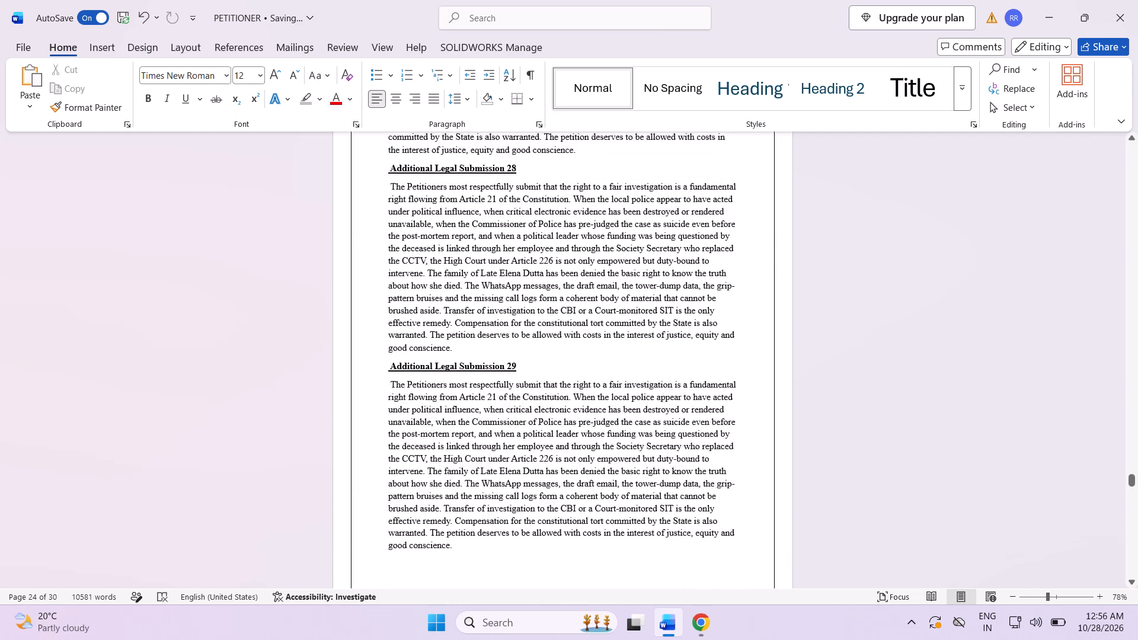
Return to the start of the document and review the Table of Contents entries and their page references.
{"action": "scroll", "coordinate": [613, 516], "scroll_direction": "up", "scroll_amount": 20}
{"action": "scroll", "coordinate": [613, 516], "scroll_direction": "up", "scroll_amount": 20}
{"action": "scroll", "coordinate": [613, 516], "scroll_direction": "up", "scroll_amount": 10}
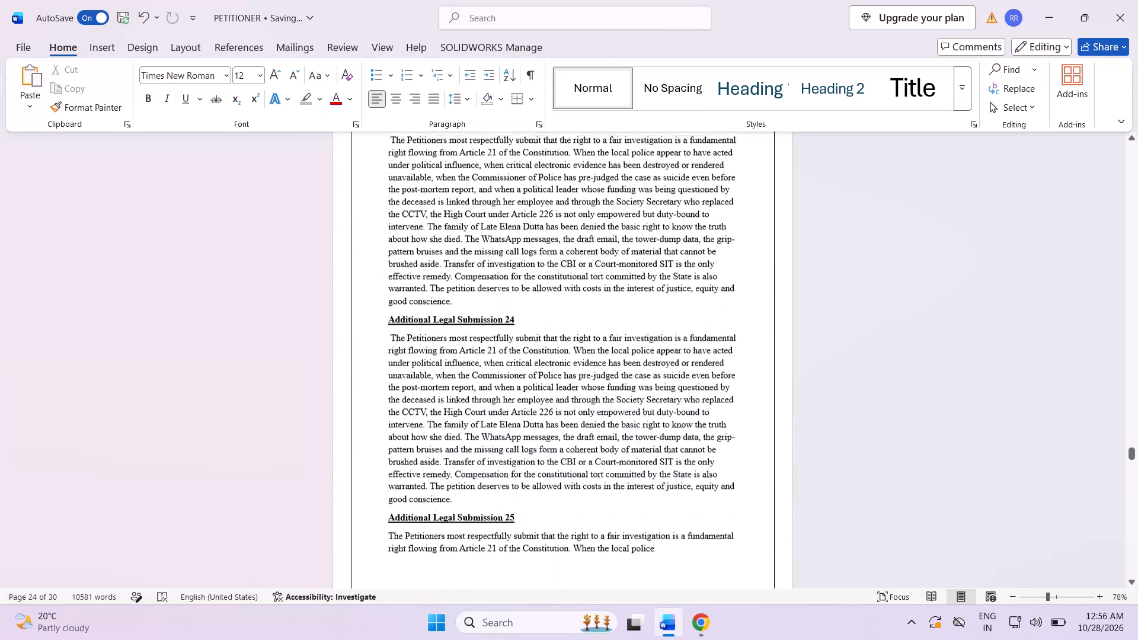
{"action": "scroll", "coordinate": [622, 513], "scroll_direction": "up", "scroll_amount": 12}
{"action": "scroll", "coordinate": [615, 476], "scroll_direction": "up", "scroll_amount": 9}
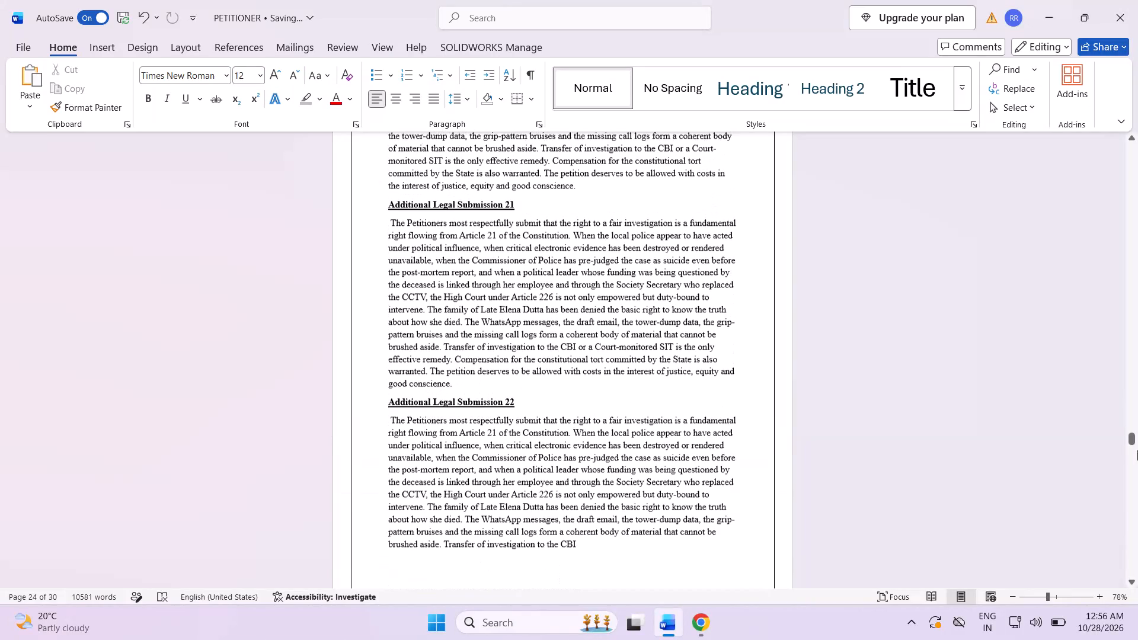
{"action": "left_click_drag", "start_coordinate": [1137, 439], "coordinate": [1134, 135]}
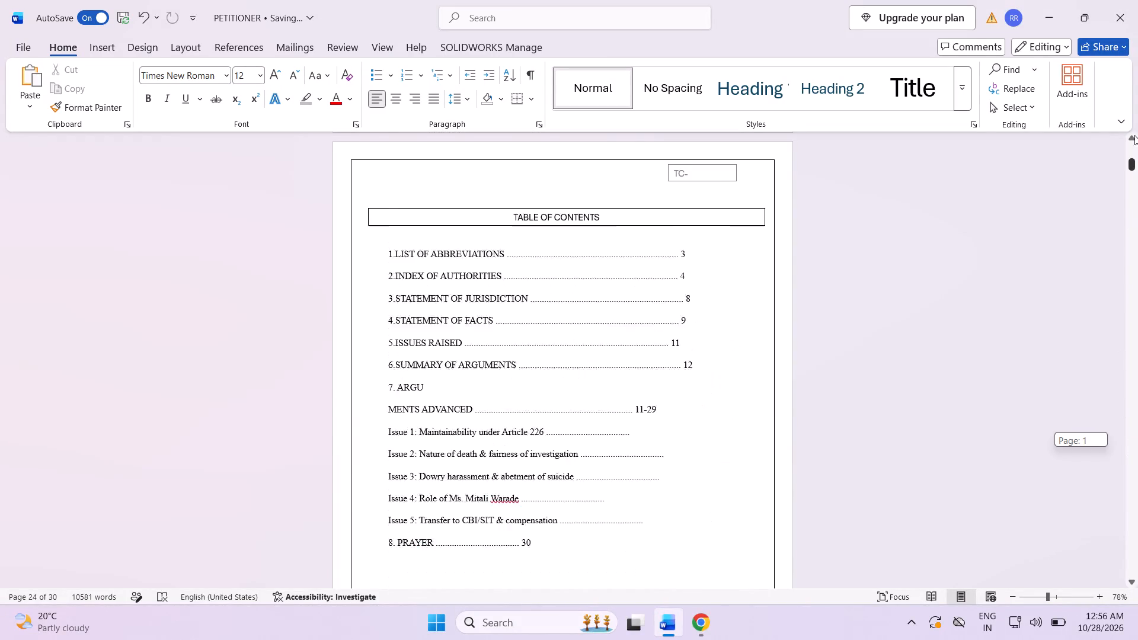
{"action": "left_click_drag", "start_coordinate": [1134, 135], "coordinate": [1137, 53]}
{"action": "scroll", "coordinate": [770, 356], "scroll_direction": "down", "scroll_amount": 14}
{"action": "scroll", "coordinate": [760, 360], "scroll_direction": "down", "scroll_amount": 8}
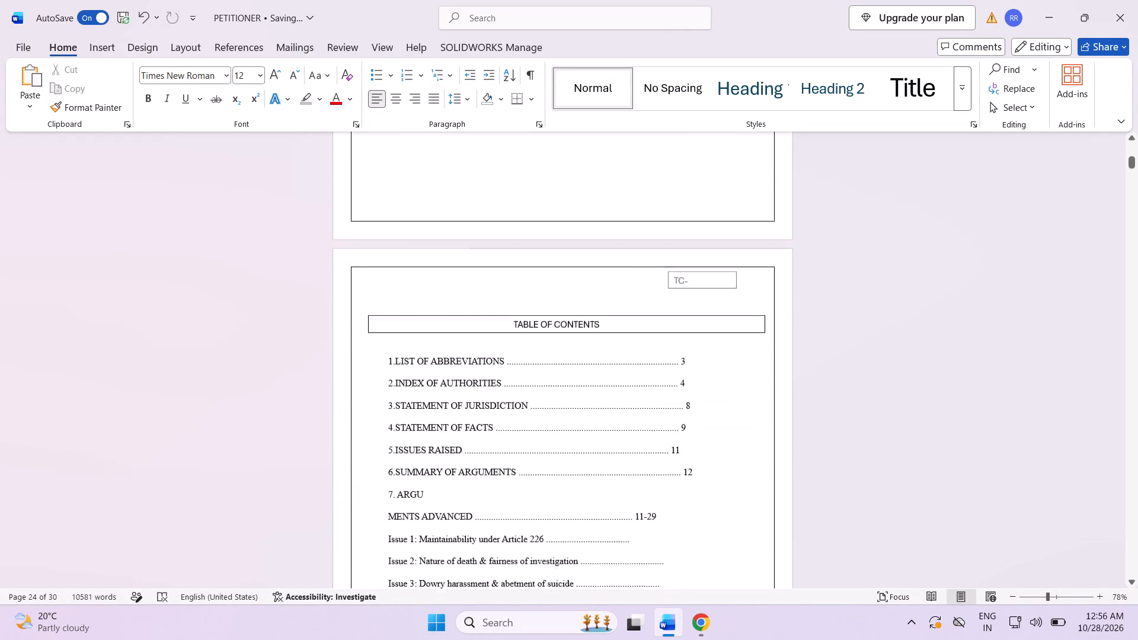
{"action": "scroll", "coordinate": [700, 413], "scroll_direction": "down", "scroll_amount": 16}
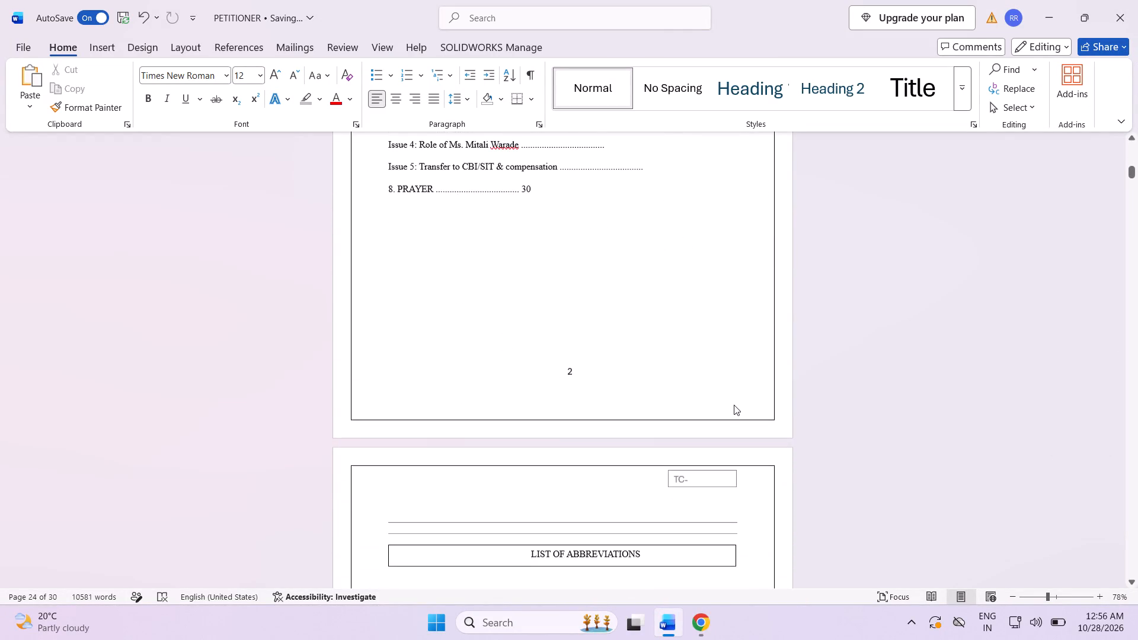
{"action": "scroll", "coordinate": [734, 405], "scroll_direction": "up", "scroll_amount": 20}
{"action": "scroll", "coordinate": [734, 405], "scroll_direction": "up", "scroll_amount": 7}
{"action": "scroll", "coordinate": [736, 390], "scroll_direction": "down", "scroll_amount": 20}
{"action": "scroll", "coordinate": [736, 390], "scroll_direction": "down", "scroll_amount": 1}
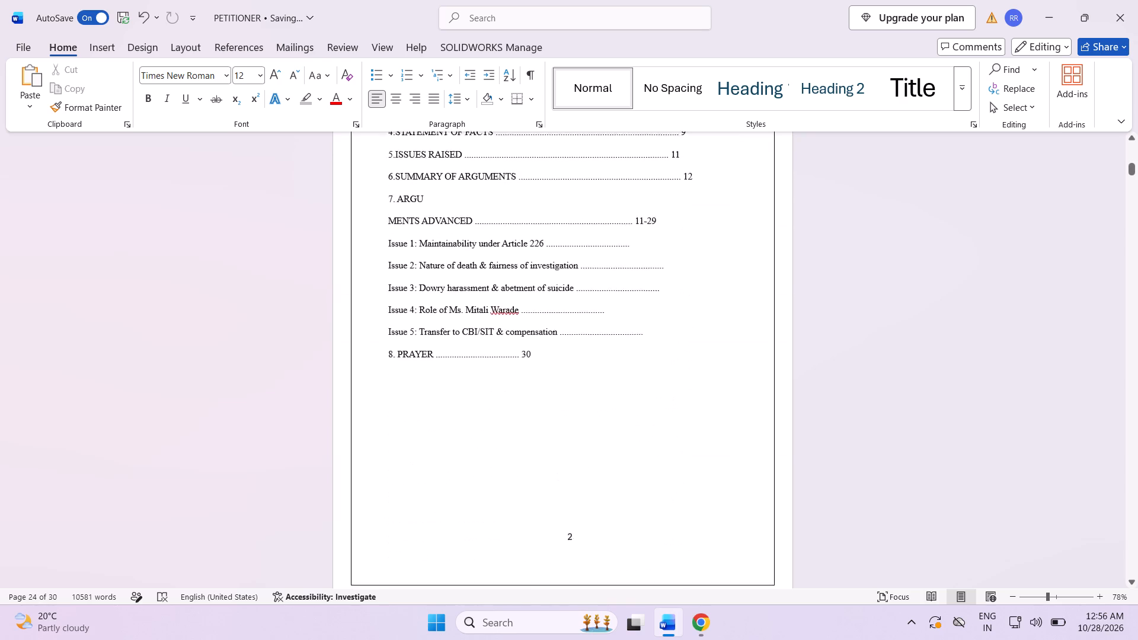
Check the sequence of page numbers at the foot of each page from the Table of Contents through Additional Legal Submission 20.
{"action": "scroll", "coordinate": [736, 390], "scroll_direction": "down", "scroll_amount": 20}
{"action": "scroll", "coordinate": [736, 390], "scroll_direction": "down", "scroll_amount": 17}
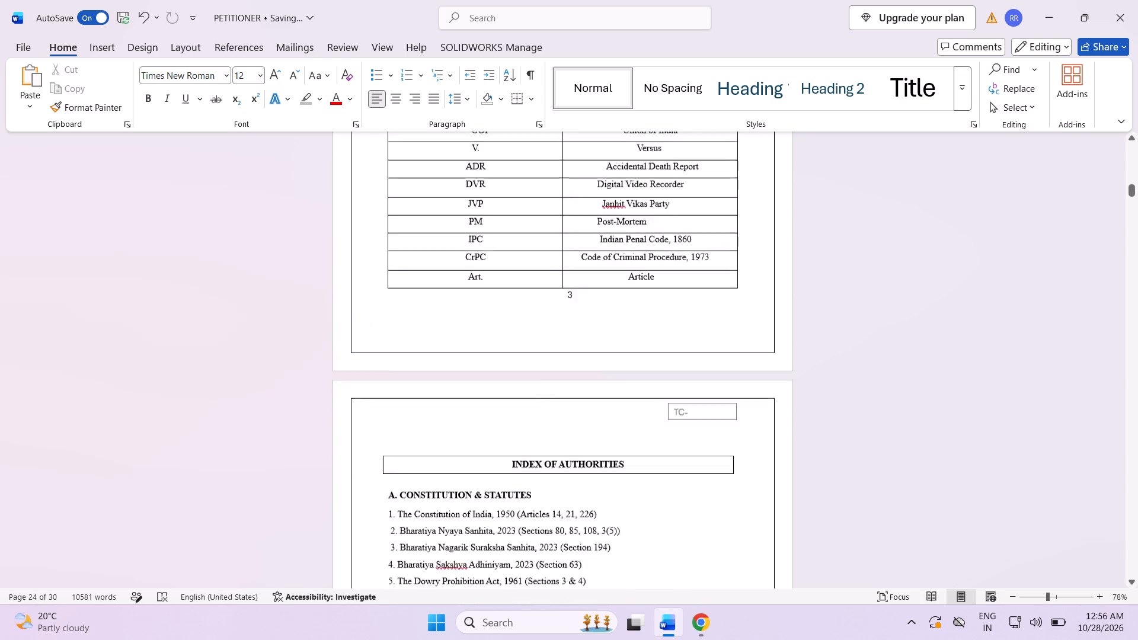
{"action": "scroll", "coordinate": [736, 391], "scroll_direction": "down", "scroll_amount": 12}
{"action": "scroll", "coordinate": [736, 398], "scroll_direction": "down", "scroll_amount": 11}
{"action": "scroll", "coordinate": [736, 398], "scroll_direction": "down", "scroll_amount": 11}
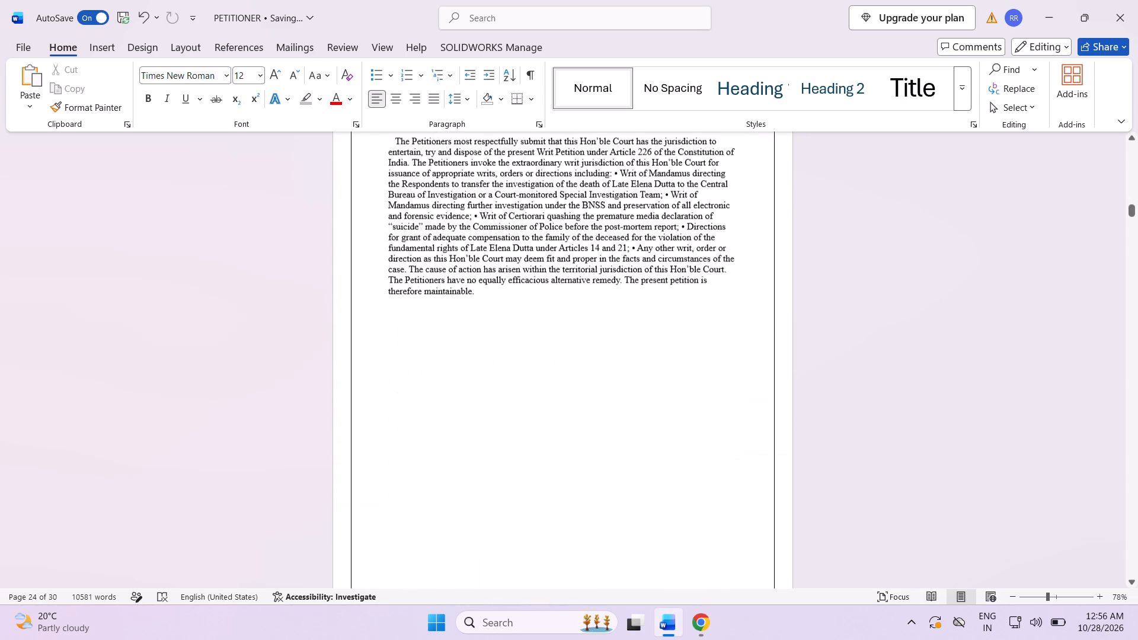
{"action": "scroll", "coordinate": [736, 401], "scroll_direction": "down", "scroll_amount": 10}
{"action": "scroll", "coordinate": [736, 401], "scroll_direction": "down", "scroll_amount": 11}
{"action": "scroll", "coordinate": [736, 402], "scroll_direction": "down", "scroll_amount": 12}
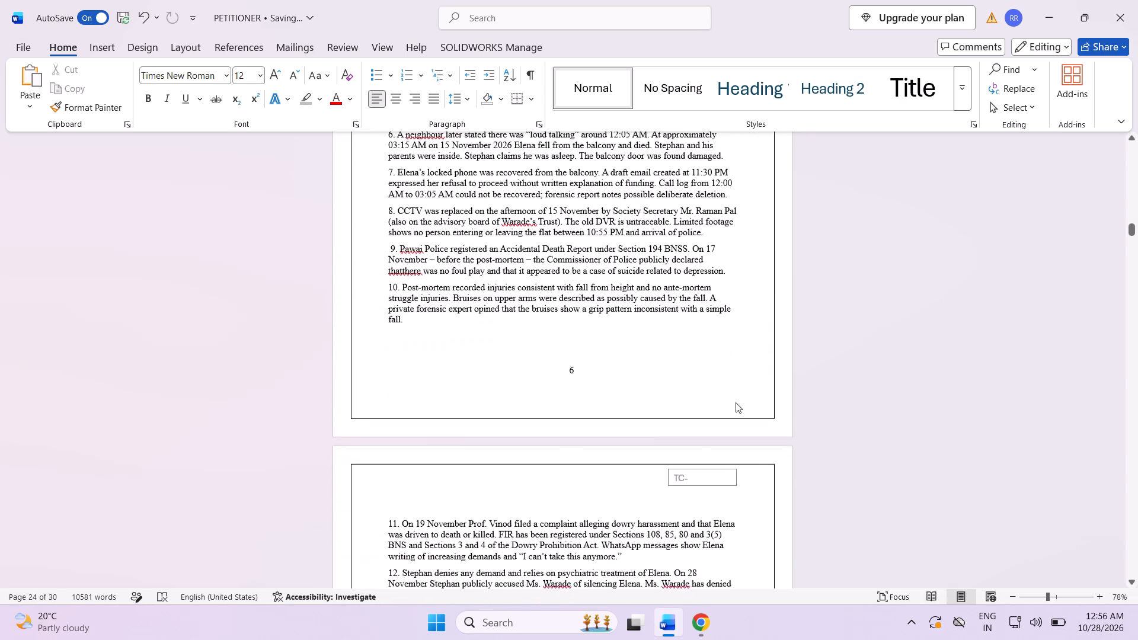
{"action": "scroll", "coordinate": [736, 402], "scroll_direction": "down", "scroll_amount": 12}
{"action": "scroll", "coordinate": [736, 402], "scroll_direction": "down", "scroll_amount": 11}
{"action": "scroll", "coordinate": [736, 402], "scroll_direction": "down", "scroll_amount": 12}
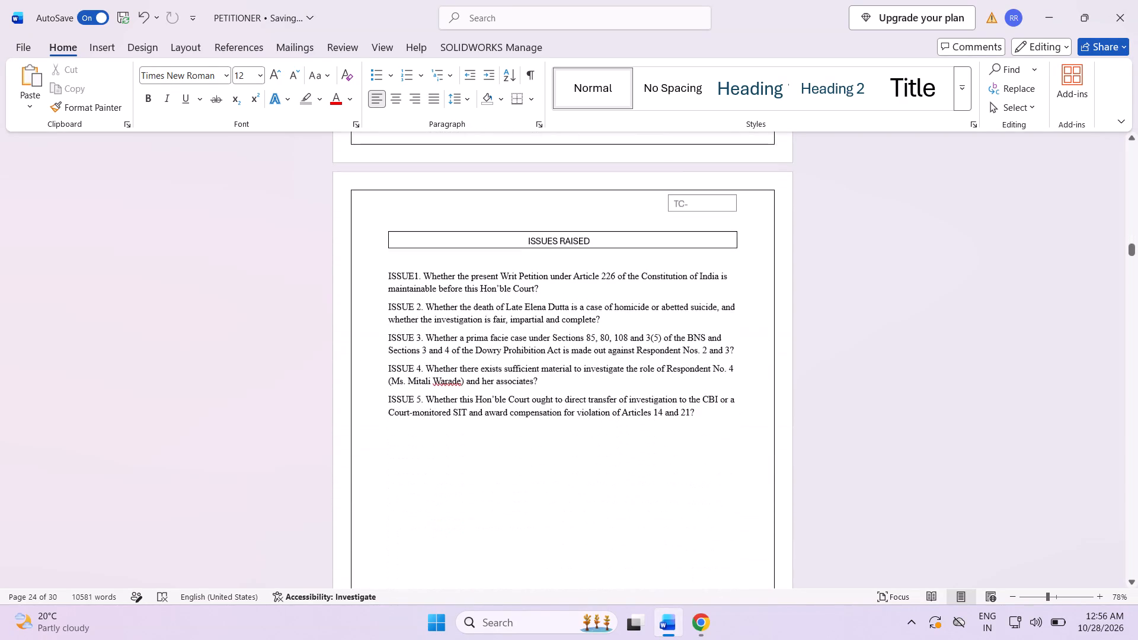
{"action": "scroll", "coordinate": [736, 402], "scroll_direction": "down", "scroll_amount": 12}
{"action": "scroll", "coordinate": [733, 405], "scroll_direction": "down", "scroll_amount": 11}
{"action": "scroll", "coordinate": [733, 405], "scroll_direction": "down", "scroll_amount": 16}
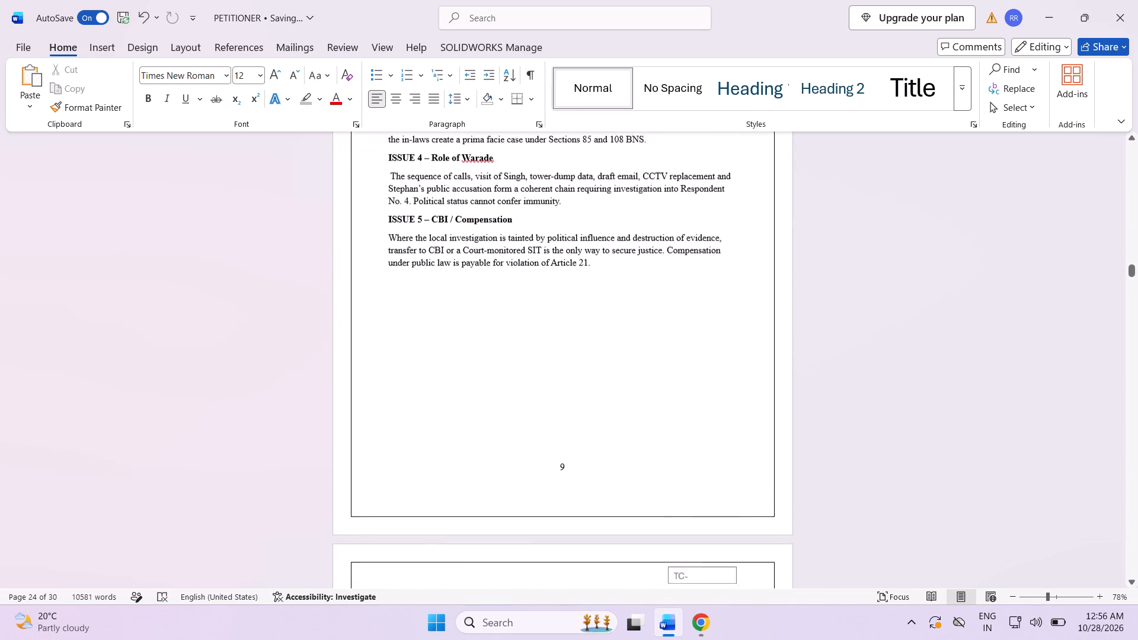
{"action": "scroll", "coordinate": [733, 405], "scroll_direction": "down", "scroll_amount": 19}
{"action": "scroll", "coordinate": [725, 414], "scroll_direction": "down", "scroll_amount": 12}
{"action": "scroll", "coordinate": [725, 414], "scroll_direction": "down", "scroll_amount": 12}
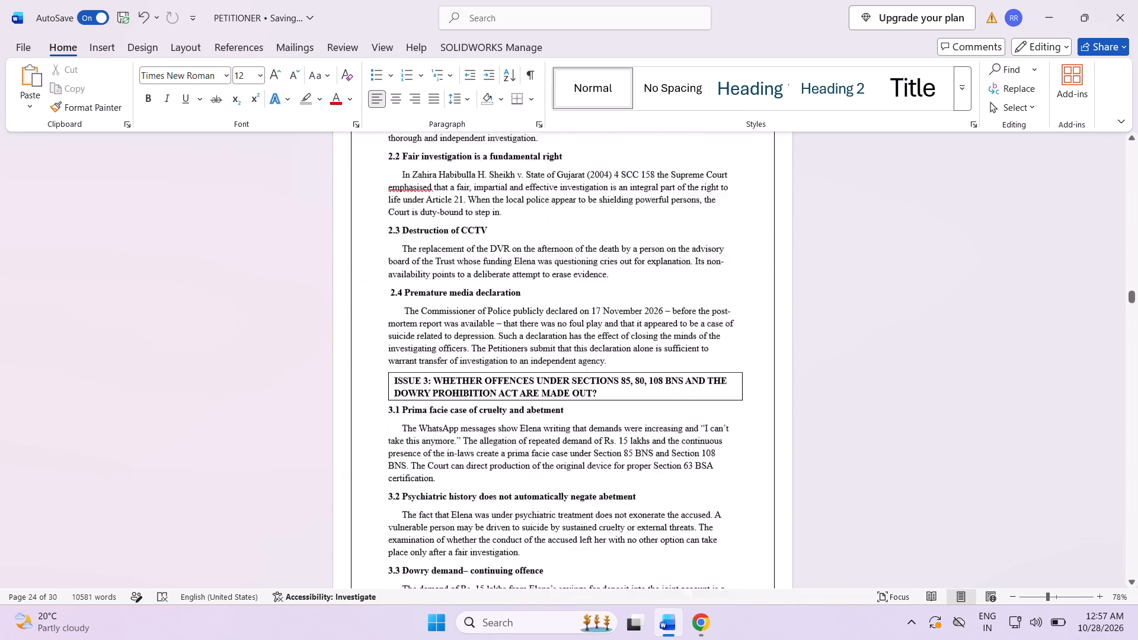
{"action": "scroll", "coordinate": [725, 411], "scroll_direction": "down", "scroll_amount": 12}
{"action": "scroll", "coordinate": [725, 411], "scroll_direction": "down", "scroll_amount": 13}
{"action": "scroll", "coordinate": [725, 411], "scroll_direction": "down", "scroll_amount": 12}
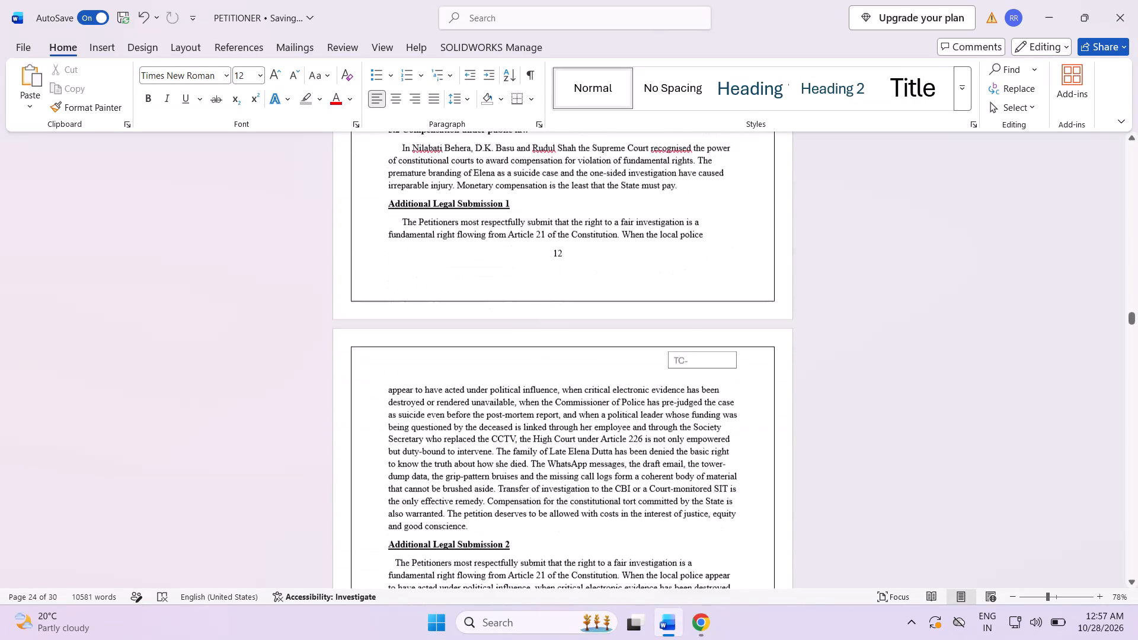
{"action": "scroll", "coordinate": [723, 414], "scroll_direction": "down", "scroll_amount": 12}
{"action": "scroll", "coordinate": [722, 414], "scroll_direction": "down", "scroll_amount": 13}
{"action": "scroll", "coordinate": [722, 414], "scroll_direction": "down", "scroll_amount": 11}
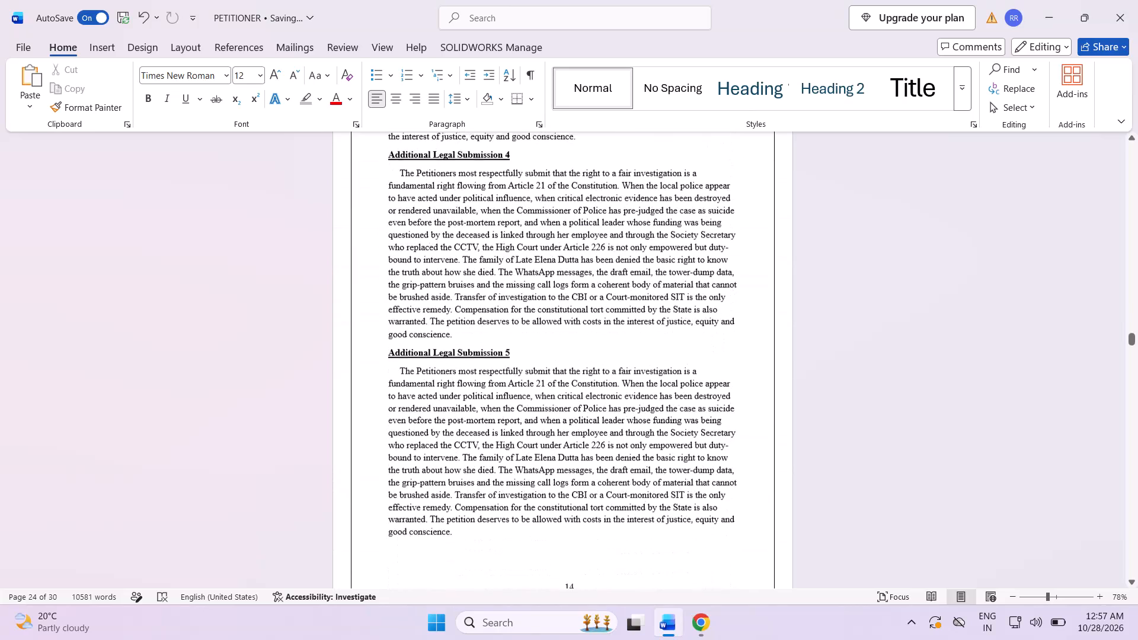
{"action": "scroll", "coordinate": [722, 412], "scroll_direction": "down", "scroll_amount": 10}
{"action": "scroll", "coordinate": [722, 412], "scroll_direction": "down", "scroll_amount": 12}
{"action": "scroll", "coordinate": [721, 423], "scroll_direction": "down", "scroll_amount": 17}
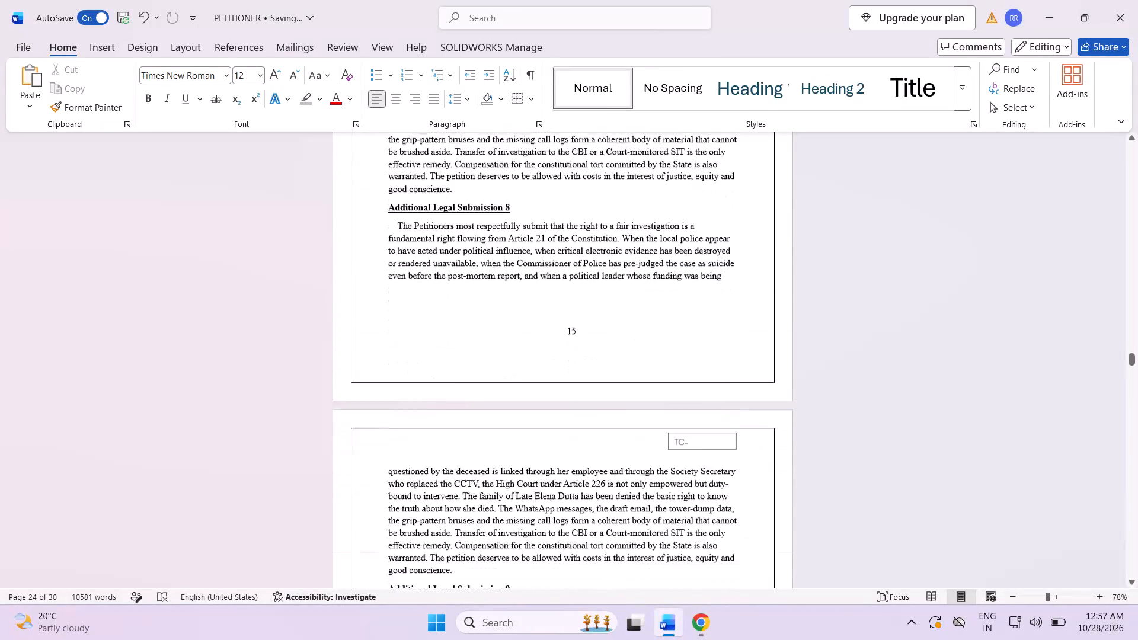
{"action": "scroll", "coordinate": [721, 425], "scroll_direction": "down", "scroll_amount": 16}
{"action": "scroll", "coordinate": [721, 426], "scroll_direction": "down", "scroll_amount": 11}
{"action": "scroll", "coordinate": [721, 426], "scroll_direction": "down", "scroll_amount": 12}
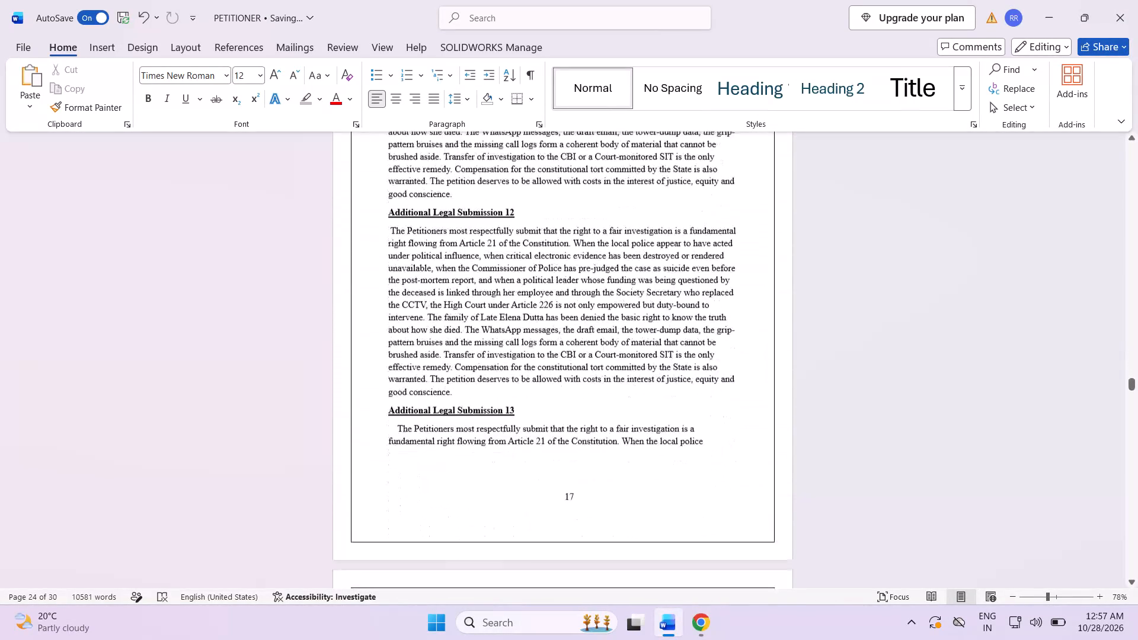
{"action": "scroll", "coordinate": [721, 426], "scroll_direction": "down", "scroll_amount": 12}
{"action": "scroll", "coordinate": [720, 417], "scroll_direction": "down", "scroll_amount": 10}
{"action": "scroll", "coordinate": [720, 417], "scroll_direction": "down", "scroll_amount": 14}
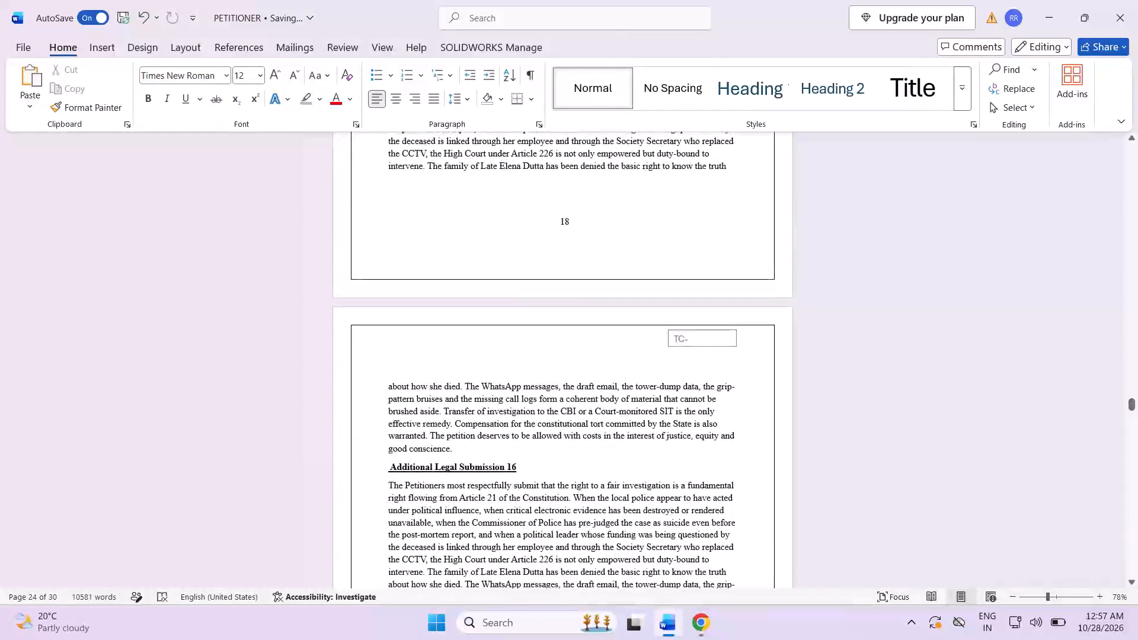
{"action": "scroll", "coordinate": [720, 417], "scroll_direction": "down", "scroll_amount": 10}
{"action": "scroll", "coordinate": [720, 421], "scroll_direction": "down", "scroll_amount": 11}
{"action": "scroll", "coordinate": [720, 421], "scroll_direction": "down", "scroll_amount": 12}
{"action": "scroll", "coordinate": [720, 421], "scroll_direction": "down", "scroll_amount": 10}
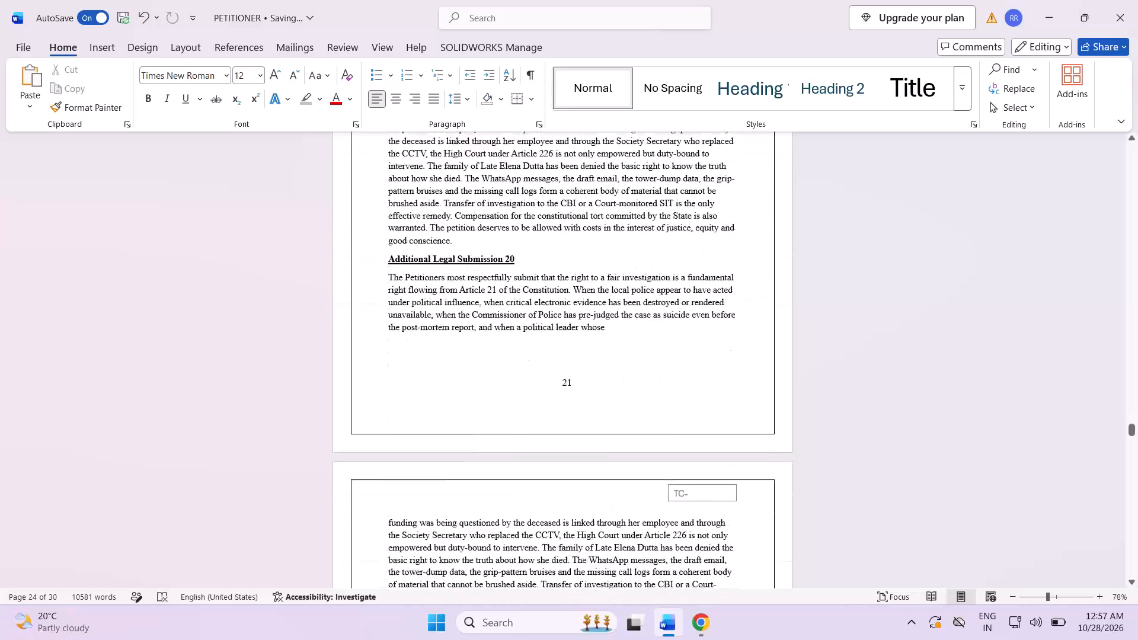
{"action": "scroll", "coordinate": [720, 421], "scroll_direction": "up", "scroll_amount": 20}
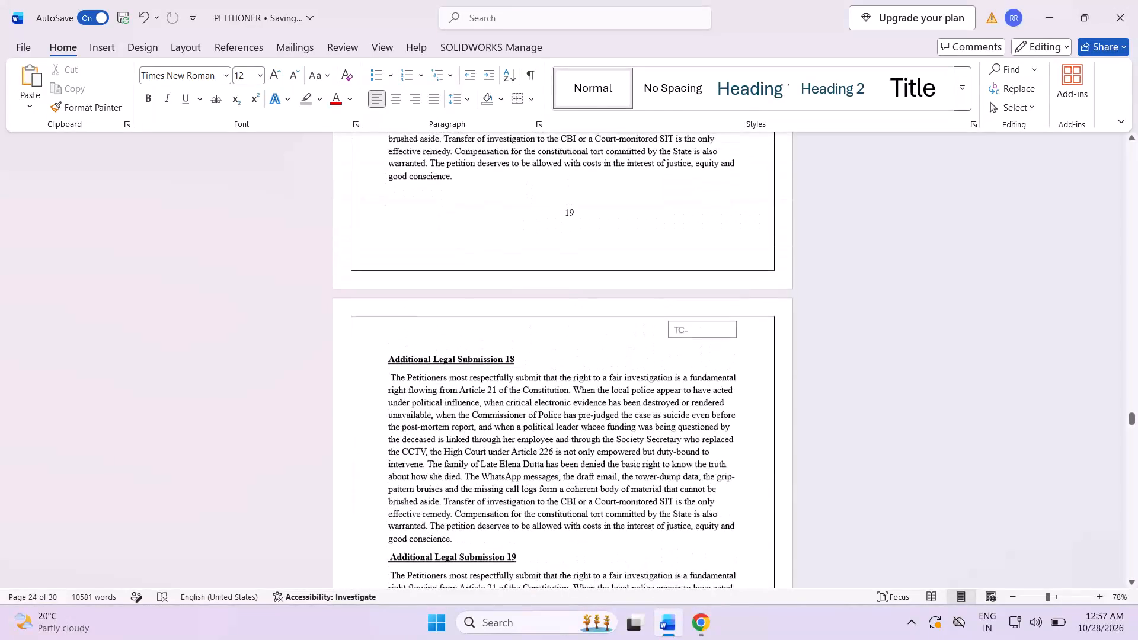
Change the page number at the foot of the page containing Additional Legal Submissions 18 to 20 to 20.
{"action": "scroll", "coordinate": [720, 421], "scroll_direction": "down", "scroll_amount": 17}
{"action": "left_click", "coordinate": [613, 427]}
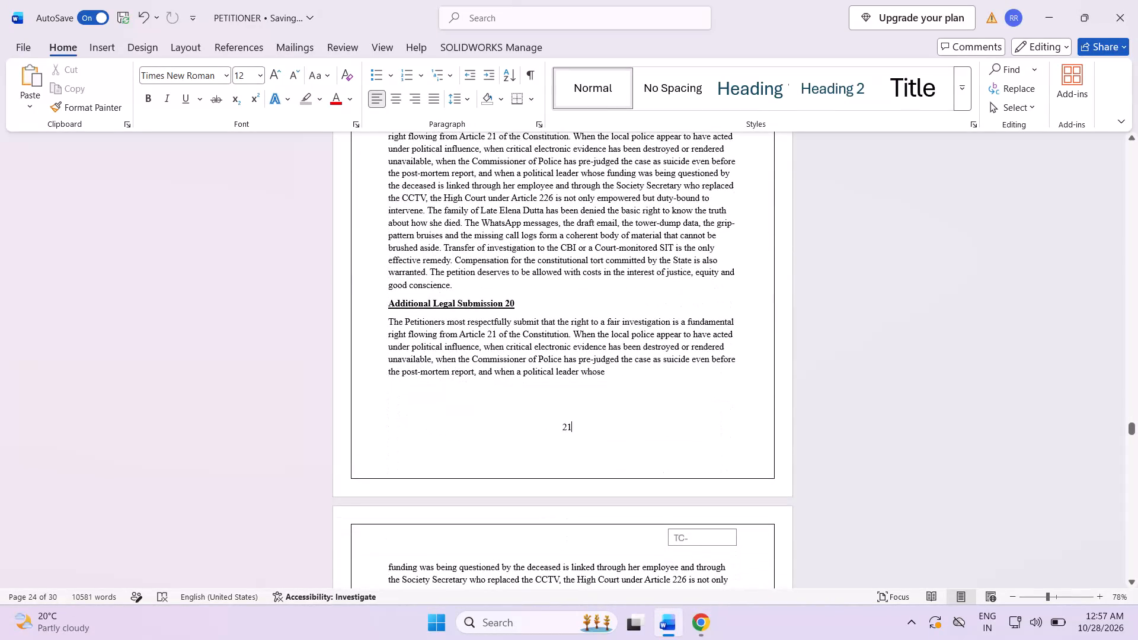
{"action": "key", "text": "BackSpace"}
{"action": "key", "text": "0"}
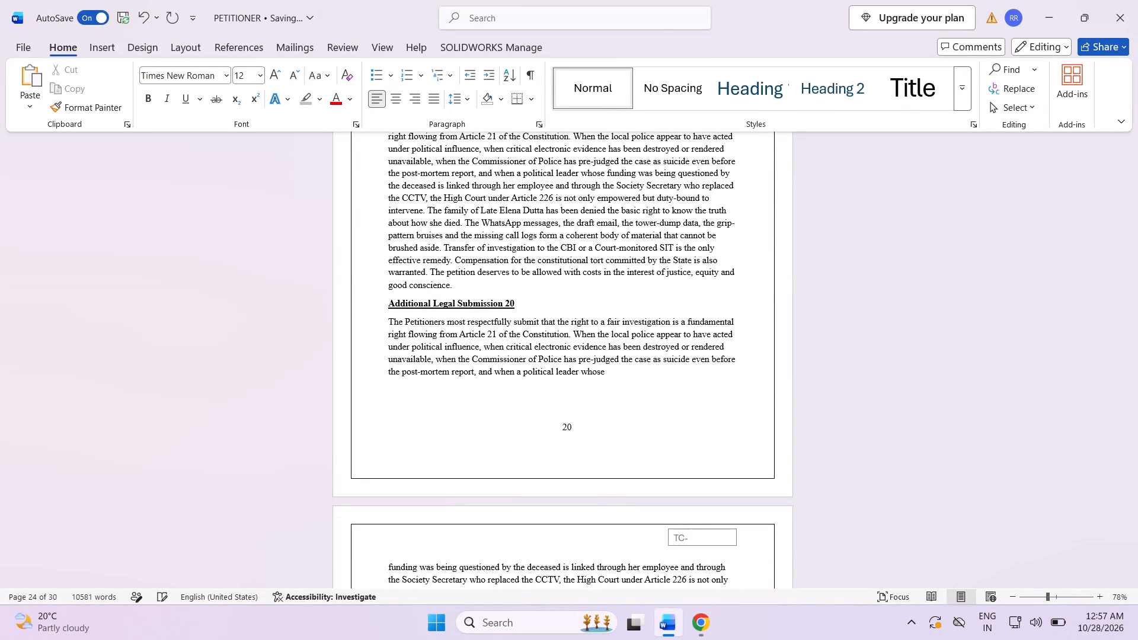
Change the page number at the foot of the page containing Additional Legal Submissions 21 and 22 to 21.
{"action": "scroll", "coordinate": [632, 445], "scroll_direction": "down", "scroll_amount": 17}
{"action": "scroll", "coordinate": [650, 457], "scroll_direction": "down", "scroll_amount": 6}
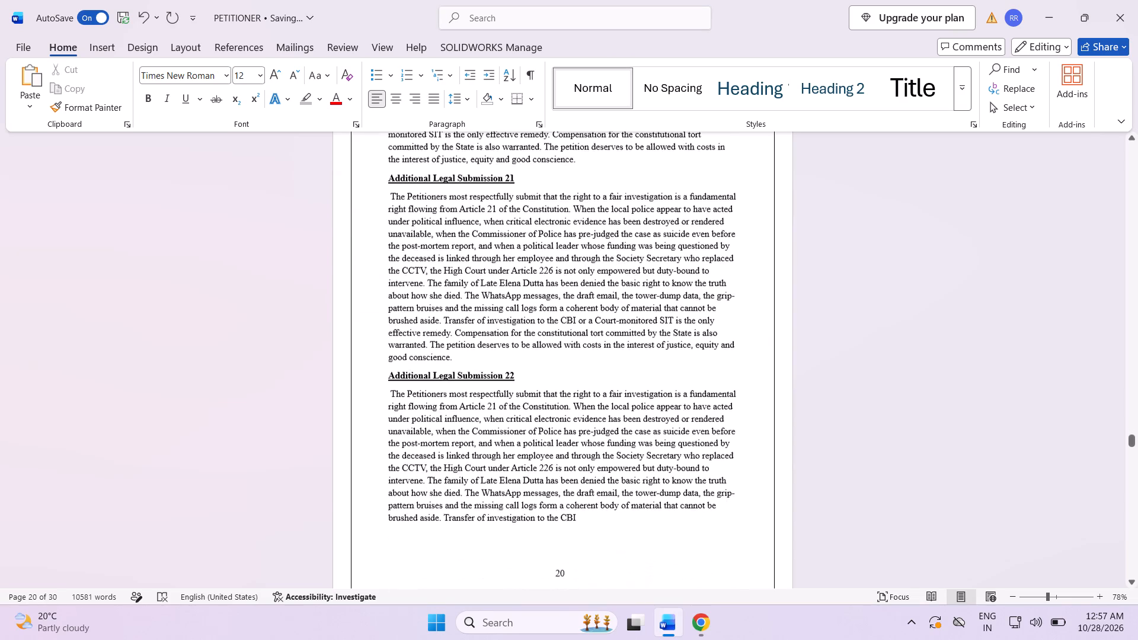
{"action": "left_click", "coordinate": [612, 466]}
{"action": "key", "text": "BackSpace"}
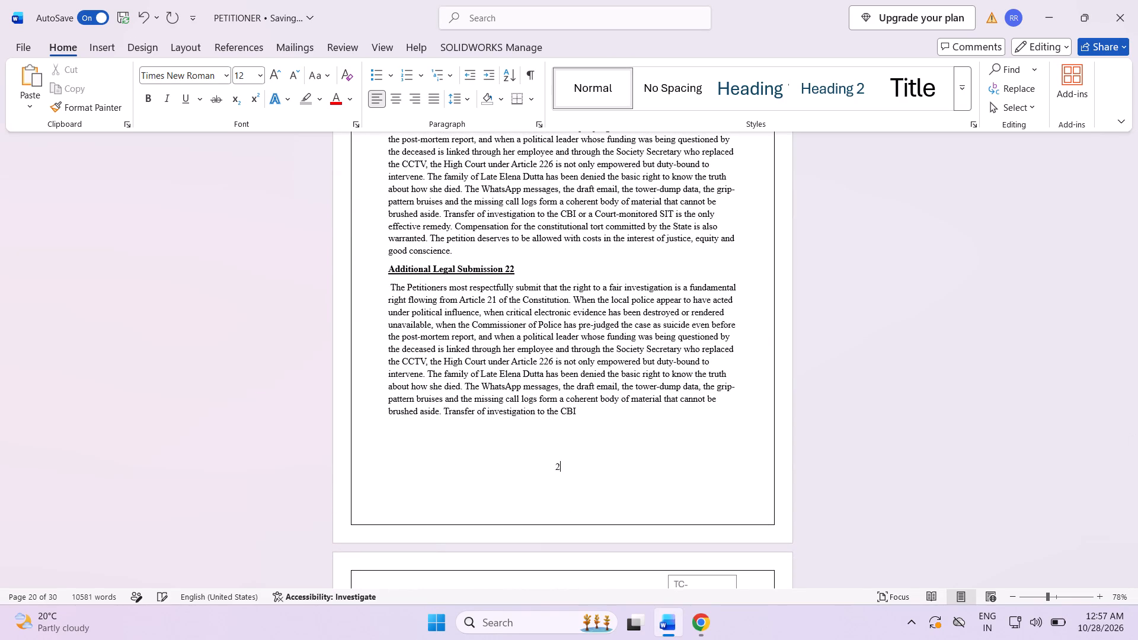
{"action": "key", "text": "1"}
Change the page number at the foot of the page containing Additional Legal Submissions 23 and 24 to 22.
{"action": "scroll", "coordinate": [612, 479], "scroll_direction": "down", "scroll_amount": 17}
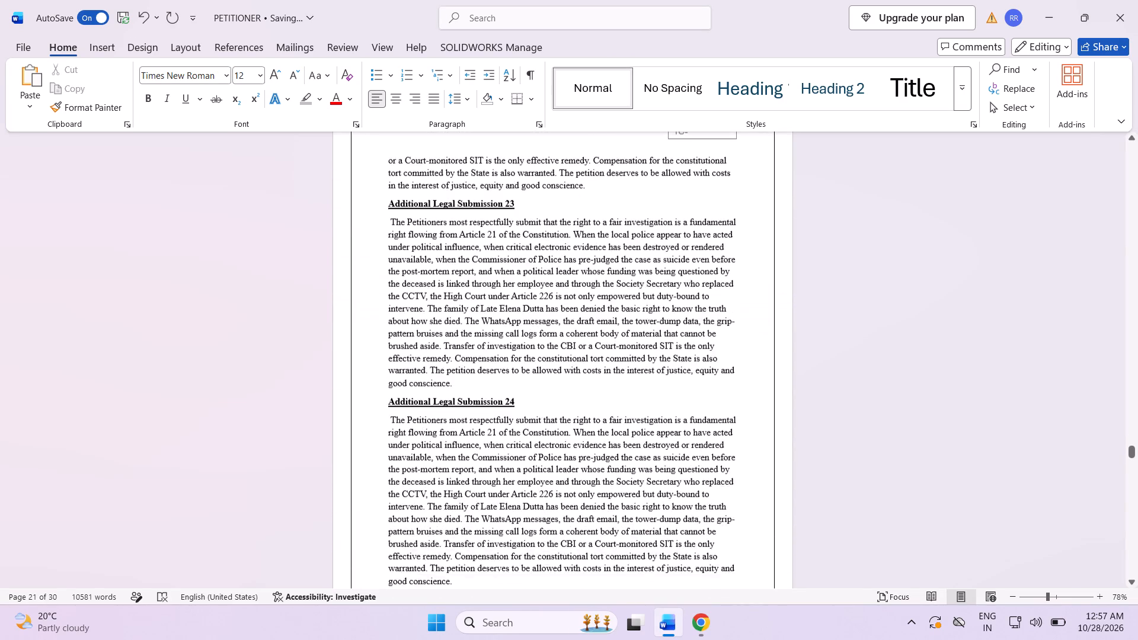
{"action": "scroll", "coordinate": [626, 478], "scroll_direction": "down", "scroll_amount": 7}
{"action": "left_click", "coordinate": [582, 503]}
{"action": "key", "text": "BackSpace"}
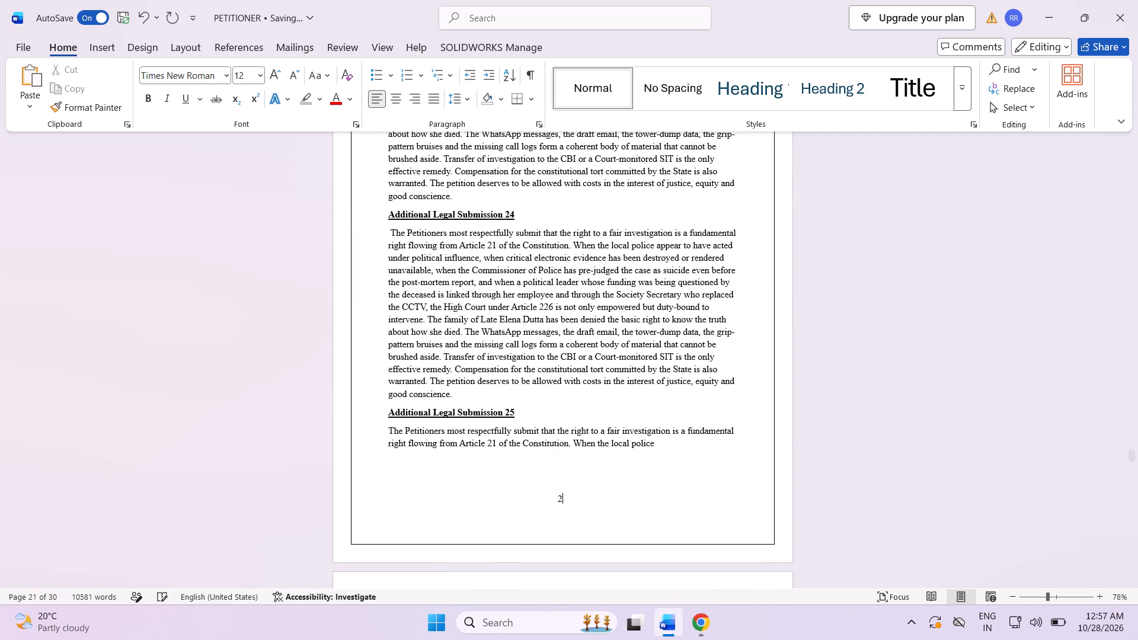
{"action": "key", "text": "2"}
Change the page number at the foot of the page containing Additional Legal Submissions 26 and 27 to 23.
{"action": "scroll", "coordinate": [581, 508], "scroll_direction": "down", "scroll_amount": 20}
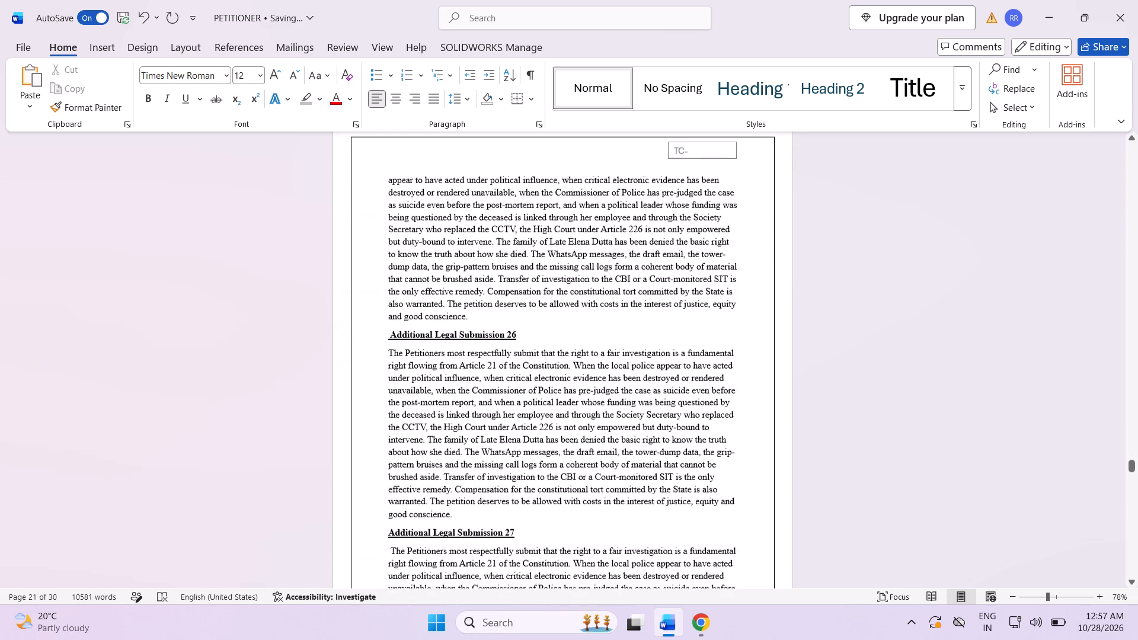
{"action": "scroll", "coordinate": [580, 508], "scroll_direction": "down", "scroll_amount": 5}
{"action": "left_click", "coordinate": [586, 487]}
{"action": "key", "text": "BackSpace"}
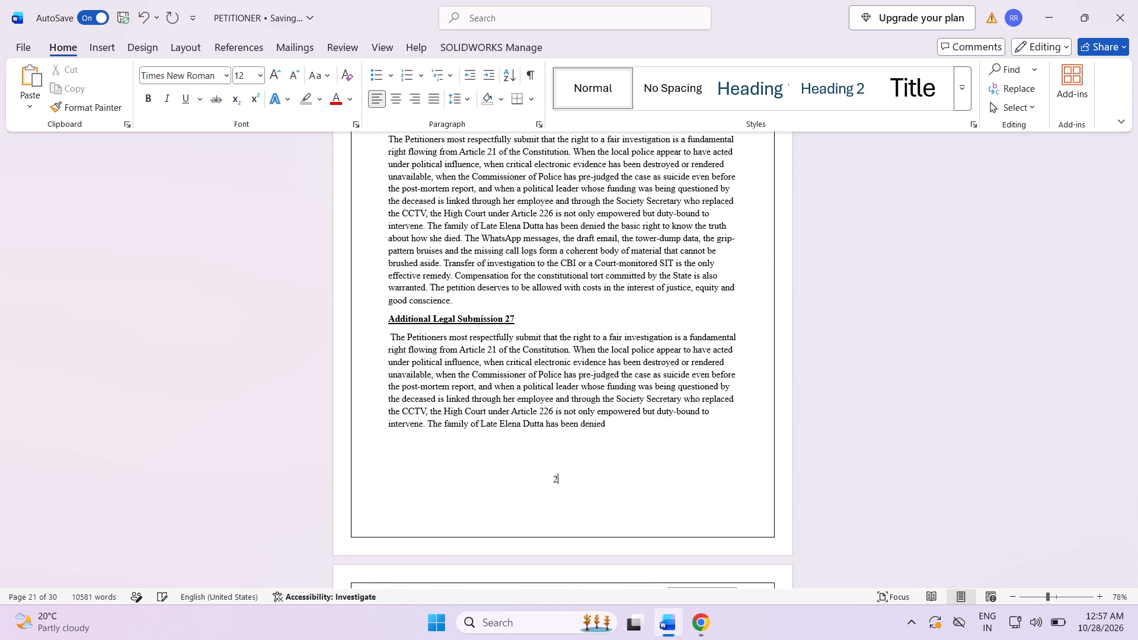
{"action": "key", "text": "3"}
Change the page number at the foot of the page containing Additional Legal Submissions 28 and 29 to 24.
{"action": "scroll", "coordinate": [586, 495], "scroll_direction": "down", "scroll_amount": 19}
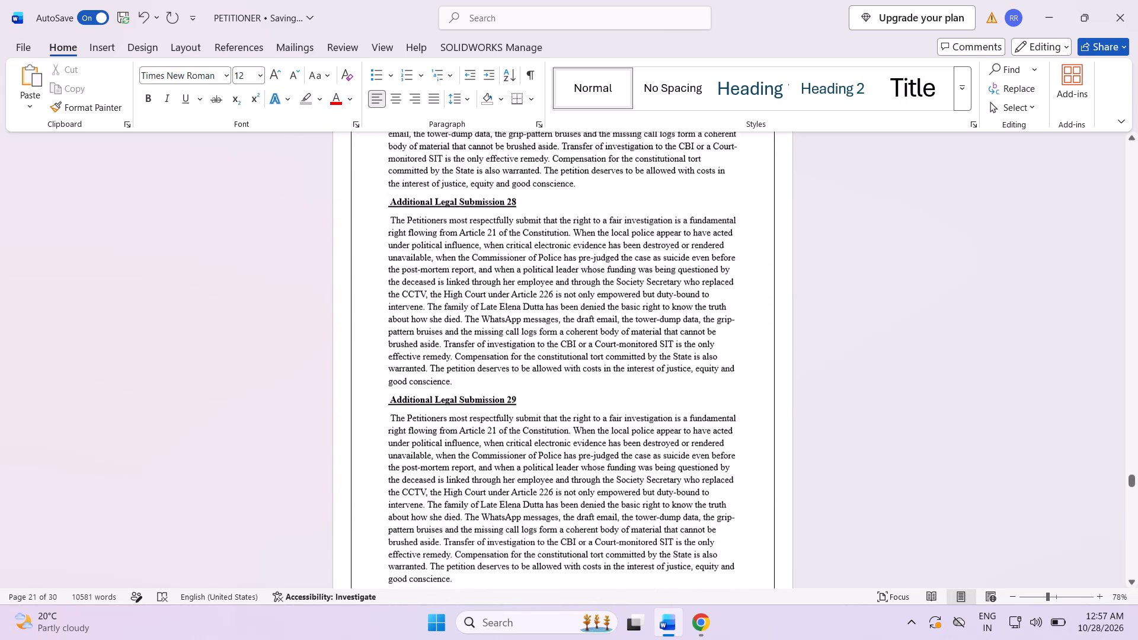
{"action": "scroll", "coordinate": [586, 495], "scroll_direction": "up", "scroll_amount": 12}
{"action": "scroll", "coordinate": [587, 495], "scroll_direction": "down", "scroll_amount": 17}
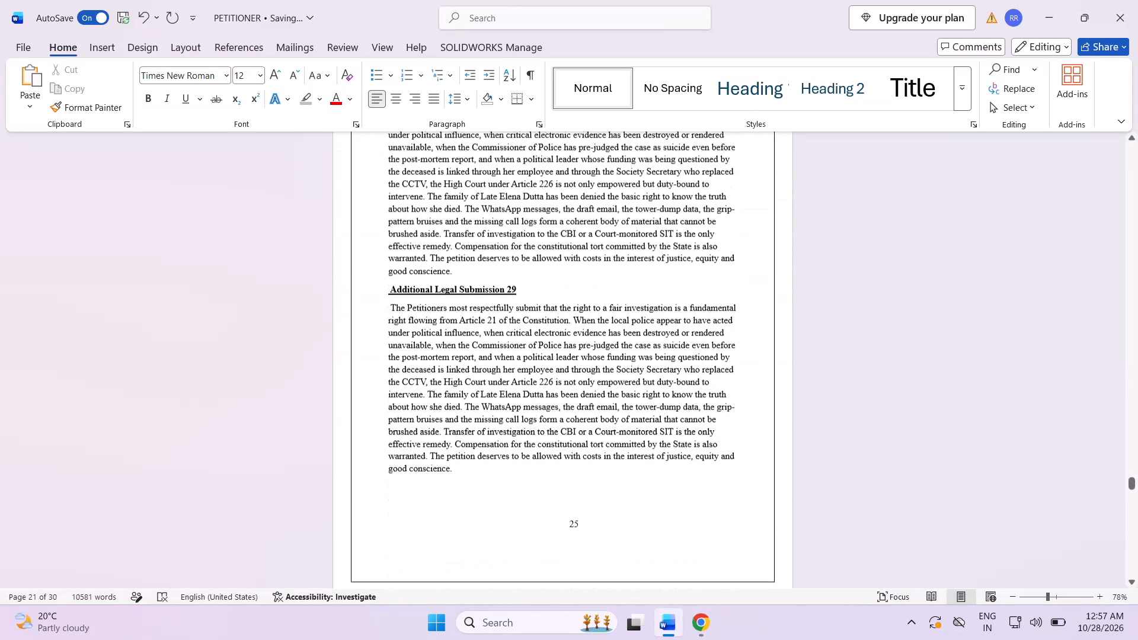
{"action": "left_click", "coordinate": [587, 495]}
{"action": "key", "text": "BackSpace"}
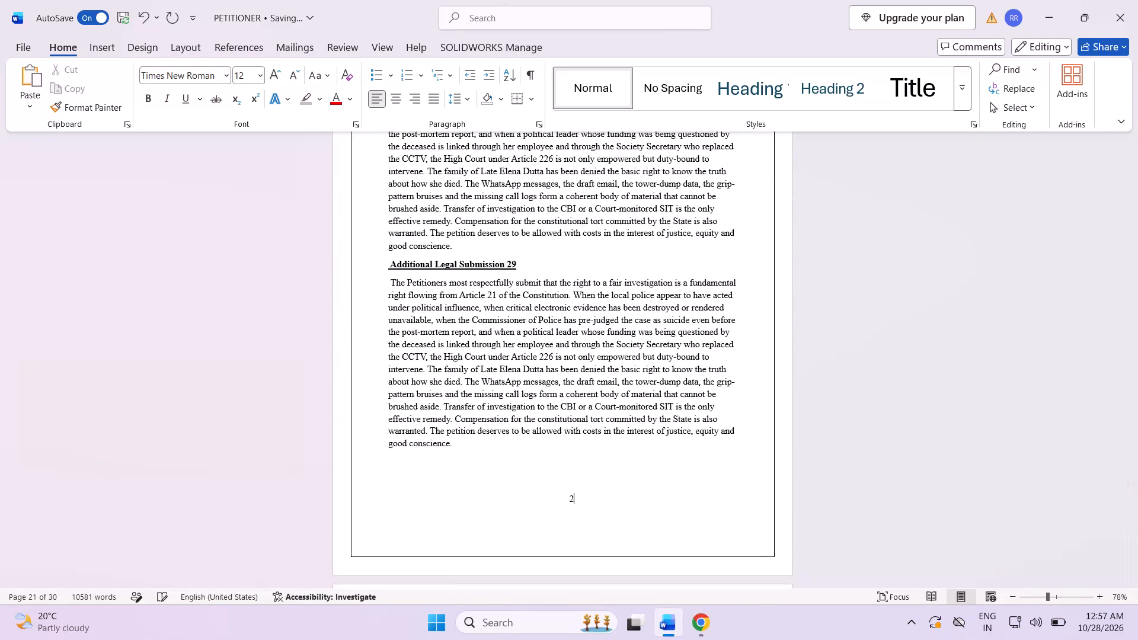
{"action": "key", "text": "4"}
Change the page number at the foot of the page containing Additional Legal Submissions 30 and 31 to 25.
{"action": "scroll", "coordinate": [587, 495], "scroll_direction": "down", "scroll_amount": 12}
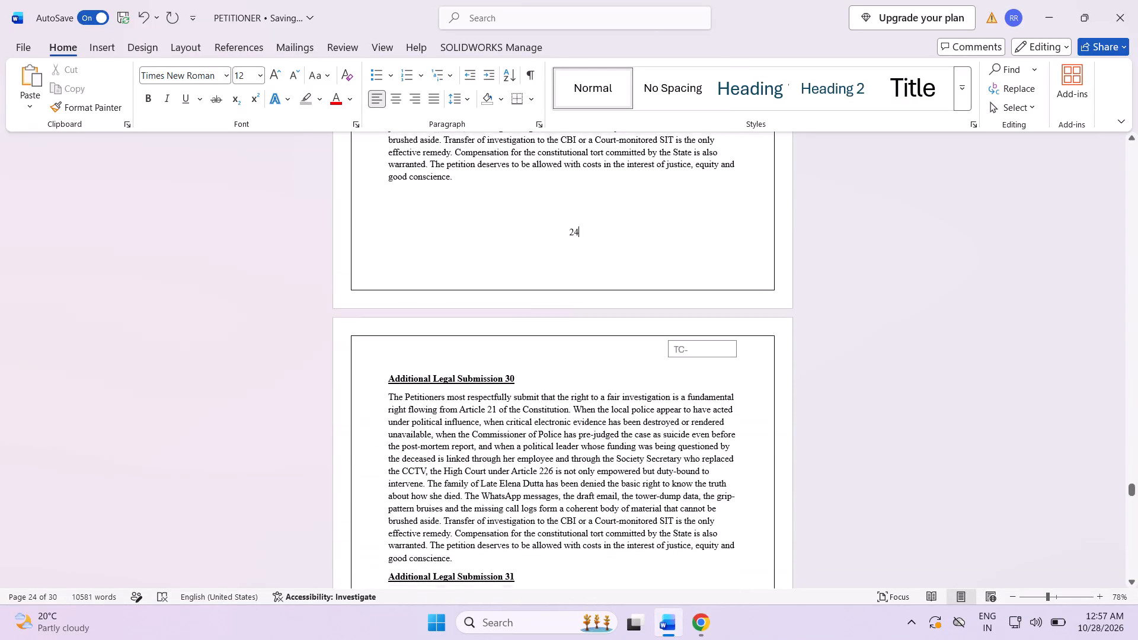
{"action": "scroll", "coordinate": [587, 495], "scroll_direction": "down", "scroll_amount": 10}
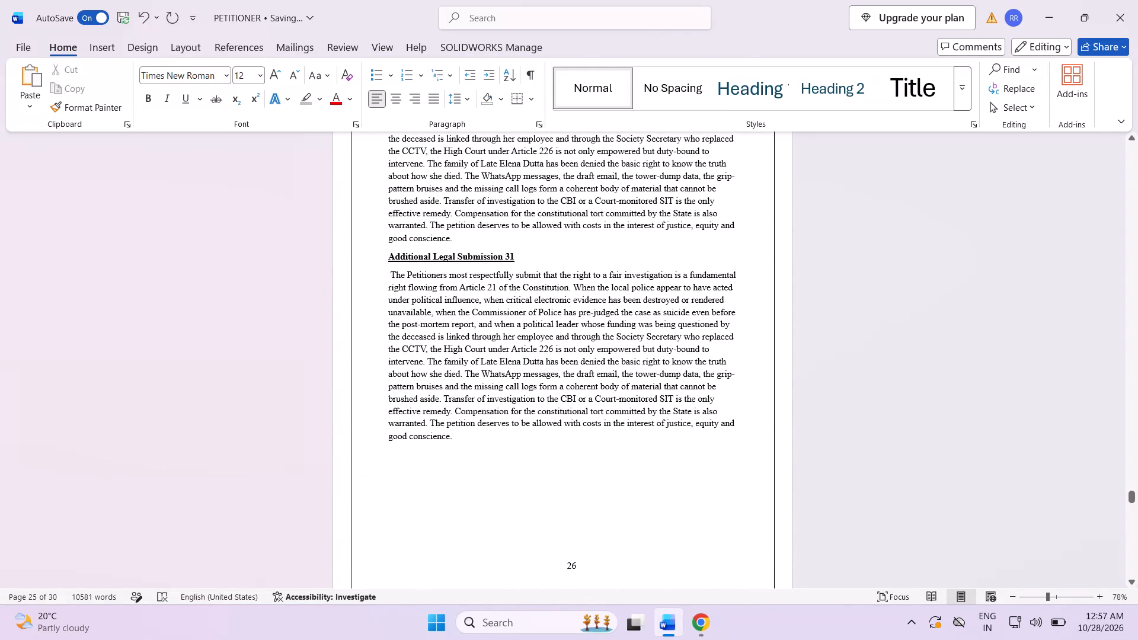
{"action": "left_click", "coordinate": [577, 555]}
{"action": "left_click", "coordinate": [580, 562]}
{"action": "key", "text": "BackSpace"}
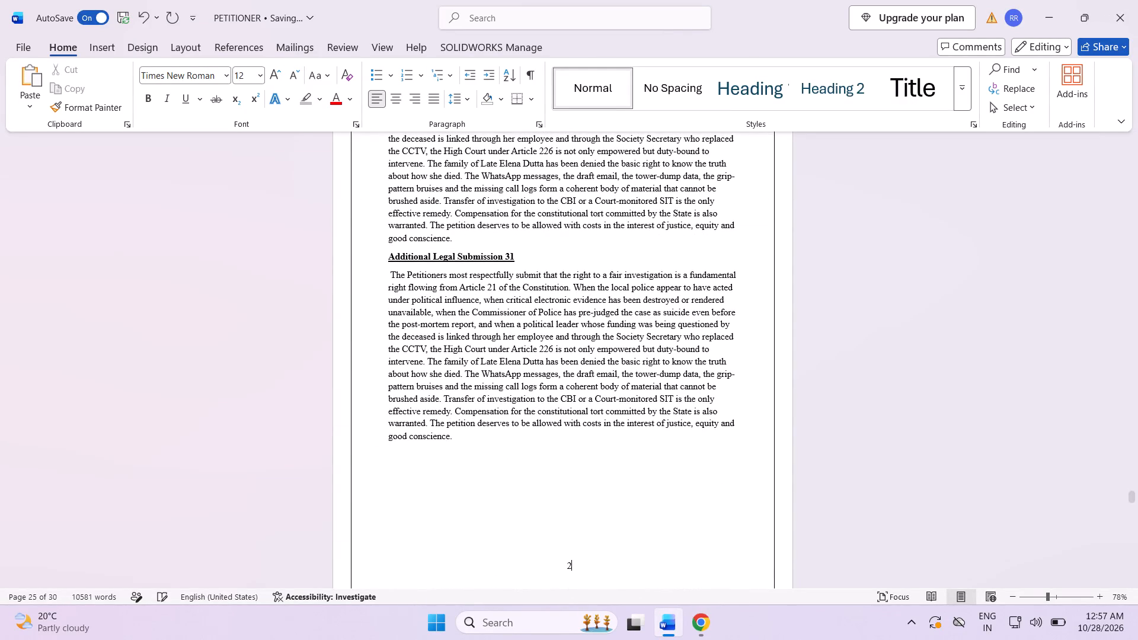
{"action": "key", "text": "5"}
Change the page number at the foot of the Arguments Advanced (Continued) page containing Further Submissions 1 to 3 to 26.
{"action": "scroll", "coordinate": [580, 563], "scroll_direction": "down", "scroll_amount": 10}
{"action": "scroll", "coordinate": [582, 540], "scroll_direction": "down", "scroll_amount": 15}
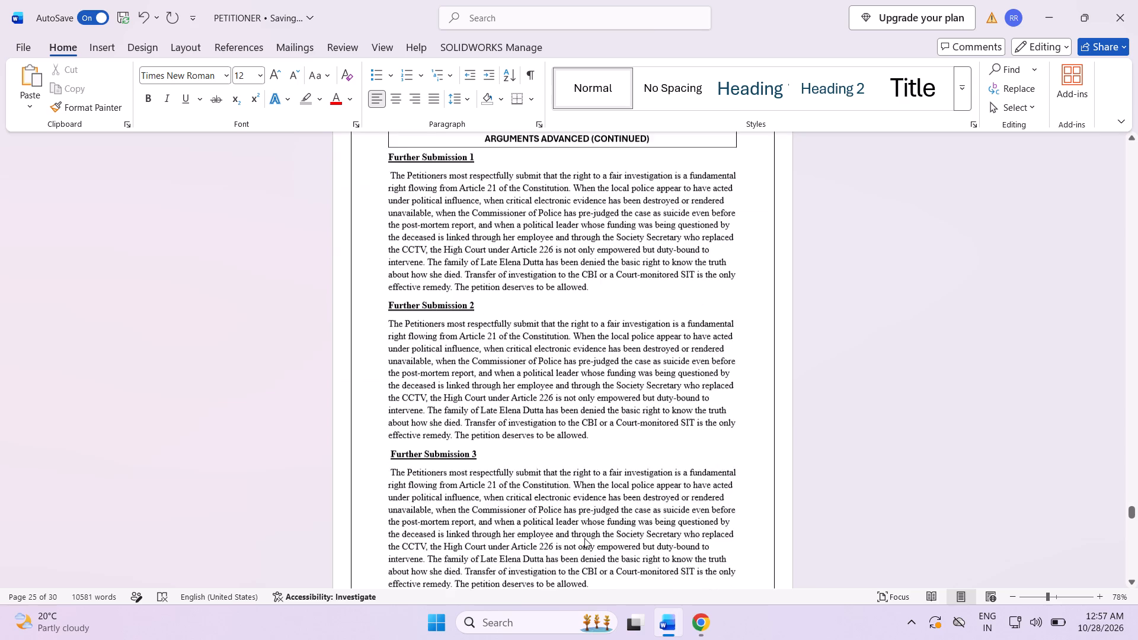
{"action": "scroll", "coordinate": [584, 538], "scroll_direction": "down", "scroll_amount": 11}
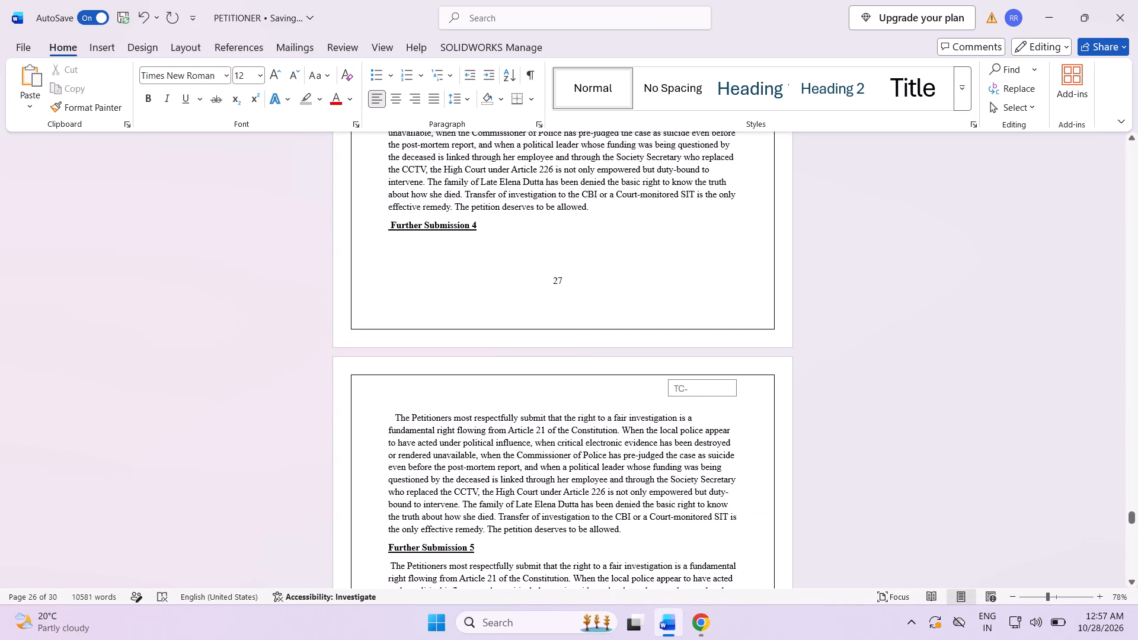
{"action": "left_click", "coordinate": [570, 290]}
{"action": "key", "text": "BackSpace"}
{"action": "key", "text": "6"}
Change the page number at the foot of the page containing Further Submissions 5 and 6 to 27.
{"action": "scroll", "coordinate": [560, 317], "scroll_direction": "down", "scroll_amount": 18}
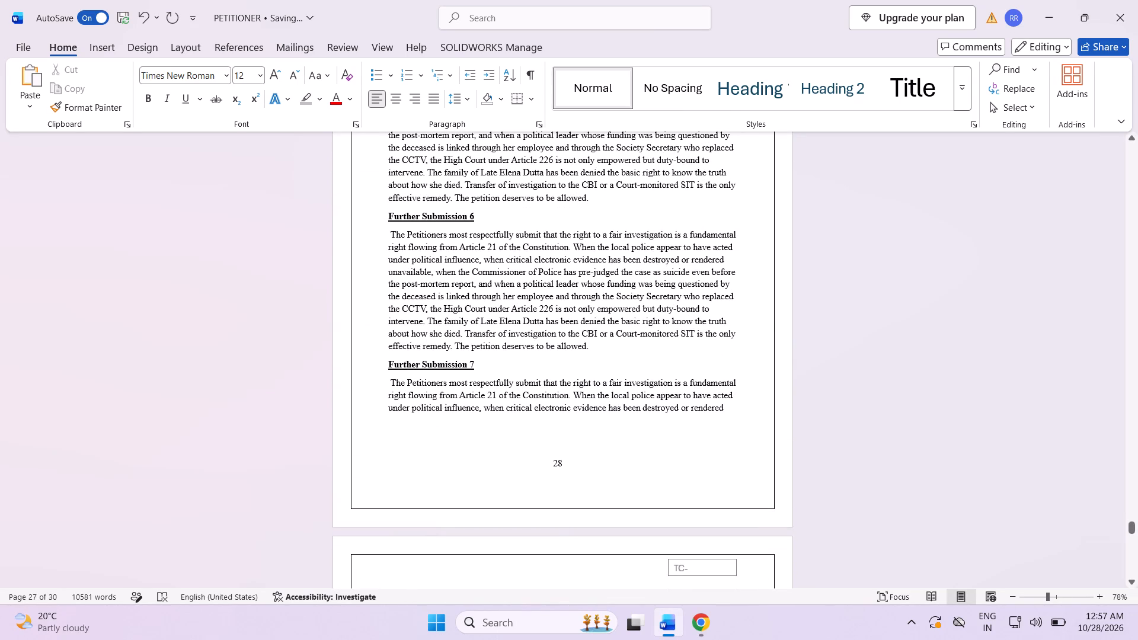
{"action": "left_click", "coordinate": [573, 468]}
{"action": "key", "text": "BackSpace"}
{"action": "key", "text": "7"}
Change the page number at the foot of the page containing Further Submissions 8 and 9 to 28.
{"action": "scroll", "coordinate": [567, 462], "scroll_direction": "down", "scroll_amount": 10}
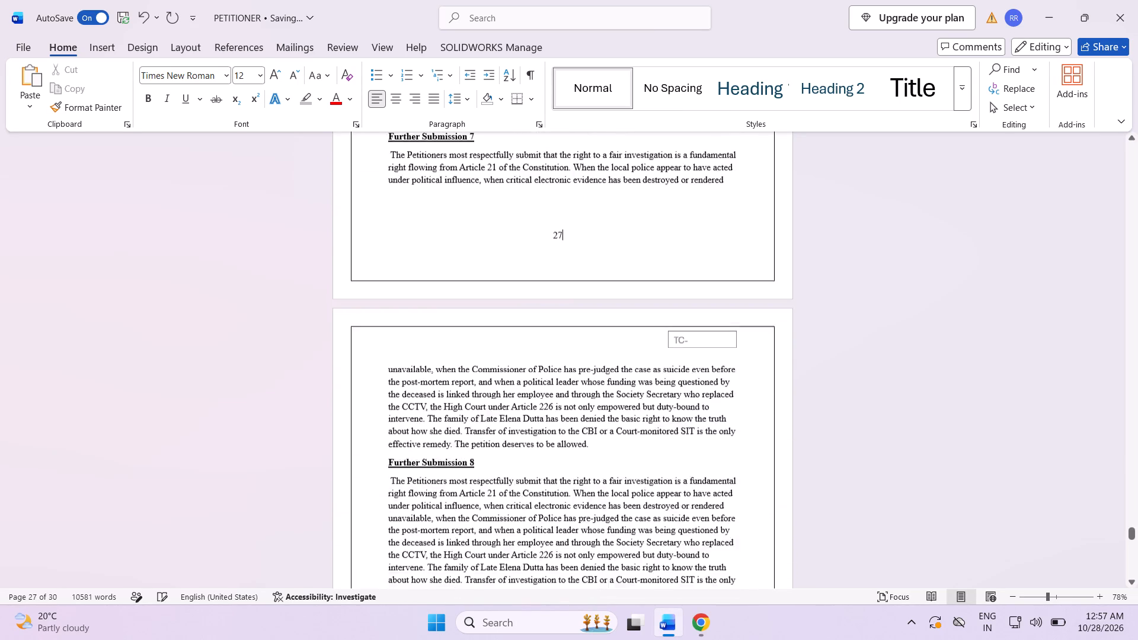
{"action": "scroll", "coordinate": [565, 460], "scroll_direction": "down", "scroll_amount": 14}
{"action": "left_click", "coordinate": [576, 482]}
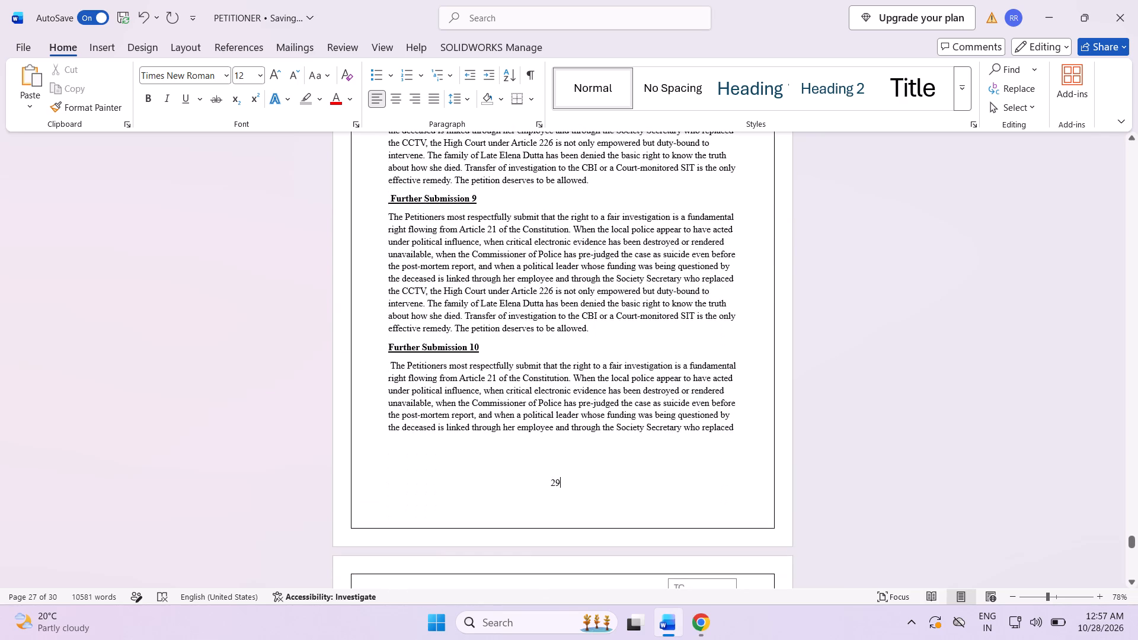
{"action": "key", "text": "BackSpace"}
{"action": "key", "text": "8"}
Change the page number at the foot of the page containing Further Submission 11 to 29.
{"action": "scroll", "coordinate": [573, 479], "scroll_direction": "down", "scroll_amount": 18}
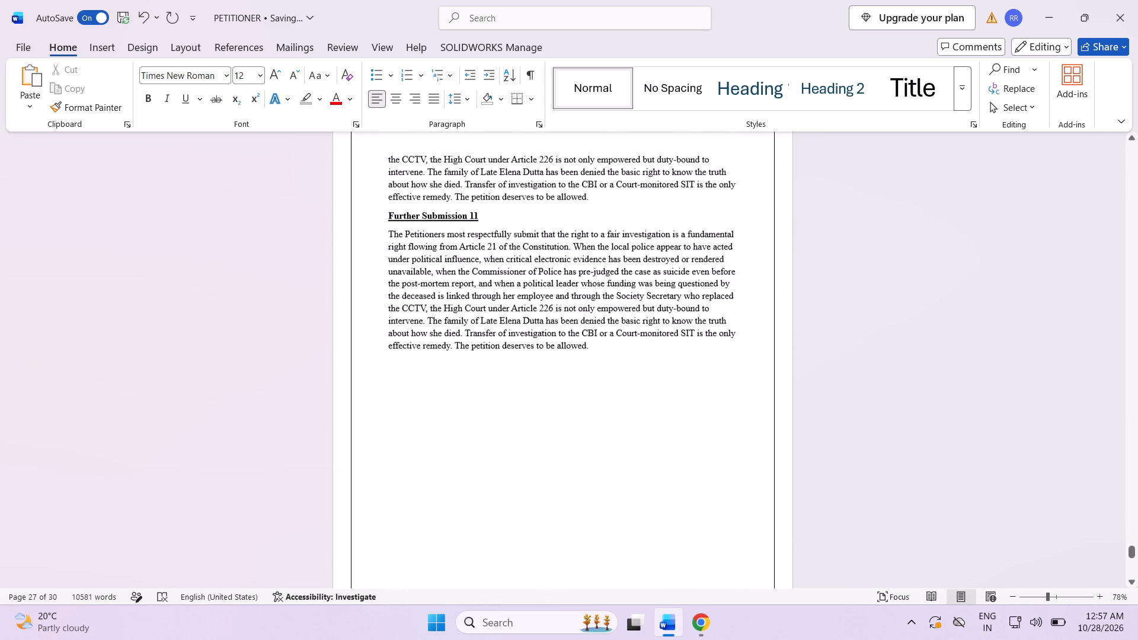
{"action": "scroll", "coordinate": [578, 540], "scroll_direction": "down", "scroll_amount": 4}
{"action": "left_click", "coordinate": [584, 548]}
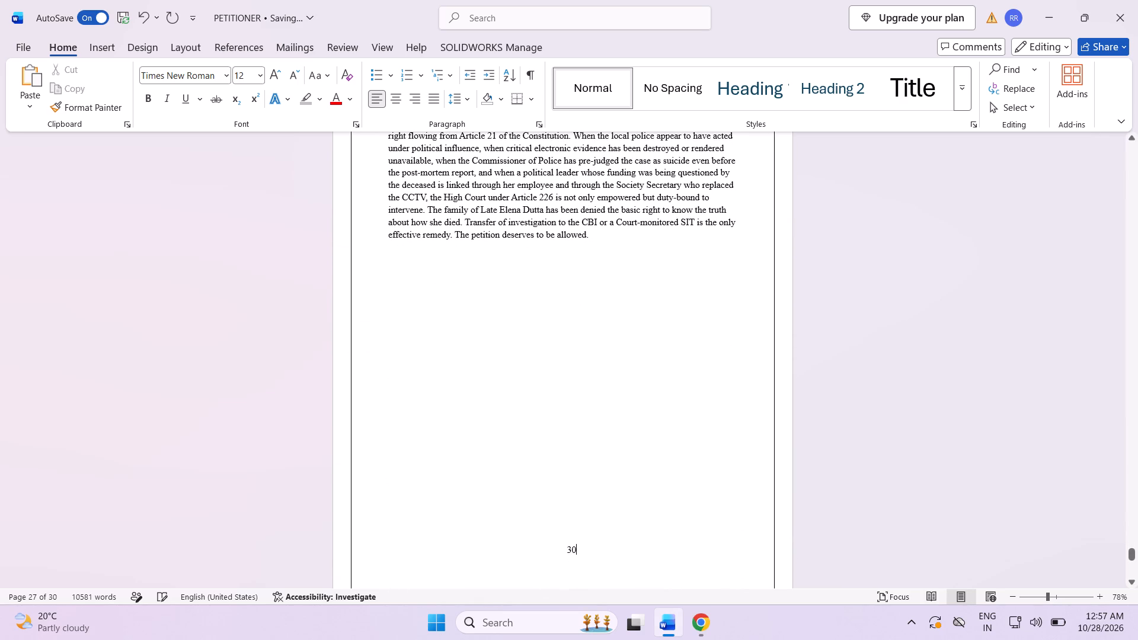
{"action": "key", "text": "BackSpace"}
{"action": "key", "text": "BackSpace"}
{"action": "key", "text": "2"}
{"action": "key", "text": "9"}
Add the page number 30 at the foot of the final prayer page, below the Counsel for the Petitioners signature block.
{"action": "scroll", "coordinate": [580, 539], "scroll_direction": "down", "scroll_amount": 20}
{"action": "scroll", "coordinate": [579, 533], "scroll_direction": "down", "scroll_amount": 13}
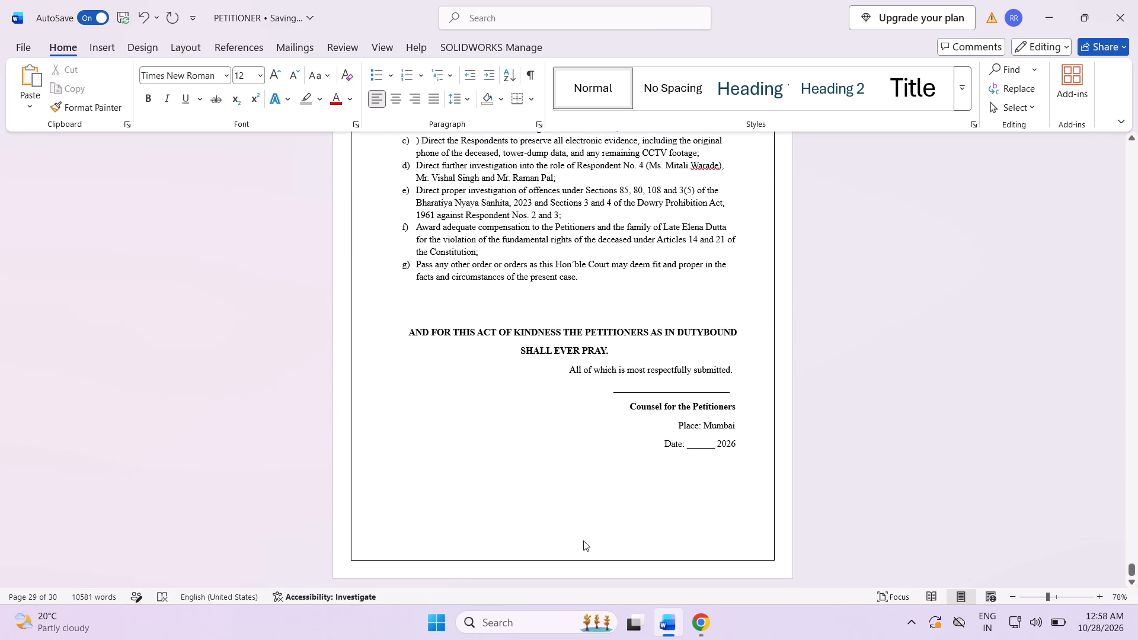
{"action": "left_click", "coordinate": [571, 527]}
{"action": "key", "text": "Return"}
{"action": "key", "text": "BackSpace"}
{"action": "left_click", "coordinate": [403, 488]}
{"action": "double_click", "coordinate": [404, 498]}
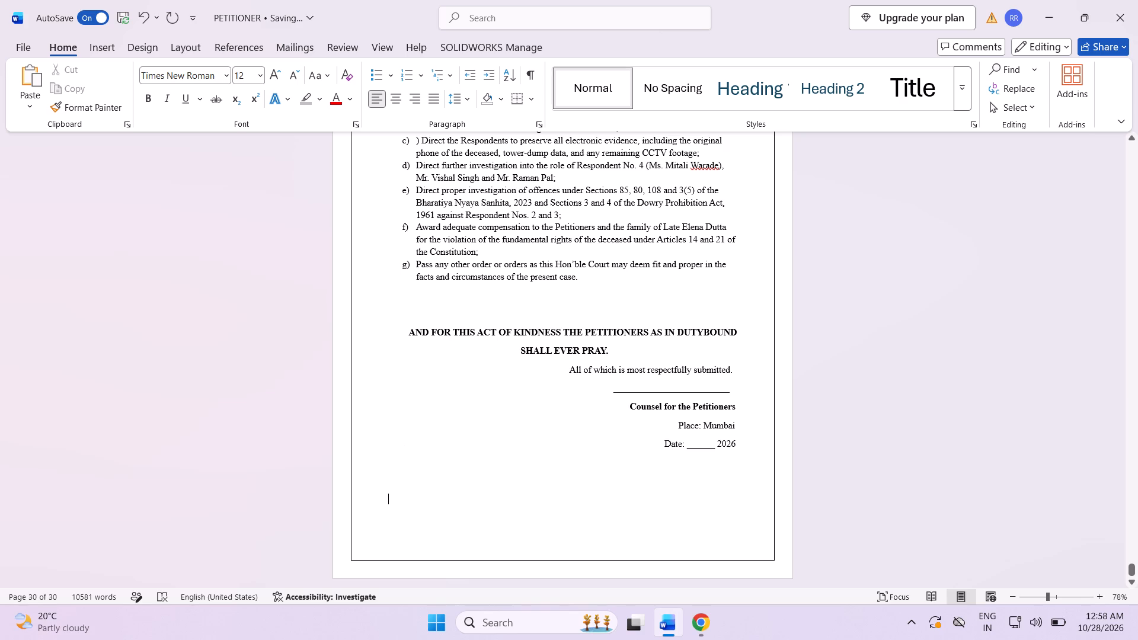
{"action": "key", "text": "space"}
{"action": "key", "text": "space"}
{"action": "key", "text": "0"}
{"action": "key", "text": "BackSpace"}
{"action": "type", "text": "30"}
Review the memorial from the final prayer page back to the first page and the Table of Contents.
{"action": "scroll", "coordinate": [438, 505], "scroll_direction": "down", "scroll_amount": 9}
{"action": "scroll", "coordinate": [522, 475], "scroll_direction": "up", "scroll_amount": 8}
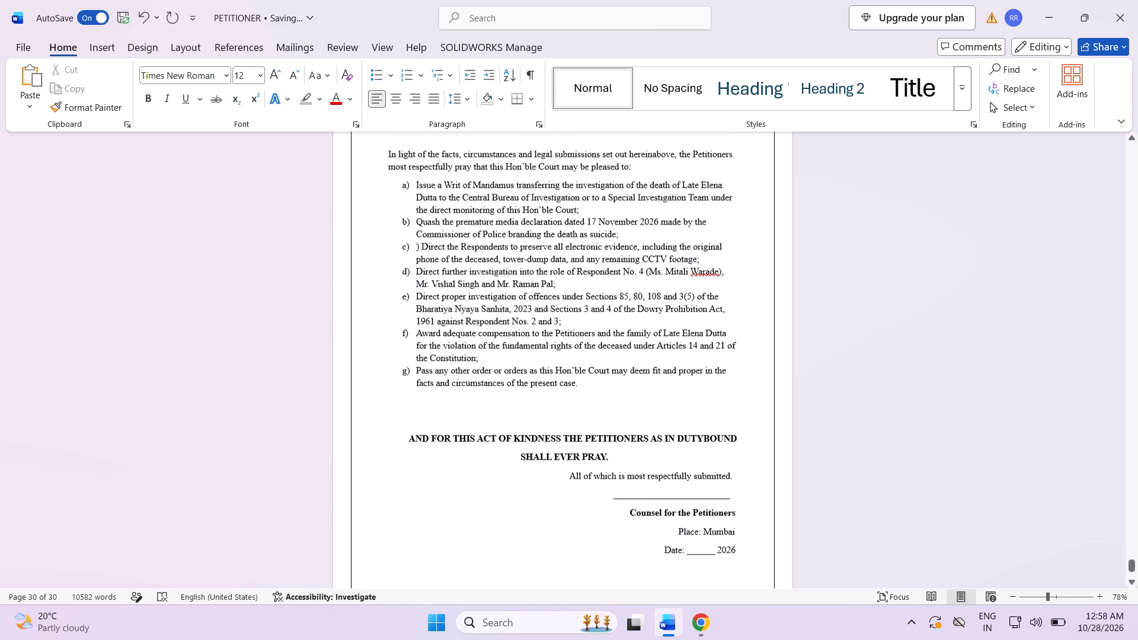
{"action": "scroll", "coordinate": [530, 430], "scroll_direction": "up", "scroll_amount": 20}
{"action": "scroll", "coordinate": [541, 474], "scroll_direction": "up", "scroll_amount": 6}
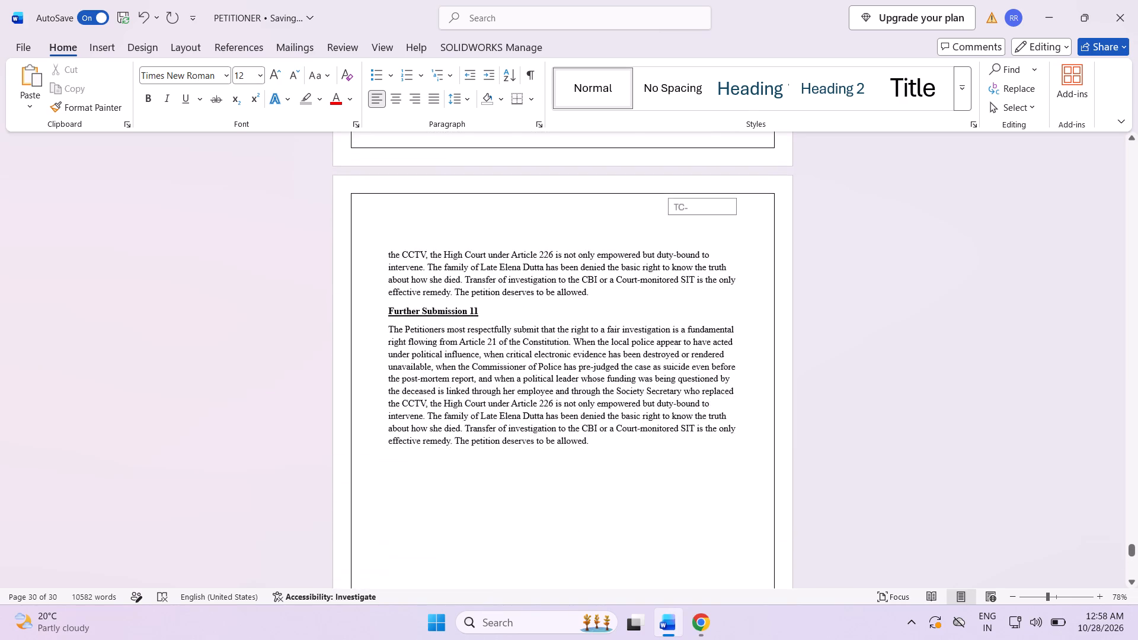
{"action": "scroll", "coordinate": [543, 475], "scroll_direction": "up", "scroll_amount": 12}
{"action": "scroll", "coordinate": [546, 488], "scroll_direction": "up", "scroll_amount": 20}
{"action": "scroll", "coordinate": [546, 488], "scroll_direction": "up", "scroll_amount": 3}
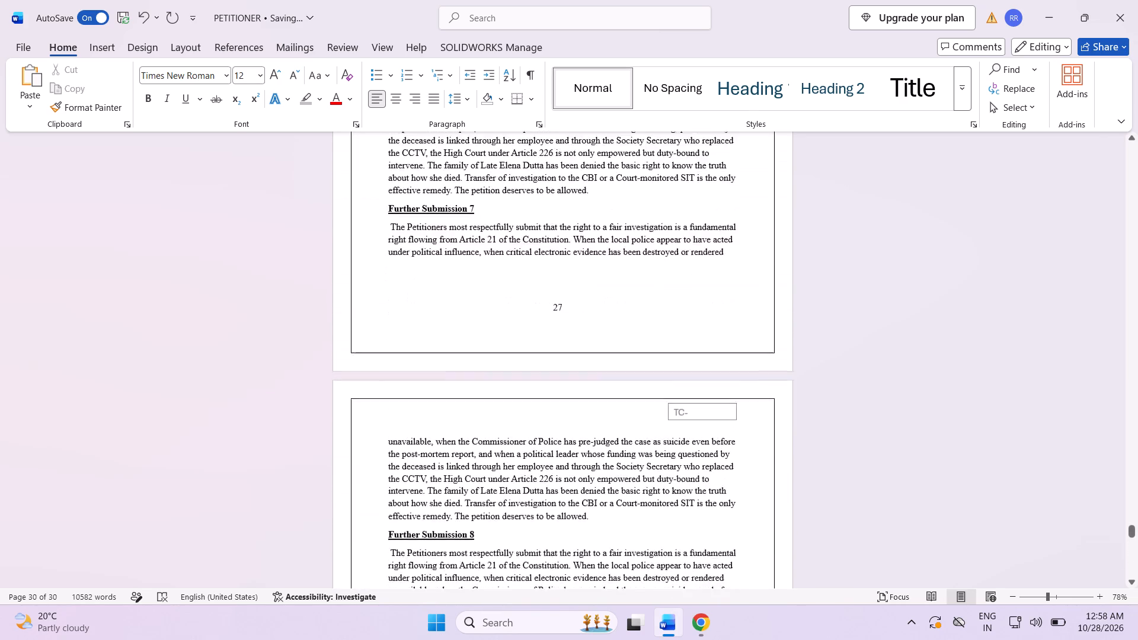
{"action": "scroll", "coordinate": [573, 456], "scroll_direction": "up", "scroll_amount": 20}
{"action": "scroll", "coordinate": [573, 456], "scroll_direction": "up", "scroll_amount": 12}
{"action": "scroll", "coordinate": [604, 449], "scroll_direction": "up", "scroll_amount": 19}
{"action": "left_click_drag", "start_coordinate": [1132, 503], "coordinate": [1098, 345]}
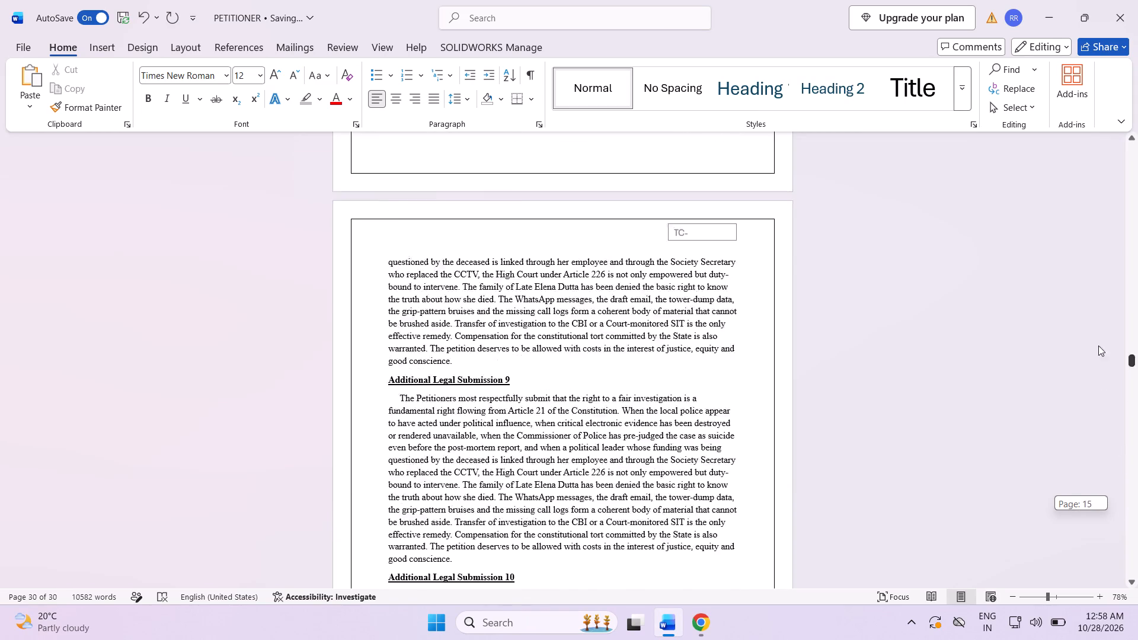
{"action": "left_click_drag", "start_coordinate": [1098, 345], "coordinate": [1089, 136]}
{"action": "scroll", "coordinate": [865, 458], "scroll_direction": "down", "scroll_amount": 15}
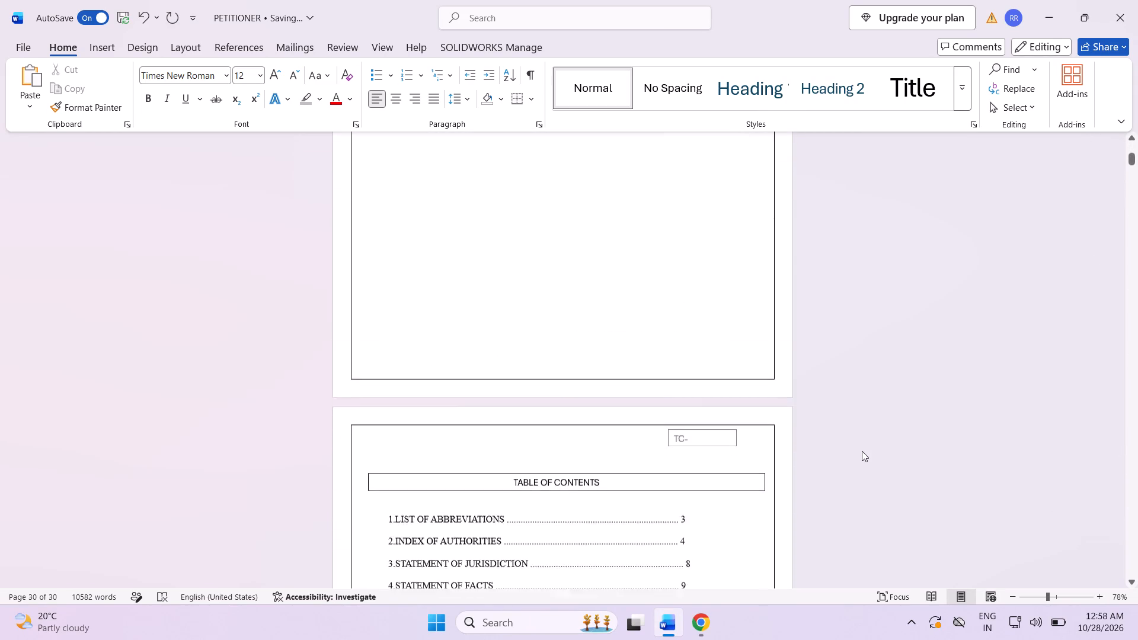
{"action": "scroll", "coordinate": [862, 451], "scroll_direction": "up", "scroll_amount": 5}
{"action": "scroll", "coordinate": [567, 541], "scroll_direction": "down", "scroll_amount": 8}
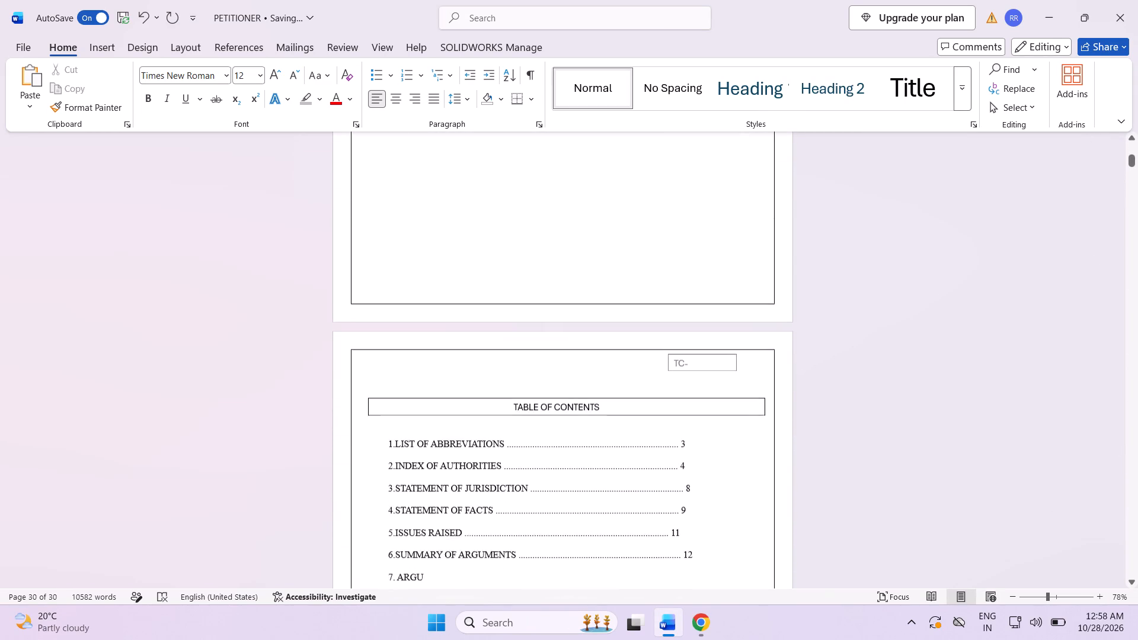
{"action": "scroll", "coordinate": [571, 537], "scroll_direction": "up", "scroll_amount": 4}
Open the footer of the first page, just before the Table of Contents, for editing.
{"action": "left_click", "coordinate": [549, 369]}
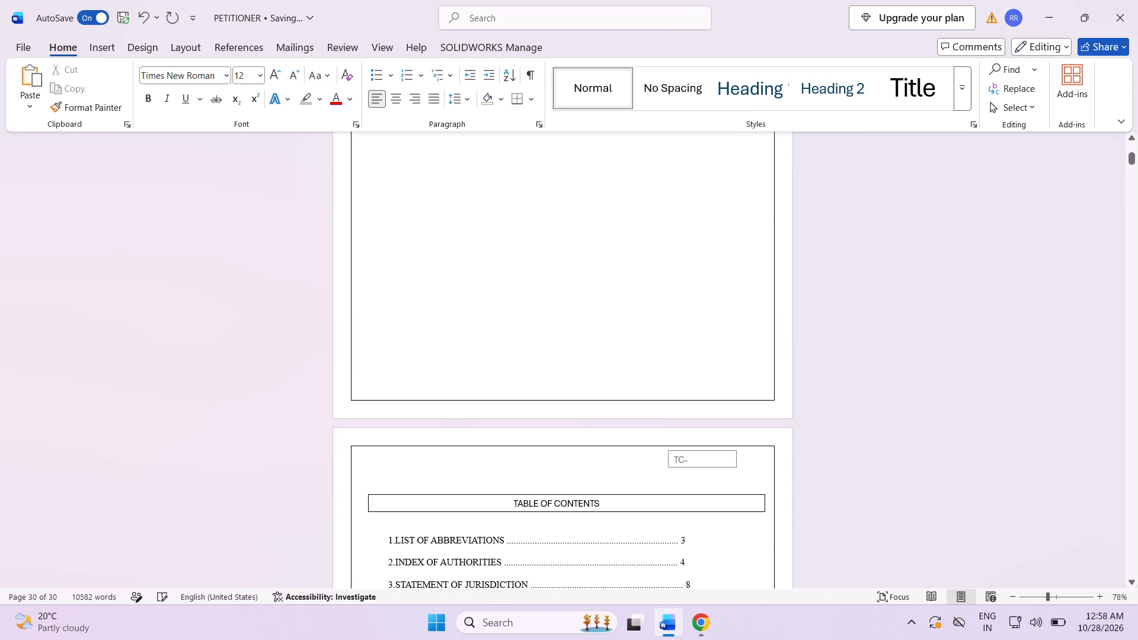
{"action": "double_click", "coordinate": [545, 376]}
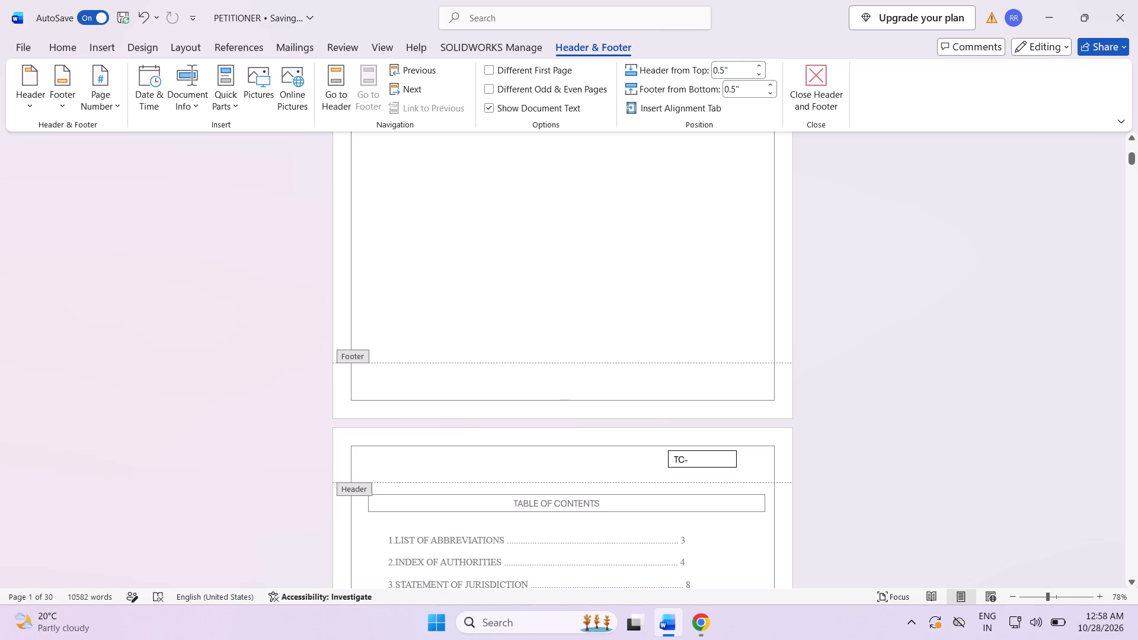
{"action": "key", "text": "m"}
{"action": "key", "text": "BackSpace"}
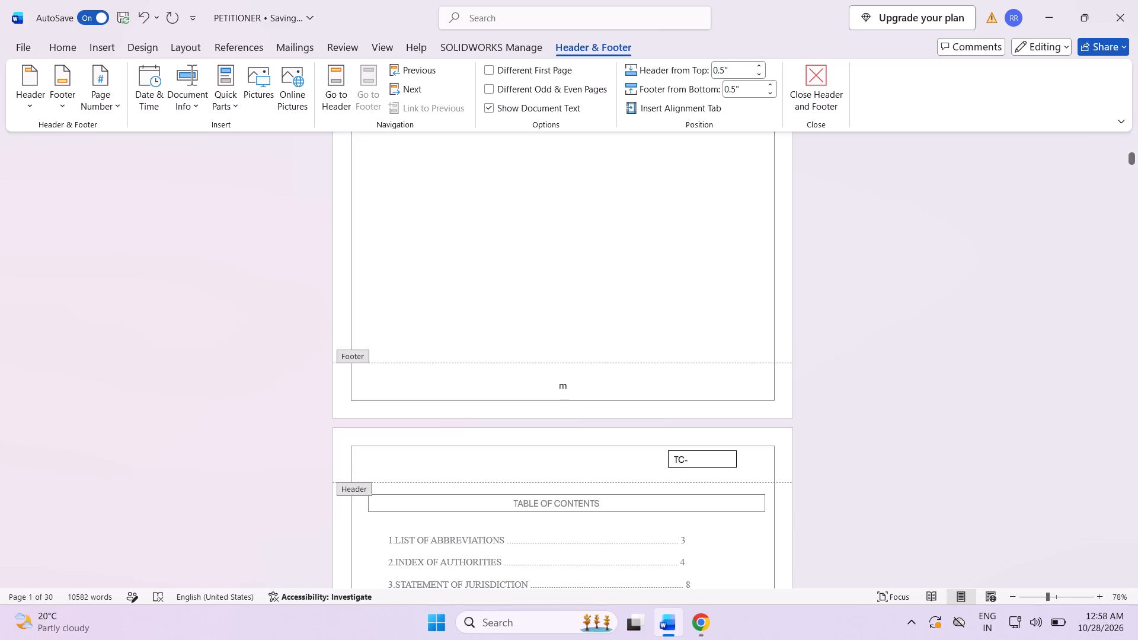
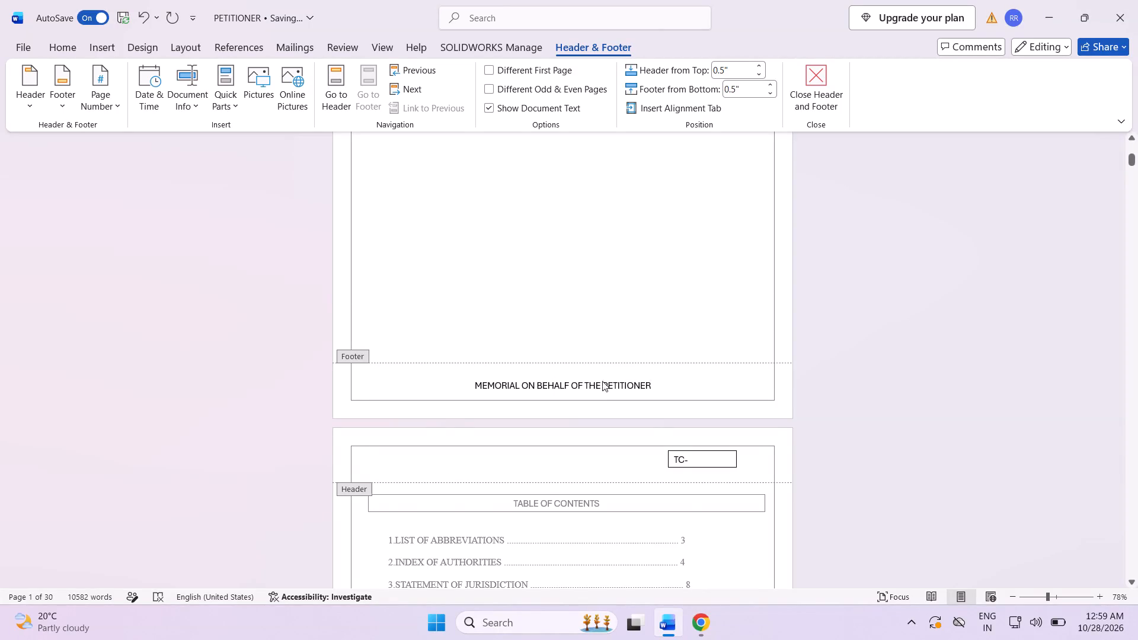
Leave the first page's footer and return to the body text of the memorial.
{"action": "scroll", "coordinate": [602, 381], "scroll_direction": "down", "scroll_amount": 20}
{"action": "scroll", "coordinate": [602, 381], "scroll_direction": "down", "scroll_amount": 6}
{"action": "scroll", "coordinate": [622, 370], "scroll_direction": "up", "scroll_amount": 15}
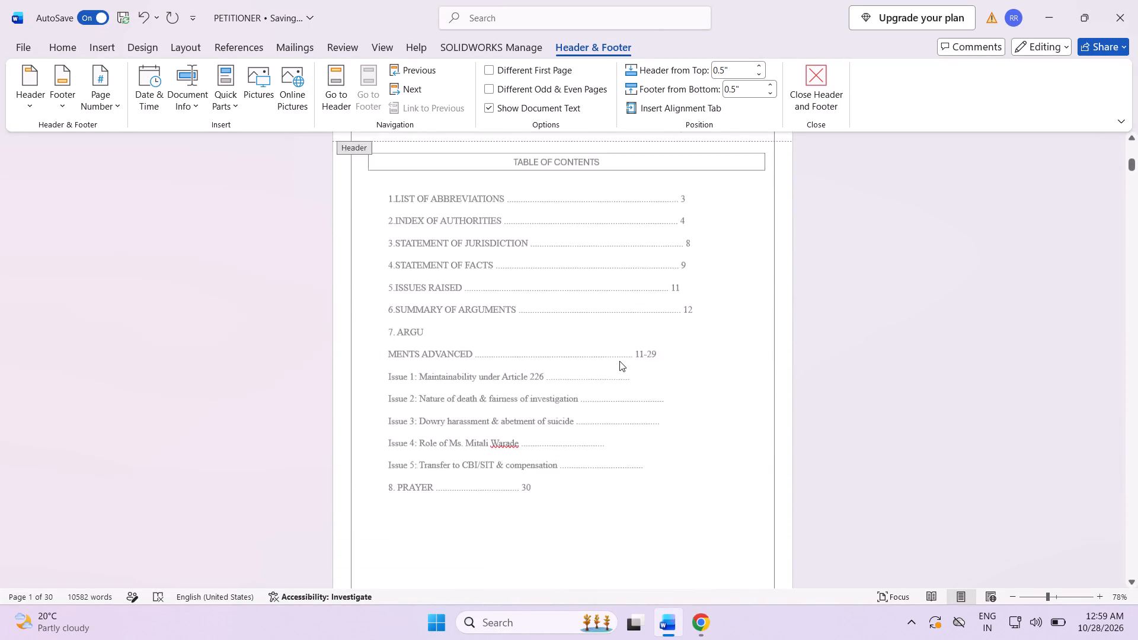
{"action": "scroll", "coordinate": [619, 361], "scroll_direction": "up", "scroll_amount": 18}
{"action": "scroll", "coordinate": [619, 359], "scroll_direction": "up", "scroll_amount": 3}
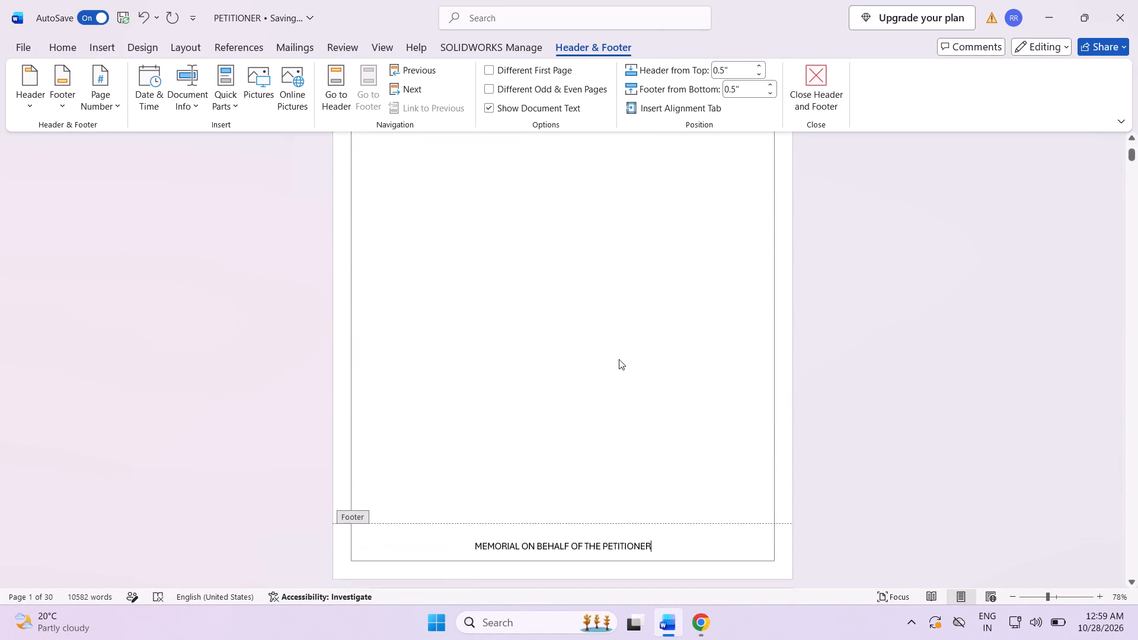
{"action": "scroll", "coordinate": [619, 359], "scroll_direction": "up", "scroll_amount": 1}
{"action": "left_click", "coordinate": [602, 364]}
{"action": "scroll", "coordinate": [602, 370], "scroll_direction": "down", "scroll_amount": 6}
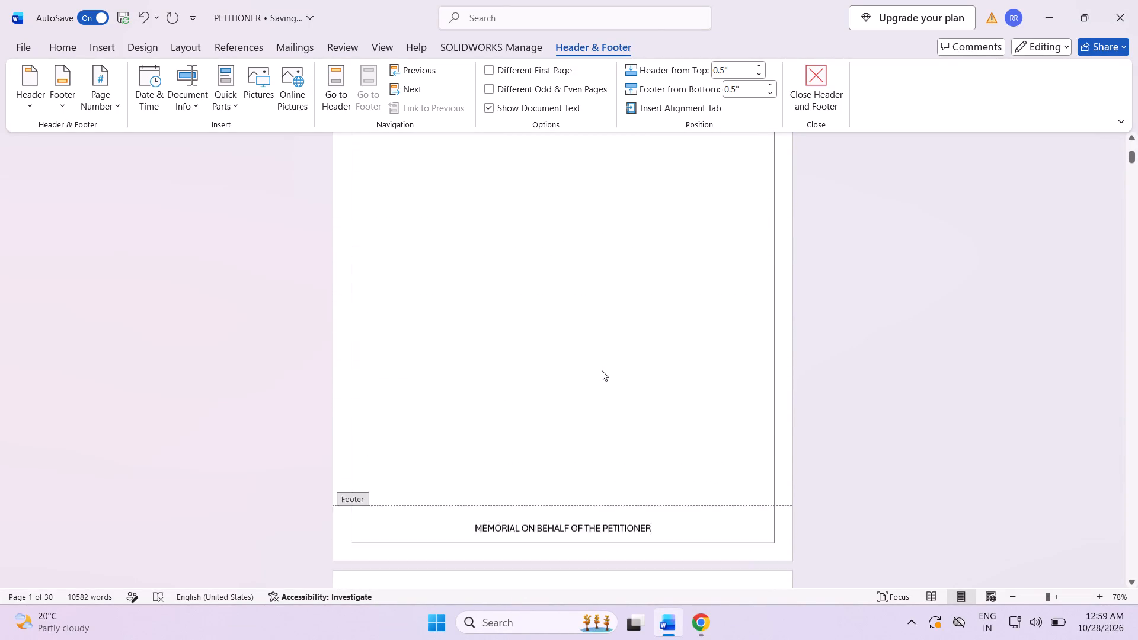
{"action": "triple_click", "coordinate": [602, 366]}
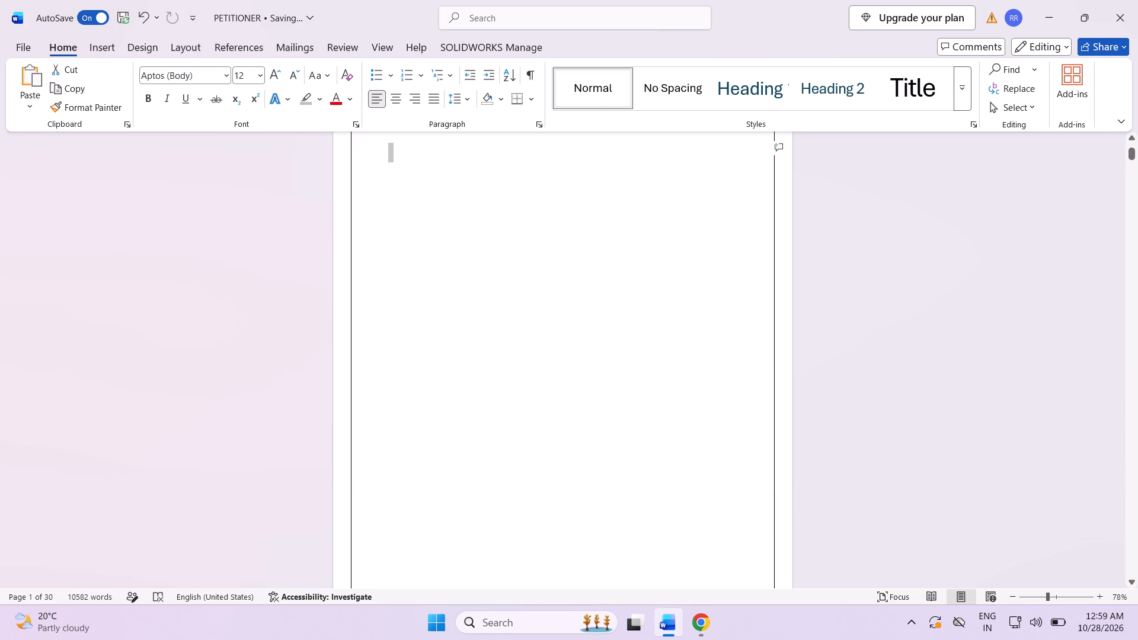
Highlight the TABLE OF CONTENTS heading text in grey.
{"action": "scroll", "coordinate": [506, 376], "scroll_direction": "up", "scroll_amount": 8}
{"action": "scroll", "coordinate": [506, 371], "scroll_direction": "down", "scroll_amount": 19}
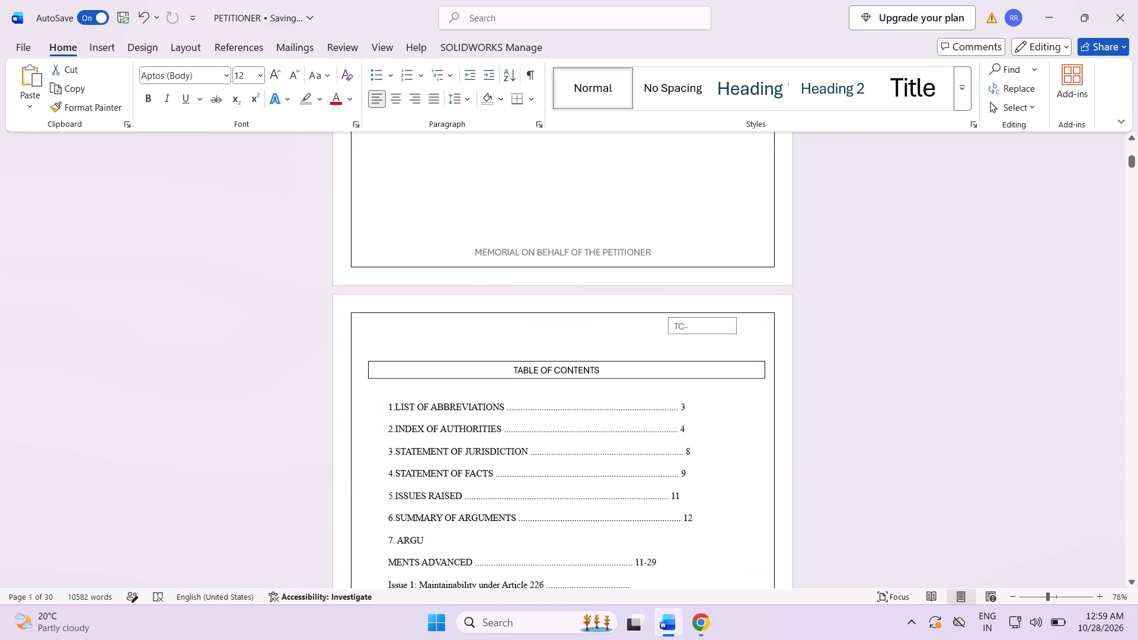
{"action": "scroll", "coordinate": [506, 371], "scroll_direction": "down", "scroll_amount": 3}
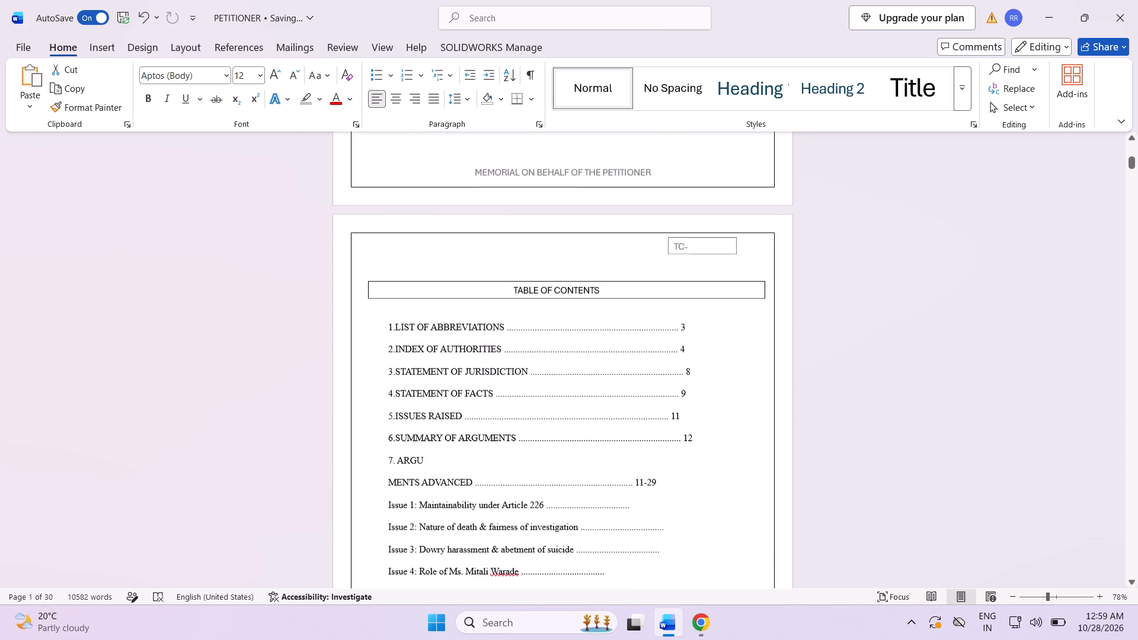
{"action": "scroll", "coordinate": [506, 371], "scroll_direction": "up", "scroll_amount": 1}
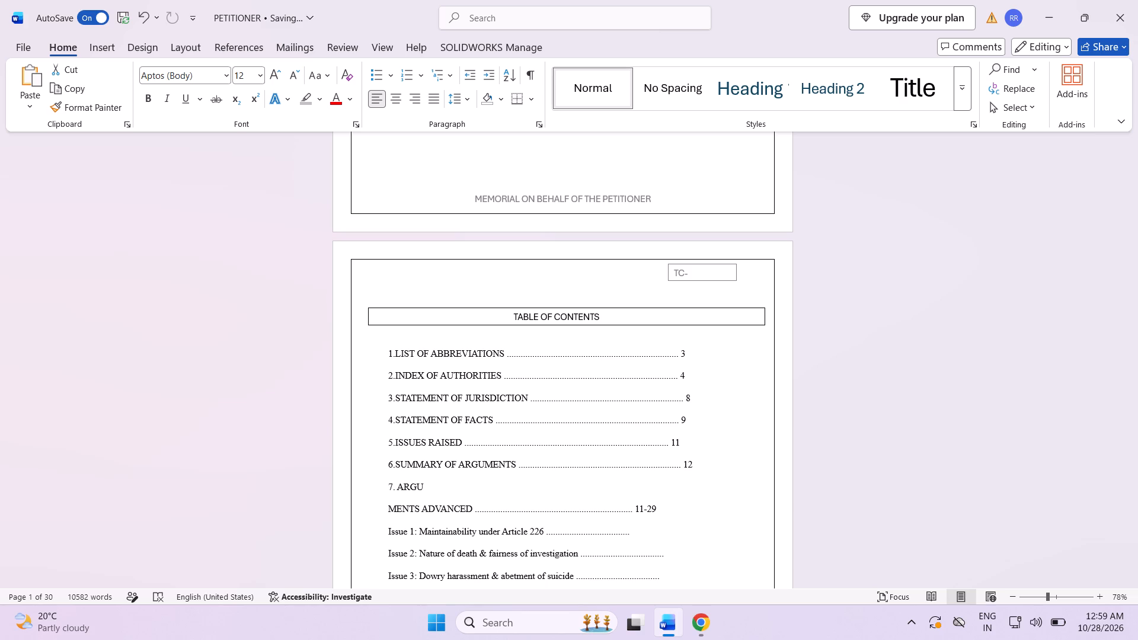
{"action": "scroll", "coordinate": [506, 371], "scroll_direction": "up", "scroll_amount": 7}
{"action": "scroll", "coordinate": [506, 371], "scroll_direction": "down", "scroll_amount": 6}
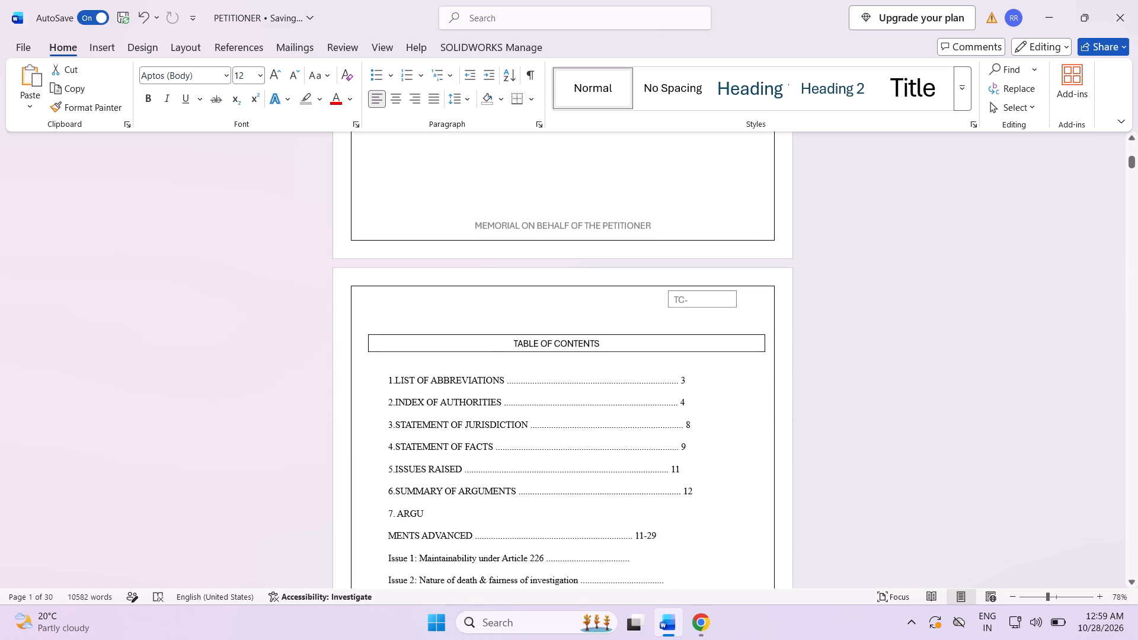
{"action": "left_click_drag", "start_coordinate": [507, 345], "coordinate": [609, 345]}
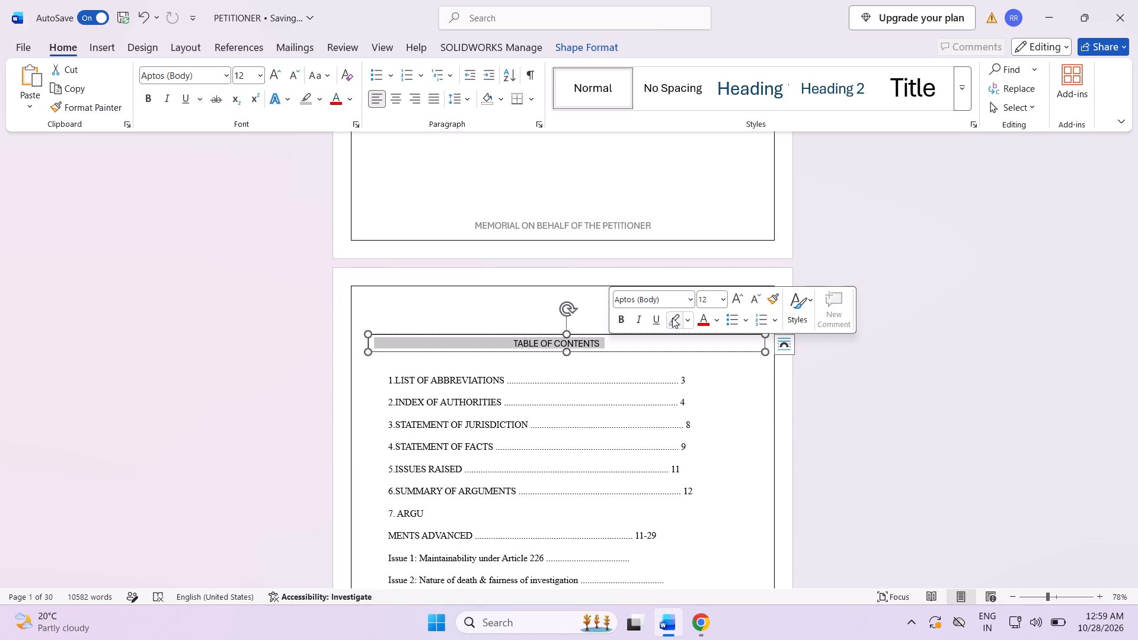
{"action": "left_click", "coordinate": [672, 318]}
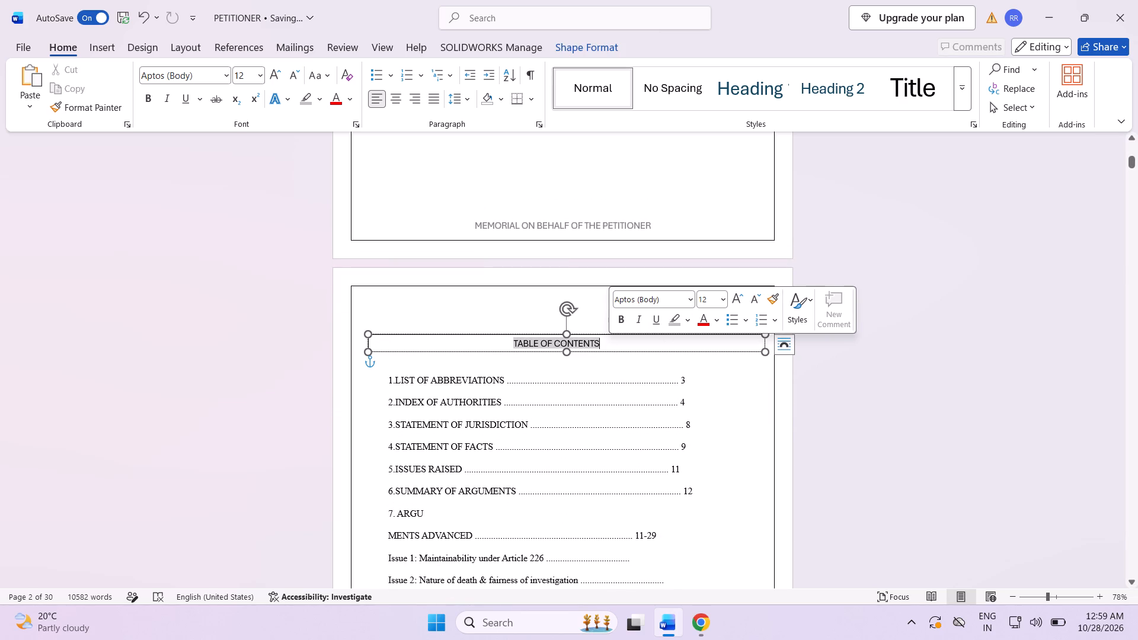
{"action": "left_click", "coordinate": [619, 344]}
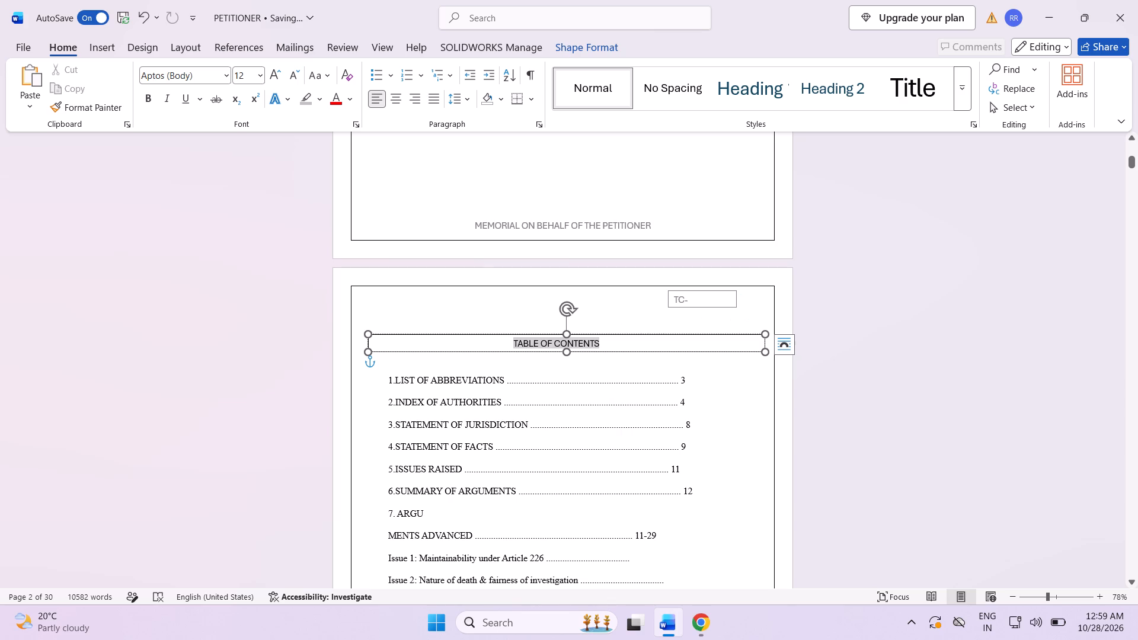
{"action": "left_click", "coordinate": [612, 376]}
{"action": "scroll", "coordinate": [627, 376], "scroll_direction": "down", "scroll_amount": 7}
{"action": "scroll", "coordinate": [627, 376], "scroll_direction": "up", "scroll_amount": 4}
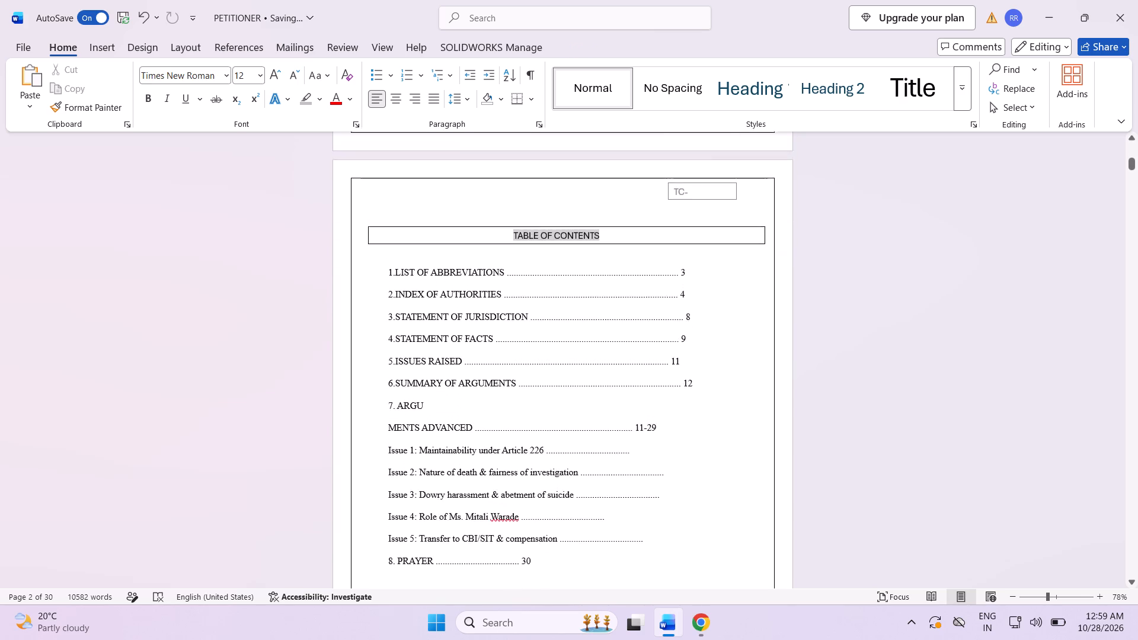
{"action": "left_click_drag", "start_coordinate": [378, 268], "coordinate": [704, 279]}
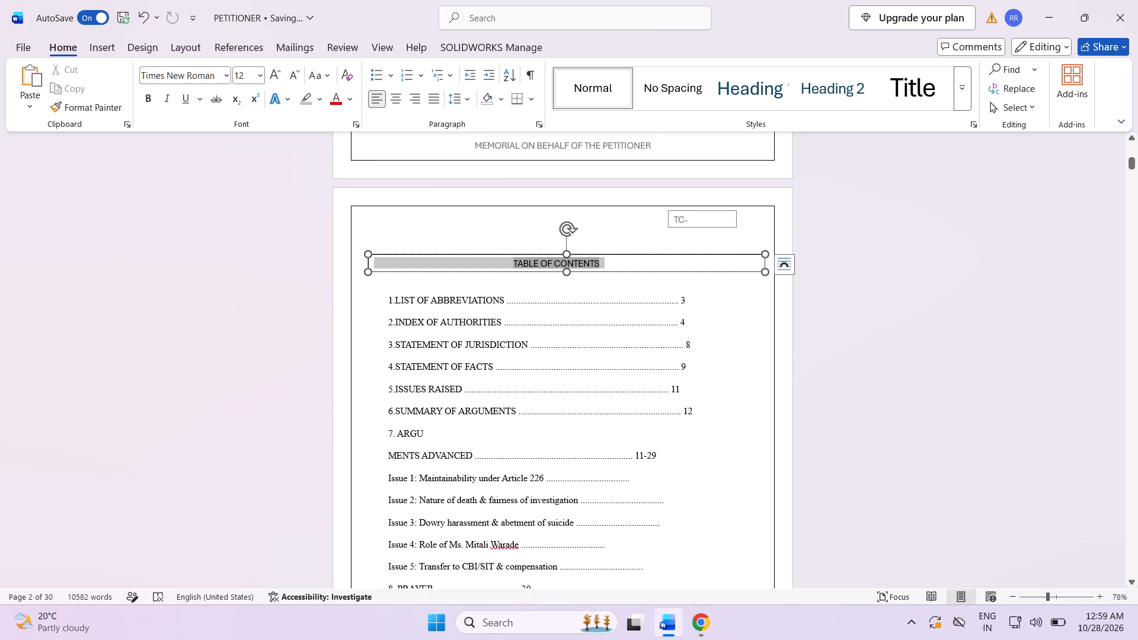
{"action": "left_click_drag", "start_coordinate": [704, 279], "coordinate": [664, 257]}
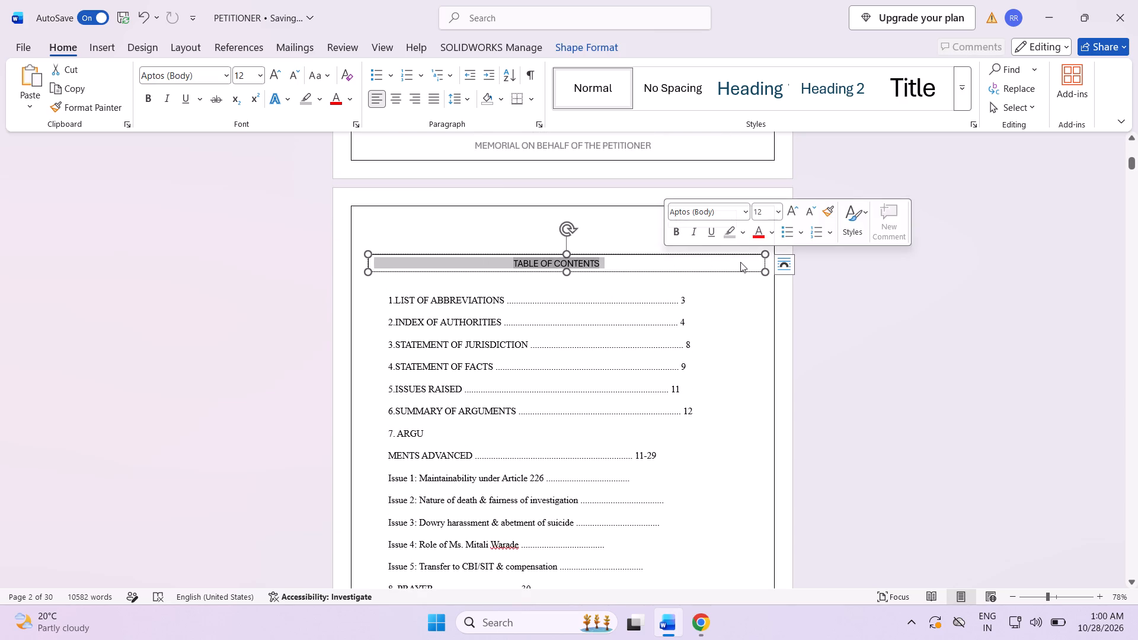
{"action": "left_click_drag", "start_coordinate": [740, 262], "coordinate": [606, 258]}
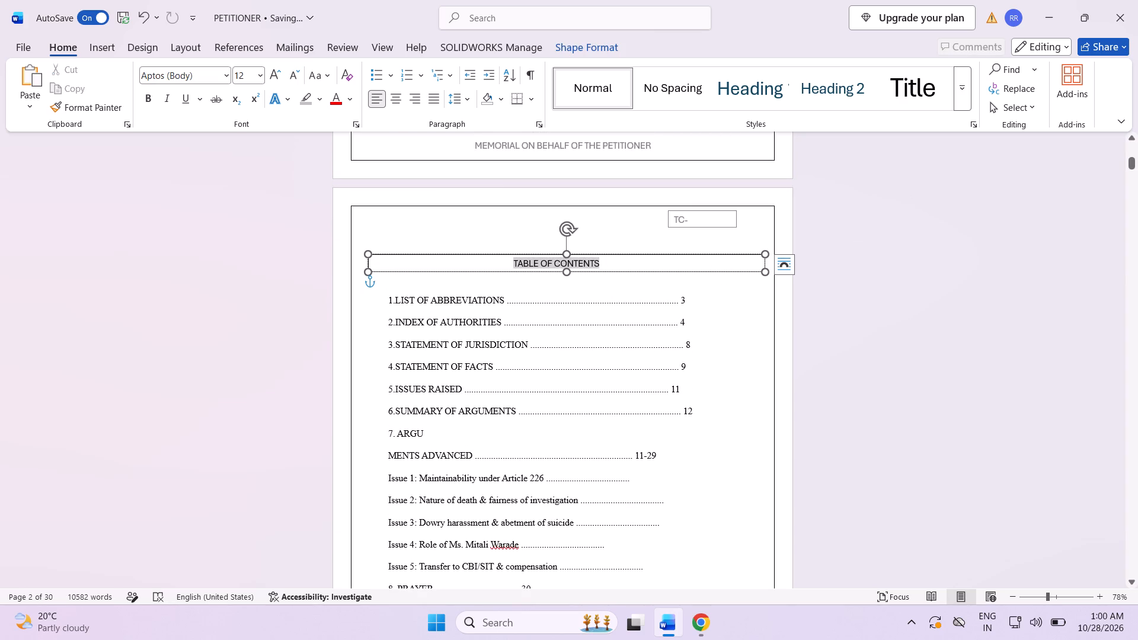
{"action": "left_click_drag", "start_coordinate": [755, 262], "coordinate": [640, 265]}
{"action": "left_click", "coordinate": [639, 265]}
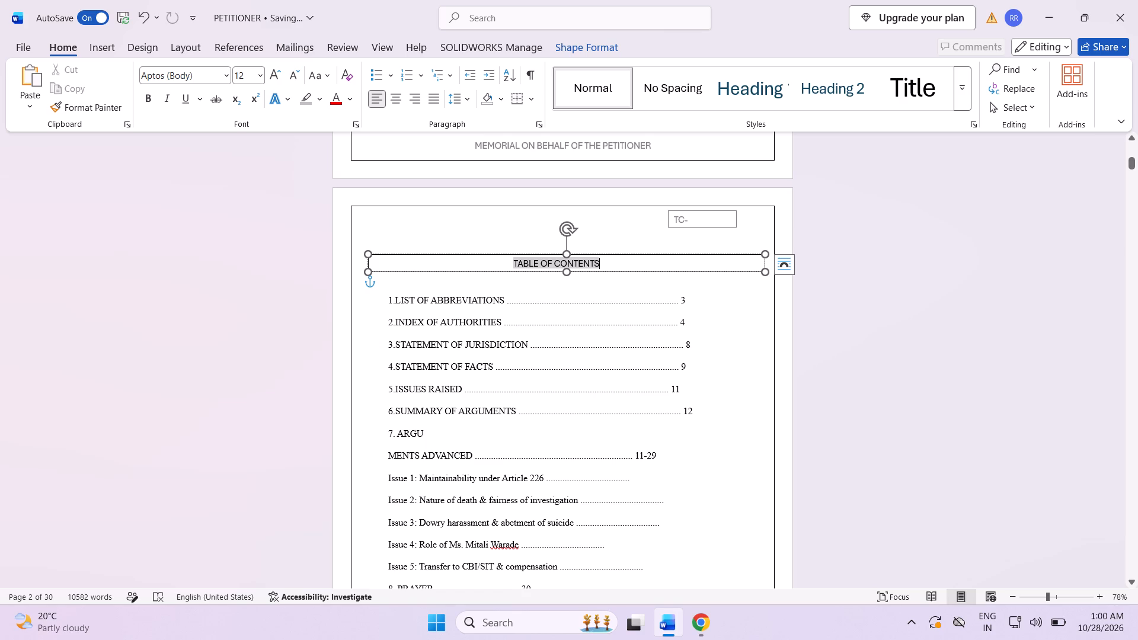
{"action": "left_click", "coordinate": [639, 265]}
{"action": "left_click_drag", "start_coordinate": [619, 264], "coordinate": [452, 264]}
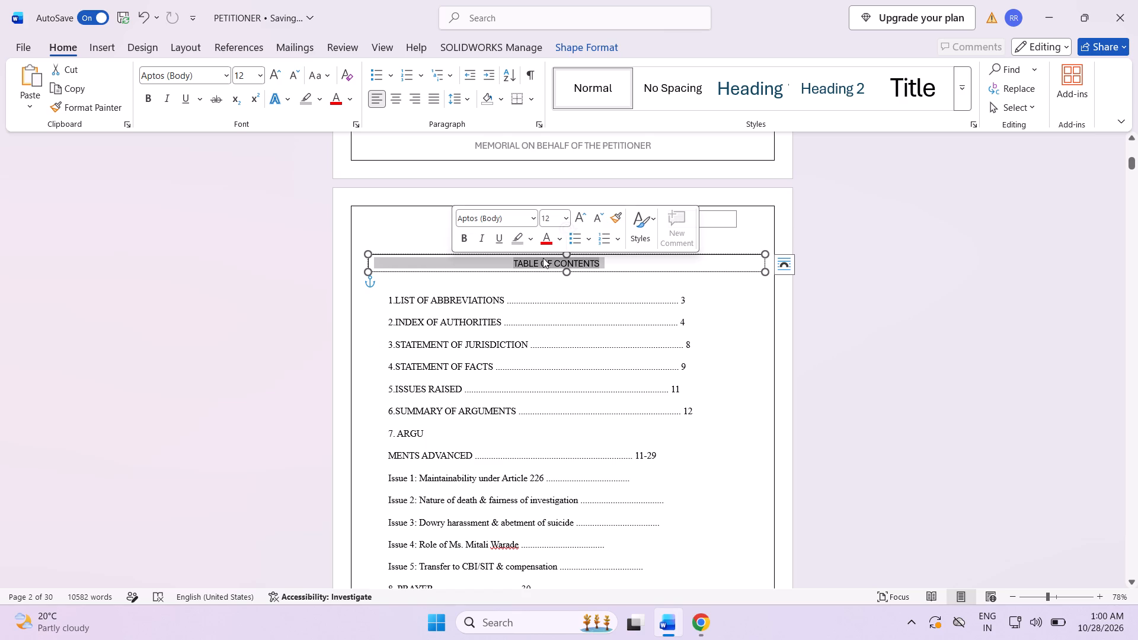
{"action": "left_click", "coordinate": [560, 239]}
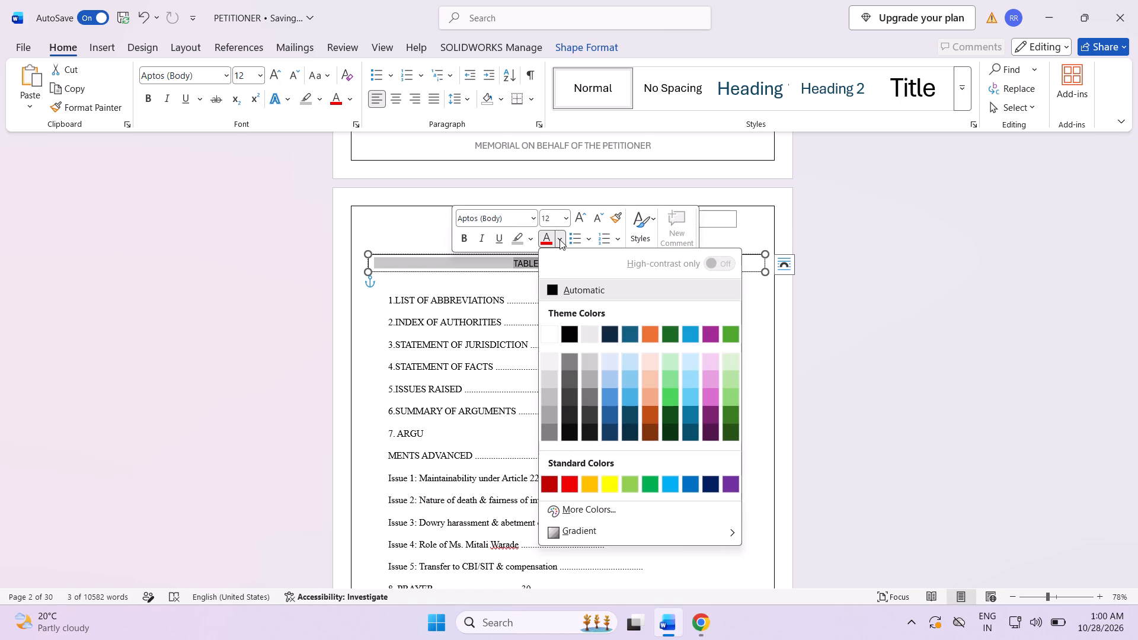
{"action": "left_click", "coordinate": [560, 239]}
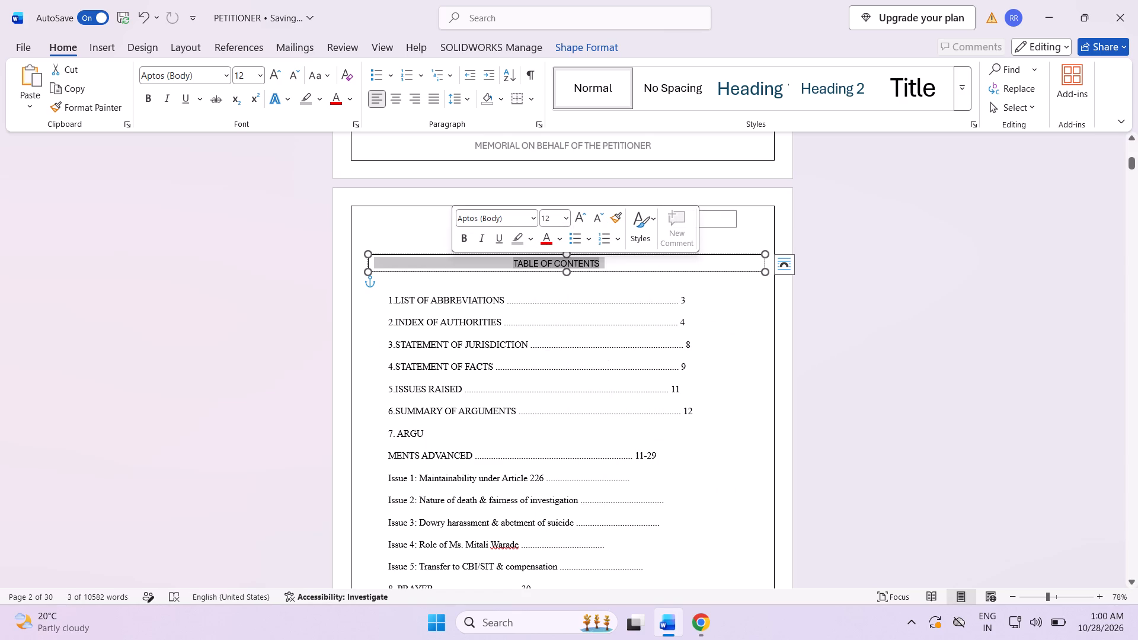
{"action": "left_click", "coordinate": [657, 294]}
Highlight the LIST OF ABBREVIATIONS heading text in grey.
{"action": "scroll", "coordinate": [656, 296], "scroll_direction": "down", "scroll_amount": 14}
{"action": "scroll", "coordinate": [651, 296], "scroll_direction": "up", "scroll_amount": 1}
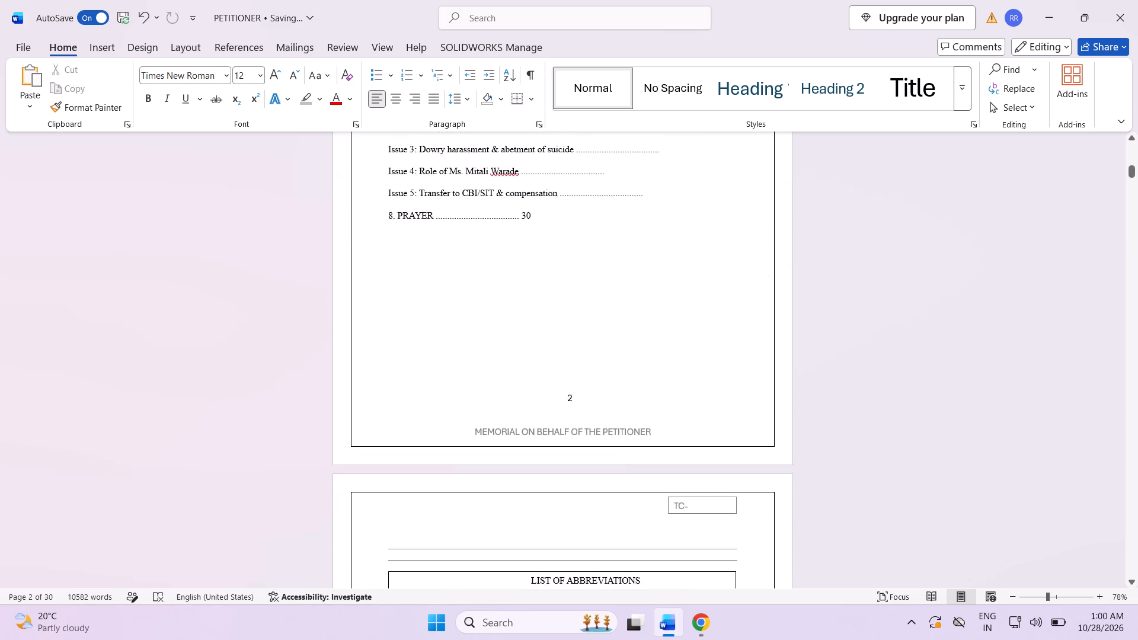
{"action": "scroll", "coordinate": [651, 296], "scroll_direction": "down", "scroll_amount": 8}
{"action": "left_click_drag", "start_coordinate": [521, 392], "coordinate": [549, 392]}
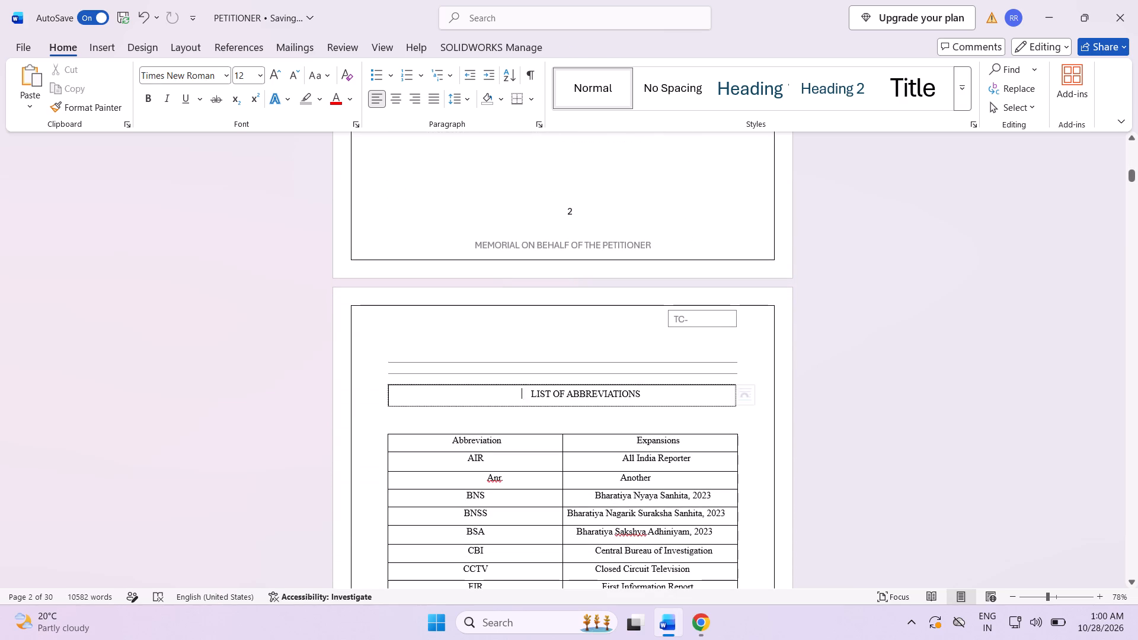
{"action": "left_click_drag", "start_coordinate": [549, 392], "coordinate": [632, 395]}
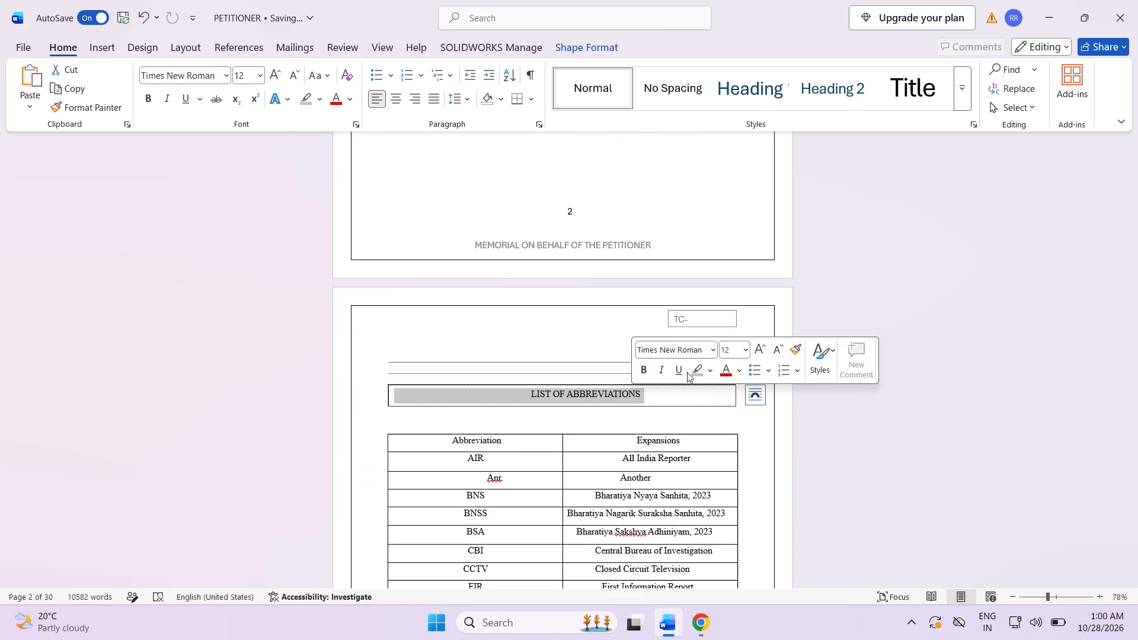
{"action": "left_click", "coordinate": [692, 372]}
{"action": "left_click", "coordinate": [663, 418]}
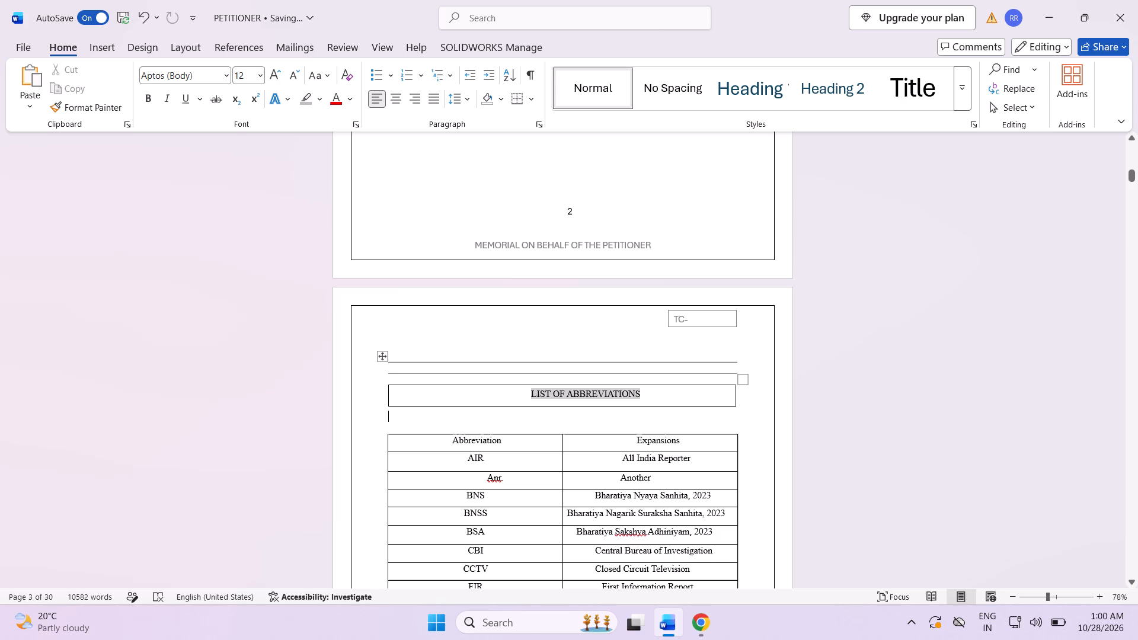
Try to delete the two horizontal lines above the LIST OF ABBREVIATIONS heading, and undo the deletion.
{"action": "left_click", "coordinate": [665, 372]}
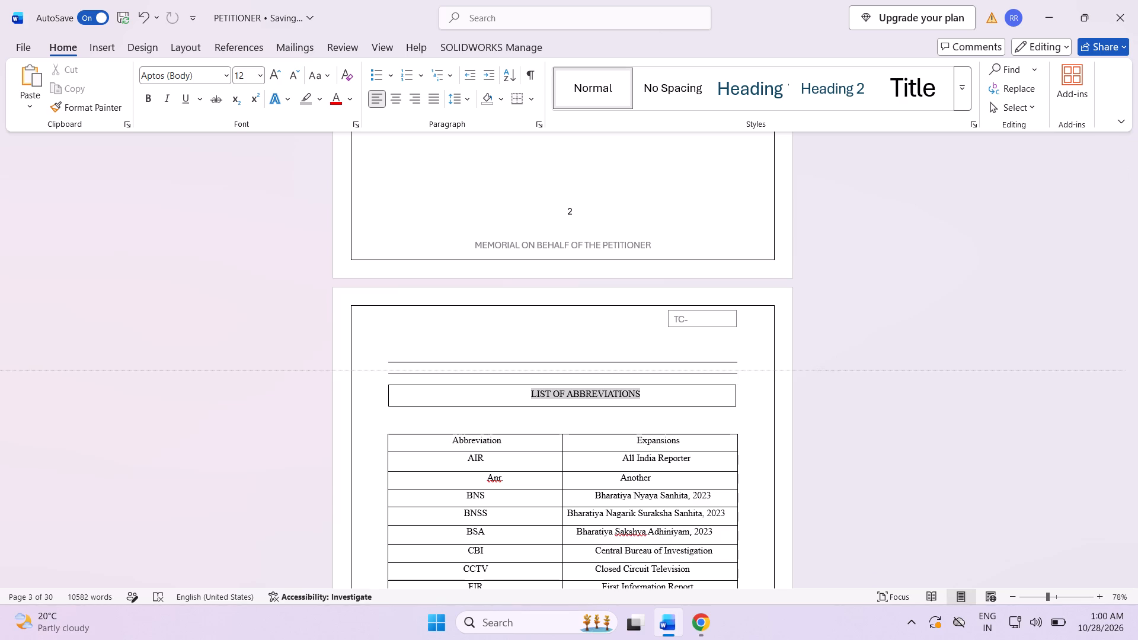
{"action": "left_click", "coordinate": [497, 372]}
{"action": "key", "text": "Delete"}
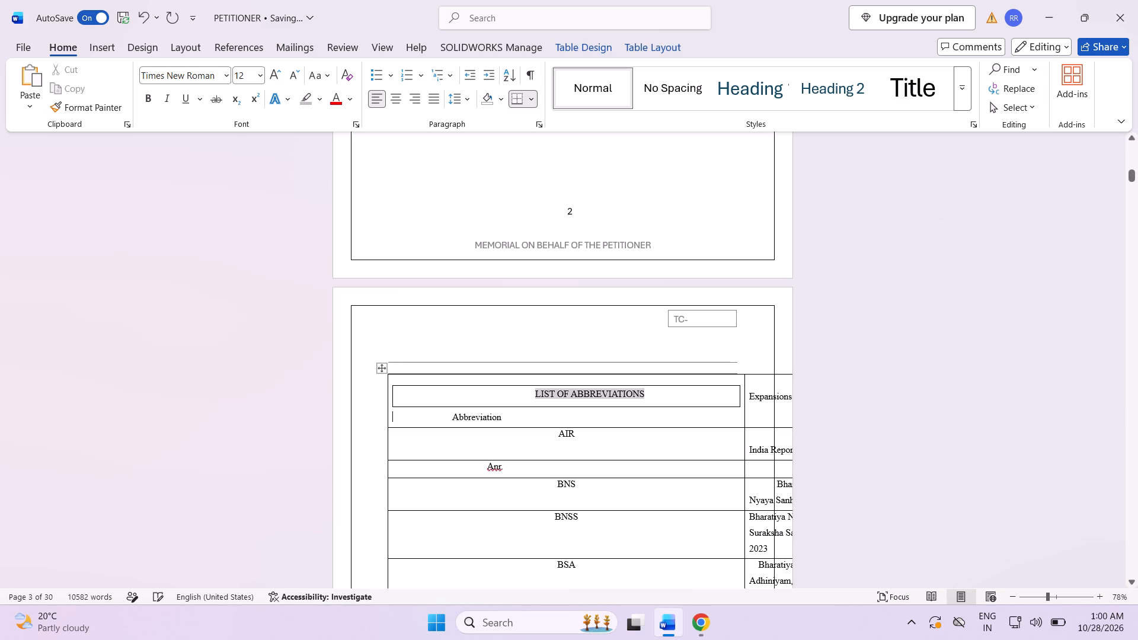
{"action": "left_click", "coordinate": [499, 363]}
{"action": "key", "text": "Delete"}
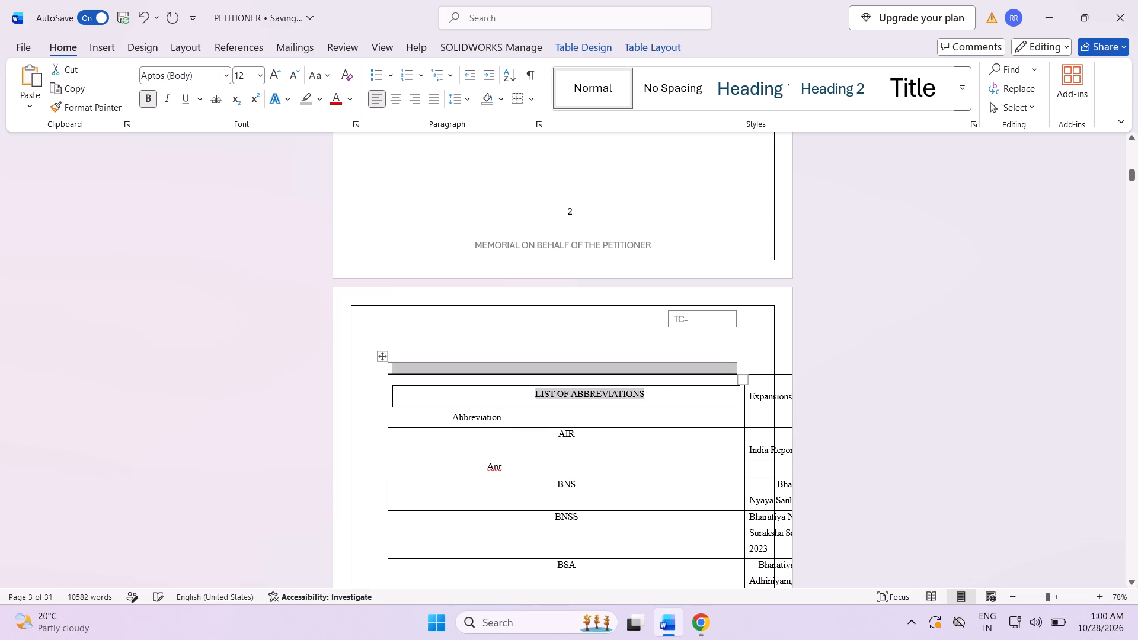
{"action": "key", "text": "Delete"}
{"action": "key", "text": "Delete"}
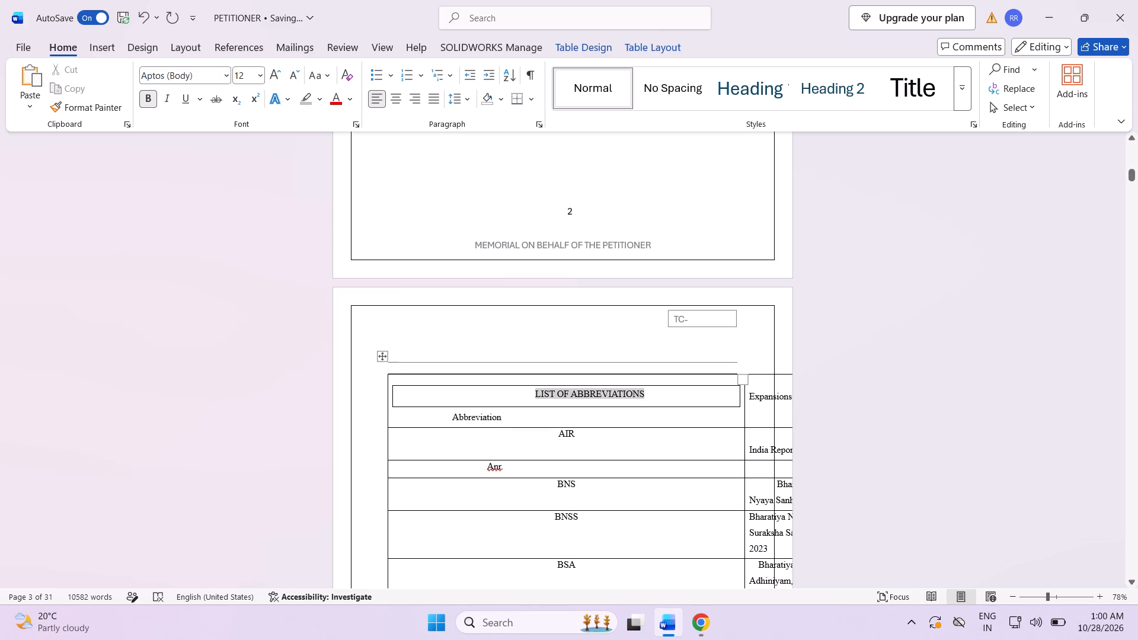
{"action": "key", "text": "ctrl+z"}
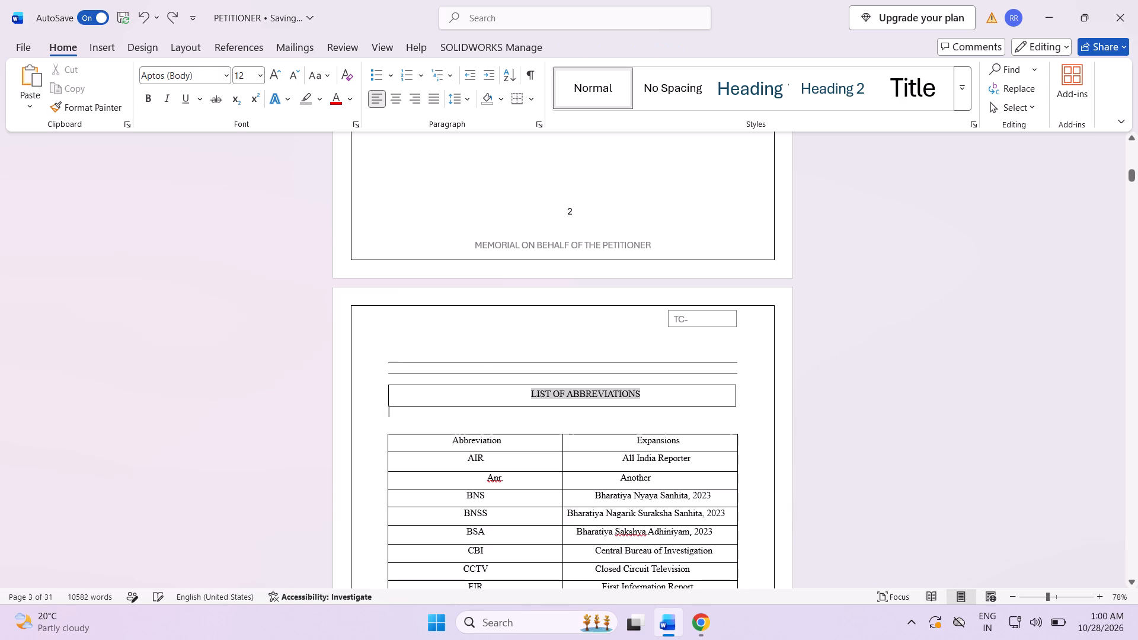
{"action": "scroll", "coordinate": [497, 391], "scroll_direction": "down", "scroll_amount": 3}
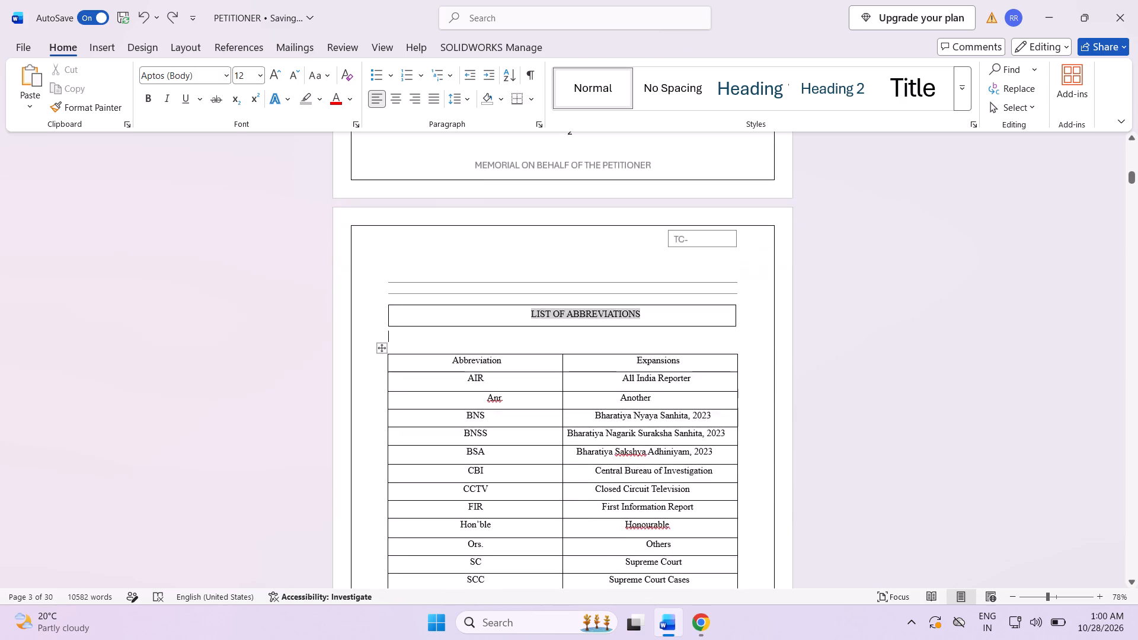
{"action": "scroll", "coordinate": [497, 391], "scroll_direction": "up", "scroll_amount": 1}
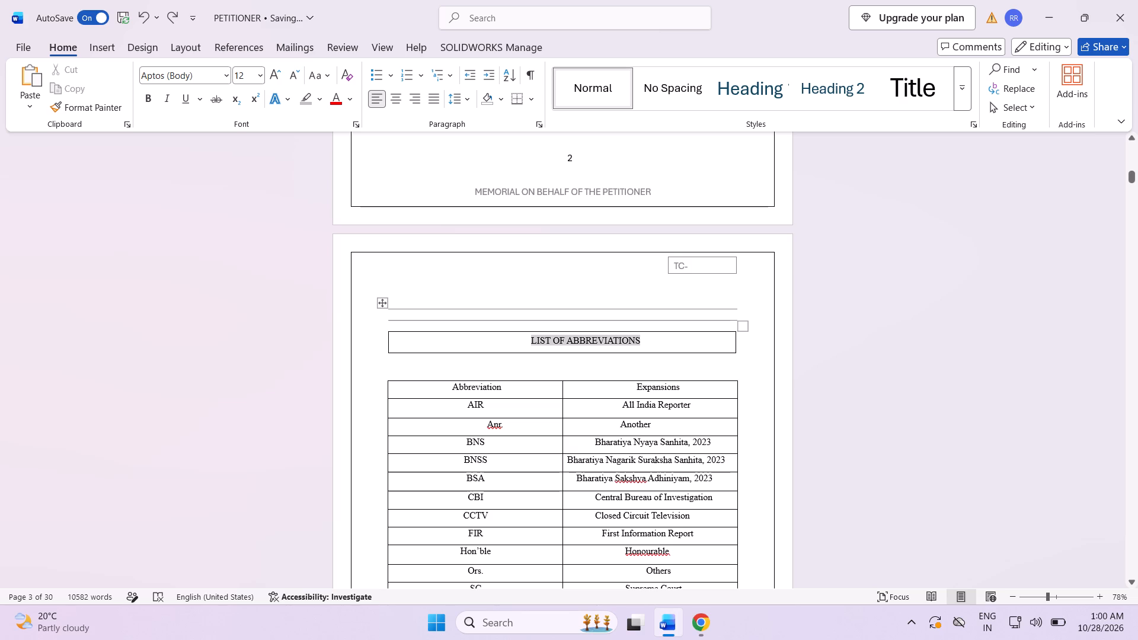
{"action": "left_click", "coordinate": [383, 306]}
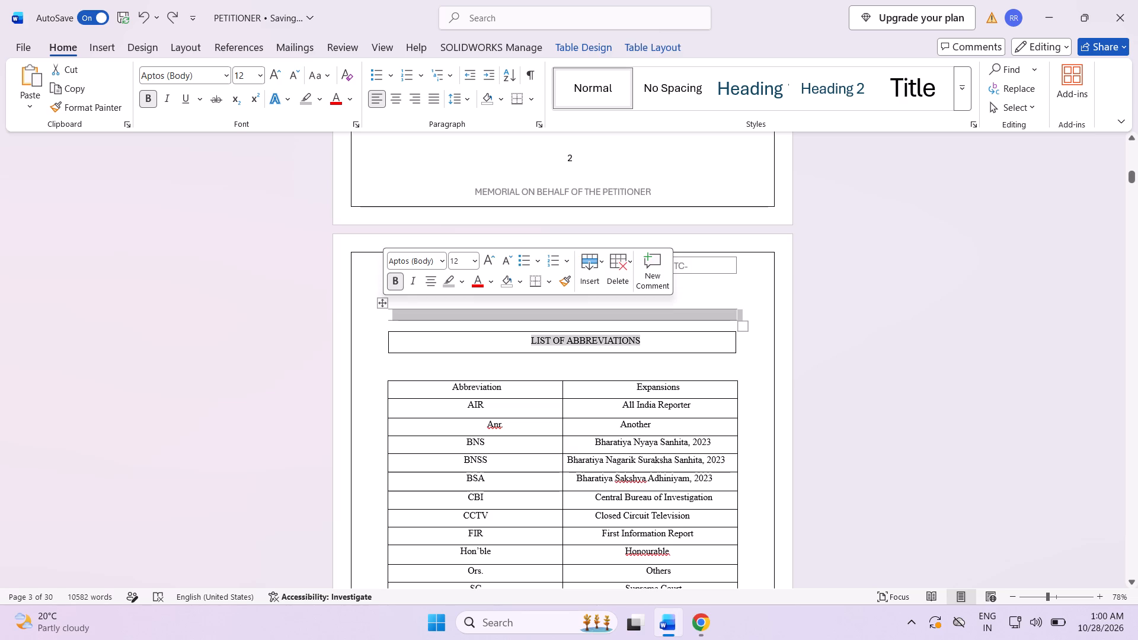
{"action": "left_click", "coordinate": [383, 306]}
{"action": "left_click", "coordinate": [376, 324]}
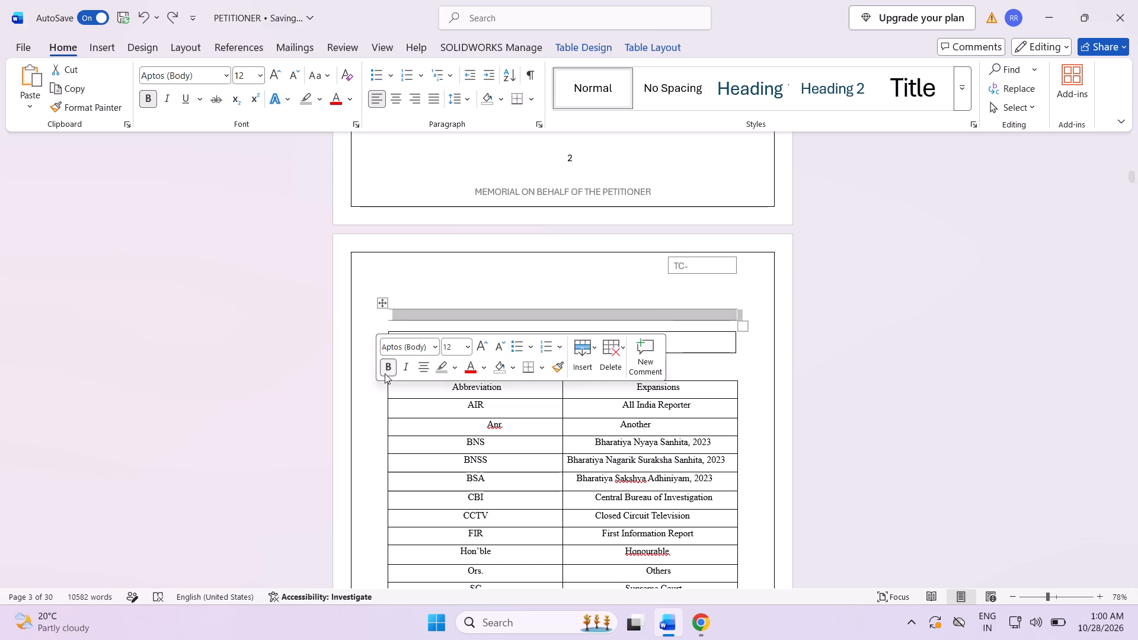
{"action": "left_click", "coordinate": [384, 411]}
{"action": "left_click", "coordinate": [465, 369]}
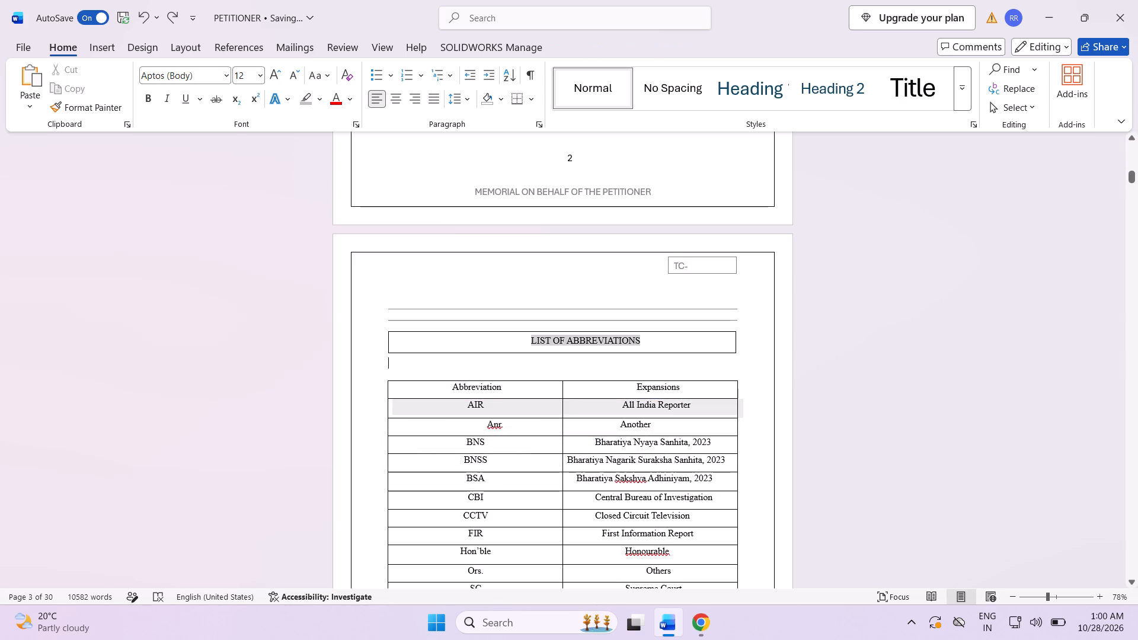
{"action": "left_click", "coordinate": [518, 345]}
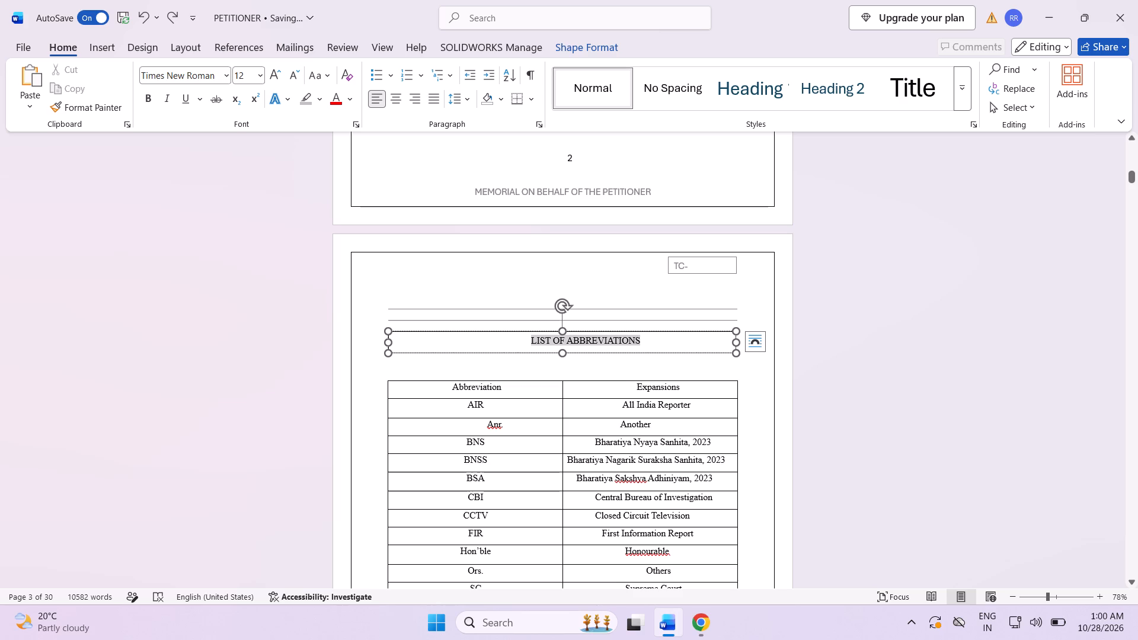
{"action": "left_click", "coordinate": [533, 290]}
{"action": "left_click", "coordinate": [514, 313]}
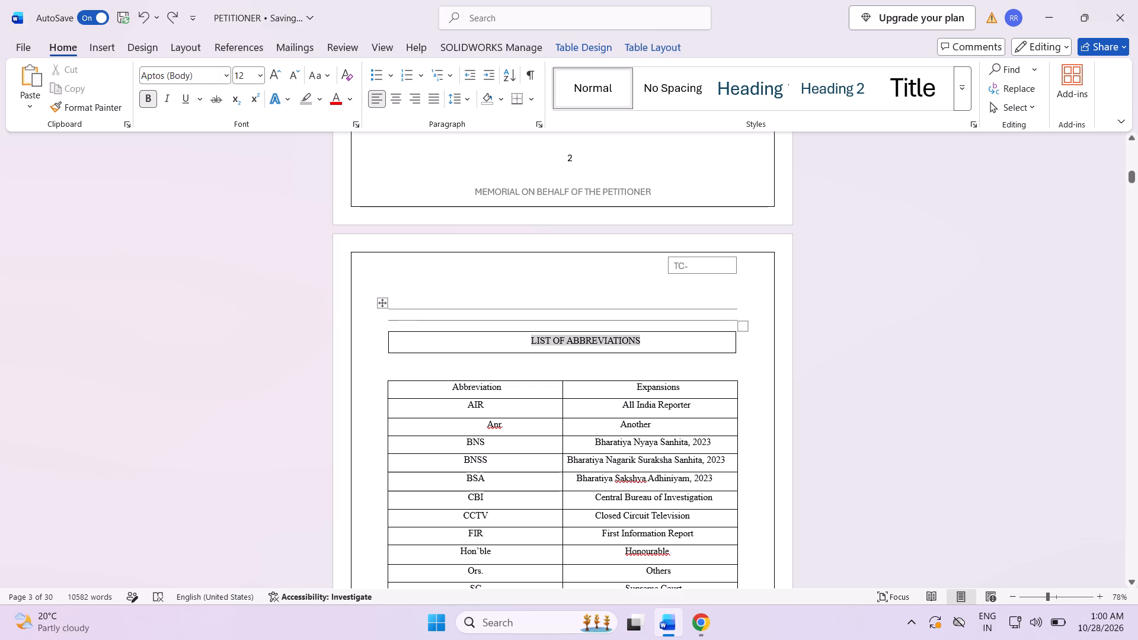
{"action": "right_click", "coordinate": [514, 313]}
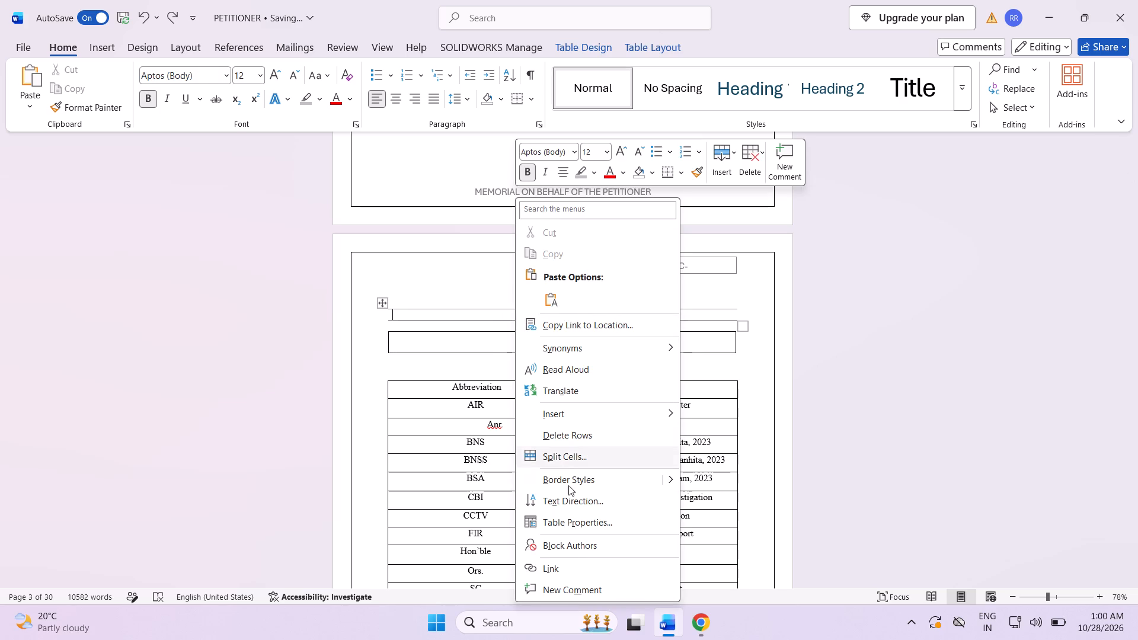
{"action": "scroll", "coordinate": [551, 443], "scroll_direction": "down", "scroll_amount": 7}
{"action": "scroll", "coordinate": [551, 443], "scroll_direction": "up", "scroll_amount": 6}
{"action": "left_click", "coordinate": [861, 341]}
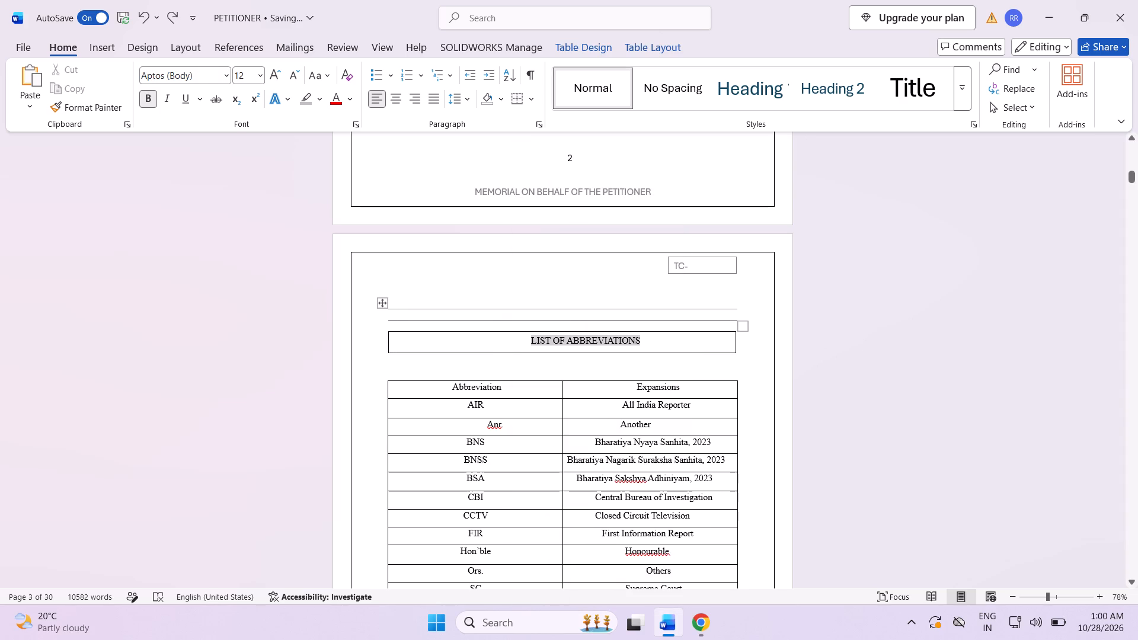
Delete the empty table that forms the two horizontal lines above the LIST OF ABBREVIATIONS heading.
{"action": "left_click_drag", "start_coordinate": [697, 321], "coordinate": [623, 308]}
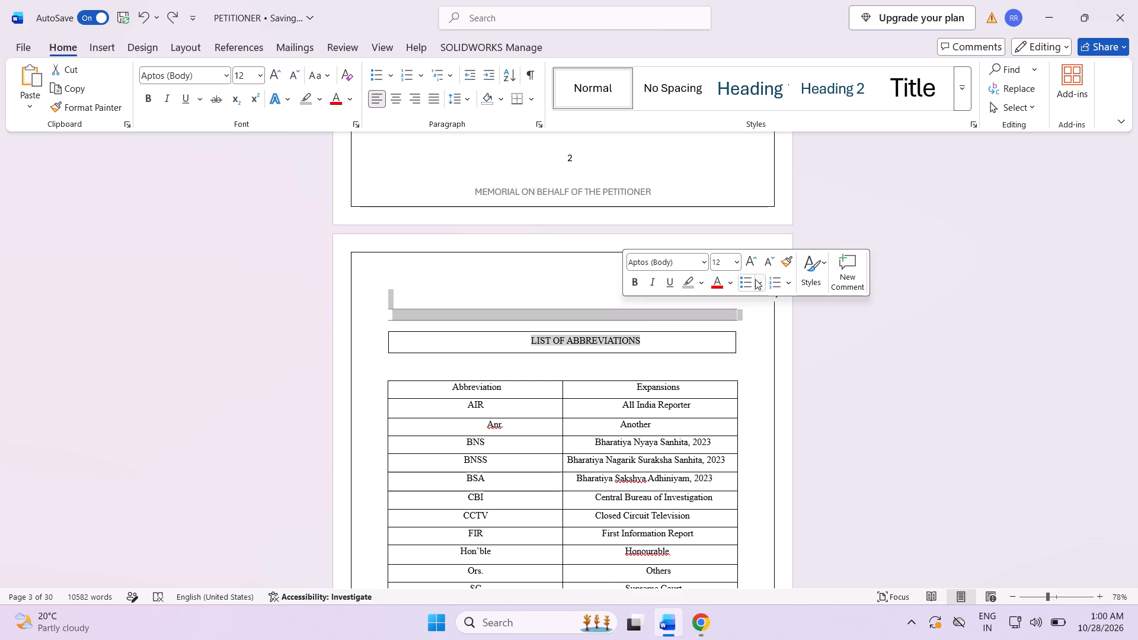
{"action": "right_click", "coordinate": [731, 279]}
{"action": "right_click", "coordinate": [784, 311]}
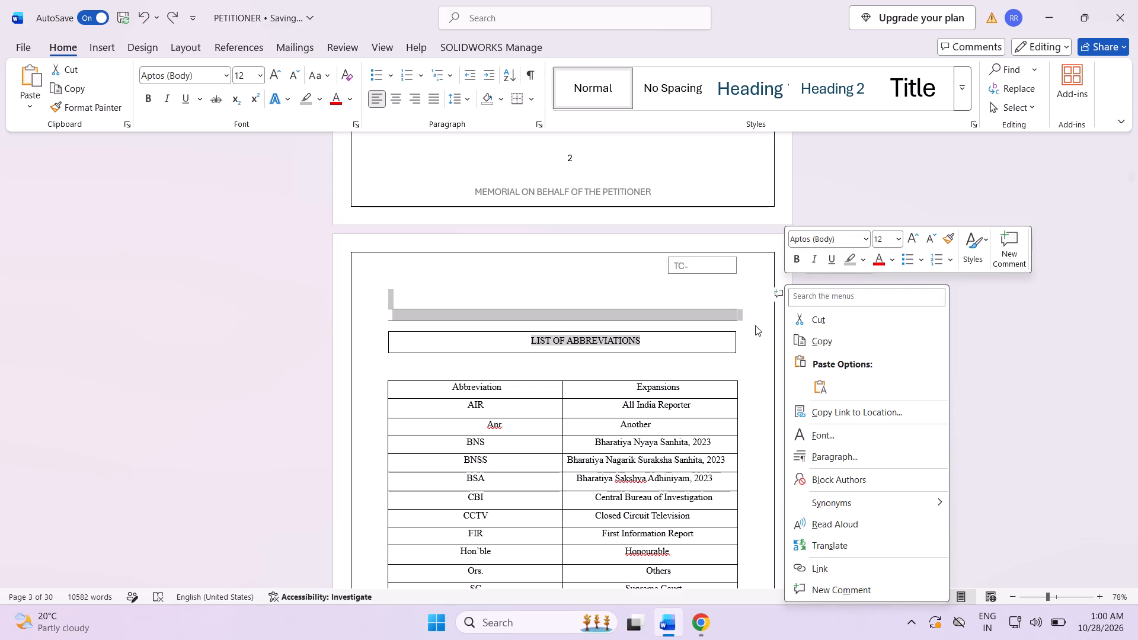
{"action": "left_click", "coordinate": [1022, 412]}
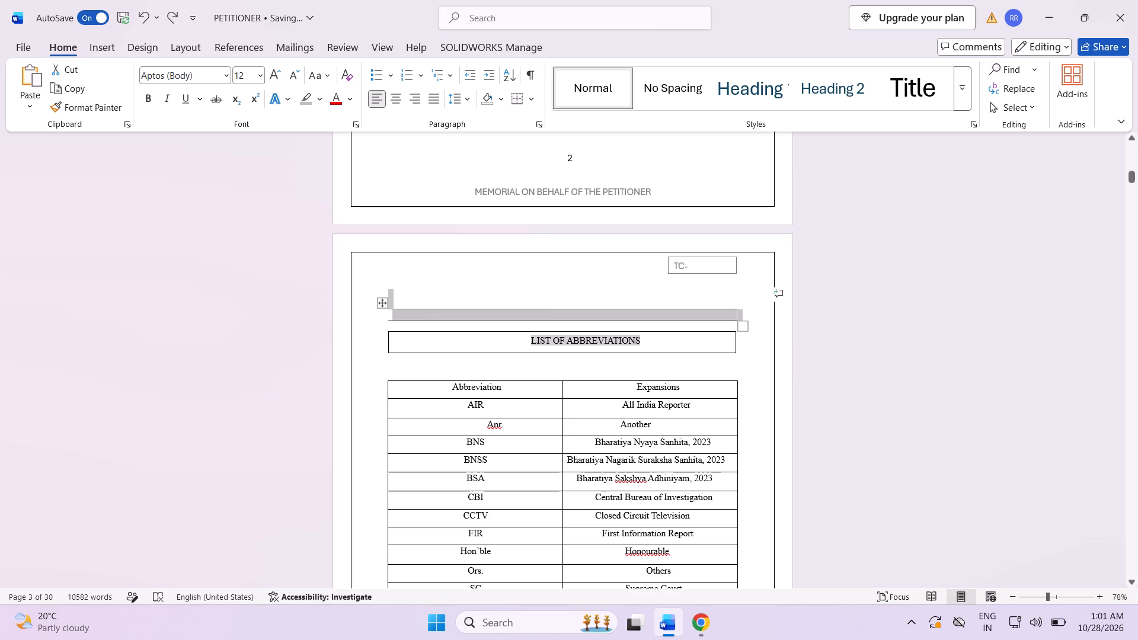
{"action": "left_click", "coordinate": [744, 329]}
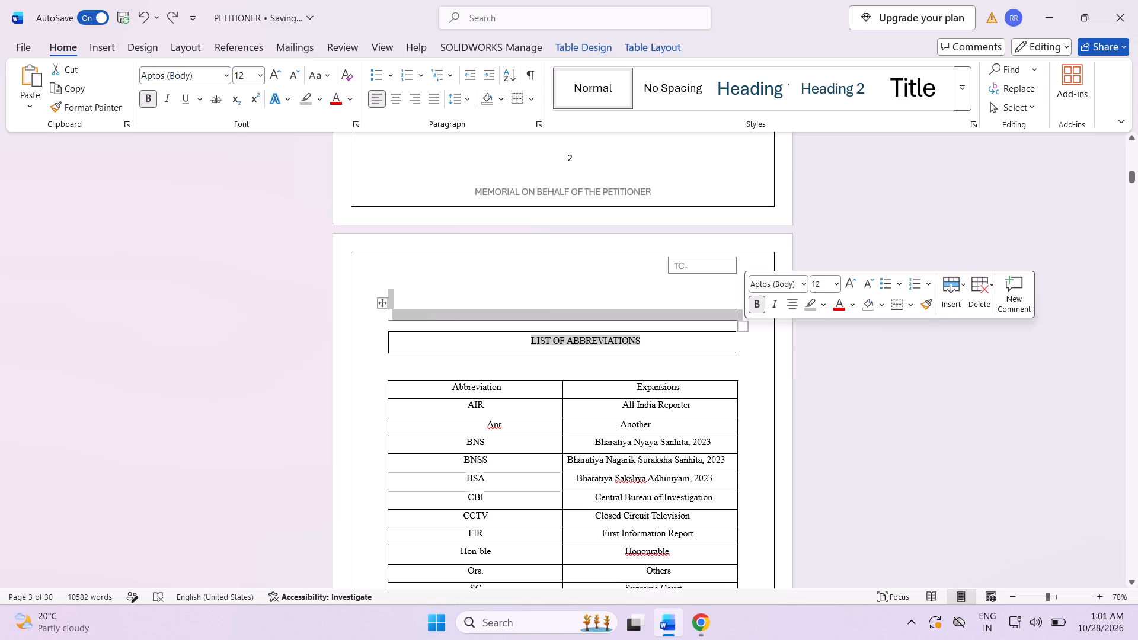
{"action": "left_click", "coordinate": [978, 295]}
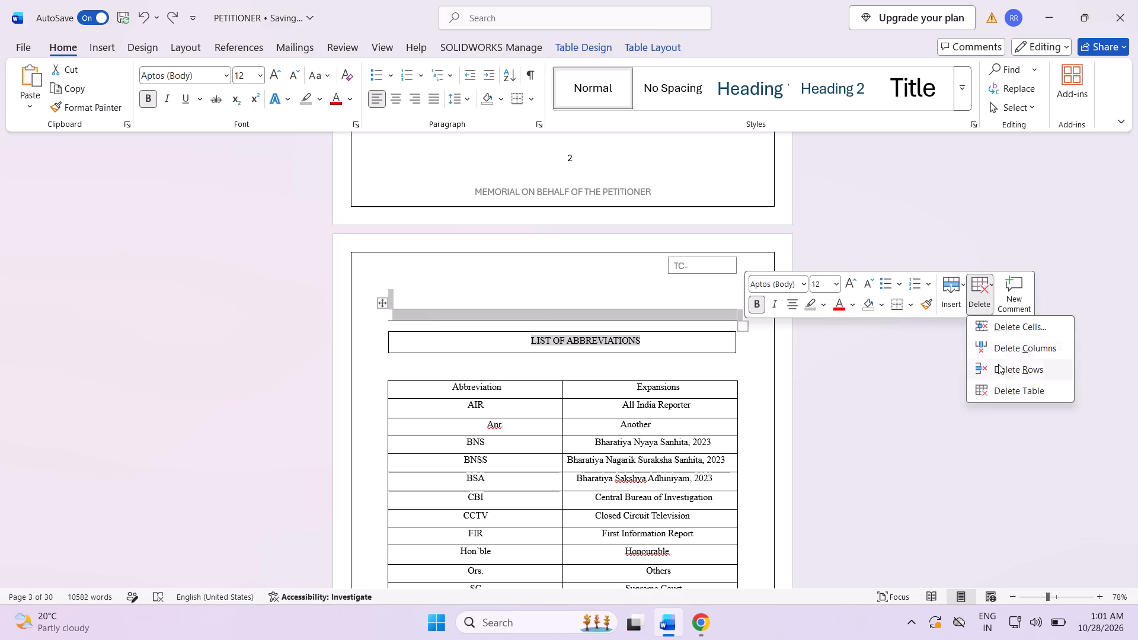
{"action": "left_click", "coordinate": [1008, 385]}
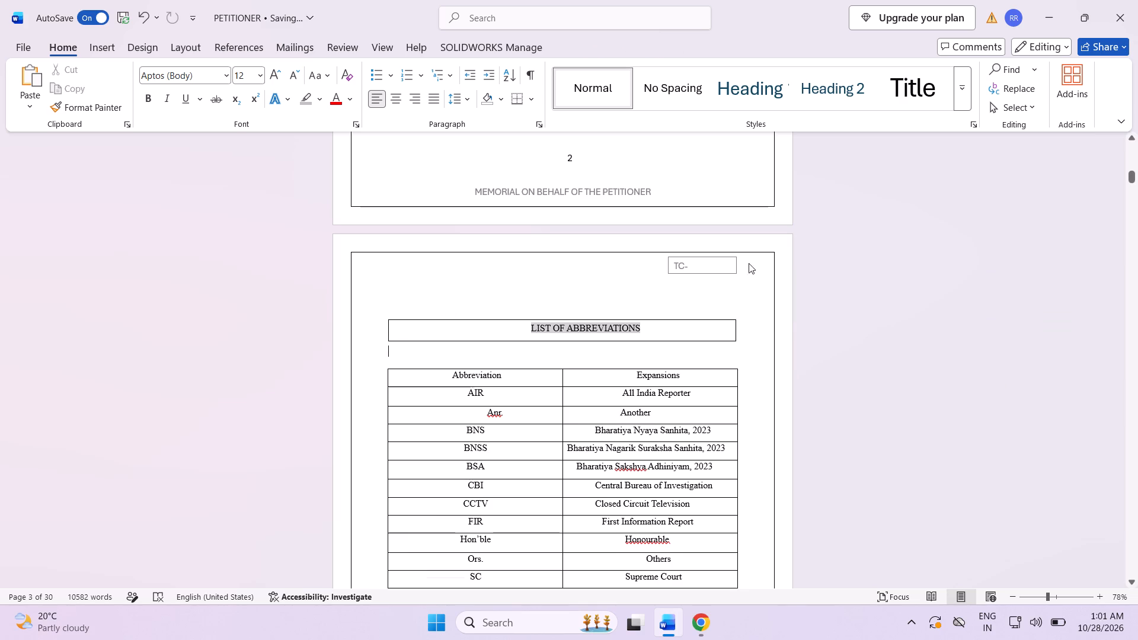
Move the LIST OF ABBREVIATIONS heading box slightly higher on its page, above the abbreviations table.
{"action": "left_click", "coordinate": [430, 303]}
{"action": "left_click", "coordinate": [389, 315]}
{"action": "left_click", "coordinate": [386, 332]}
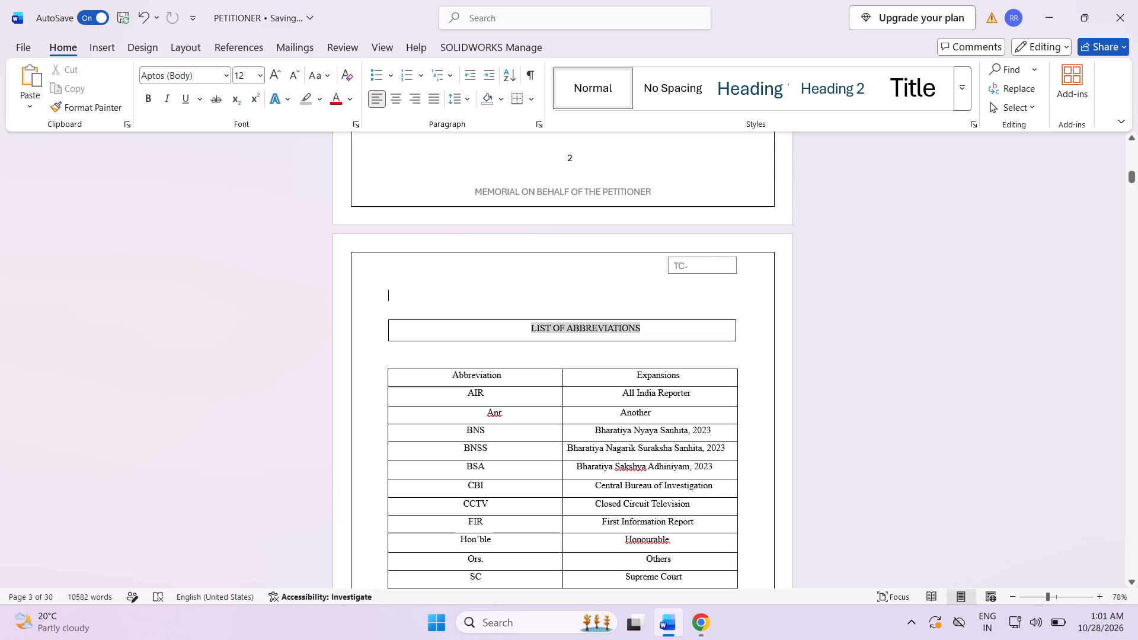
{"action": "left_click", "coordinate": [390, 316]}
{"action": "left_click_drag", "start_coordinate": [502, 332], "coordinate": [500, 318]}
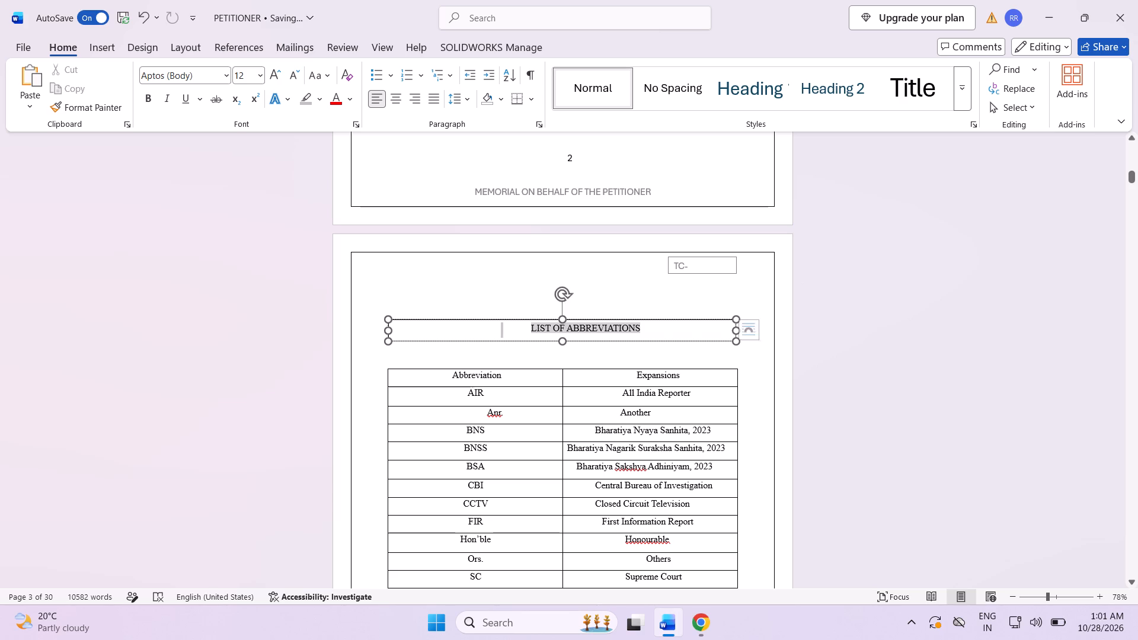
{"action": "left_click_drag", "start_coordinate": [500, 318], "coordinate": [500, 316]}
{"action": "left_click_drag", "start_coordinate": [507, 325], "coordinate": [513, 322]}
{"action": "left_click_drag", "start_coordinate": [513, 321], "coordinate": [507, 313]}
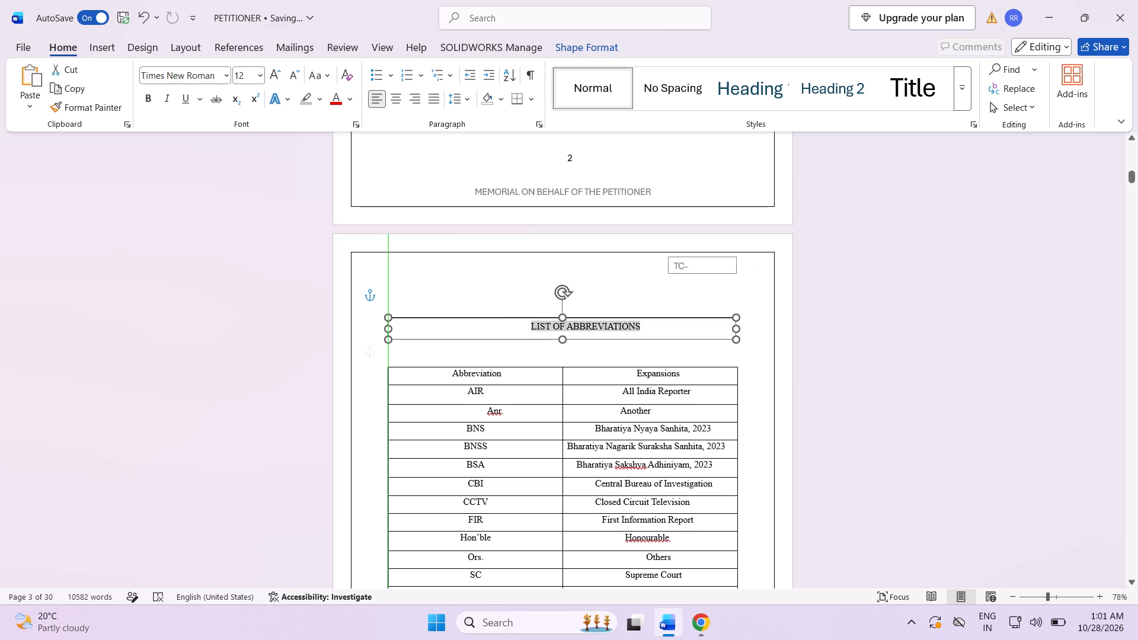
{"action": "left_click_drag", "start_coordinate": [507, 313], "coordinate": [509, 302]}
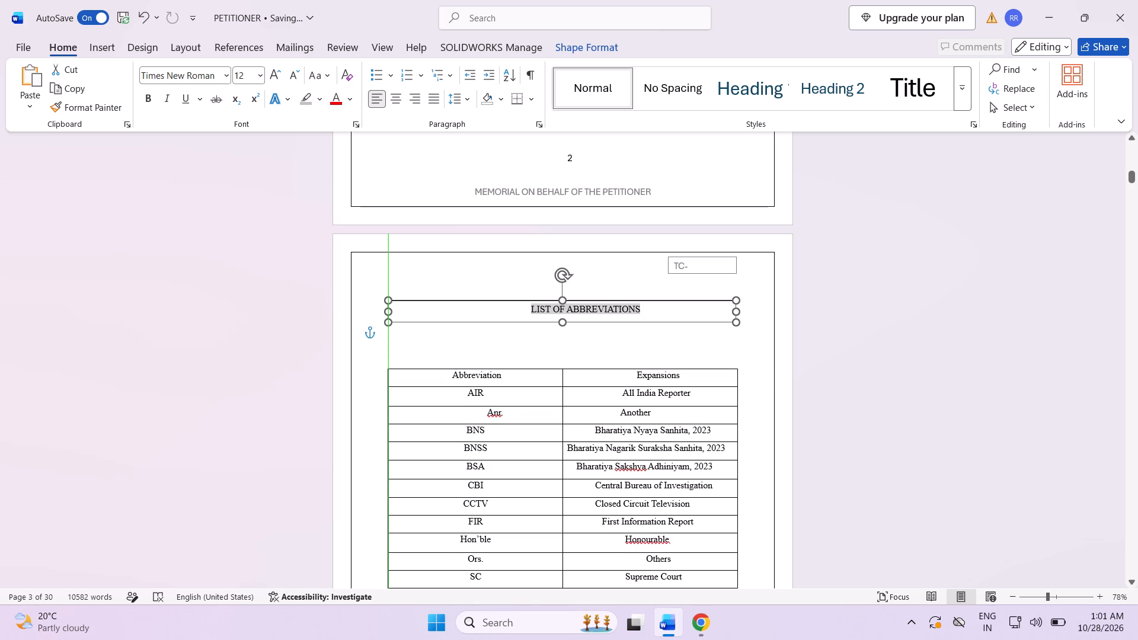
{"action": "left_click_drag", "start_coordinate": [520, 380], "coordinate": [518, 374]}
{"action": "left_click_drag", "start_coordinate": [518, 372], "coordinate": [517, 359]}
{"action": "left_click", "coordinate": [517, 359]}
{"action": "left_click", "coordinate": [498, 321]}
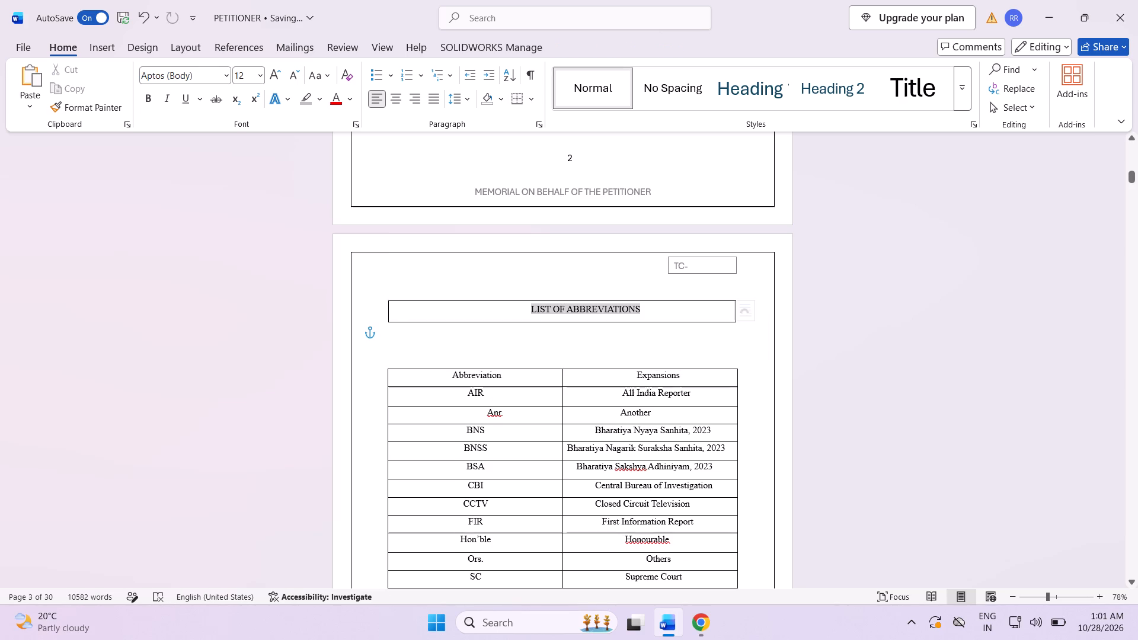
{"action": "left_click_drag", "start_coordinate": [498, 321], "coordinate": [503, 330]}
{"action": "left_click", "coordinate": [465, 308]}
Remove the extra leading spaces before "Anr." in the abbreviations table so it lines up with the other abbreviations.
{"action": "scroll", "coordinate": [482, 300], "scroll_direction": "down", "scroll_amount": 7}
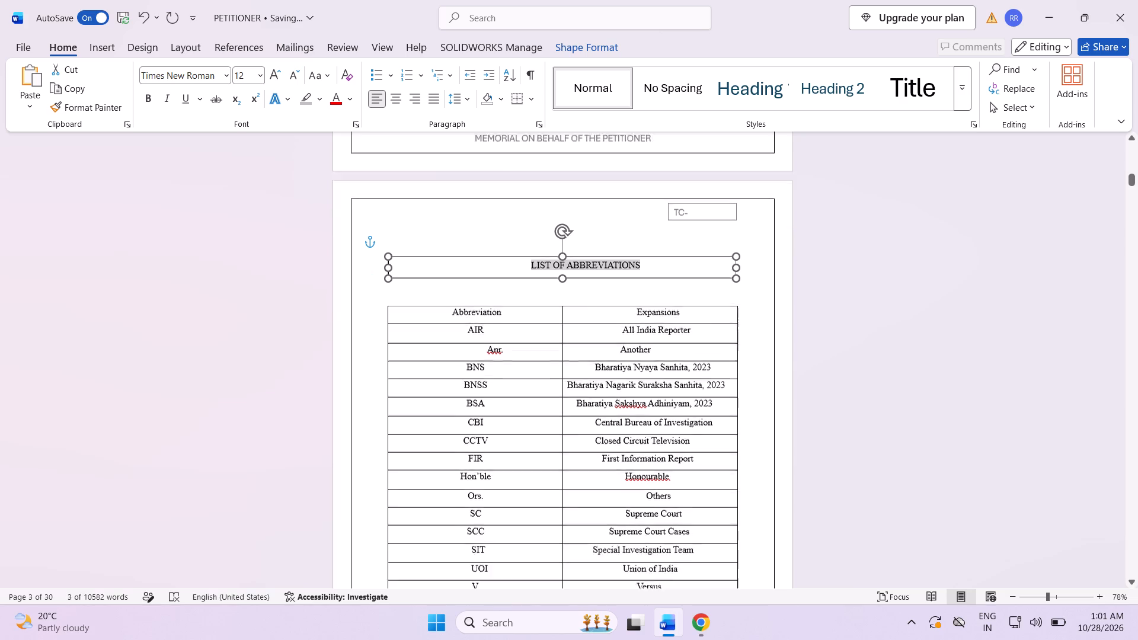
{"action": "scroll", "coordinate": [482, 300], "scroll_direction": "down", "scroll_amount": 11}
{"action": "scroll", "coordinate": [482, 306], "scroll_direction": "up", "scroll_amount": 10}
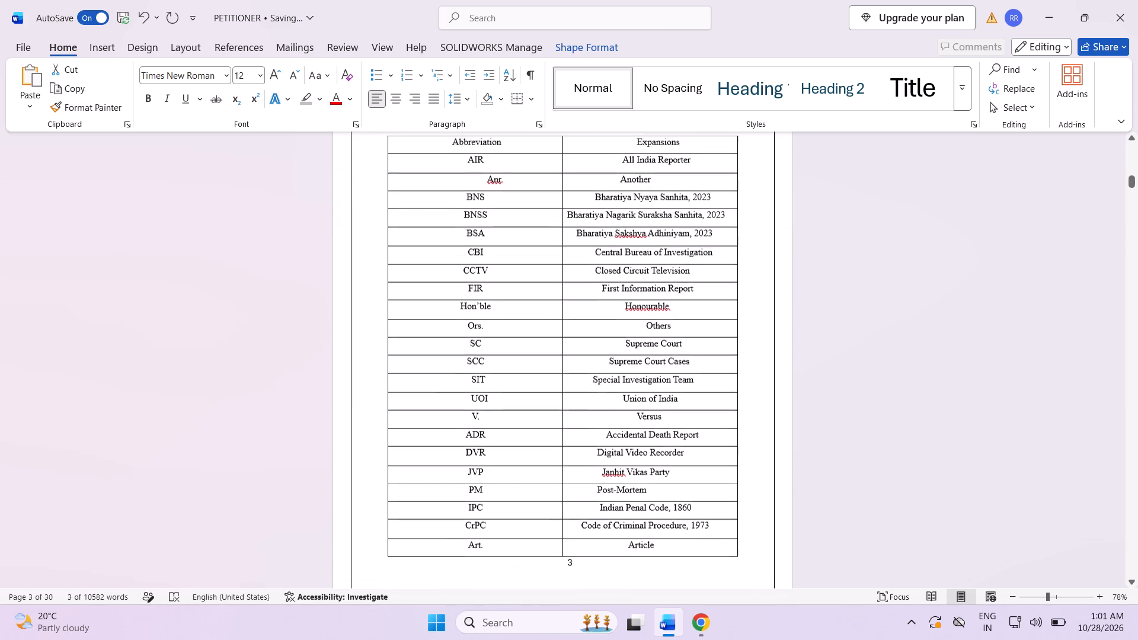
{"action": "left_click", "coordinate": [487, 188]}
{"action": "key", "text": "BackSpace"}
{"action": "key", "text": "BackSpace"}
{"action": "key", "text": "BackSpace"}
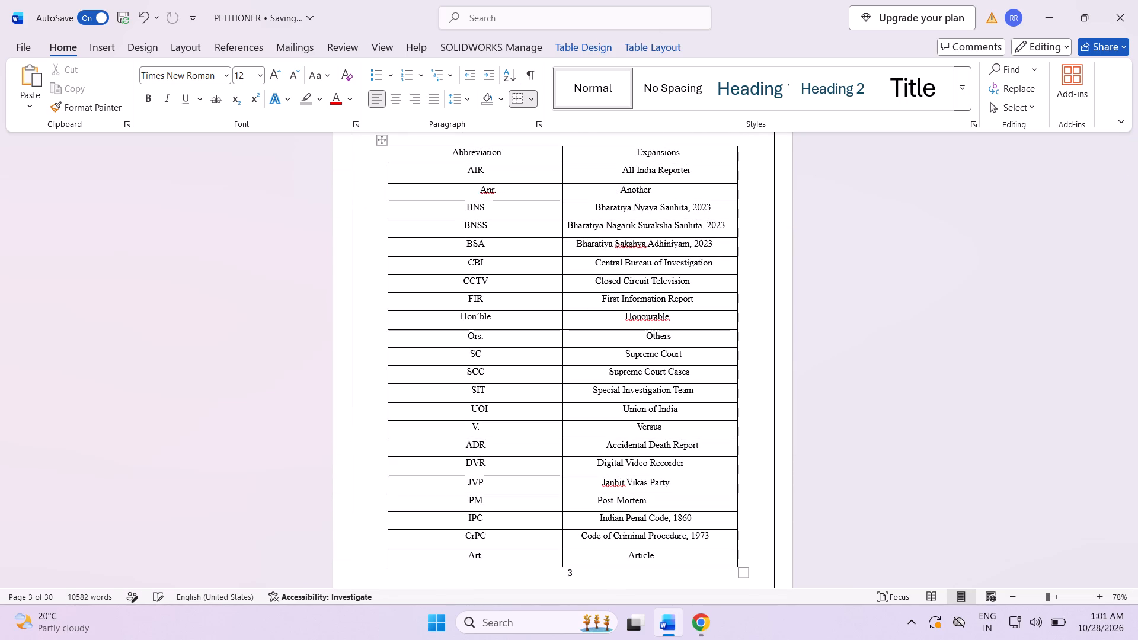
{"action": "key", "text": "BackSpace"}
{"action": "key", "text": "BackSpace"}
{"action": "key", "text": "BackSpace"}
{"action": "key", "text": "BackSpace"}
{"action": "key", "text": "BackSpace"}
{"action": "left_click", "coordinate": [495, 195]}
Review the pages from the abbreviations list through the index of authorities and back to the table of contents.
{"action": "scroll", "coordinate": [491, 231], "scroll_direction": "down", "scroll_amount": 5}
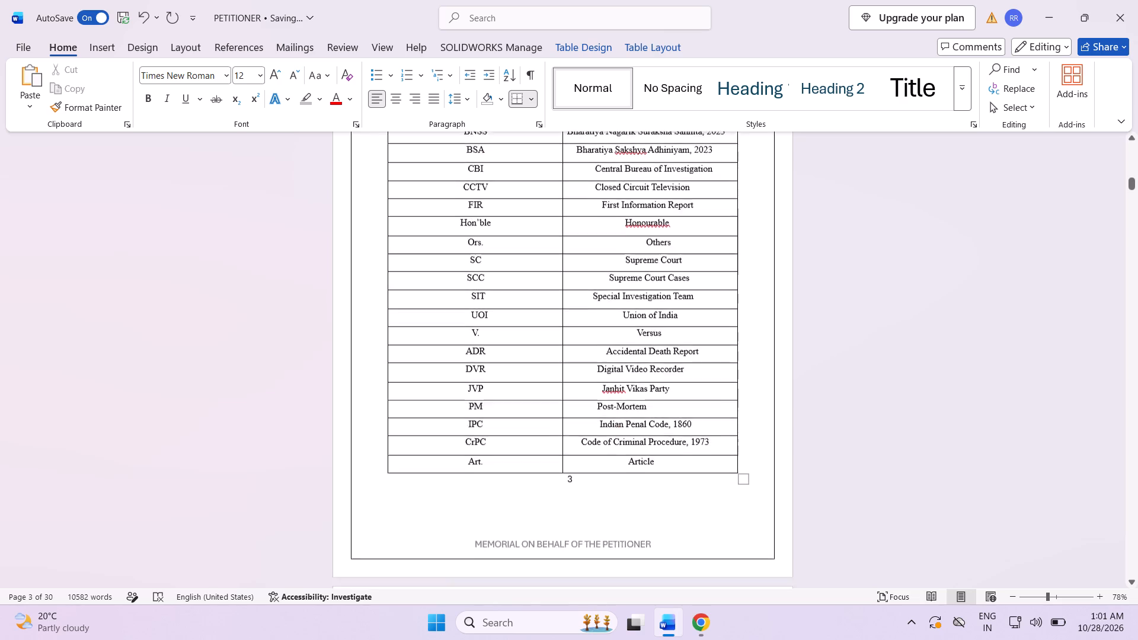
{"action": "scroll", "coordinate": [491, 231], "scroll_direction": "down", "scroll_amount": 14}
{"action": "scroll", "coordinate": [490, 232], "scroll_direction": "down", "scroll_amount": 7}
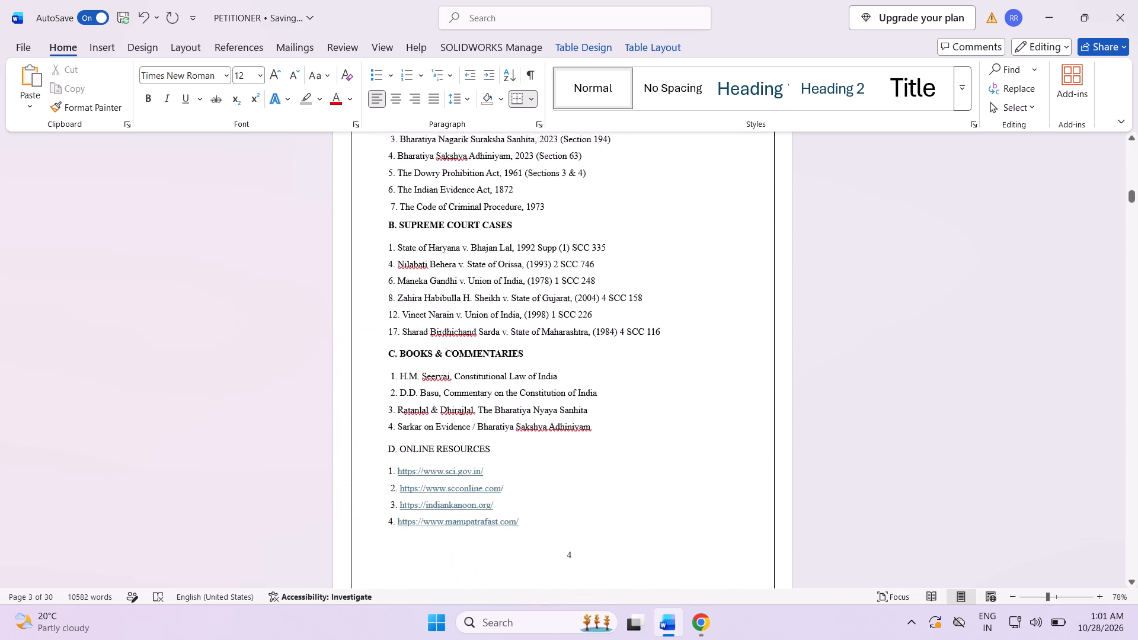
{"action": "scroll", "coordinate": [490, 236], "scroll_direction": "down", "scroll_amount": 4}
{"action": "scroll", "coordinate": [490, 236], "scroll_direction": "up", "scroll_amount": 20}
{"action": "scroll", "coordinate": [490, 236], "scroll_direction": "up", "scroll_amount": 3}
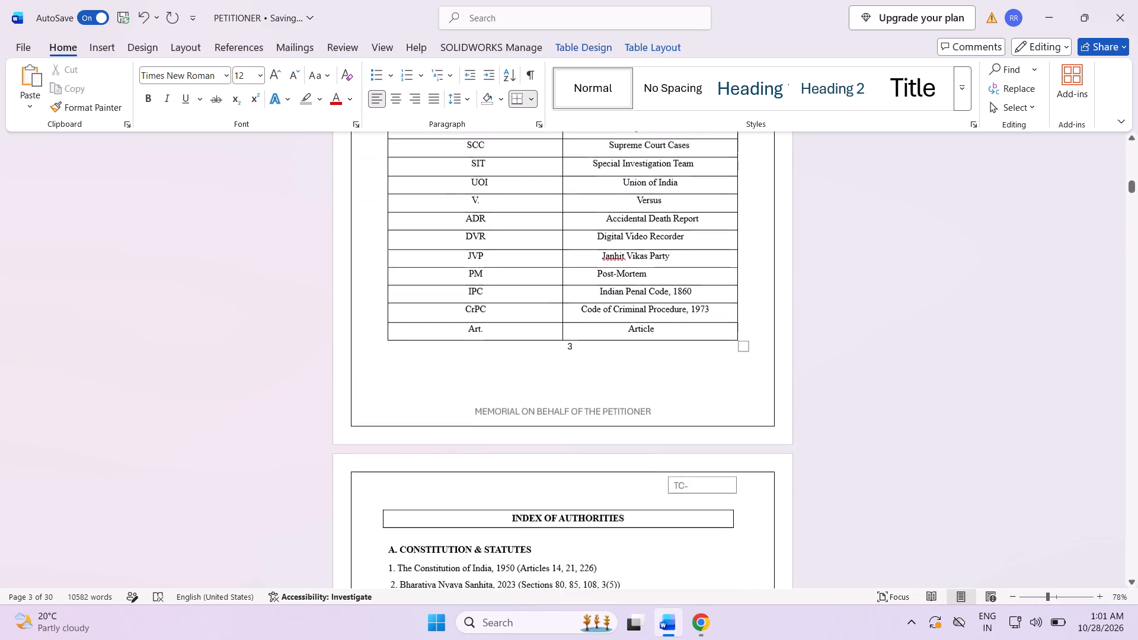
{"action": "scroll", "coordinate": [490, 236], "scroll_direction": "up", "scroll_amount": 20}
{"action": "scroll", "coordinate": [490, 236], "scroll_direction": "up", "scroll_amount": 18}
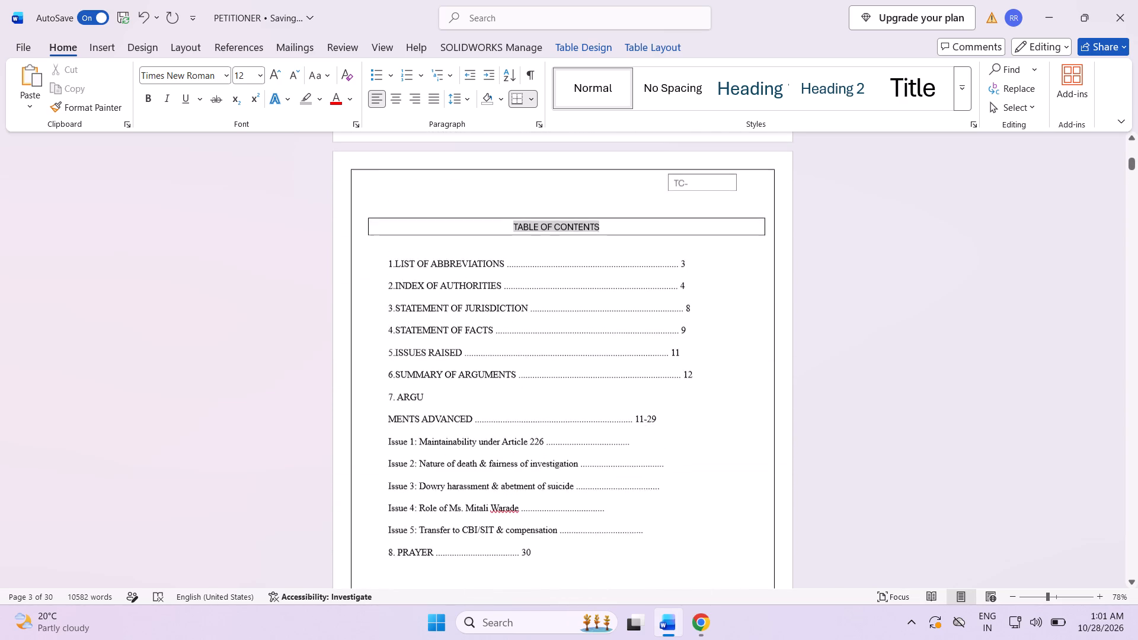
{"action": "scroll", "coordinate": [490, 236], "scroll_direction": "up", "scroll_amount": 10}
Highlight the INDEX OF AUTHORITIES heading text in grey.
{"action": "scroll", "coordinate": [517, 292], "scroll_direction": "down", "scroll_amount": 13}
{"action": "scroll", "coordinate": [525, 302], "scroll_direction": "down", "scroll_amount": 11}
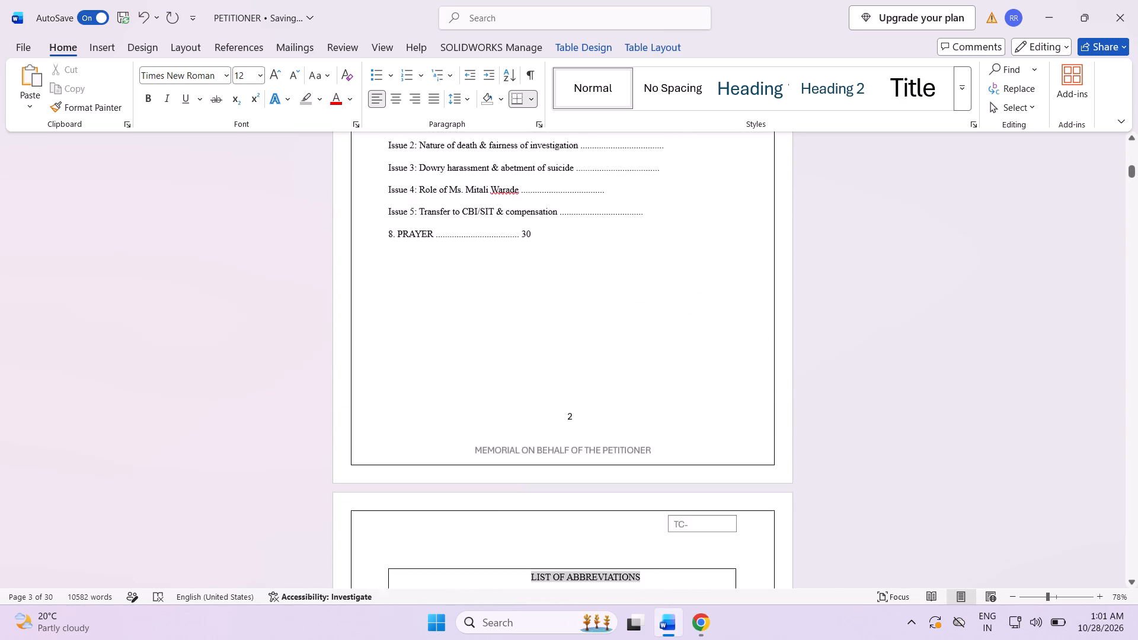
{"action": "scroll", "coordinate": [530, 318], "scroll_direction": "down", "scroll_amount": 10}
{"action": "scroll", "coordinate": [538, 337], "scroll_direction": "down", "scroll_amount": 20}
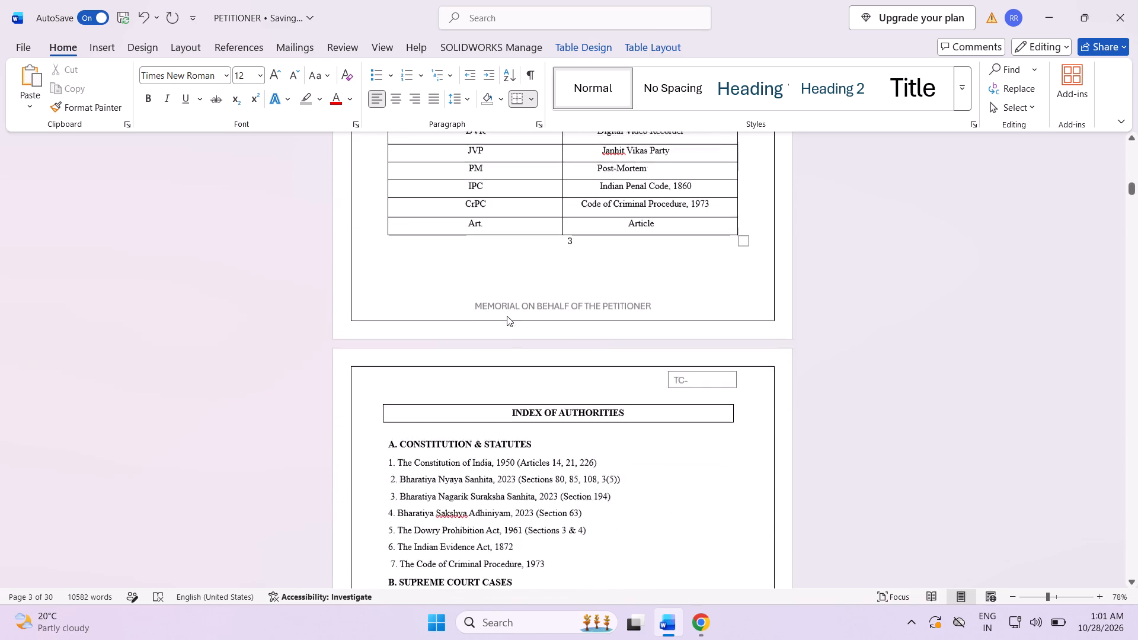
{"action": "scroll", "coordinate": [507, 316], "scroll_direction": "down", "scroll_amount": 1}
{"action": "left_click_drag", "start_coordinate": [511, 370], "coordinate": [541, 377]}
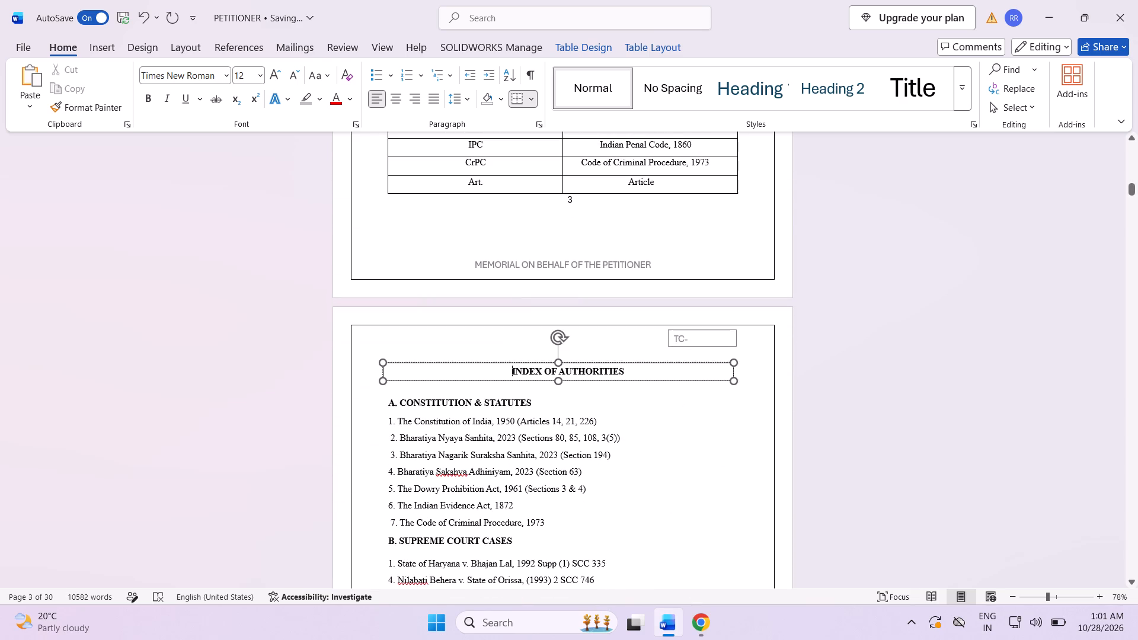
{"action": "left_click_drag", "start_coordinate": [541, 377], "coordinate": [631, 374]}
{"action": "left_click", "coordinate": [693, 344]}
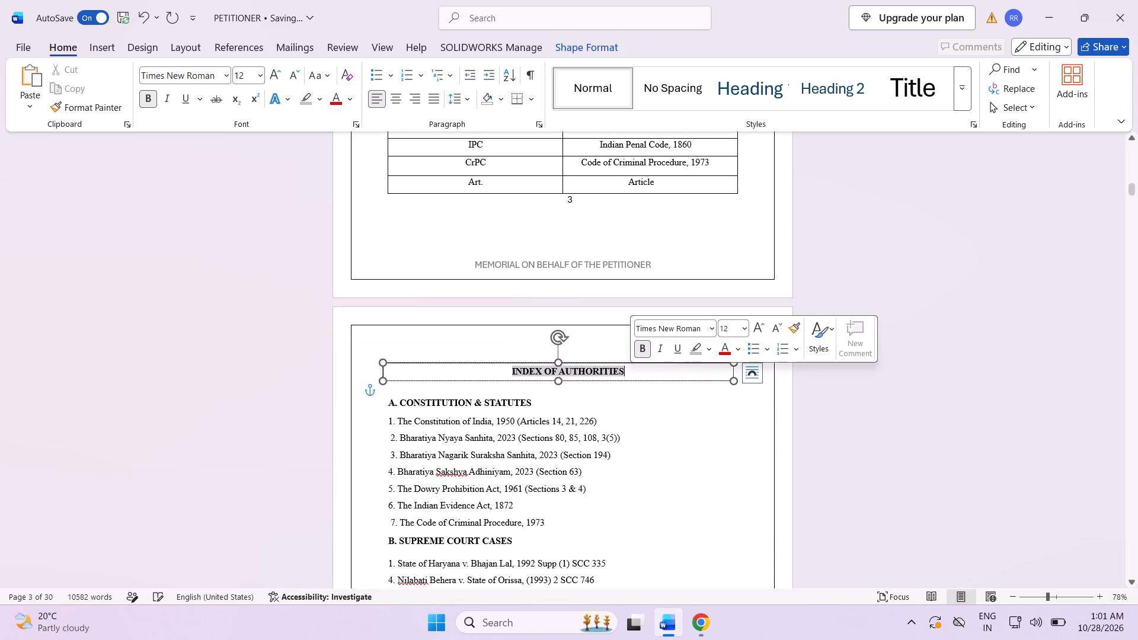
Highlight the STATEMENT OF JURISDICTION heading text in grey.
{"action": "scroll", "coordinate": [617, 386], "scroll_direction": "down", "scroll_amount": 8}
{"action": "scroll", "coordinate": [592, 364], "scroll_direction": "down", "scroll_amount": 18}
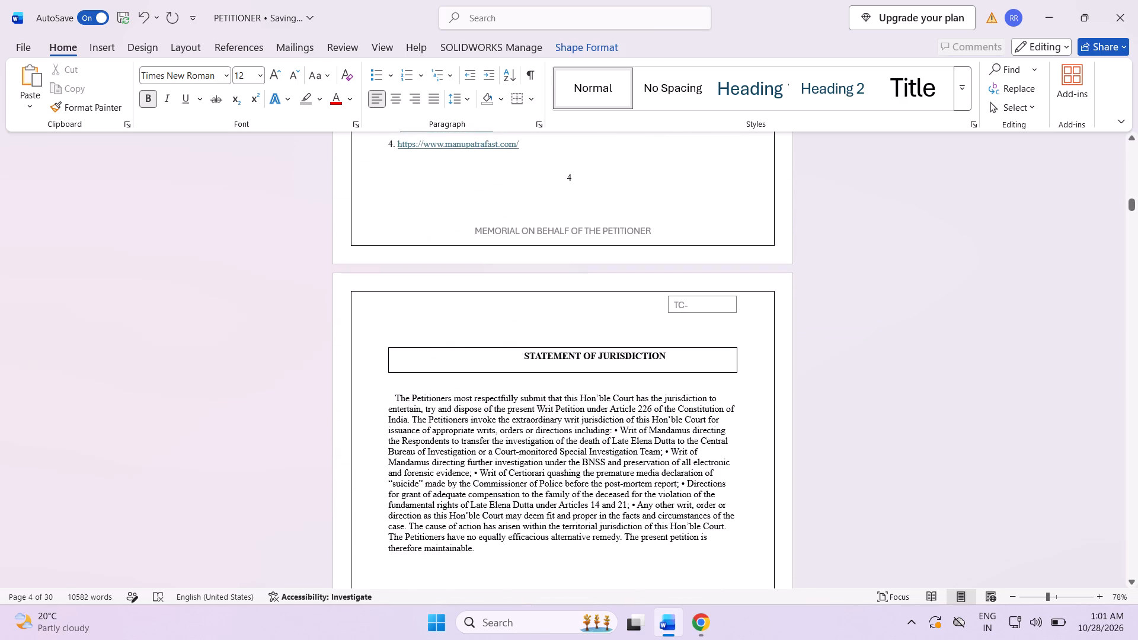
{"action": "left_click_drag", "start_coordinate": [521, 355], "coordinate": [698, 352]}
{"action": "left_click", "coordinate": [763, 326]}
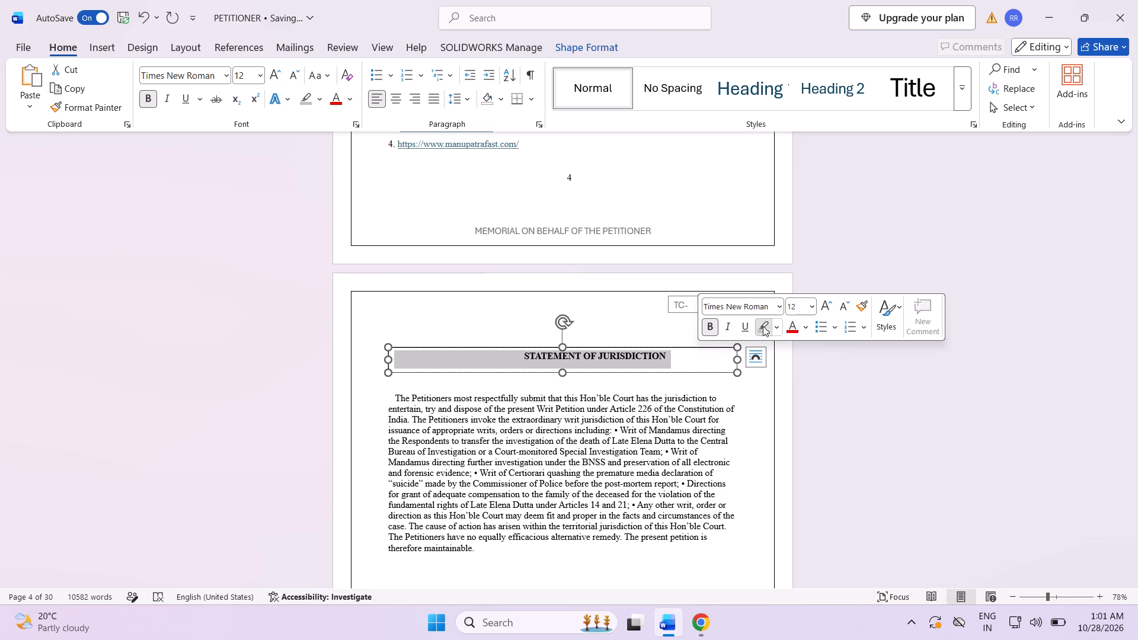
Highlight the STATEMENT OF FACTS heading text in grey.
{"action": "scroll", "coordinate": [447, 414], "scroll_direction": "down", "scroll_amount": 20}
{"action": "scroll", "coordinate": [457, 396], "scroll_direction": "down", "scroll_amount": 6}
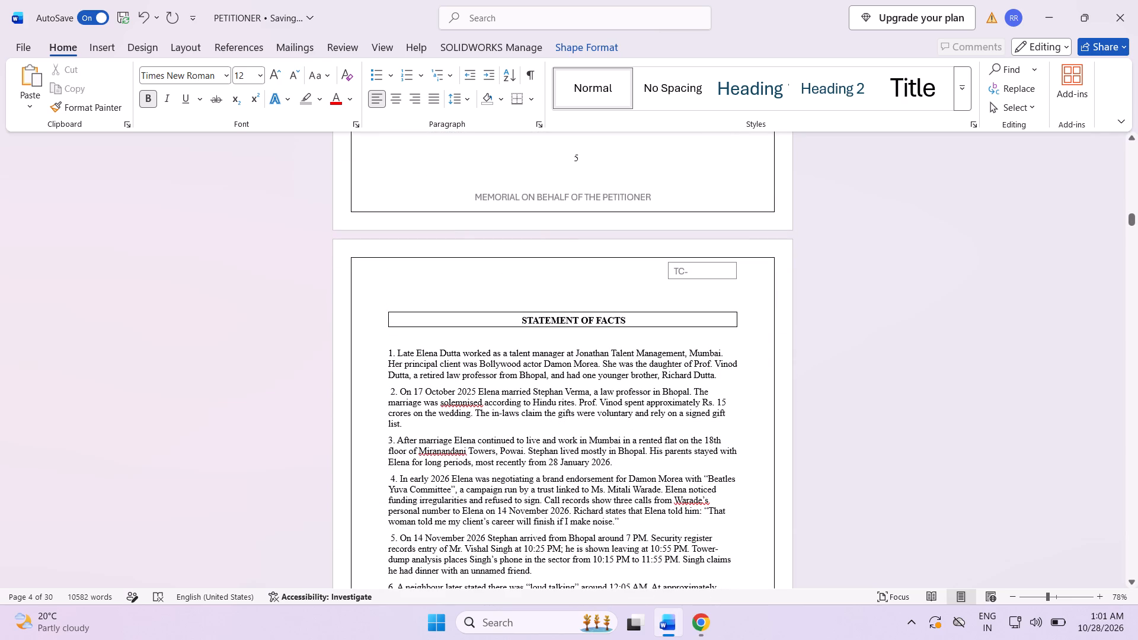
{"action": "left_click_drag", "start_coordinate": [518, 319], "coordinate": [634, 322]}
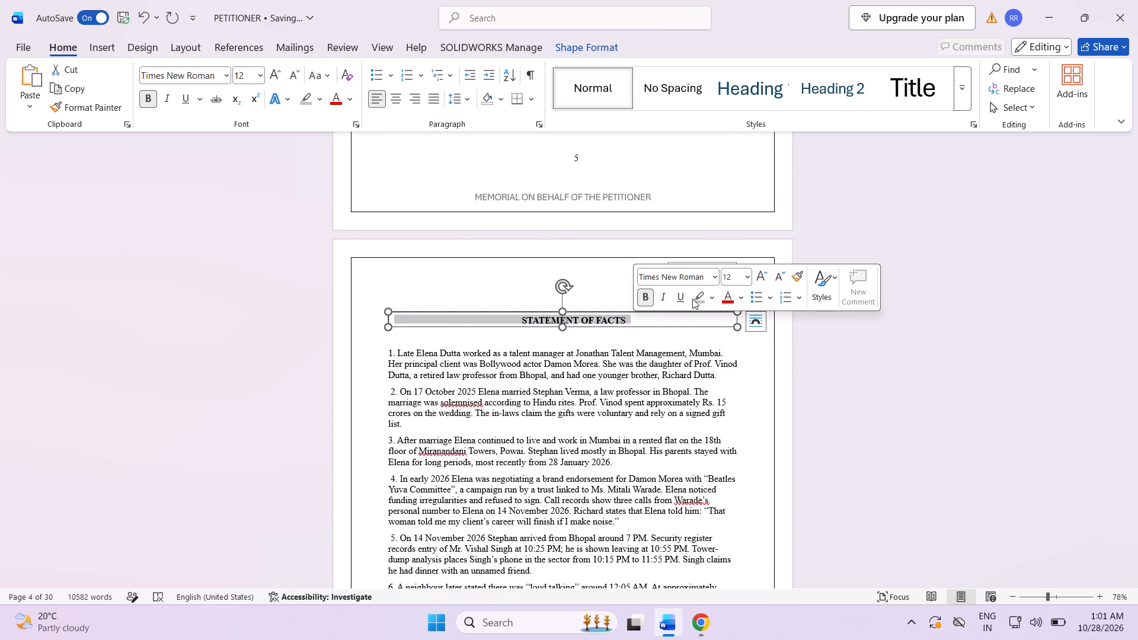
{"action": "left_click", "coordinate": [695, 297]}
Highlight the ISSUES RAISED heading text in grey.
{"action": "scroll", "coordinate": [405, 428], "scroll_direction": "down", "scroll_amount": 20}
{"action": "scroll", "coordinate": [405, 428], "scroll_direction": "down", "scroll_amount": 6}
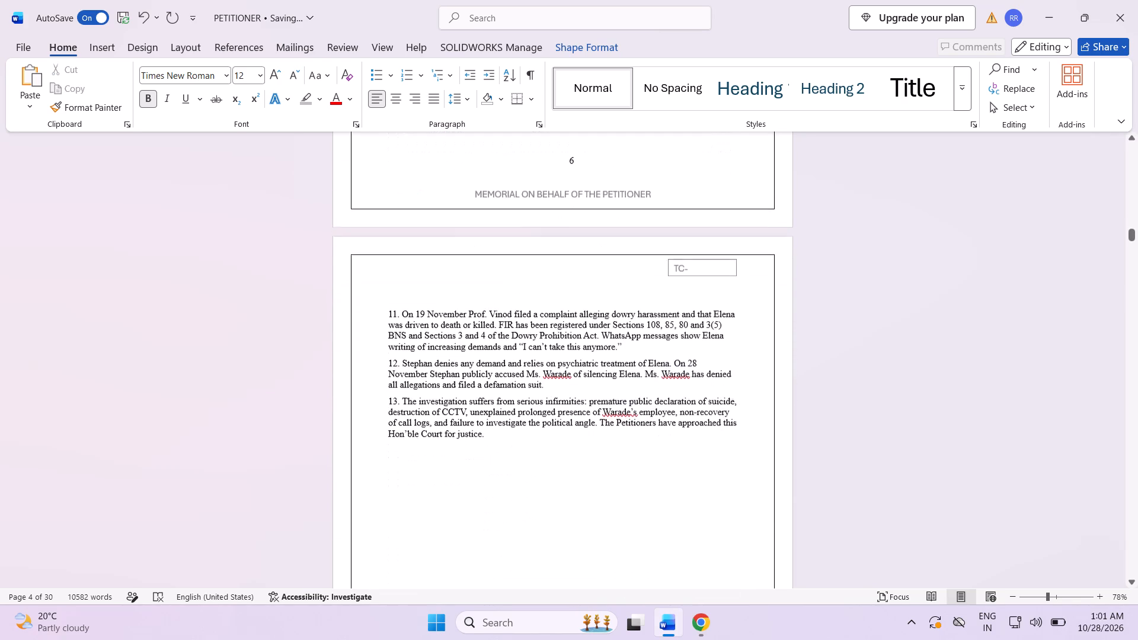
{"action": "scroll", "coordinate": [401, 425], "scroll_direction": "down", "scroll_amount": 20}
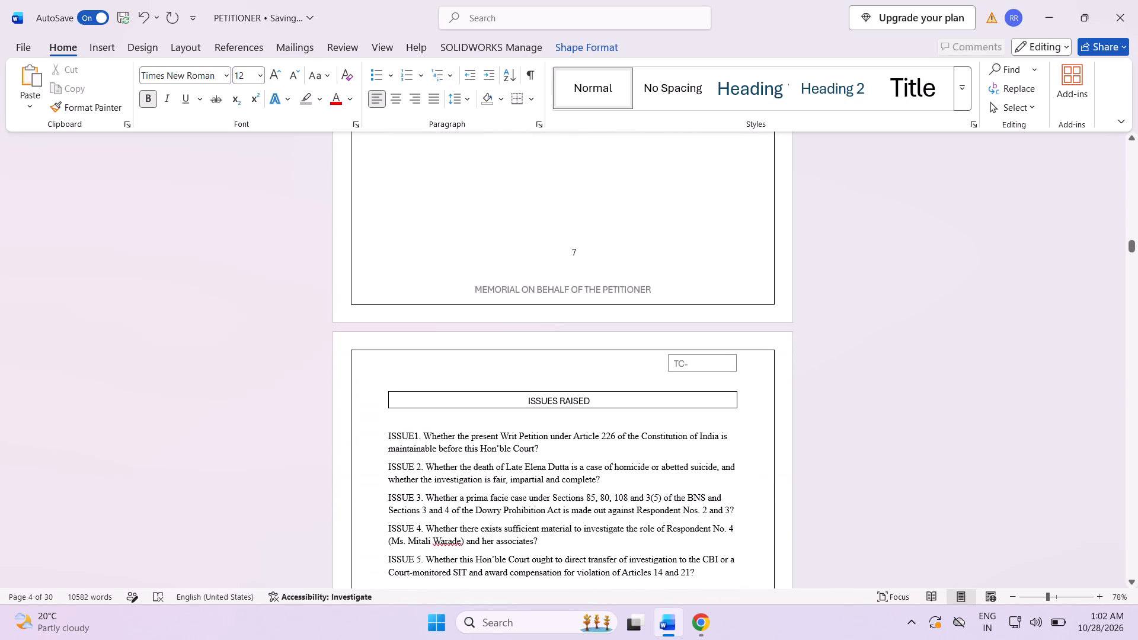
{"action": "left_click_drag", "start_coordinate": [527, 398], "coordinate": [619, 408]}
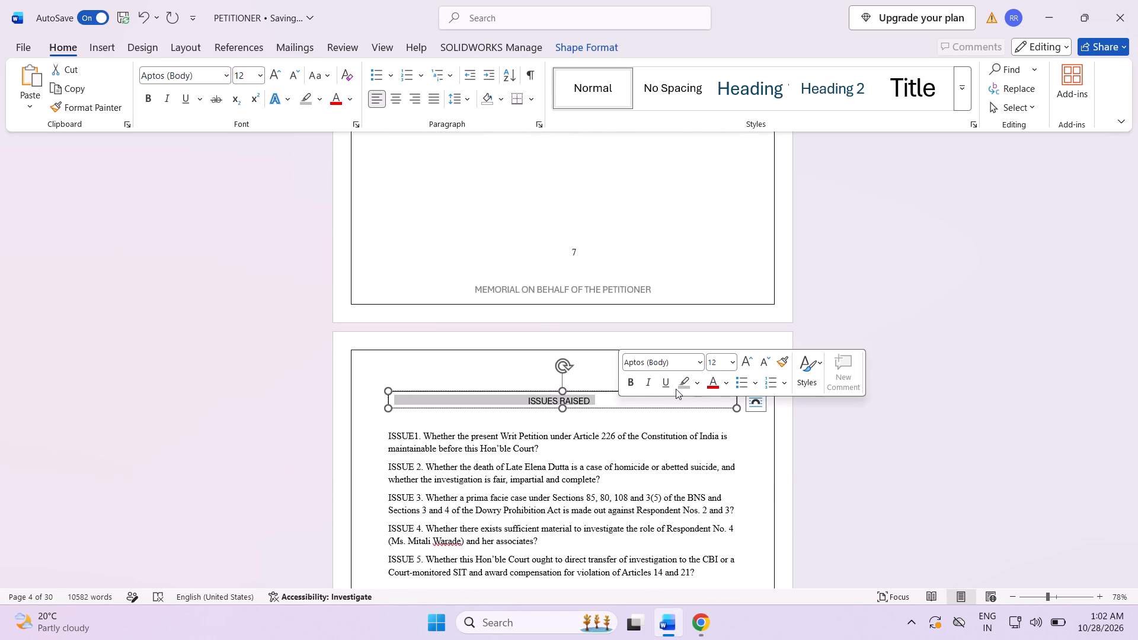
{"action": "left_click", "coordinate": [681, 387]}
Highlight the SUMMARY OF ARGUMENTS heading text in grey.
{"action": "scroll", "coordinate": [427, 404], "scroll_direction": "down", "scroll_amount": 20}
{"action": "scroll", "coordinate": [427, 404], "scroll_direction": "down", "scroll_amount": 7}
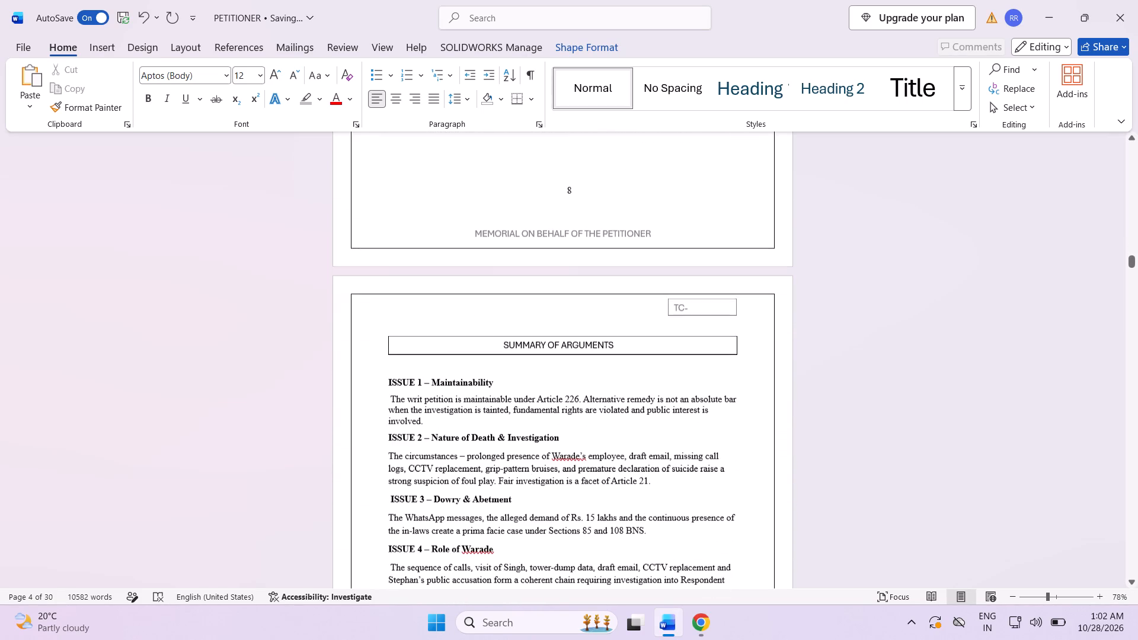
{"action": "left_click_drag", "start_coordinate": [494, 340], "coordinate": [631, 342]}
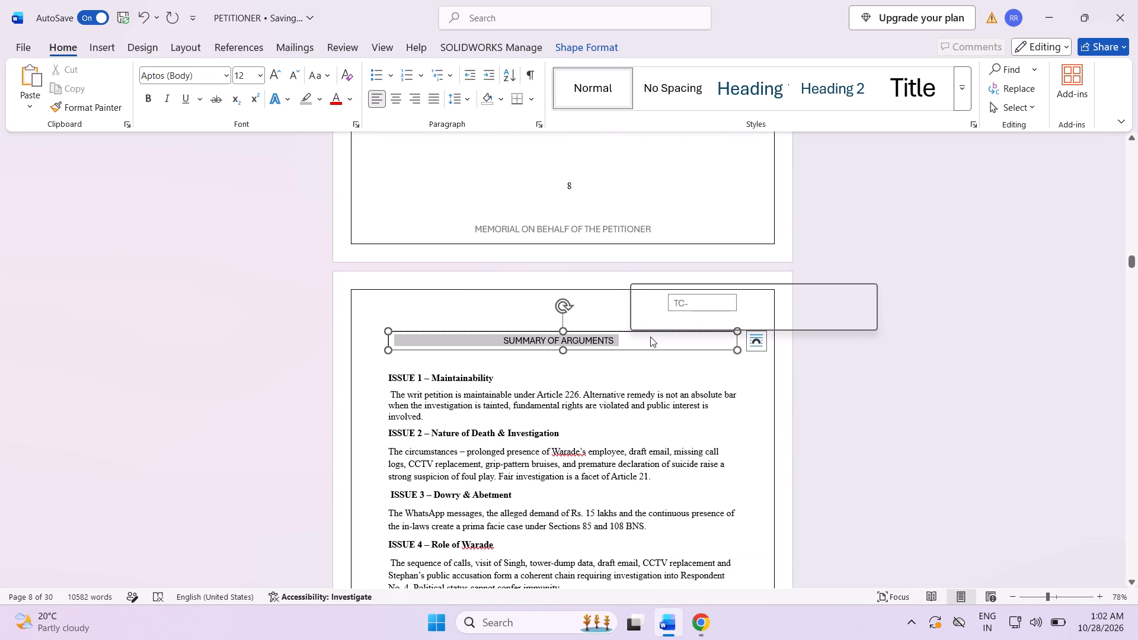
{"action": "left_click", "coordinate": [696, 317]}
Highlight the ARGUMENTS ADVANCED heading text in grey.
{"action": "scroll", "coordinate": [516, 372], "scroll_direction": "down", "scroll_amount": 20}
{"action": "scroll", "coordinate": [516, 372], "scroll_direction": "down", "scroll_amount": 6}
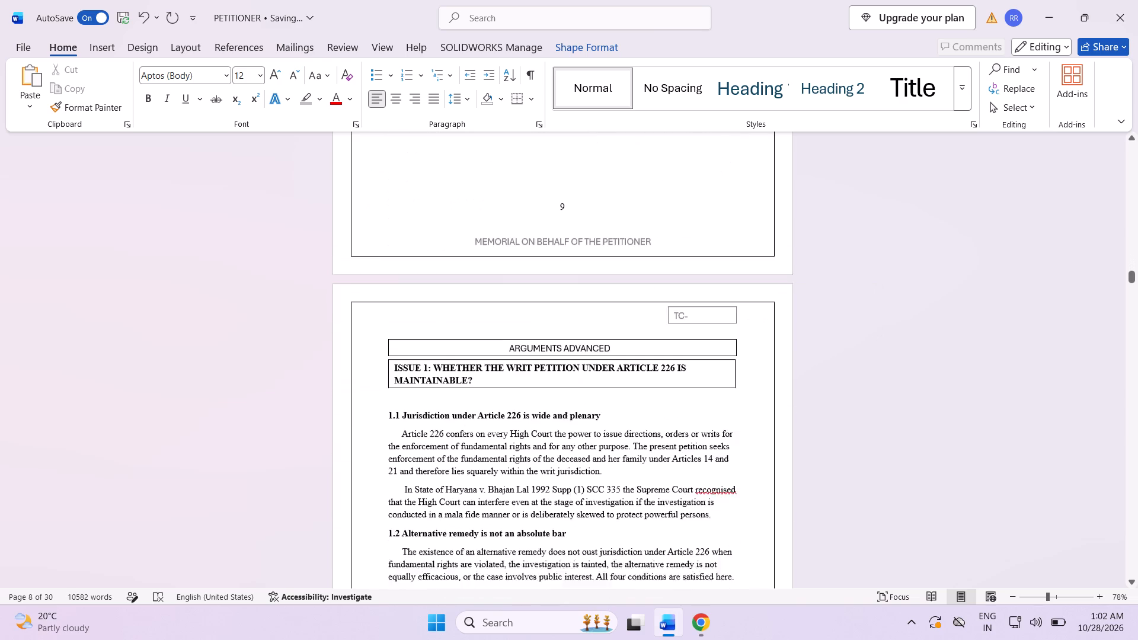
{"action": "left_click_drag", "start_coordinate": [502, 302], "coordinate": [628, 303]}
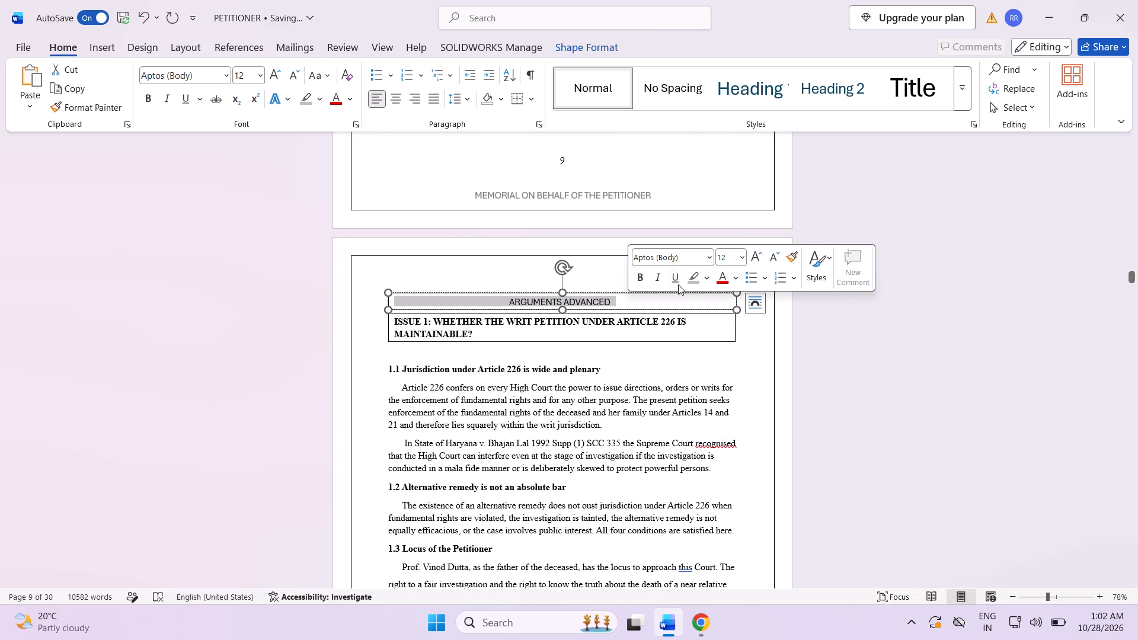
{"action": "left_click_drag", "start_coordinate": [685, 278], "coordinate": [691, 278]}
{"action": "left_click", "coordinate": [693, 278]}
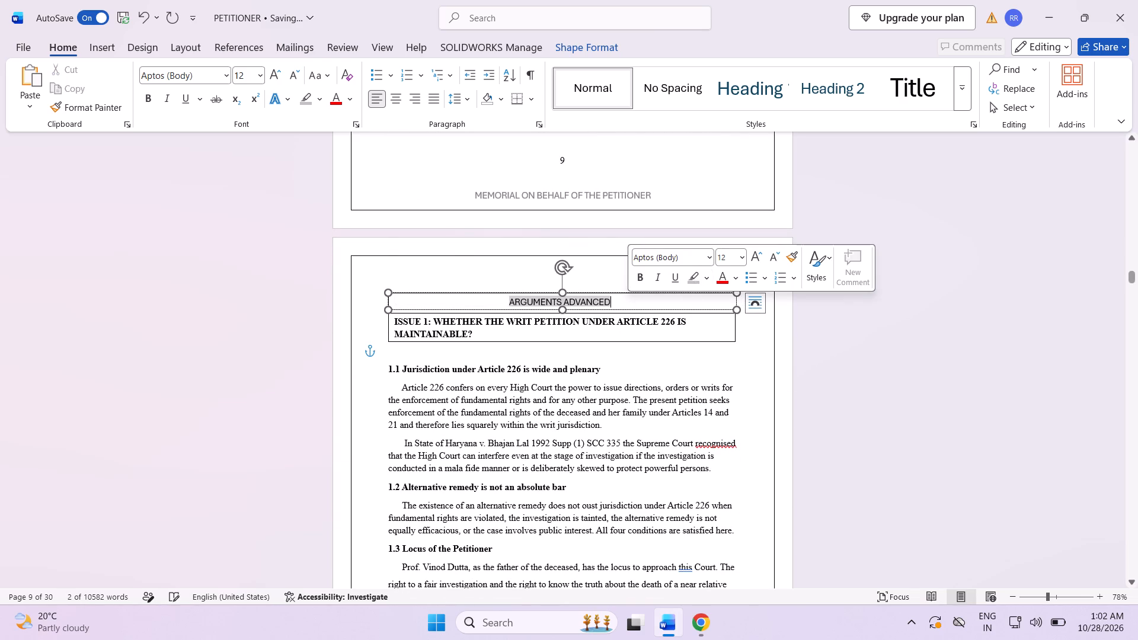
Review the boxed issue headings across the arguments pages, from Issue 2 through Issue 5 and back.
{"action": "scroll", "coordinate": [527, 402], "scroll_direction": "down", "scroll_amount": 20}
{"action": "scroll", "coordinate": [527, 402], "scroll_direction": "down", "scroll_amount": 4}
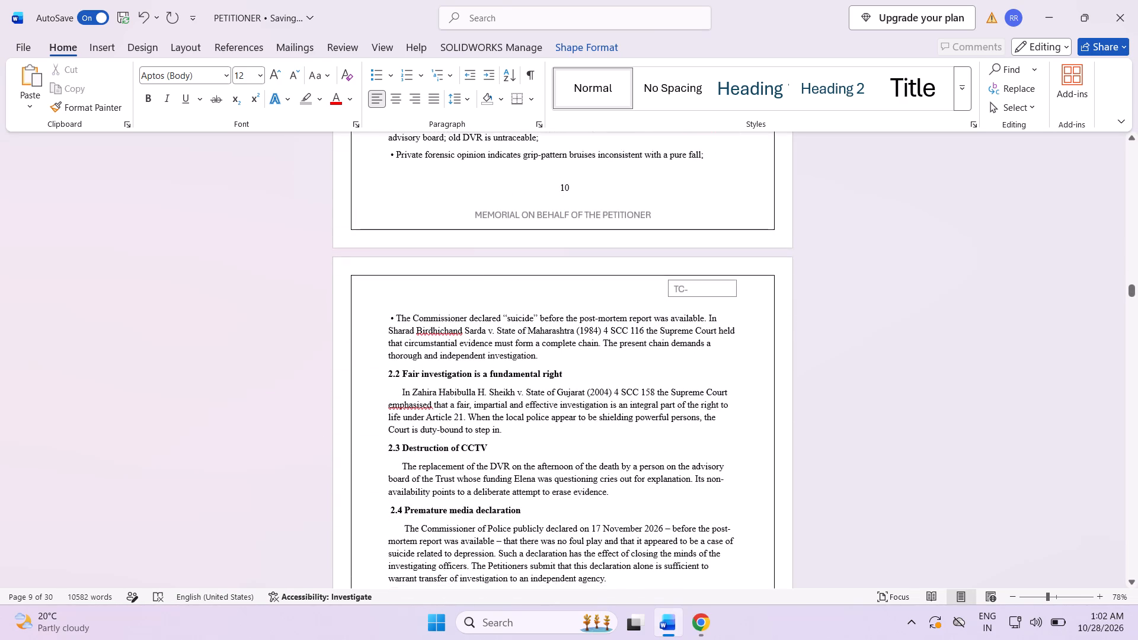
{"action": "scroll", "coordinate": [306, 427], "scroll_direction": "down", "scroll_amount": 15}
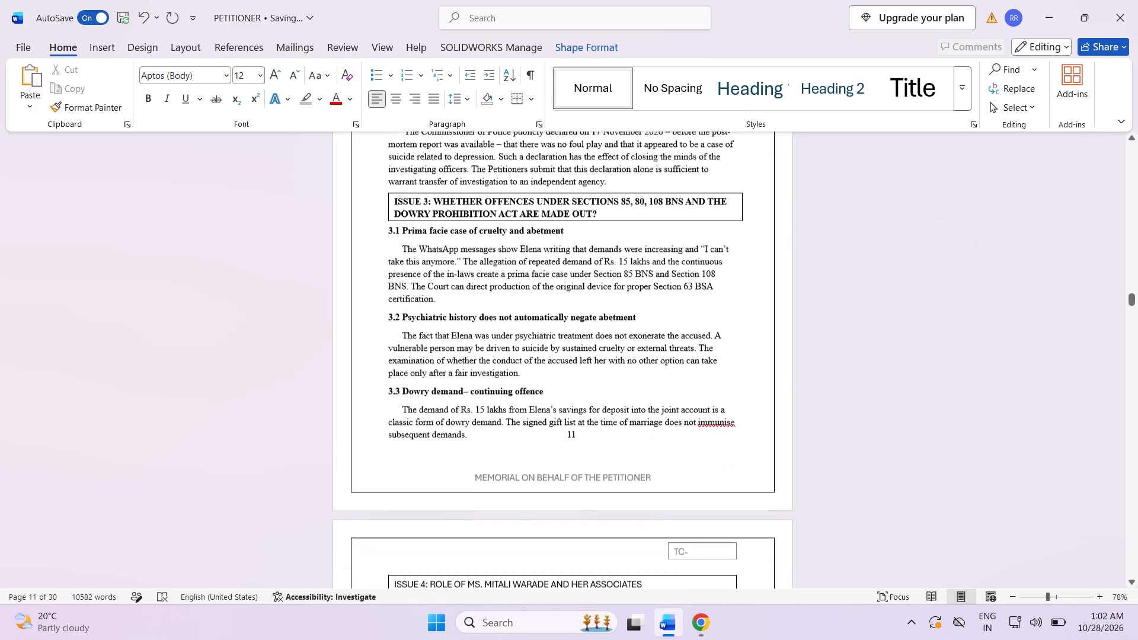
{"action": "scroll", "coordinate": [306, 431], "scroll_direction": "down", "scroll_amount": 14}
{"action": "scroll", "coordinate": [306, 431], "scroll_direction": "down", "scroll_amount": 9}
{"action": "scroll", "coordinate": [306, 431], "scroll_direction": "up", "scroll_amount": 7}
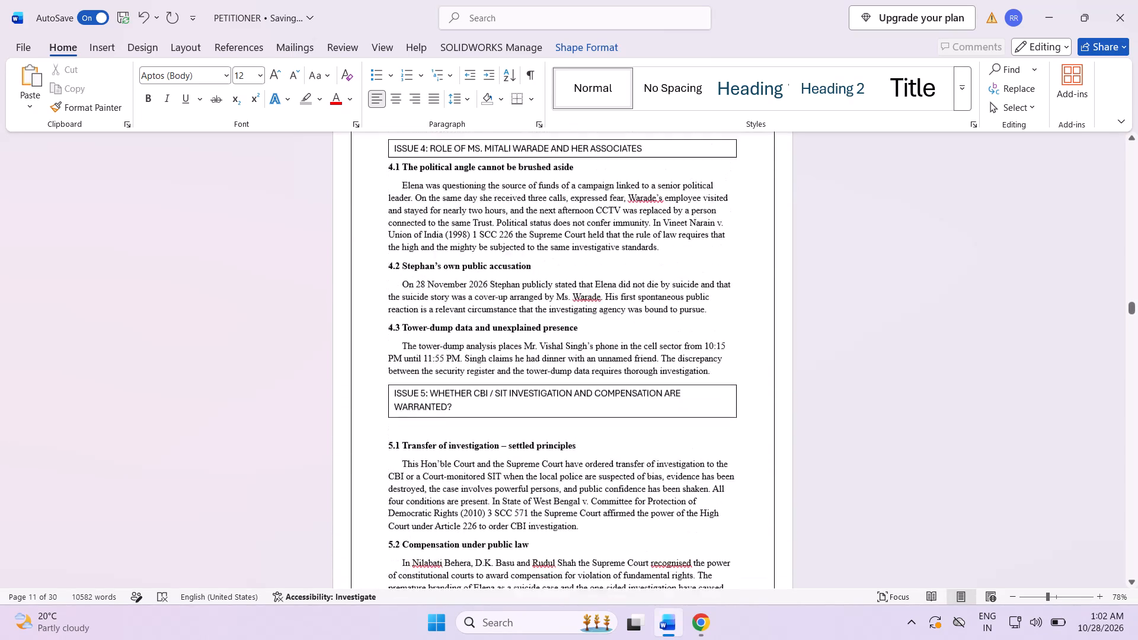
{"action": "scroll", "coordinate": [306, 431], "scroll_direction": "up", "scroll_amount": 20}
{"action": "scroll", "coordinate": [306, 431], "scroll_direction": "up", "scroll_amount": 20}
{"action": "scroll", "coordinate": [306, 431], "scroll_direction": "up", "scroll_amount": 15}
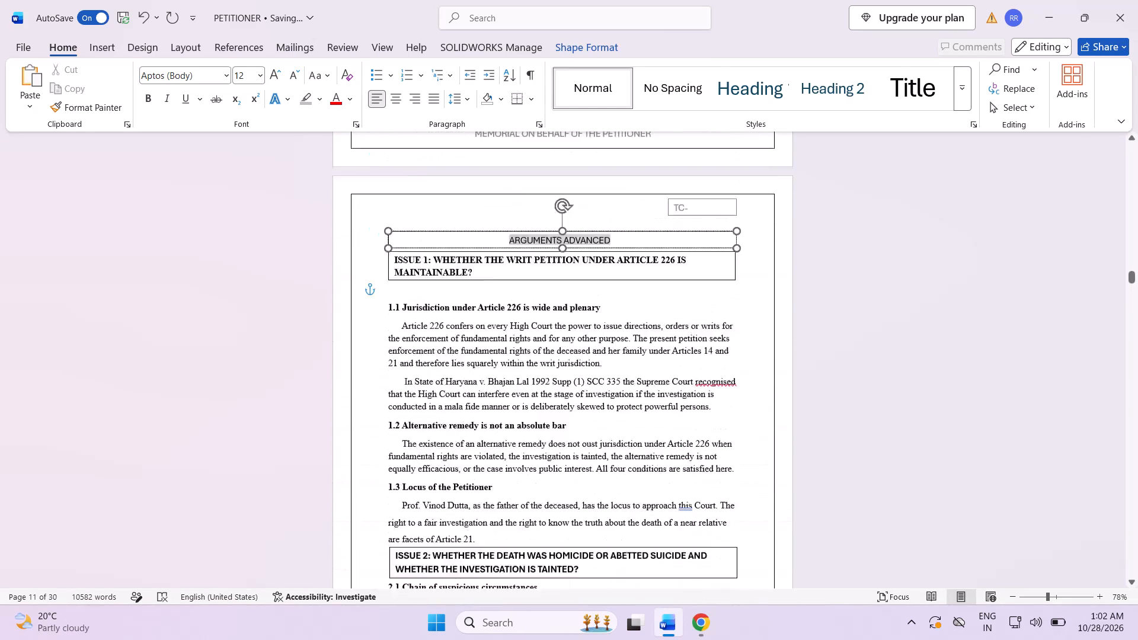
{"action": "scroll", "coordinate": [306, 431], "scroll_direction": "up", "scroll_amount": 14}
Highlight the full two-line ISSUE 1 heading about the maintainability of the writ petition in grey.
{"action": "scroll", "coordinate": [306, 431], "scroll_direction": "down", "scroll_amount": 7}
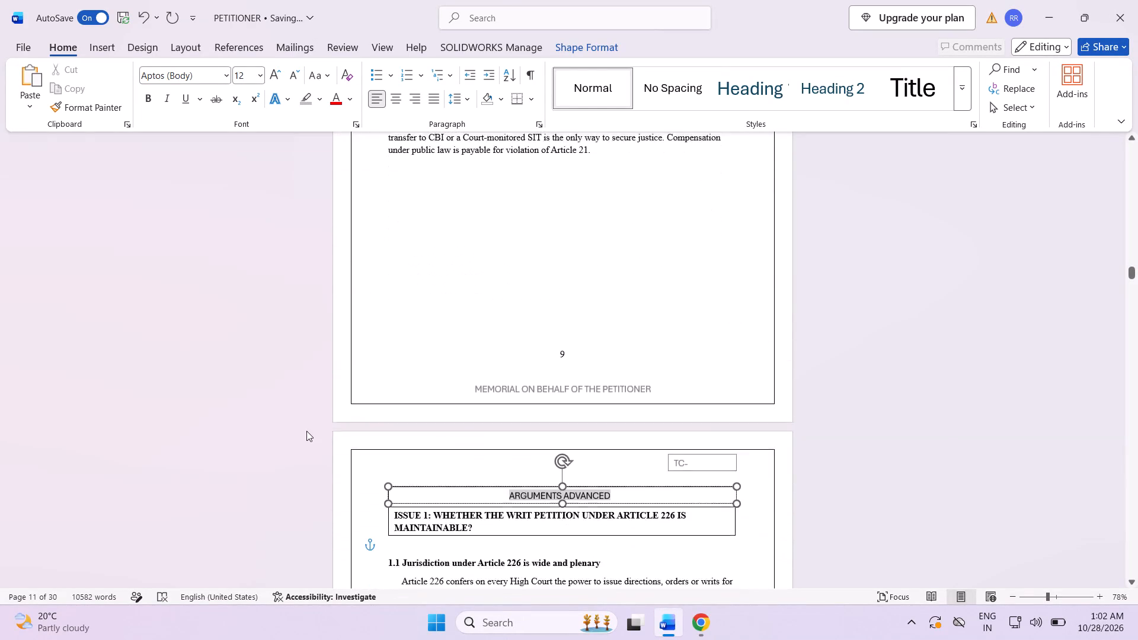
{"action": "scroll", "coordinate": [306, 431], "scroll_direction": "down", "scroll_amount": 6}
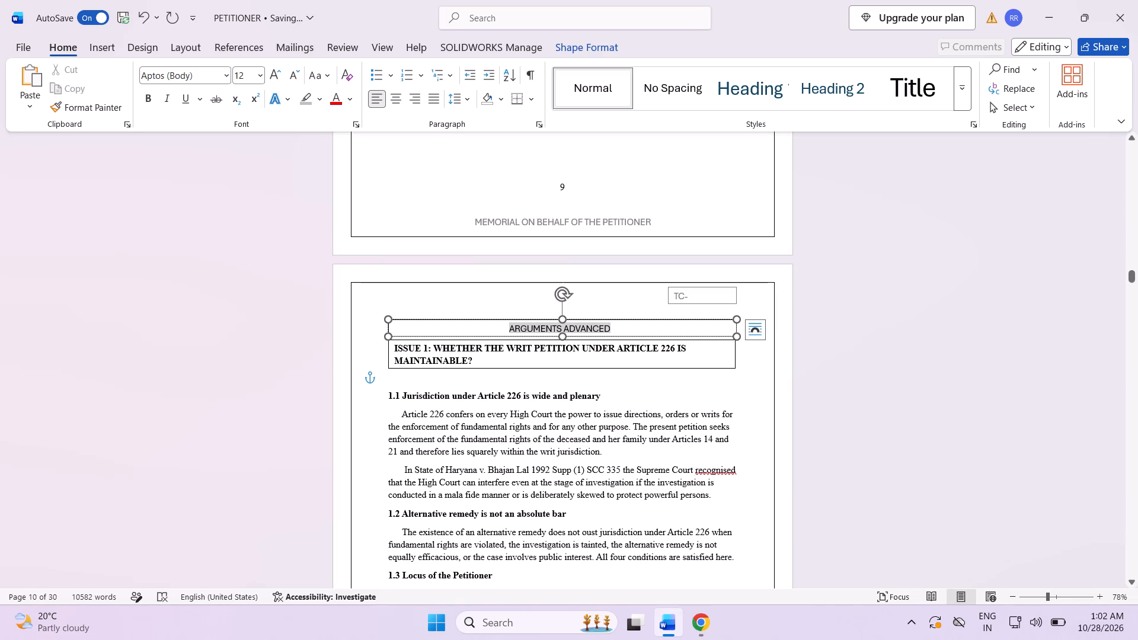
{"action": "left_click_drag", "start_coordinate": [393, 349], "coordinate": [471, 363]}
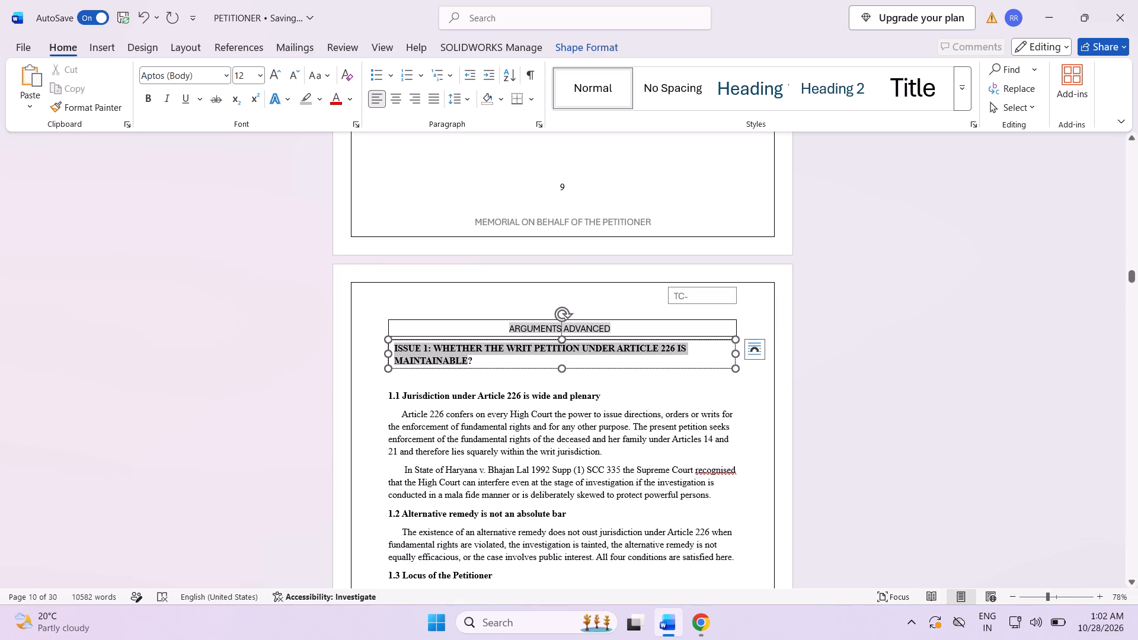
{"action": "left_click_drag", "start_coordinate": [471, 363], "coordinate": [478, 363]}
{"action": "left_click", "coordinate": [538, 338]}
{"action": "scroll", "coordinate": [522, 388], "scroll_direction": "down", "scroll_amount": 2}
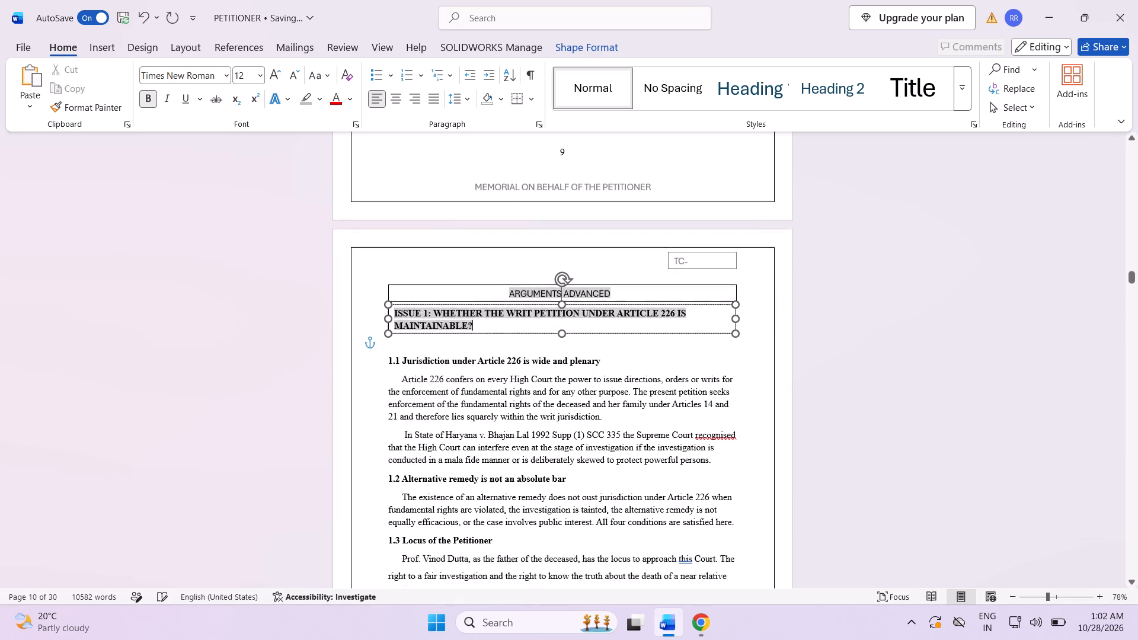
{"action": "scroll", "coordinate": [519, 394], "scroll_direction": "down", "scroll_amount": 1}
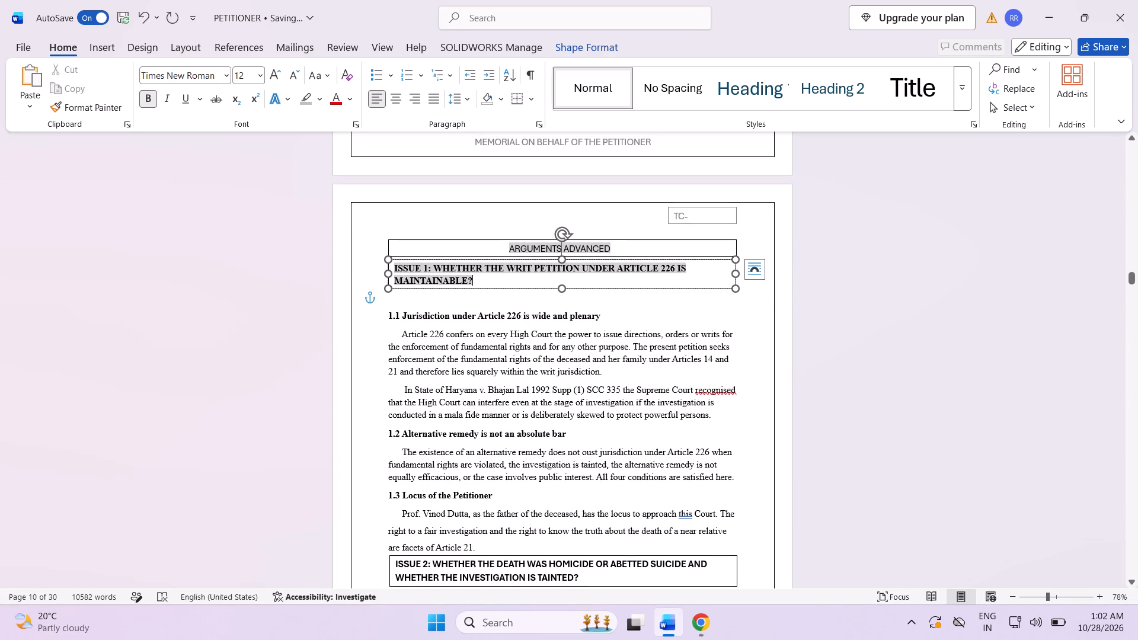
{"action": "left_click", "coordinate": [633, 316]}
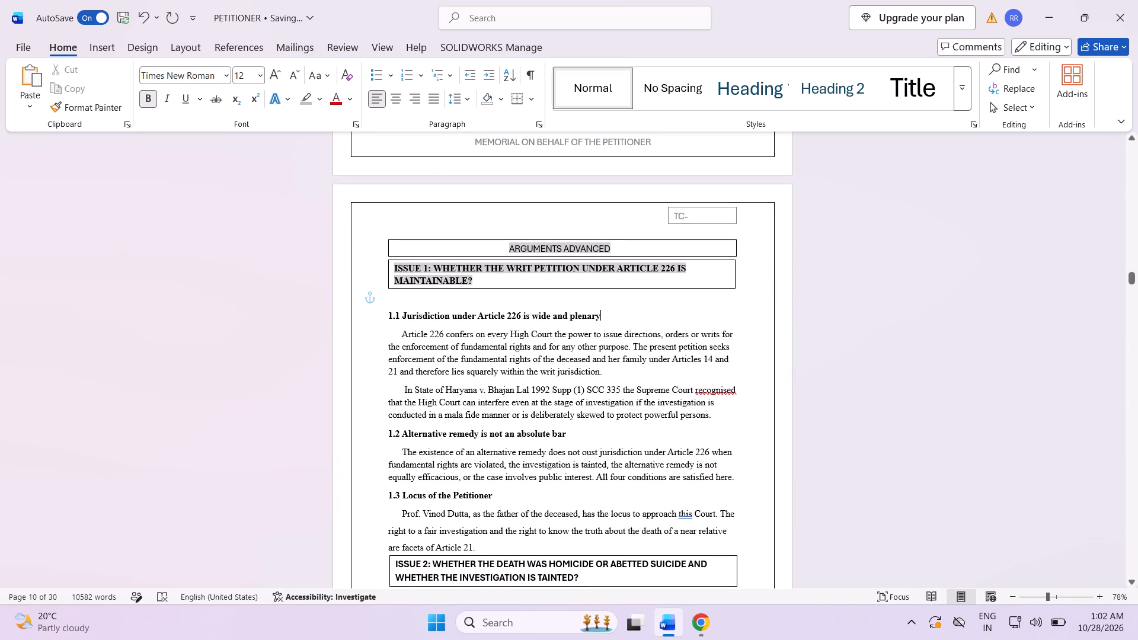
Highlight the full two-line ISSUE 2 heading about homicide or abetted suicide and the tainted investigation in grey.
{"action": "scroll", "coordinate": [608, 342], "scroll_direction": "down", "scroll_amount": 10}
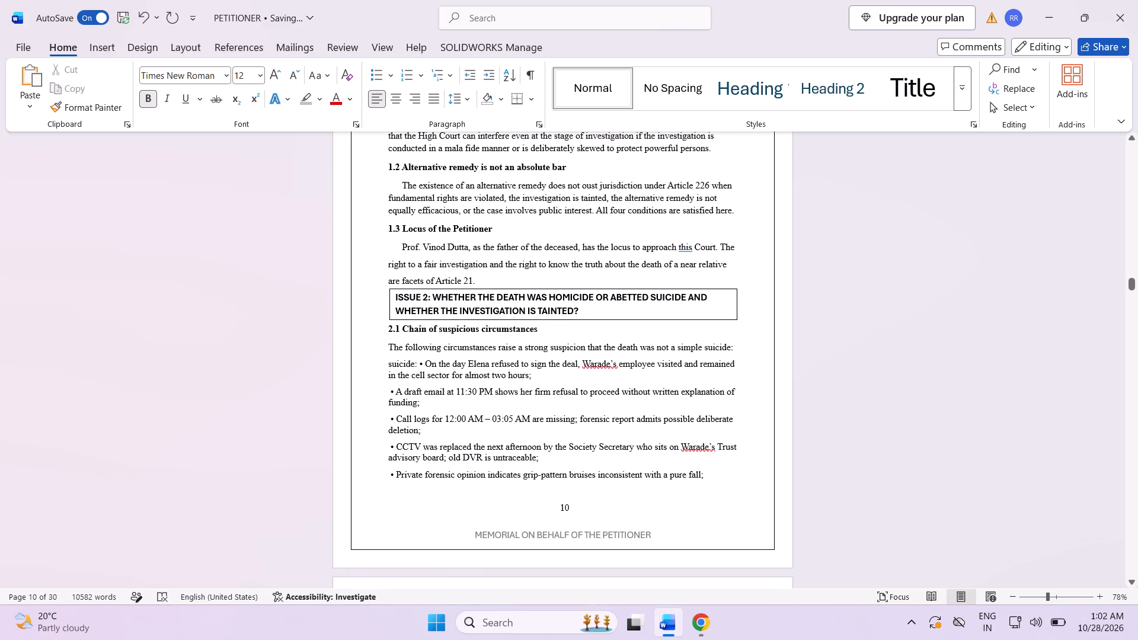
{"action": "left_click_drag", "start_coordinate": [391, 295], "coordinate": [550, 312]}
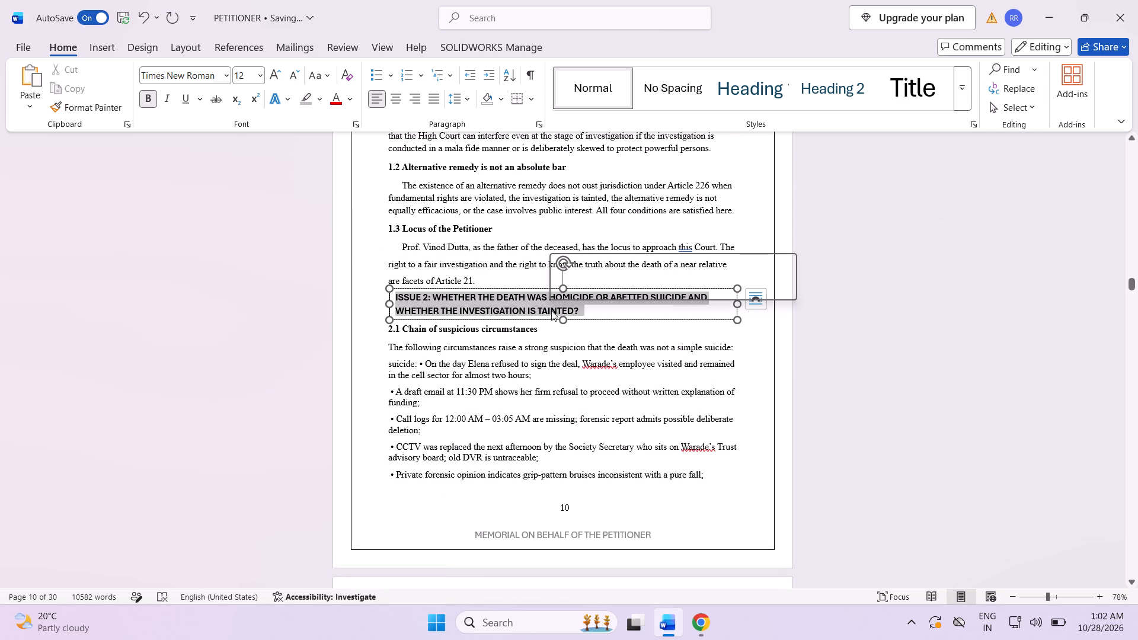
{"action": "left_click", "coordinate": [615, 286]}
Highlight the full two-line ISSUE 3 heading about offences under Sections 85, 80, 108 BNS and the Dowry Prohibition Act in grey.
{"action": "scroll", "coordinate": [602, 317], "scroll_direction": "down", "scroll_amount": 10}
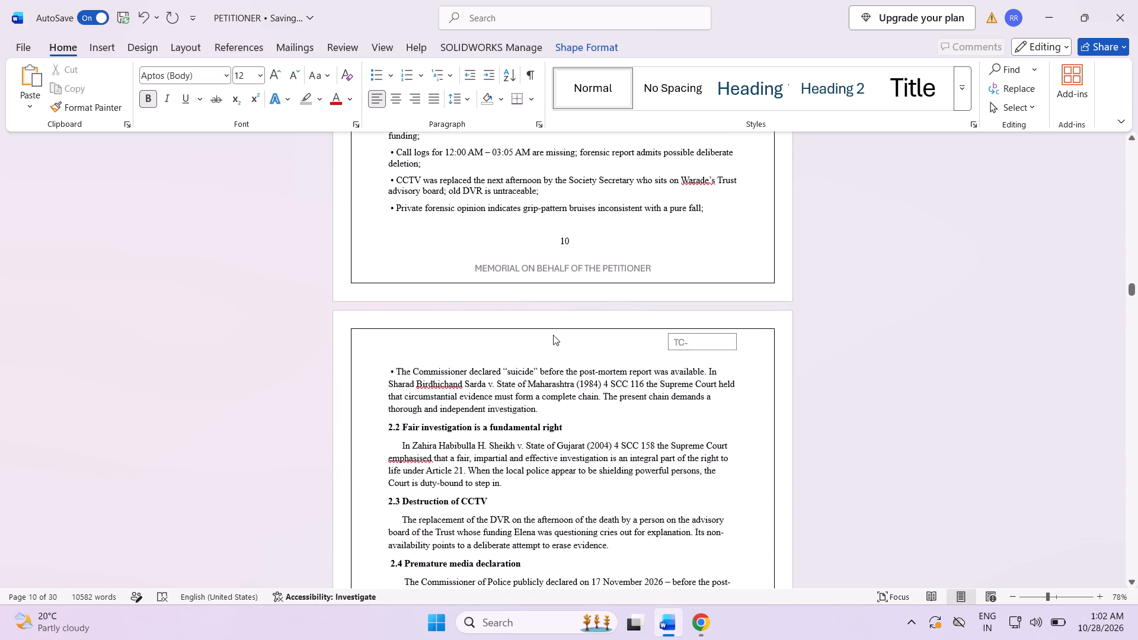
{"action": "scroll", "coordinate": [425, 434], "scroll_direction": "down", "scroll_amount": 9}
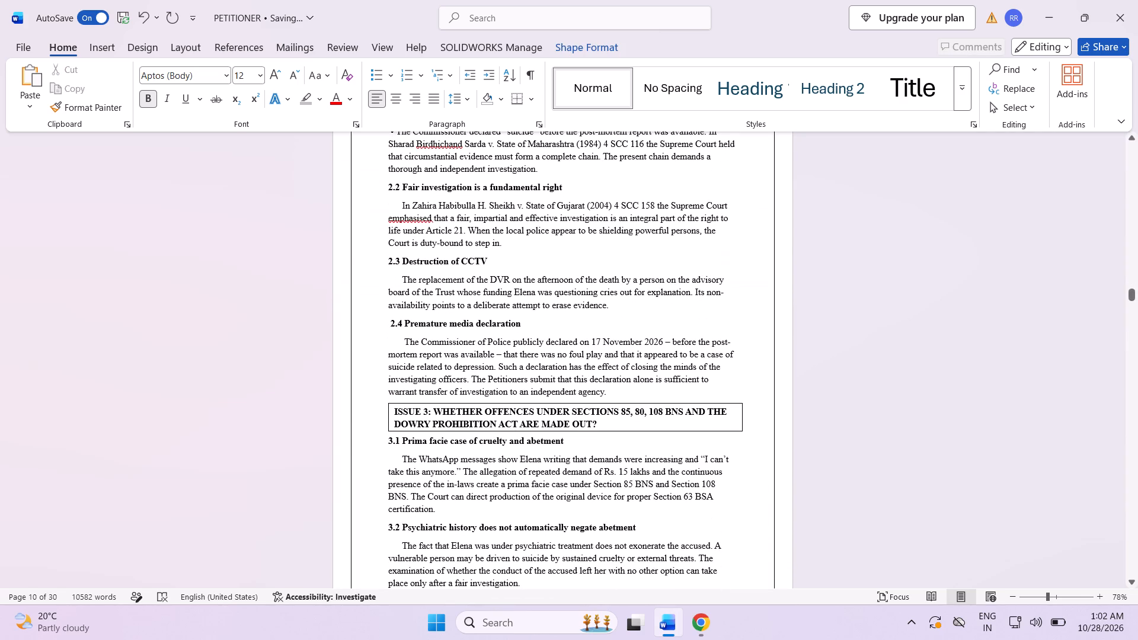
{"action": "left_click_drag", "start_coordinate": [394, 411], "coordinate": [539, 411]}
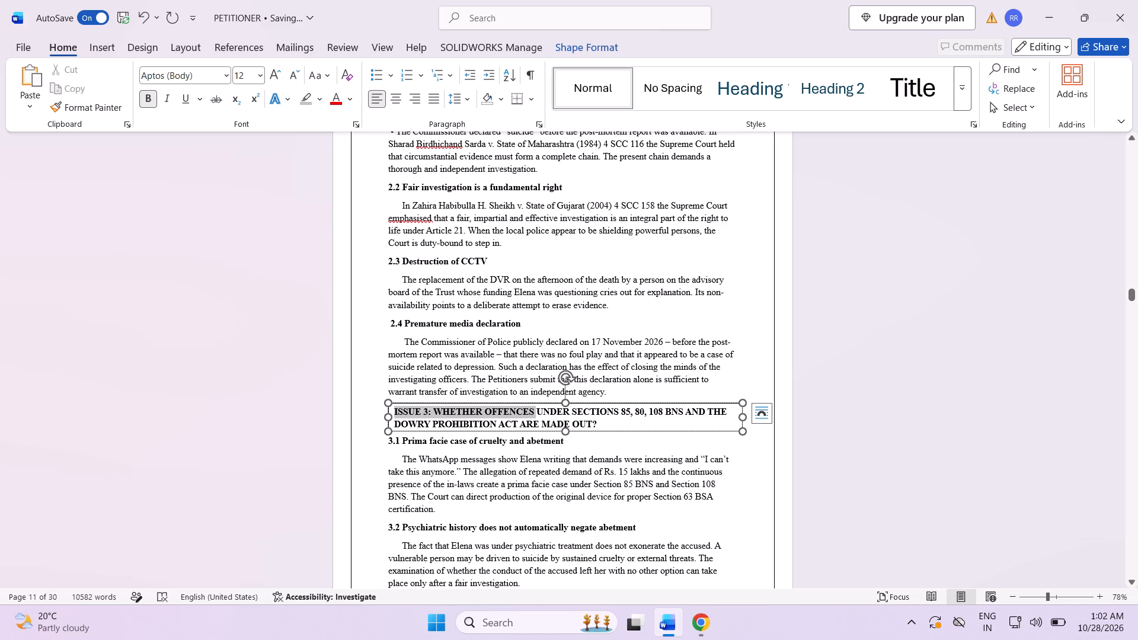
{"action": "left_click_drag", "start_coordinate": [539, 411], "coordinate": [623, 427]}
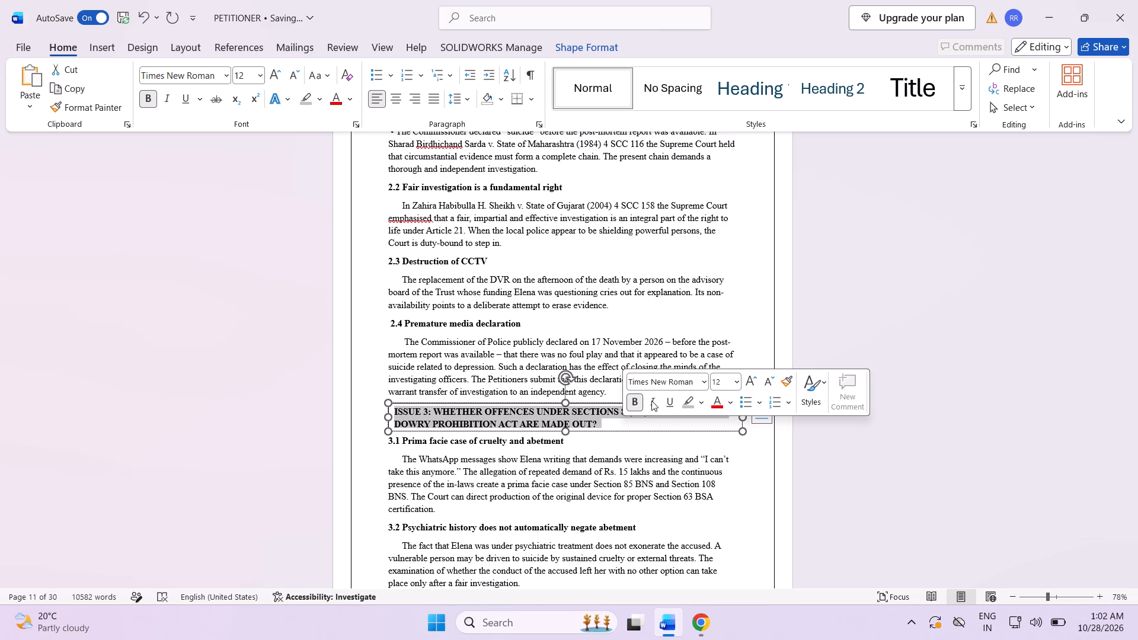
{"action": "left_click", "coordinate": [686, 402]}
Highlight the one-line ISSUE 4 heading about the role of the political leader and her associates in grey.
{"action": "scroll", "coordinate": [603, 437], "scroll_direction": "down", "scroll_amount": 8}
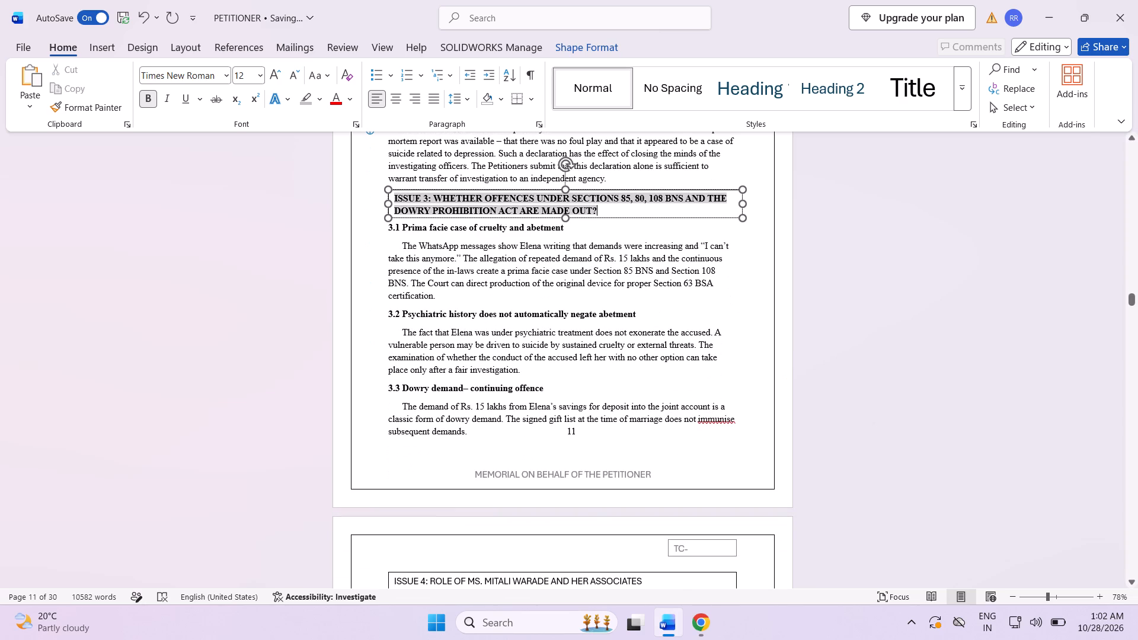
{"action": "scroll", "coordinate": [587, 431], "scroll_direction": "down", "scroll_amount": 7}
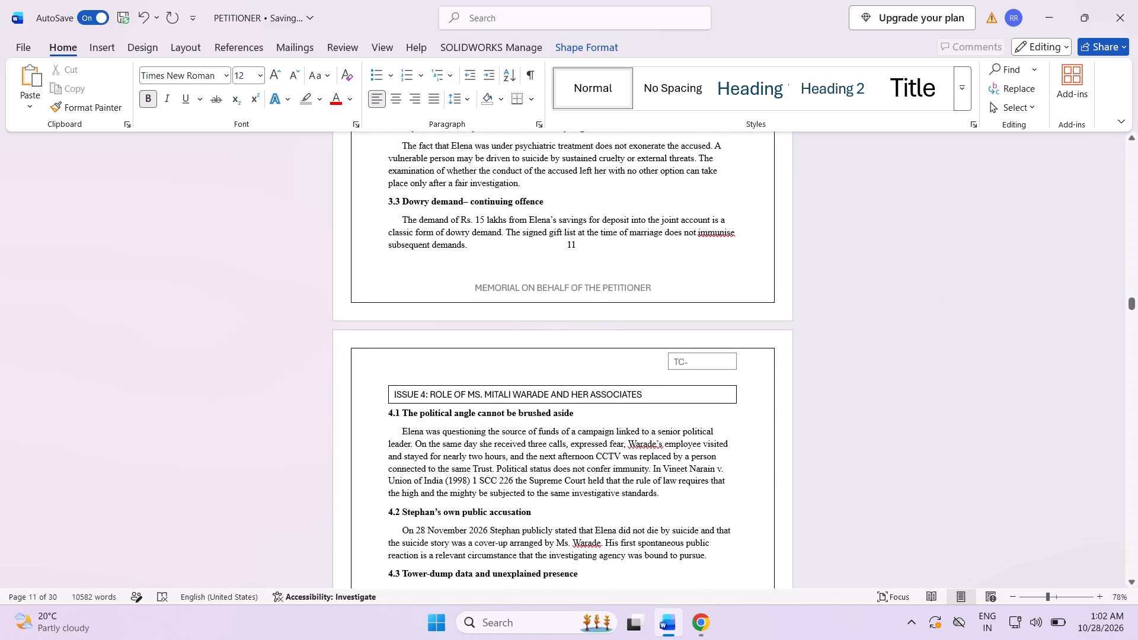
{"action": "left_click_drag", "start_coordinate": [392, 393], "coordinate": [653, 399]}
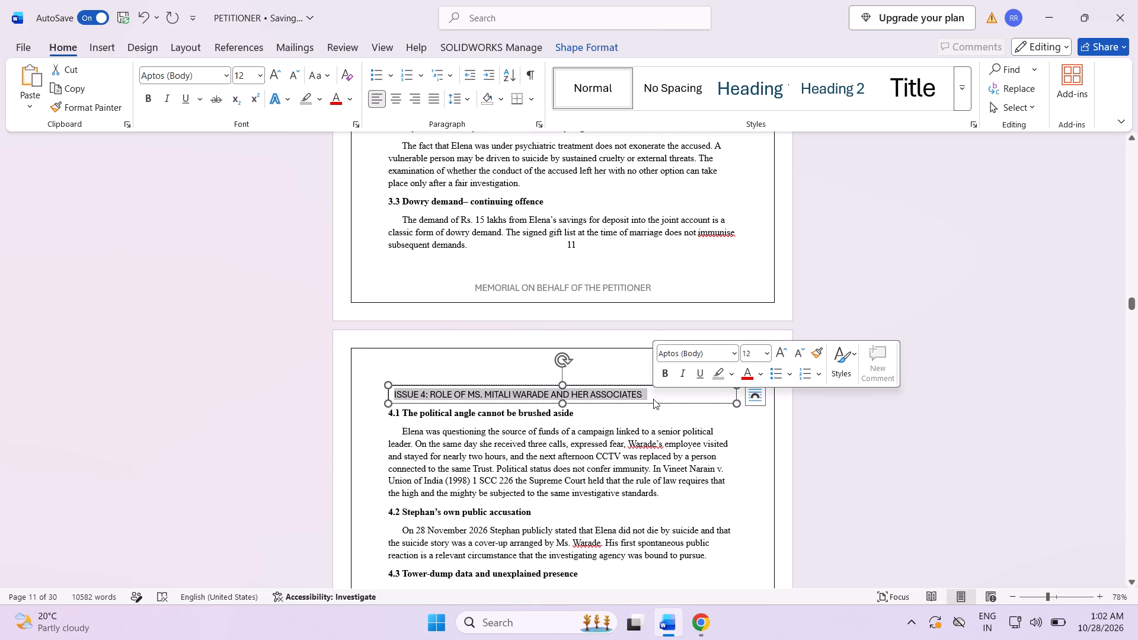
{"action": "left_click", "coordinate": [714, 377]}
Highlight the full two-line ISSUE 5 heading about CBI / SIT investigation and compensation in grey.
{"action": "scroll", "coordinate": [640, 421], "scroll_direction": "down", "scroll_amount": 9}
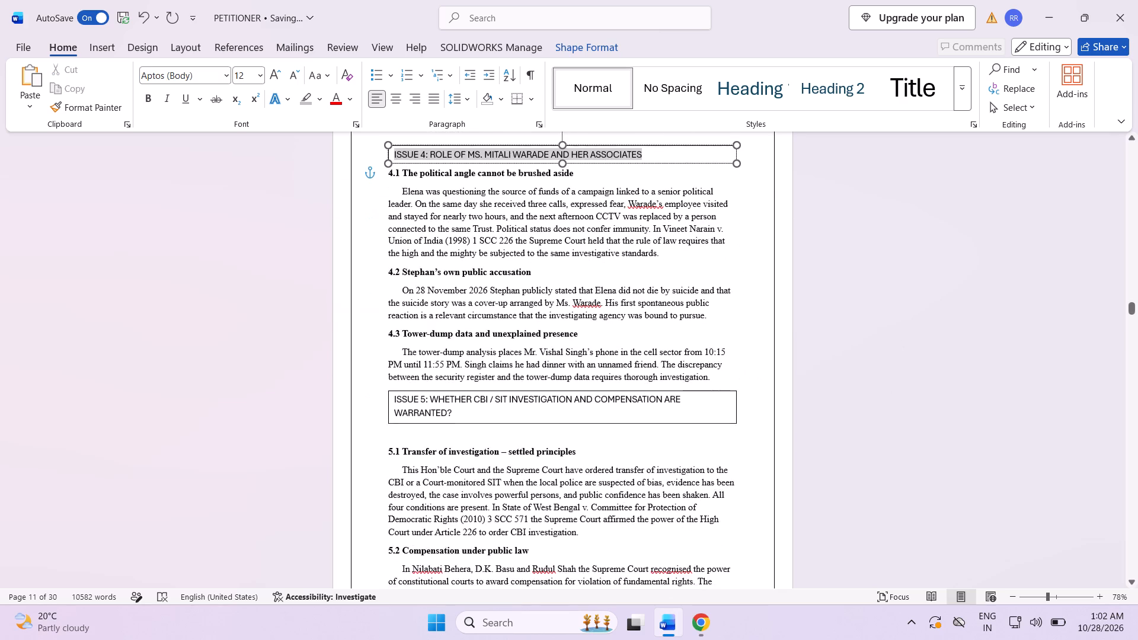
{"action": "scroll", "coordinate": [634, 415], "scroll_direction": "down", "scroll_amount": 2}
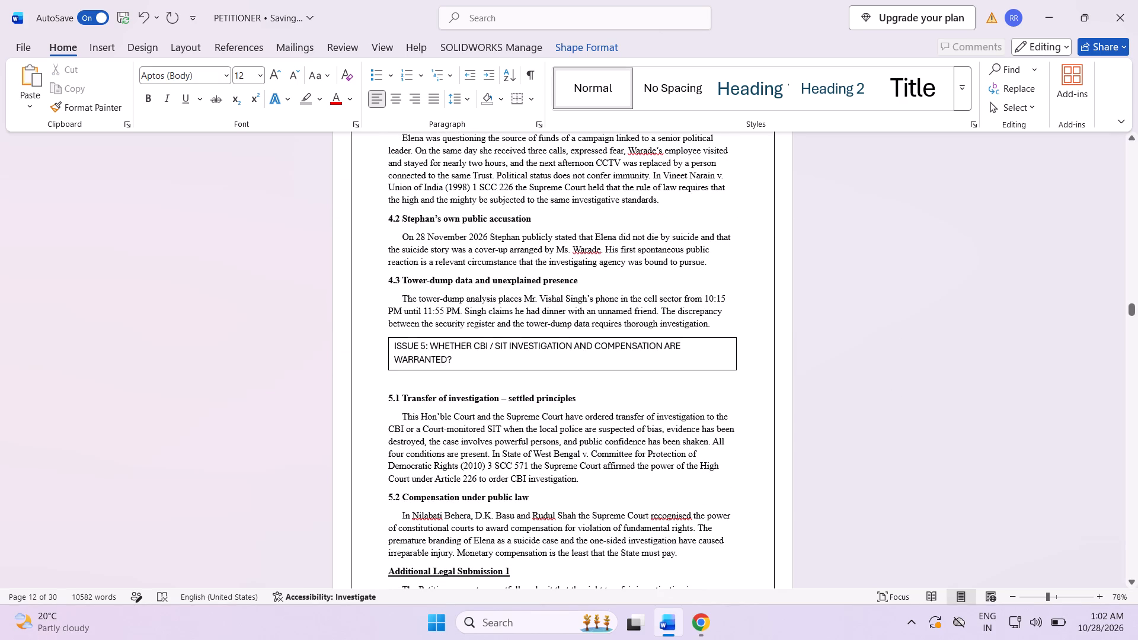
{"action": "left_click_drag", "start_coordinate": [393, 343], "coordinate": [468, 357]}
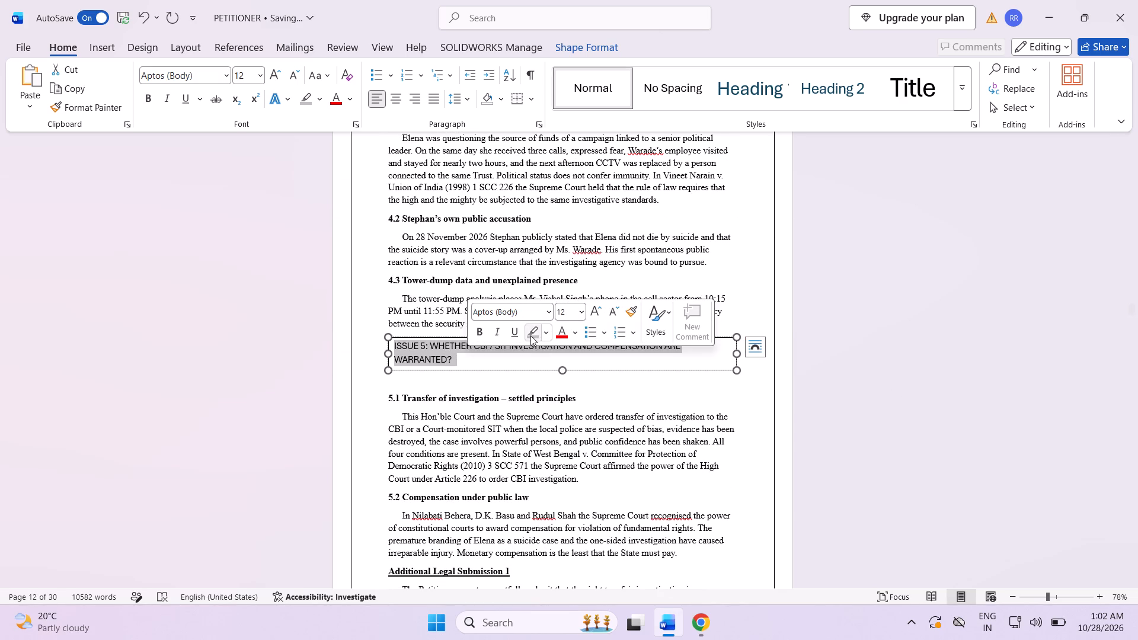
{"action": "left_click", "coordinate": [530, 335]}
Look through the Additional Legal Submission pages after Issue 5 for further boxed headings, continuing past Additional Legal Submission 29.
{"action": "scroll", "coordinate": [487, 383], "scroll_direction": "down", "scroll_amount": 19}
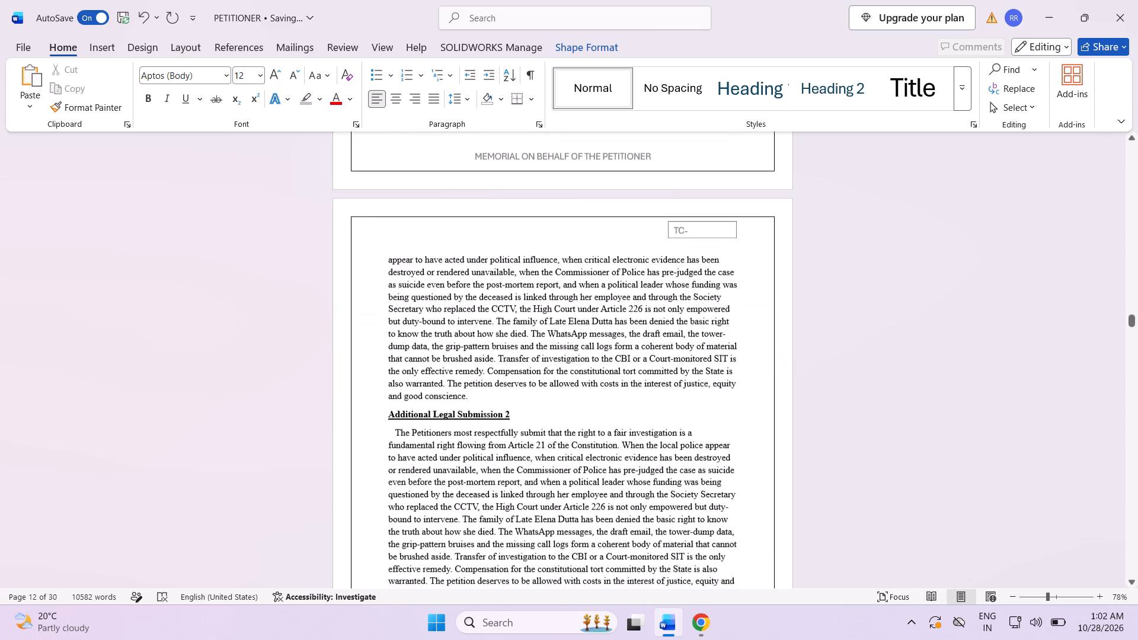
{"action": "scroll", "coordinate": [423, 420], "scroll_direction": "down", "scroll_amount": 20}
{"action": "scroll", "coordinate": [440, 417], "scroll_direction": "down", "scroll_amount": 7}
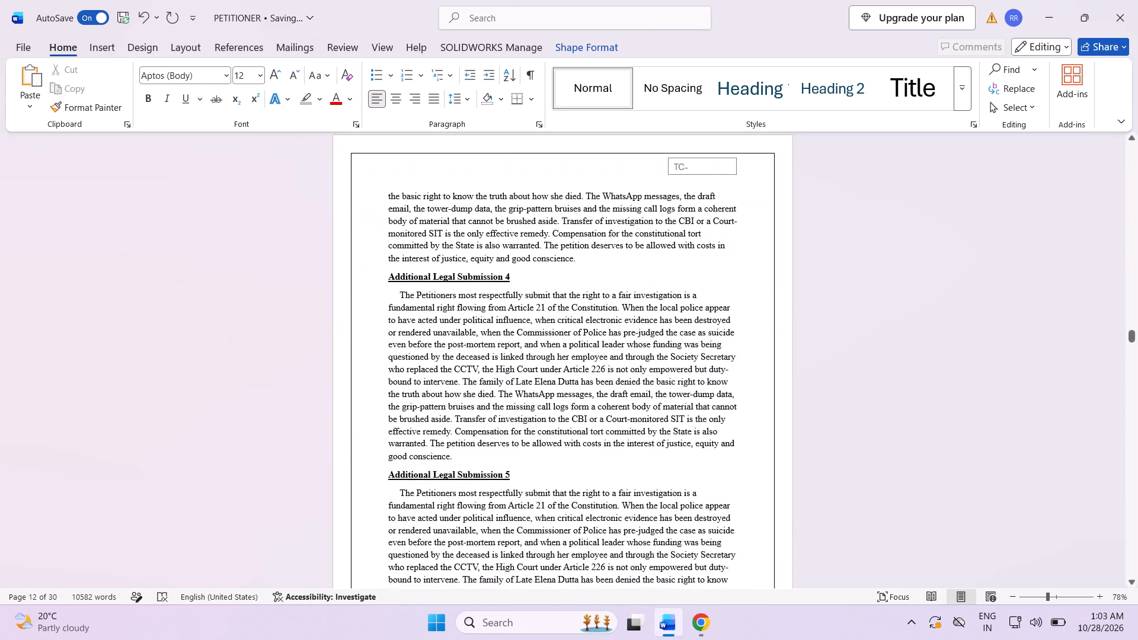
{"action": "scroll", "coordinate": [440, 417], "scroll_direction": "down", "scroll_amount": 20}
{"action": "scroll", "coordinate": [440, 417], "scroll_direction": "down", "scroll_amount": 20}
{"action": "scroll", "coordinate": [440, 417], "scroll_direction": "down", "scroll_amount": 9}
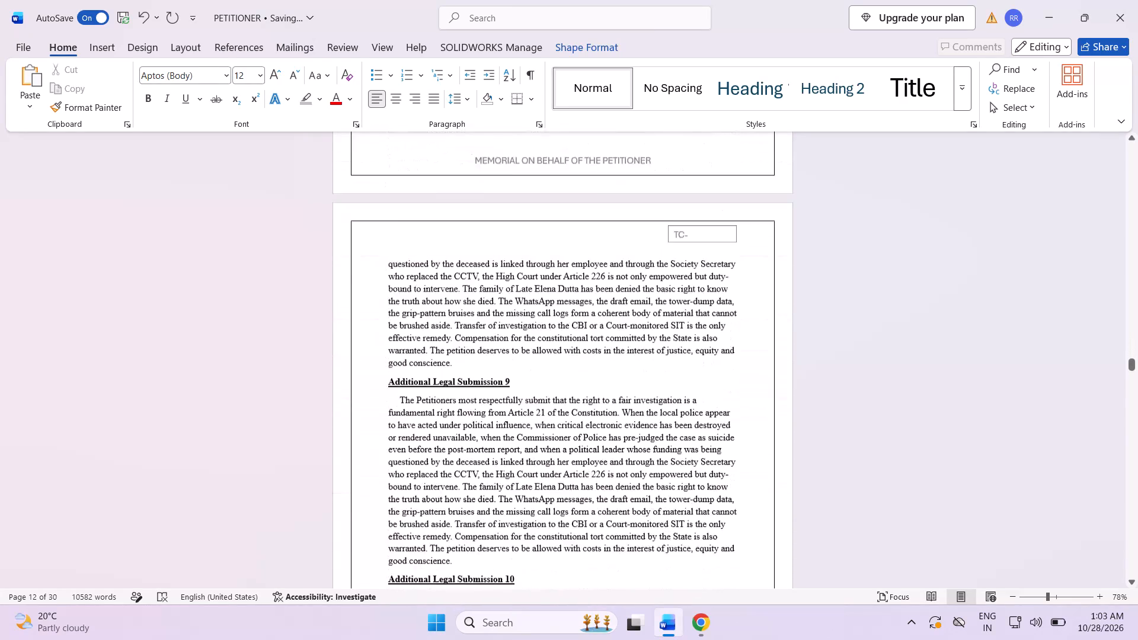
{"action": "scroll", "coordinate": [442, 424], "scroll_direction": "down", "scroll_amount": 20}
{"action": "scroll", "coordinate": [442, 424], "scroll_direction": "down", "scroll_amount": 20}
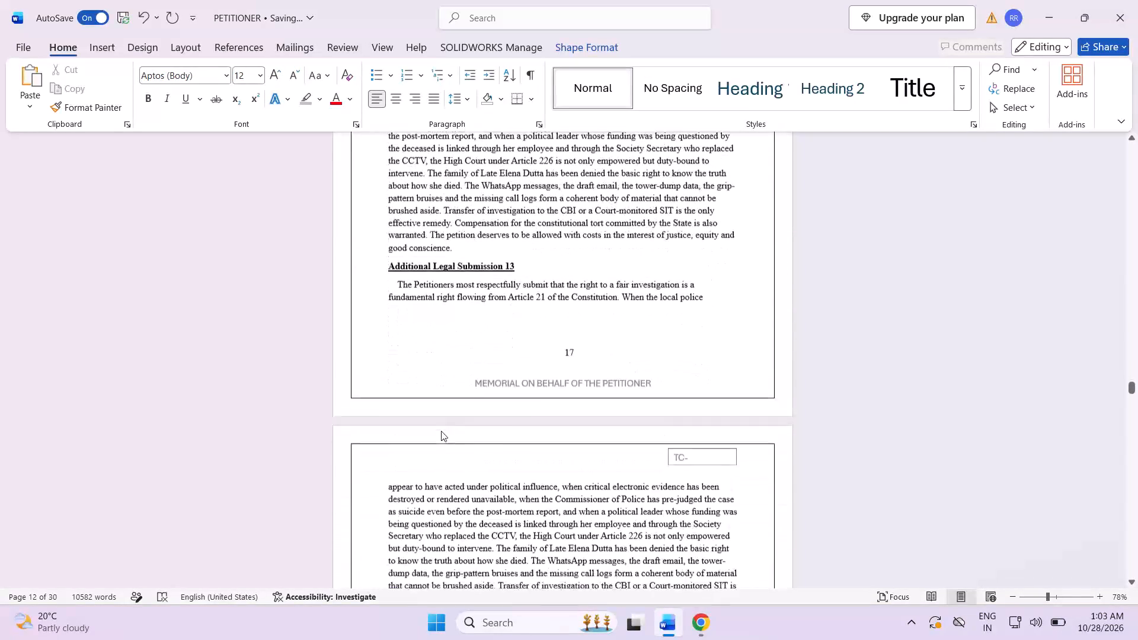
{"action": "scroll", "coordinate": [441, 431], "scroll_direction": "down", "scroll_amount": 19}
{"action": "scroll", "coordinate": [442, 450], "scroll_direction": "down", "scroll_amount": 9}
{"action": "scroll", "coordinate": [442, 450], "scroll_direction": "down", "scroll_amount": 16}
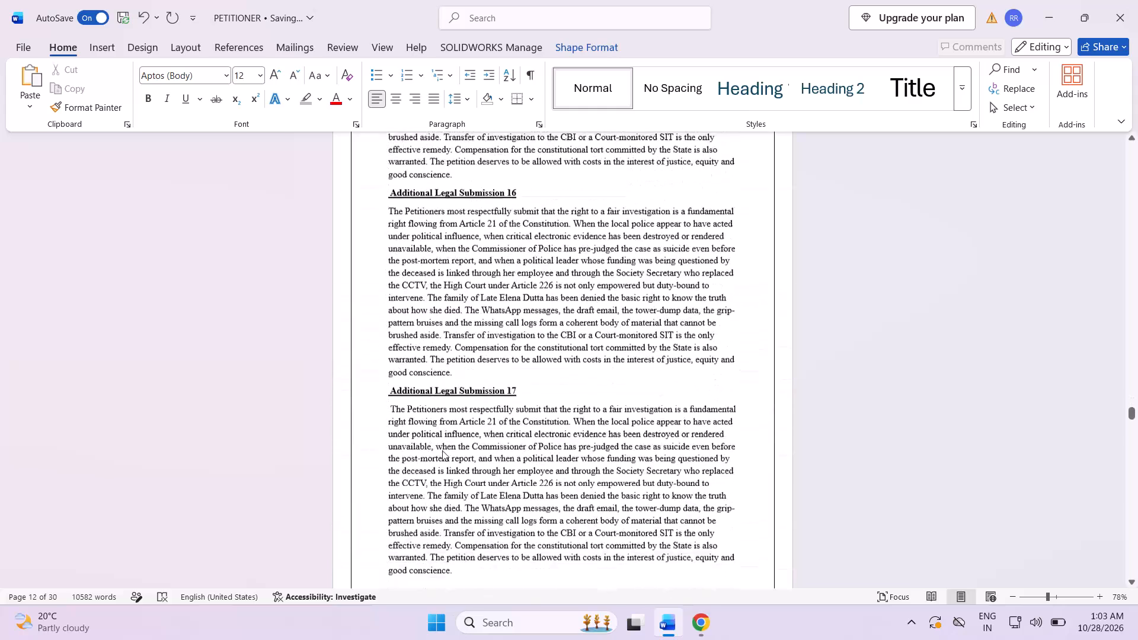
{"action": "scroll", "coordinate": [442, 450], "scroll_direction": "down", "scroll_amount": 13}
{"action": "scroll", "coordinate": [442, 450], "scroll_direction": "down", "scroll_amount": 19}
{"action": "scroll", "coordinate": [441, 454], "scroll_direction": "down", "scroll_amount": 13}
{"action": "right_click", "coordinate": [441, 455]}
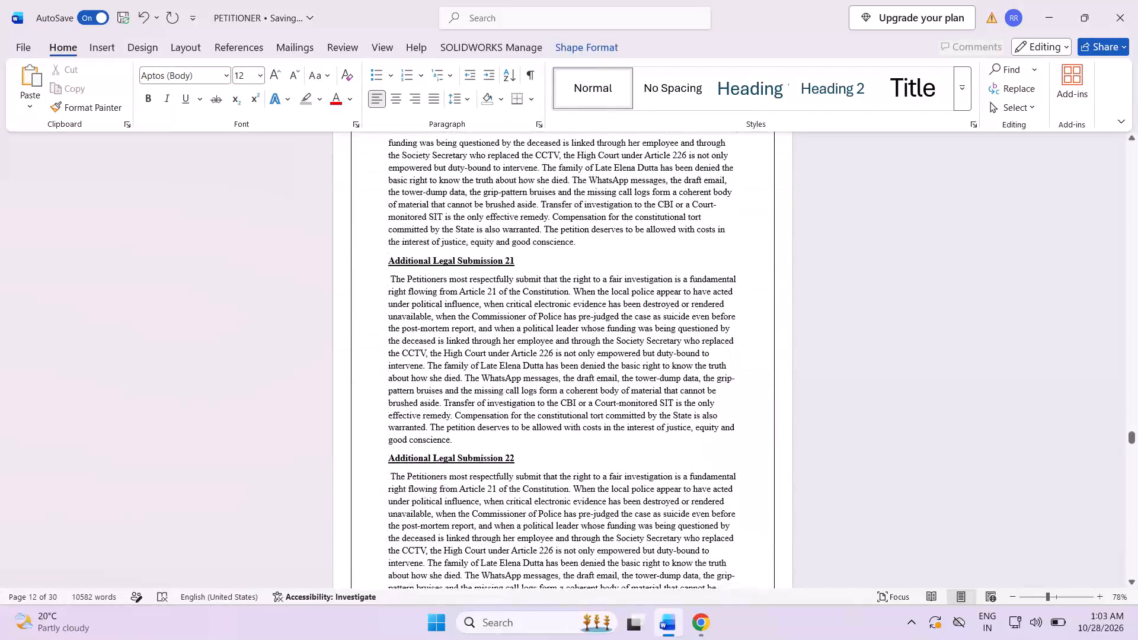
{"action": "scroll", "coordinate": [441, 455], "scroll_direction": "down", "scroll_amount": 18}
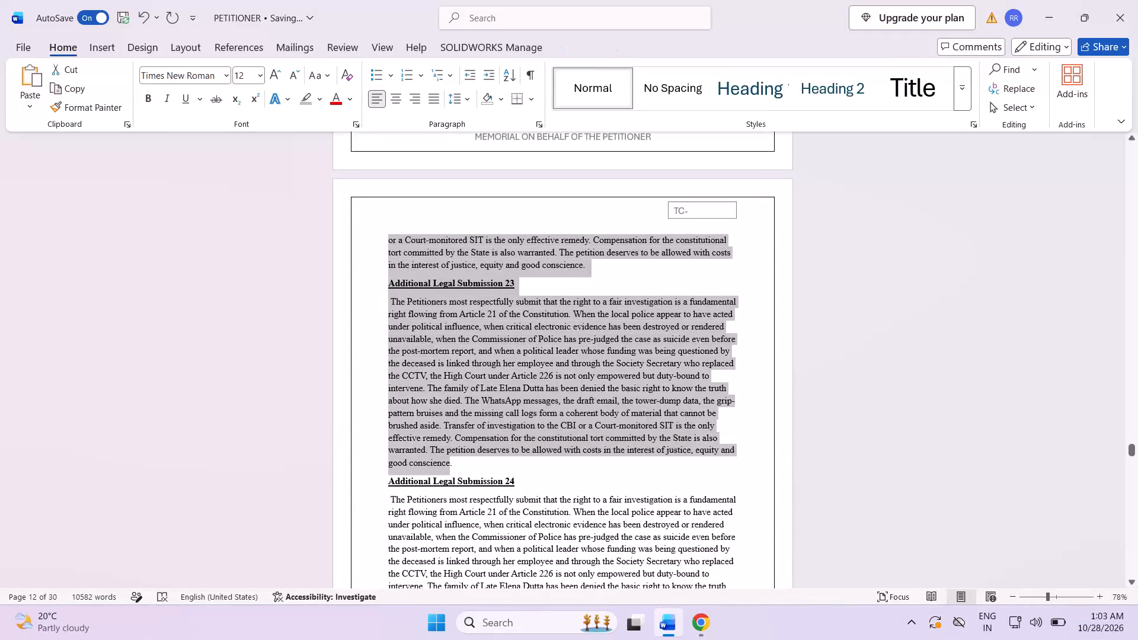
{"action": "left_click", "coordinate": [229, 377]}
{"action": "left_click", "coordinate": [664, 469]}
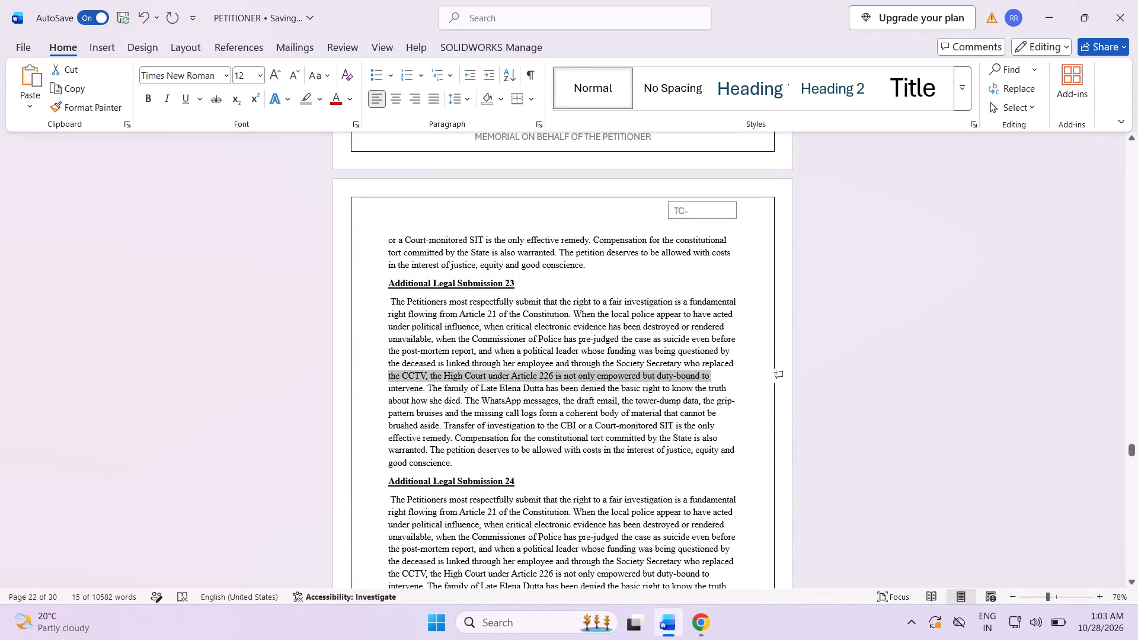
{"action": "scroll", "coordinate": [602, 407], "scroll_direction": "down", "scroll_amount": 18}
{"action": "scroll", "coordinate": [600, 412], "scroll_direction": "down", "scroll_amount": 6}
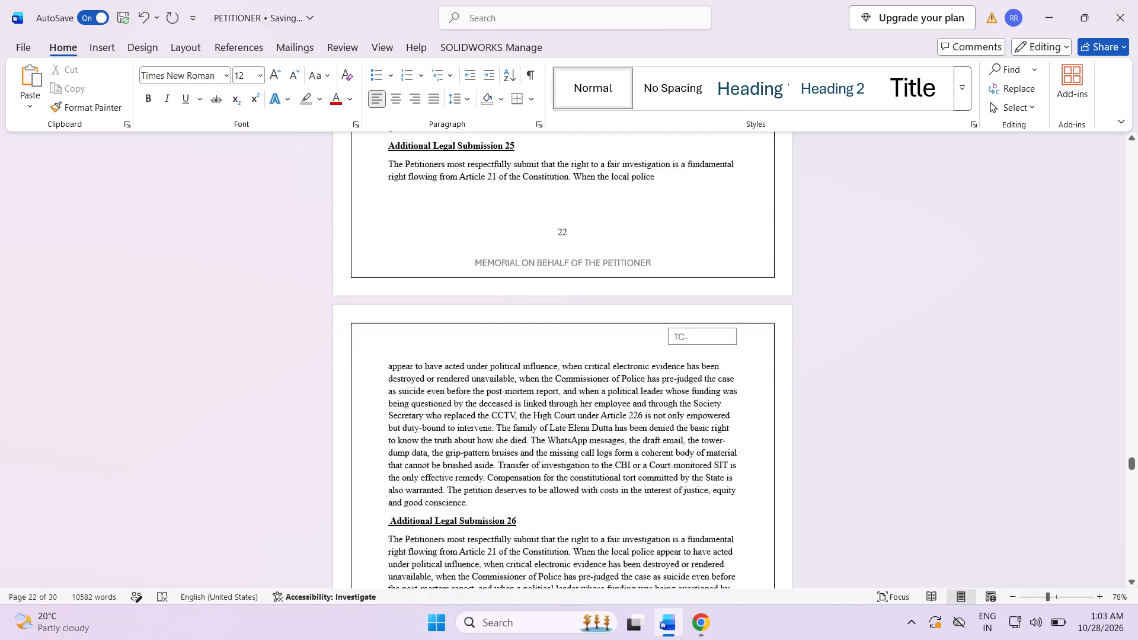
{"action": "scroll", "coordinate": [604, 440], "scroll_direction": "down", "scroll_amount": 19}
{"action": "scroll", "coordinate": [604, 449], "scroll_direction": "down", "scroll_amount": 20}
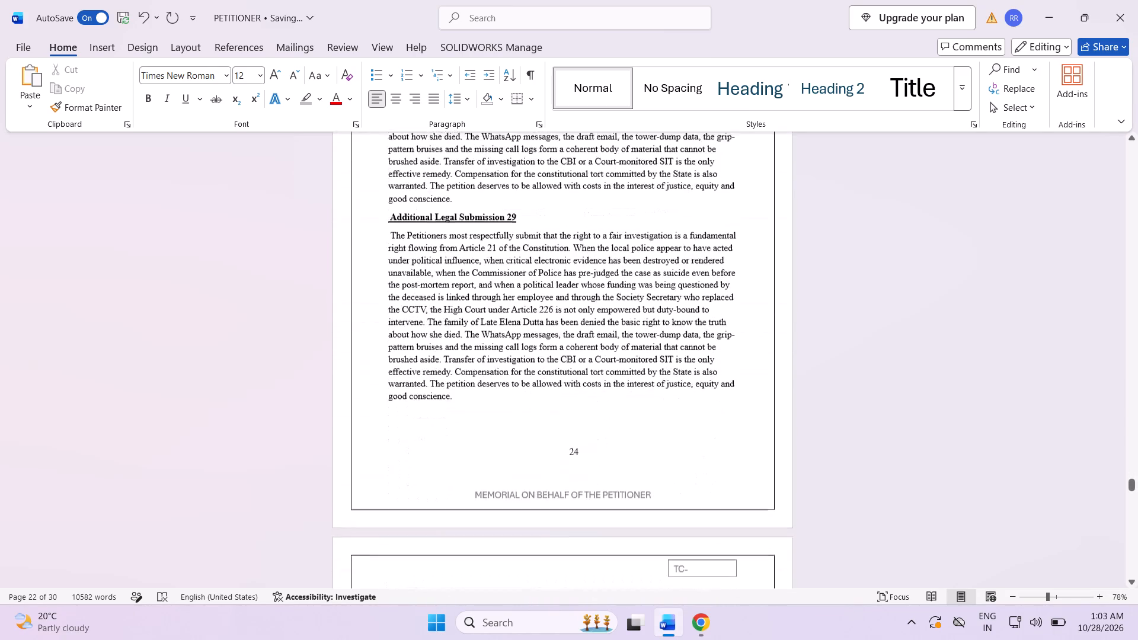
Highlight the ARGUMENTS ADVANCED (CONTINUED) heading text above Further Submission 1 in grey.
{"action": "scroll", "coordinate": [604, 449], "scroll_direction": "down", "scroll_amount": 7}
{"action": "scroll", "coordinate": [604, 449], "scroll_direction": "down", "scroll_amount": 19}
{"action": "scroll", "coordinate": [604, 453], "scroll_direction": "down", "scroll_amount": 9}
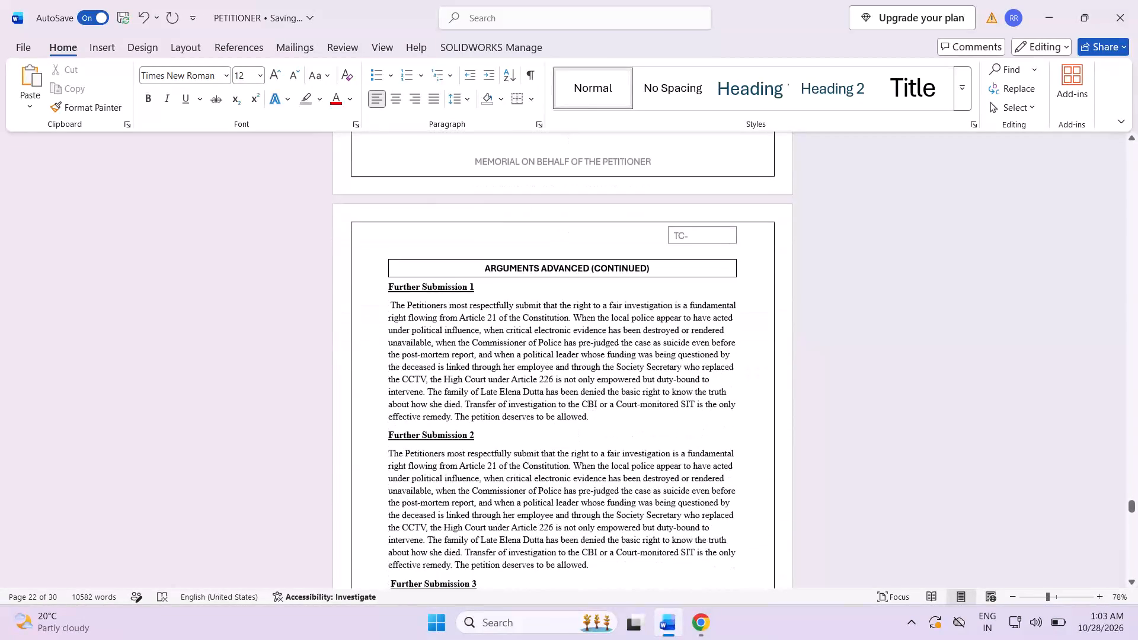
{"action": "left_click_drag", "start_coordinate": [484, 268], "coordinate": [647, 264]}
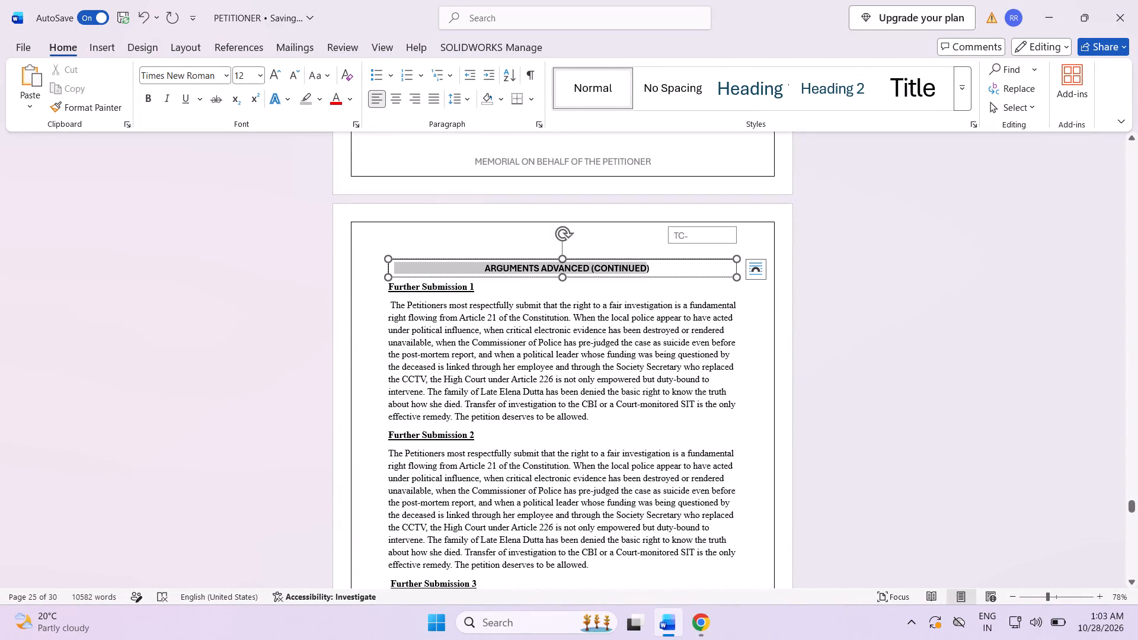
{"action": "left_click_drag", "start_coordinate": [647, 264], "coordinate": [657, 264]}
{"action": "left_click", "coordinate": [731, 233]}
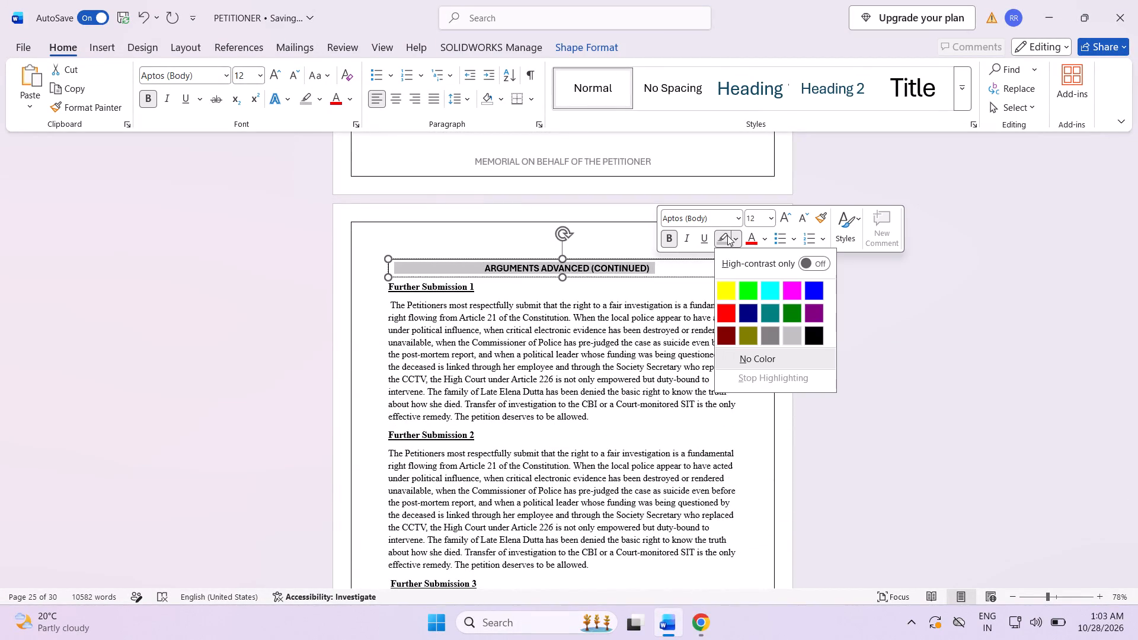
{"action": "left_click", "coordinate": [727, 236]}
{"action": "scroll", "coordinate": [663, 315], "scroll_direction": "down", "scroll_amount": 3}
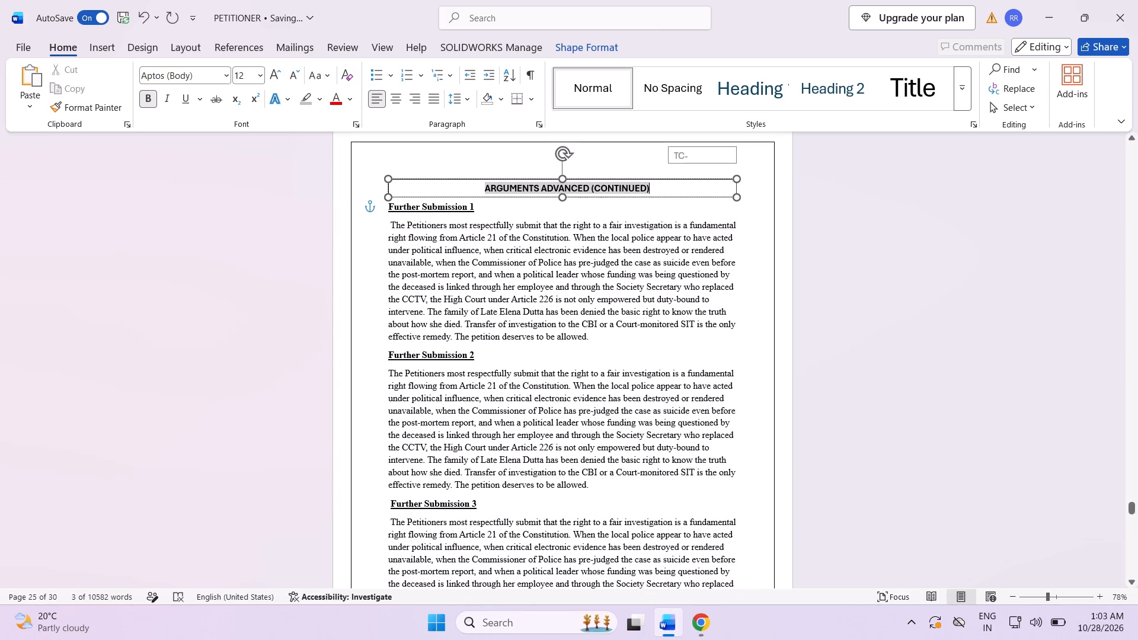
{"action": "left_click", "coordinate": [638, 359]}
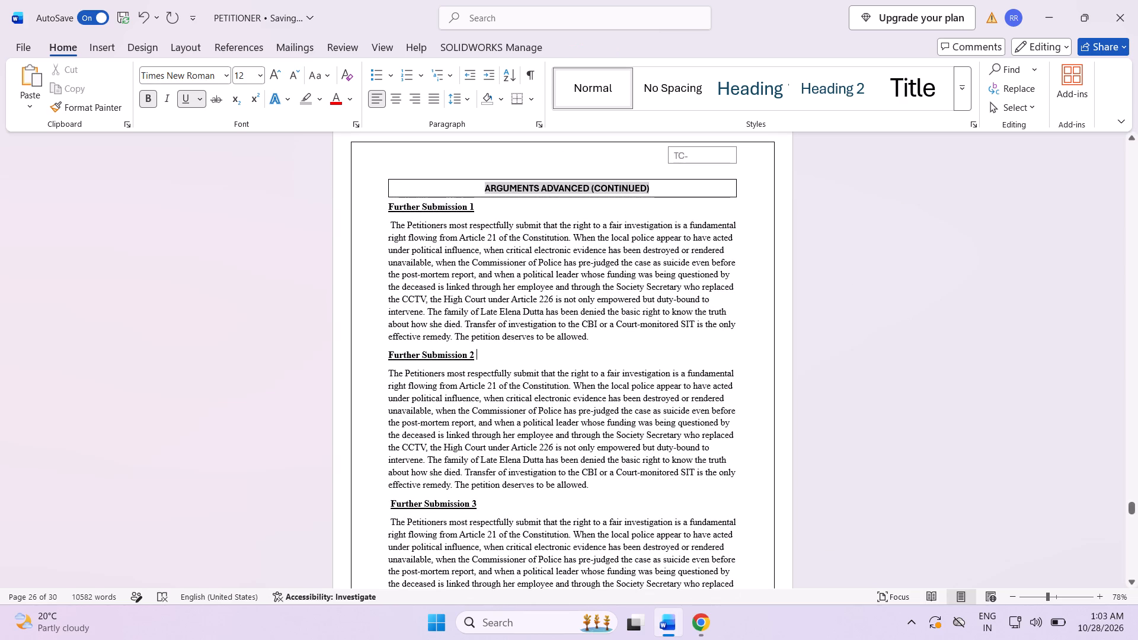
Highlight the boxed prayer heading text on the last page in grey.
{"action": "scroll", "coordinate": [635, 359], "scroll_direction": "down", "scroll_amount": 17}
{"action": "scroll", "coordinate": [628, 367], "scroll_direction": "down", "scroll_amount": 20}
{"action": "scroll", "coordinate": [628, 367], "scroll_direction": "down", "scroll_amount": 7}
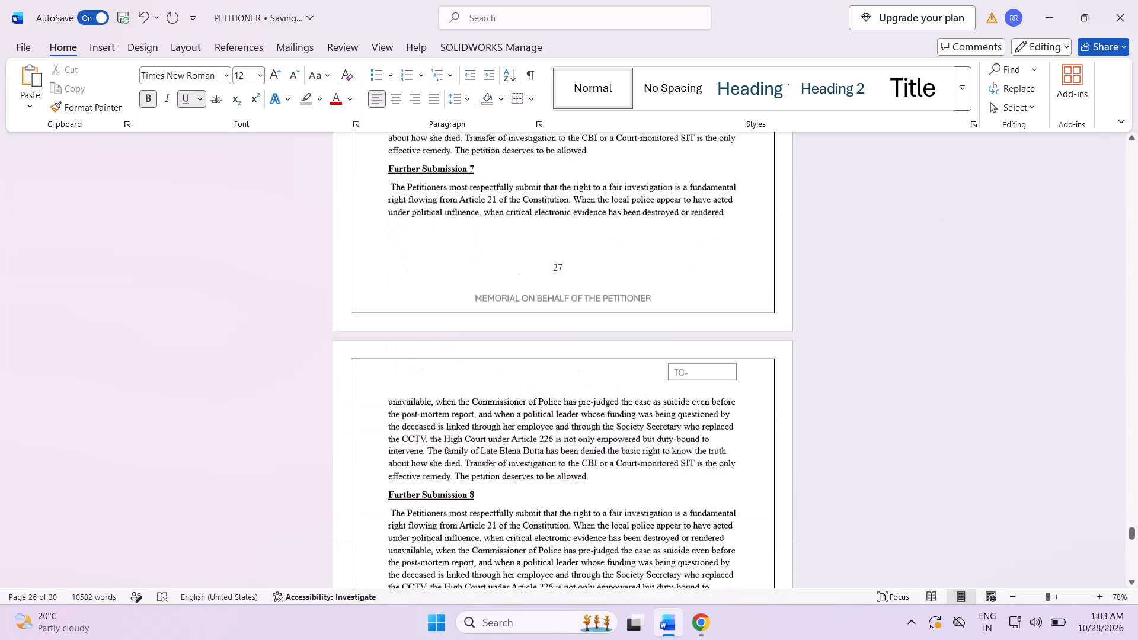
{"action": "scroll", "coordinate": [624, 368], "scroll_direction": "down", "scroll_amount": 8}
{"action": "scroll", "coordinate": [622, 372], "scroll_direction": "down", "scroll_amount": 20}
{"action": "scroll", "coordinate": [622, 372], "scroll_direction": "down", "scroll_amount": 13}
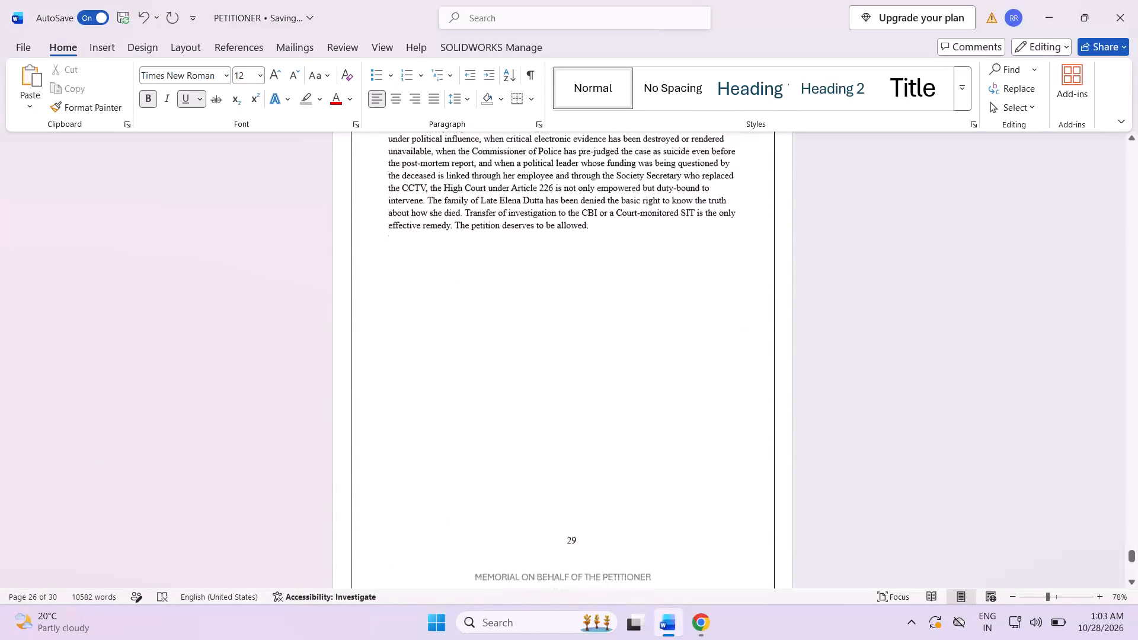
{"action": "scroll", "coordinate": [621, 373], "scroll_direction": "down", "scroll_amount": 10}
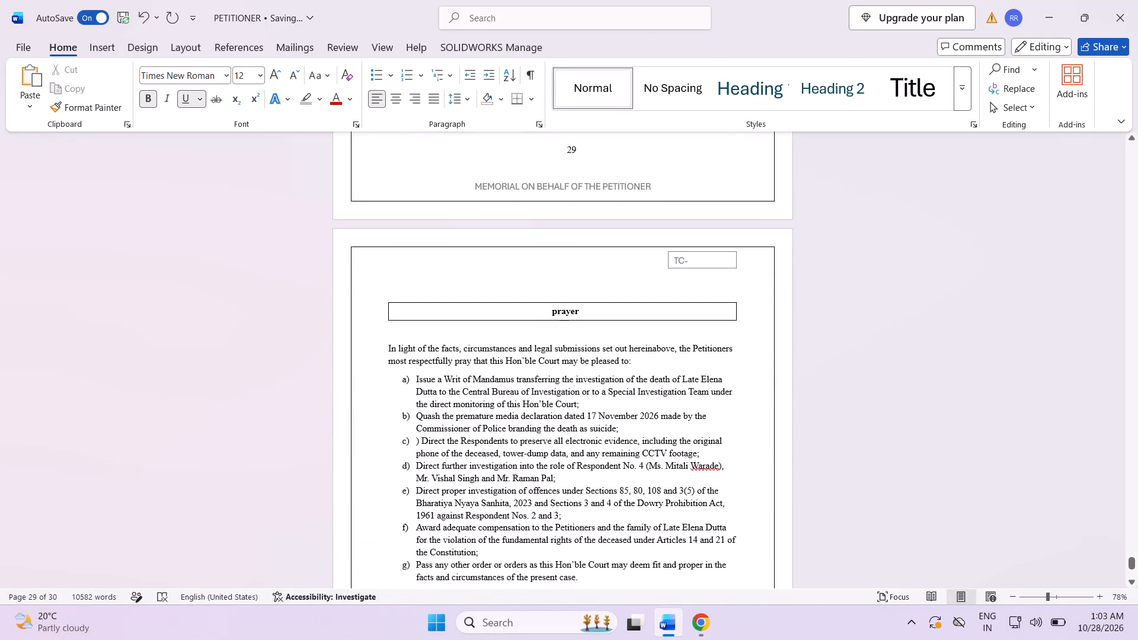
{"action": "left_click_drag", "start_coordinate": [549, 310], "coordinate": [603, 313]}
{"action": "left_click", "coordinate": [662, 286]}
Change the boxed prayer heading on the last page to UPPERCASE.
{"action": "scroll", "coordinate": [612, 363], "scroll_direction": "down", "scroll_amount": 4}
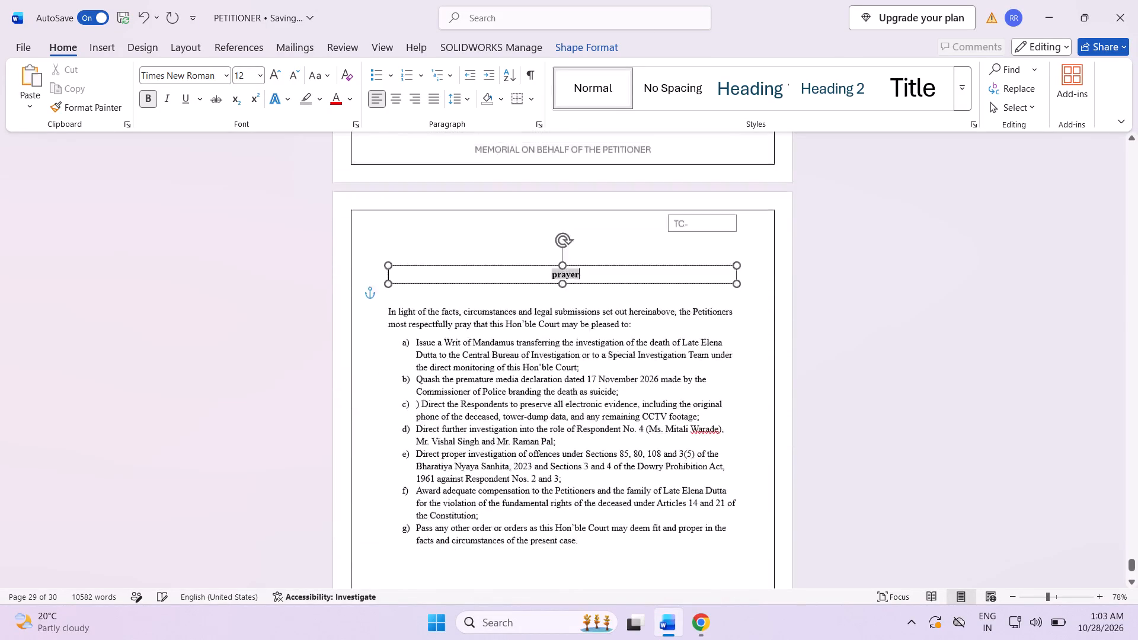
{"action": "scroll", "coordinate": [609, 367], "scroll_direction": "down", "scroll_amount": 7}
{"action": "scroll", "coordinate": [602, 370], "scroll_direction": "up", "scroll_amount": 2}
{"action": "scroll", "coordinate": [602, 370], "scroll_direction": "down", "scroll_amount": 4}
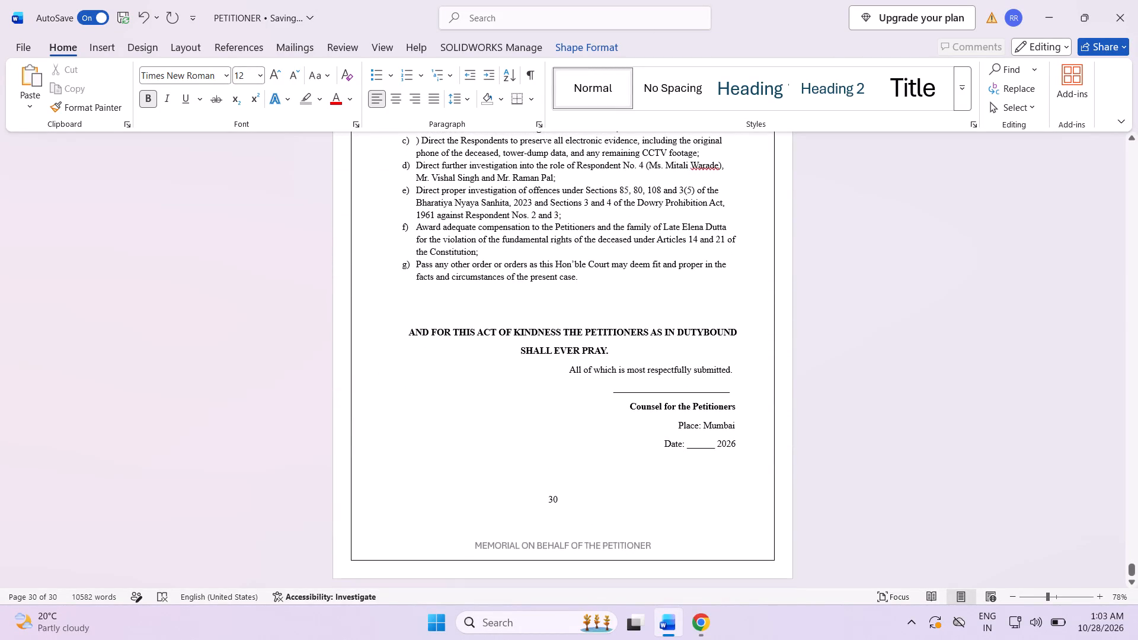
{"action": "scroll", "coordinate": [602, 370], "scroll_direction": "up", "scroll_amount": 13}
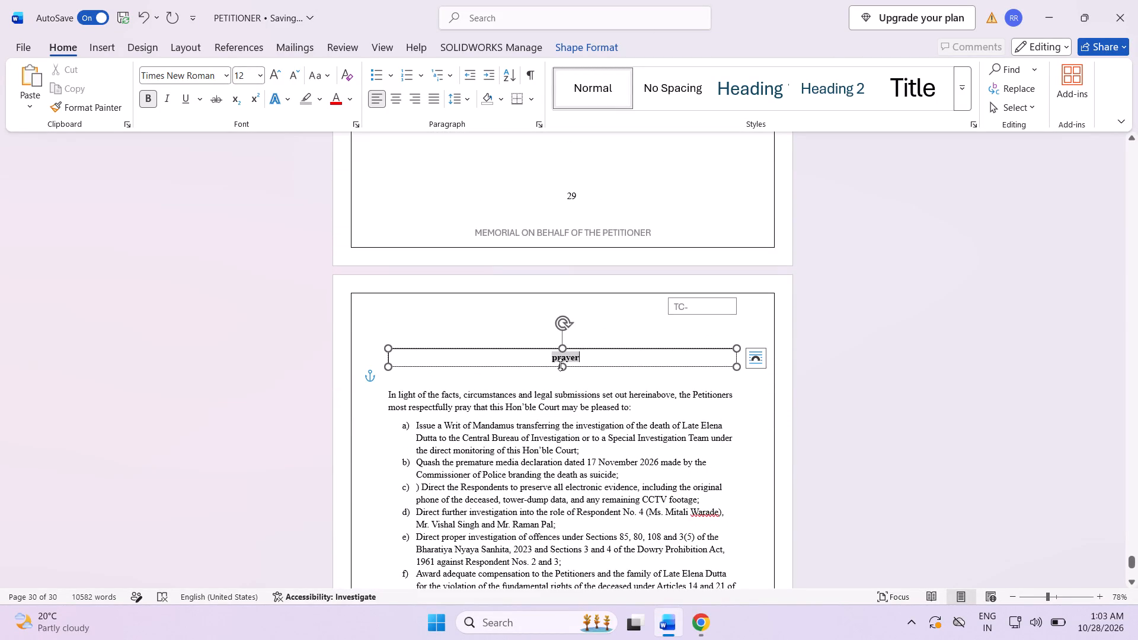
{"action": "left_click_drag", "start_coordinate": [547, 357], "coordinate": [599, 354]}
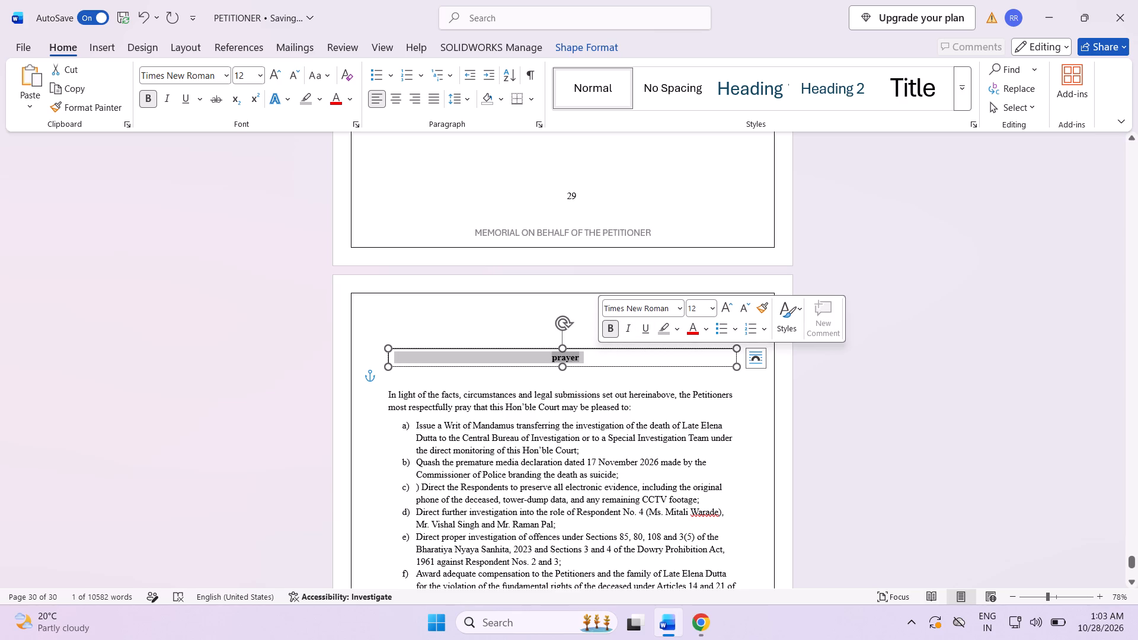
{"action": "left_click", "coordinate": [331, 79]}
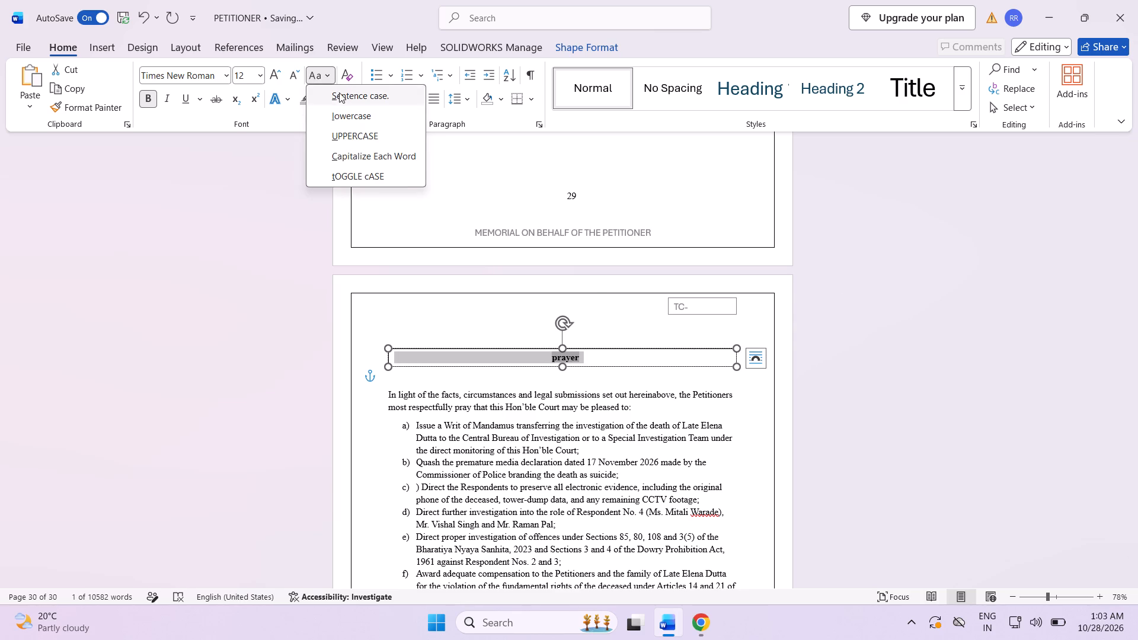
{"action": "left_click", "coordinate": [341, 129]}
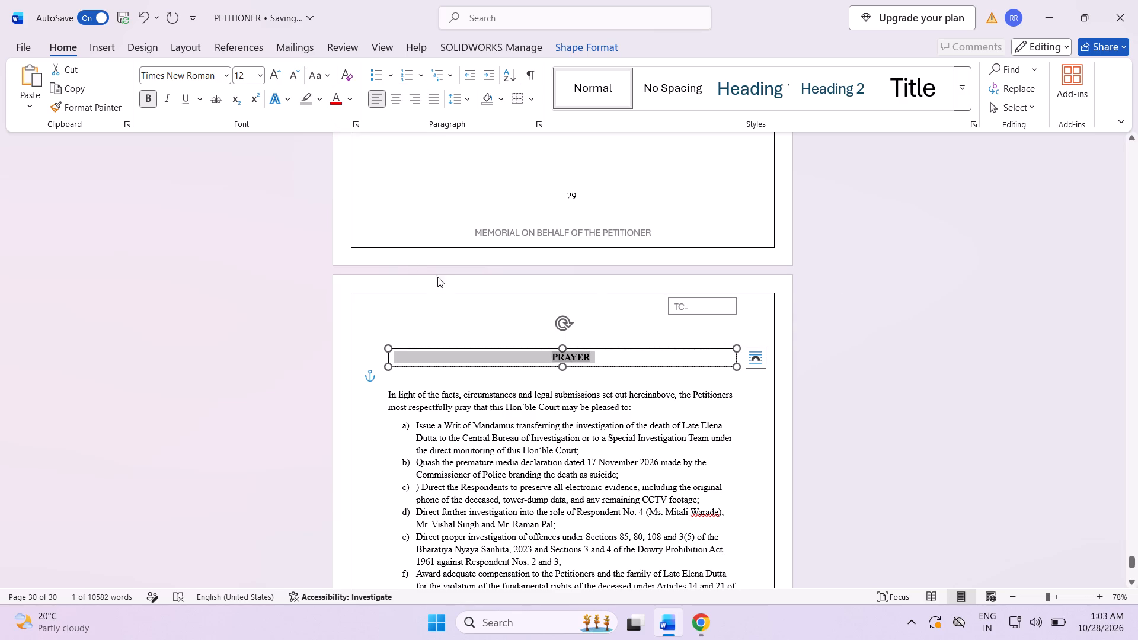
{"action": "left_click", "coordinate": [443, 280]}
{"action": "left_click_drag", "start_coordinate": [549, 357], "coordinate": [598, 354]}
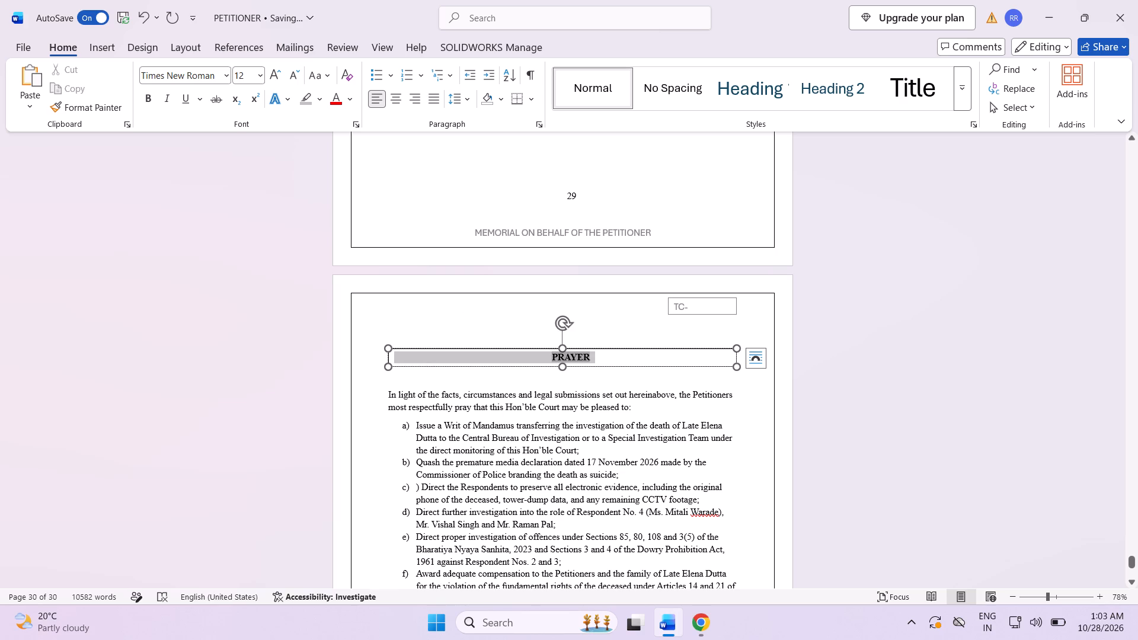
{"action": "left_click_drag", "start_coordinate": [598, 354], "coordinate": [602, 354]}
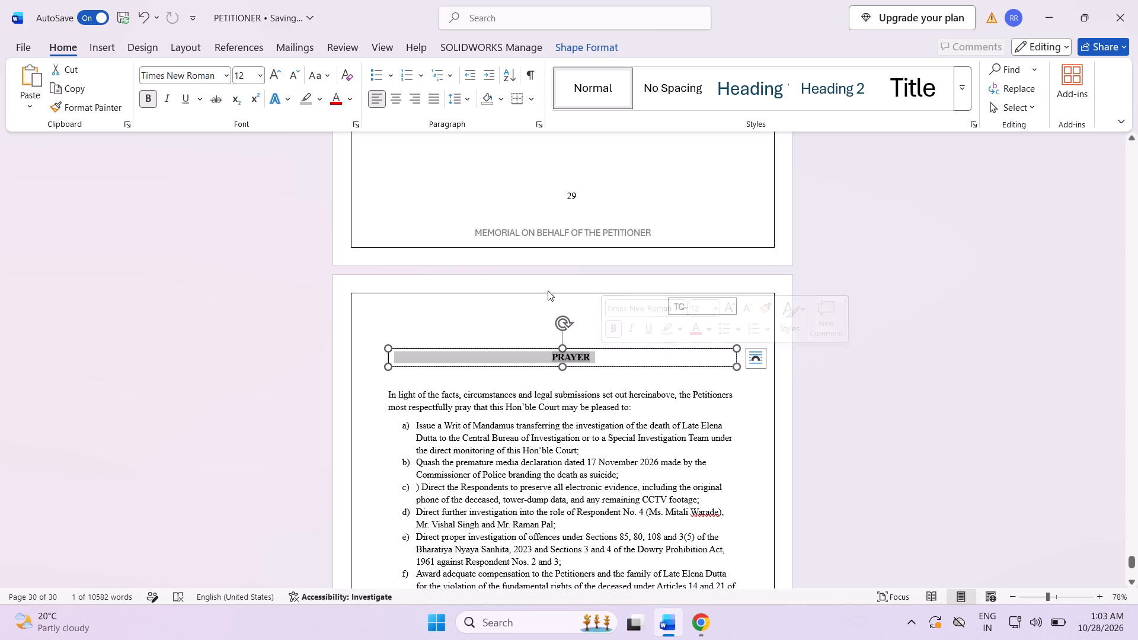
{"action": "left_click", "coordinate": [505, 312]}
Review the formatted memorial from the prayer page back through the submissions to the cover page and table of contents.
{"action": "scroll", "coordinate": [135, 359], "scroll_direction": "down", "scroll_amount": 7}
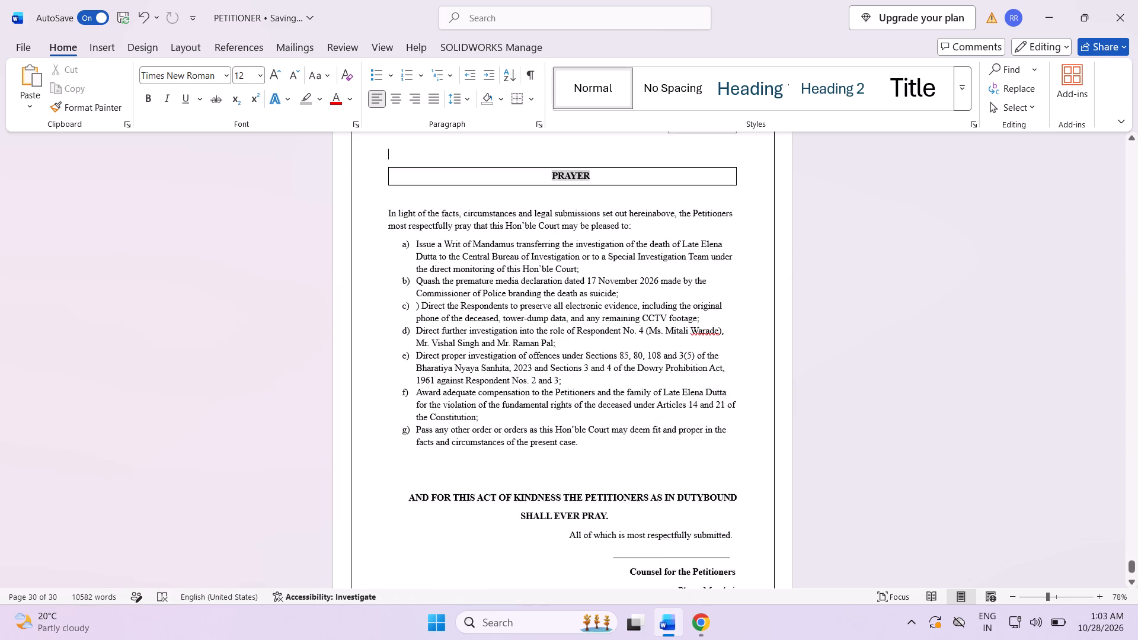
{"action": "scroll", "coordinate": [135, 359], "scroll_direction": "down", "scroll_amount": 8}
{"action": "scroll", "coordinate": [136, 360], "scroll_direction": "up", "scroll_amount": 16}
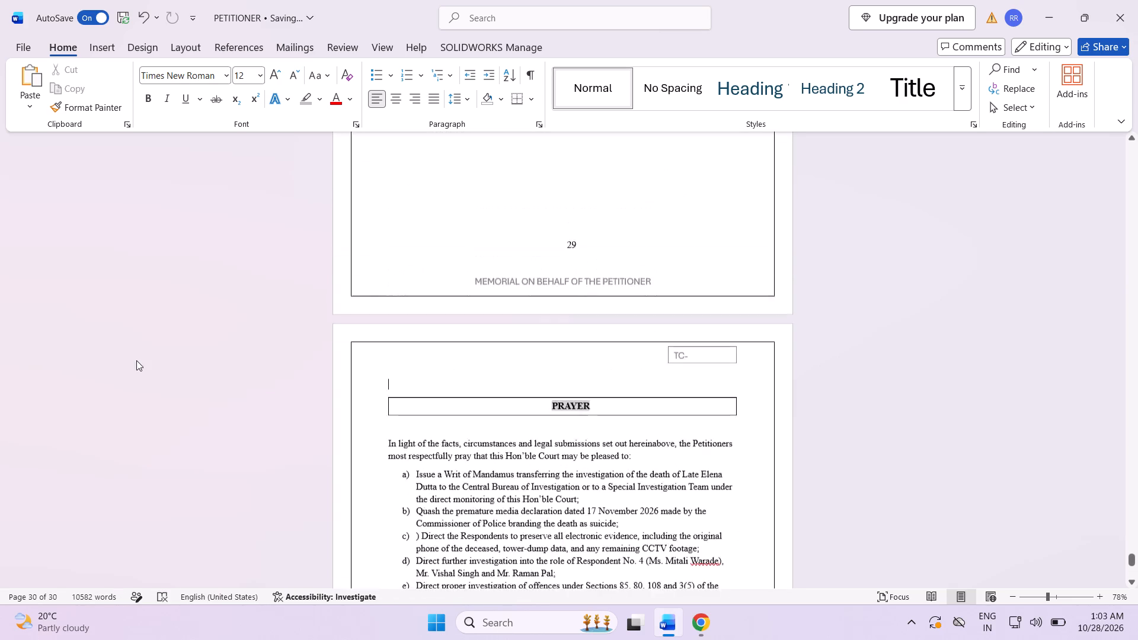
{"action": "scroll", "coordinate": [136, 360], "scroll_direction": "up", "scroll_amount": 7}
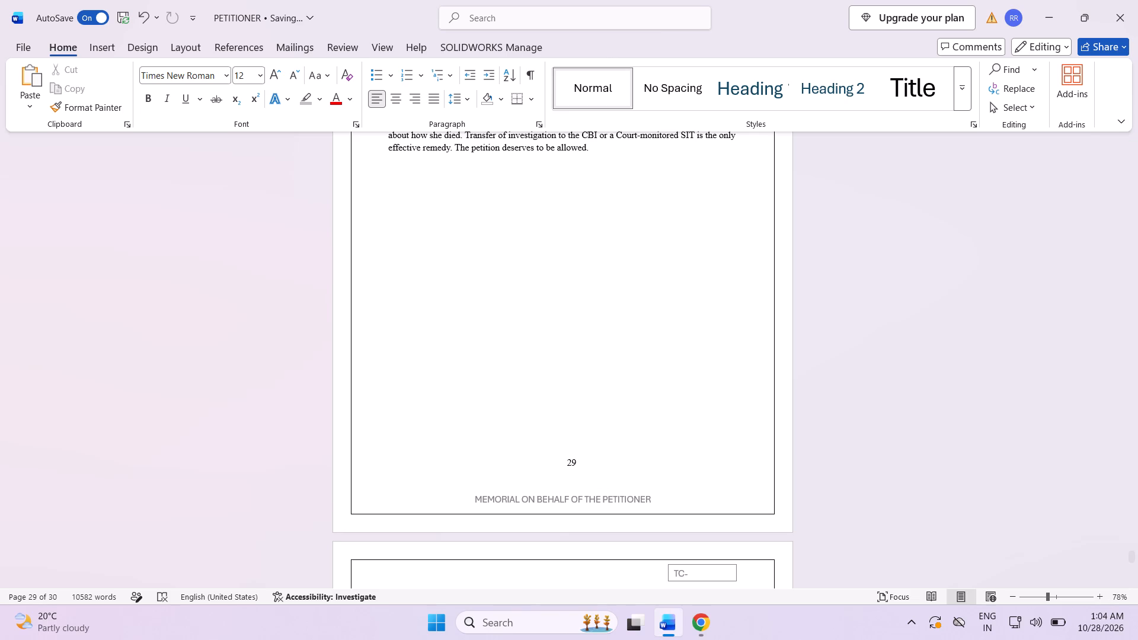
{"action": "scroll", "coordinate": [391, 358], "scroll_direction": "up", "scroll_amount": 17}
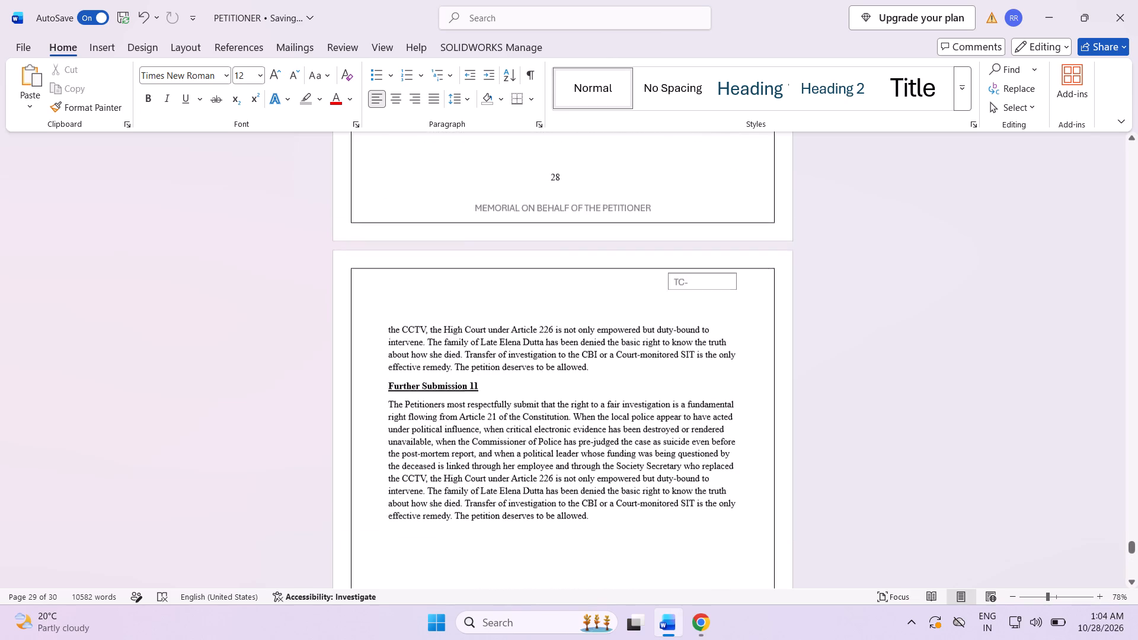
{"action": "scroll", "coordinate": [460, 245], "scroll_direction": "up", "scroll_amount": 20}
{"action": "scroll", "coordinate": [460, 245], "scroll_direction": "up", "scroll_amount": 20}
{"action": "scroll", "coordinate": [460, 245], "scroll_direction": "up", "scroll_amount": 6}
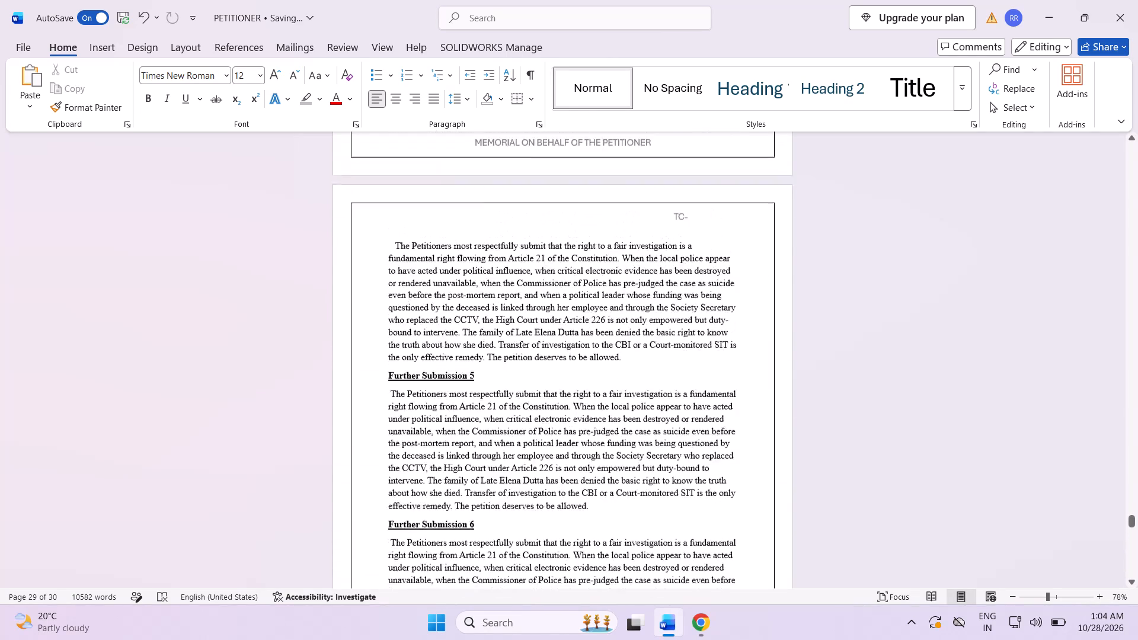
{"action": "scroll", "coordinate": [460, 245], "scroll_direction": "up", "scroll_amount": 16}
{"action": "scroll", "coordinate": [460, 245], "scroll_direction": "up", "scroll_amount": 20}
{"action": "scroll", "coordinate": [460, 245], "scroll_direction": "up", "scroll_amount": 7}
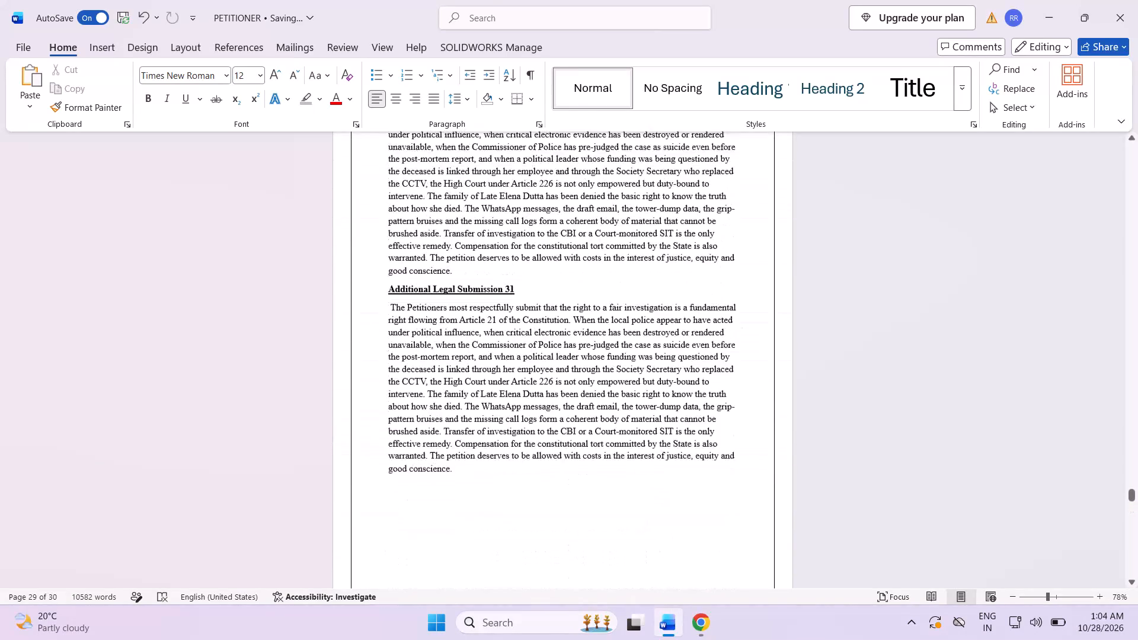
{"action": "scroll", "coordinate": [459, 244], "scroll_direction": "up", "scroll_amount": 18}
{"action": "scroll", "coordinate": [459, 244], "scroll_direction": "up", "scroll_amount": 9}
{"action": "scroll", "coordinate": [459, 245], "scroll_direction": "up", "scroll_amount": 14}
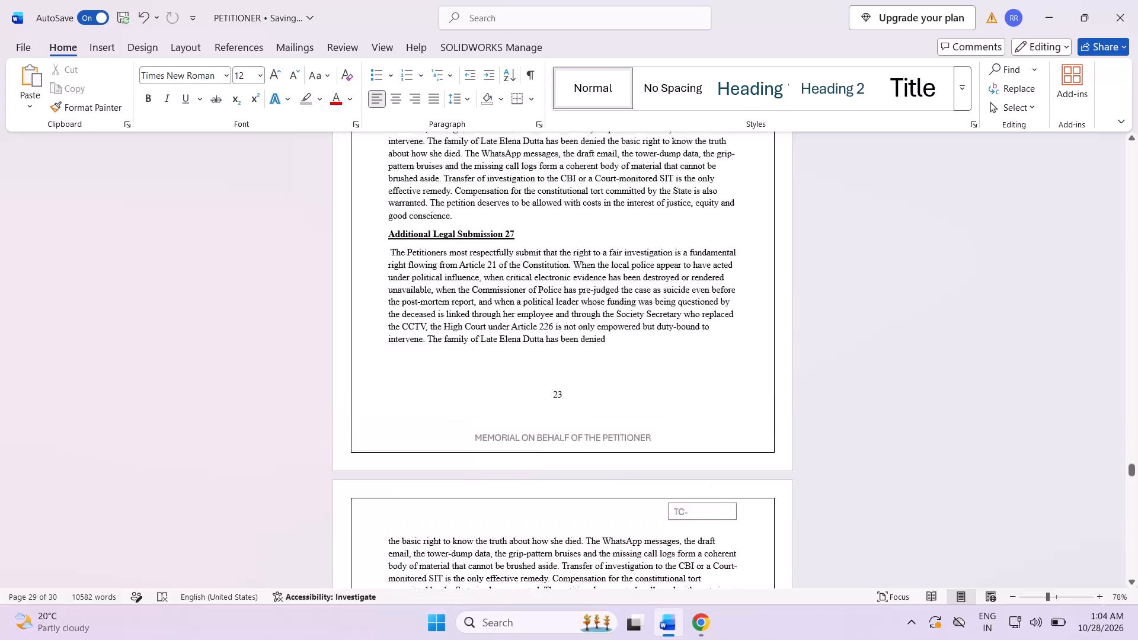
{"action": "scroll", "coordinate": [458, 245], "scroll_direction": "up", "scroll_amount": 20}
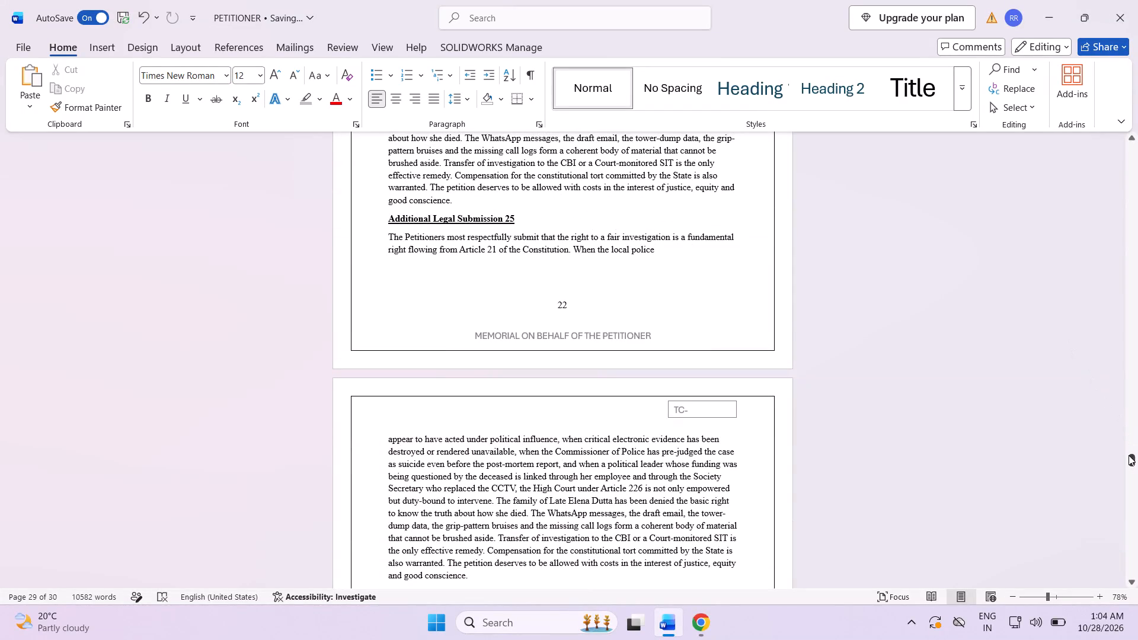
{"action": "left_click_drag", "start_coordinate": [1129, 460], "coordinate": [1086, 119]}
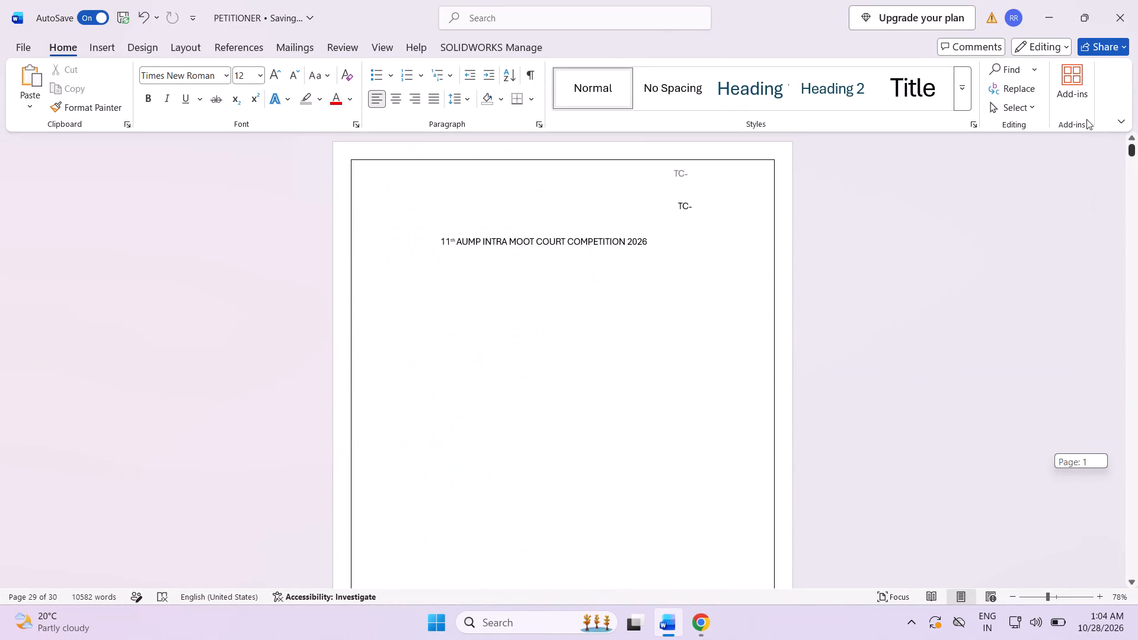
{"action": "left_click_drag", "start_coordinate": [1086, 119], "coordinate": [1082, 98]}
{"action": "scroll", "coordinate": [940, 361], "scroll_direction": "down", "scroll_amount": 16}
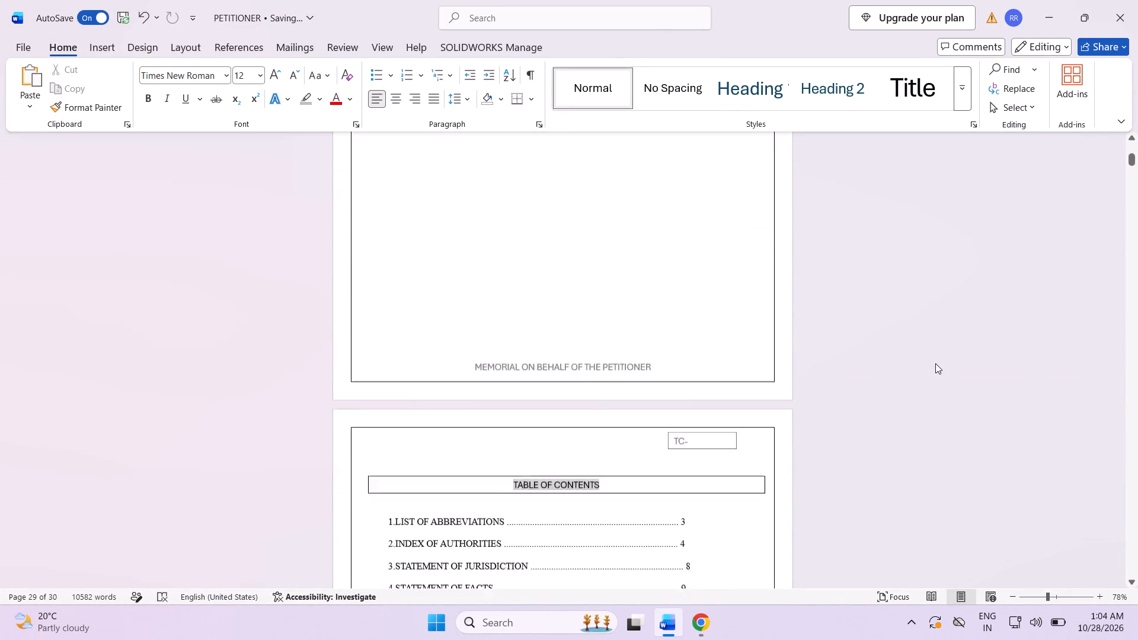
{"action": "scroll", "coordinate": [935, 363], "scroll_direction": "down", "scroll_amount": 17}
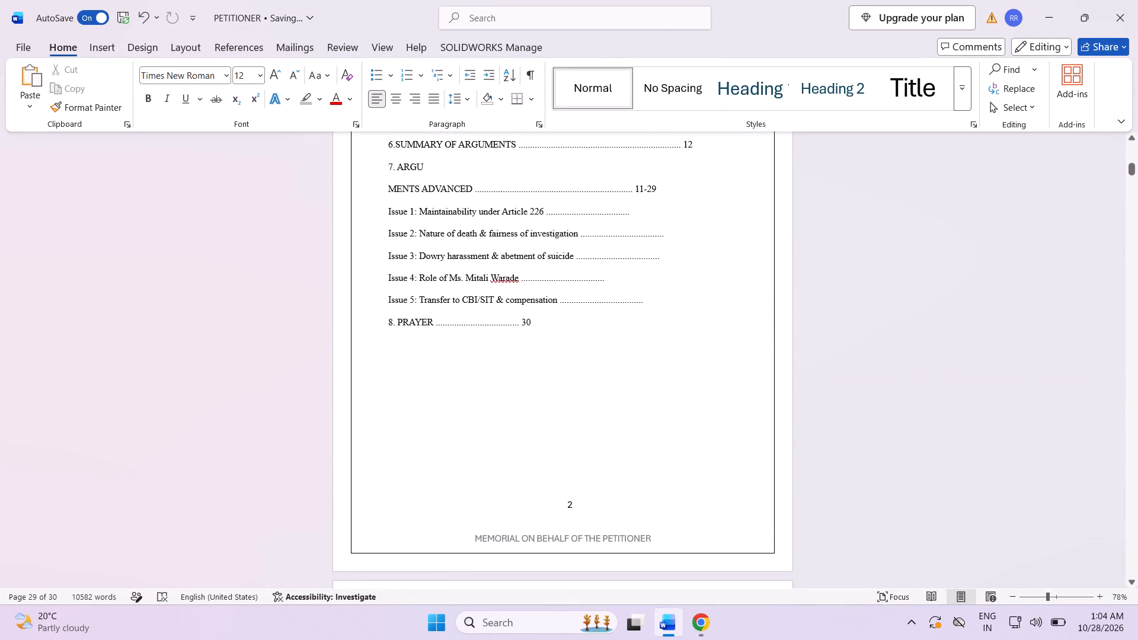
{"action": "scroll", "coordinate": [934, 368], "scroll_direction": "up", "scroll_amount": 20}
{"action": "scroll", "coordinate": [934, 368], "scroll_direction": "up", "scroll_amount": 2}
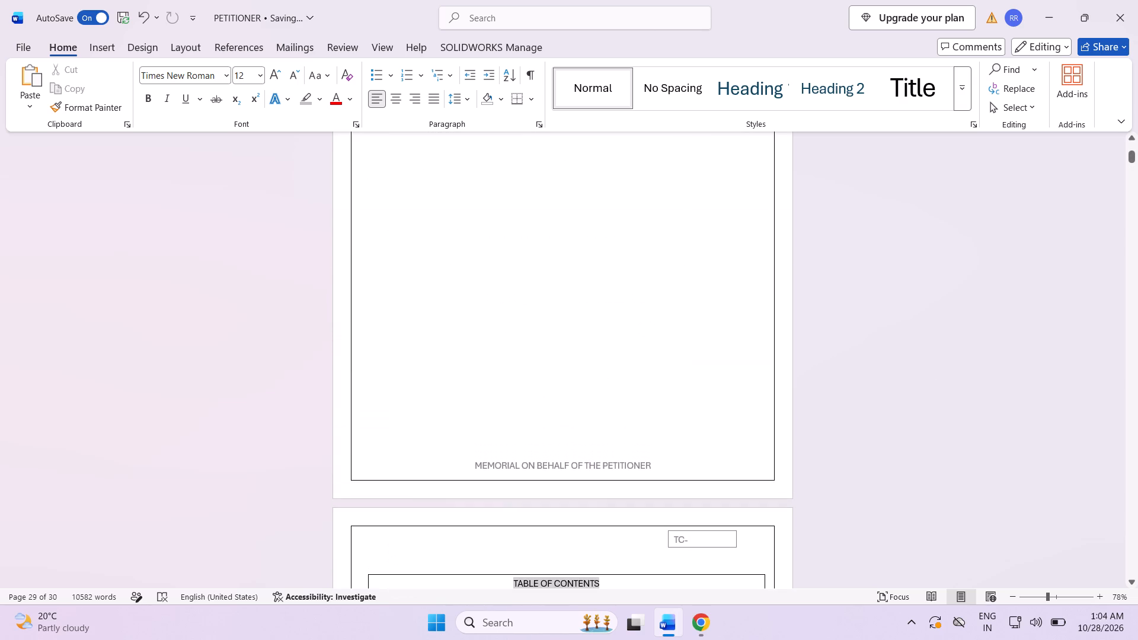
{"action": "scroll", "coordinate": [367, 349], "scroll_direction": "up", "scroll_amount": 6}
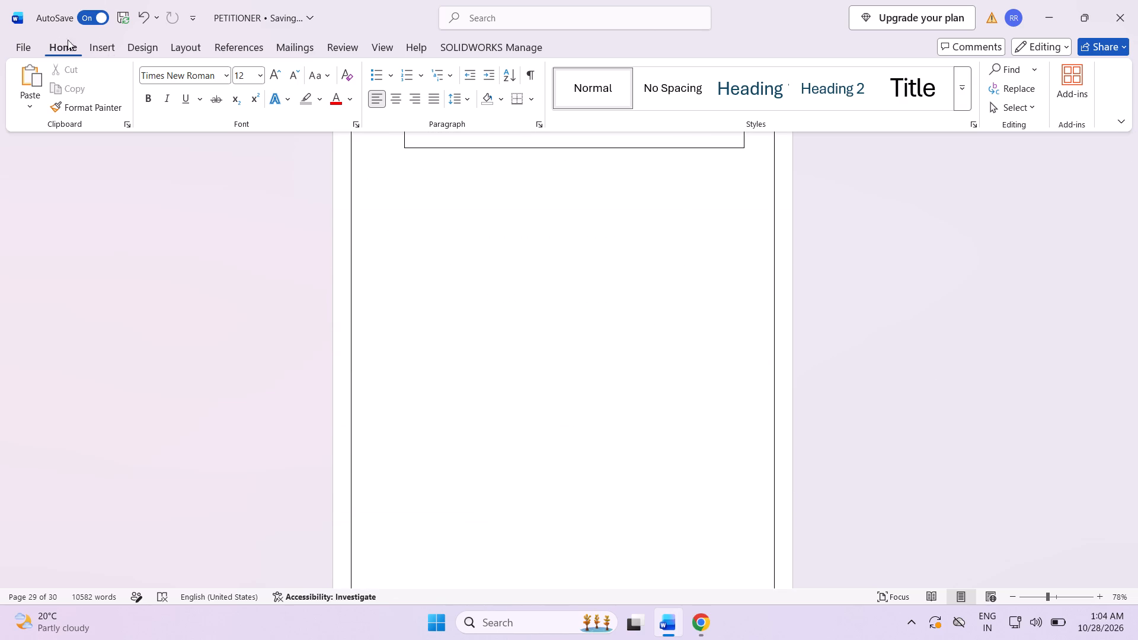
Save the document.
{"action": "left_click", "coordinate": [126, 19]}
Save a copy of the memorial as a Word document named "petioner 1" in this PC's Documents folder, dismissing any account sign-in.
{"action": "left_click", "coordinate": [33, 46]}
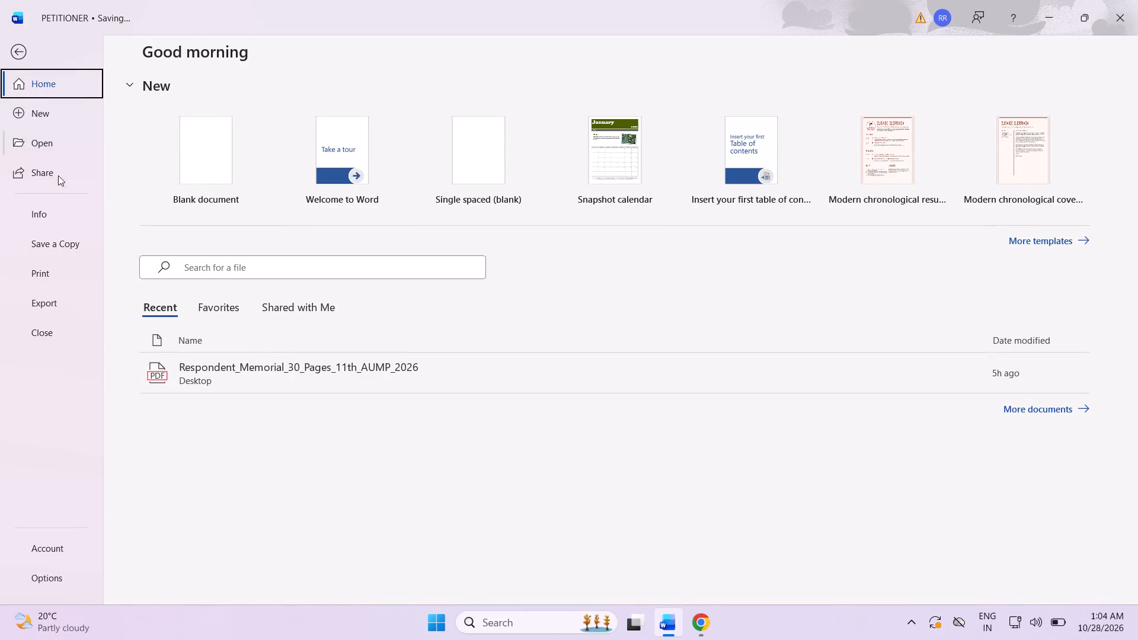
{"action": "left_click", "coordinate": [55, 244]}
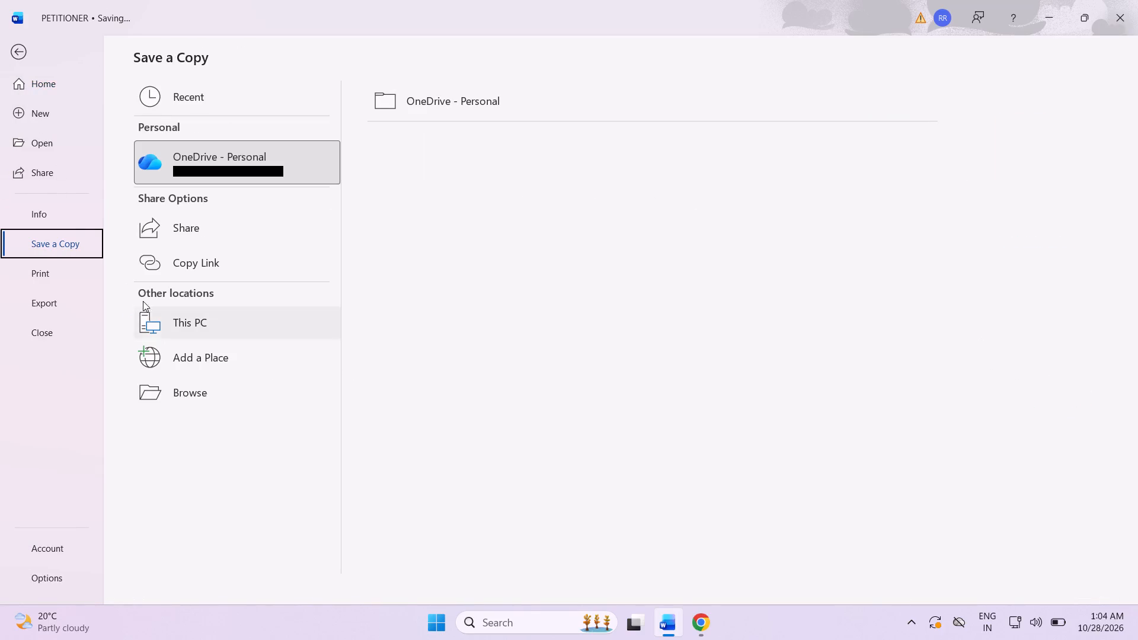
{"action": "left_click", "coordinate": [188, 327]}
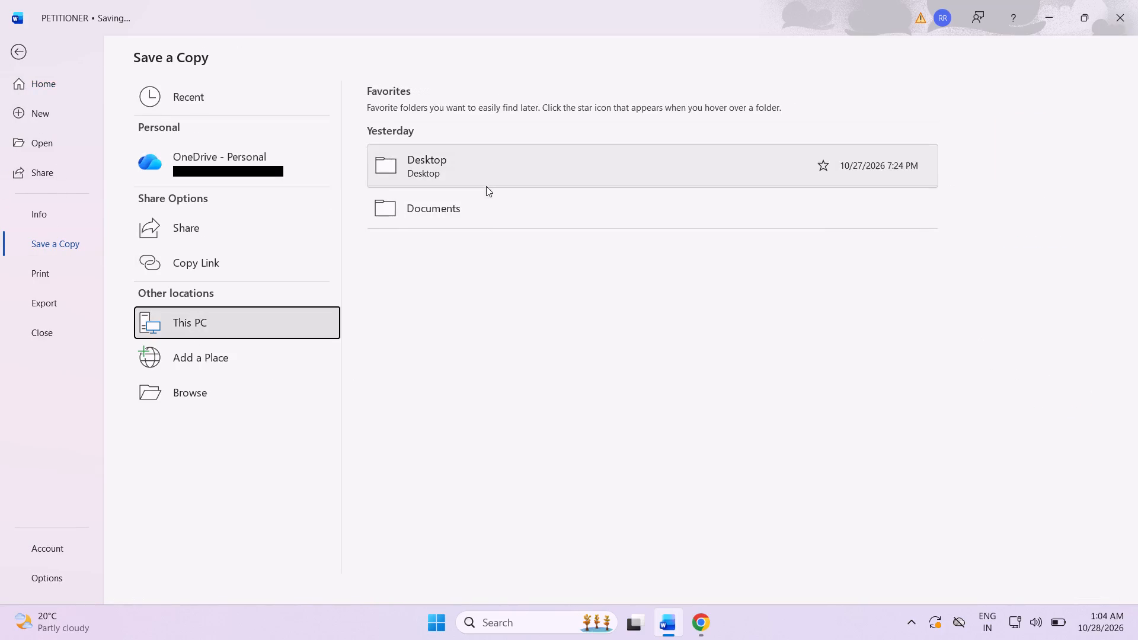
{"action": "left_click", "coordinate": [475, 210]}
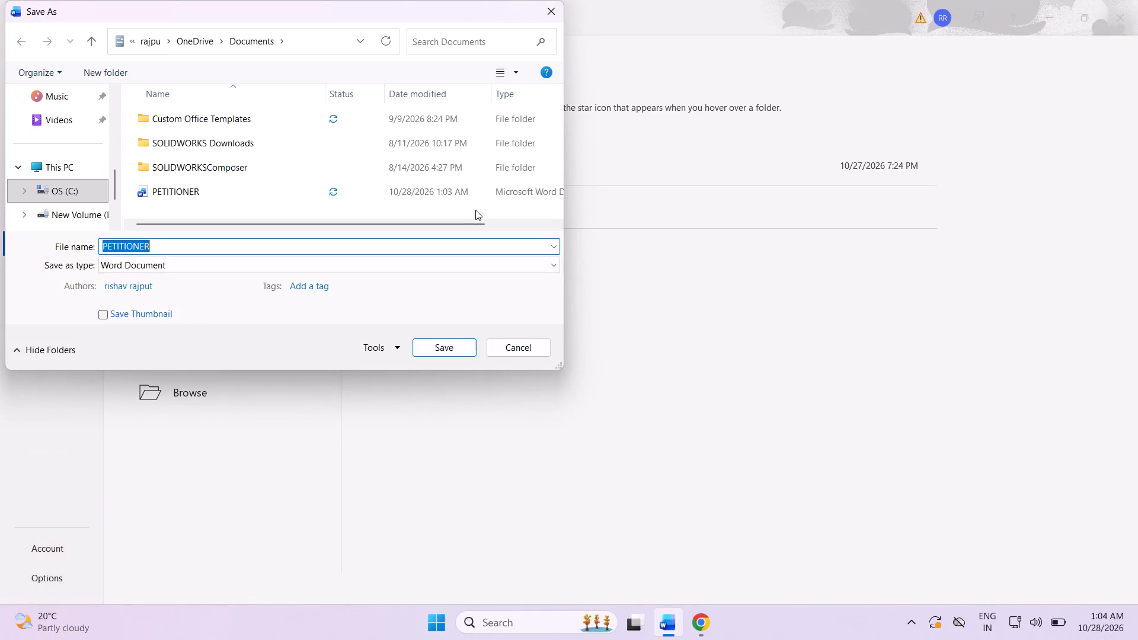
{"action": "key", "text": "space"}
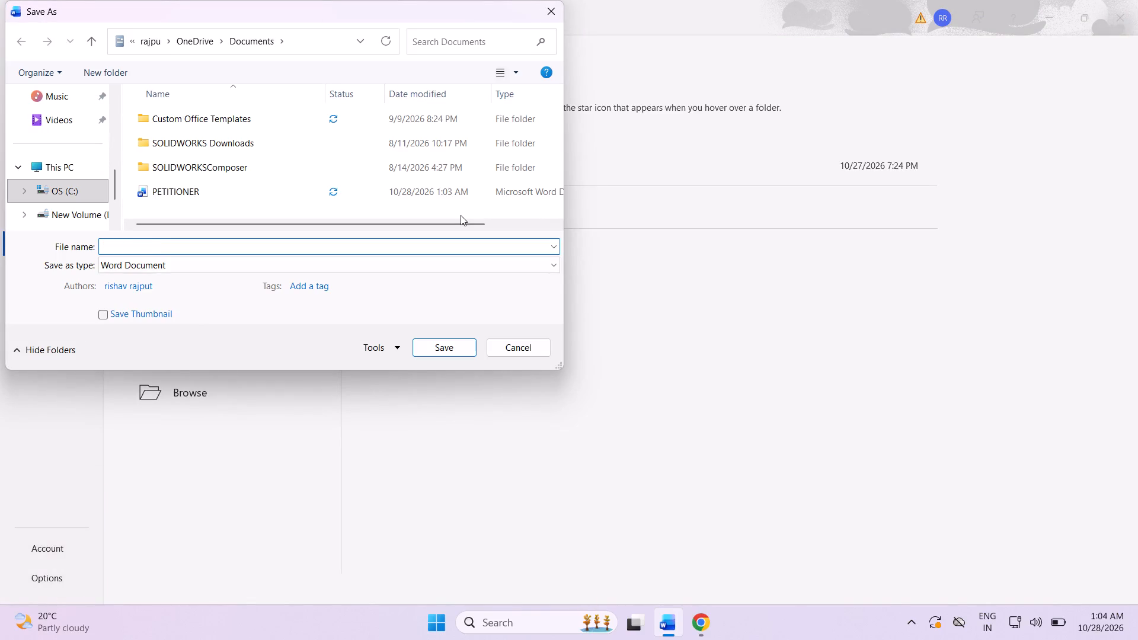
{"action": "key", "text": "p"}
{"action": "type", "text": "etioner"}
{"action": "key", "text": "space"}
{"action": "type", "text": "1"}
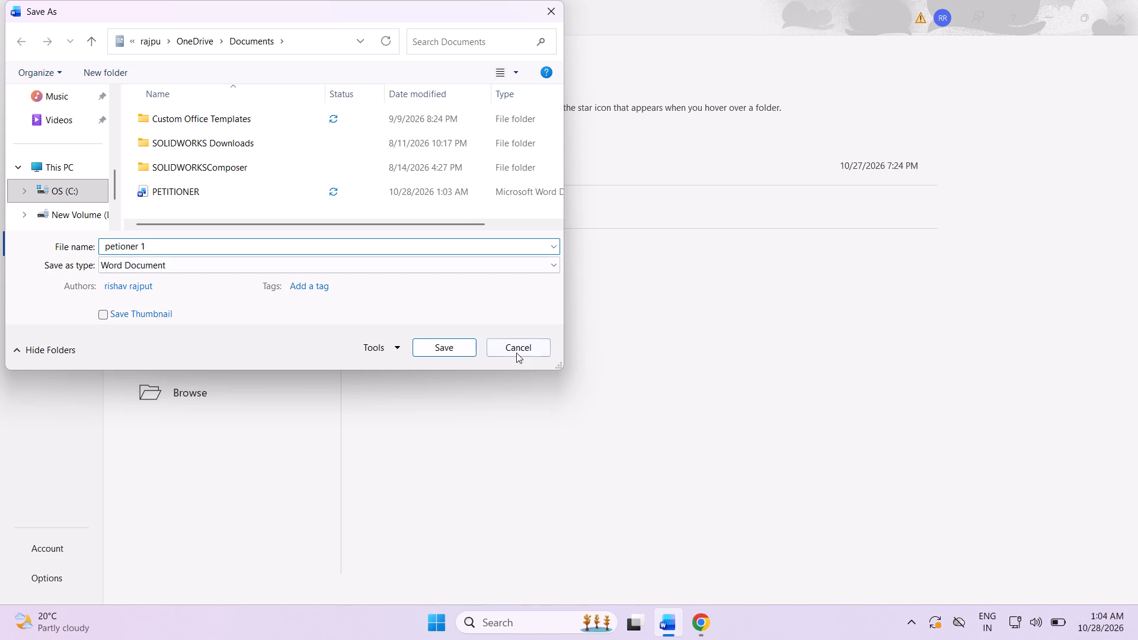
{"action": "left_click", "coordinate": [452, 347]}
{"action": "left_click", "coordinate": [455, 350]}
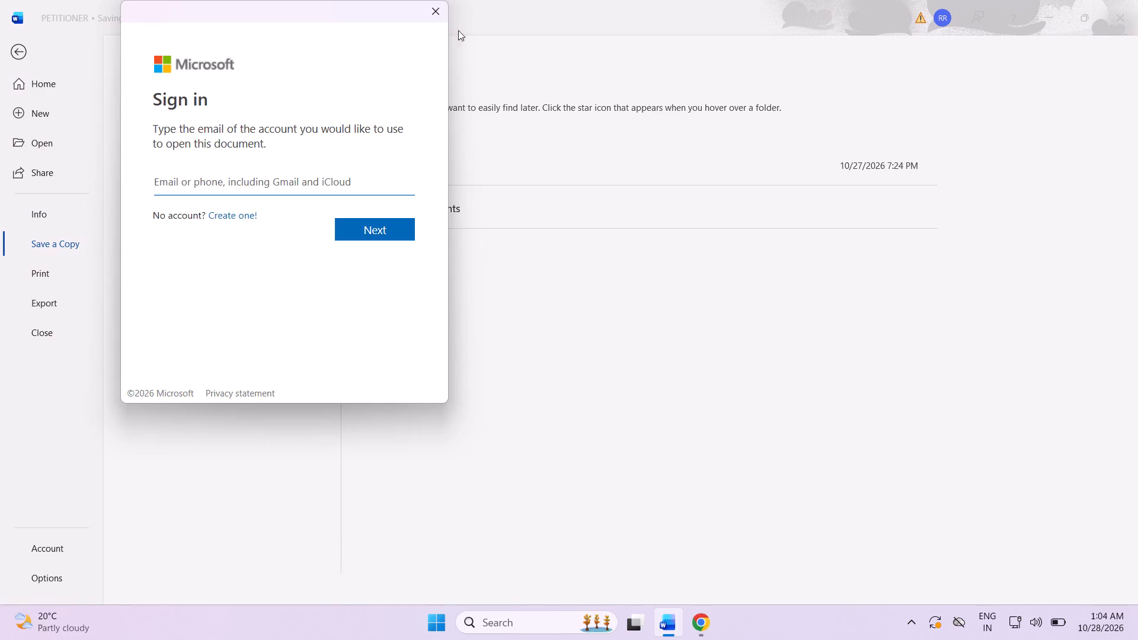
{"action": "left_click", "coordinate": [442, 7]}
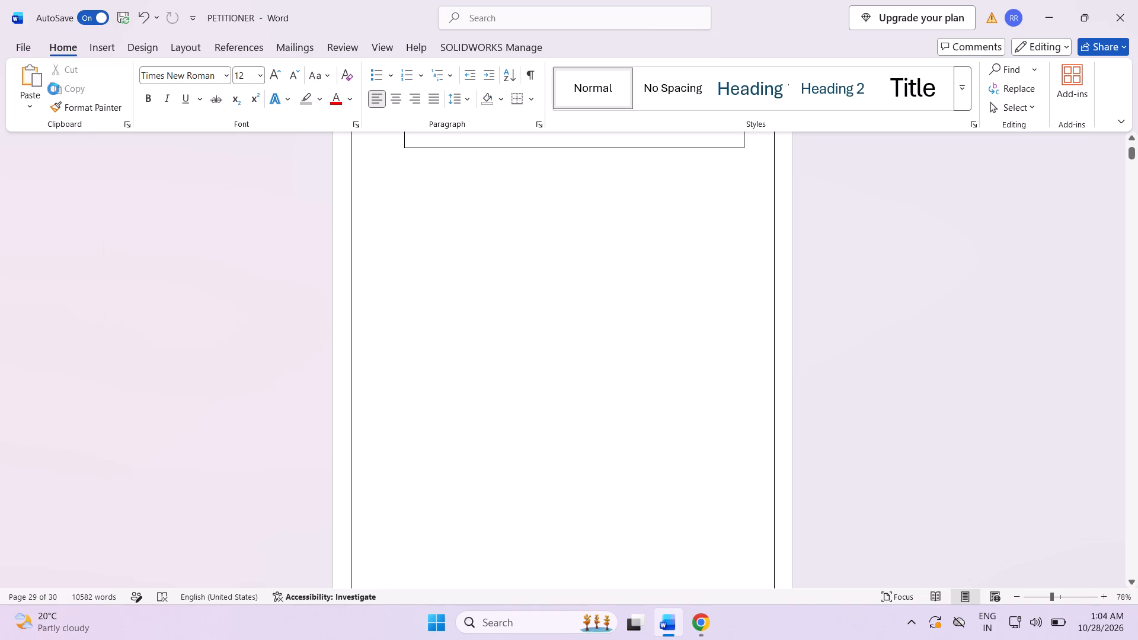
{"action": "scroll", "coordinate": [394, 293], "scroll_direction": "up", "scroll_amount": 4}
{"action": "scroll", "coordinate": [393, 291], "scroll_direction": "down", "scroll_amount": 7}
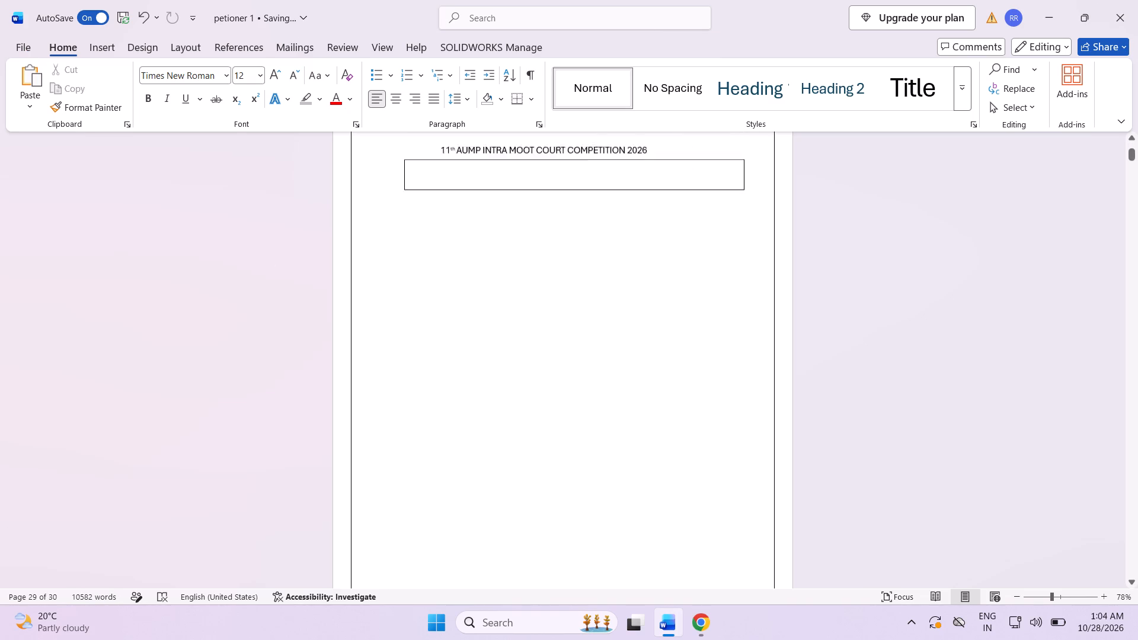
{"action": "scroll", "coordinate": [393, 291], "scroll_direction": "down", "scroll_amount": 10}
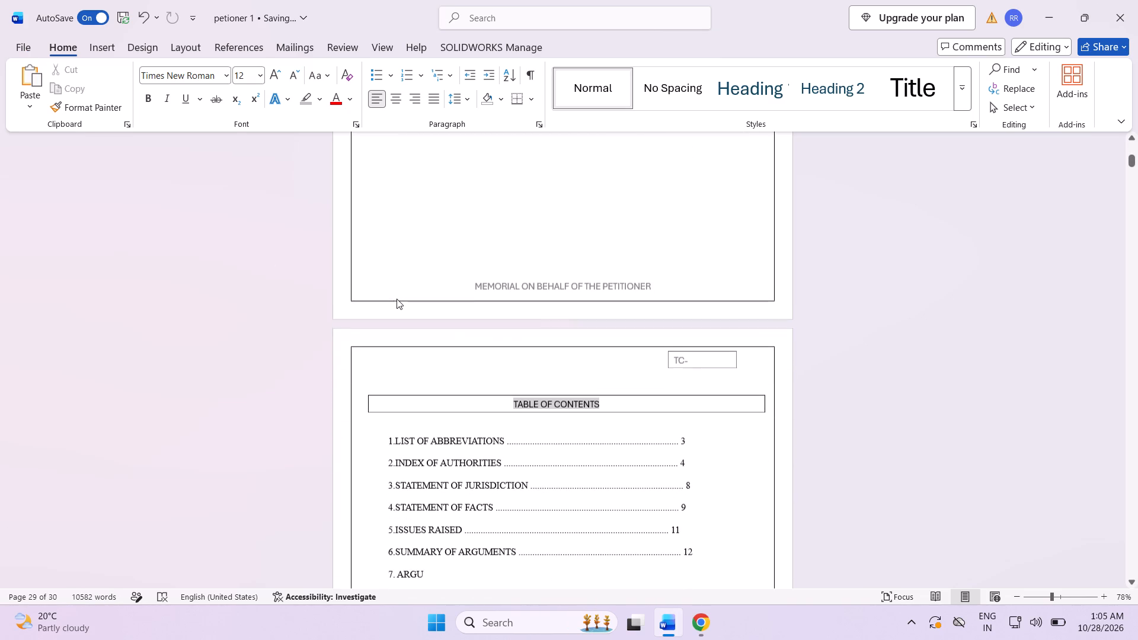
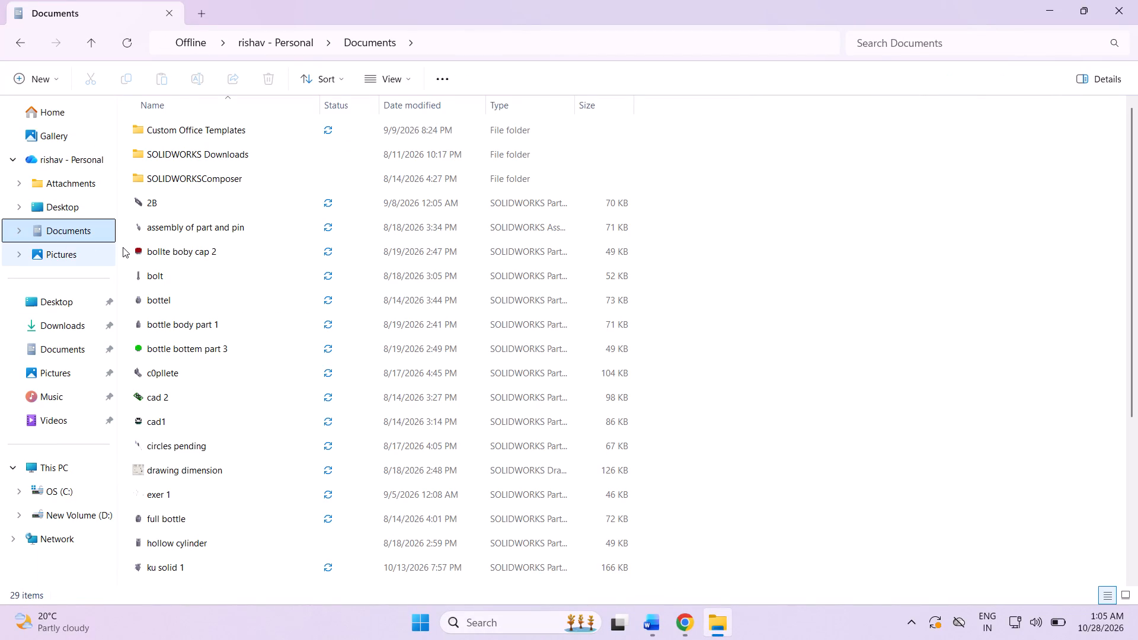
Open the saved "petioner 1" Word document from the Documents folder and check the pages around its table of contents.
{"action": "scroll", "coordinate": [123, 247], "scroll_direction": "down", "scroll_amount": 1}
{"action": "scroll", "coordinate": [238, 264], "scroll_direction": "down", "scroll_amount": 3}
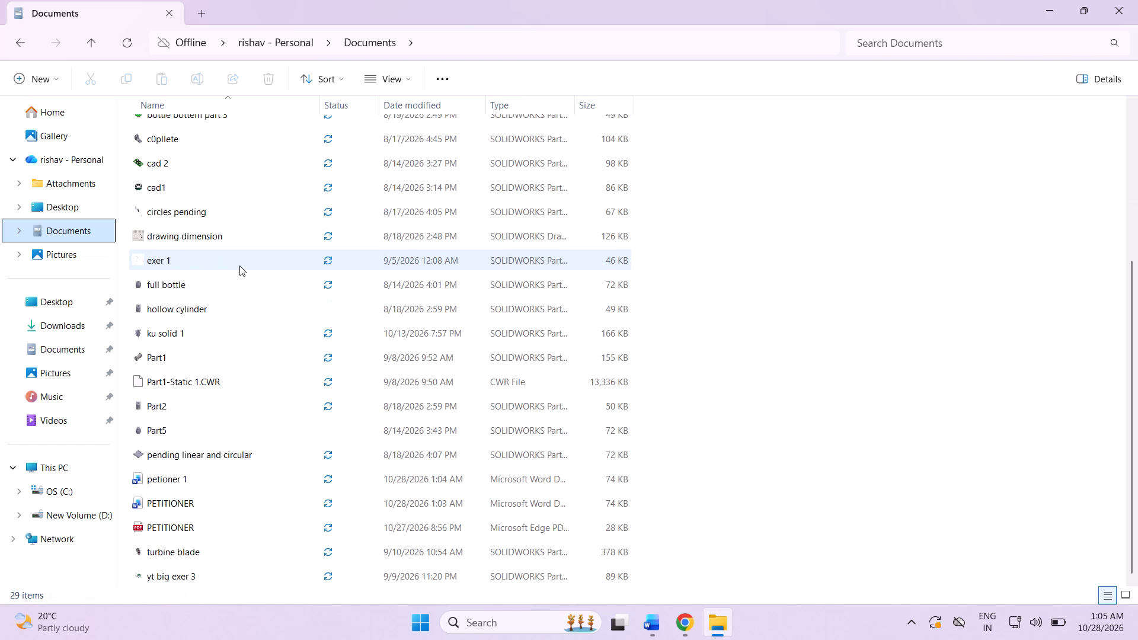
{"action": "double_click", "coordinate": [183, 485]}
{"action": "scroll", "coordinate": [372, 416], "scroll_direction": "up", "scroll_amount": 4}
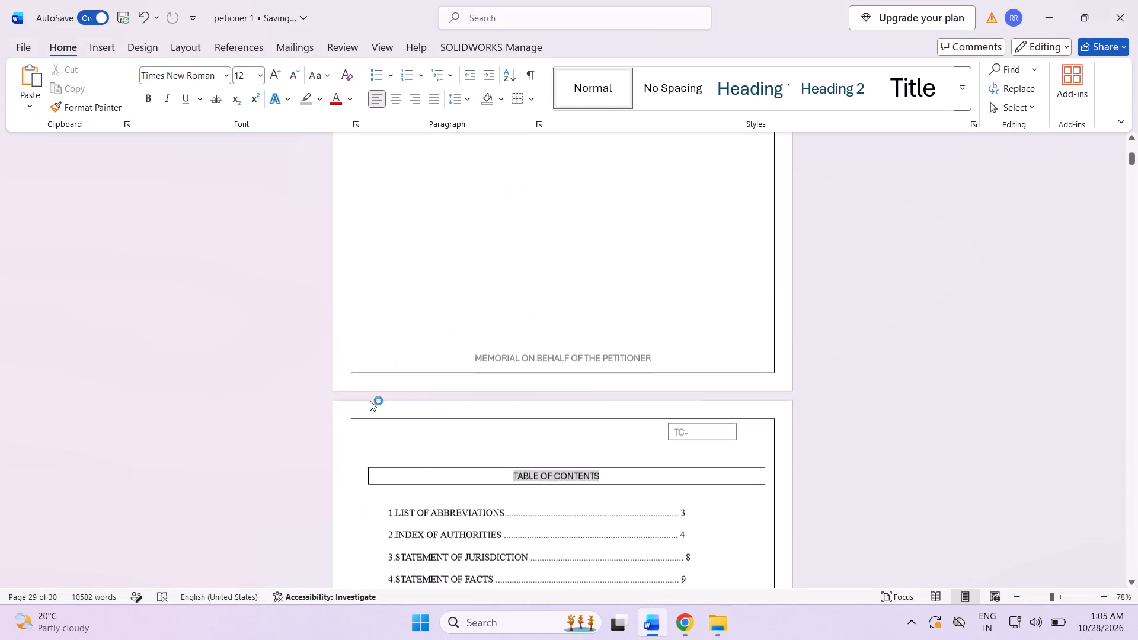
{"action": "scroll", "coordinate": [370, 401], "scroll_direction": "down", "scroll_amount": 12}
{"action": "scroll", "coordinate": [392, 389], "scroll_direction": "up", "scroll_amount": 12}
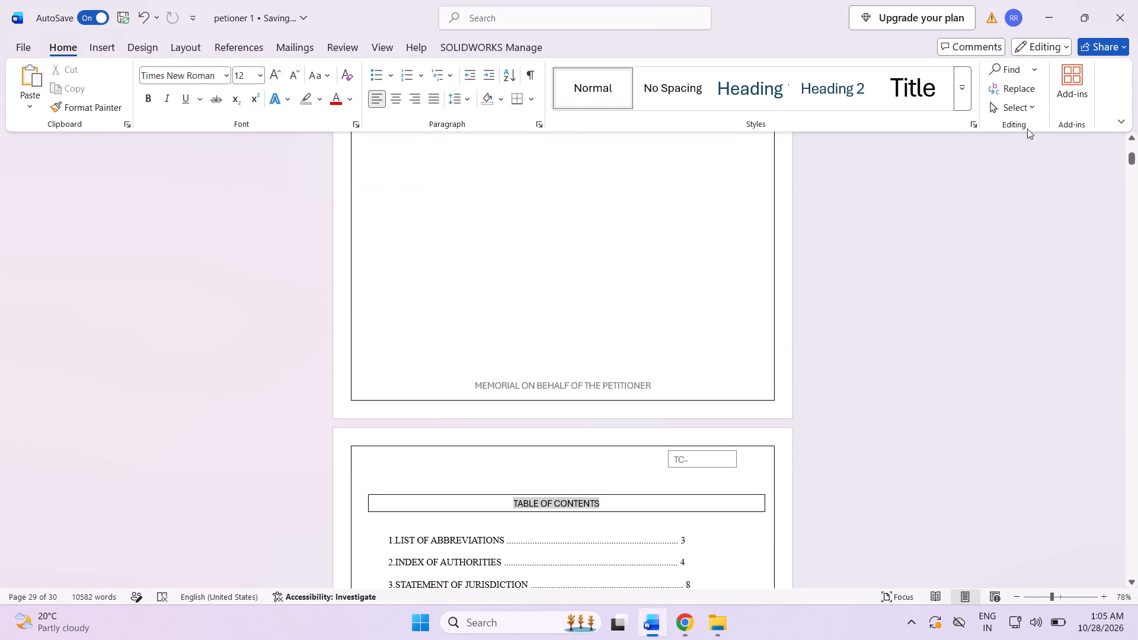
Start sharing the "petioner 1" document.
{"action": "left_click", "coordinate": [1104, 40]}
{"action": "left_click", "coordinate": [1054, 76]}
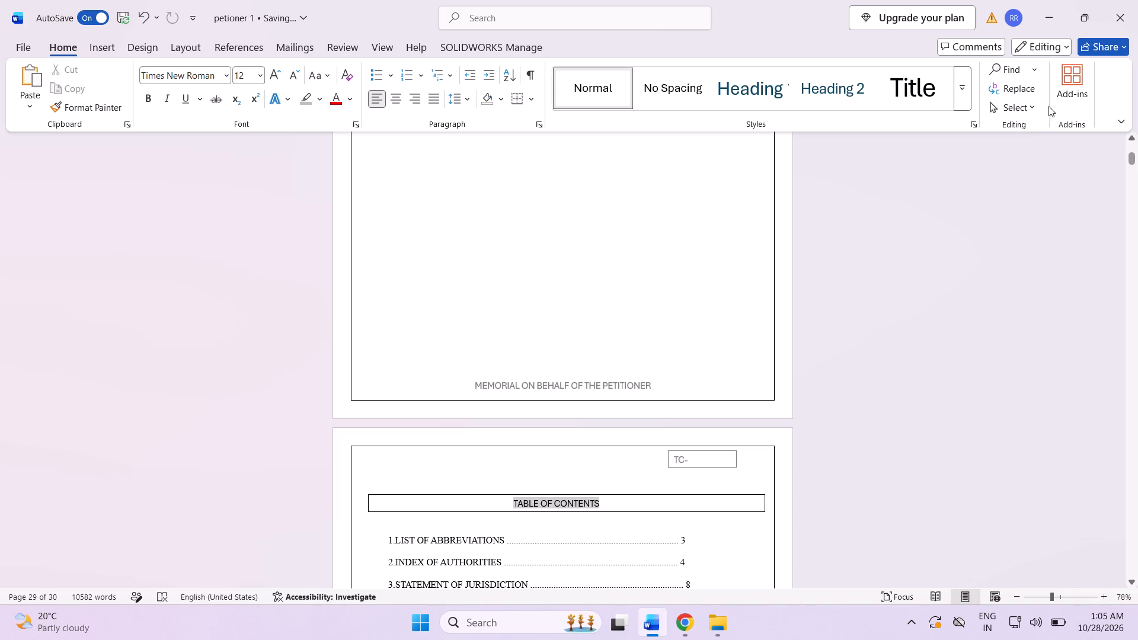
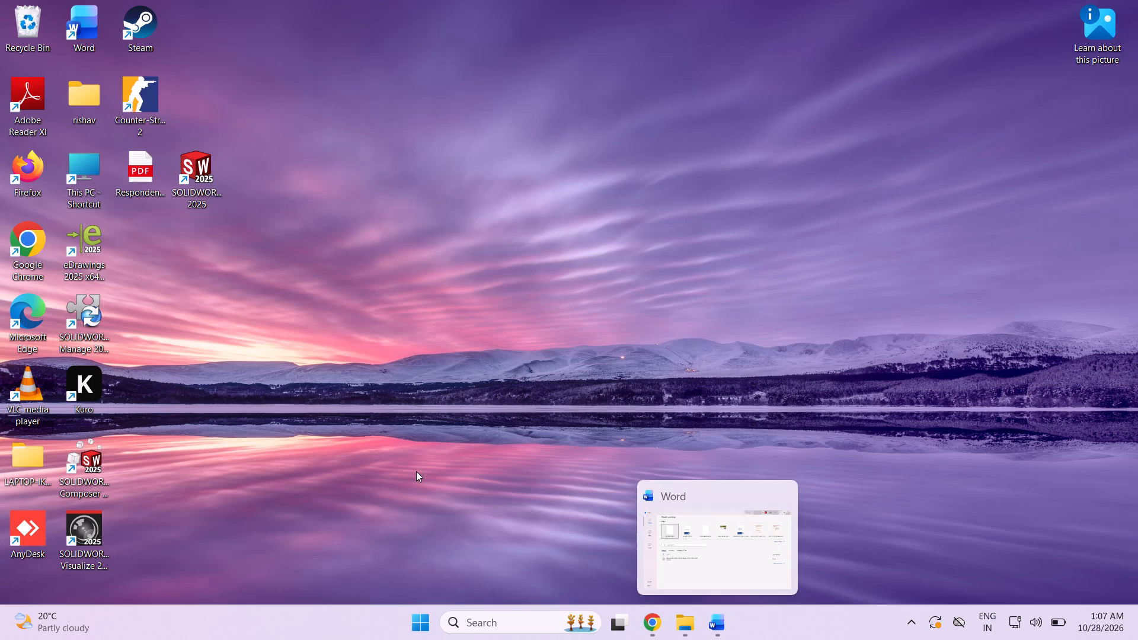
Open the "petioner 1" Word document from the Documents folder in File Explorer.
{"action": "left_click", "coordinate": [398, 526]}
{"action": "left_click", "coordinate": [686, 628]}
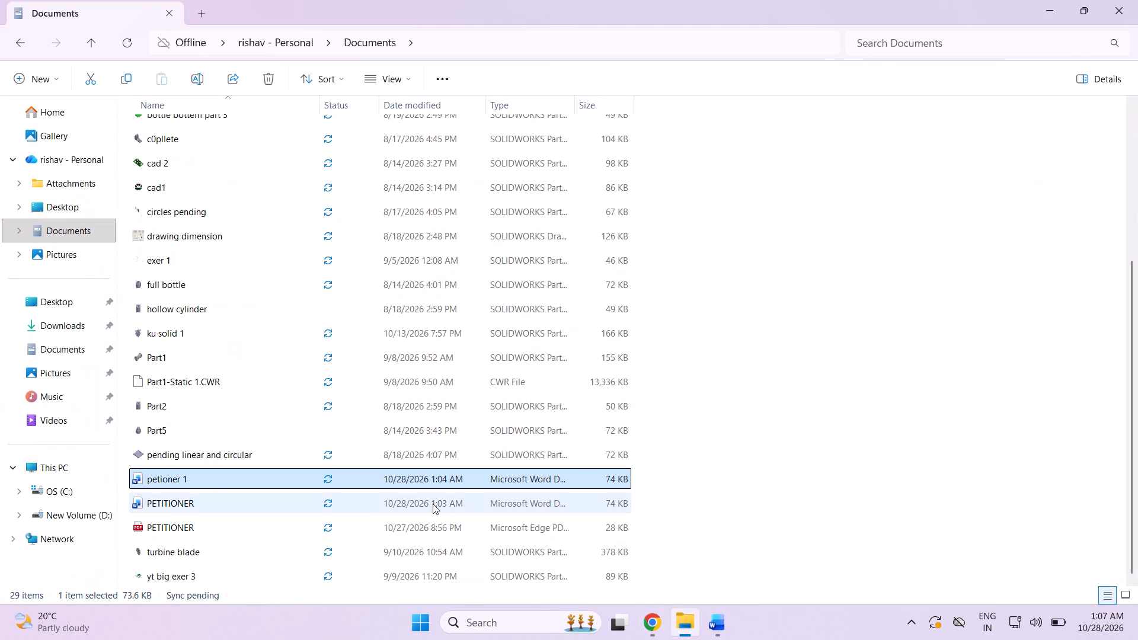
{"action": "left_click", "coordinate": [172, 475]}
{"action": "left_click", "coordinate": [173, 475]}
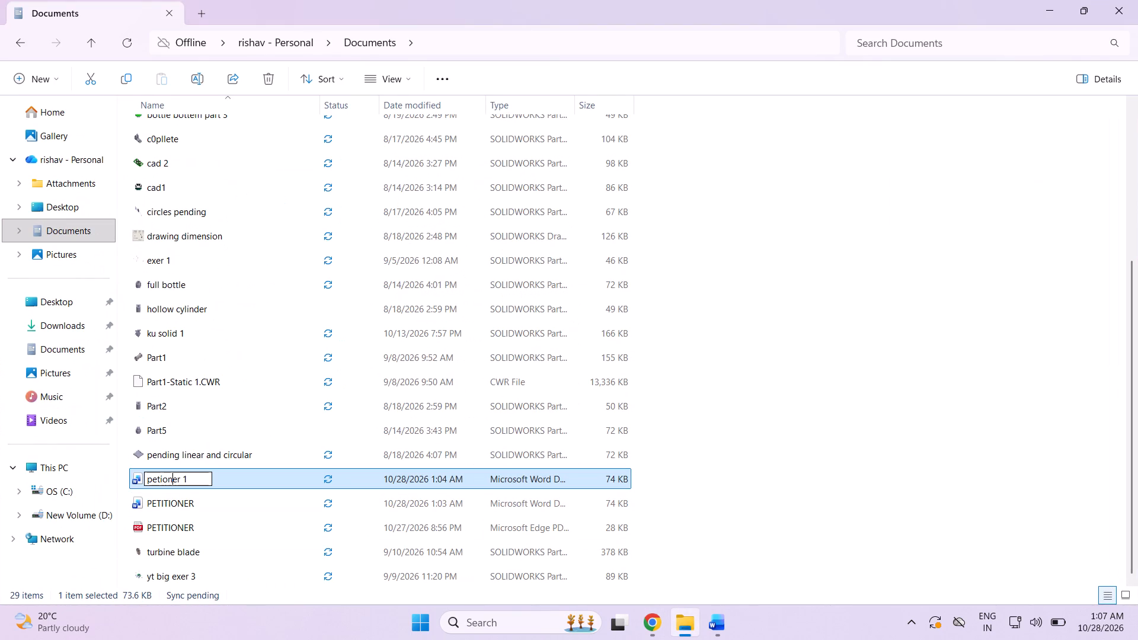
{"action": "left_click", "coordinate": [271, 477]}
{"action": "double_click", "coordinate": [199, 481]}
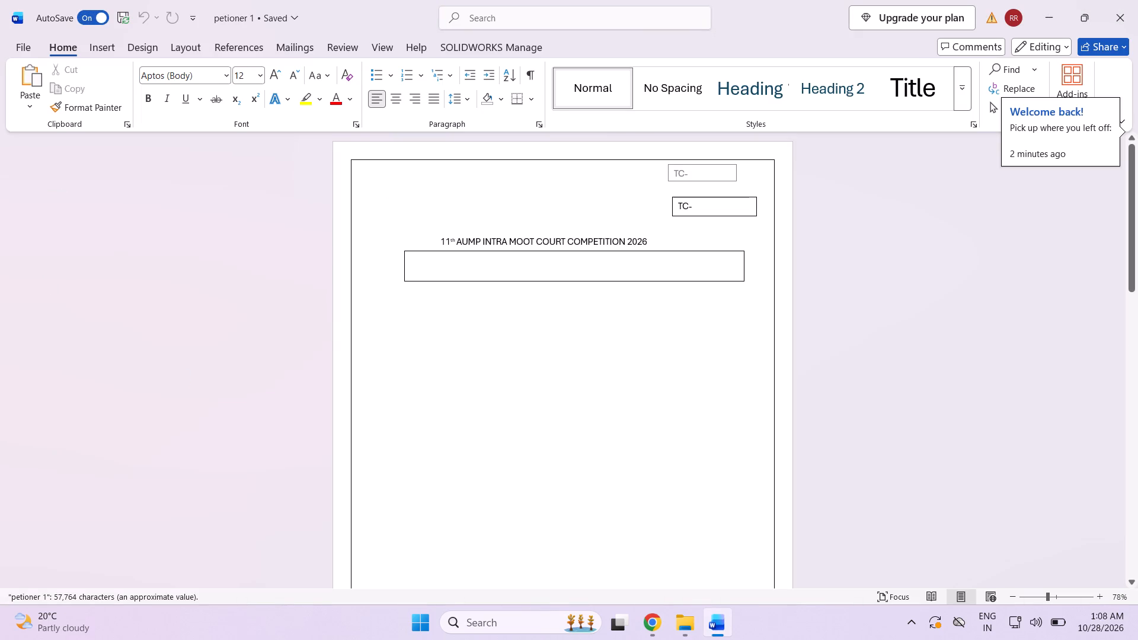
Examine the cover page and the start of the table of contents in "petioner 1".
{"action": "scroll", "coordinate": [584, 380], "scroll_direction": "up", "scroll_amount": 4}
{"action": "scroll", "coordinate": [584, 380], "scroll_direction": "down", "scroll_amount": 17}
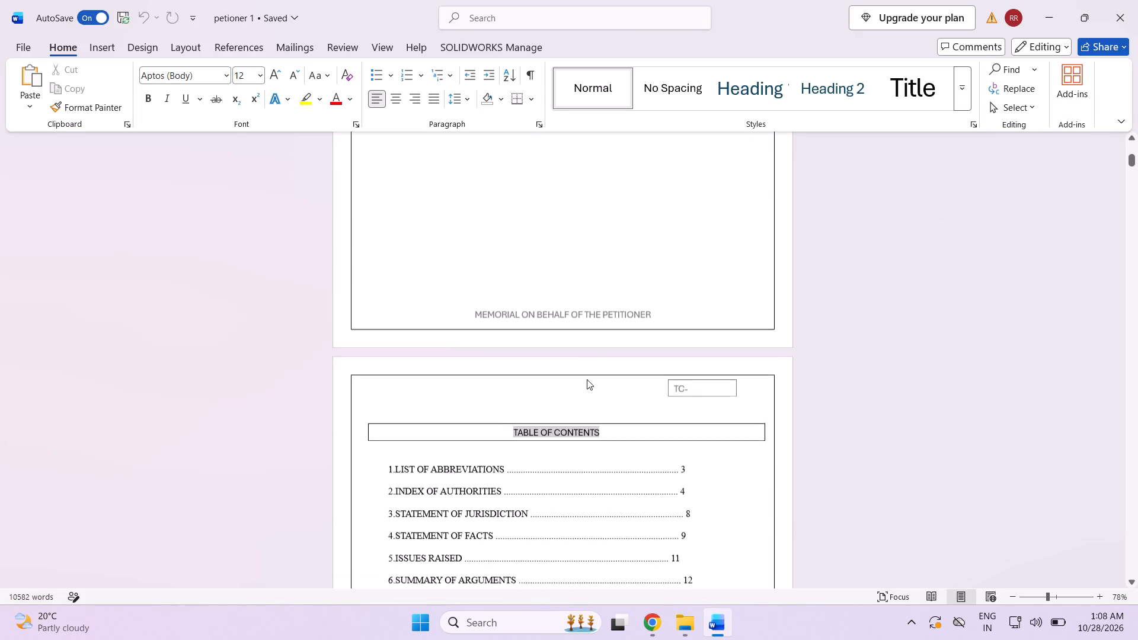
{"action": "scroll", "coordinate": [587, 379], "scroll_direction": "down", "scroll_amount": 4}
{"action": "scroll", "coordinate": [587, 379], "scroll_direction": "up", "scroll_amount": 17}
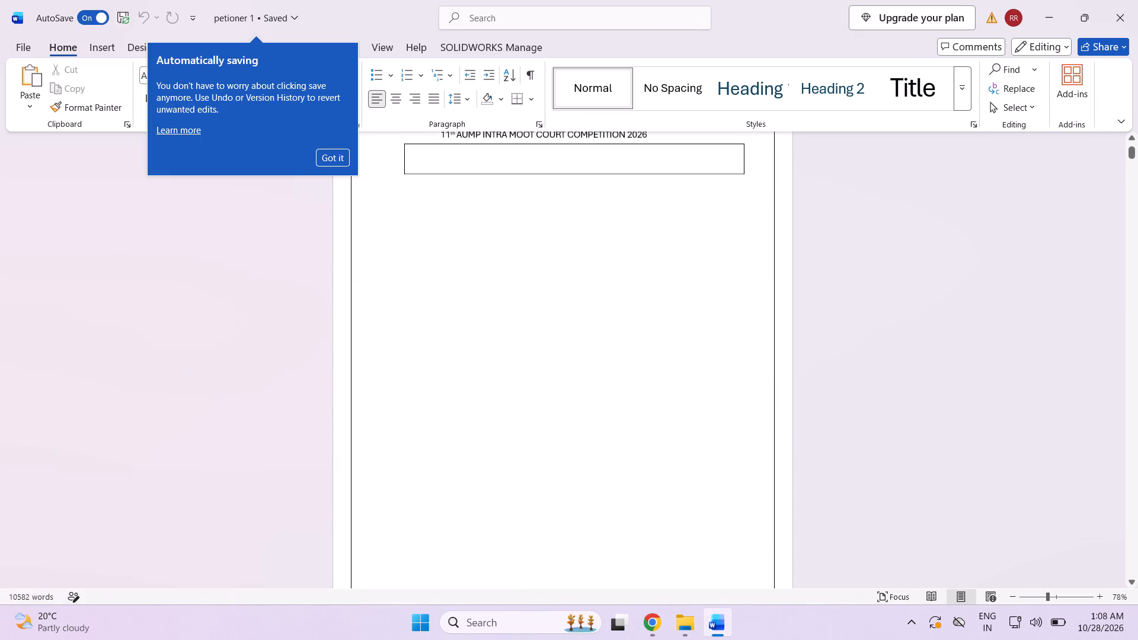
{"action": "left_click", "coordinate": [261, 392]}
{"action": "scroll", "coordinate": [261, 392], "scroll_direction": "up", "scroll_amount": 7}
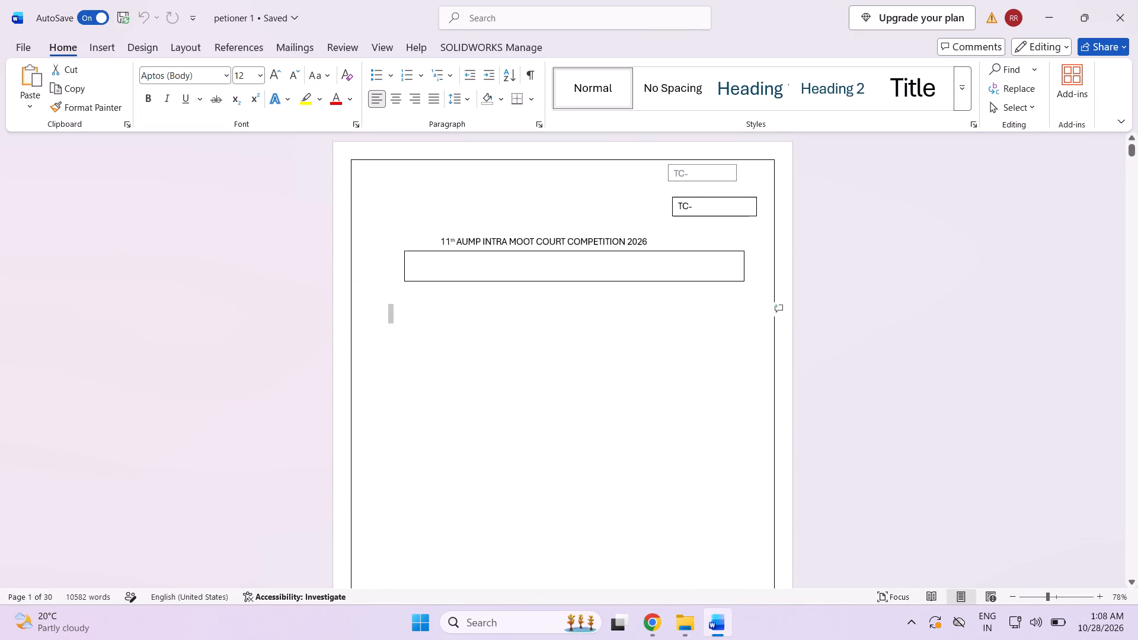
{"action": "scroll", "coordinate": [261, 392], "scroll_direction": "up", "scroll_amount": 1}
{"action": "scroll", "coordinate": [261, 392], "scroll_direction": "down", "scroll_amount": 9}
{"action": "scroll", "coordinate": [261, 392], "scroll_direction": "up", "scroll_amount": 11}
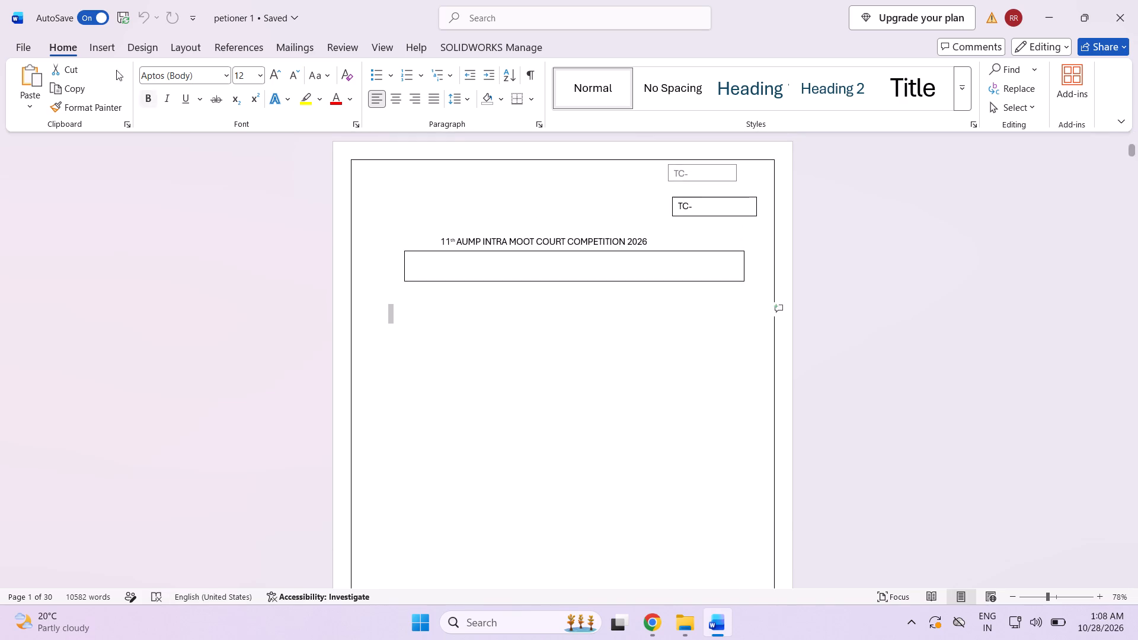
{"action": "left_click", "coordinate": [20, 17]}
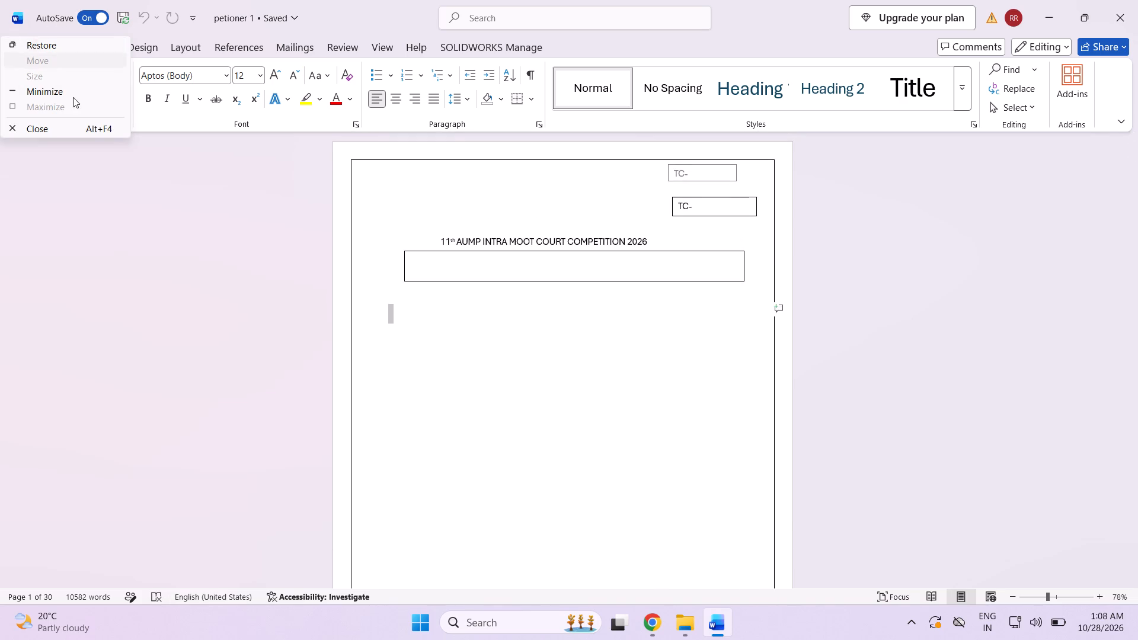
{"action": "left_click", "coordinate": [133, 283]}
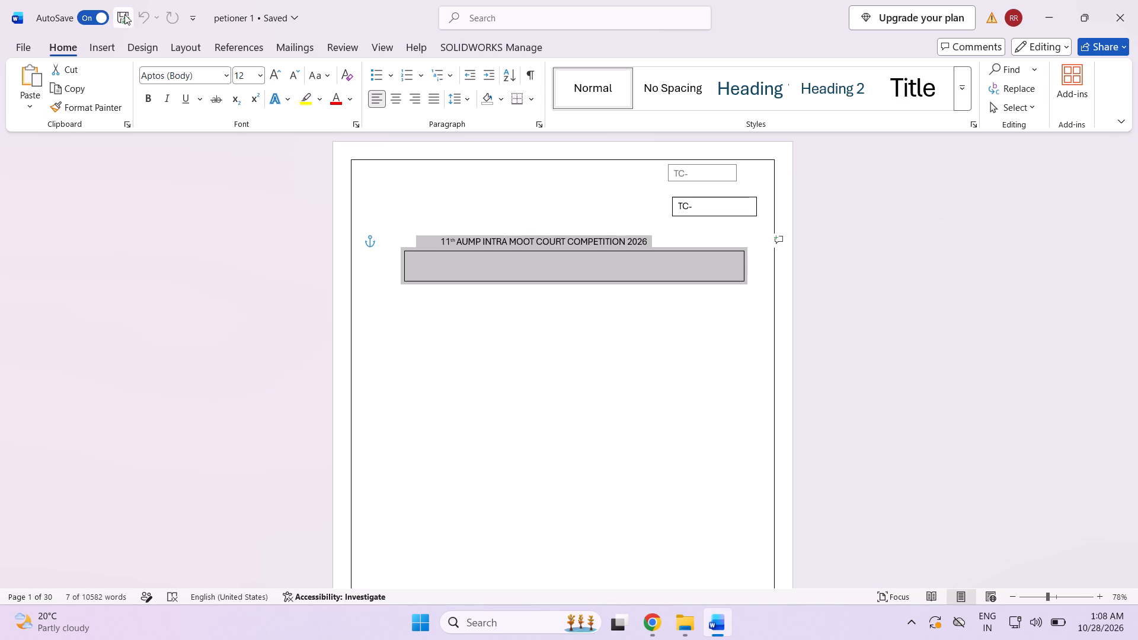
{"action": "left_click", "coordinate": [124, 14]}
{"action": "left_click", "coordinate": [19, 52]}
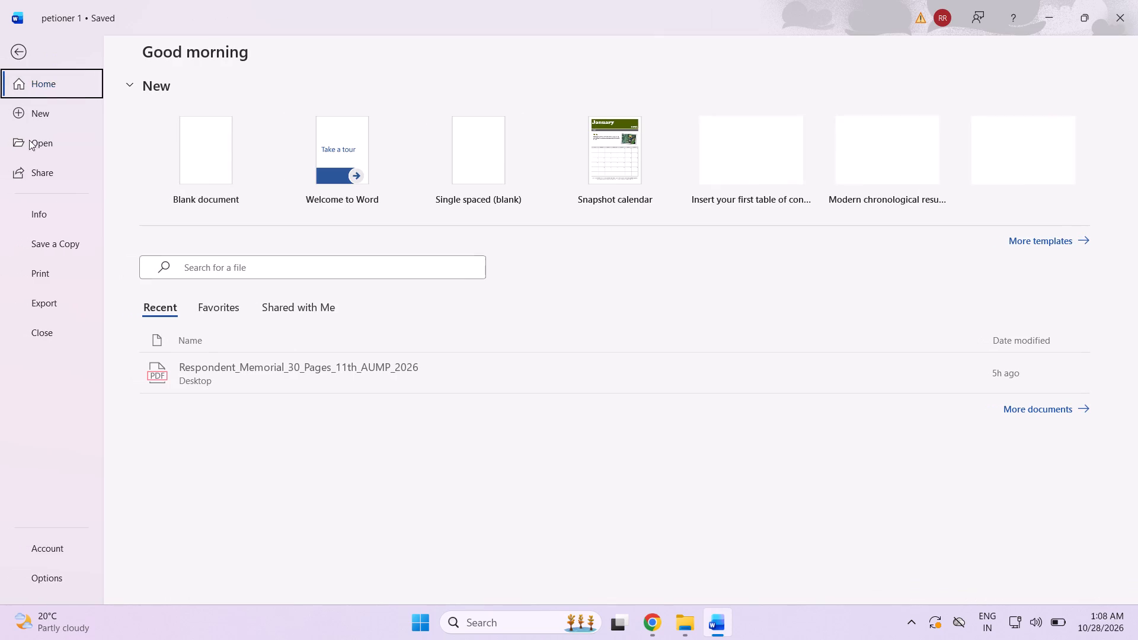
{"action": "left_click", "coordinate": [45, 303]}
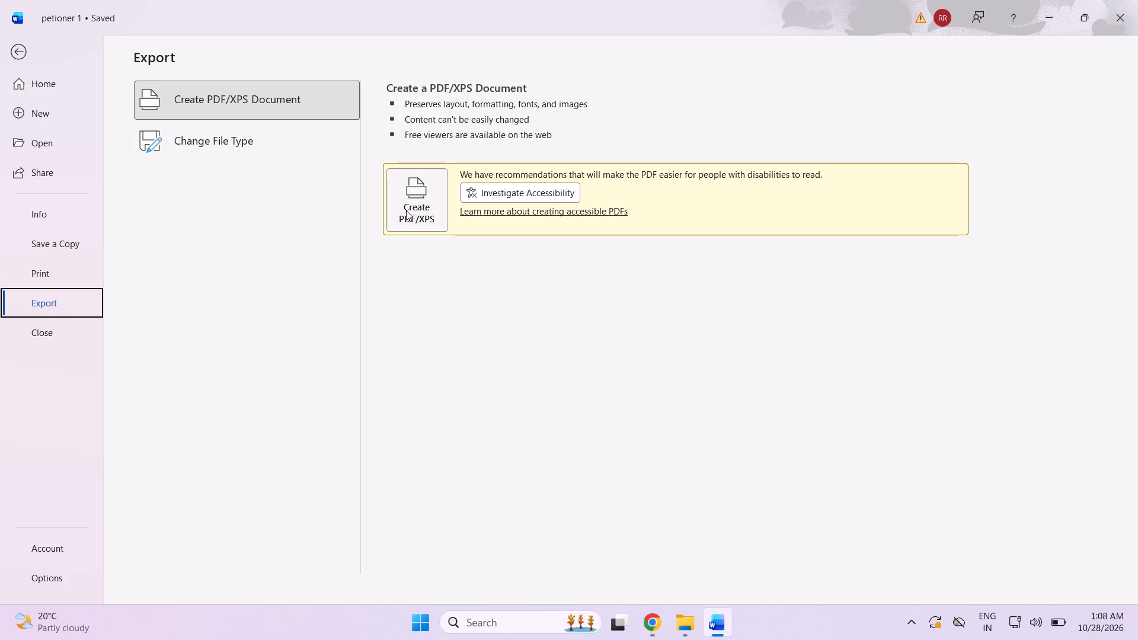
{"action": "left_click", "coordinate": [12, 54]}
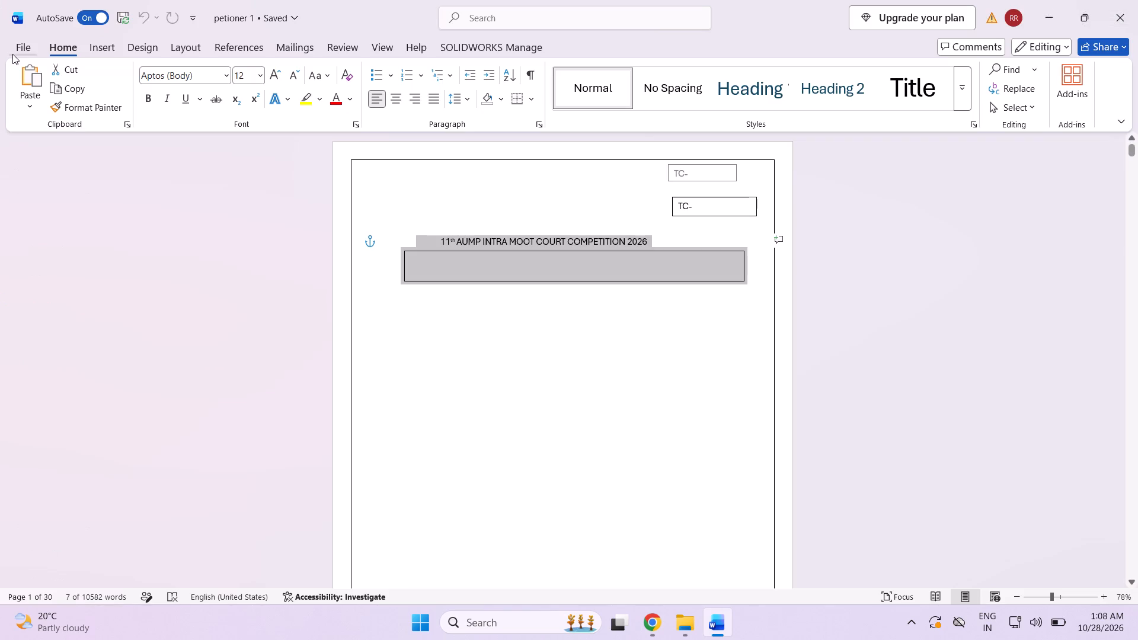
Review the memorial from its cover page through the table of contents on page 2.
{"action": "scroll", "coordinate": [394, 338], "scroll_direction": "down", "scroll_amount": 14}
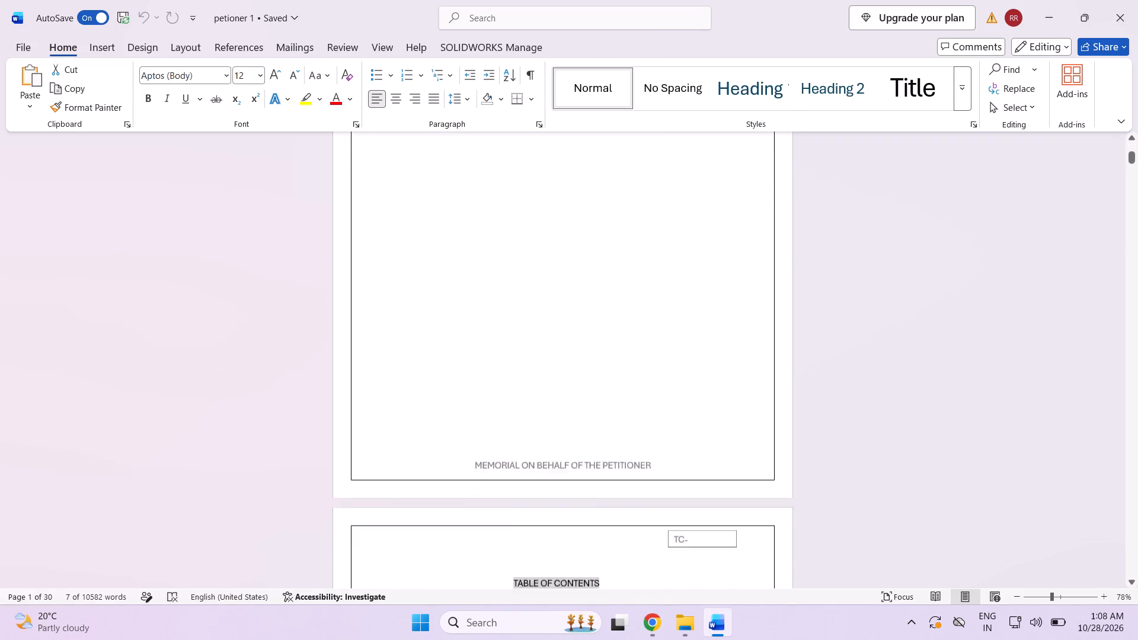
{"action": "scroll", "coordinate": [397, 351], "scroll_direction": "down", "scroll_amount": 17}
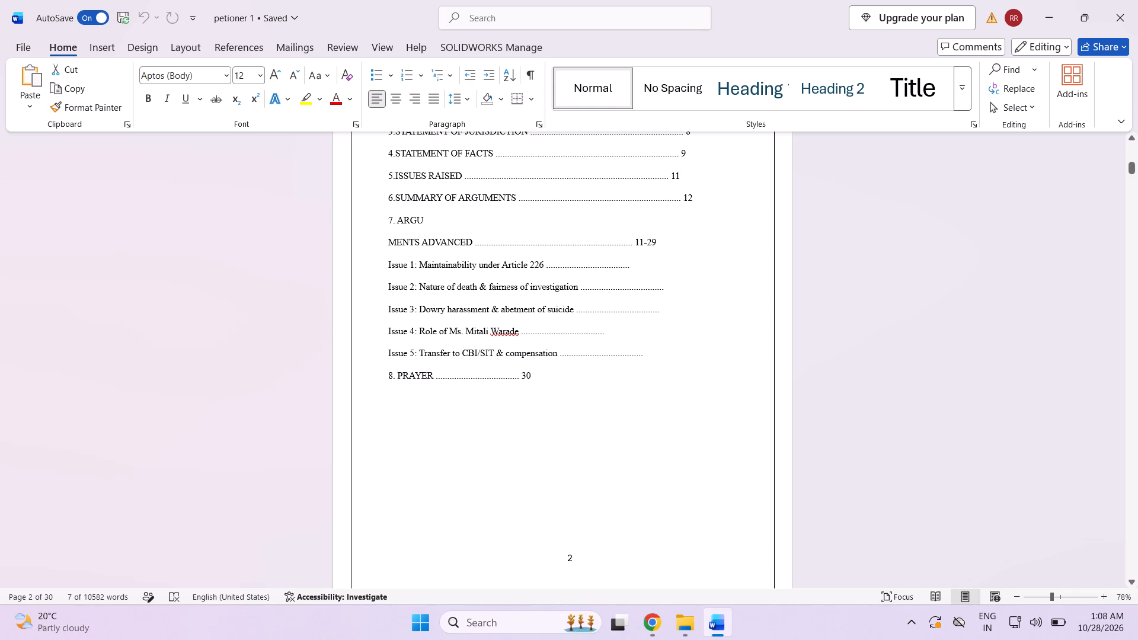
{"action": "scroll", "coordinate": [407, 479], "scroll_direction": "down", "scroll_amount": 4}
{"action": "scroll", "coordinate": [407, 479], "scroll_direction": "up", "scroll_amount": 6}
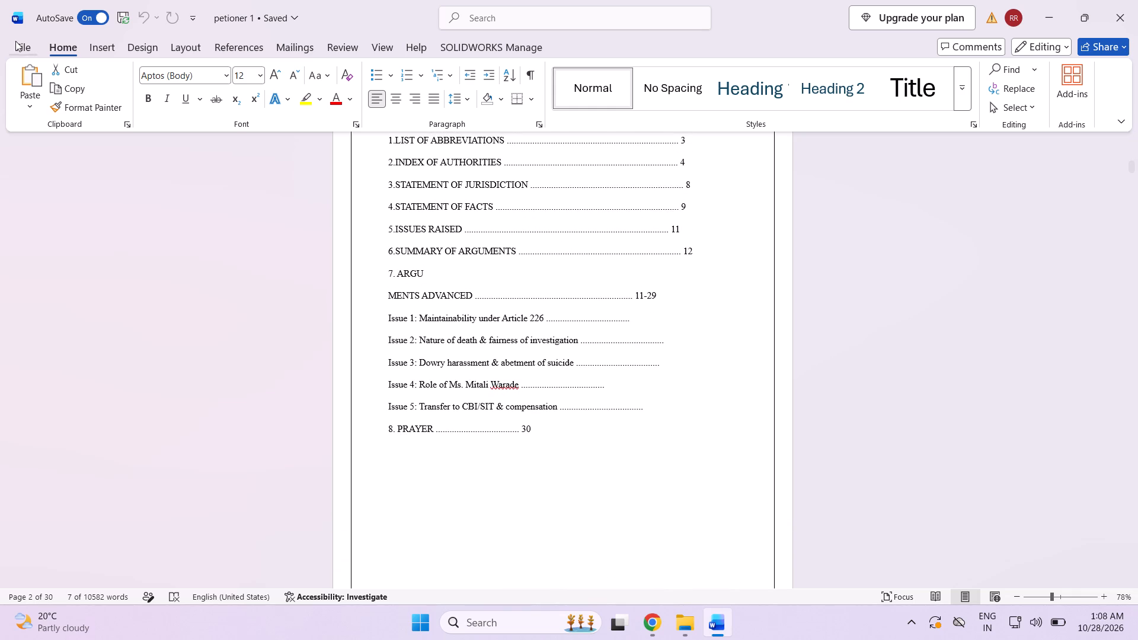
Export the memorial as a PDF named "petioner 1" to the Documents folder, dismissing the account sign-in request.
{"action": "left_click", "coordinate": [16, 41]}
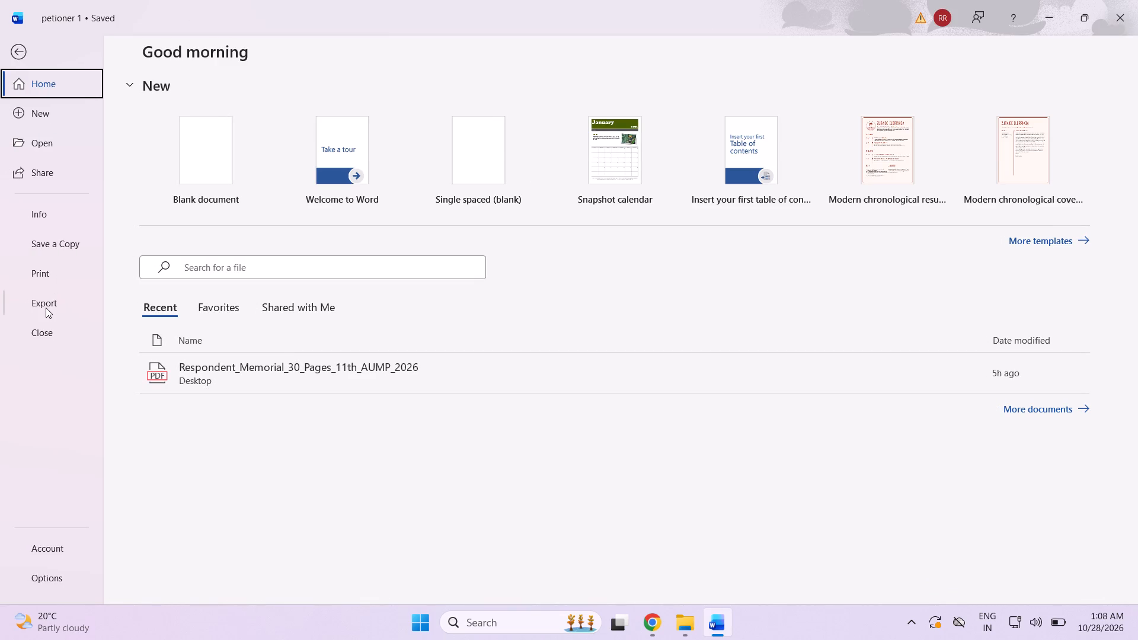
{"action": "left_click", "coordinate": [46, 308]}
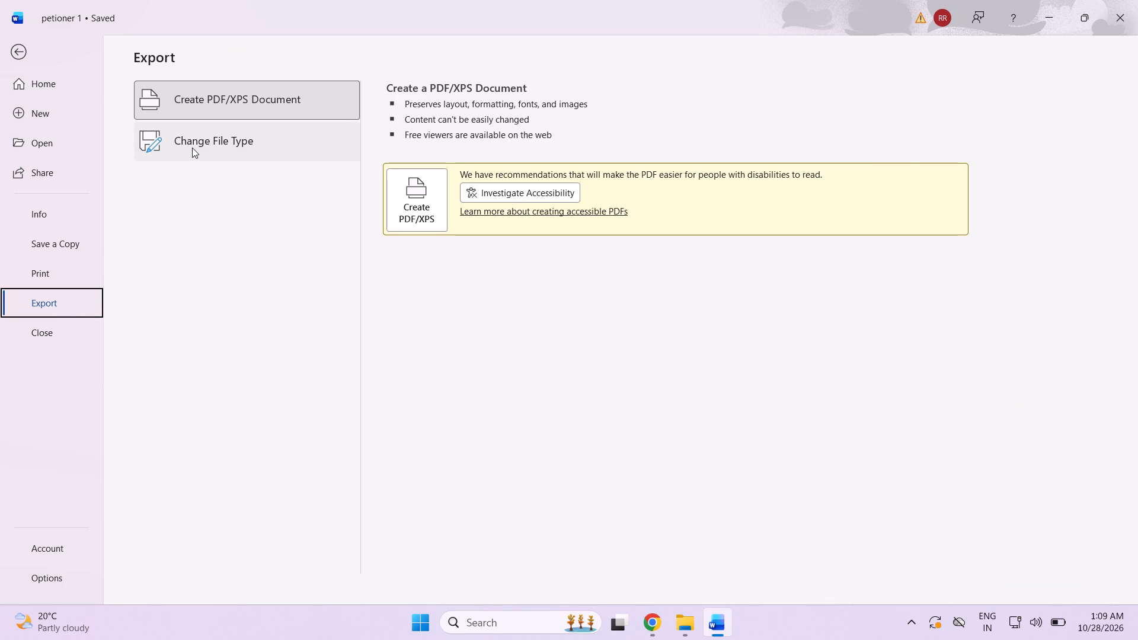
{"action": "left_click", "coordinate": [215, 141]}
{"action": "left_click", "coordinate": [193, 96]}
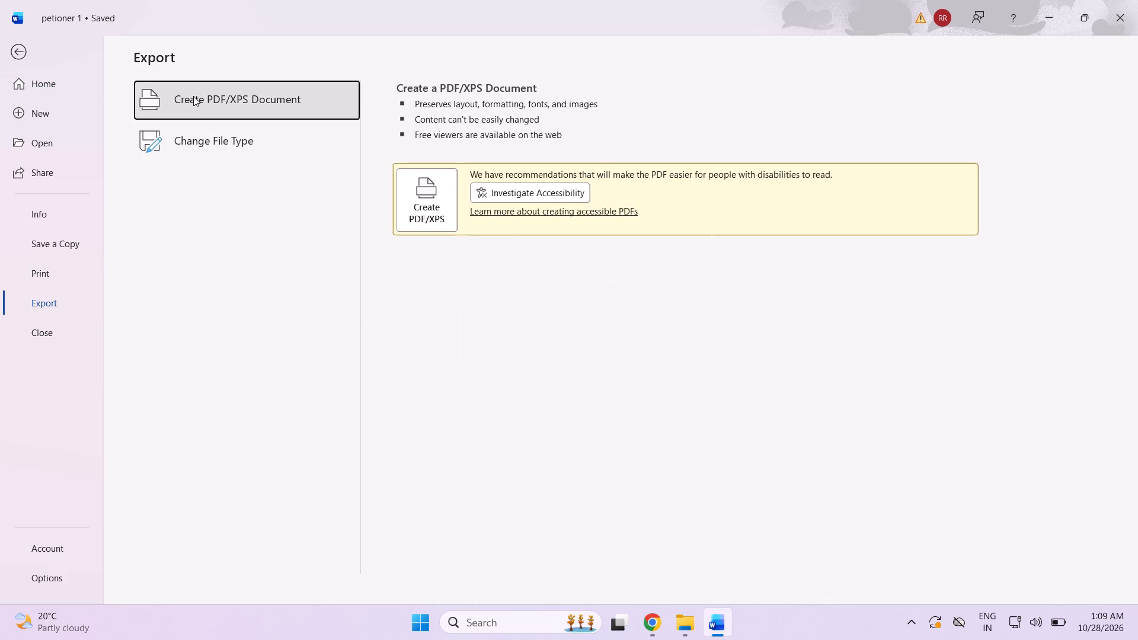
{"action": "left_click", "coordinate": [200, 110]}
{"action": "left_click", "coordinate": [394, 182]}
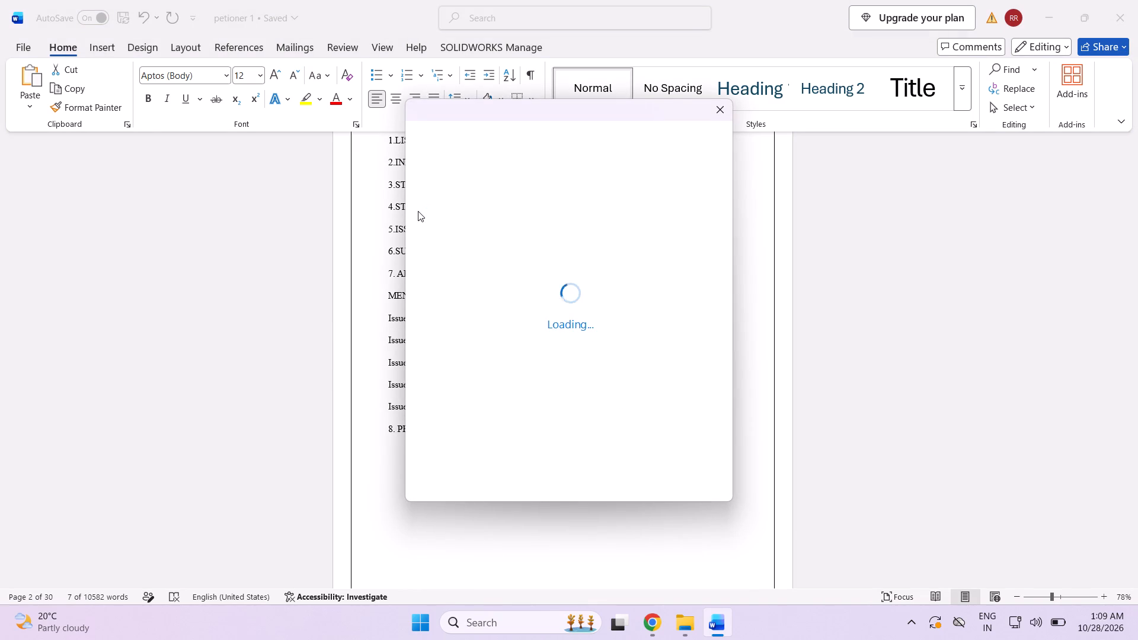
{"action": "left_click", "coordinate": [716, 110]}
{"action": "left_click", "coordinate": [716, 109]}
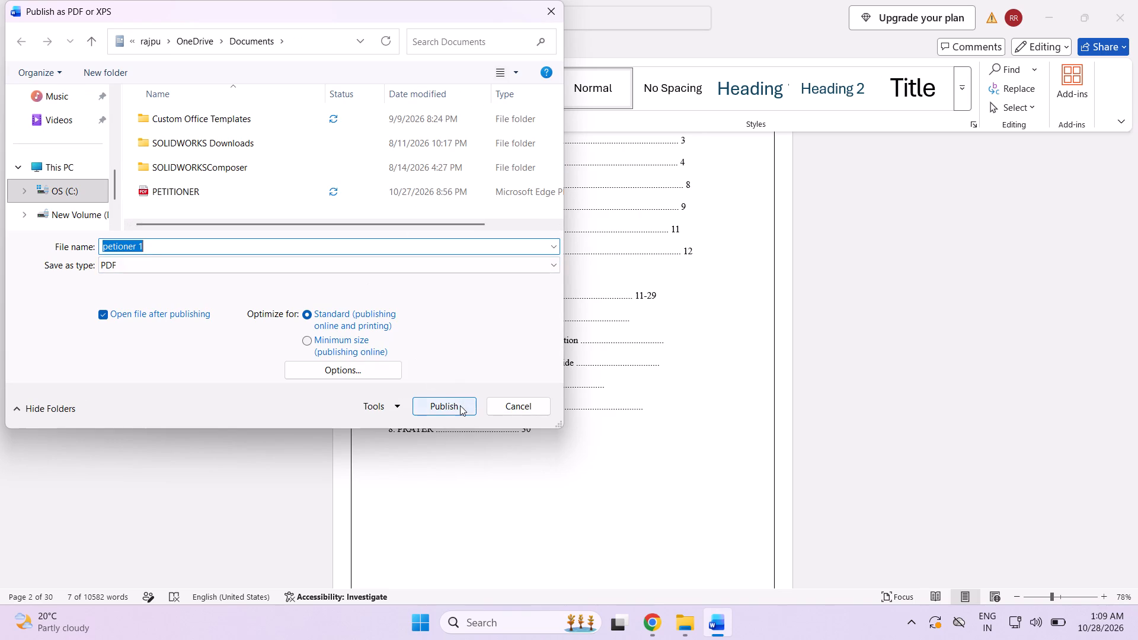
{"action": "left_click", "coordinate": [459, 405]}
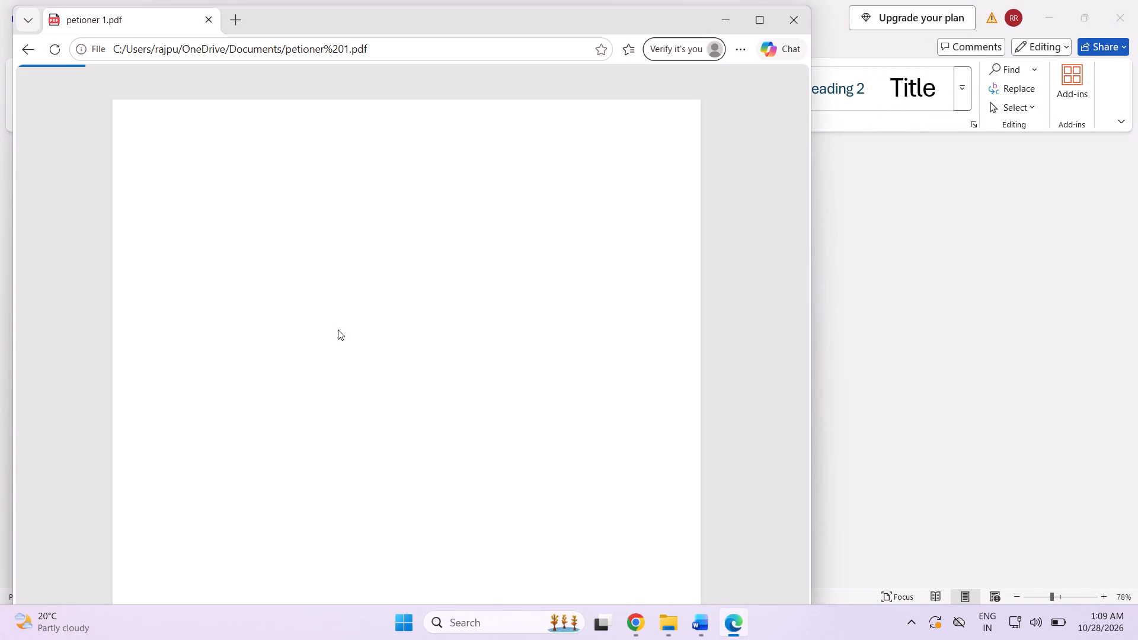
Check the published "petioner 1" PDF in Edge from the cover page through the Index of Authorities.
{"action": "scroll", "coordinate": [370, 298], "scroll_direction": "down", "scroll_amount": 8}
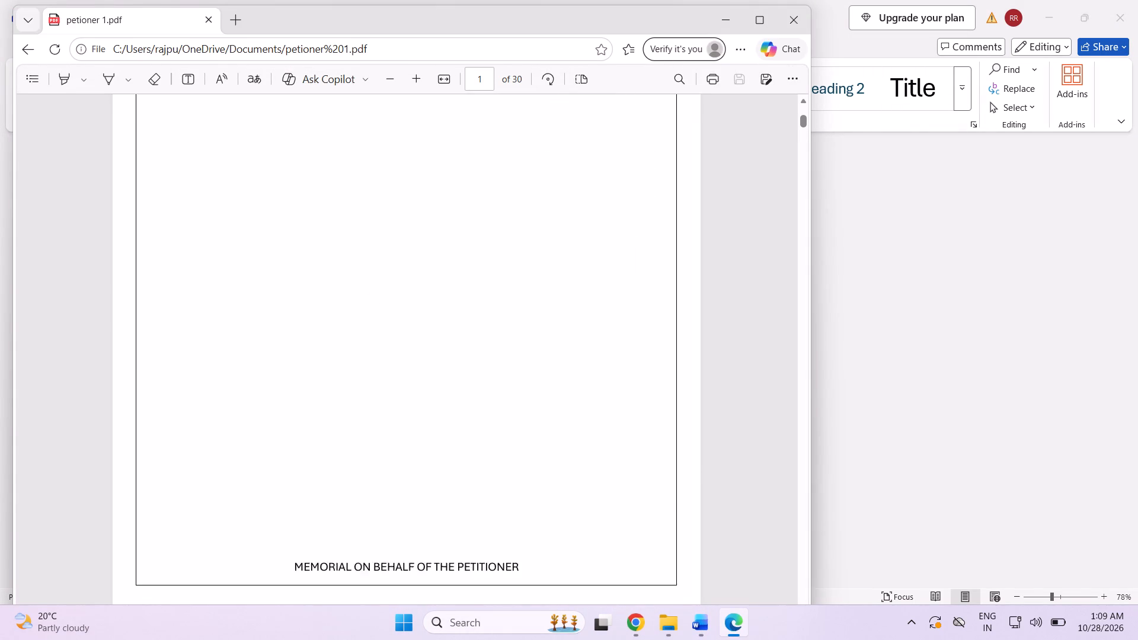
{"action": "scroll", "coordinate": [383, 309], "scroll_direction": "down", "scroll_amount": 13}
{"action": "scroll", "coordinate": [481, 329], "scroll_direction": "up", "scroll_amount": 1}
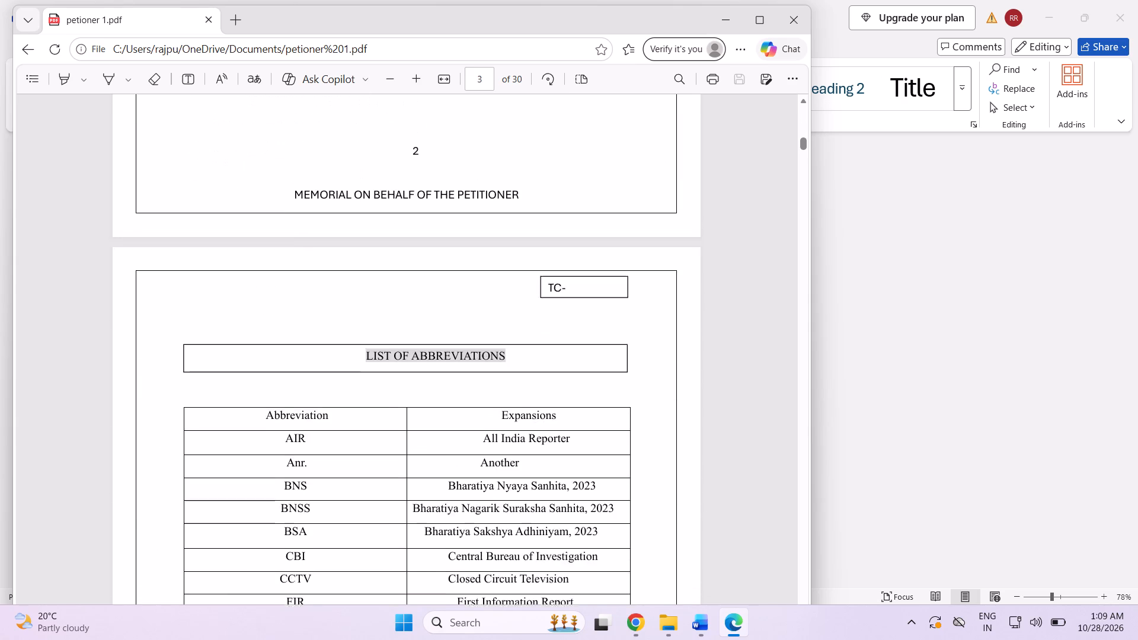
{"action": "scroll", "coordinate": [491, 330], "scroll_direction": "down", "scroll_amount": 13}
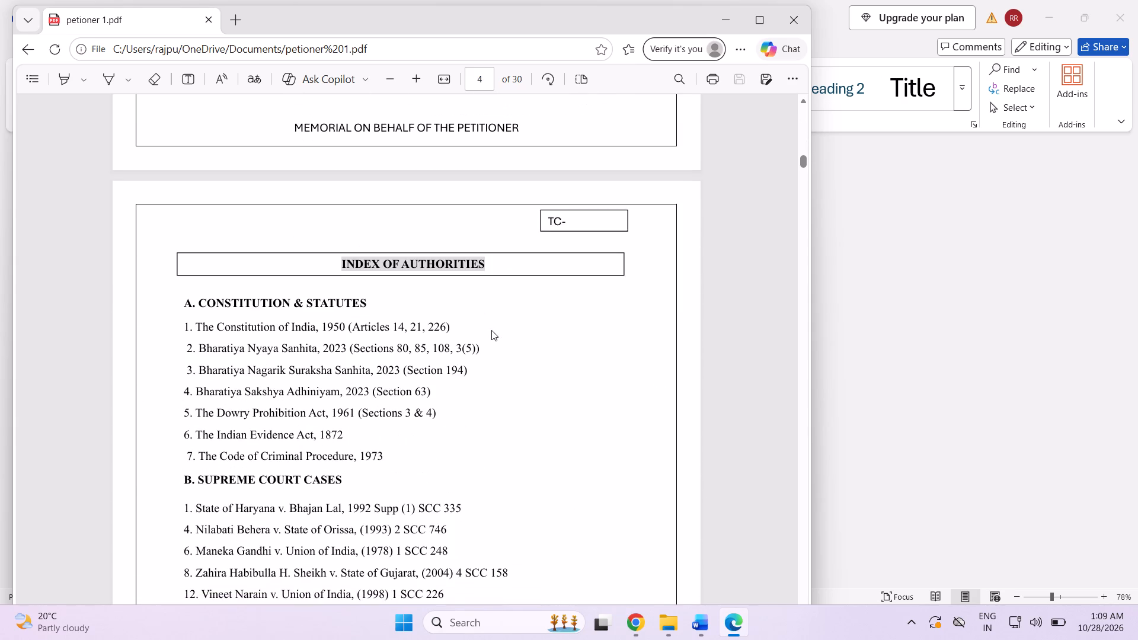
{"action": "scroll", "coordinate": [491, 330], "scroll_direction": "down", "scroll_amount": 14}
{"action": "scroll", "coordinate": [491, 334], "scroll_direction": "up", "scroll_amount": 10}
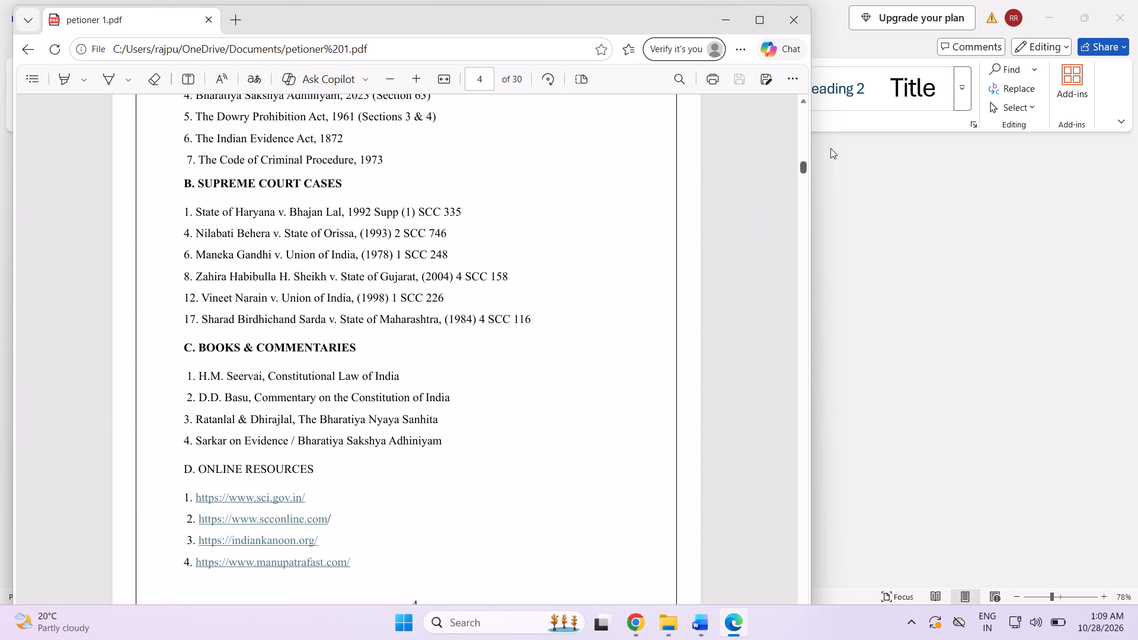
{"action": "left_click", "coordinate": [795, 82]}
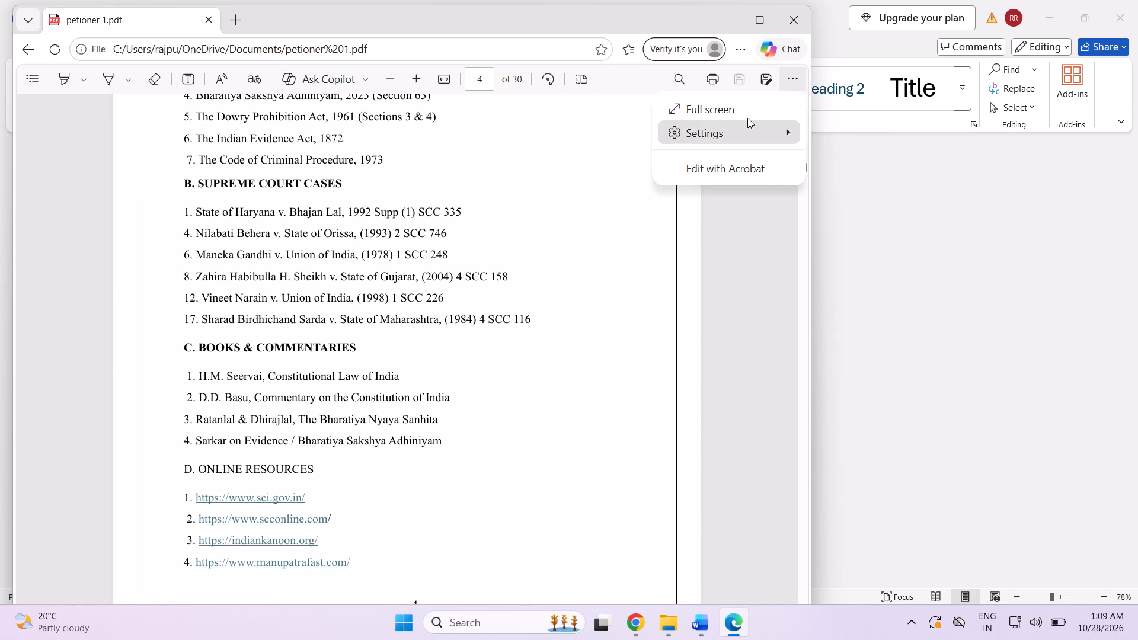
{"action": "left_click", "coordinate": [776, 245]}
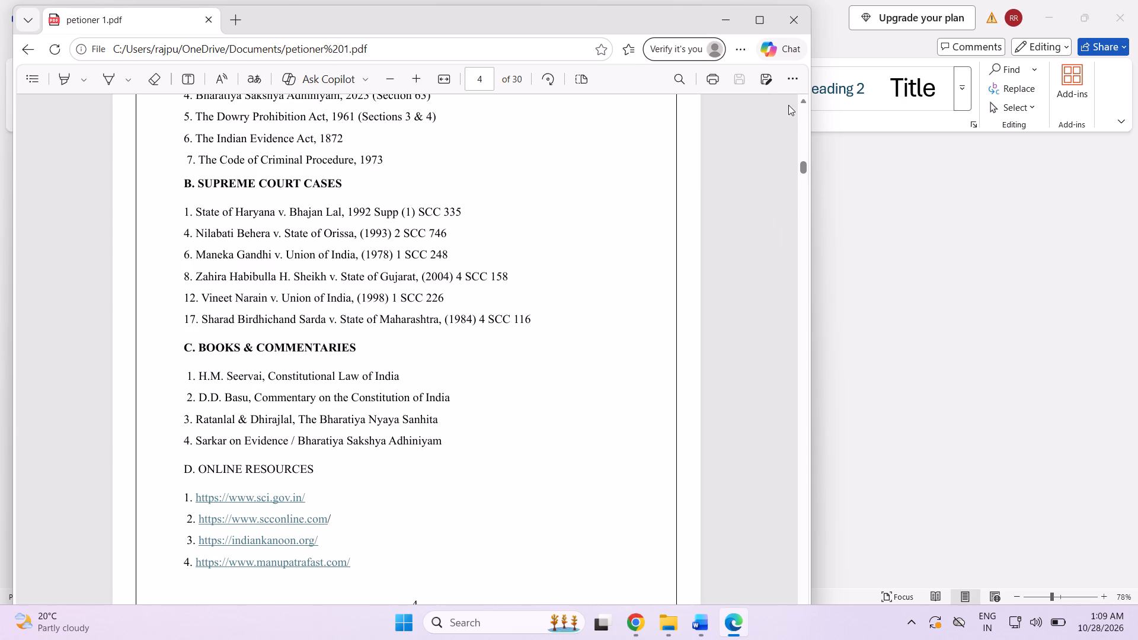
Minimize the PDF window and switch to File Explorer to locate the exported "petioner 1" PDF in Documents.
{"action": "left_click", "coordinate": [729, 19]}
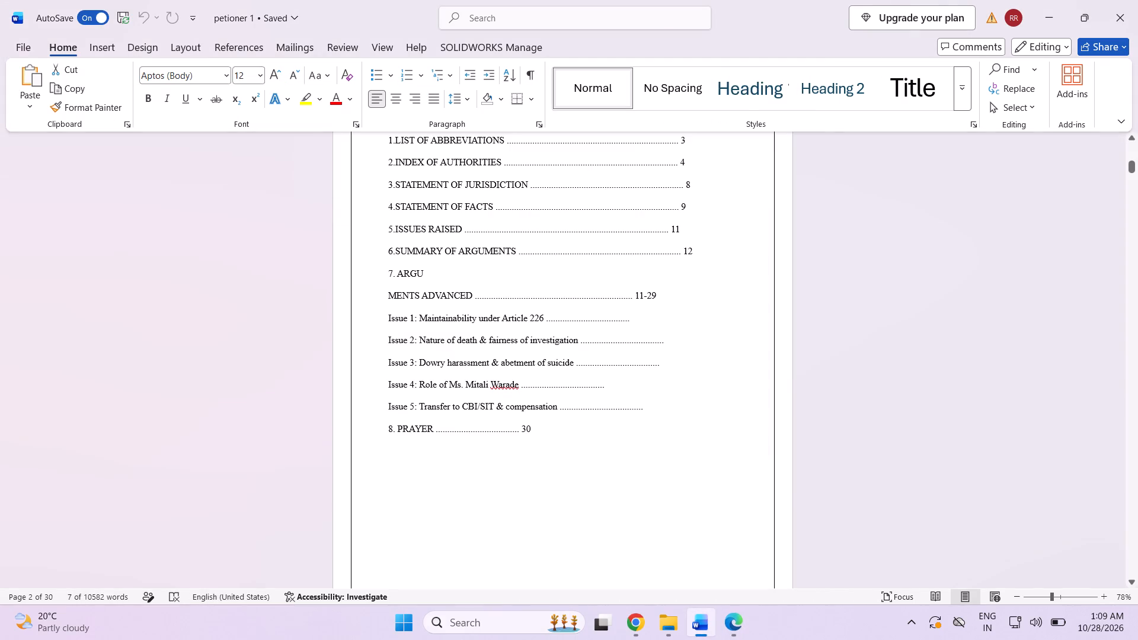
{"action": "left_click", "coordinate": [663, 627]}
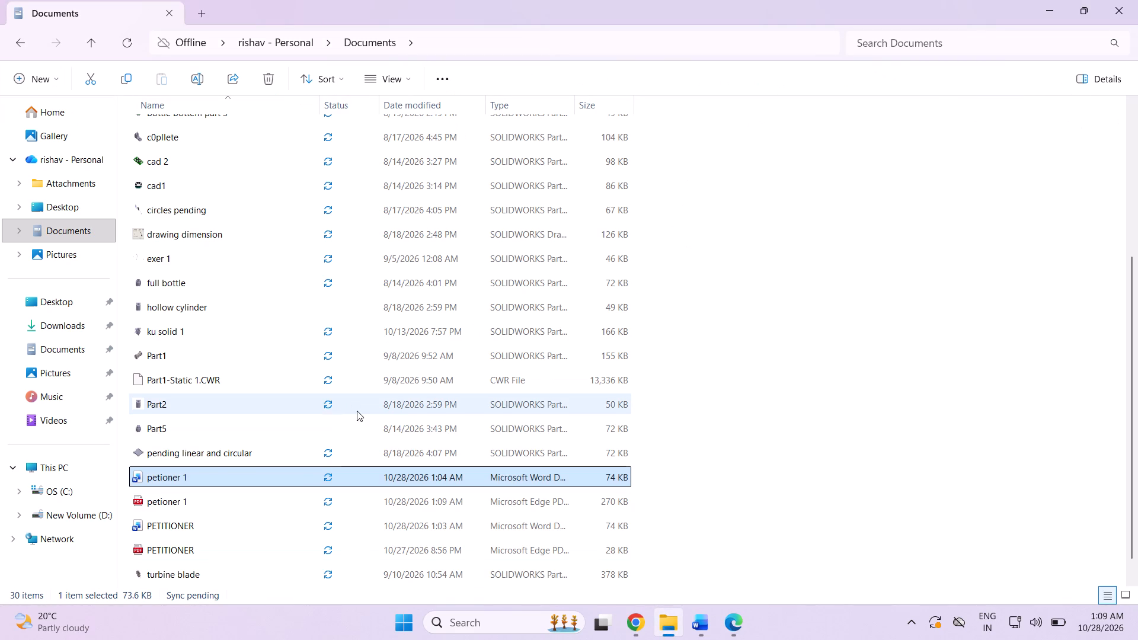
{"action": "scroll", "coordinate": [358, 413], "scroll_direction": "down", "scroll_amount": 3}
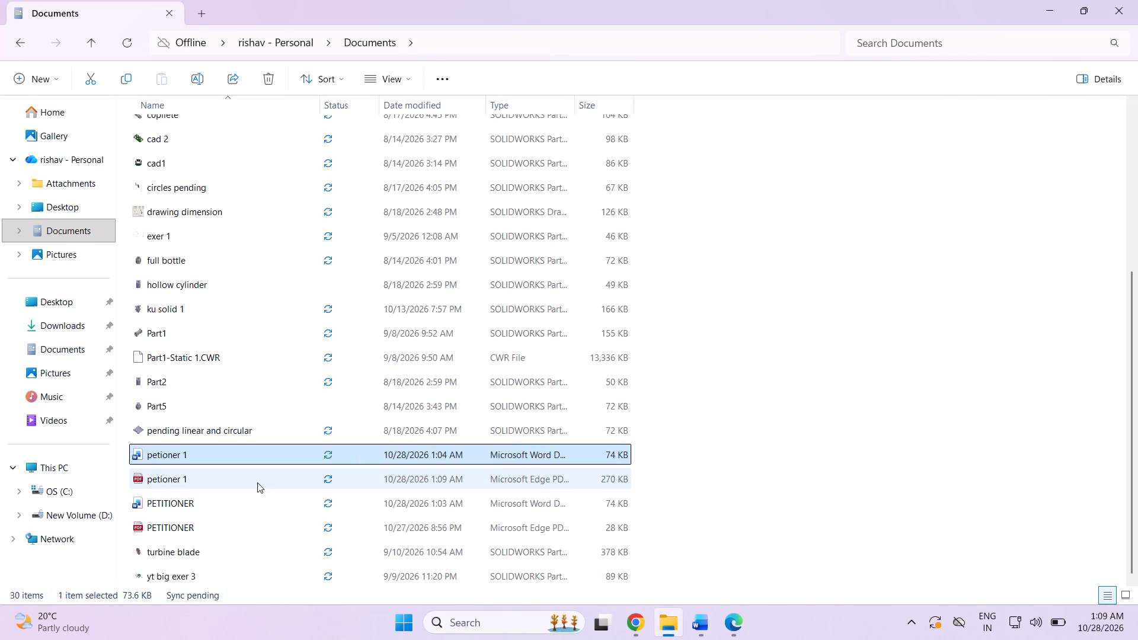
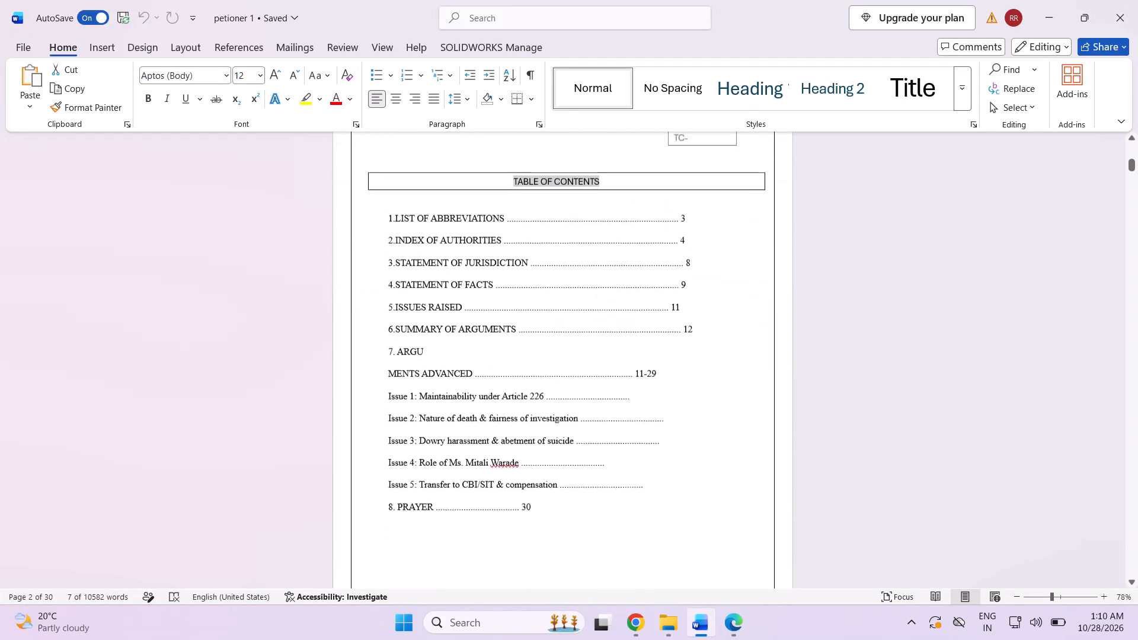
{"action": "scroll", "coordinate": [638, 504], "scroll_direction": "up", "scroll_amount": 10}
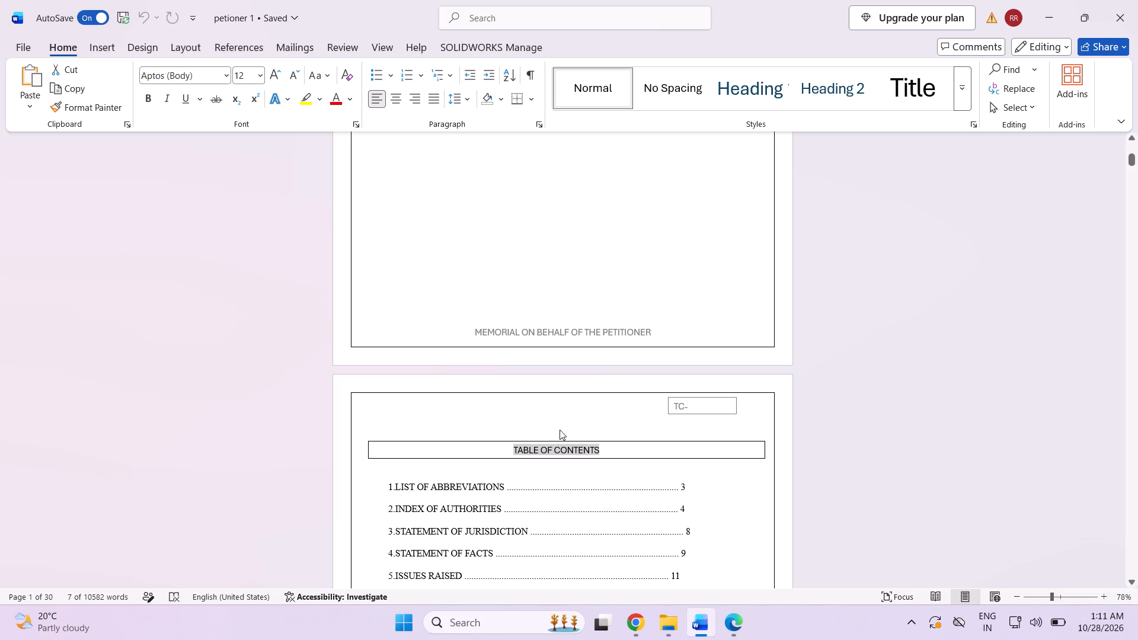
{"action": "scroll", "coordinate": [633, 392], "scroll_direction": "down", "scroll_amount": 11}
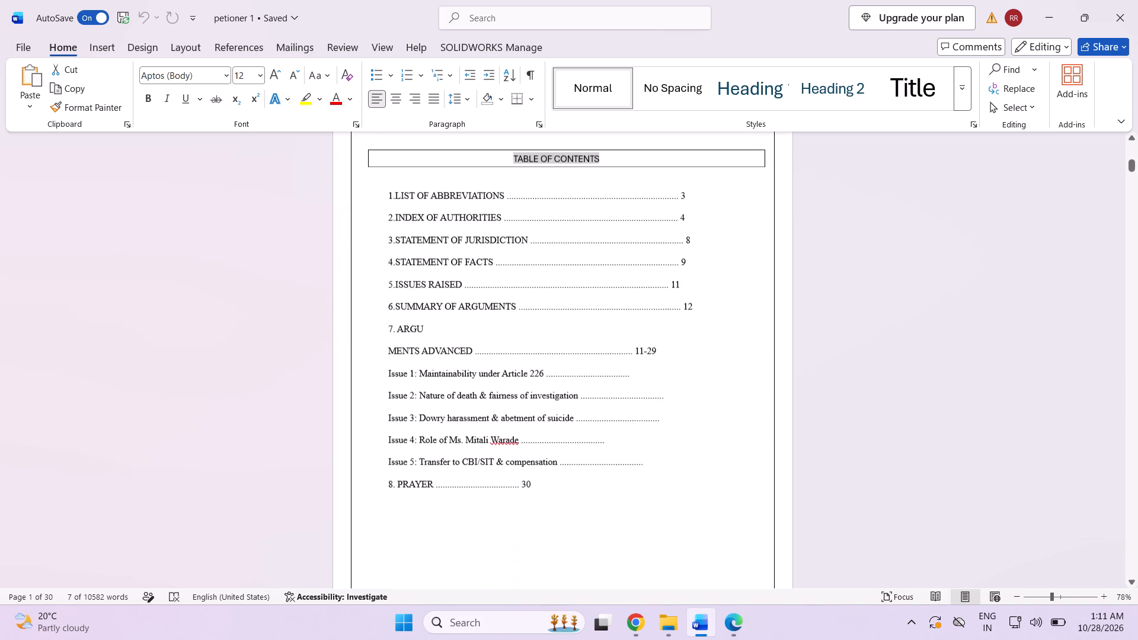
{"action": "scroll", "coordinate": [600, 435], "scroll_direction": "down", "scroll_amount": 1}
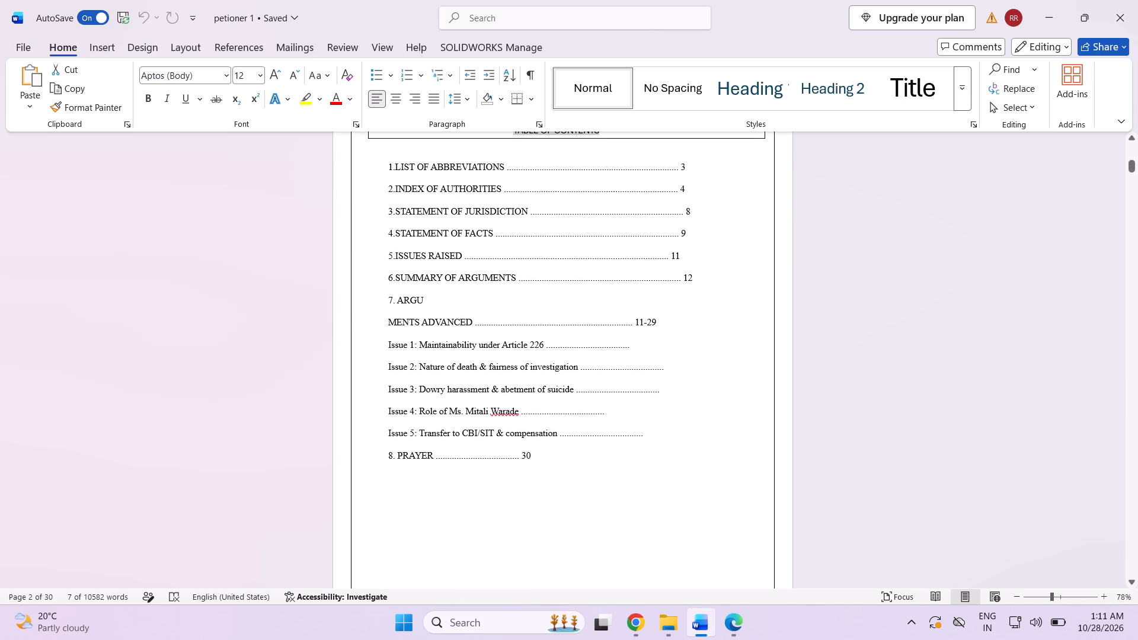
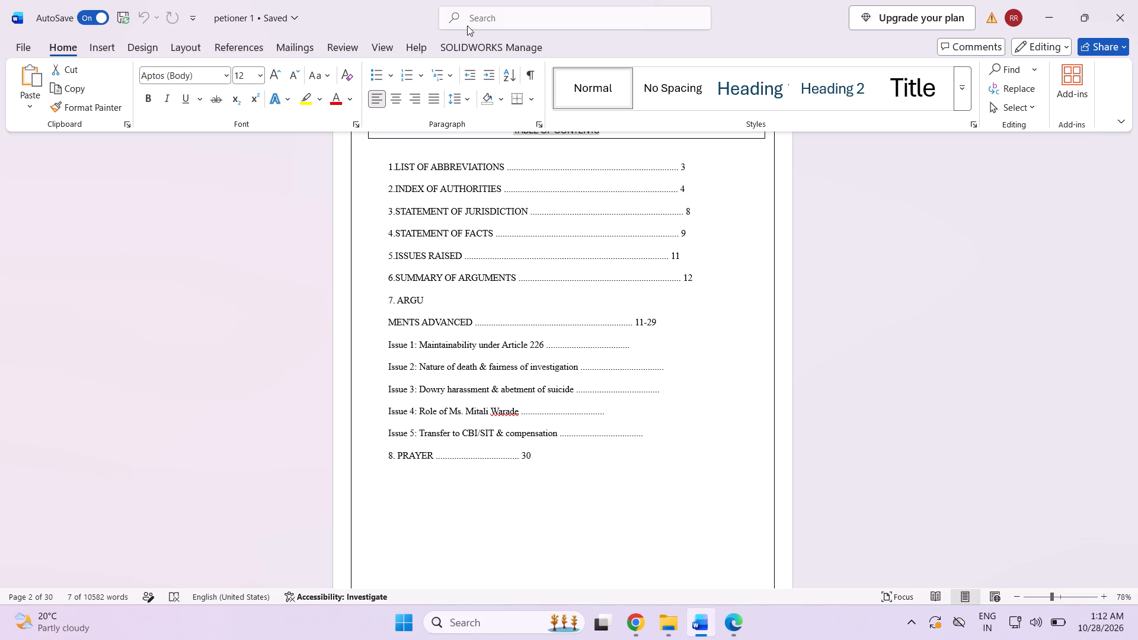
Save the current state of the petitioner memorial under its existing name.
{"action": "left_click", "coordinate": [28, 45]}
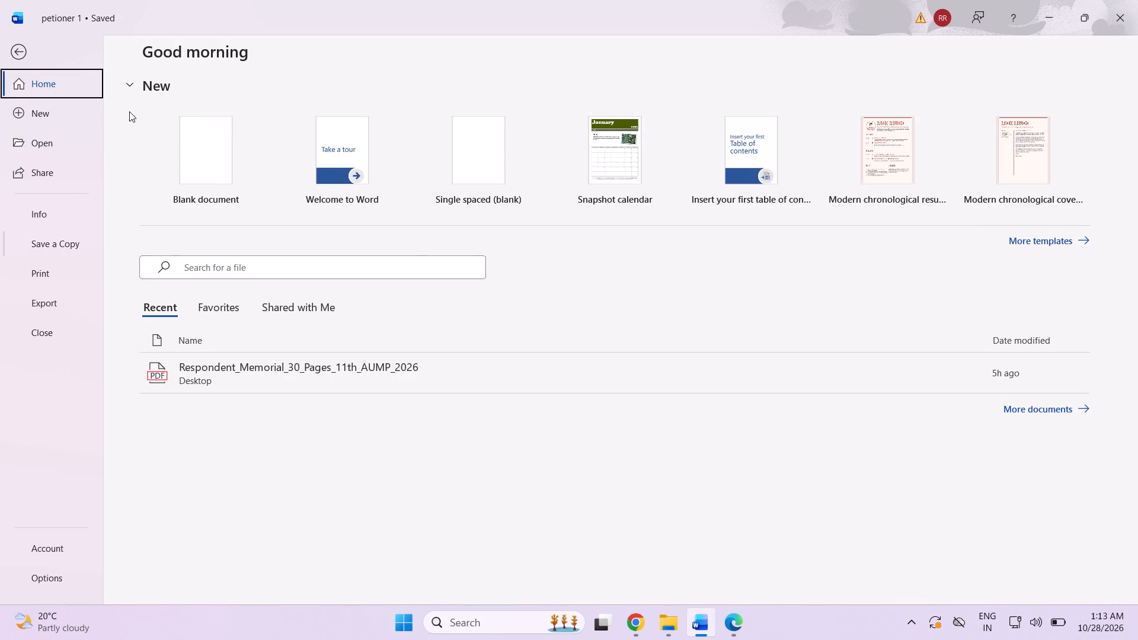
{"action": "left_click", "coordinate": [15, 50]}
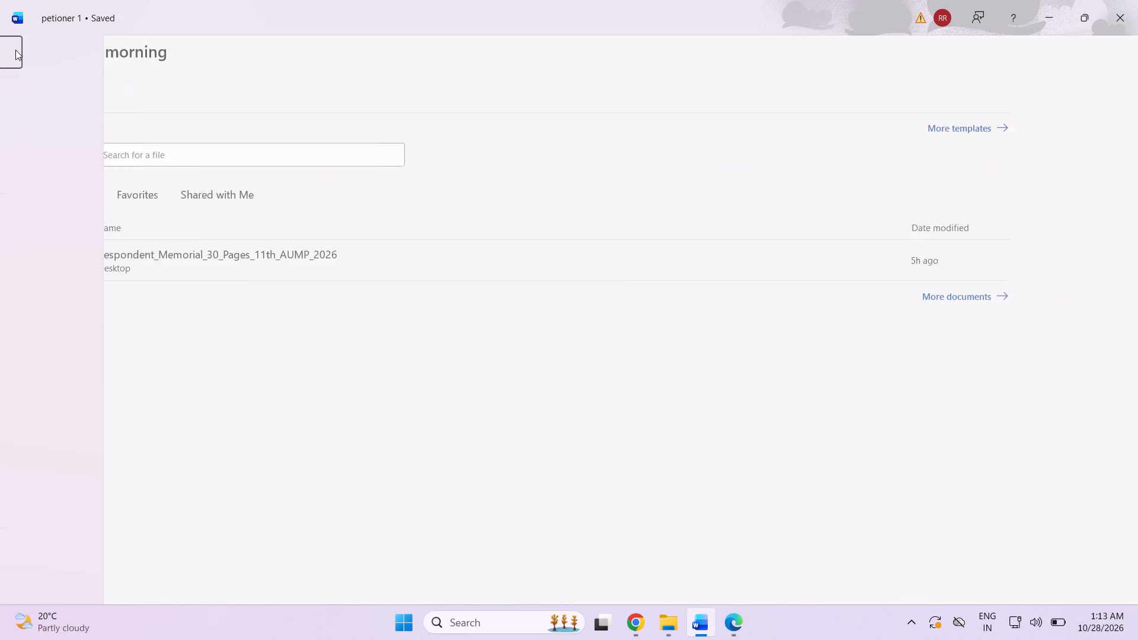
{"action": "scroll", "coordinate": [431, 282], "scroll_direction": "up", "scroll_amount": 8}
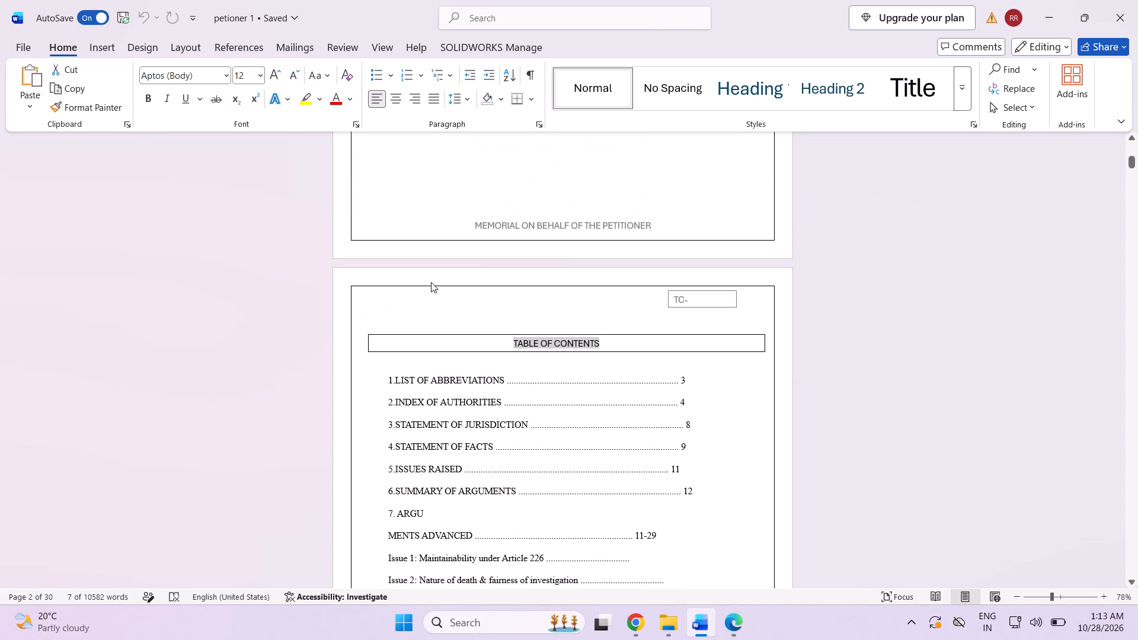
{"action": "key", "text": "ctrl+s"}
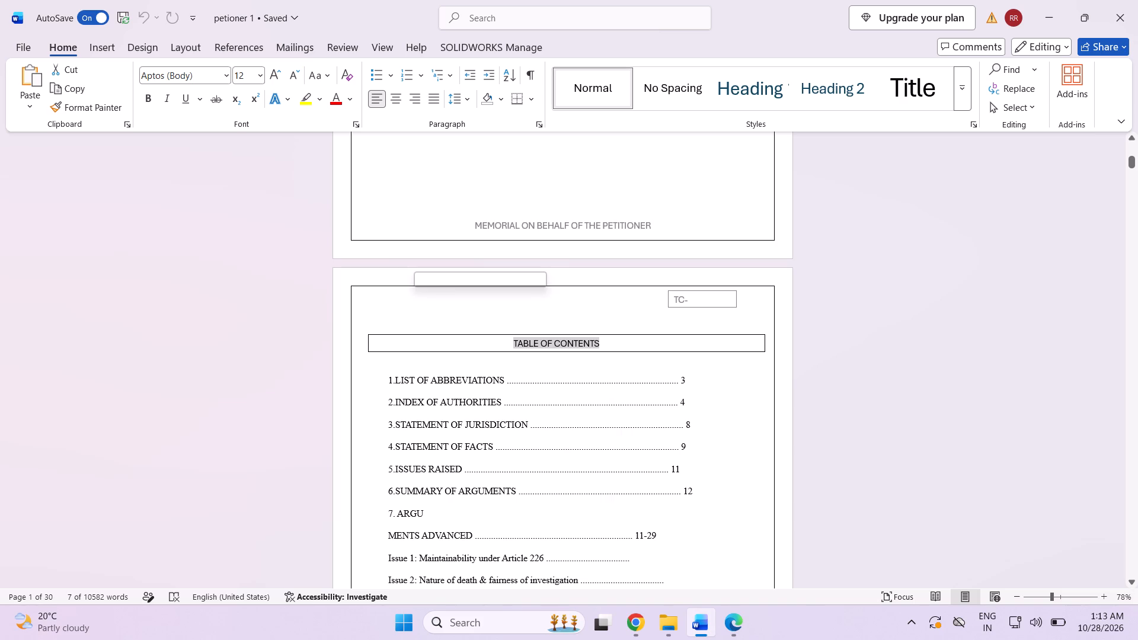
{"action": "key", "text": "ctrl+s"}
{"action": "left_click", "coordinate": [417, 315]}
{"action": "scroll", "coordinate": [129, 159], "scroll_direction": "up", "scroll_amount": 19}
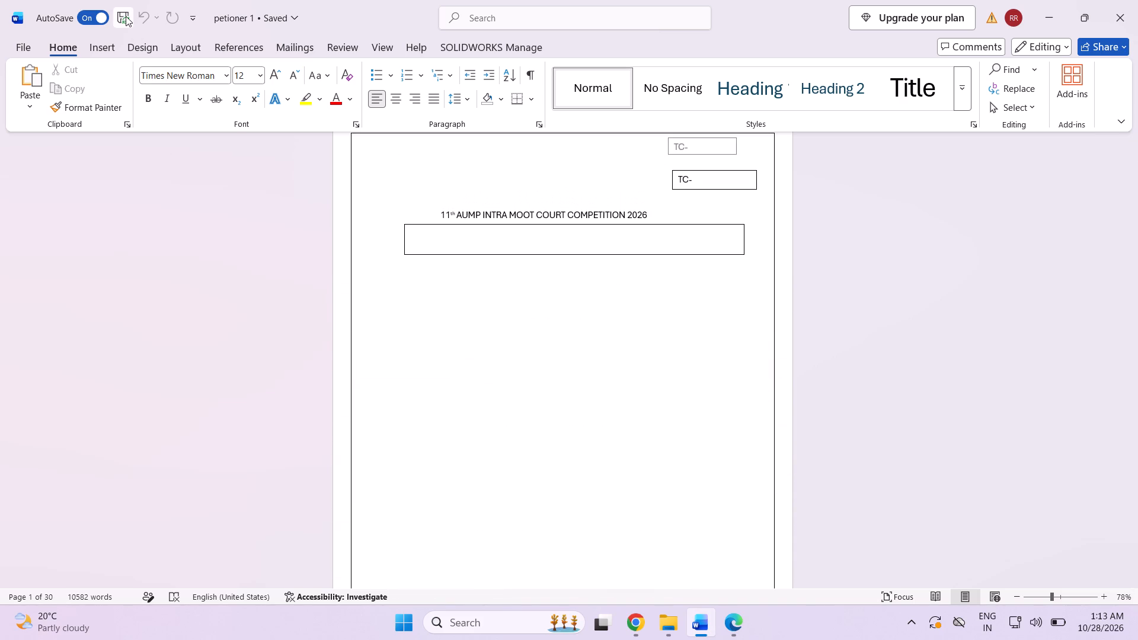
{"action": "left_click", "coordinate": [125, 16]}
{"action": "left_click", "coordinate": [125, 16]}
Return to the memorial's first page, place the cursor in its blank area and save the document again.
{"action": "scroll", "coordinate": [326, 223], "scroll_direction": "up", "scroll_amount": 2}
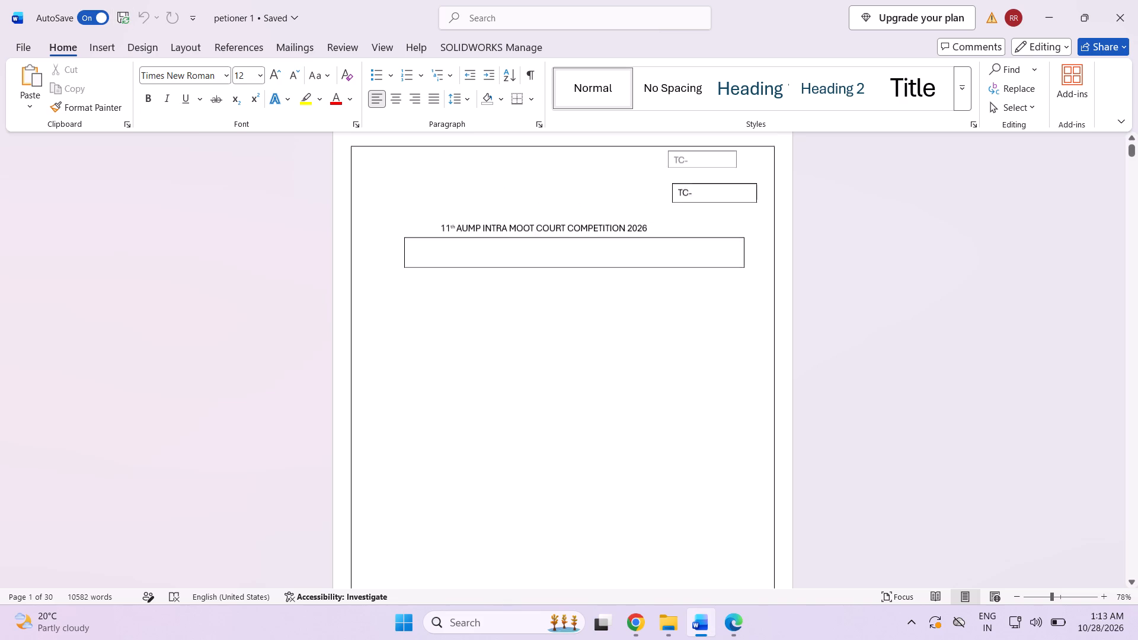
{"action": "scroll", "coordinate": [326, 223], "scroll_direction": "up", "scroll_amount": 5}
{"action": "scroll", "coordinate": [326, 225], "scroll_direction": "down", "scroll_amount": 13}
{"action": "scroll", "coordinate": [342, 247], "scroll_direction": "down", "scroll_amount": 8}
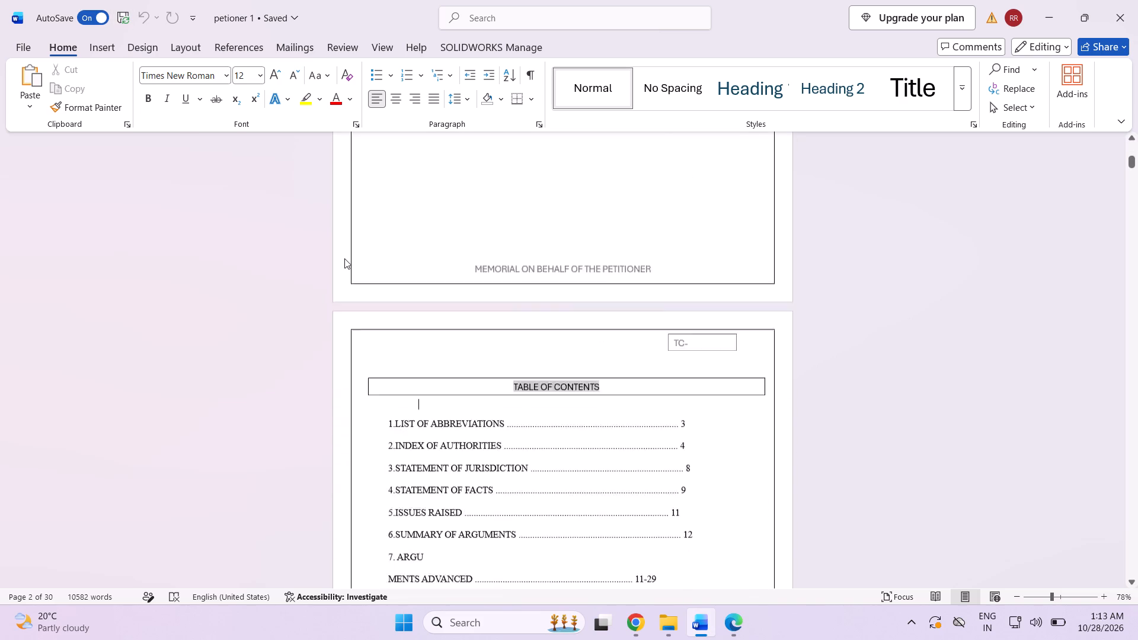
{"action": "scroll", "coordinate": [344, 258], "scroll_direction": "down", "scroll_amount": 3}
{"action": "scroll", "coordinate": [347, 257], "scroll_direction": "up", "scroll_amount": 8}
{"action": "left_click", "coordinate": [426, 255]}
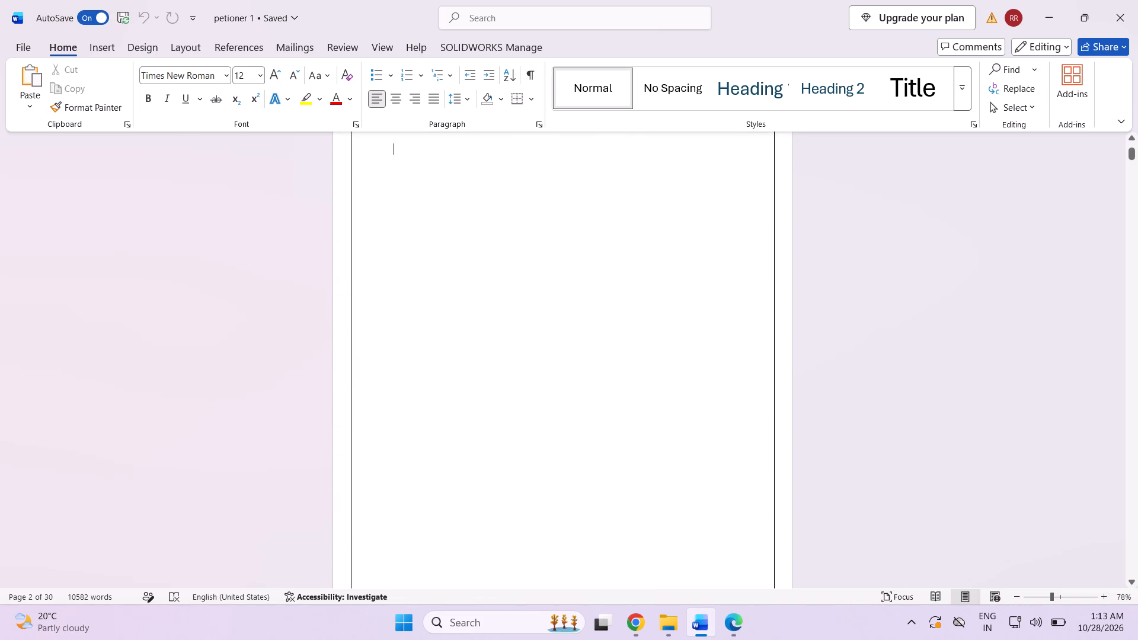
{"action": "key", "text": "ctrl+s"}
{"action": "key", "text": "ctrl+s"}
{"action": "key", "text": "ctrl+s"}
{"action": "key", "text": "ctrl+s"}
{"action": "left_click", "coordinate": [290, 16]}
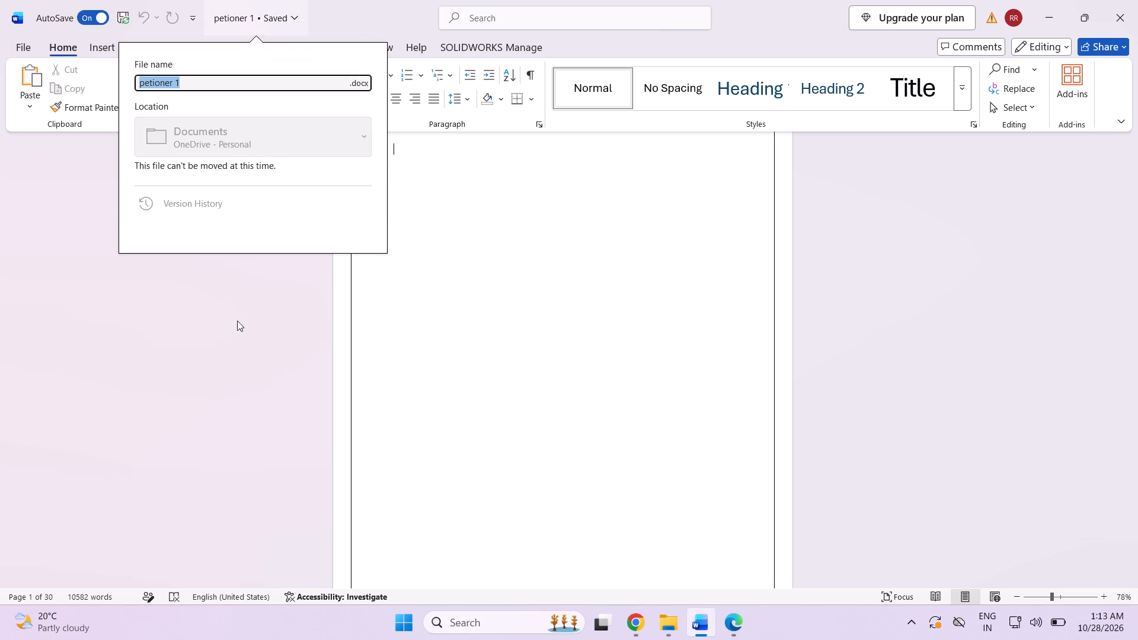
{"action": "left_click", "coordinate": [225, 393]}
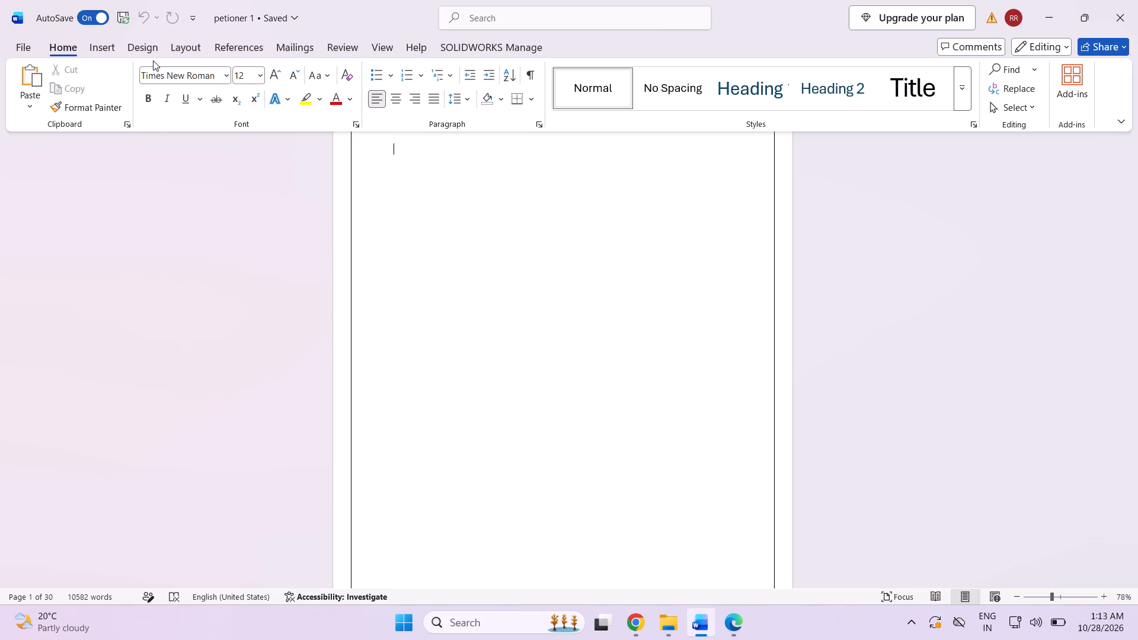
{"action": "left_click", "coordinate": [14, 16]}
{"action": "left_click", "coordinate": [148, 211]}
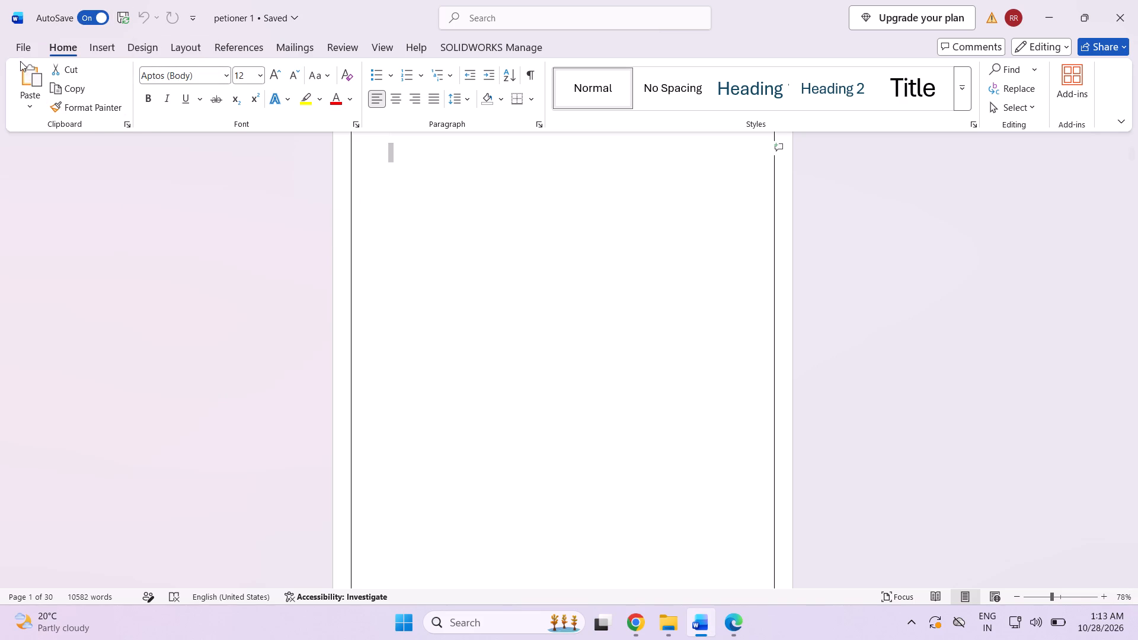
Save a copy of the memorial by browsing for a location, dismissing the account sign-in dialogs, and name it "petioner 2".
{"action": "left_click", "coordinate": [20, 55]}
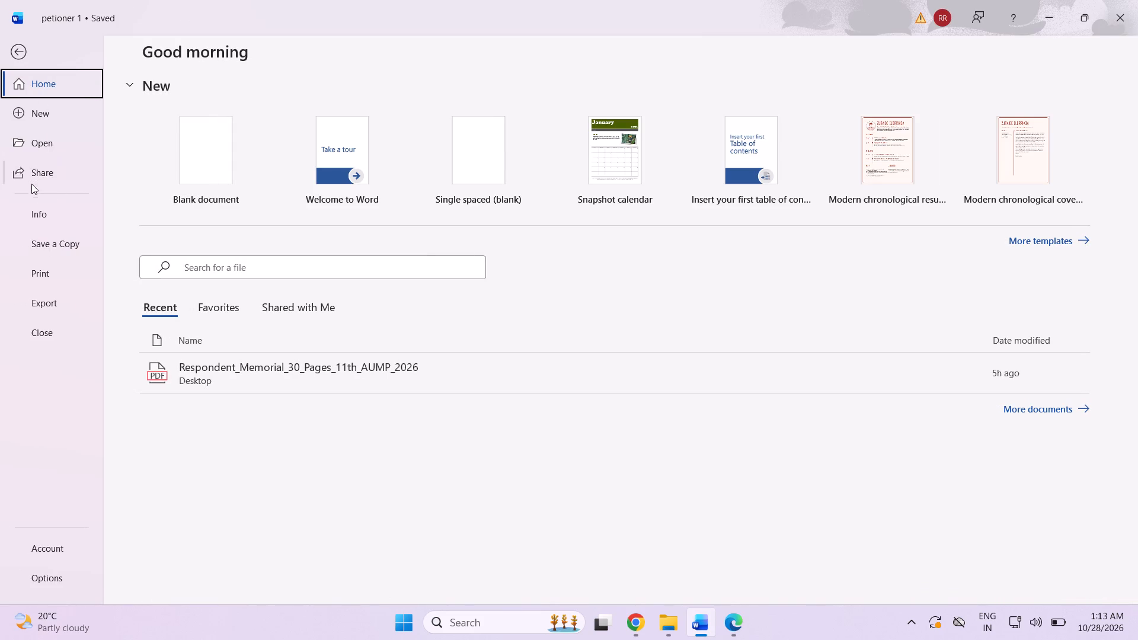
{"action": "left_click", "coordinate": [51, 245]}
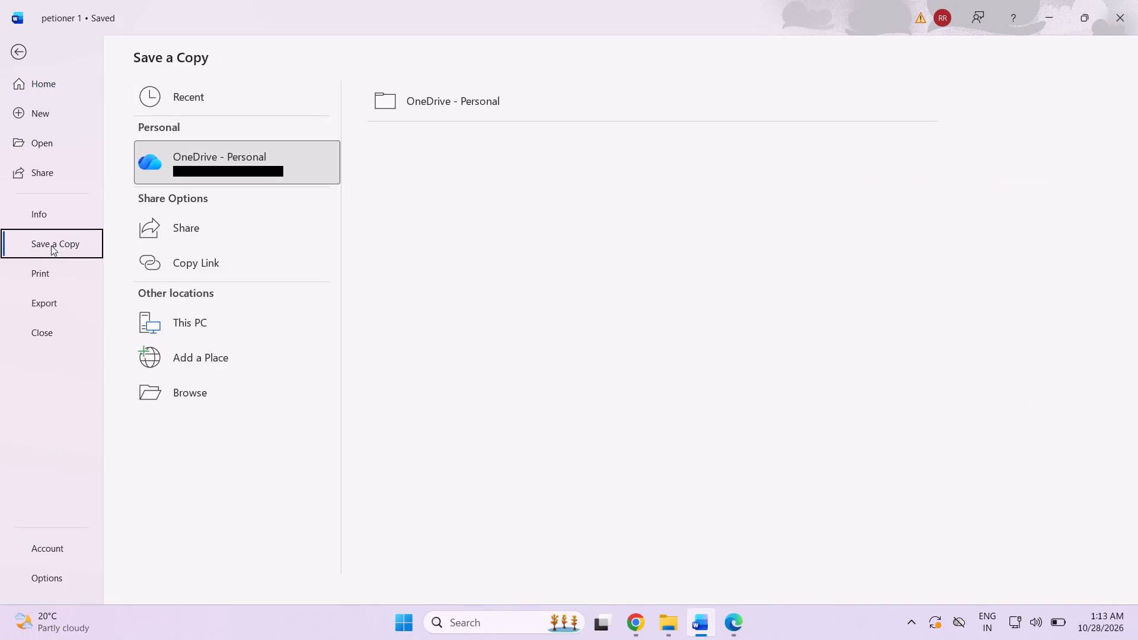
{"action": "left_click", "coordinate": [204, 379]}
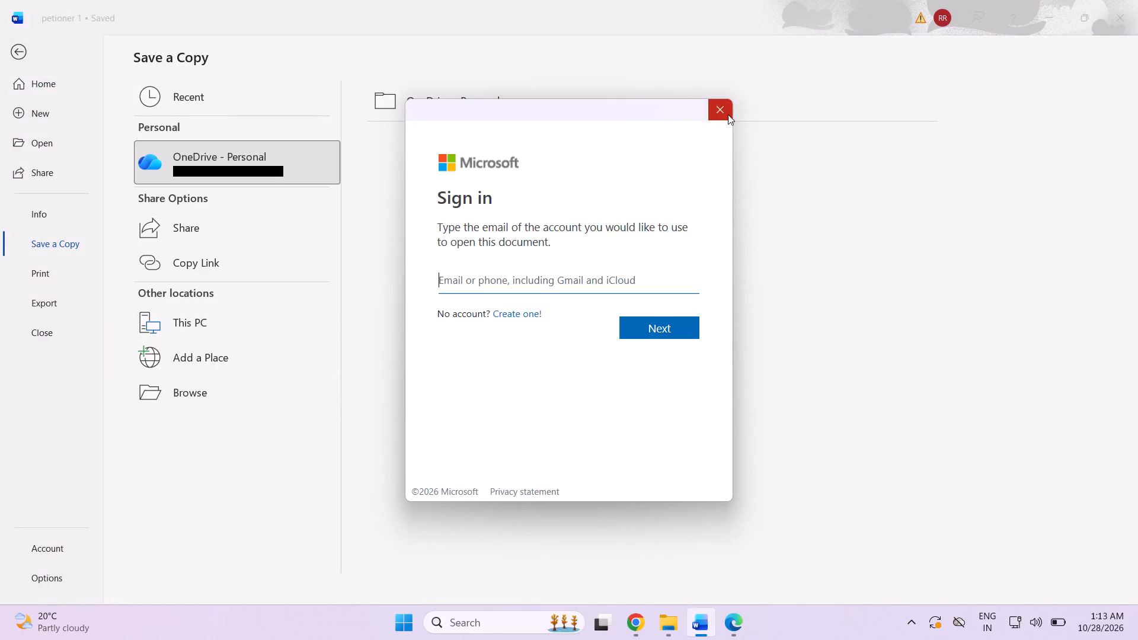
{"action": "left_click", "coordinate": [727, 109]}
{"action": "left_click", "coordinate": [211, 318]}
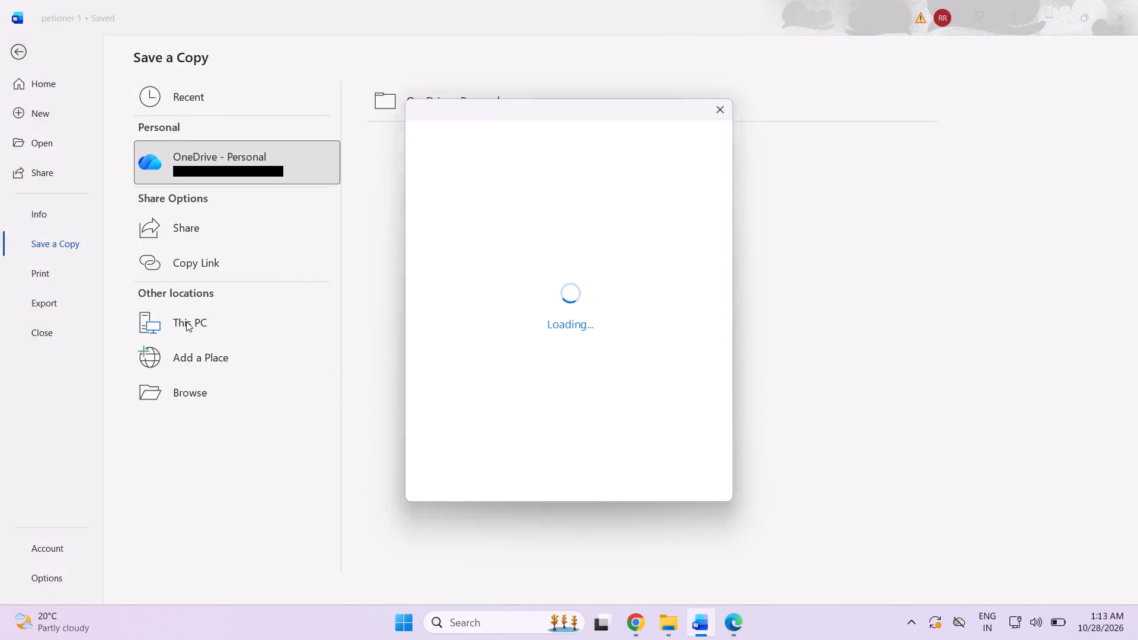
{"action": "left_click", "coordinate": [186, 321]}
{"action": "left_click", "coordinate": [186, 321]}
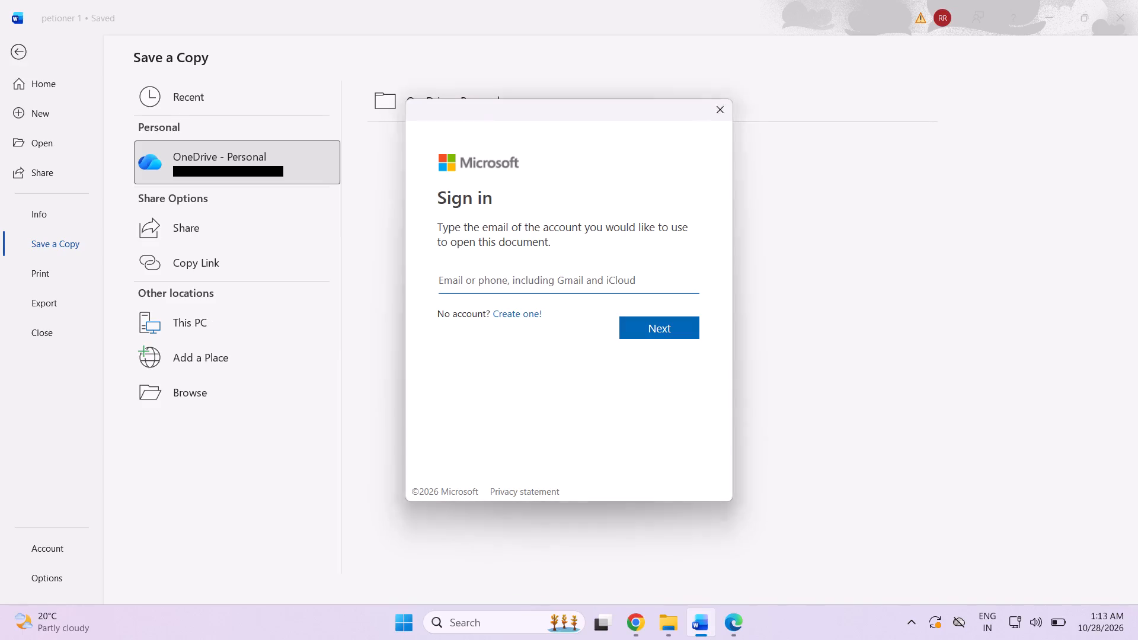
{"action": "left_click", "coordinate": [722, 108]}
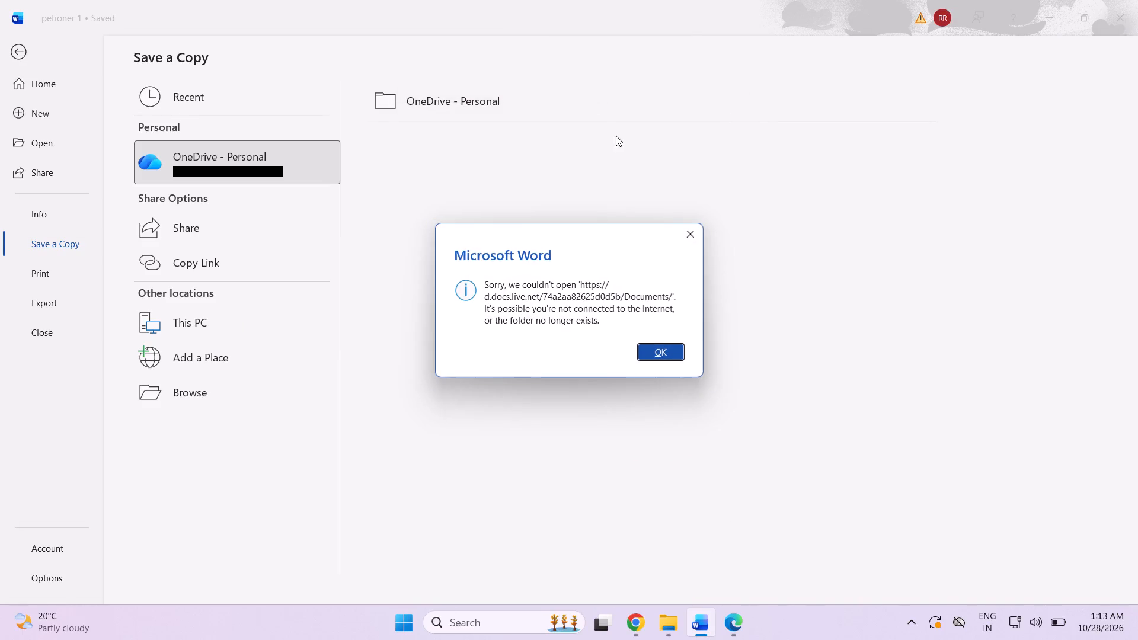
{"action": "left_click", "coordinate": [708, 234]}
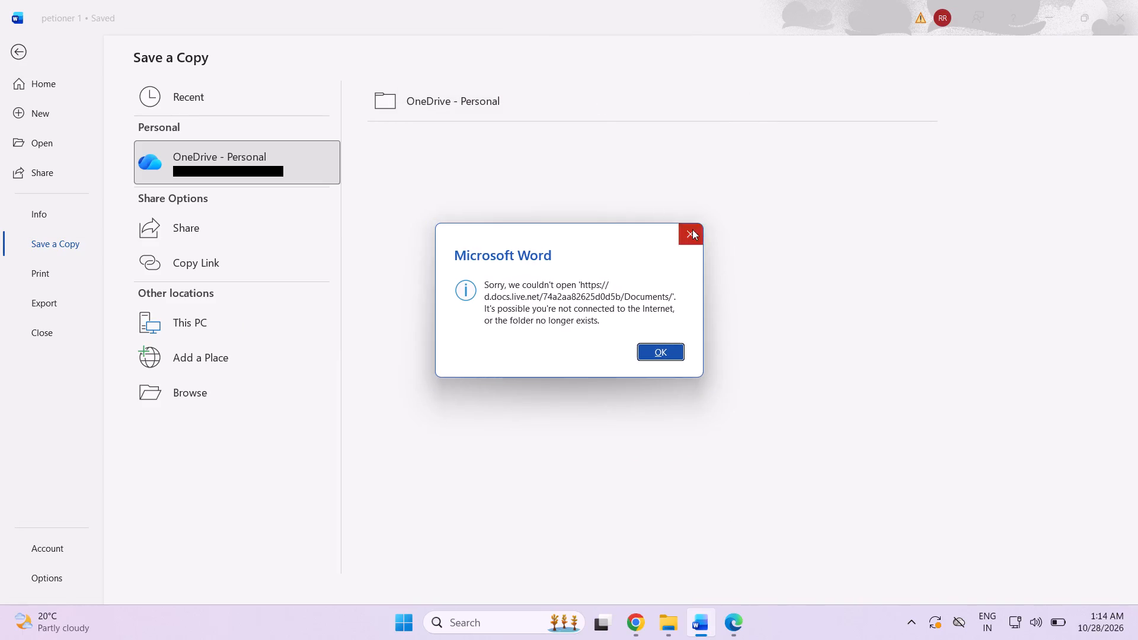
{"action": "left_click", "coordinate": [692, 229]}
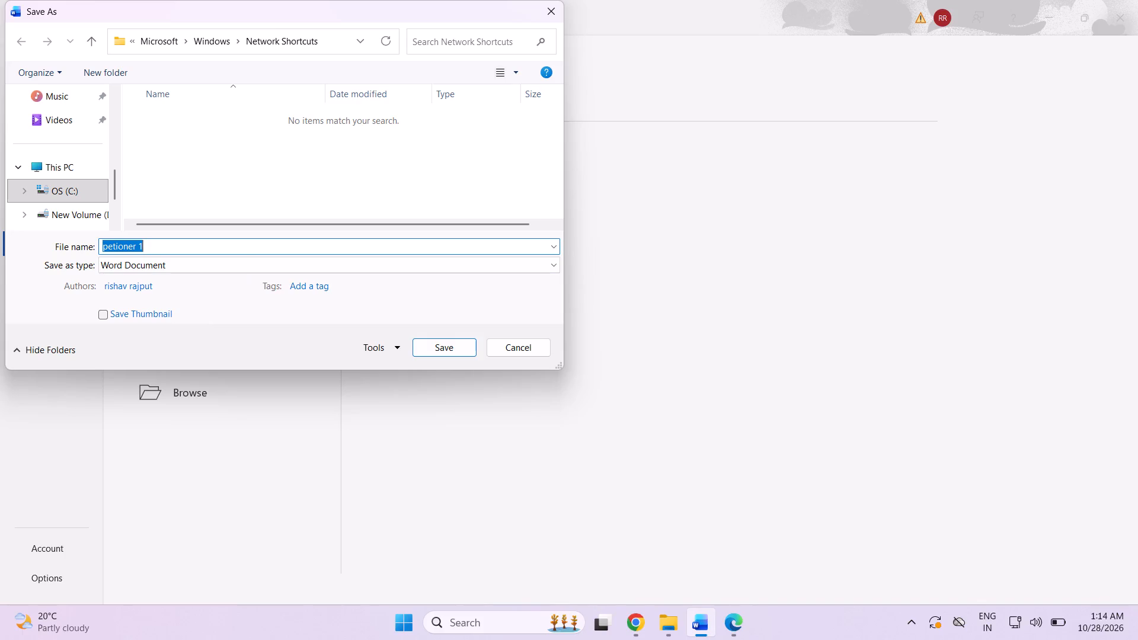
{"action": "left_click", "coordinate": [242, 249]}
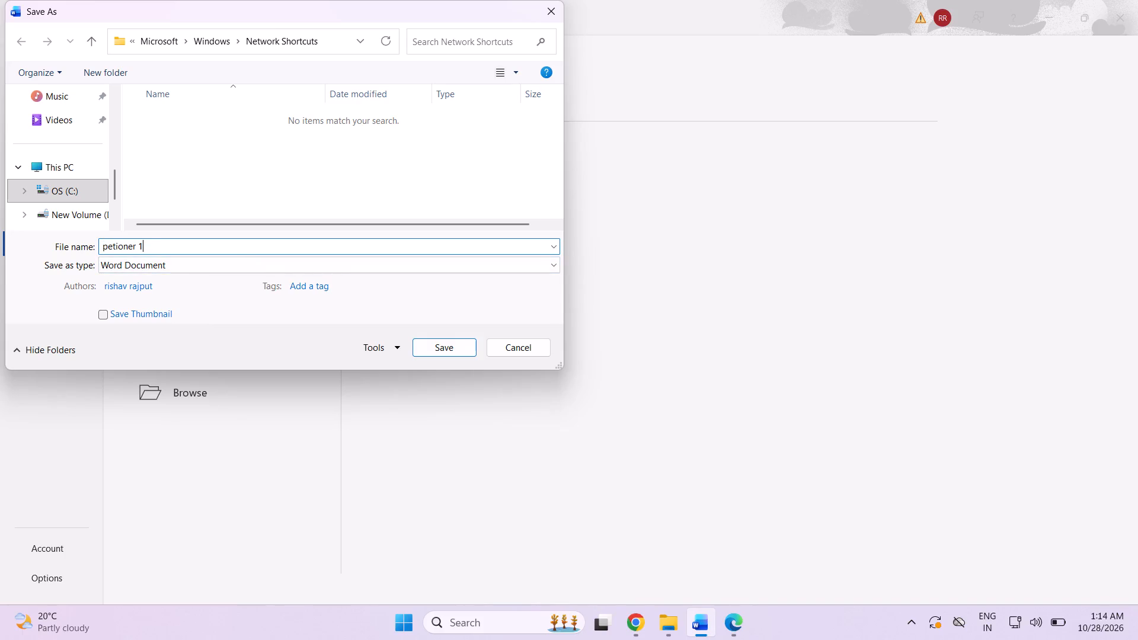
{"action": "key", "text": "BackSpace"}
{"action": "key", "text": "2"}
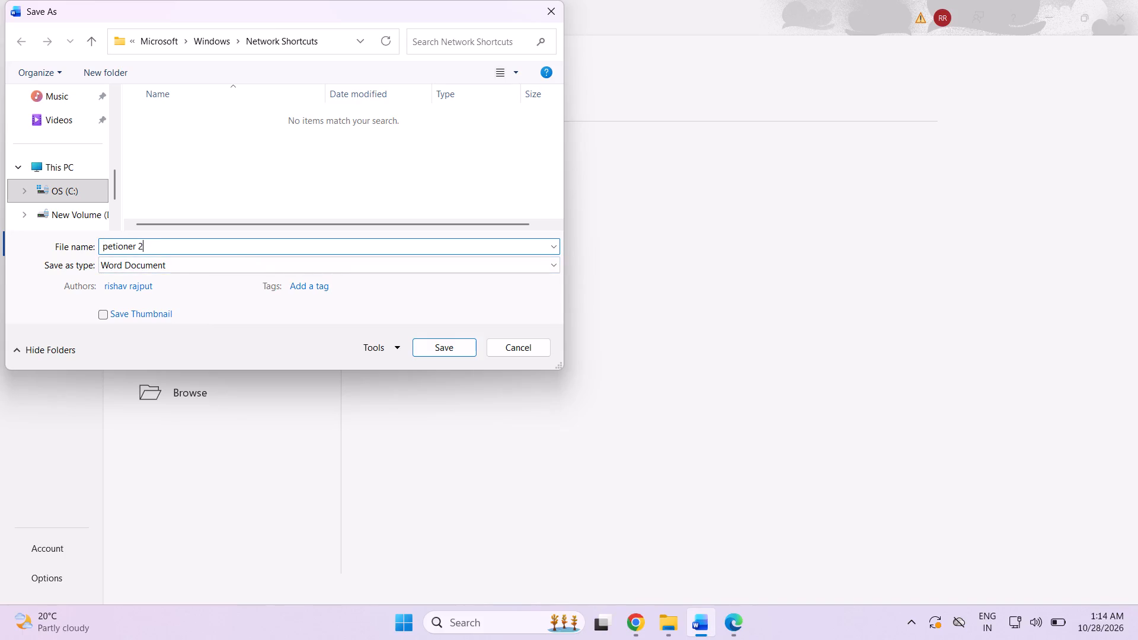
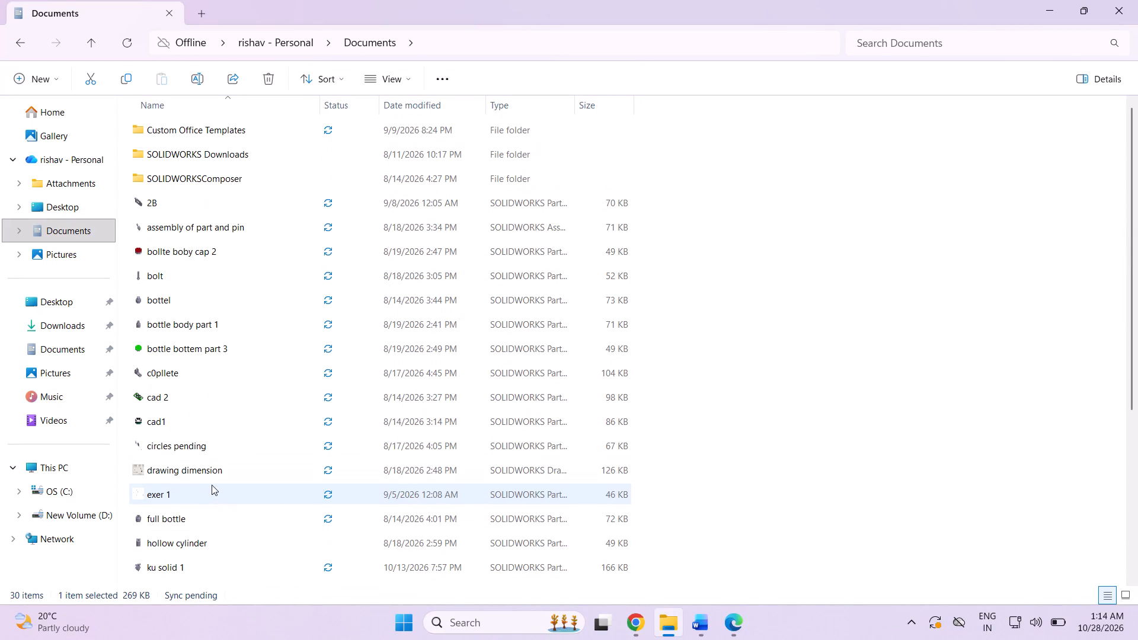
Look for "petioner 2" in the Desktop folder and the recent files, open it and check its first pages.
{"action": "scroll", "coordinate": [209, 481], "scroll_direction": "up", "scroll_amount": 5}
{"action": "left_click", "coordinate": [58, 198]}
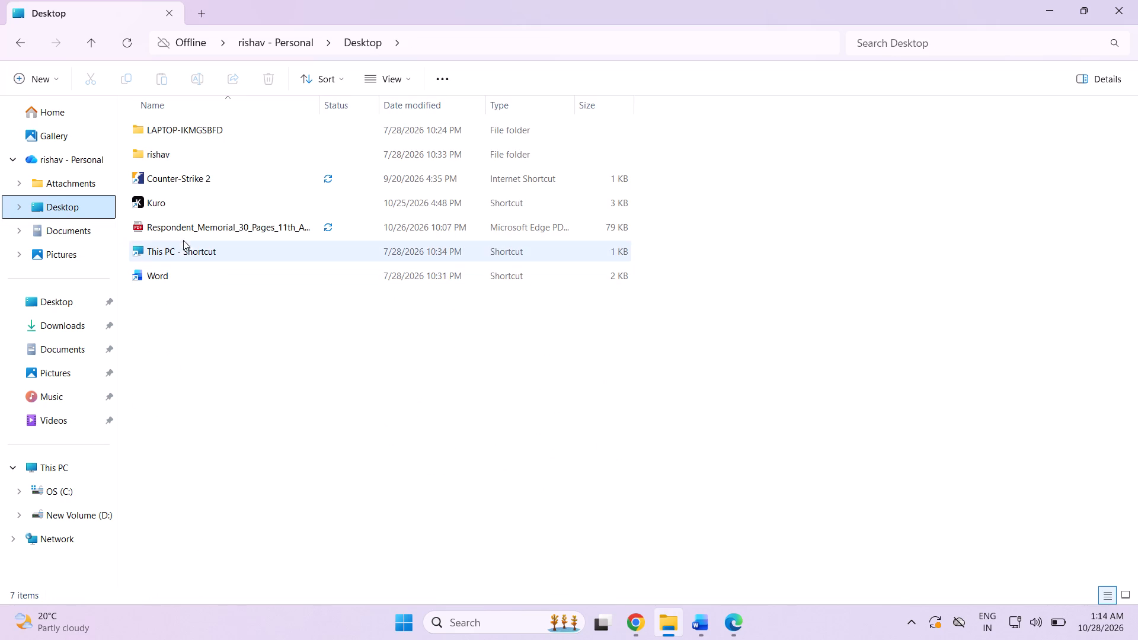
{"action": "left_click", "coordinate": [65, 118]}
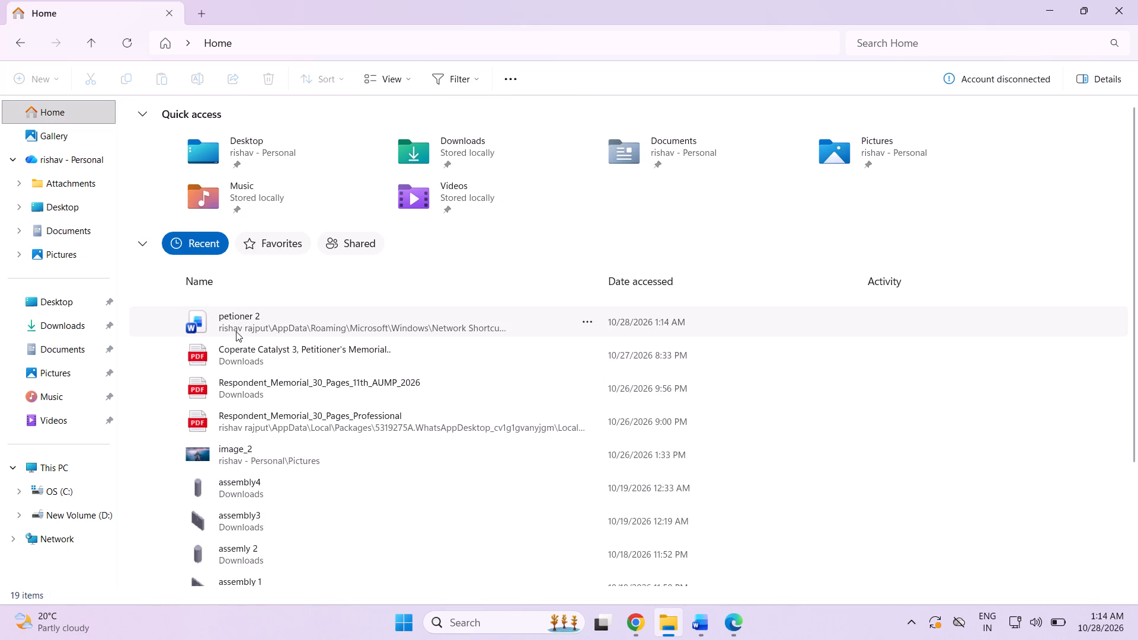
{"action": "scroll", "coordinate": [236, 331], "scroll_direction": "up", "scroll_amount": 1}
{"action": "double_click", "coordinate": [252, 321]}
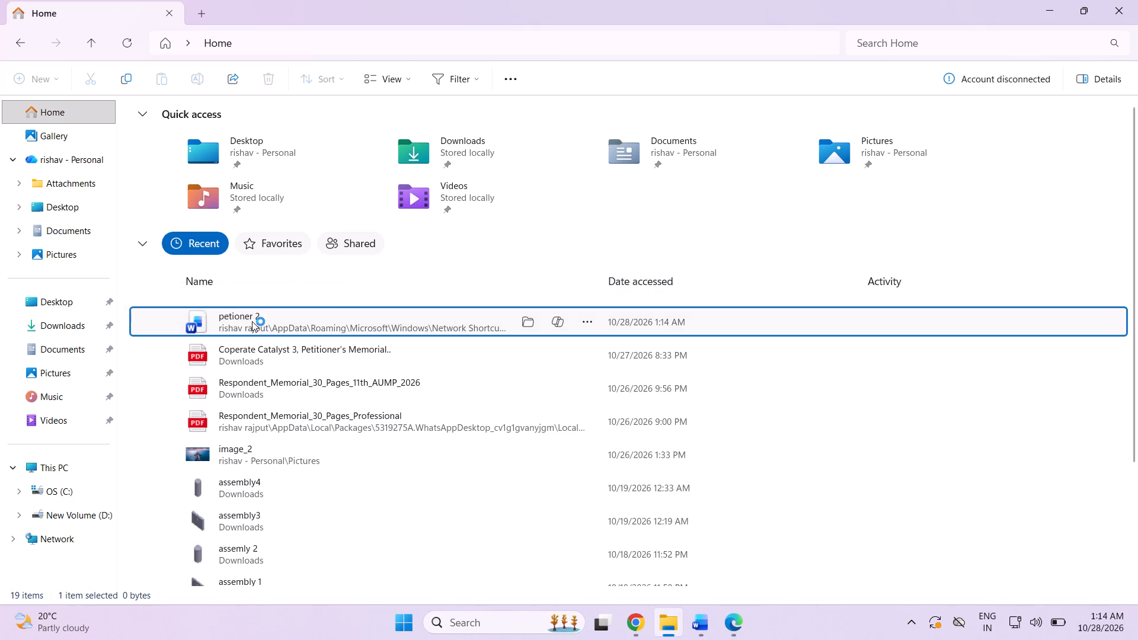
{"action": "scroll", "coordinate": [505, 294], "scroll_direction": "down", "scroll_amount": 5}
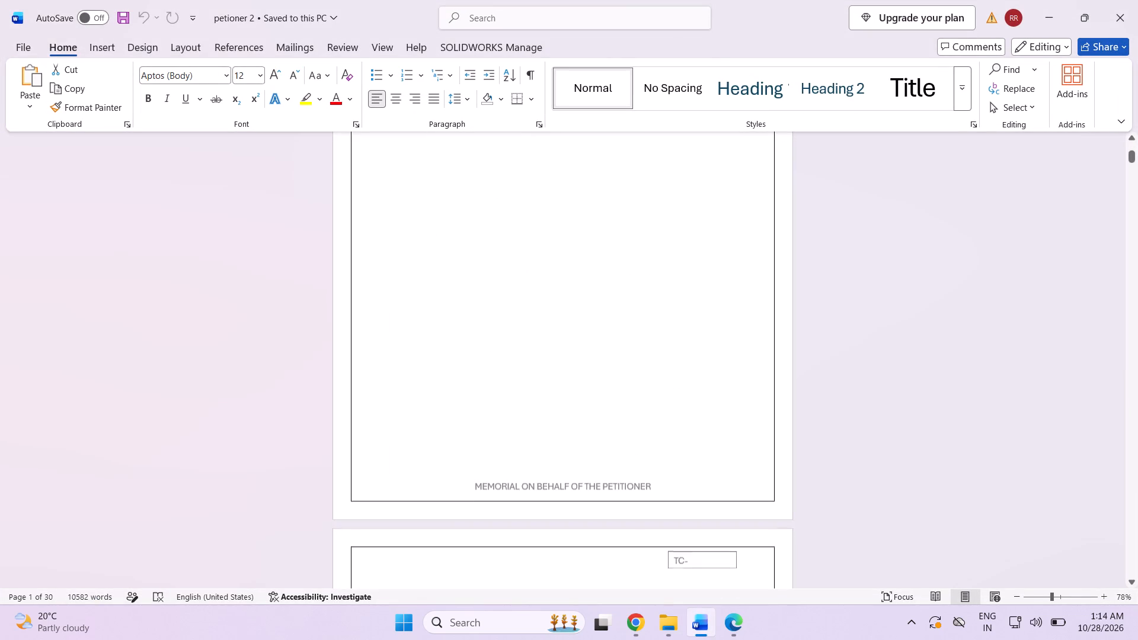
{"action": "scroll", "coordinate": [507, 295], "scroll_direction": "up", "scroll_amount": 6}
{"action": "scroll", "coordinate": [501, 286], "scroll_direction": "down", "scroll_amount": 13}
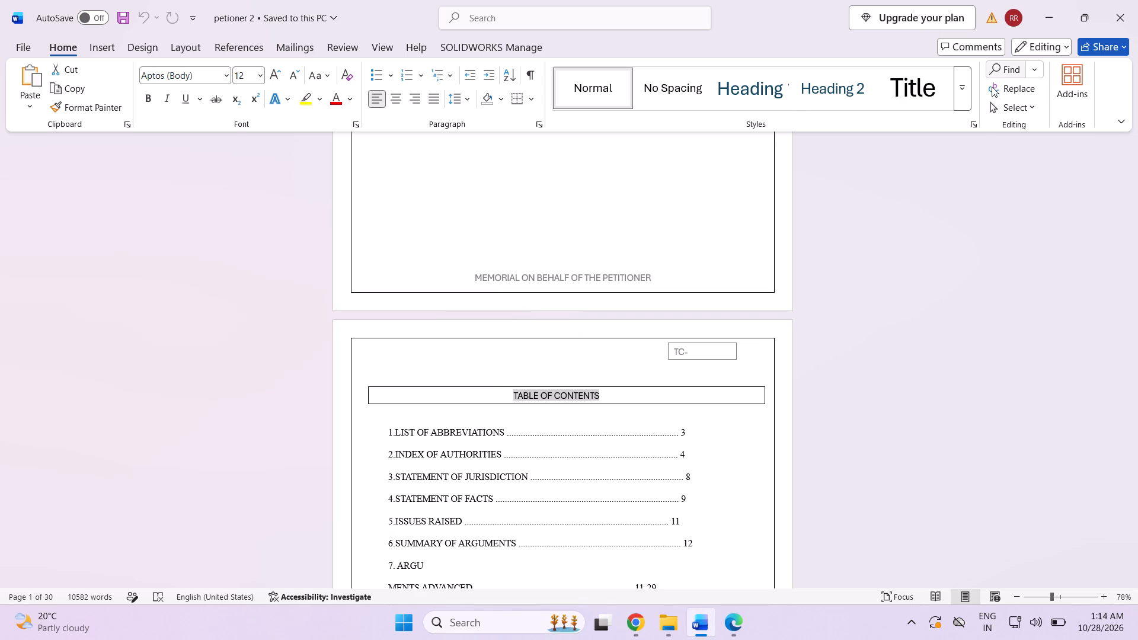
Minimize the document and look through the recent files and the Documents folder in File Explorer for the saved copy.
{"action": "left_click", "coordinate": [1050, 14]}
{"action": "scroll", "coordinate": [1015, 123], "scroll_direction": "down", "scroll_amount": 3}
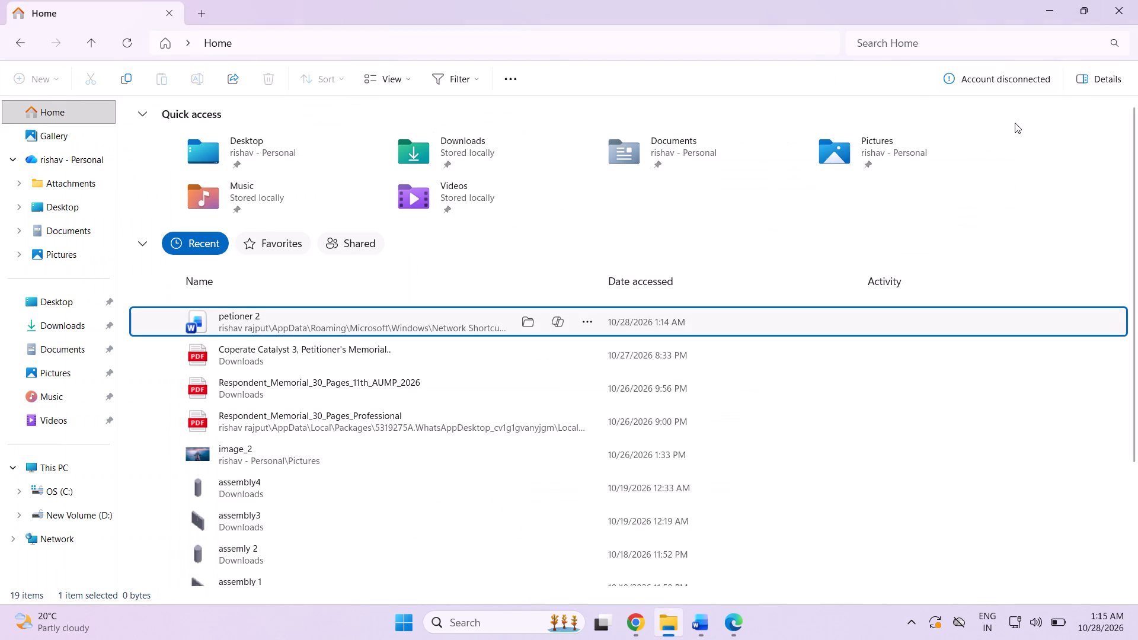
{"action": "scroll", "coordinate": [1015, 123], "scroll_direction": "down", "scroll_amount": 19}
{"action": "scroll", "coordinate": [804, 184], "scroll_direction": "down", "scroll_amount": 6}
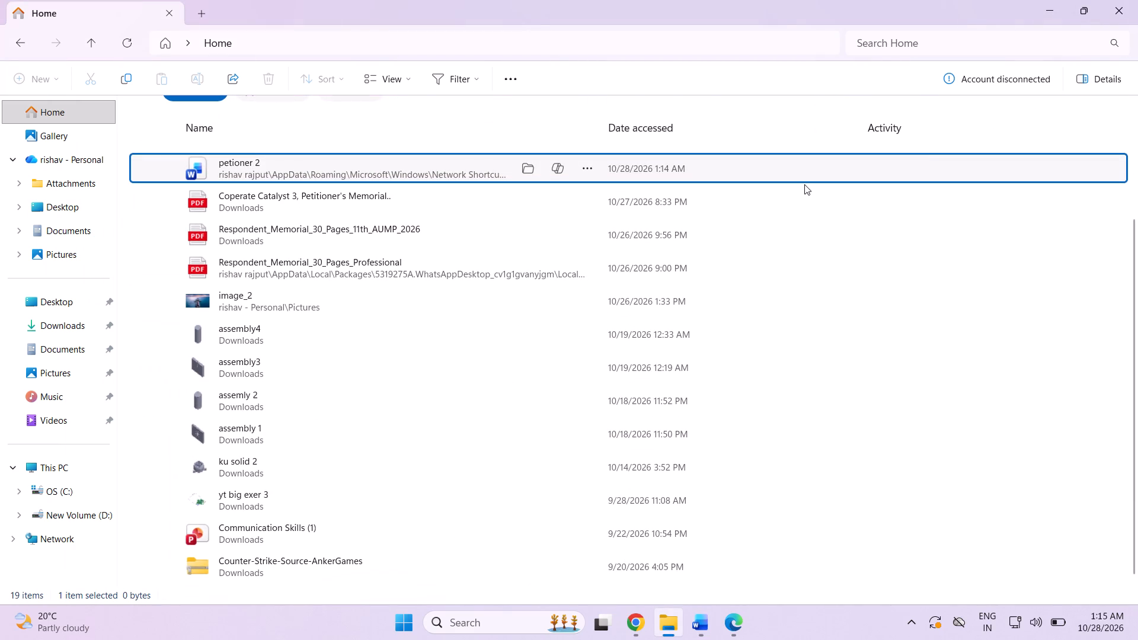
{"action": "left_click", "coordinate": [69, 225]}
{"action": "scroll", "coordinate": [320, 215], "scroll_direction": "down", "scroll_amount": 5}
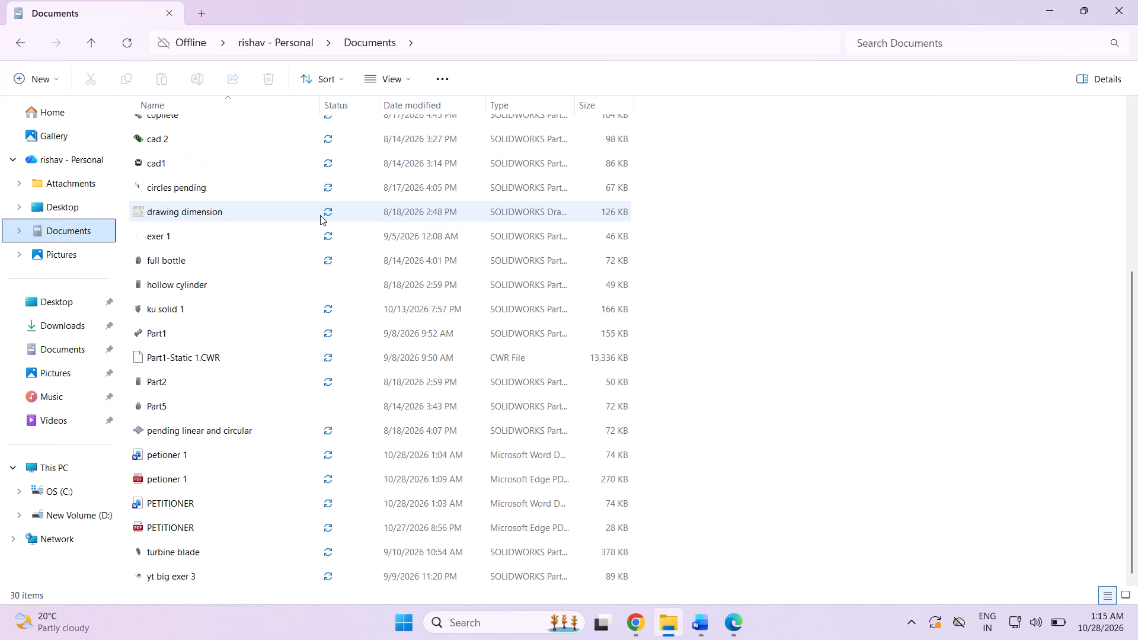
{"action": "scroll", "coordinate": [320, 215], "scroll_direction": "up", "scroll_amount": 4}
Reopen "petioner 2" from the recent files and check its first page.
{"action": "left_click", "coordinate": [95, 108]}
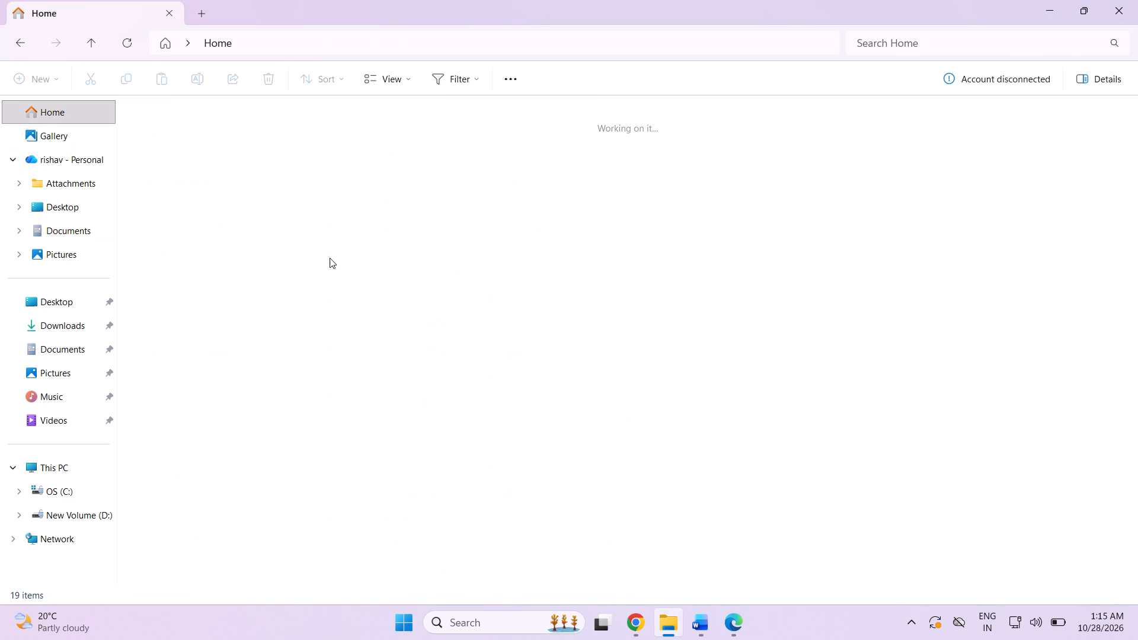
{"action": "left_click", "coordinate": [283, 321]}
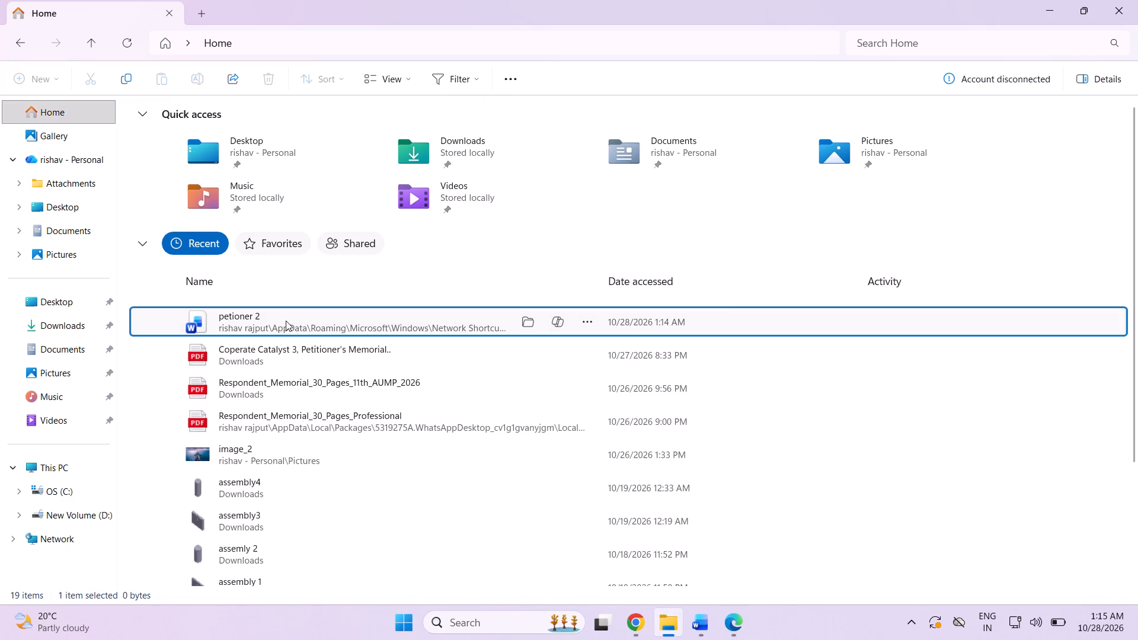
{"action": "double_click", "coordinate": [286, 321]}
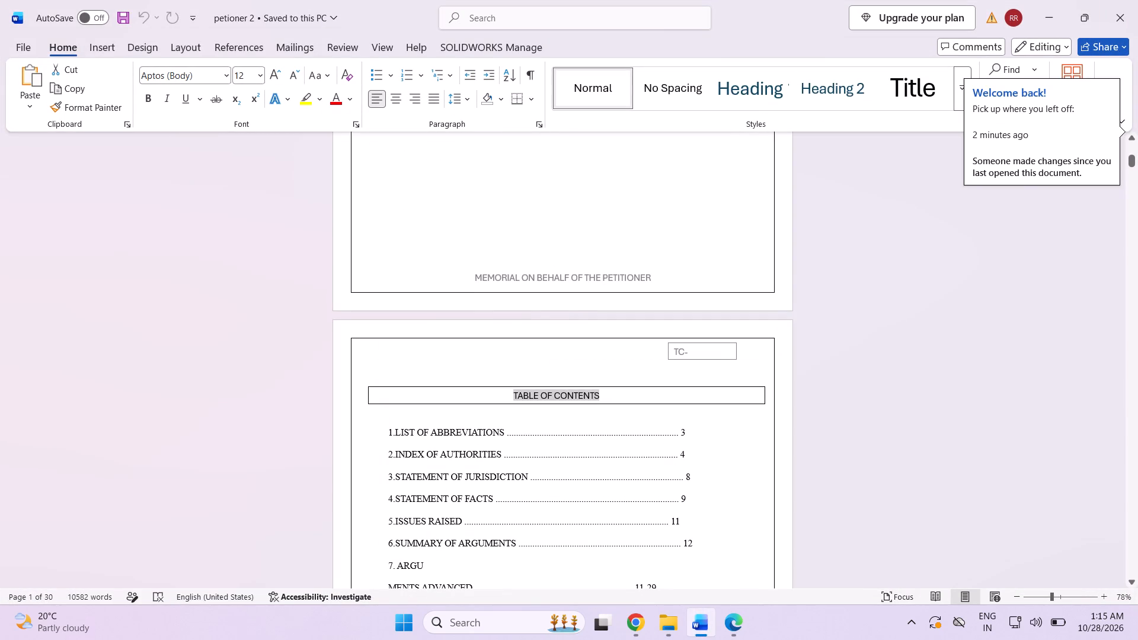
{"action": "left_click", "coordinate": [952, 254]}
{"action": "scroll", "coordinate": [975, 200], "scroll_direction": "up", "scroll_amount": 8}
{"action": "scroll", "coordinate": [976, 200], "scroll_direction": "down", "scroll_amount": 8}
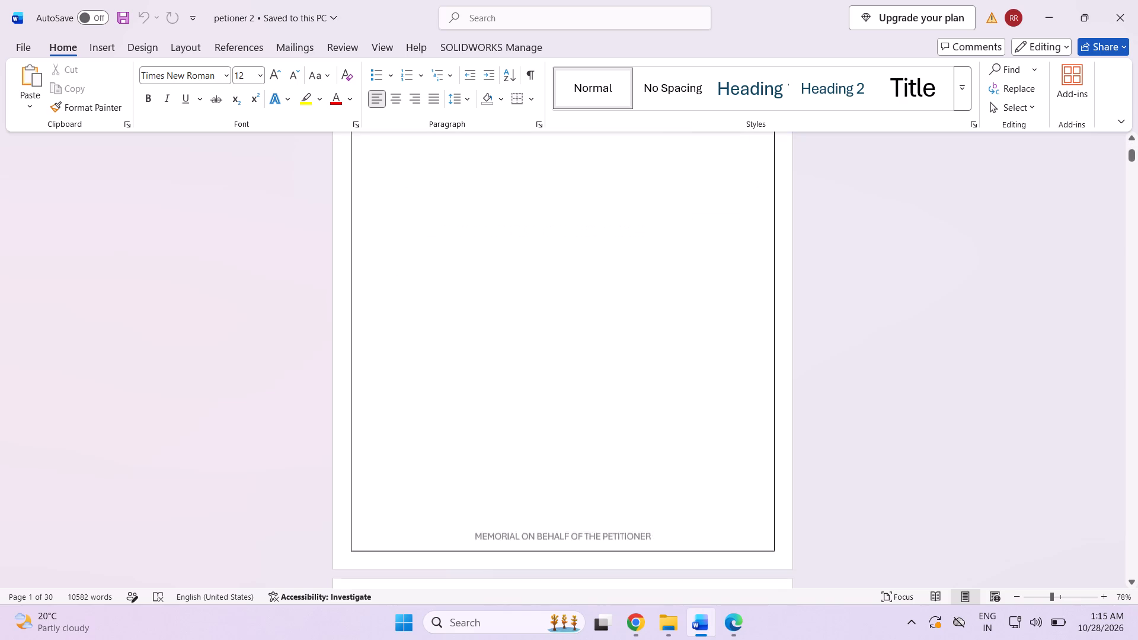
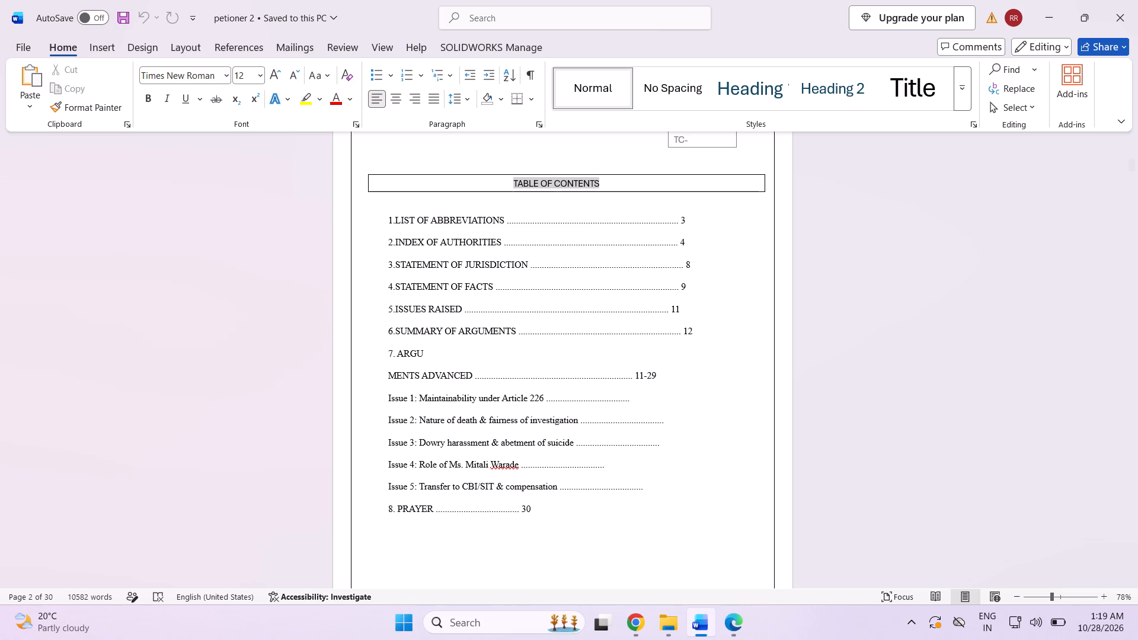
Rejoin the split "ARGUMENTS ADVANCED" entry onto one line in the table of contents.
{"action": "left_click", "coordinate": [388, 376]}
{"action": "key", "text": "BackSpace"}
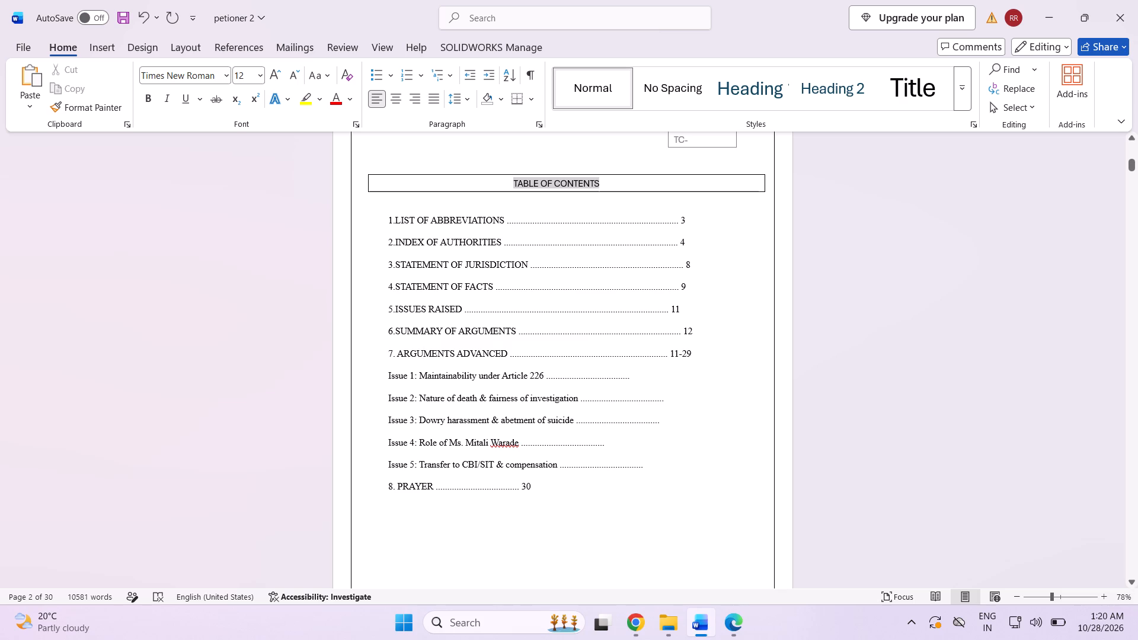
Review the pages from the List of Abbreviations through the Index of Authorities to the Statement of Jurisdiction.
{"action": "scroll", "coordinate": [510, 461], "scroll_direction": "down", "scroll_amount": 14}
{"action": "scroll", "coordinate": [525, 460], "scroll_direction": "down", "scroll_amount": 7}
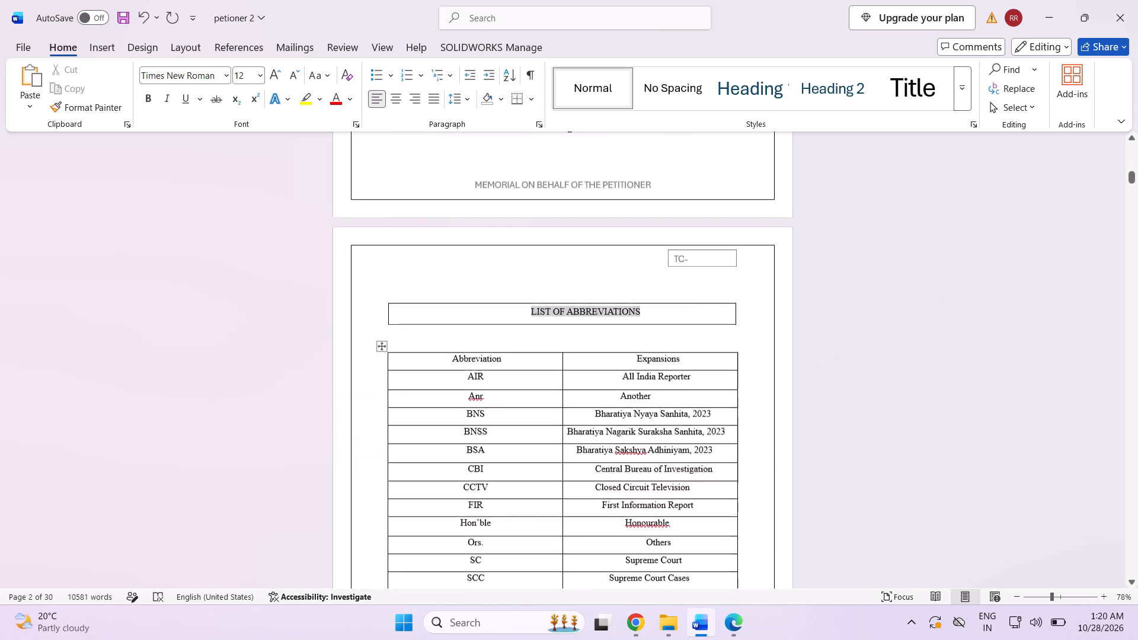
{"action": "scroll", "coordinate": [525, 461], "scroll_direction": "down", "scroll_amount": 7}
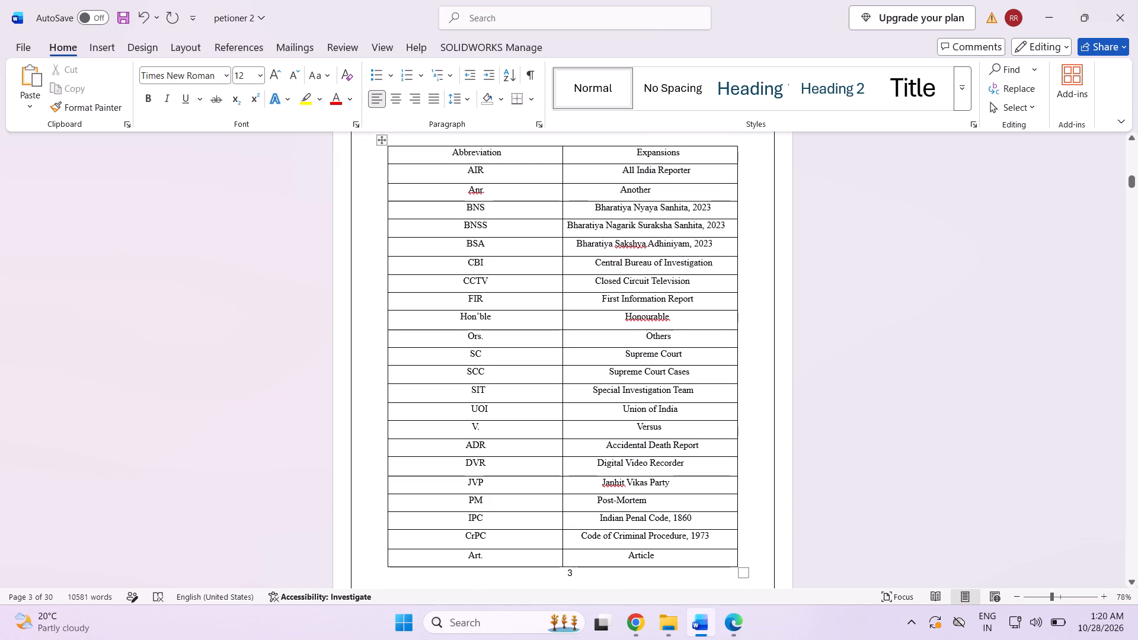
{"action": "scroll", "coordinate": [525, 461], "scroll_direction": "down", "scroll_amount": 18}
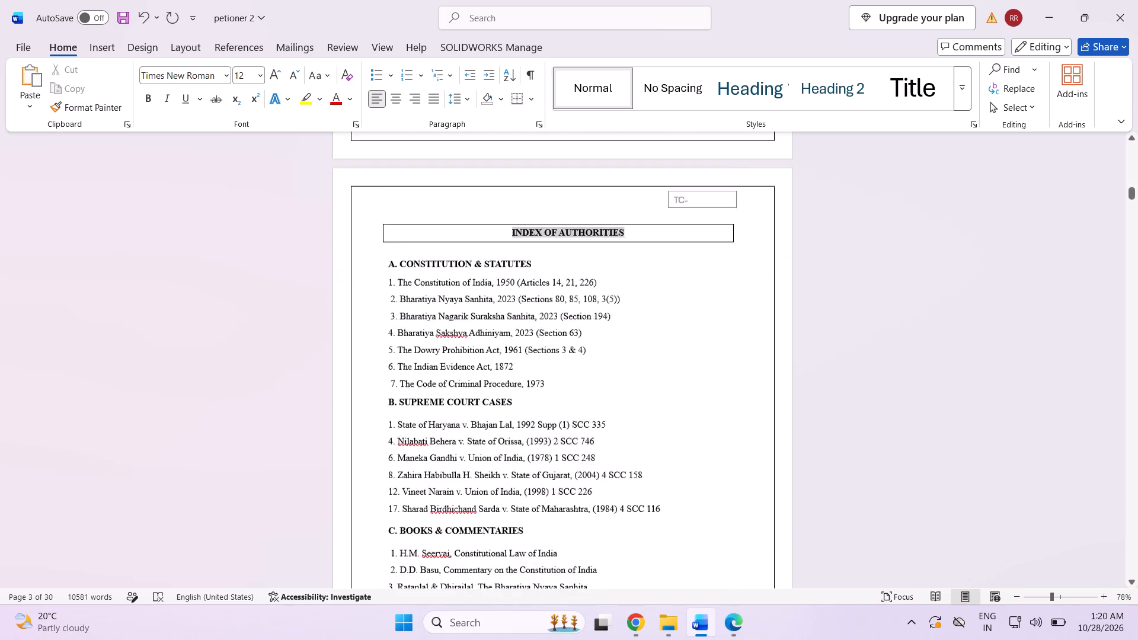
{"action": "scroll", "coordinate": [535, 457], "scroll_direction": "down", "scroll_amount": 12}
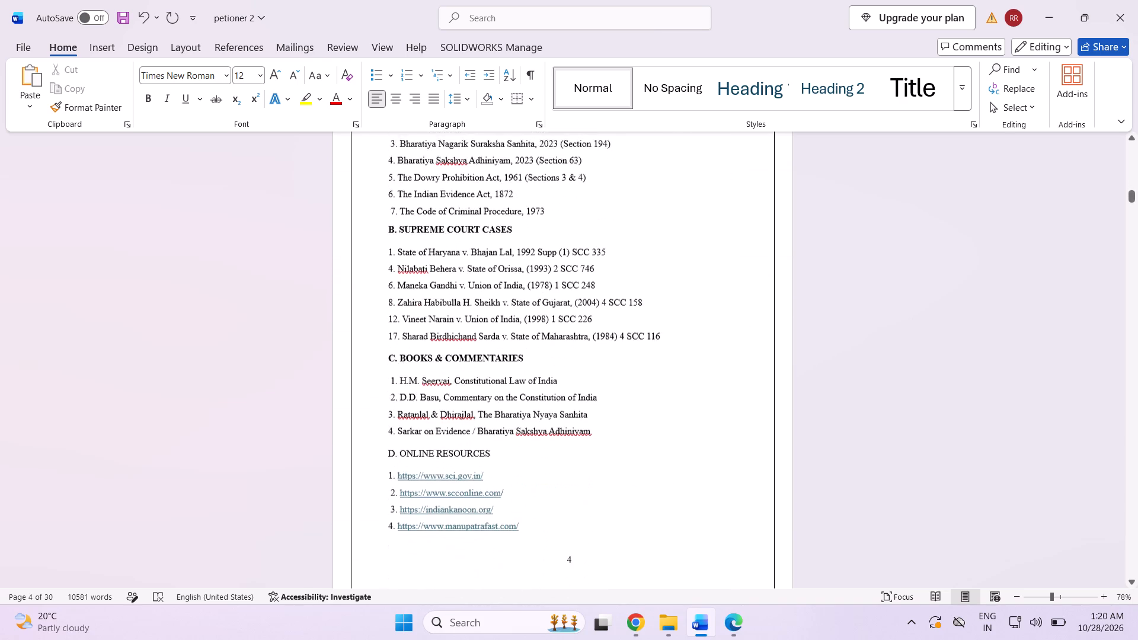
{"action": "scroll", "coordinate": [535, 457], "scroll_direction": "down", "scroll_amount": 17}
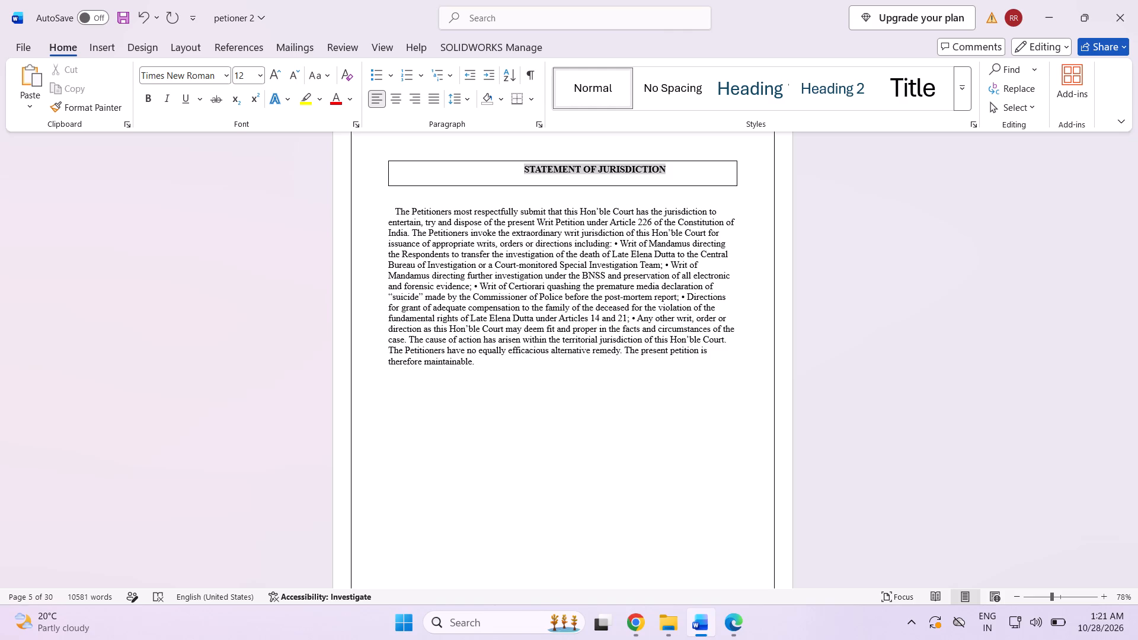
{"action": "scroll", "coordinate": [533, 473], "scroll_direction": "down", "scroll_amount": 8}
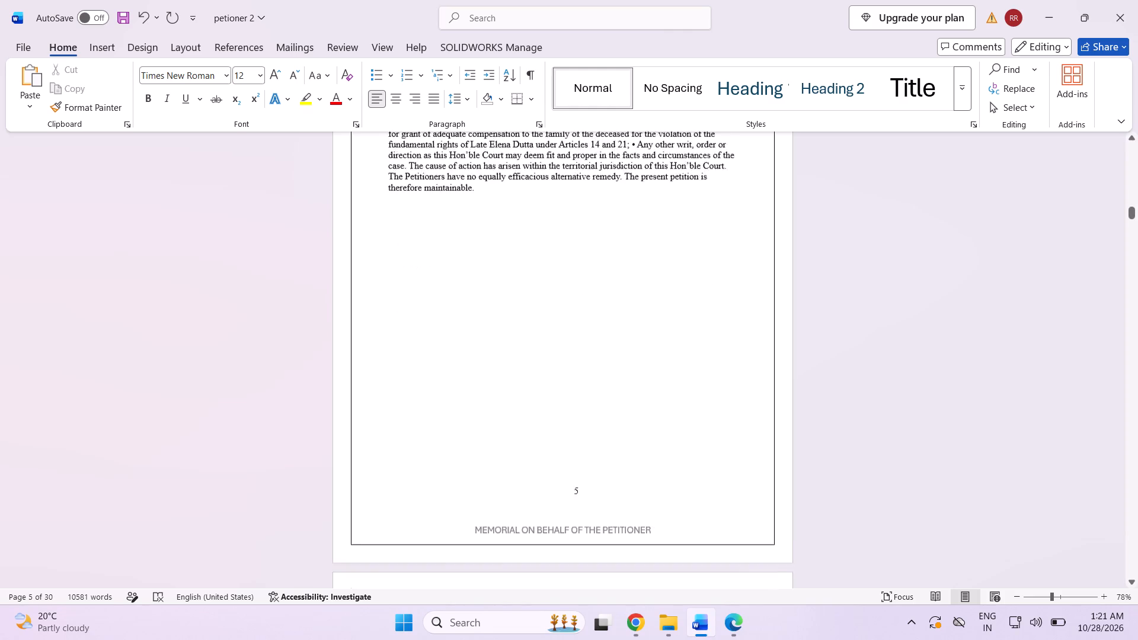
{"action": "scroll", "coordinate": [522, 468], "scroll_direction": "up", "scroll_amount": 9}
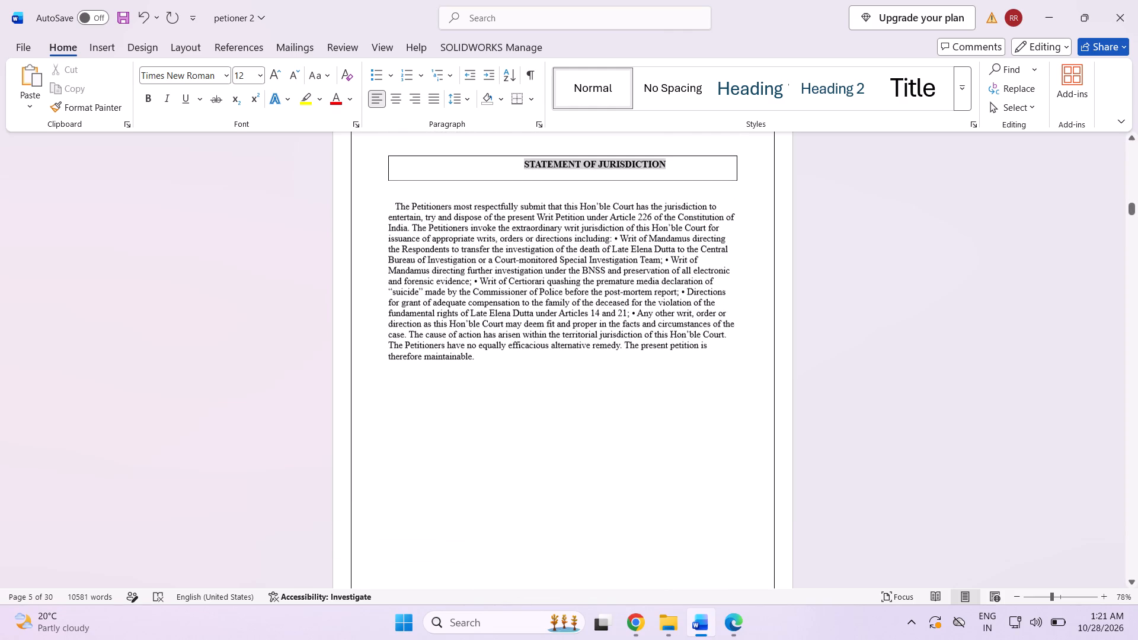
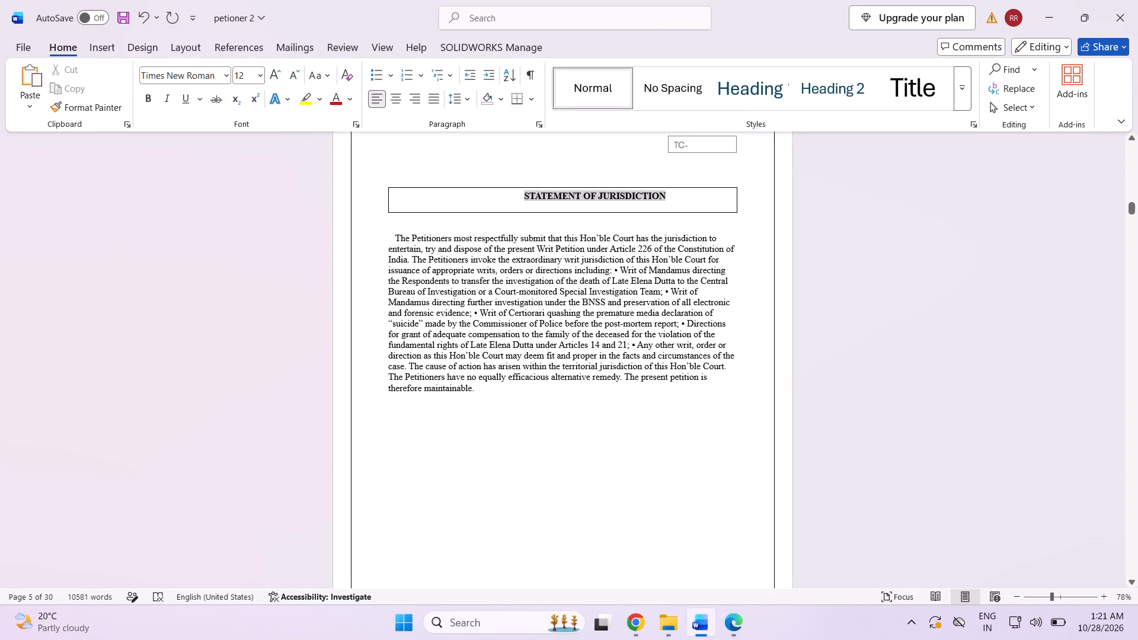
Select the entire body paragraph beneath the STATEMENT OF JURISDICTION heading.
{"action": "left_click_drag", "start_coordinate": [392, 233], "coordinate": [414, 281]}
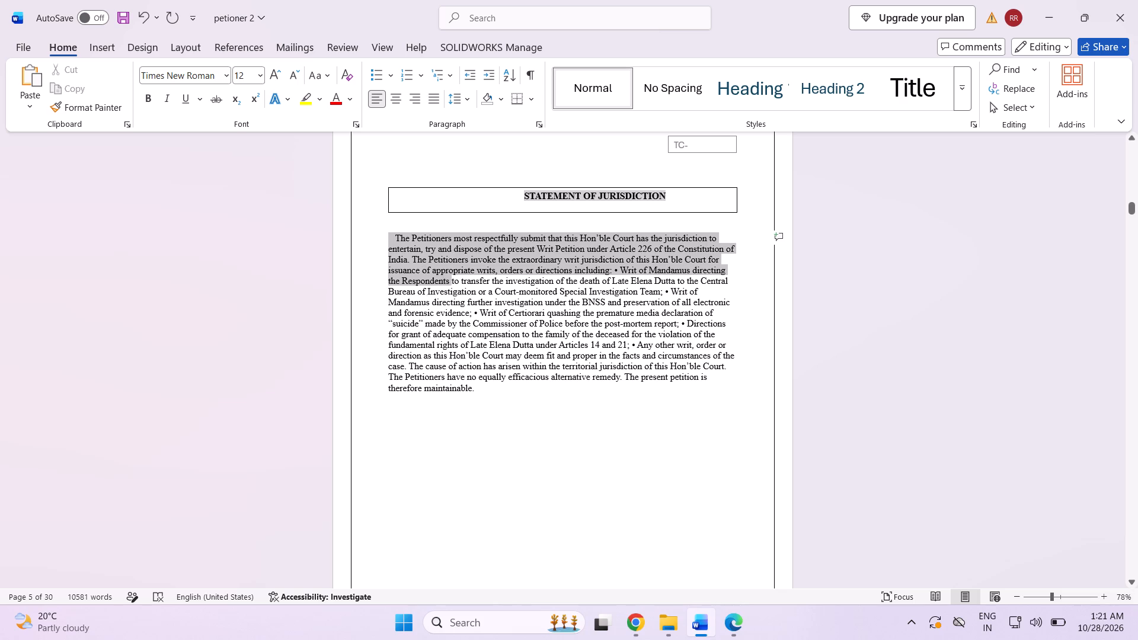
{"action": "left_click_drag", "start_coordinate": [414, 281], "coordinate": [487, 403]}
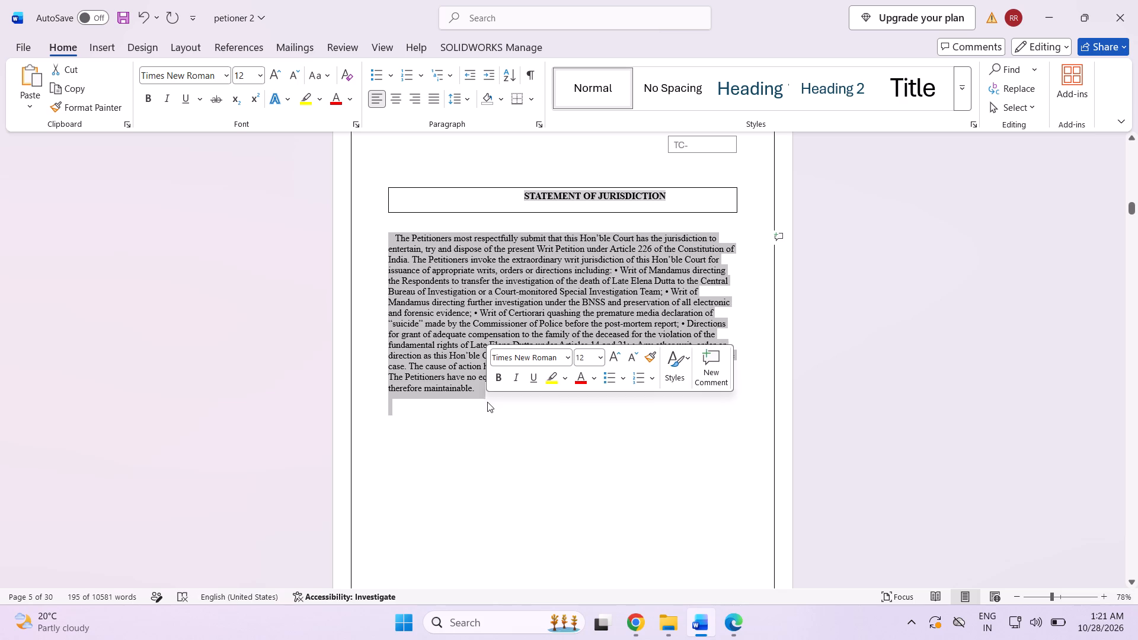
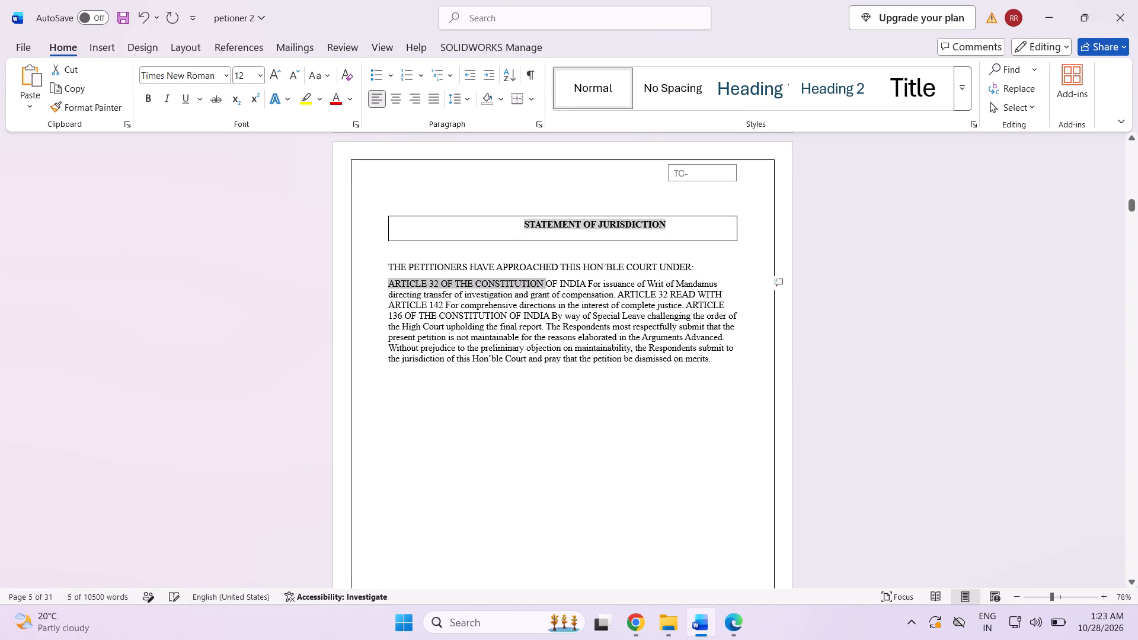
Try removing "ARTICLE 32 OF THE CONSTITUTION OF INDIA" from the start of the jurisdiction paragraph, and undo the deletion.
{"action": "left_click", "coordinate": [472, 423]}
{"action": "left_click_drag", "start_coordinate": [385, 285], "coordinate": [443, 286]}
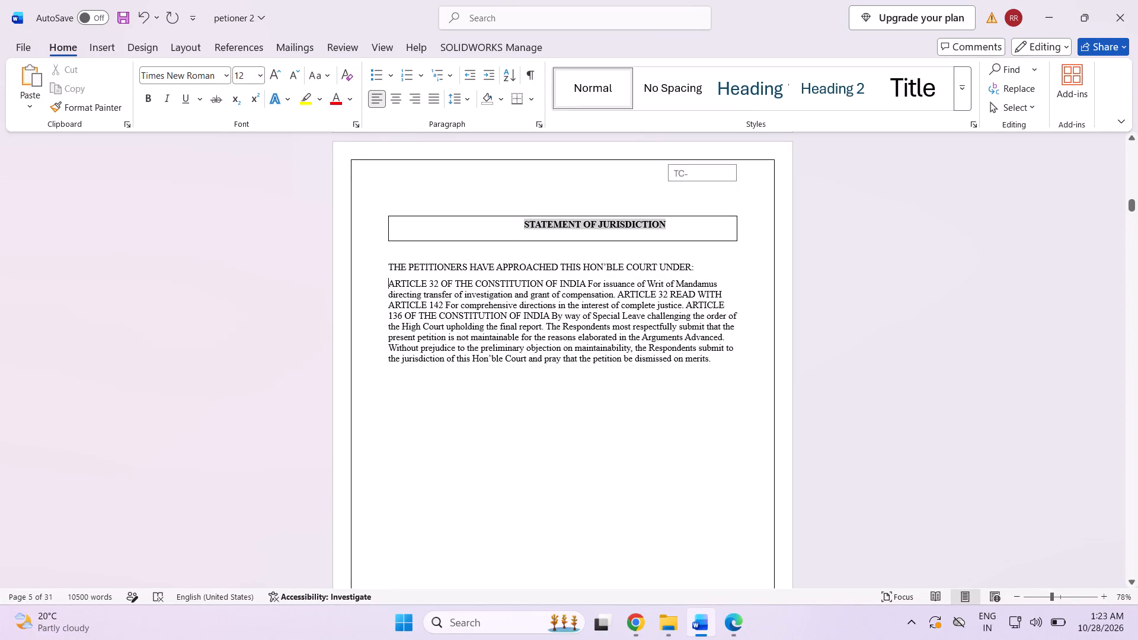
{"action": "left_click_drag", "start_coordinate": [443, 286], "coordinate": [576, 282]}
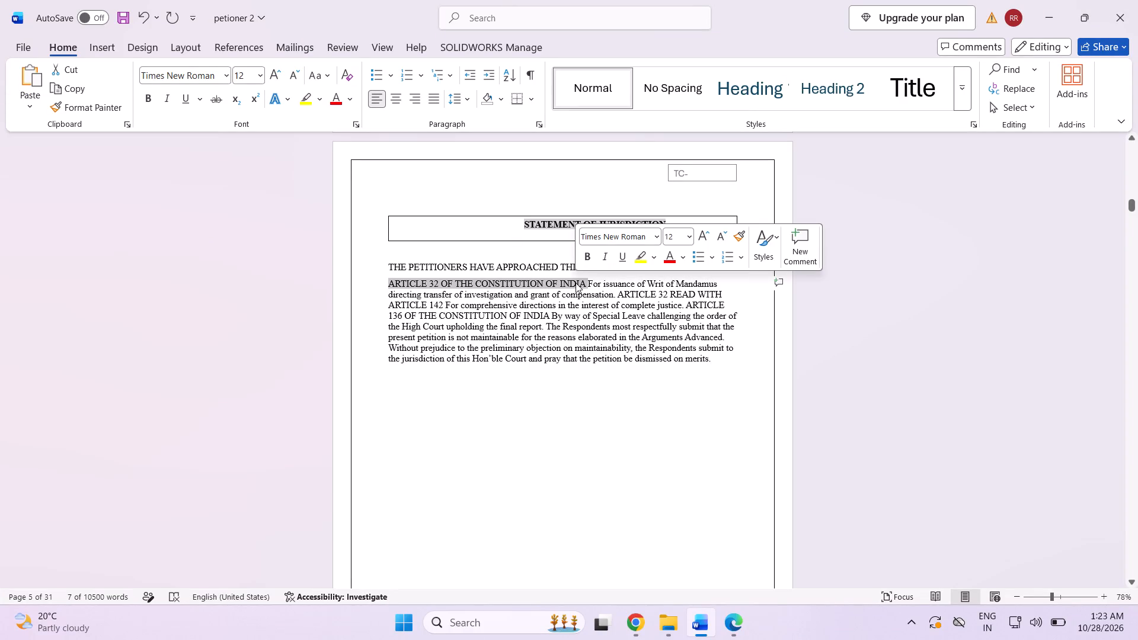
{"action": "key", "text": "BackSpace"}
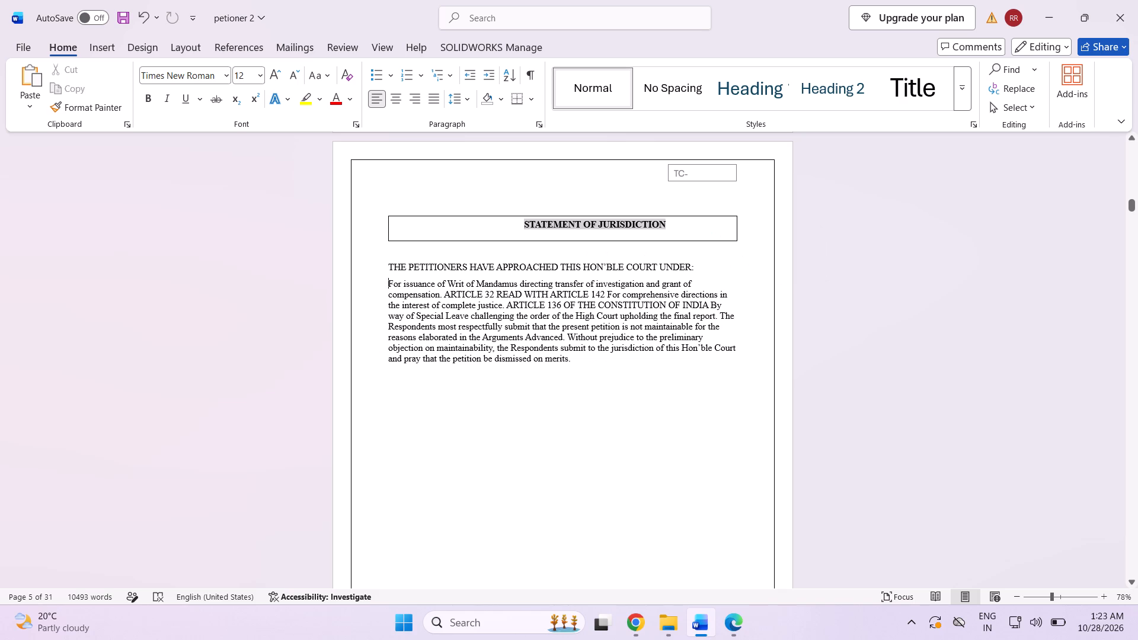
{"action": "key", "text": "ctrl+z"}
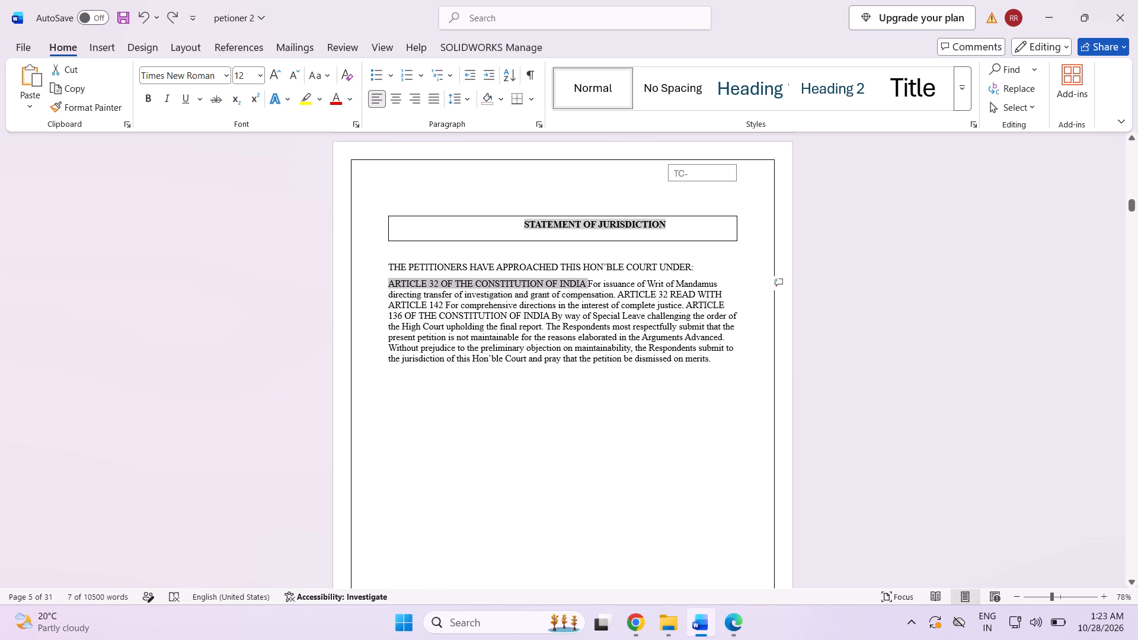
Split the jurisdiction paragraph after "ARTICLE 32 OF THE CONSTITUTION OF INDIA" so that this phrase stands on its own line.
{"action": "left_click", "coordinate": [586, 279]}
{"action": "key", "text": "Return"}
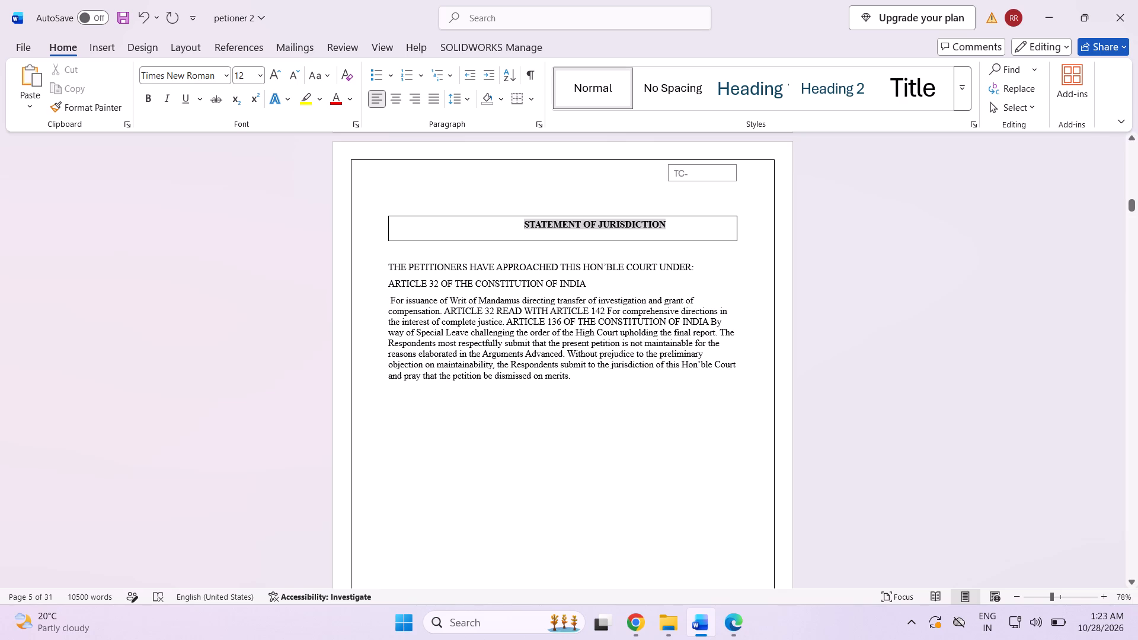
Replace "ARTICLE 32 READ WITH ARTICLE 142" and the full stop before it with two paragraph breaks, ahead of "For comprehensive directions".
{"action": "left_click_drag", "start_coordinate": [443, 310], "coordinate": [496, 312]}
{"action": "left_click_drag", "start_coordinate": [496, 312], "coordinate": [593, 312]}
{"action": "key", "text": "Return"}
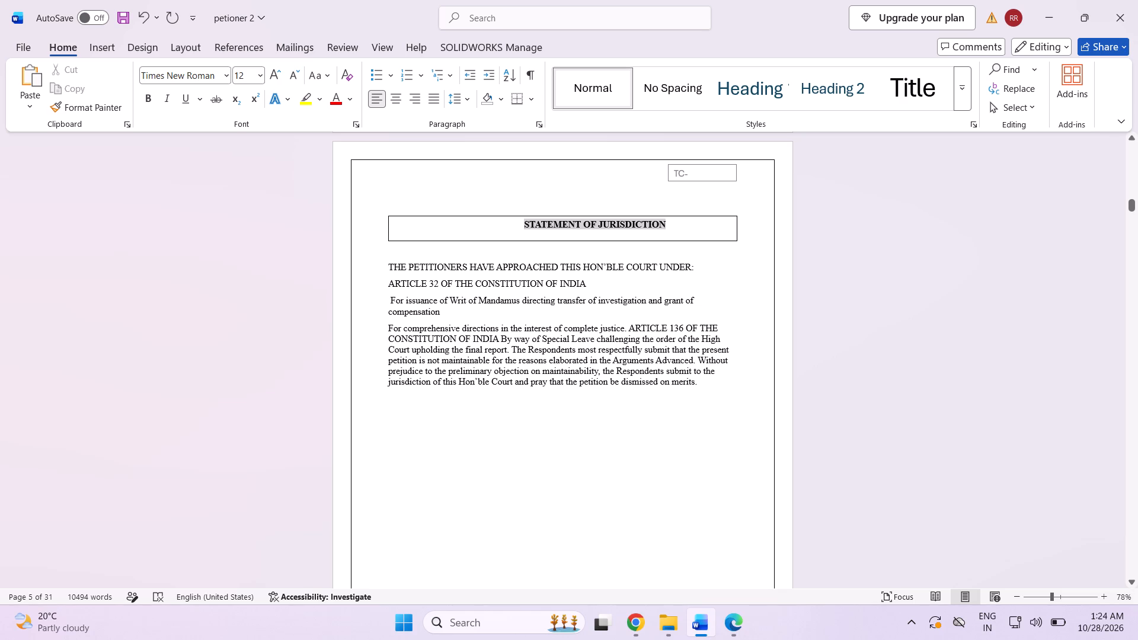
{"action": "key", "text": "Return"}
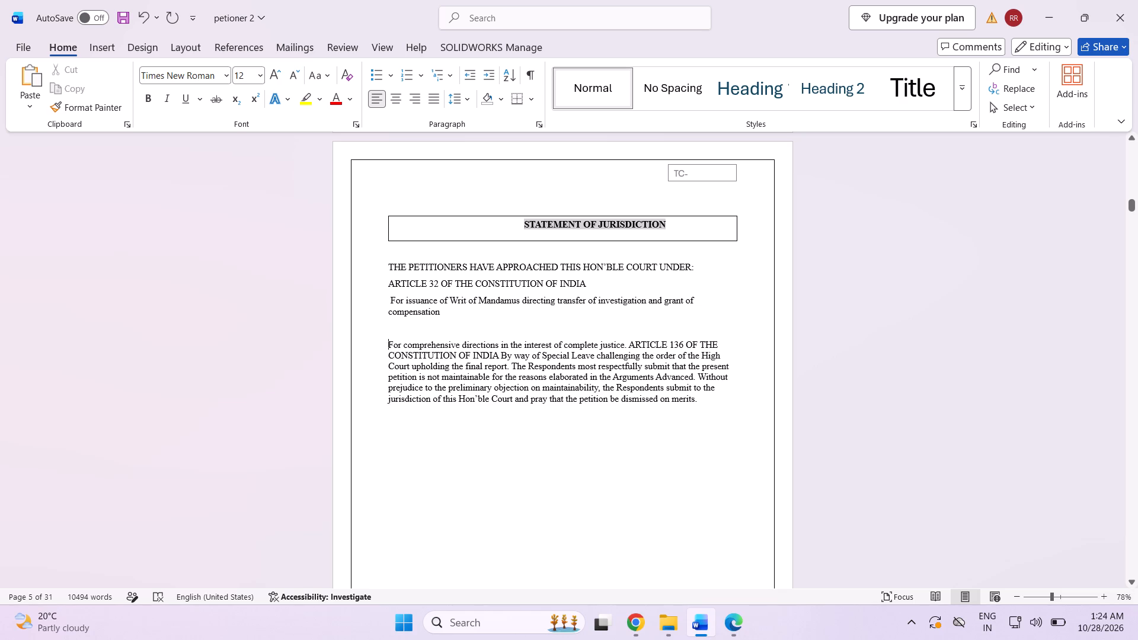
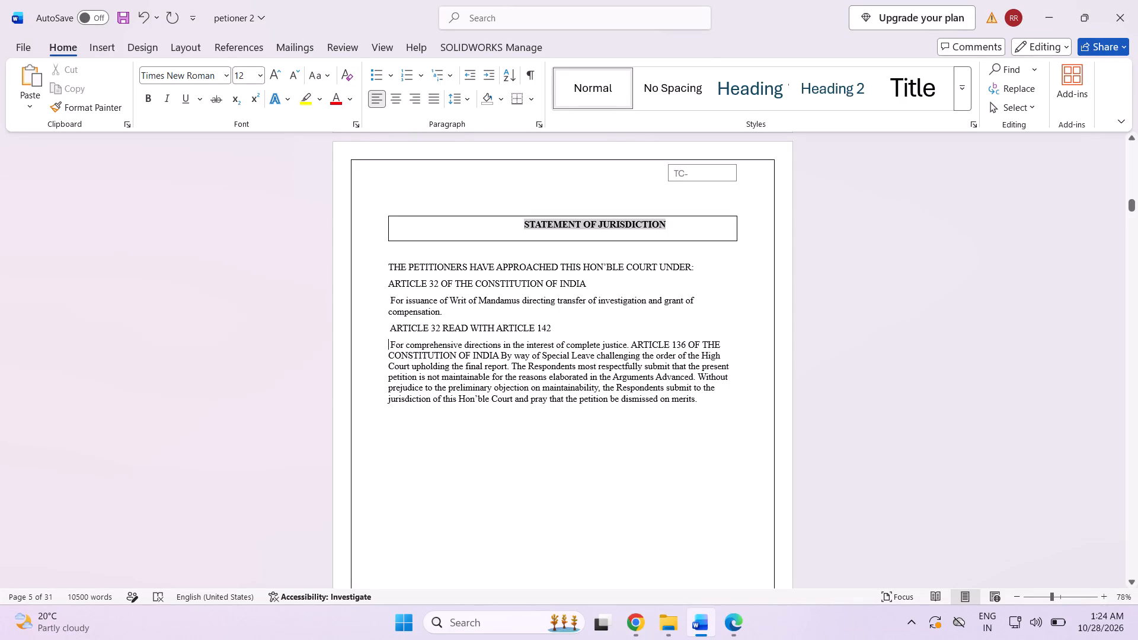
Split the jurisdiction paragraph so that "ARTICLE 136 OF THE CONSTITUTION OF INDIA" stands on its own line ahead of "By way of Special Leave".
{"action": "left_click", "coordinate": [629, 345]}
{"action": "key", "text": "Return"}
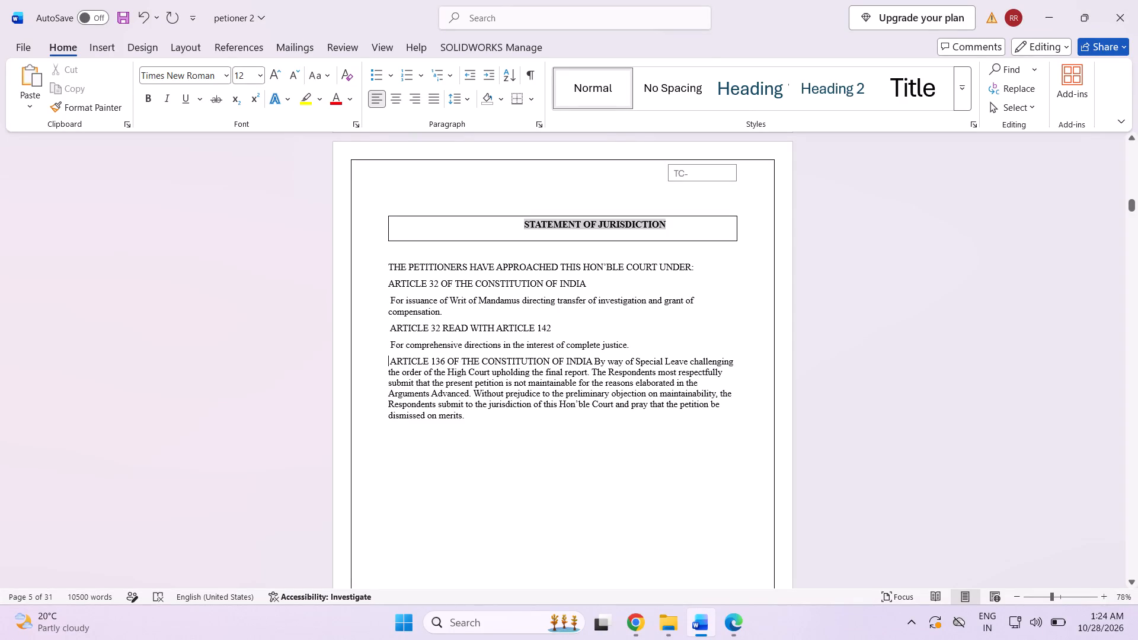
{"action": "left_click", "coordinate": [592, 360]}
{"action": "key", "text": "Return"}
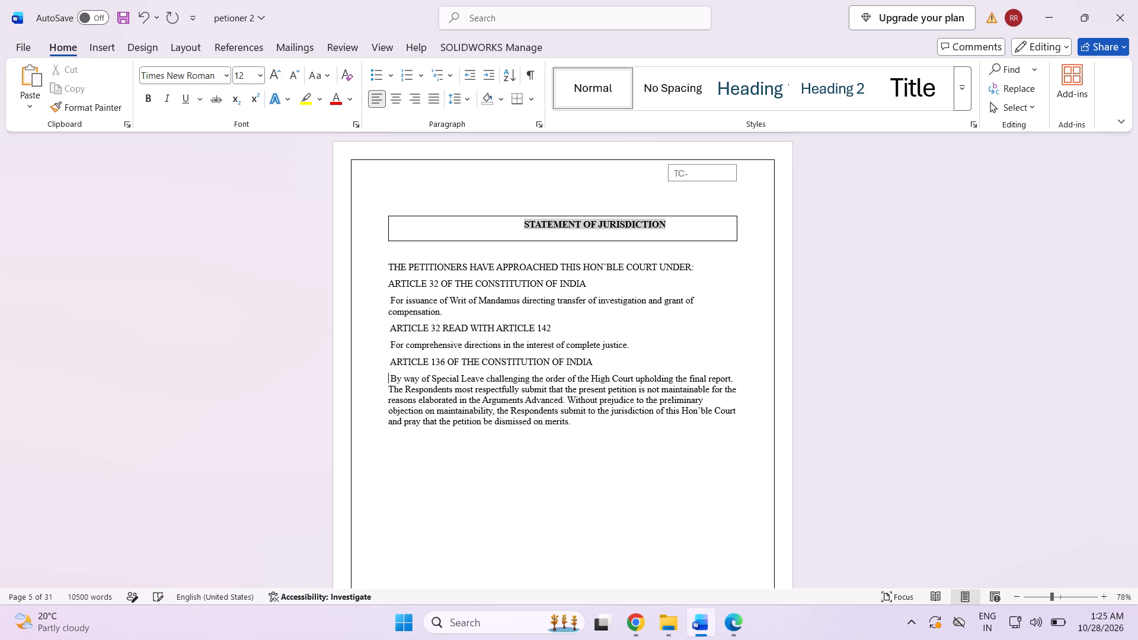
Indent the "By way of Special Leave" paragraph with four extra leading spaces.
{"action": "key", "text": "space"}
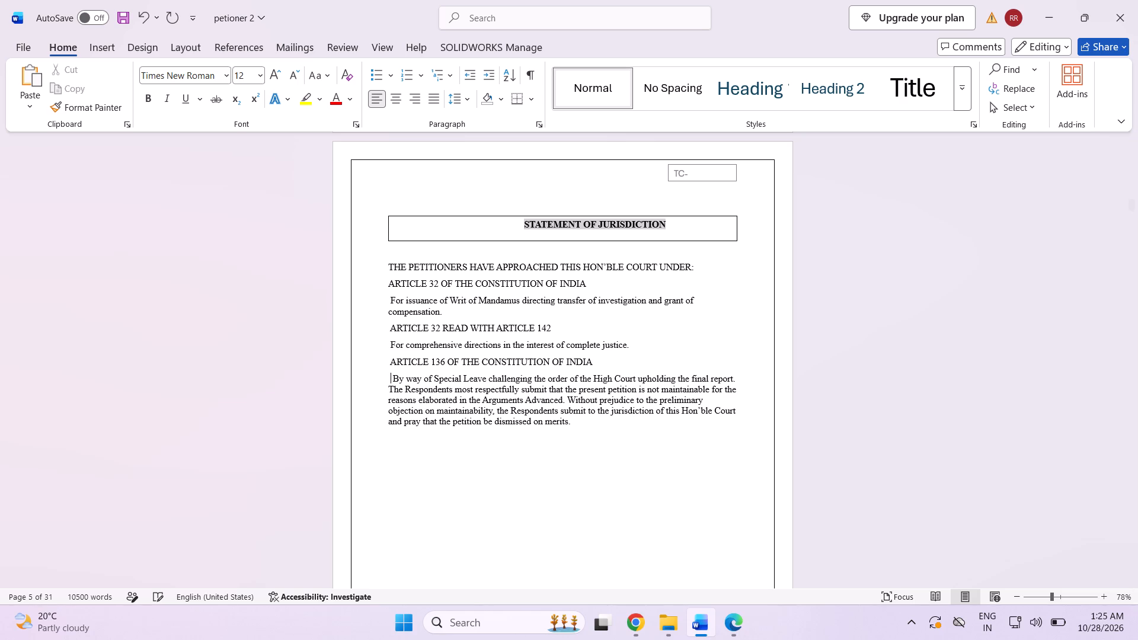
{"action": "key", "text": "space"}
{"action": "key", "text": "space"}
{"action": "key", "text": "space"}
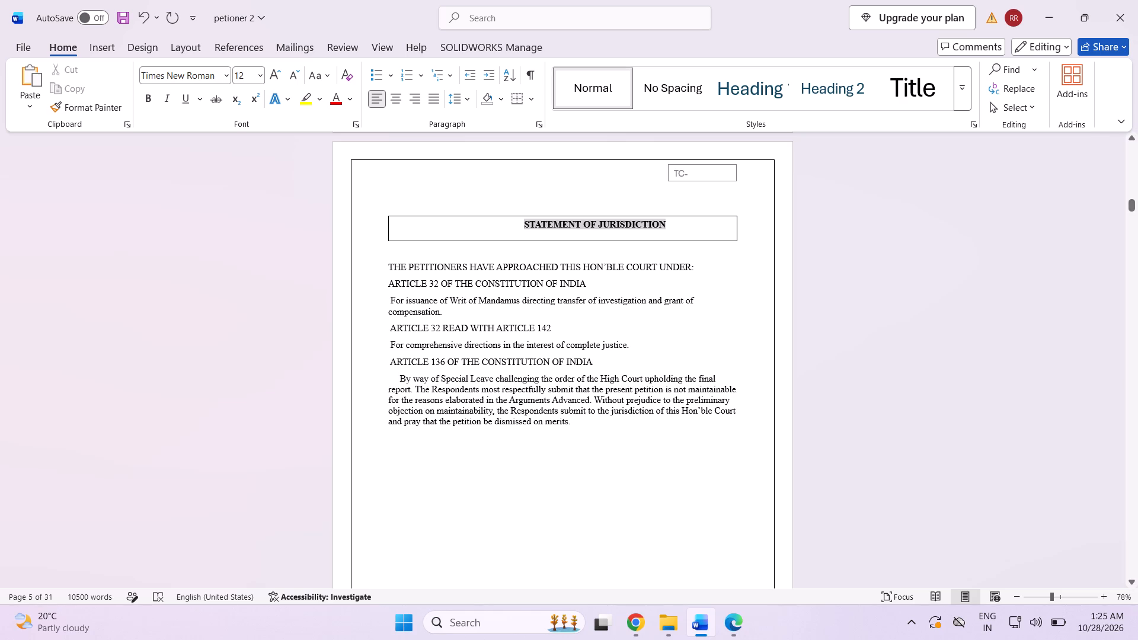
Indent the "For comprehensive directions" line under "ARTICLE 32 READ WITH ARTICLE 142" with six extra leading spaces.
{"action": "left_click", "coordinate": [390, 344]}
{"action": "key", "text": "space"}
{"action": "key", "text": "space"}
{"action": "key", "text": "space"}
{"action": "key", "text": "space"}
{"action": "key", "text": "space"}
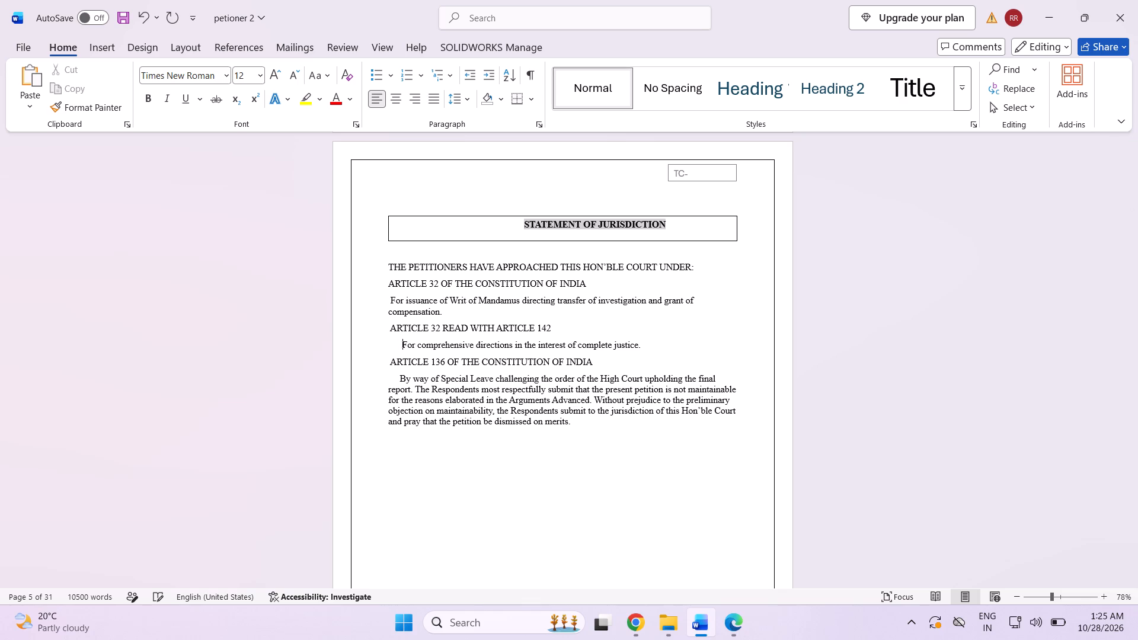
{"action": "key", "text": "space"}
{"action": "key", "text": "space"}
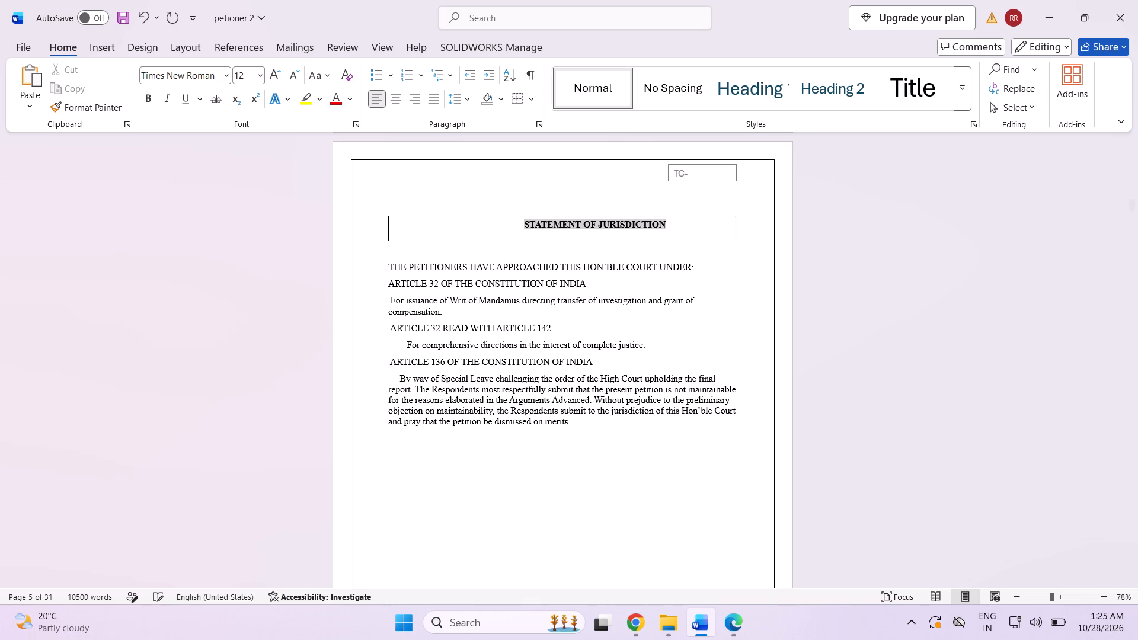
{"action": "key", "text": "BackSpace"}
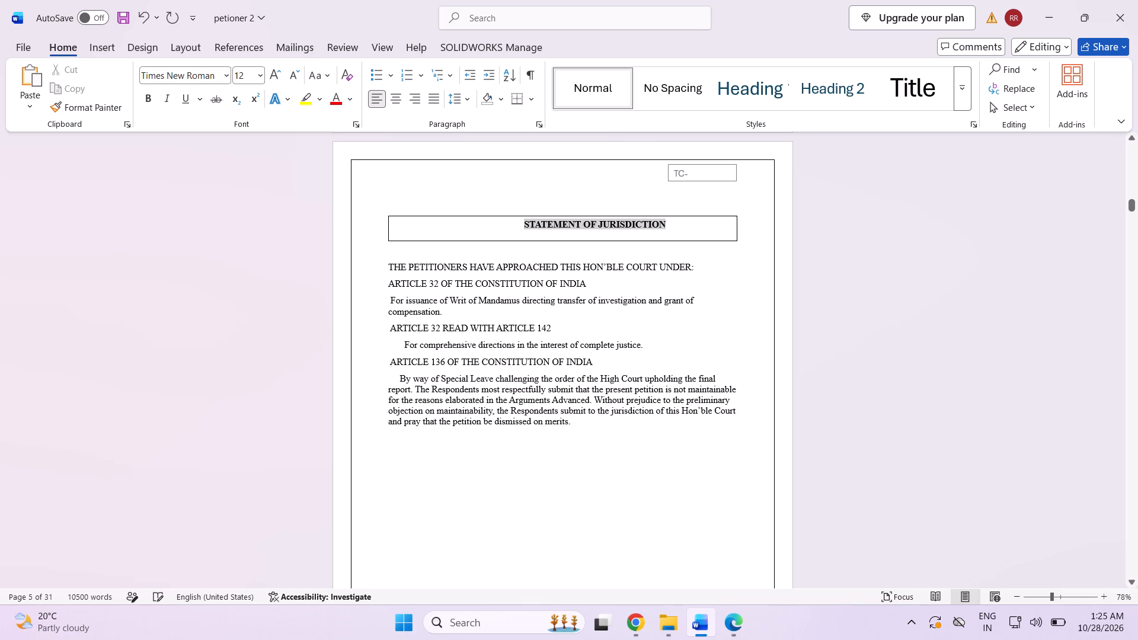
Add one more leading space to the indent of the "By way of Special Leave" paragraph.
{"action": "left_click", "coordinate": [395, 375]}
{"action": "key", "text": "space"}
{"action": "key", "text": "space"}
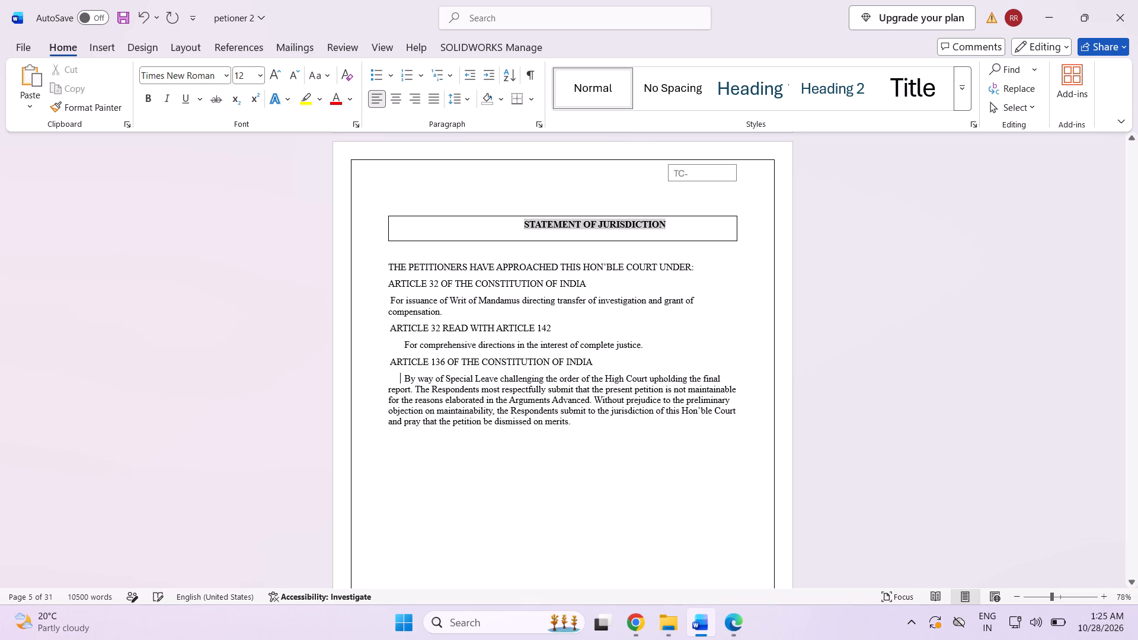
{"action": "key", "text": "BackSpace"}
Indent the "For issuance of Writ of Mandamus" paragraph with five extra leading spaces.
{"action": "left_click", "coordinate": [389, 299]}
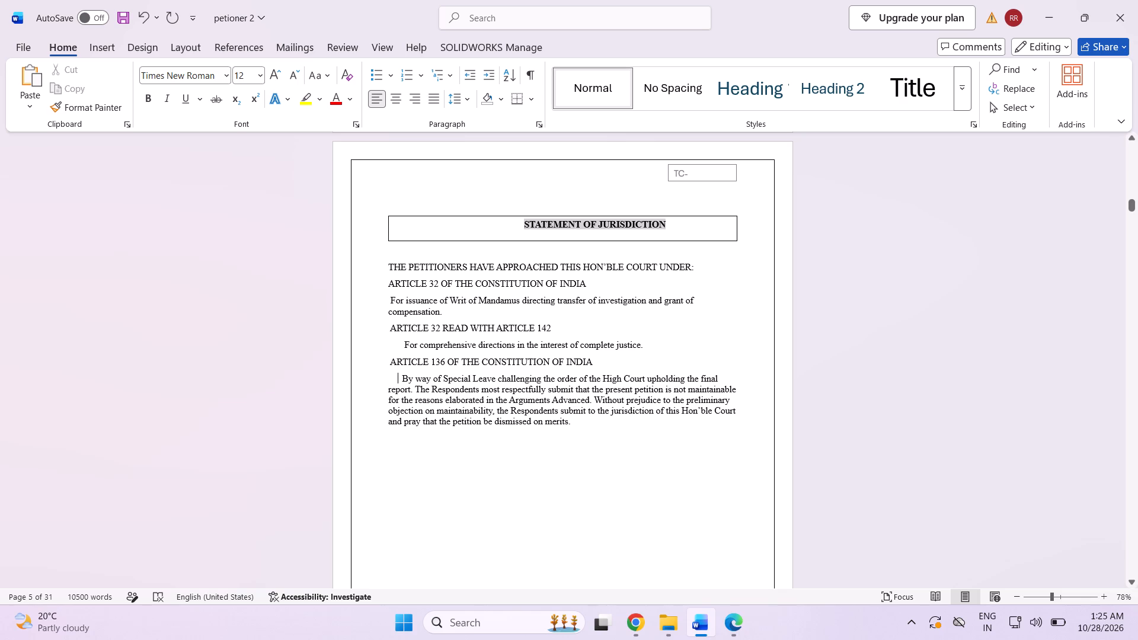
{"action": "key", "text": "space"}
{"action": "key", "text": "space"}
{"action": "key", "text": "space"}
{"action": "key", "text": "space"}
{"action": "key", "text": "space"}
{"action": "key", "text": "space"}
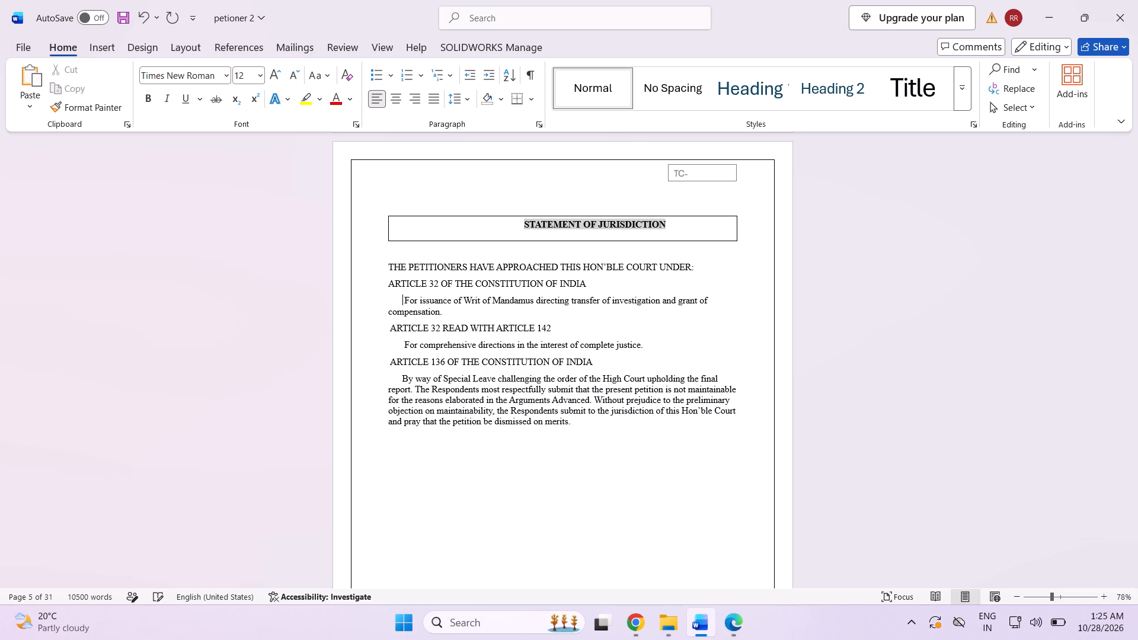
{"action": "key", "text": "BackSpace"}
Make the three article headings in the Statement of Jurisdiction bold: Article 32, Article 32 read with Article 142, and Article 136.
{"action": "left_click_drag", "start_coordinate": [382, 283], "coordinate": [460, 283]}
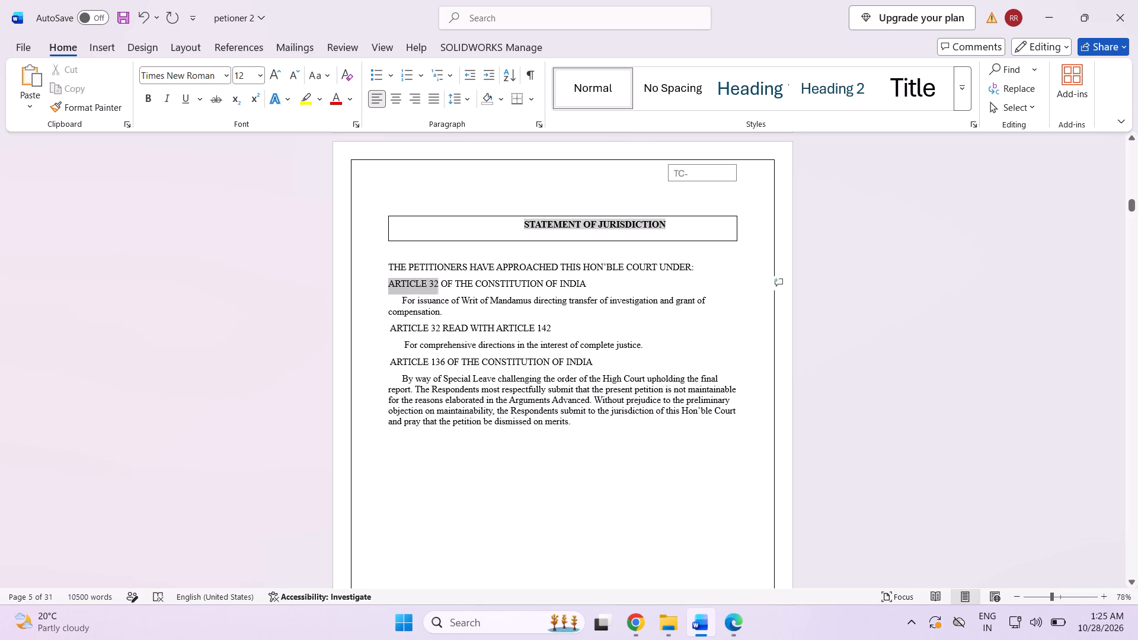
{"action": "left_click_drag", "start_coordinate": [460, 283], "coordinate": [586, 284]}
{"action": "left_click", "coordinate": [601, 259]}
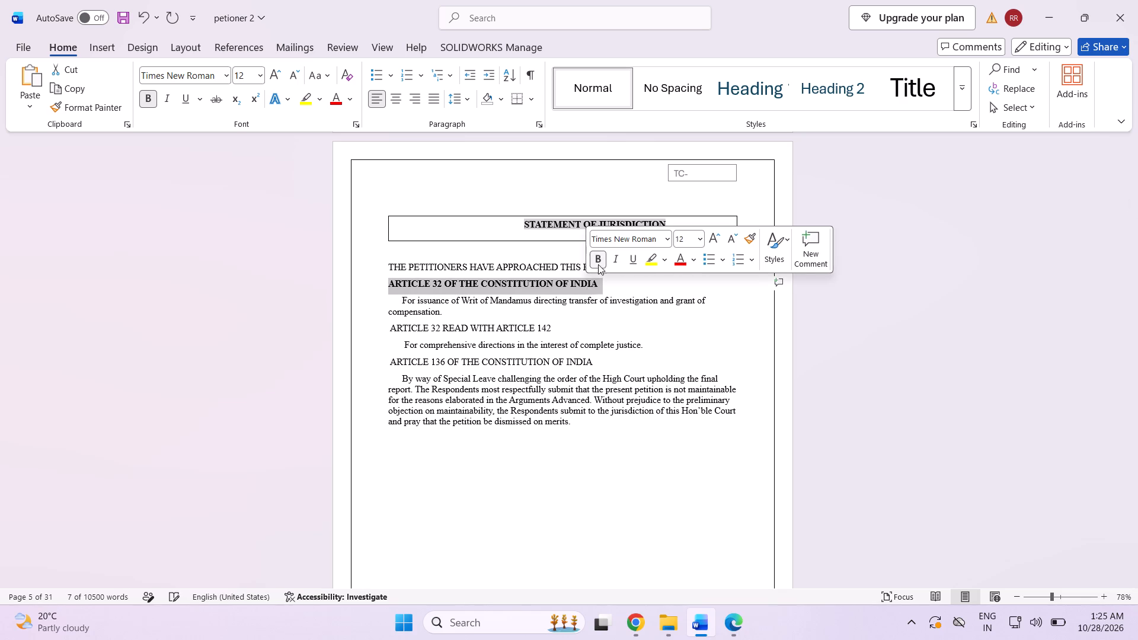
{"action": "left_click_drag", "start_coordinate": [389, 329], "coordinate": [451, 326]}
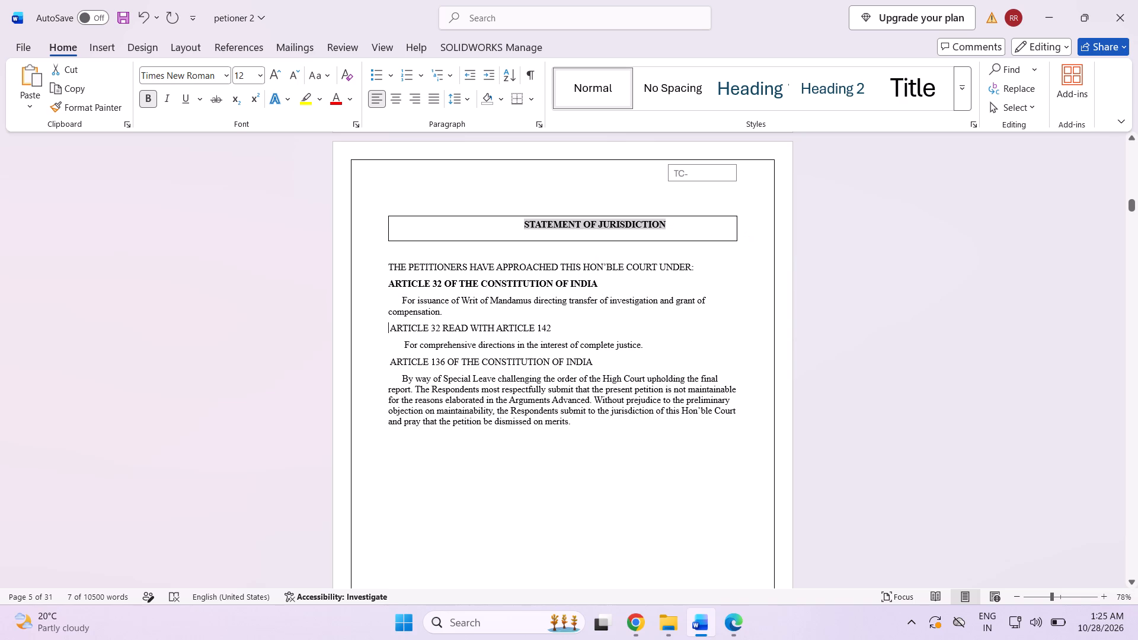
{"action": "left_click_drag", "start_coordinate": [451, 326], "coordinate": [578, 323]}
{"action": "left_click", "coordinate": [583, 299]}
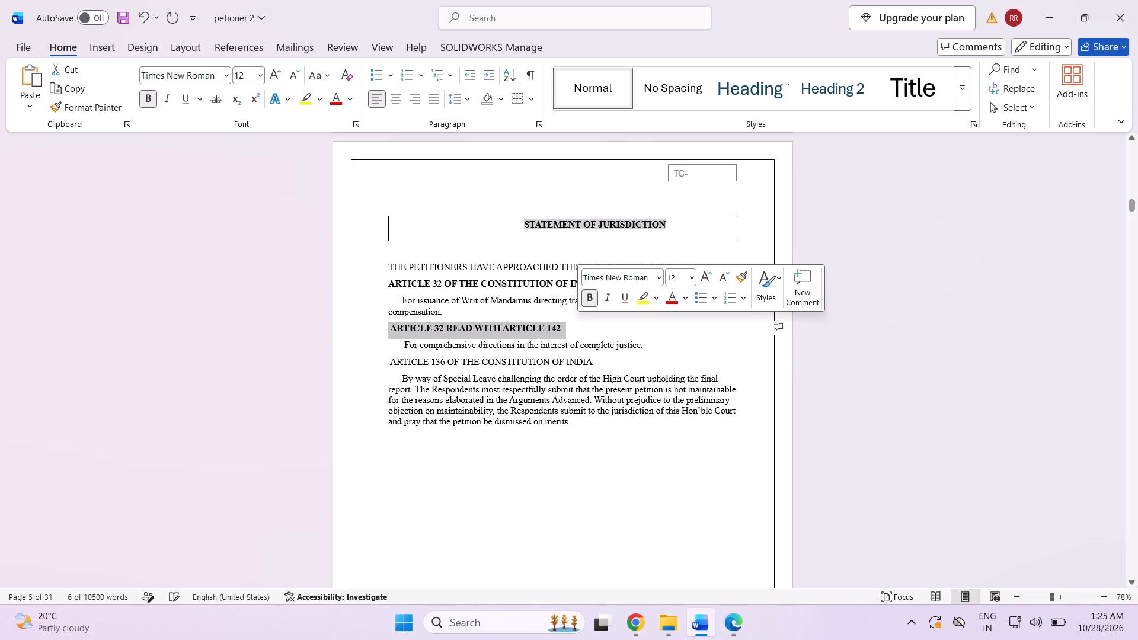
{"action": "left_click_drag", "start_coordinate": [387, 366], "coordinate": [594, 365]}
{"action": "left_click", "coordinate": [601, 338]}
{"action": "left_click", "coordinate": [574, 476]}
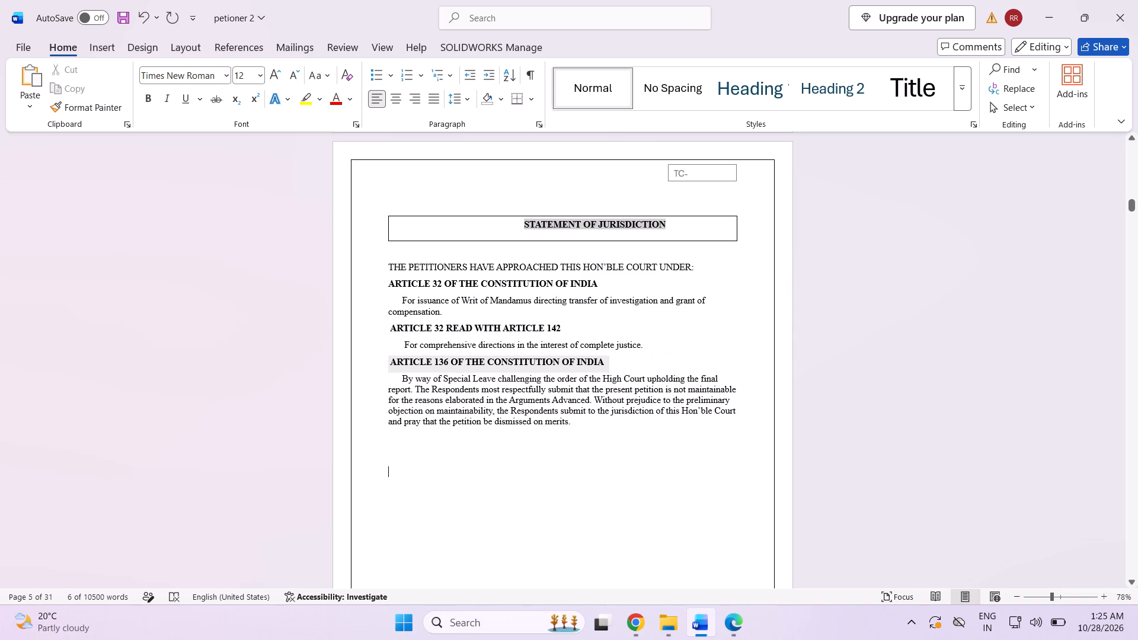
Delete the blank space before page number 5 so that the number moves back onto the Statement of Jurisdiction page.
{"action": "scroll", "coordinate": [560, 497], "scroll_direction": "down", "scroll_amount": 5}
{"action": "scroll", "coordinate": [558, 502], "scroll_direction": "up", "scroll_amount": 3}
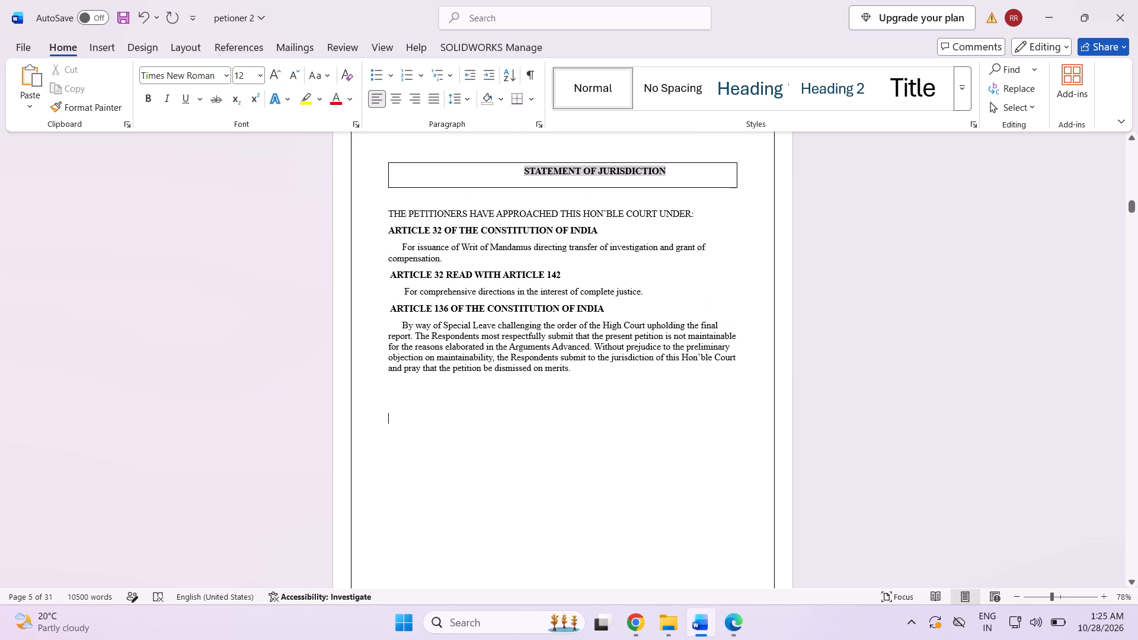
{"action": "scroll", "coordinate": [558, 502], "scroll_direction": "up", "scroll_amount": 1}
{"action": "scroll", "coordinate": [558, 502], "scroll_direction": "down", "scroll_amount": 9}
{"action": "scroll", "coordinate": [558, 502], "scroll_direction": "up", "scroll_amount": 3}
{"action": "scroll", "coordinate": [558, 502], "scroll_direction": "down", "scroll_amount": 2}
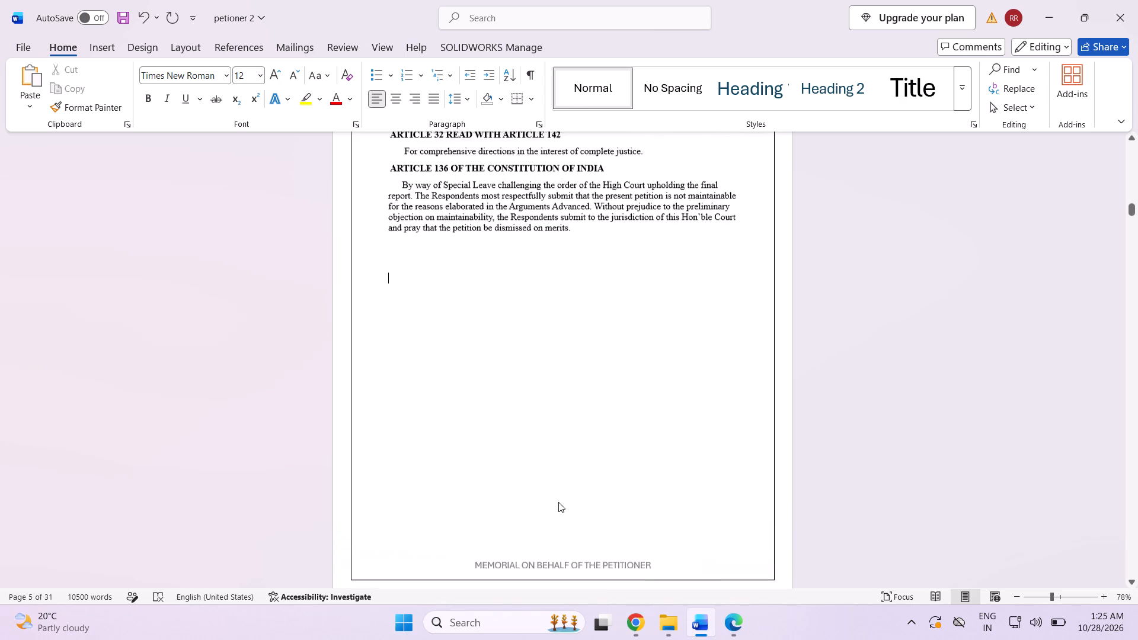
{"action": "scroll", "coordinate": [558, 502], "scroll_direction": "down", "scroll_amount": 10}
{"action": "left_click", "coordinate": [572, 491]}
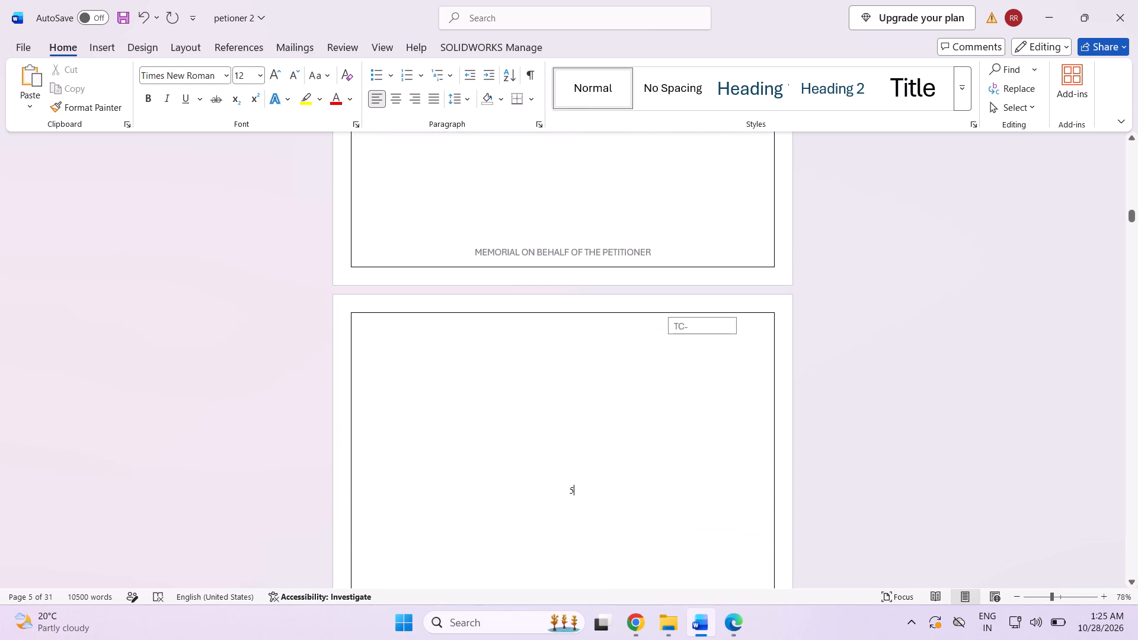
{"action": "left_click", "coordinate": [561, 488]}
{"action": "key", "text": "BackSpace"}
{"action": "key", "text": "BackSpace"}
{"action": "key", "text": "BackSpace"}
{"action": "key", "text": "BackSpace"}
{"action": "key", "text": "BackSpace"}
{"action": "key", "text": "BackSpace"}
{"action": "key", "text": "BackSpace"}
{"action": "key", "text": "BackSpace"}
{"action": "key", "text": "BackSpace"}
{"action": "key", "text": "BackSpace"}
{"action": "key", "text": "BackSpace"}
{"action": "key", "text": "BackSpace"}
{"action": "key", "text": "BackSpace"}
{"action": "key", "text": "BackSpace"}
{"action": "key", "text": "BackSpace"}
{"action": "key", "text": "BackSpace"}
{"action": "key", "text": "BackSpace"}
{"action": "key", "text": "BackSpace"}
{"action": "key", "text": "BackSpace"}
{"action": "key", "text": "BackSpace"}
{"action": "key", "text": "BackSpace"}
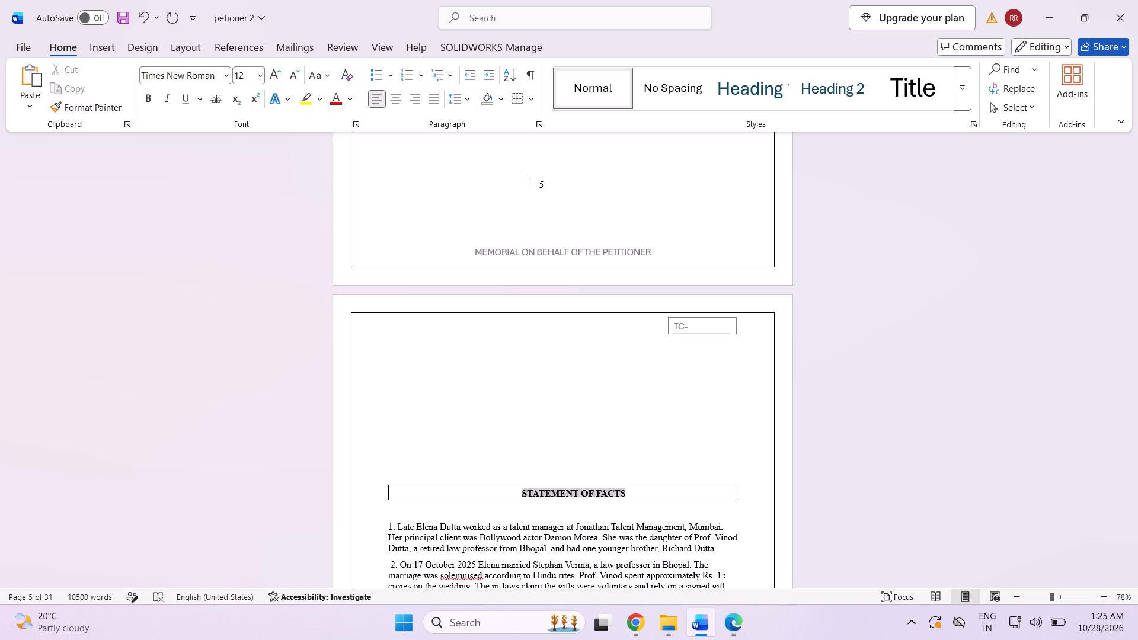
Move page number 5 down with two paragraph breaks and centre it above the footer using leading spaces.
{"action": "key", "text": "Return"}
{"action": "key", "text": "Return"}
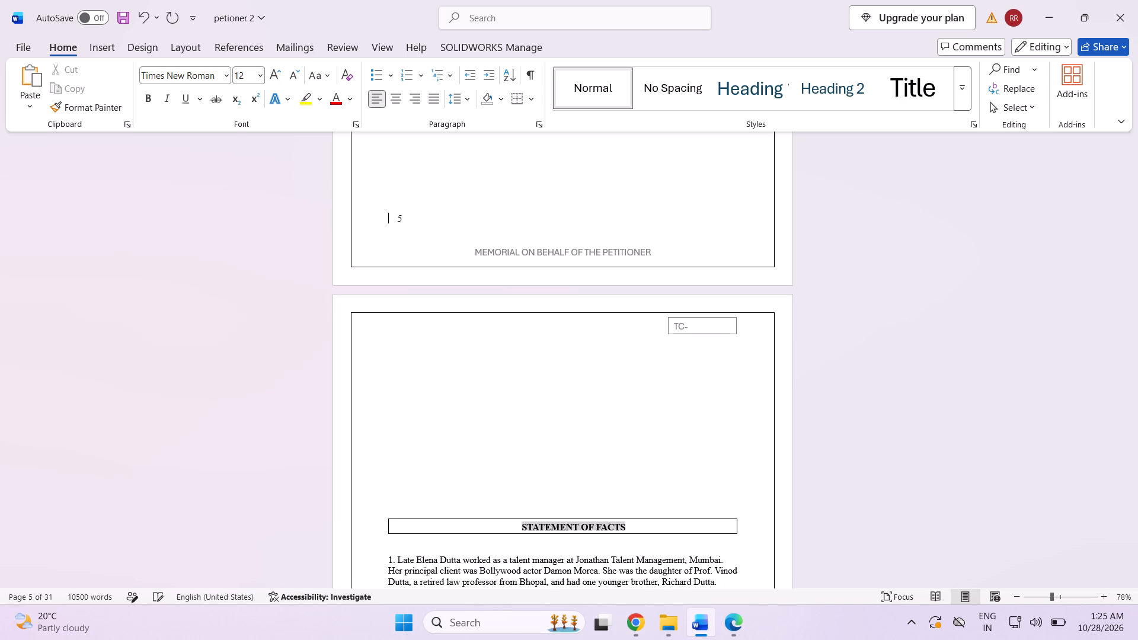
{"action": "key", "text": "space"}
{"action": "key", "text": "space"}
{"action": "key", "text": "space"}
{"action": "key", "text": "space"}
{"action": "key", "text": "space"}
{"action": "key", "text": "space"}
{"action": "key", "text": "space"}
{"action": "key", "text": "space"}
{"action": "key", "text": "space"}
{"action": "key", "text": "space"}
{"action": "key", "text": "space"}
{"action": "key", "text": "space"}
{"action": "key", "text": "space"}
{"action": "key", "text": "space"}
{"action": "key", "text": "space"}
{"action": "key", "text": "space"}
{"action": "key", "text": "space"}
{"action": "key", "text": "space"}
{"action": "key", "text": "space"}
{"action": "key", "text": "space"}
{"action": "key", "text": "space"}
Review the page numbers and layout from the table of contents through the Statement of Jurisdiction page.
{"action": "scroll", "coordinate": [575, 507], "scroll_direction": "up", "scroll_amount": 20}
{"action": "scroll", "coordinate": [575, 507], "scroll_direction": "up", "scroll_amount": 11}
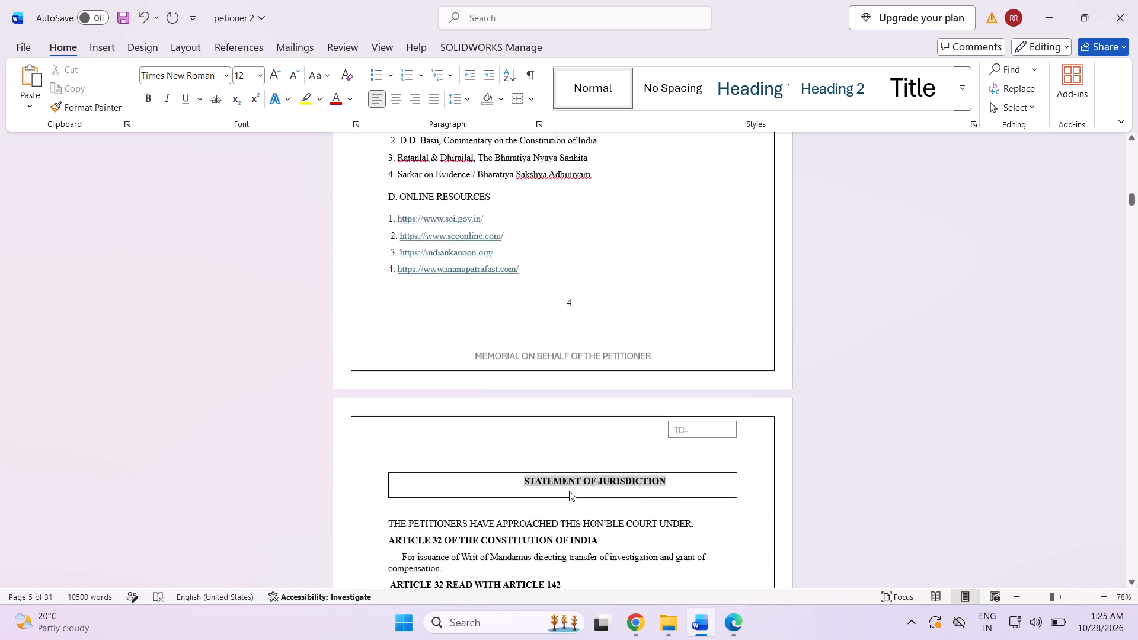
{"action": "scroll", "coordinate": [569, 491], "scroll_direction": "up", "scroll_amount": 20}
{"action": "scroll", "coordinate": [569, 491], "scroll_direction": "up", "scroll_amount": 20}
{"action": "scroll", "coordinate": [569, 491], "scroll_direction": "up", "scroll_amount": 13}
{"action": "middle_click", "coordinate": [566, 489]}
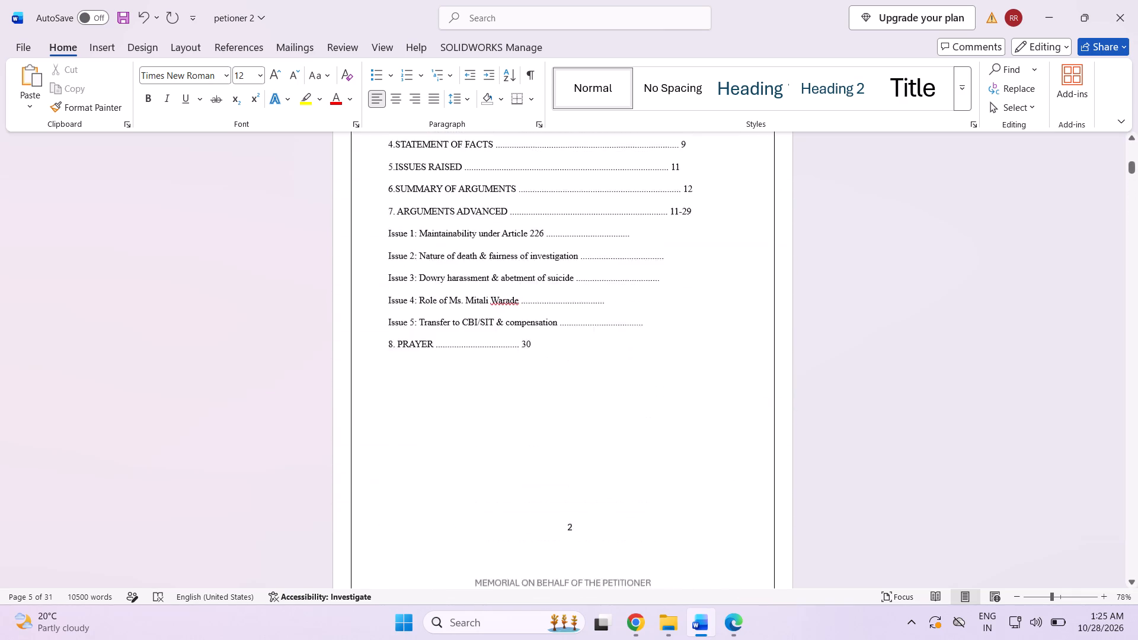
{"action": "scroll", "coordinate": [565, 490], "scroll_direction": "up", "scroll_amount": 20}
{"action": "scroll", "coordinate": [565, 490], "scroll_direction": "up", "scroll_amount": 10}
{"action": "scroll", "coordinate": [565, 491], "scroll_direction": "down", "scroll_amount": 17}
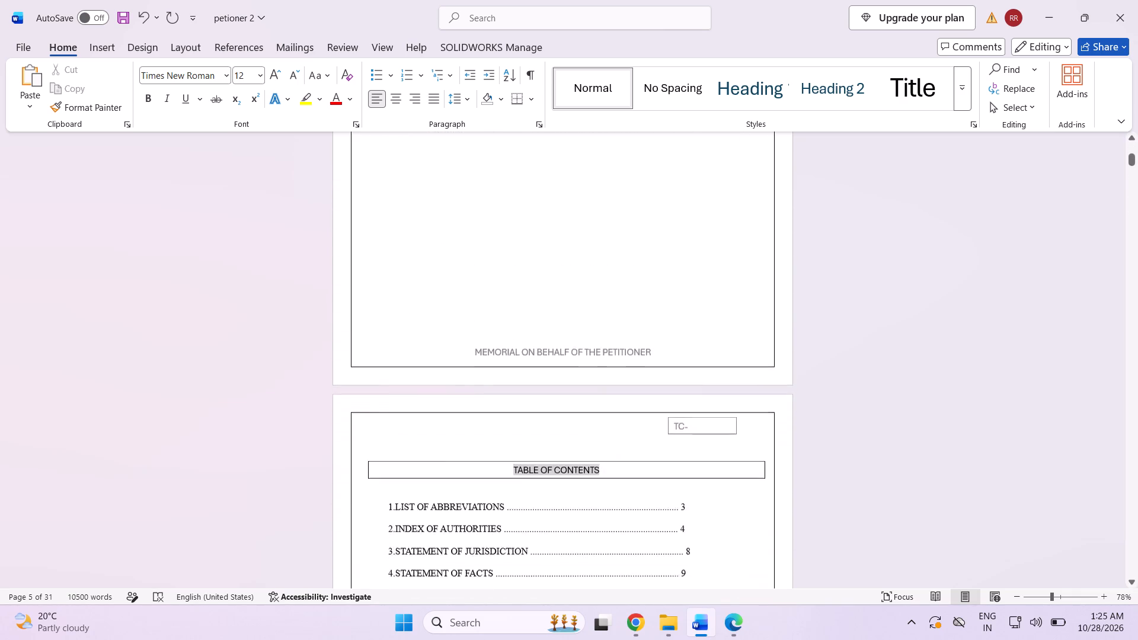
{"action": "scroll", "coordinate": [562, 500], "scroll_direction": "down", "scroll_amount": 11}
{"action": "scroll", "coordinate": [558, 502], "scroll_direction": "down", "scroll_amount": 20}
{"action": "scroll", "coordinate": [558, 502], "scroll_direction": "down", "scroll_amount": 9}
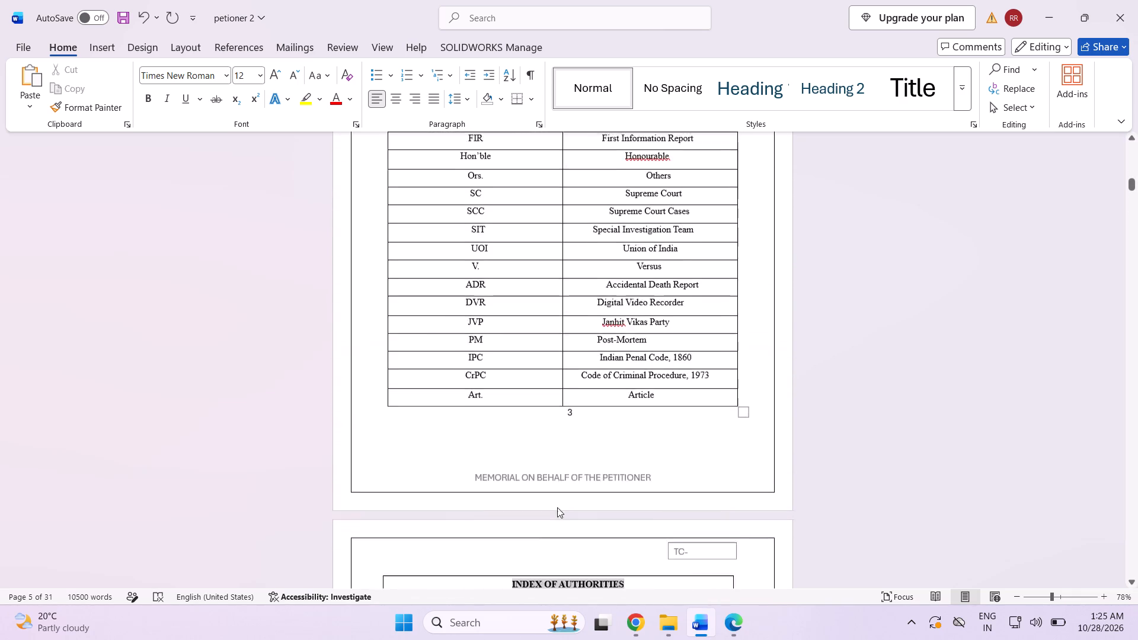
{"action": "scroll", "coordinate": [557, 507], "scroll_direction": "down", "scroll_amount": 17}
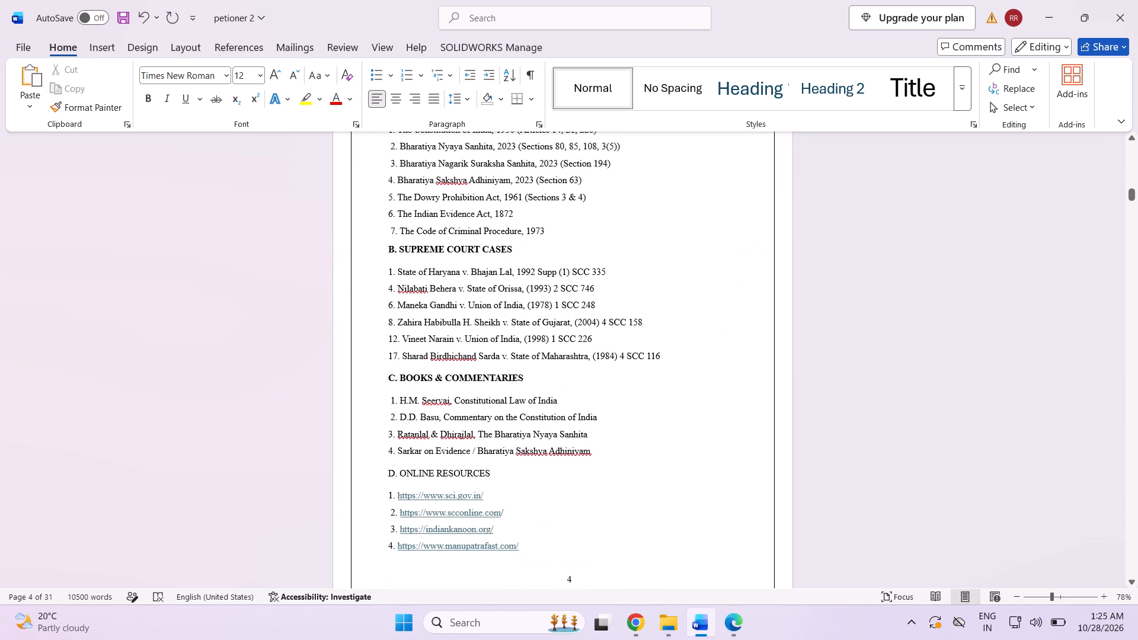
{"action": "scroll", "coordinate": [557, 507], "scroll_direction": "down", "scroll_amount": 7}
{"action": "scroll", "coordinate": [557, 507], "scroll_direction": "down", "scroll_amount": 19}
{"action": "scroll", "coordinate": [557, 507], "scroll_direction": "down", "scroll_amount": 16}
{"action": "scroll", "coordinate": [557, 508], "scroll_direction": "up", "scroll_amount": 9}
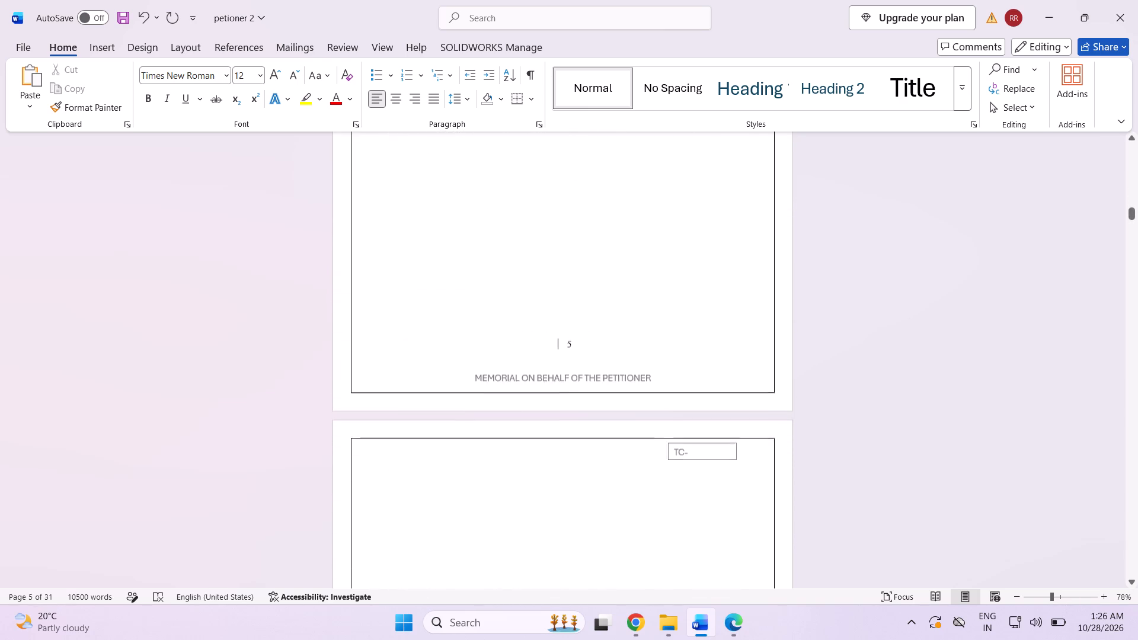
{"action": "scroll", "coordinate": [557, 508], "scroll_direction": "up", "scroll_amount": 20}
{"action": "scroll", "coordinate": [557, 508], "scroll_direction": "up", "scroll_amount": 20}
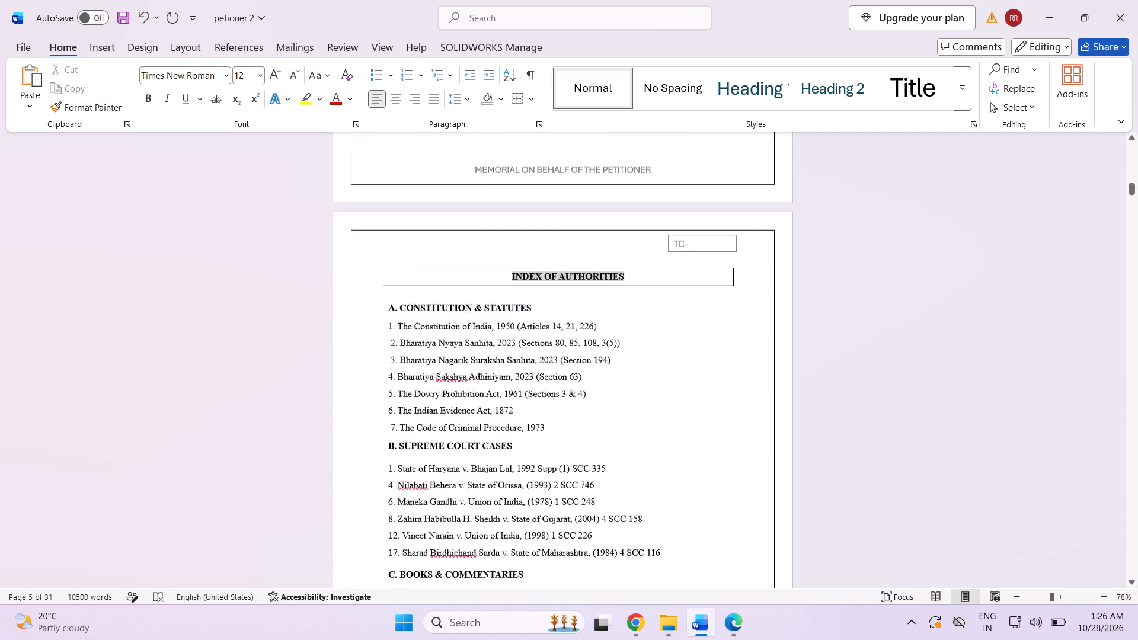
{"action": "scroll", "coordinate": [557, 508], "scroll_direction": "up", "scroll_amount": 20}
{"action": "scroll", "coordinate": [557, 508], "scroll_direction": "up", "scroll_amount": 20}
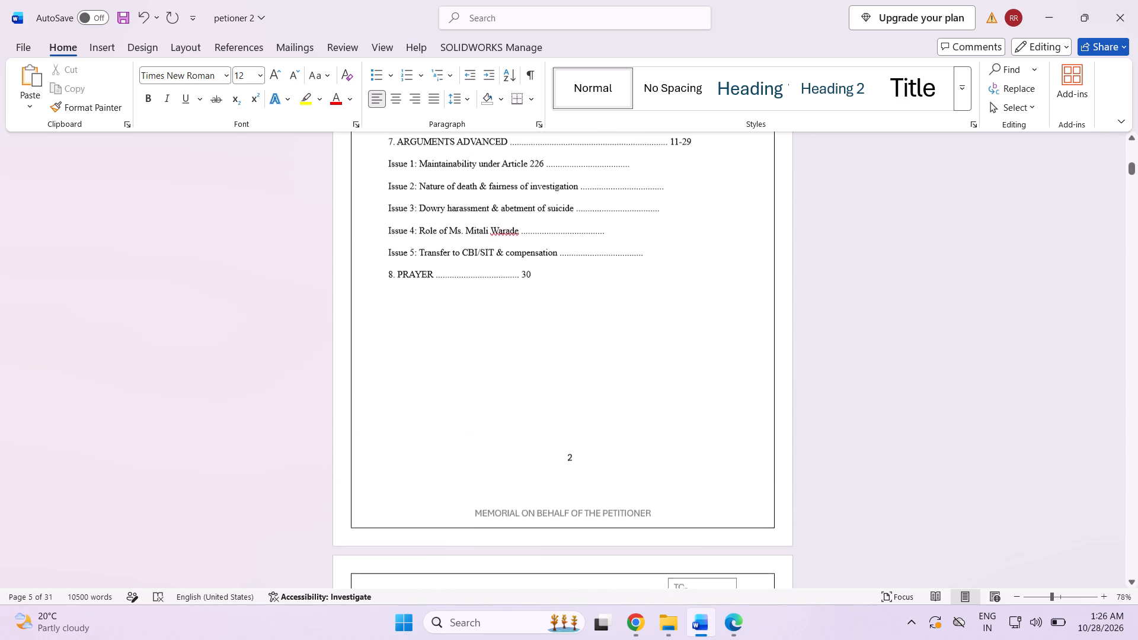
{"action": "scroll", "coordinate": [557, 505], "scroll_direction": "up", "scroll_amount": 20}
{"action": "scroll", "coordinate": [557, 505], "scroll_direction": "up", "scroll_amount": 7}
{"action": "scroll", "coordinate": [557, 510], "scroll_direction": "down", "scroll_amount": 8}
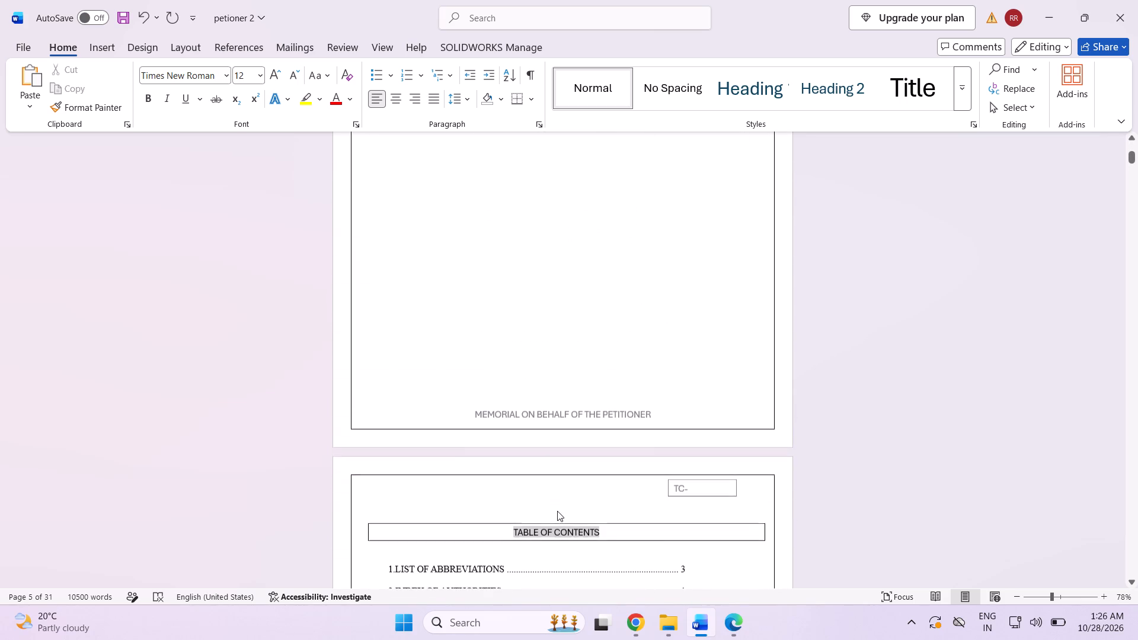
Open the "MEMORIAL ON BEHALF OF THE PETITIONER" footer for editing on the page before the table of contents.
{"action": "double_click", "coordinate": [536, 414]}
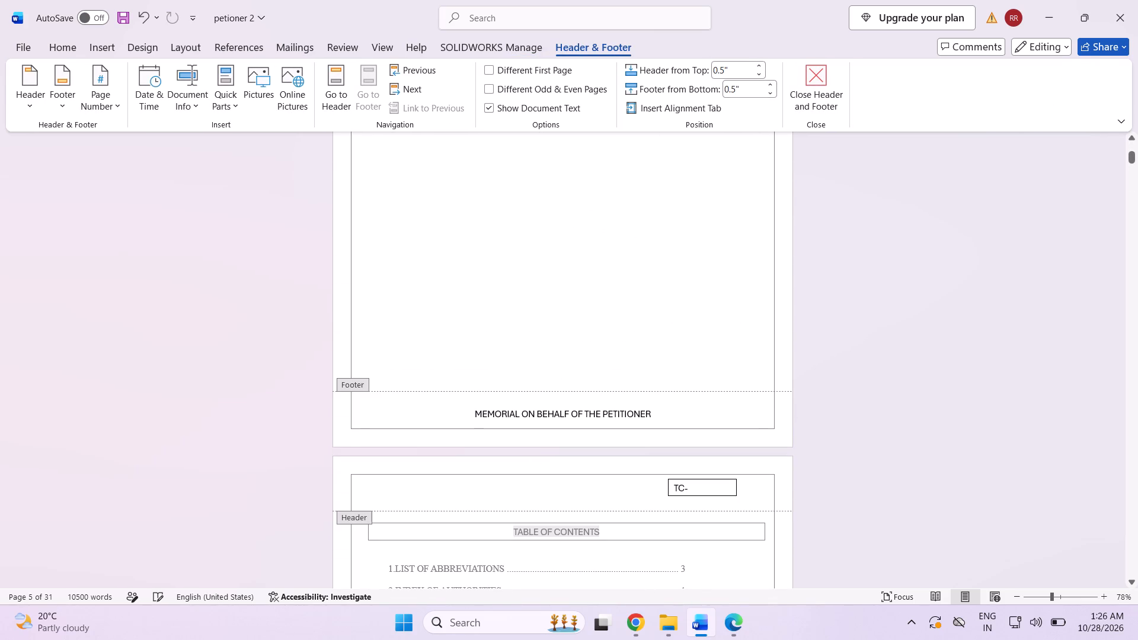
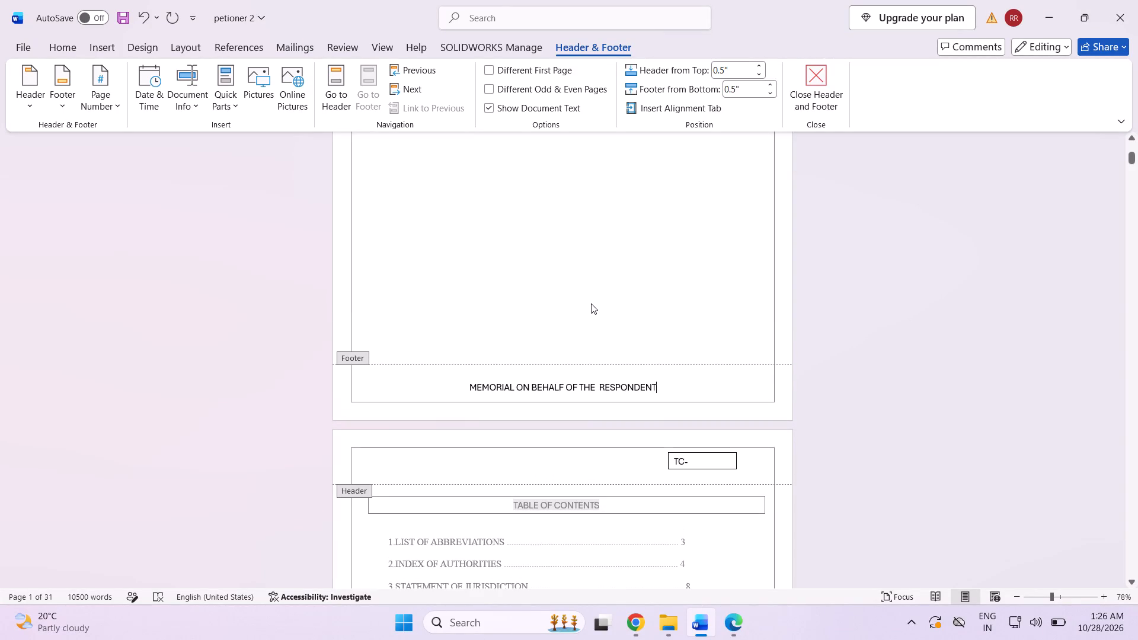
Leave the footer and review the footers and layout from the cover page through the start of the Index of Authorities.
{"action": "double_click", "coordinate": [591, 303]}
{"action": "scroll", "coordinate": [580, 374], "scroll_direction": "up", "scroll_amount": 10}
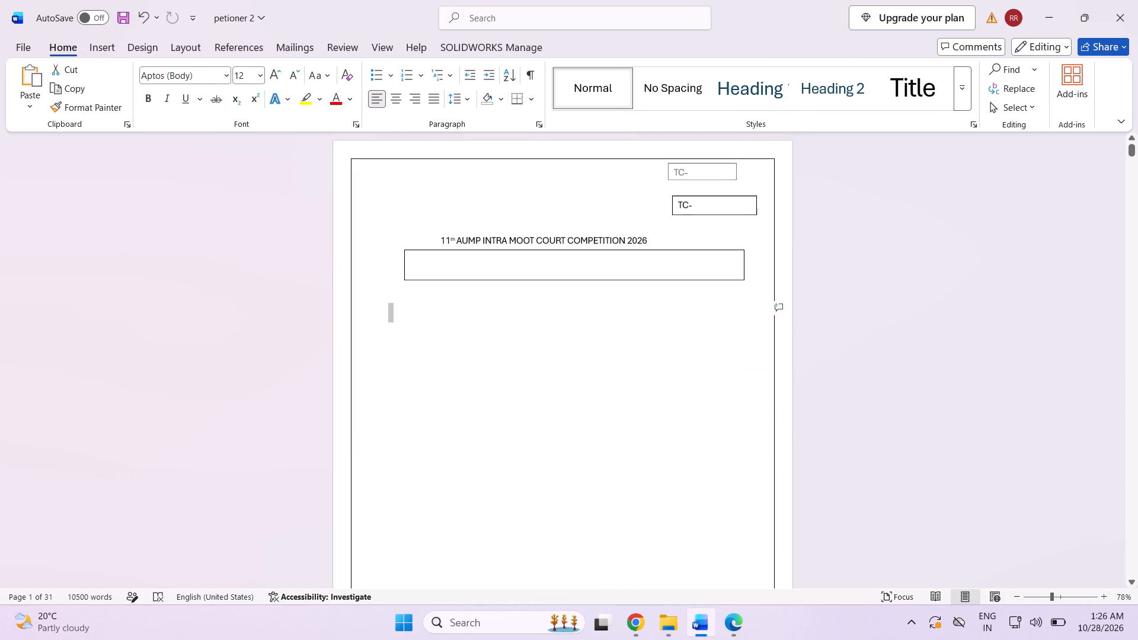
{"action": "scroll", "coordinate": [578, 369], "scroll_direction": "down", "scroll_amount": 20}
{"action": "scroll", "coordinate": [578, 369], "scroll_direction": "down", "scroll_amount": 18}
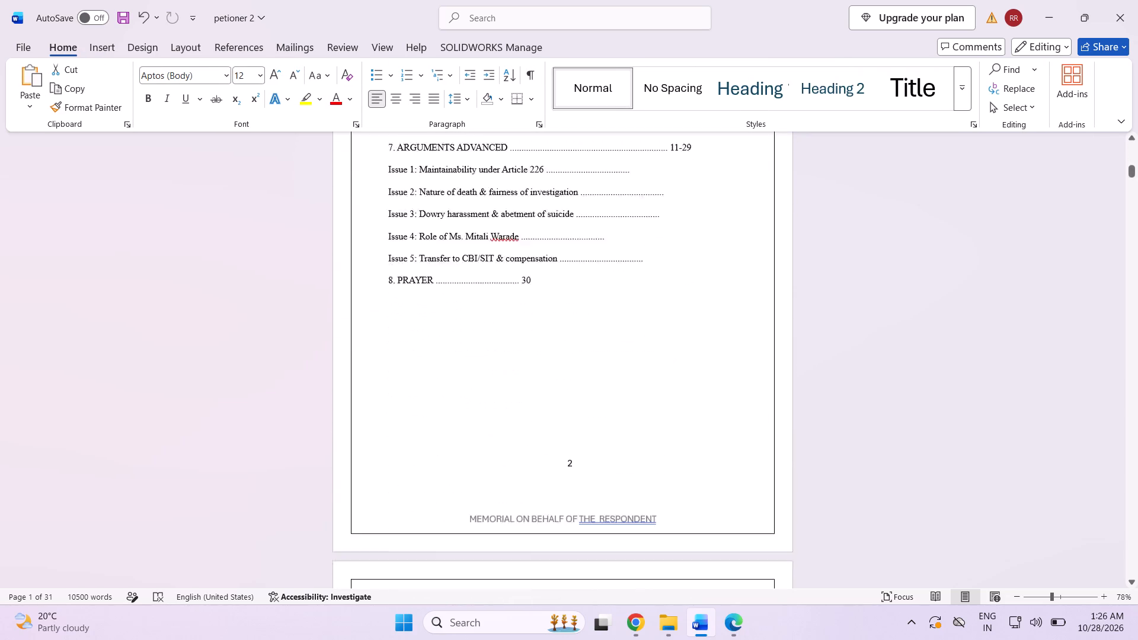
{"action": "scroll", "coordinate": [576, 388], "scroll_direction": "down", "scroll_amount": 9}
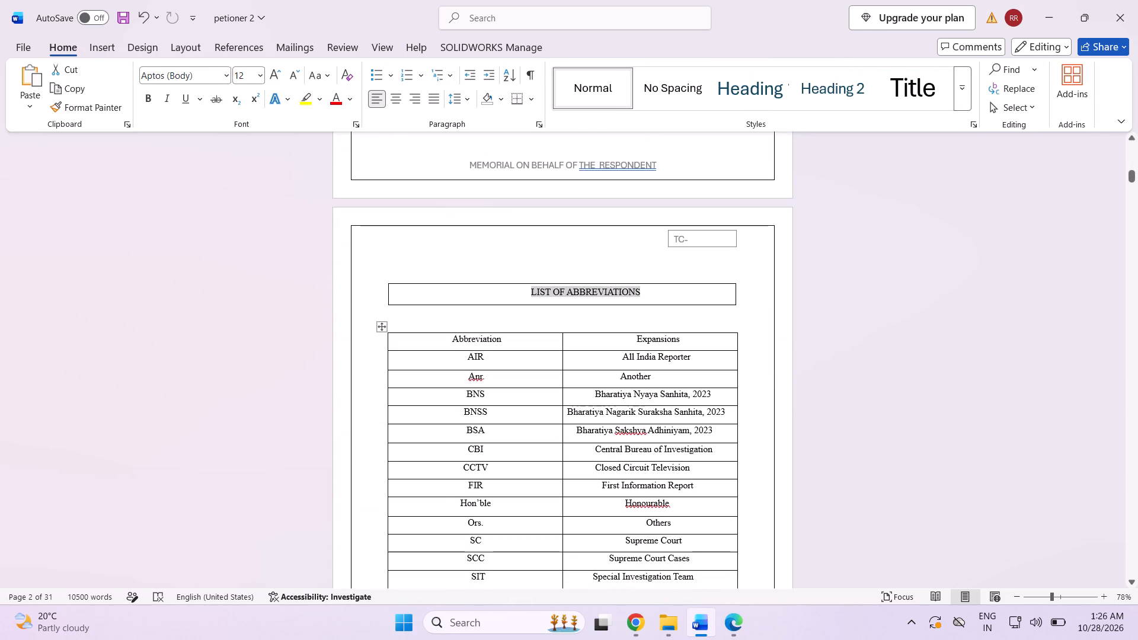
{"action": "scroll", "coordinate": [547, 404], "scroll_direction": "up", "scroll_amount": 18}
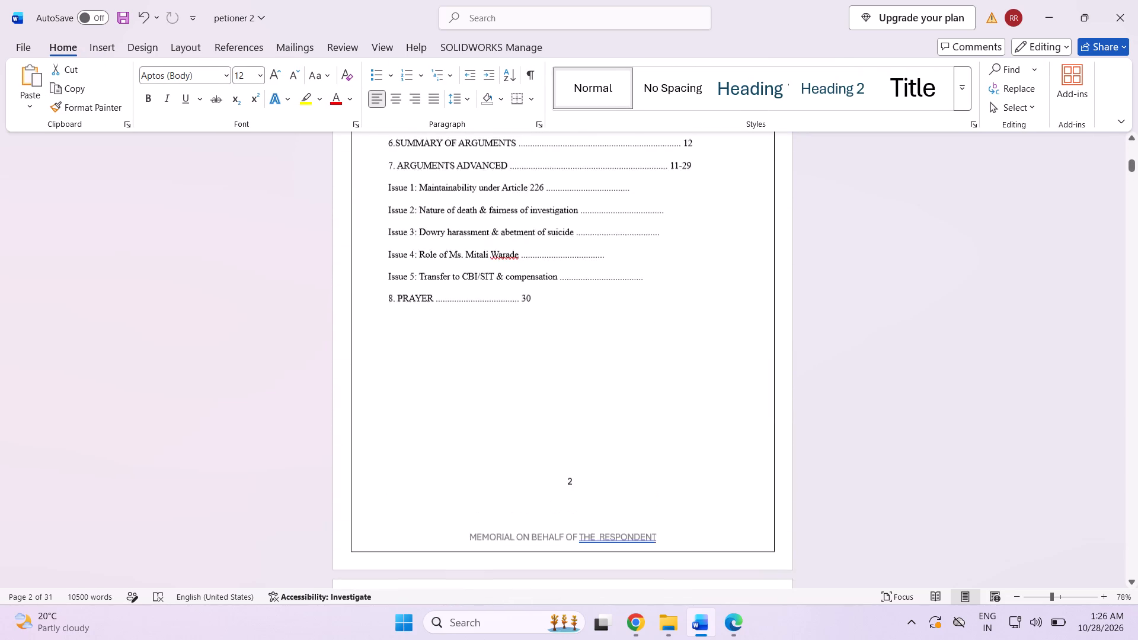
{"action": "scroll", "coordinate": [547, 404], "scroll_direction": "up", "scroll_amount": 13}
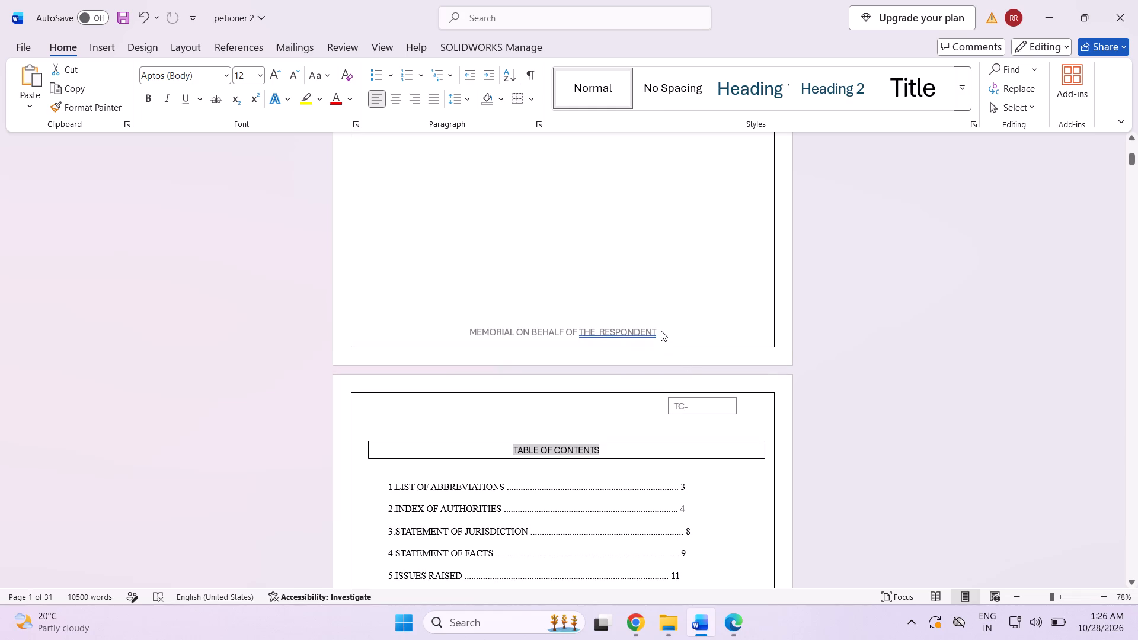
{"action": "scroll", "coordinate": [661, 331], "scroll_direction": "down", "scroll_amount": 11}
{"action": "scroll", "coordinate": [656, 352], "scroll_direction": "down", "scroll_amount": 11}
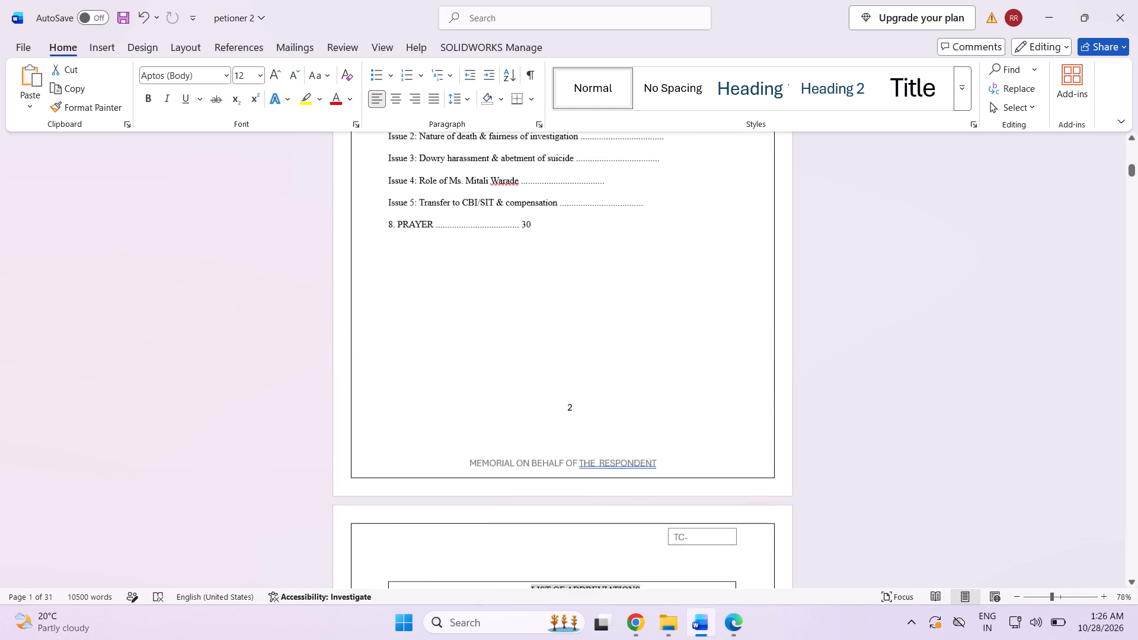
{"action": "scroll", "coordinate": [656, 353], "scroll_direction": "down", "scroll_amount": 4}
{"action": "scroll", "coordinate": [656, 353], "scroll_direction": "down", "scroll_amount": 20}
{"action": "scroll", "coordinate": [656, 353], "scroll_direction": "down", "scroll_amount": 3}
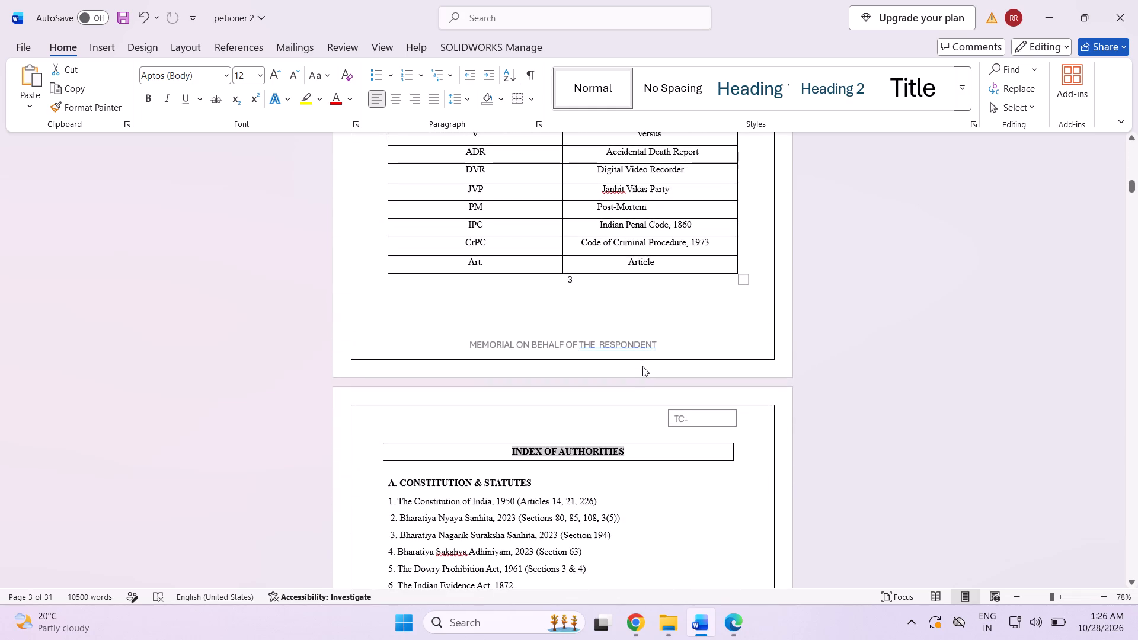
{"action": "scroll", "coordinate": [642, 366], "scroll_direction": "up", "scroll_amount": 2}
{"action": "left_click", "coordinate": [642, 366]}
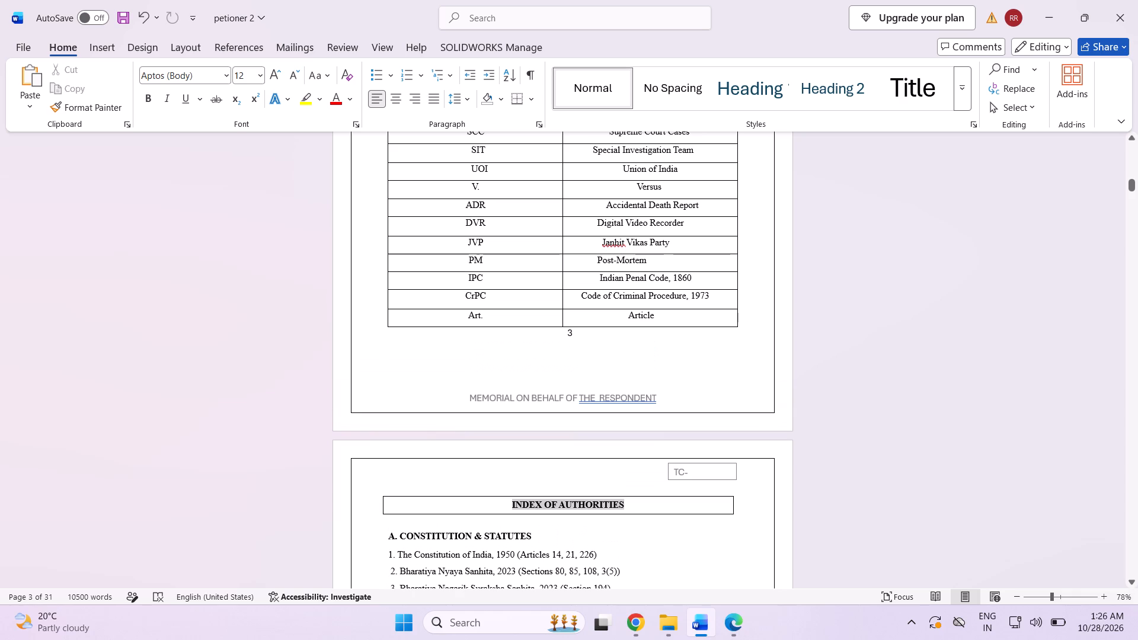
{"action": "scroll", "coordinate": [658, 440], "scroll_direction": "down", "scroll_amount": 1}
{"action": "scroll", "coordinate": [640, 425], "scroll_direction": "up", "scroll_amount": 14}
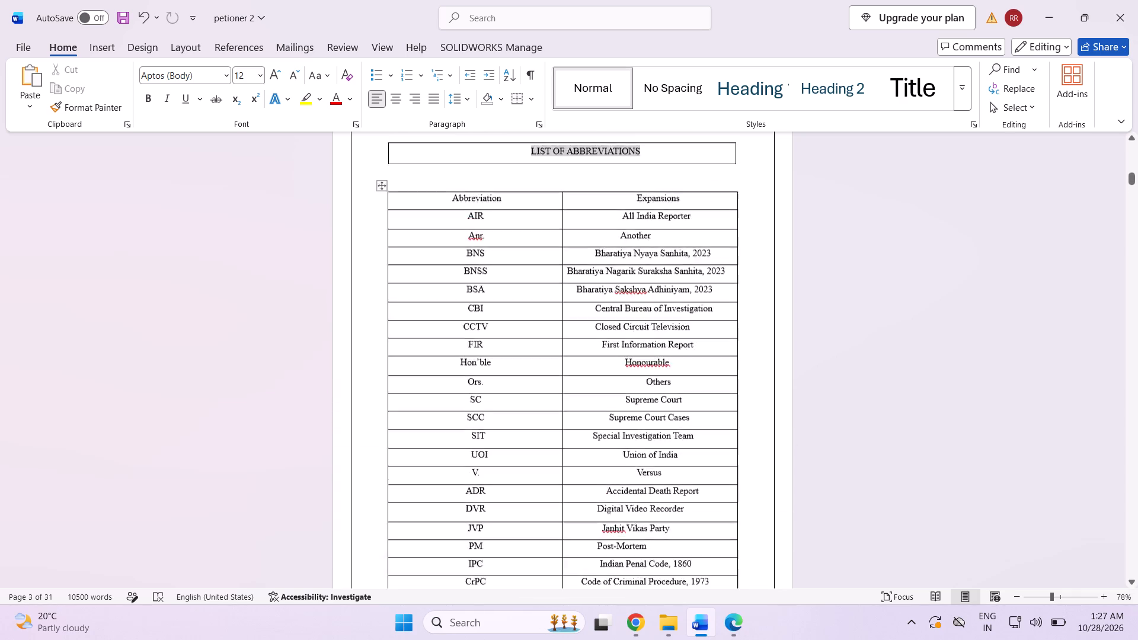
{"action": "scroll", "coordinate": [634, 395], "scroll_direction": "up", "scroll_amount": 12}
Correct the footer to read "MEMORIAL ON BEHALF OF THE RESPONDENTS", with a single space before the last word, and return to the document body.
{"action": "left_click", "coordinate": [658, 402]}
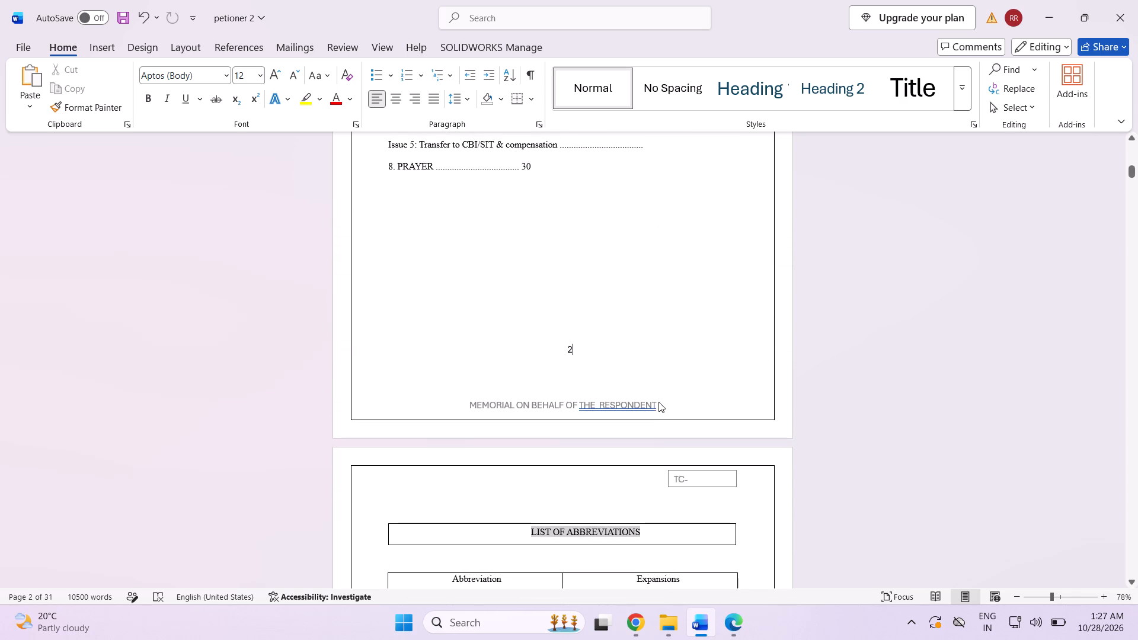
{"action": "double_click", "coordinate": [658, 402]}
{"action": "left_click", "coordinate": [660, 407]}
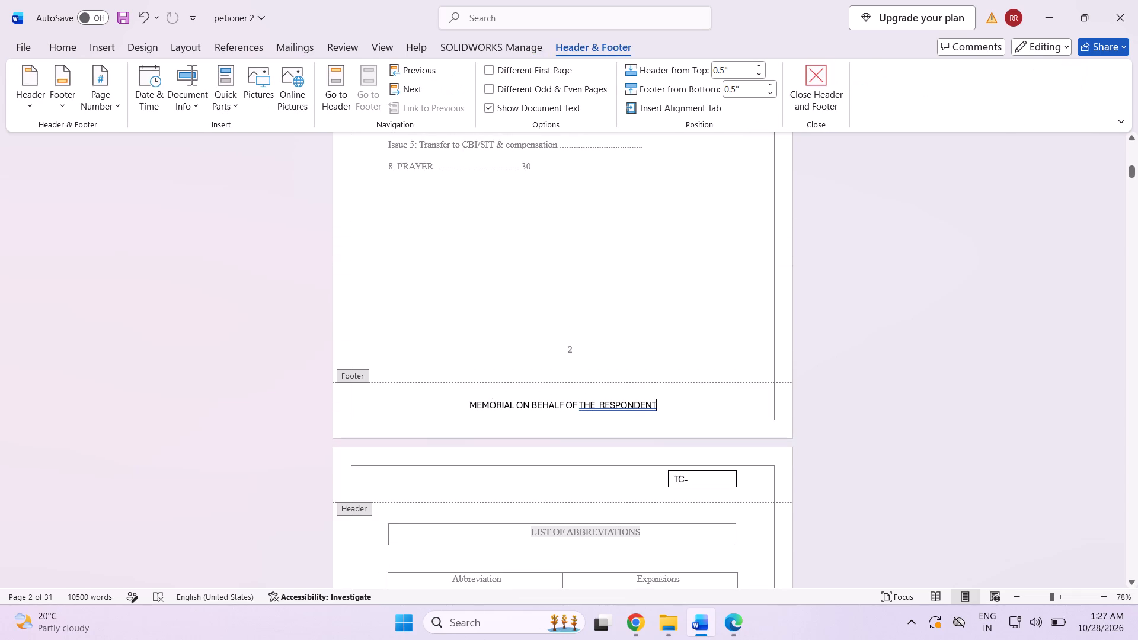
{"action": "key", "text": "s"}
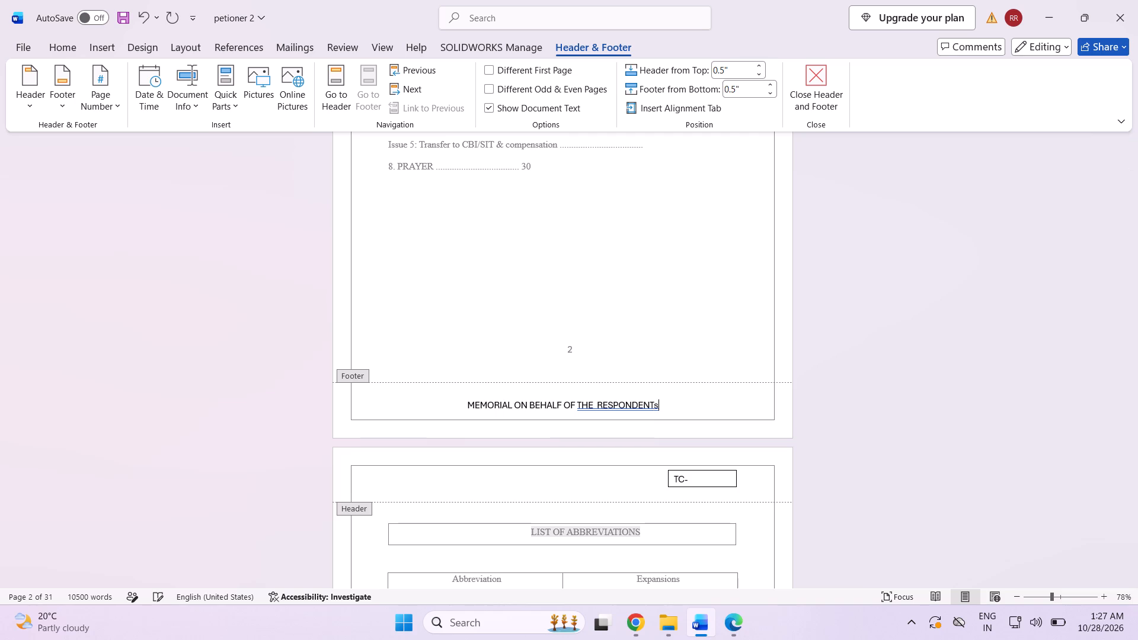
{"action": "key", "text": "BackSpace"}
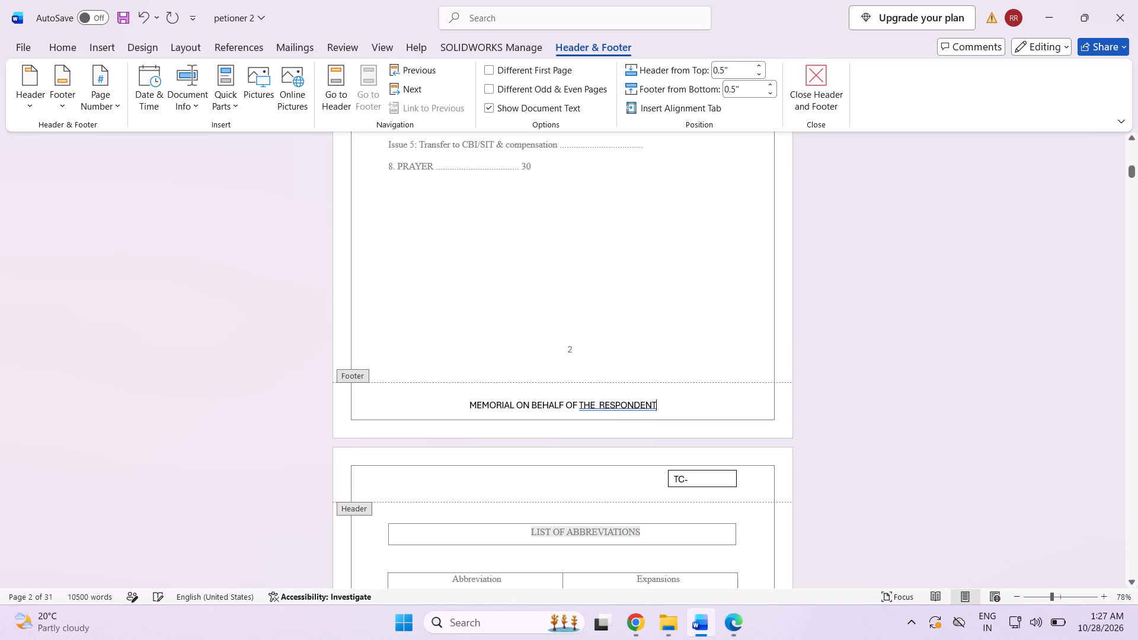
{"action": "key", "text": "s"}
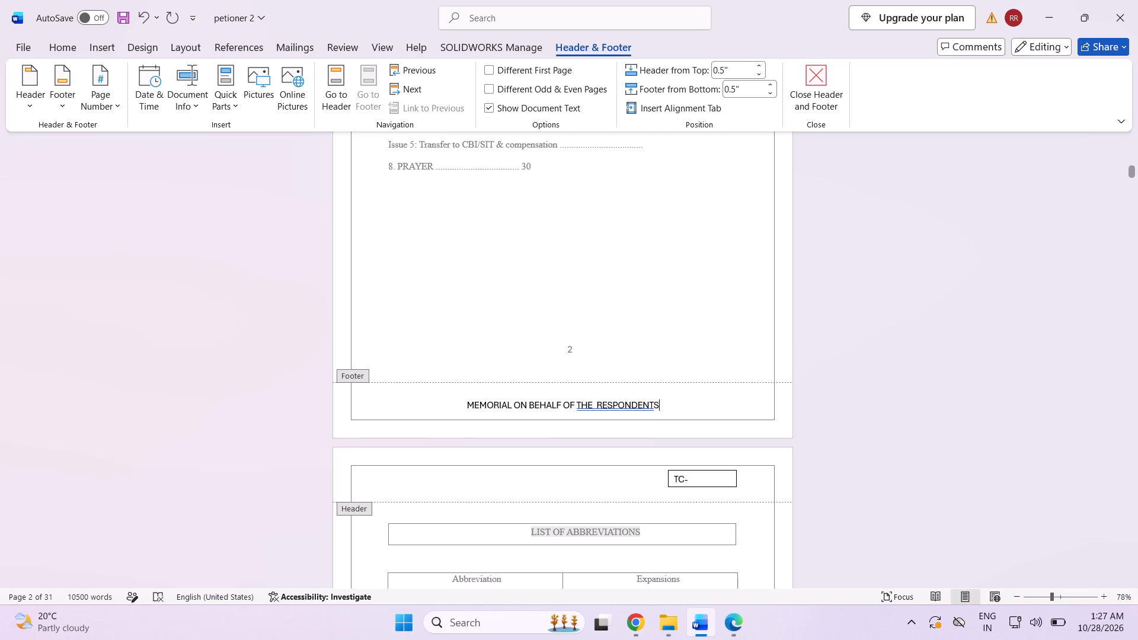
{"action": "left_click", "coordinate": [597, 402]}
{"action": "key", "text": "BackSpace"}
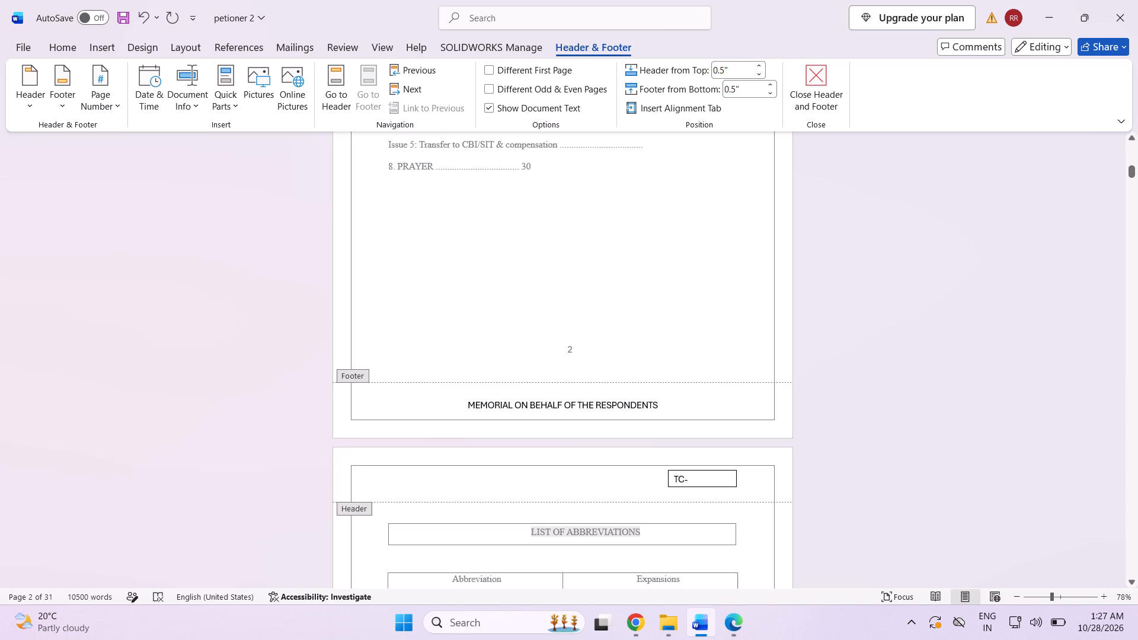
{"action": "scroll", "coordinate": [651, 444], "scroll_direction": "down", "scroll_amount": 19}
{"action": "scroll", "coordinate": [645, 427], "scroll_direction": "down", "scroll_amount": 9}
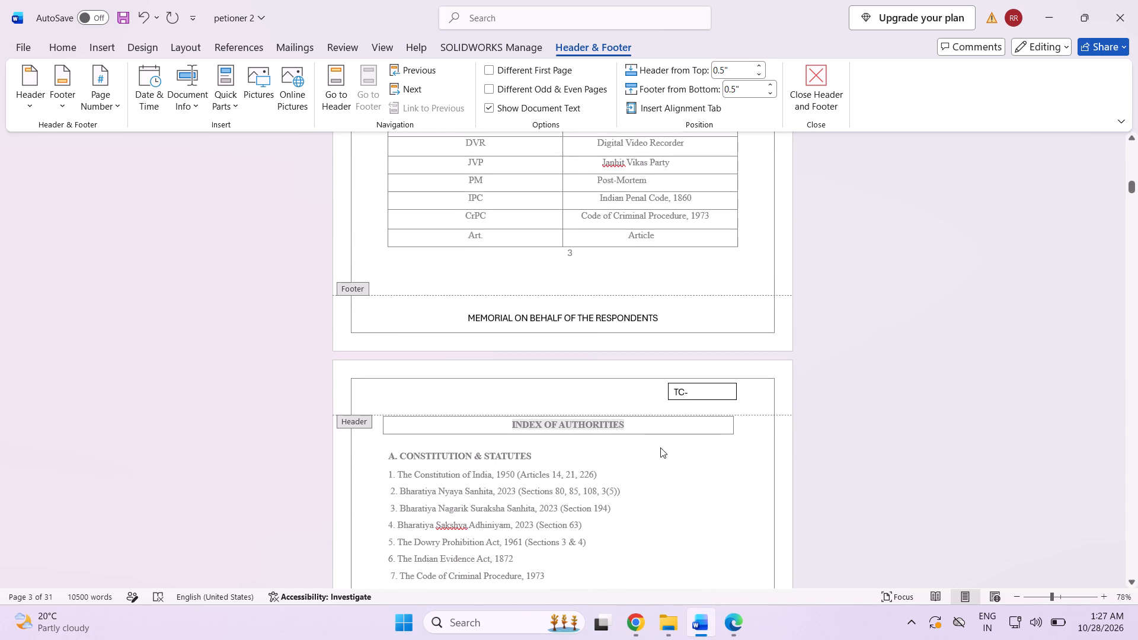
{"action": "double_click", "coordinate": [669, 465]}
Delete the blank paragraphs above the STATEMENT OF FACTS heading so that it starts directly below the page header.
{"action": "scroll", "coordinate": [650, 473], "scroll_direction": "down", "scroll_amount": 8}
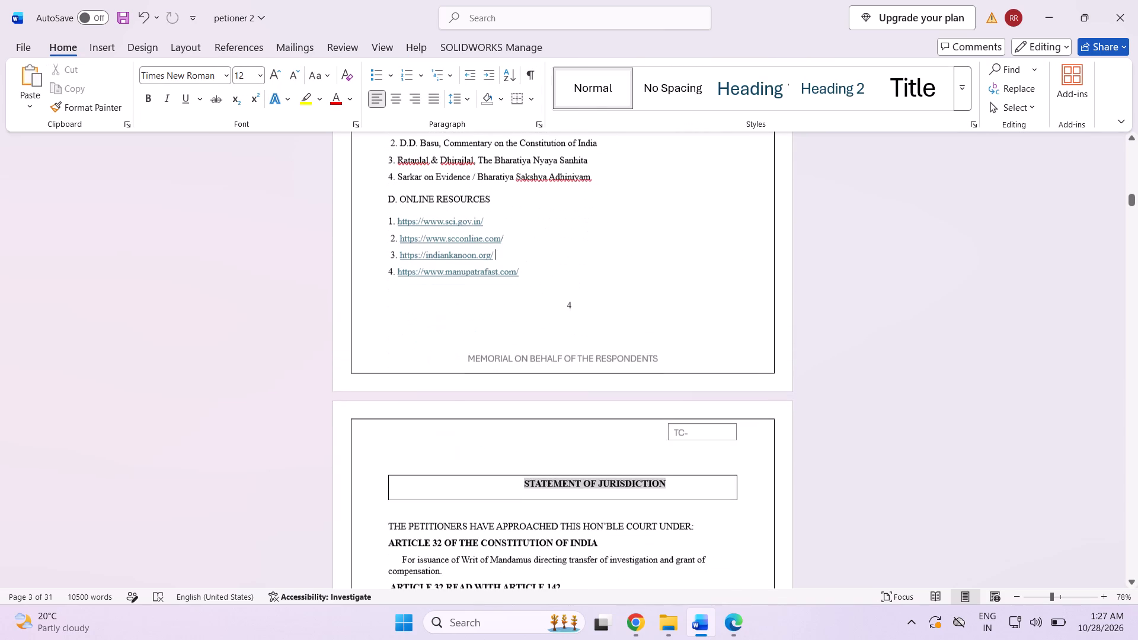
{"action": "scroll", "coordinate": [642, 479], "scroll_direction": "down", "scroll_amount": 17}
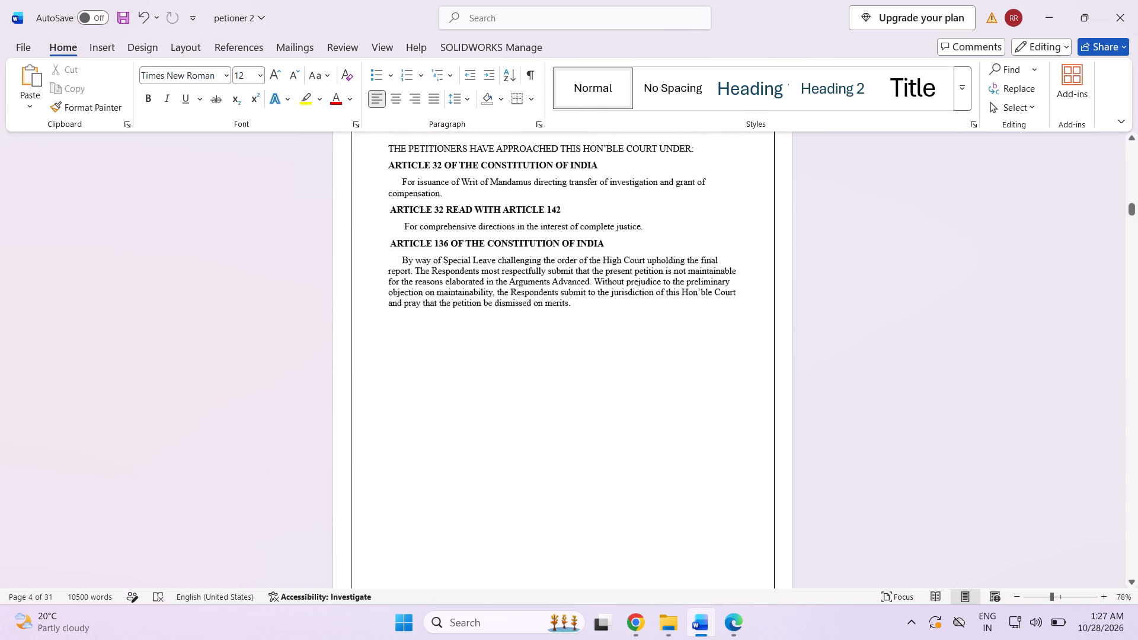
{"action": "scroll", "coordinate": [637, 499], "scroll_direction": "down", "scroll_amount": 19}
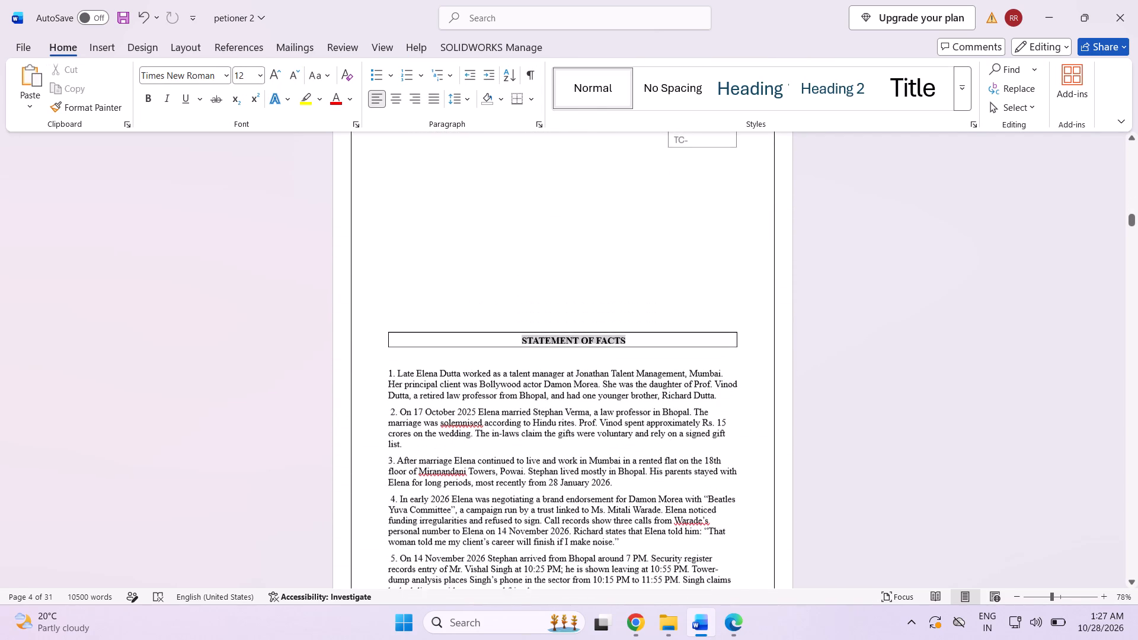
{"action": "scroll", "coordinate": [637, 503], "scroll_direction": "down", "scroll_amount": 4}
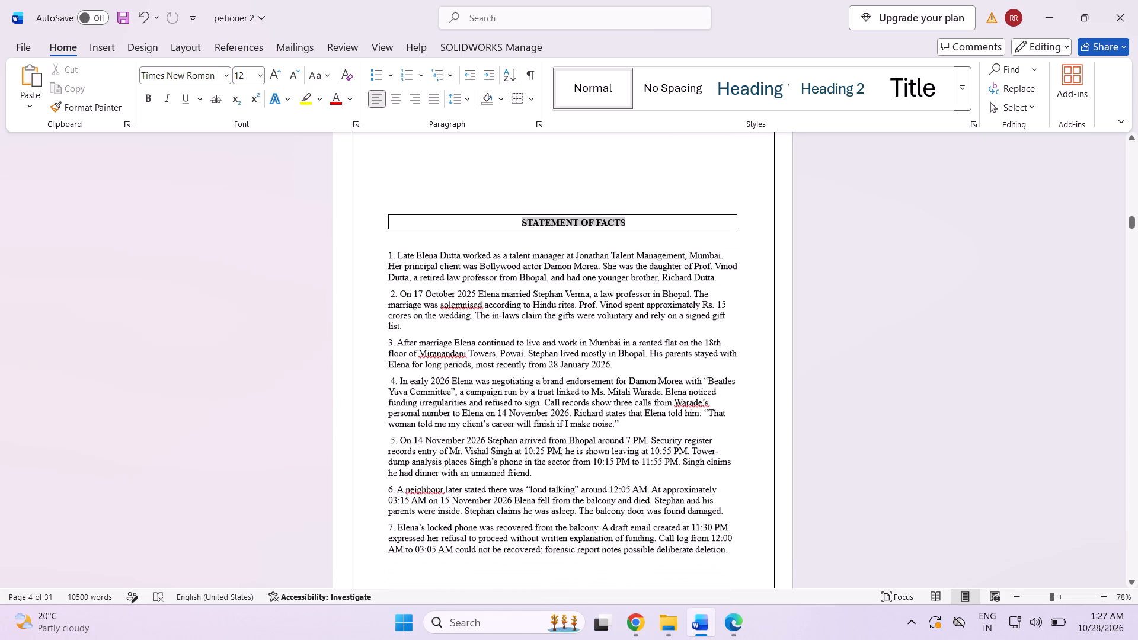
{"action": "scroll", "coordinate": [589, 485], "scroll_direction": "down", "scroll_amount": 4}
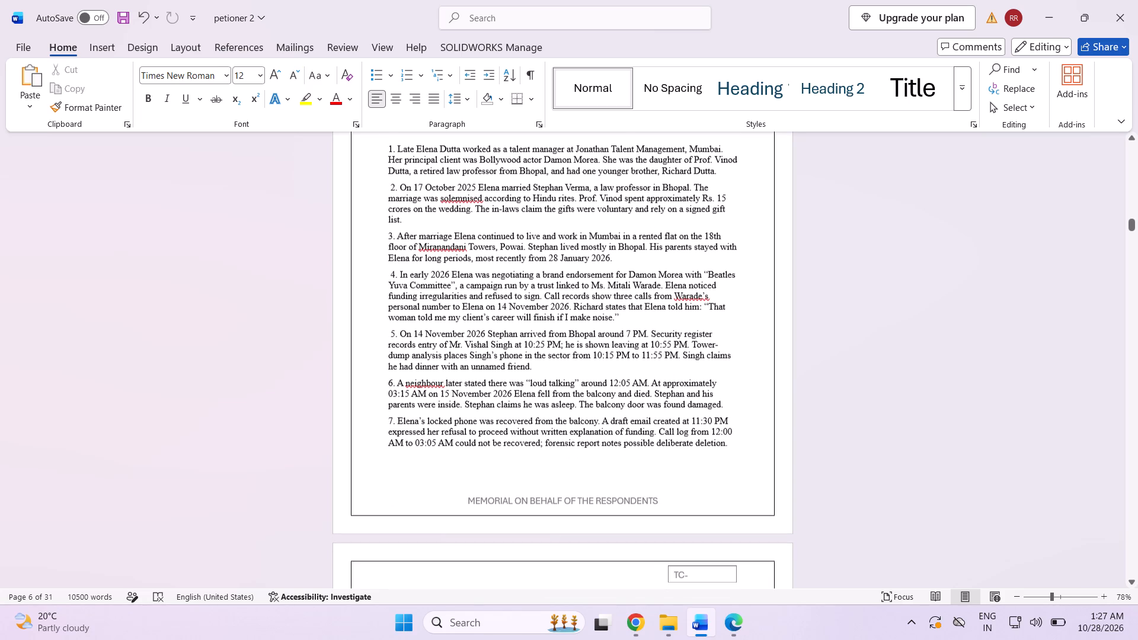
{"action": "scroll", "coordinate": [584, 473], "scroll_direction": "up", "scroll_amount": 19}
{"action": "scroll", "coordinate": [581, 458], "scroll_direction": "down", "scroll_amount": 3}
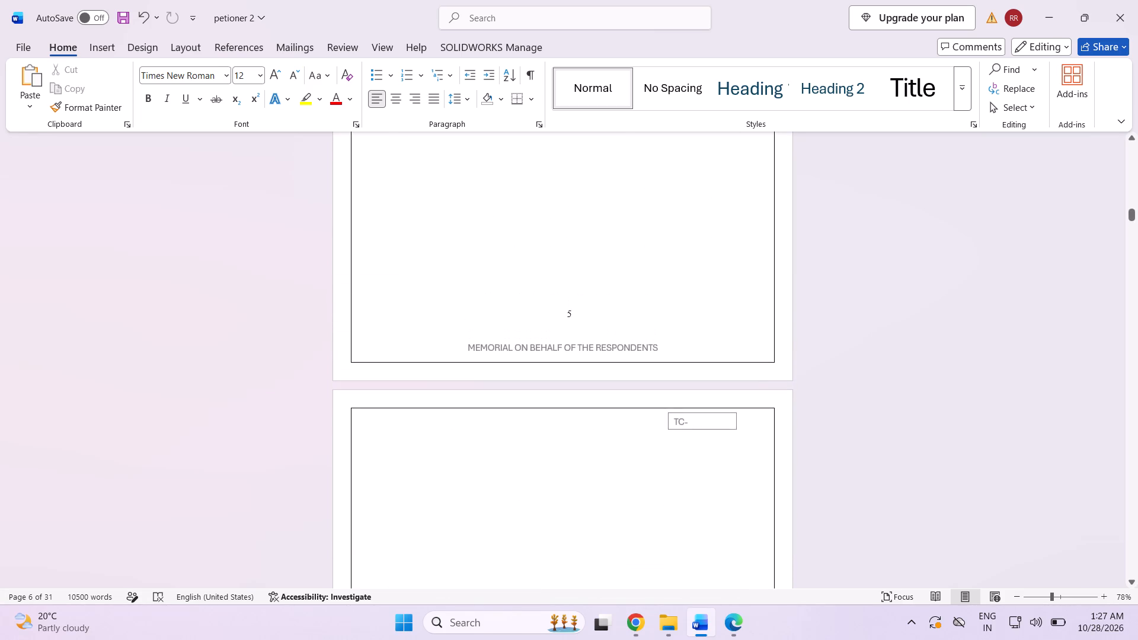
{"action": "scroll", "coordinate": [581, 458], "scroll_direction": "down", "scroll_amount": 7}
{"action": "left_click", "coordinate": [407, 325]}
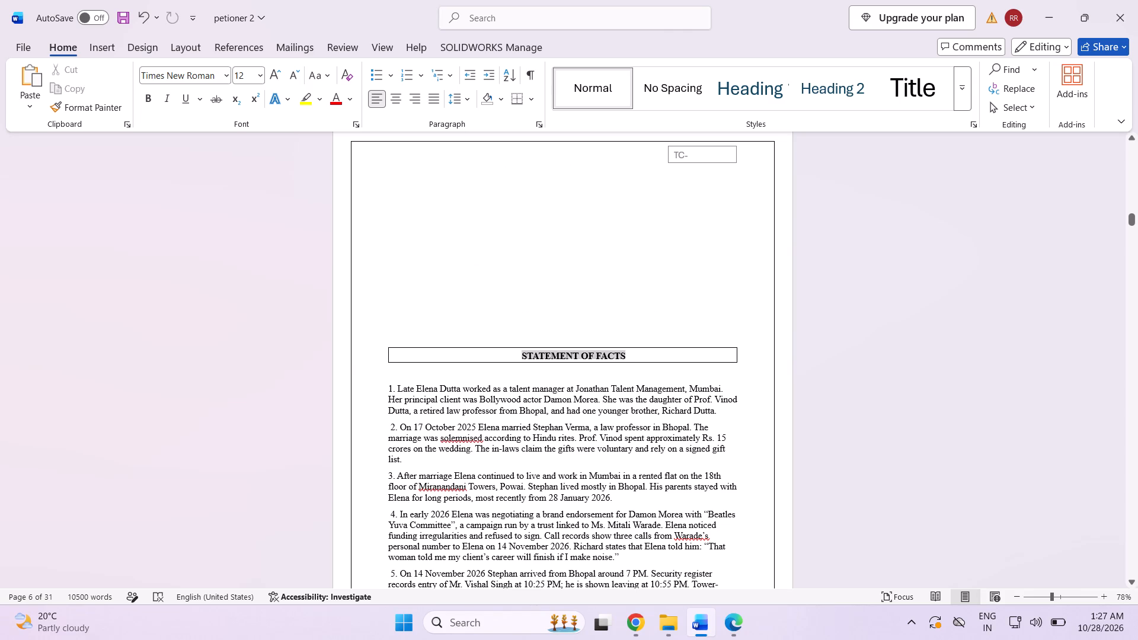
{"action": "key", "text": "BackSpace"}
{"action": "key", "text": "BackSpace"}
{"action": "key", "text": "BackSpace"}
{"action": "key", "text": "BackSpace"}
{"action": "key", "text": "BackSpace"}
{"action": "key", "text": "BackSpace"}
{"action": "key", "text": "BackSpace"}
{"action": "key", "text": "BackSpace"}
{"action": "key", "text": "BackSpace"}
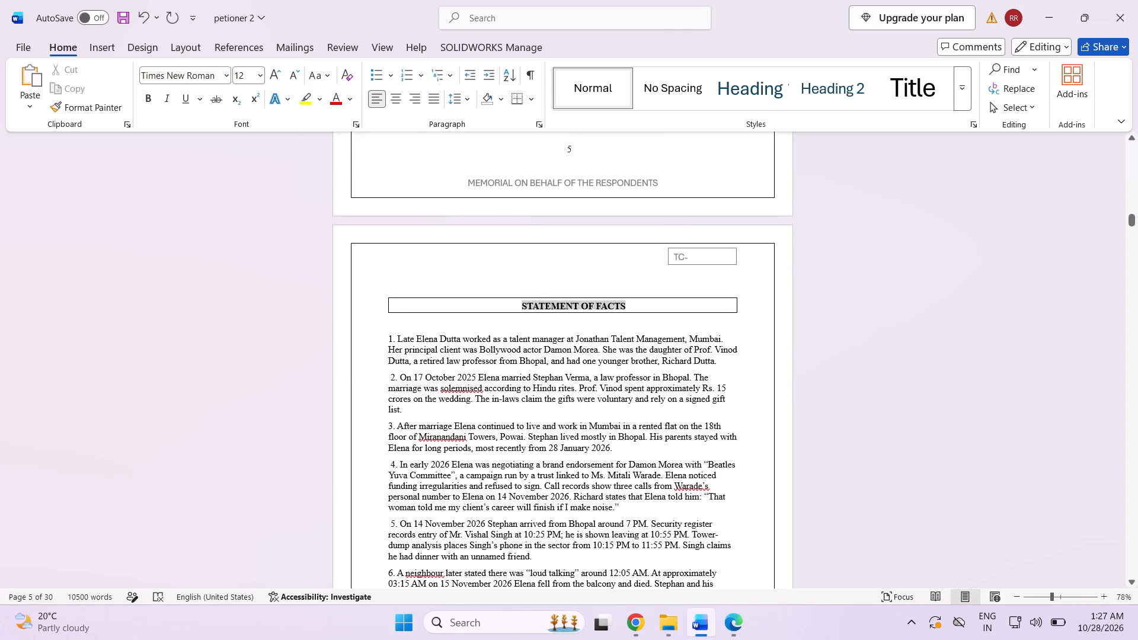
Review the text, page numbers and layout from the Statement of Facts through the Issues Raised page.
{"action": "scroll", "coordinate": [780, 639], "scroll_direction": "down", "scroll_amount": 8}
{"action": "scroll", "coordinate": [595, 381], "scroll_direction": "down", "scroll_amount": 20}
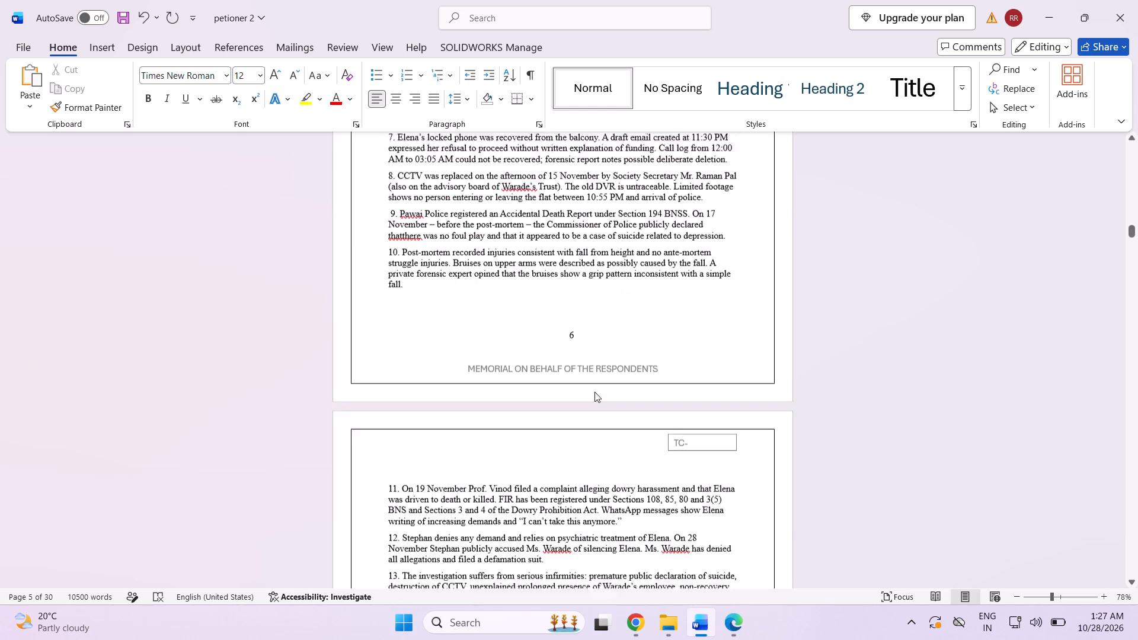
{"action": "scroll", "coordinate": [594, 392], "scroll_direction": "down", "scroll_amount": 14}
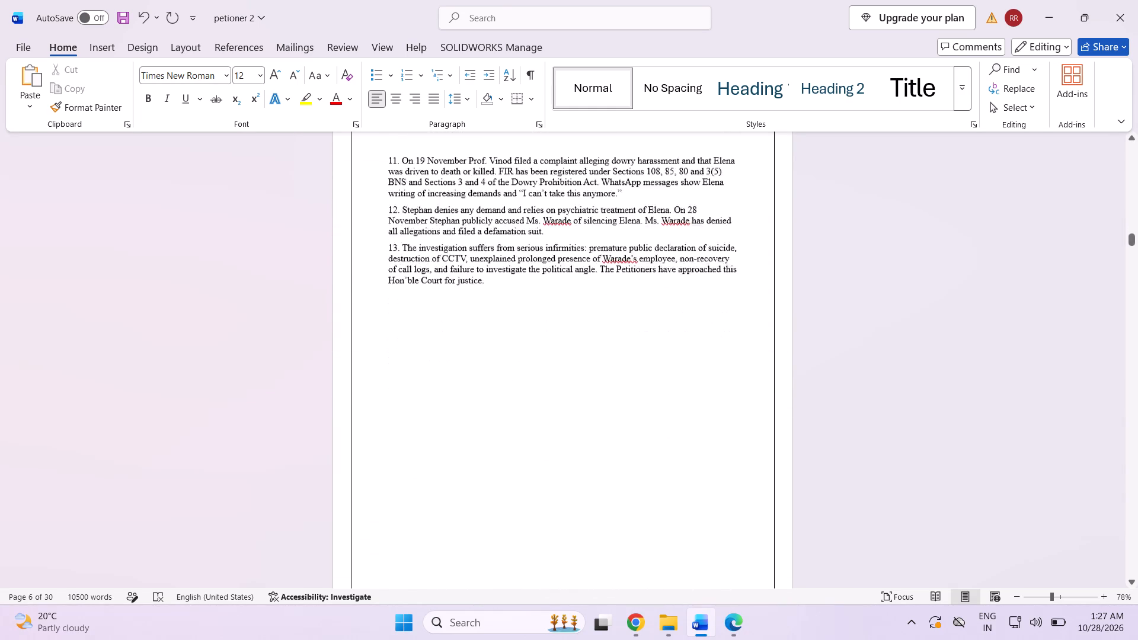
{"action": "scroll", "coordinate": [589, 403], "scroll_direction": "down", "scroll_amount": 13}
{"action": "scroll", "coordinate": [589, 403], "scroll_direction": "down", "scroll_amount": 16}
{"action": "scroll", "coordinate": [587, 403], "scroll_direction": "up", "scroll_amount": 10}
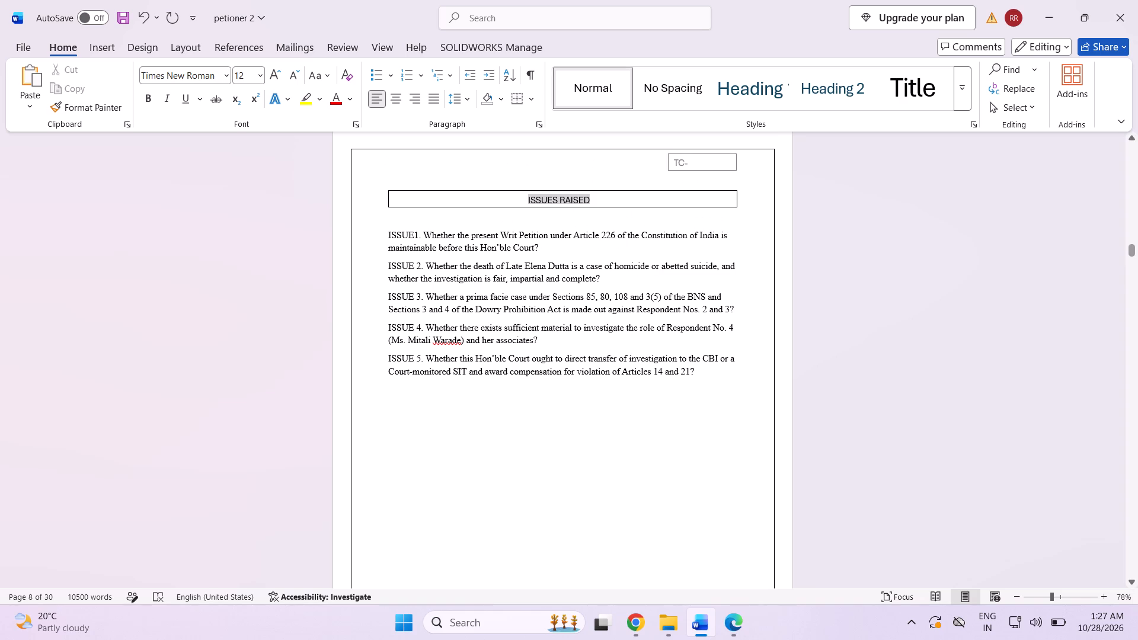
Select the wording of Issue 1 on the Issues Raised page, starting from "Whether the present Writ Petition".
{"action": "left_click_drag", "start_coordinate": [422, 230], "coordinate": [521, 249]}
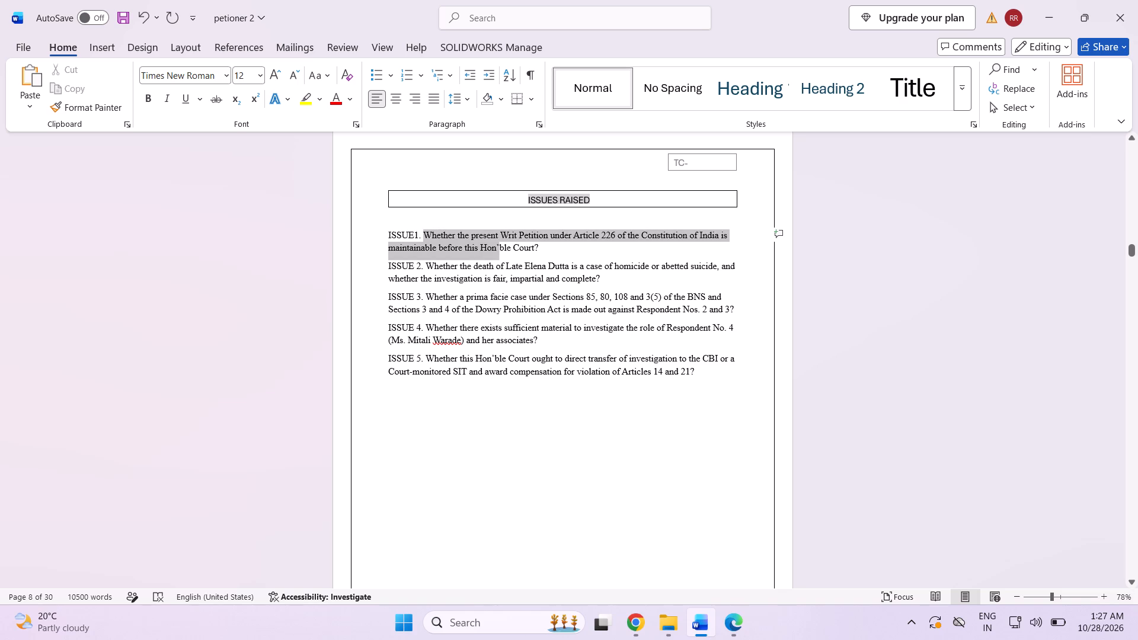
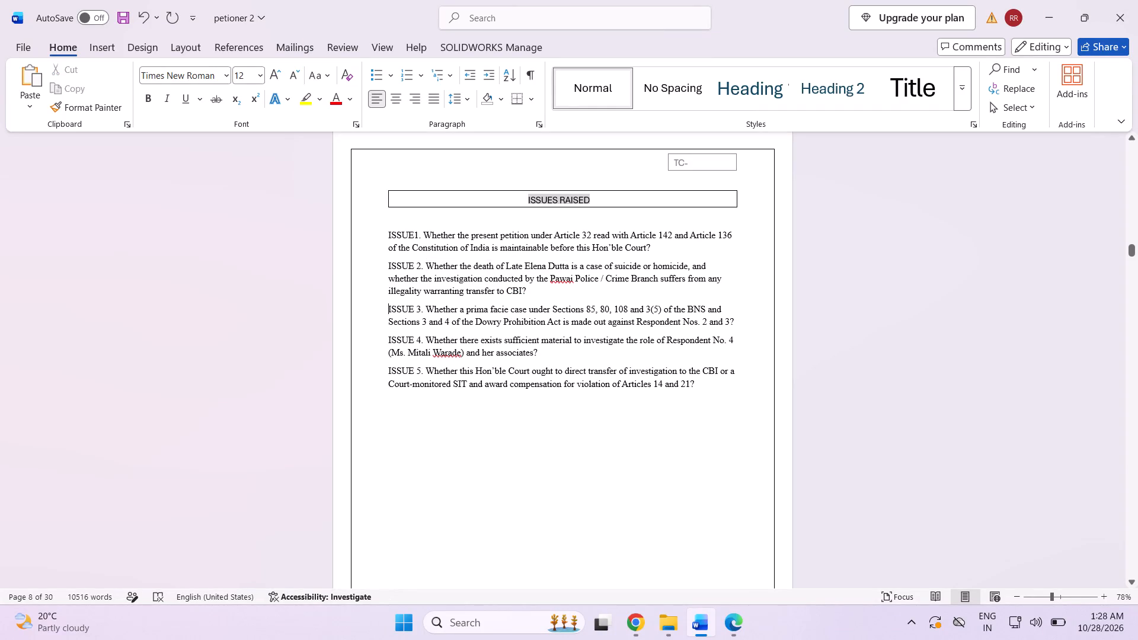
Select the wording of Issue 3 on the Issues Raised page, starting from "Whether a prima facie case".
{"action": "left_click_drag", "start_coordinate": [426, 309], "coordinate": [723, 333]}
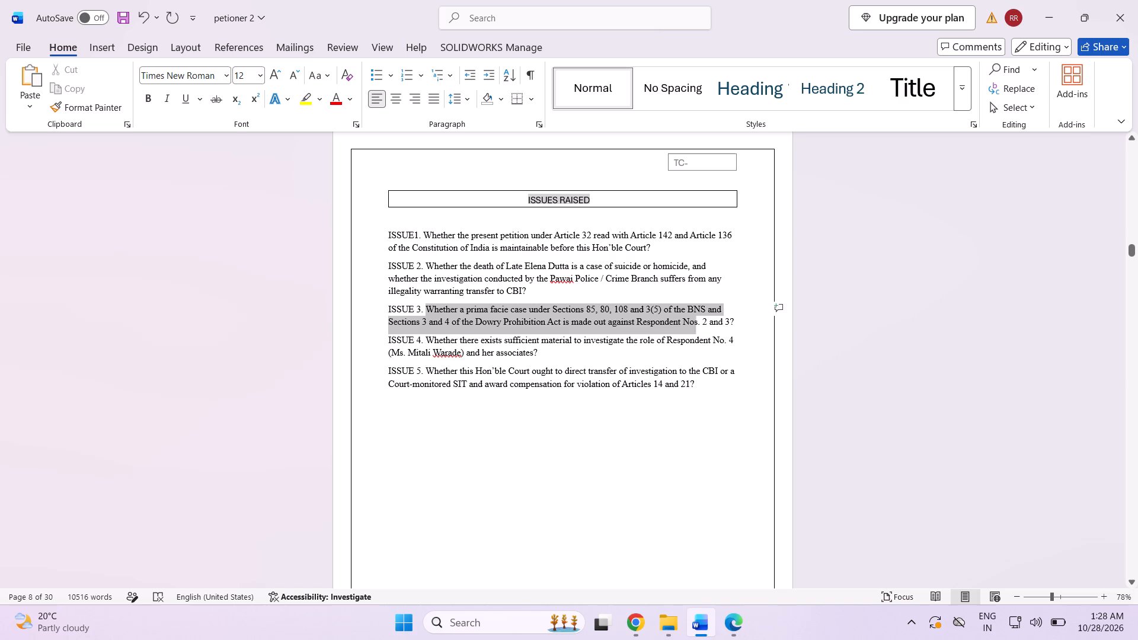
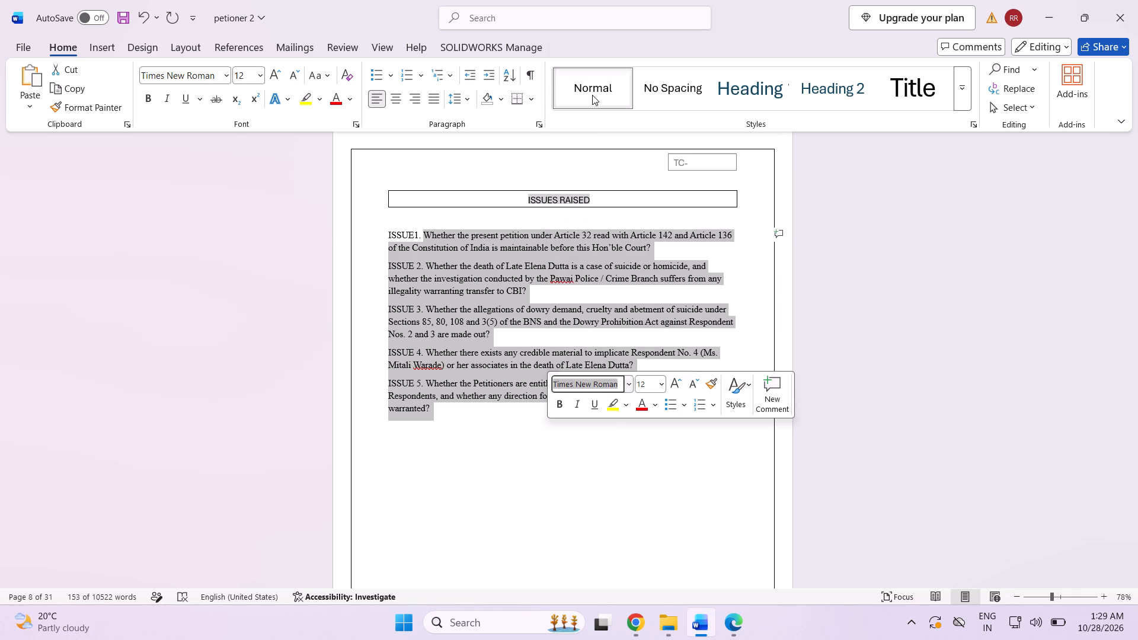
Move page number 8 from above the Summary of Arguments heading back to the foot of the Issues Raised page, just above the footer.
{"action": "left_click", "coordinate": [584, 494]}
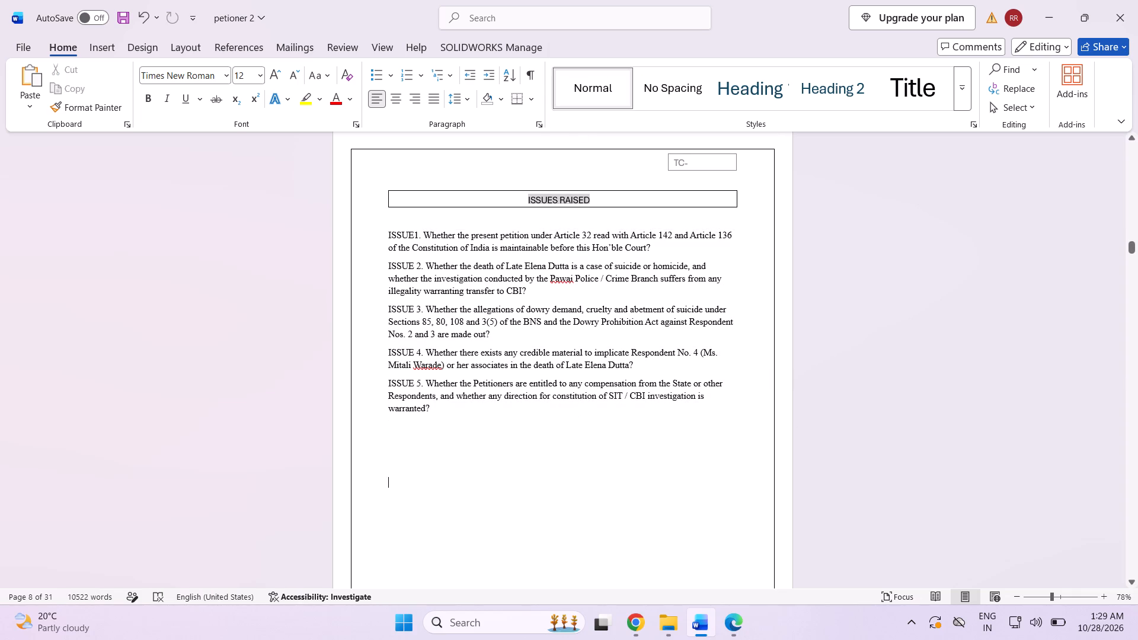
{"action": "scroll", "coordinate": [438, 473], "scroll_direction": "down", "scroll_amount": 14}
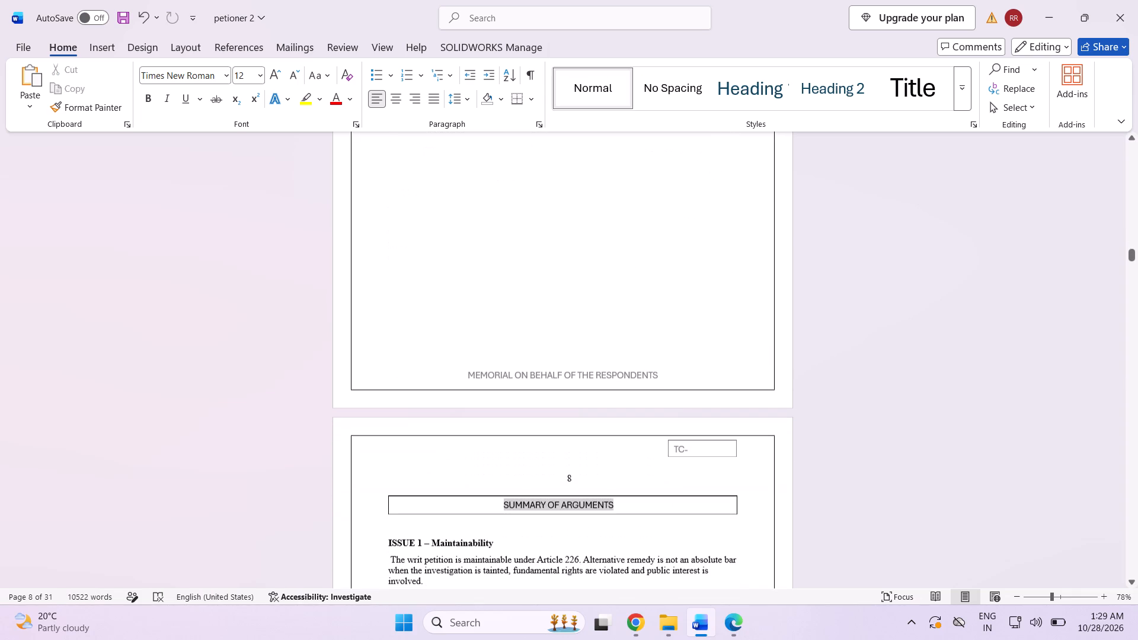
{"action": "left_click", "coordinate": [556, 473]}
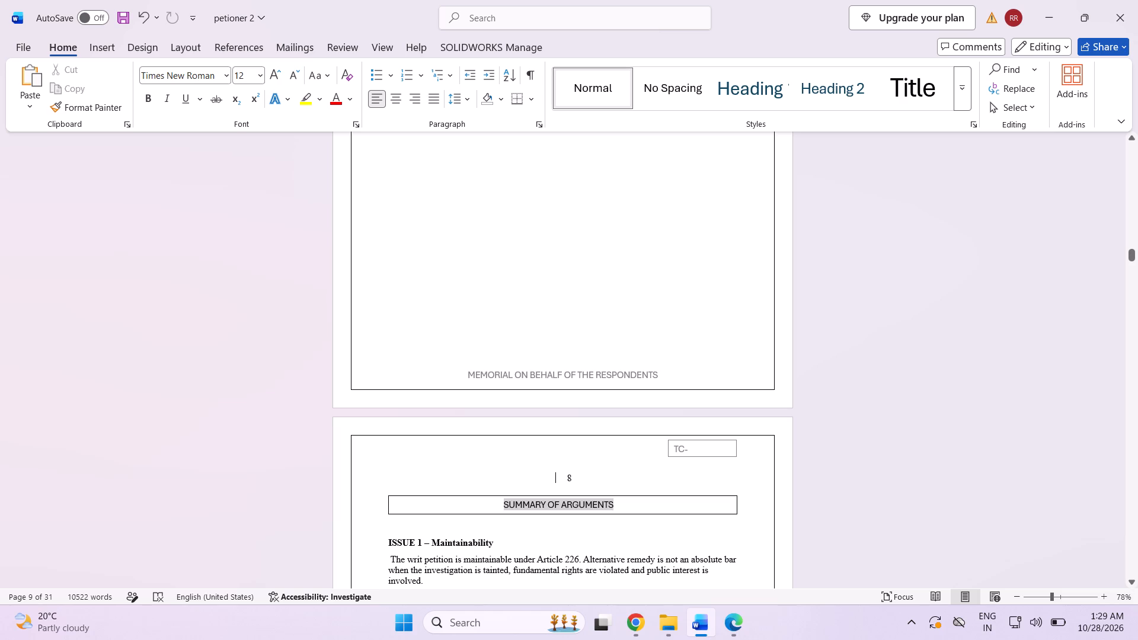
{"action": "left_click", "coordinate": [397, 465]}
{"action": "left_click", "coordinate": [394, 484]}
{"action": "left_click", "coordinate": [392, 491]}
{"action": "key", "text": "BackSpace"}
{"action": "key", "text": "BackSpace"}
{"action": "key", "text": "BackSpace"}
{"action": "key", "text": "BackSpace"}
{"action": "key", "text": "BackSpace"}
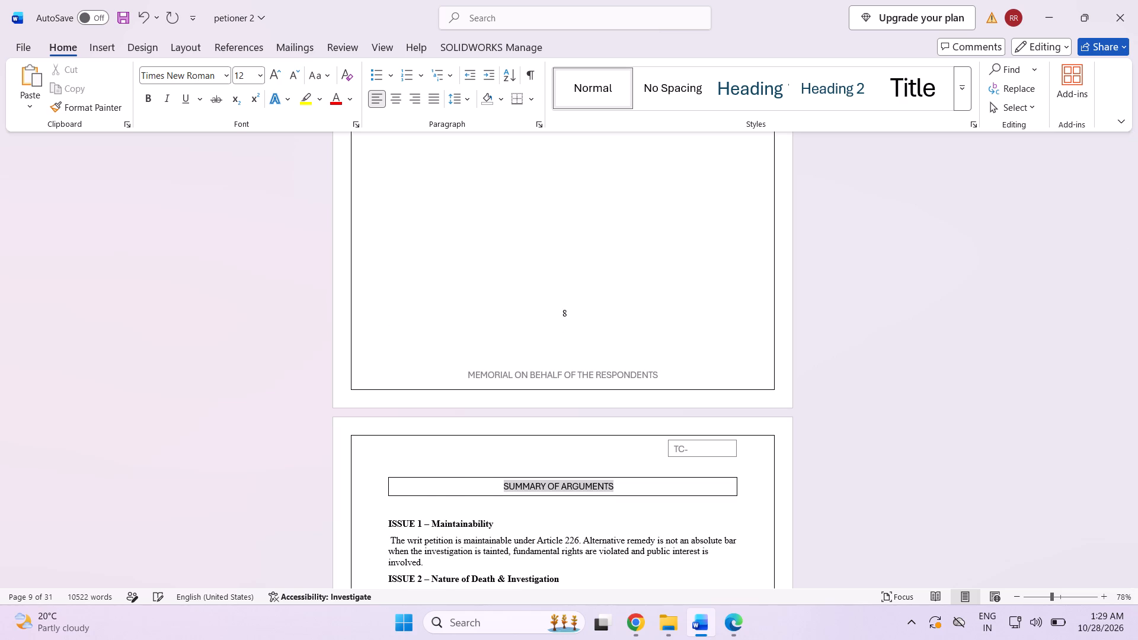
{"action": "key", "text": "Return"}
{"action": "key", "text": "Return"}
{"action": "key", "text": "Return"}
{"action": "key", "text": "BackSpace"}
Review the Summary of Arguments page, from Issue 1 on maintainability through Issue 5 on CBI and compensation.
{"action": "scroll", "coordinate": [449, 529], "scroll_direction": "down", "scroll_amount": 6}
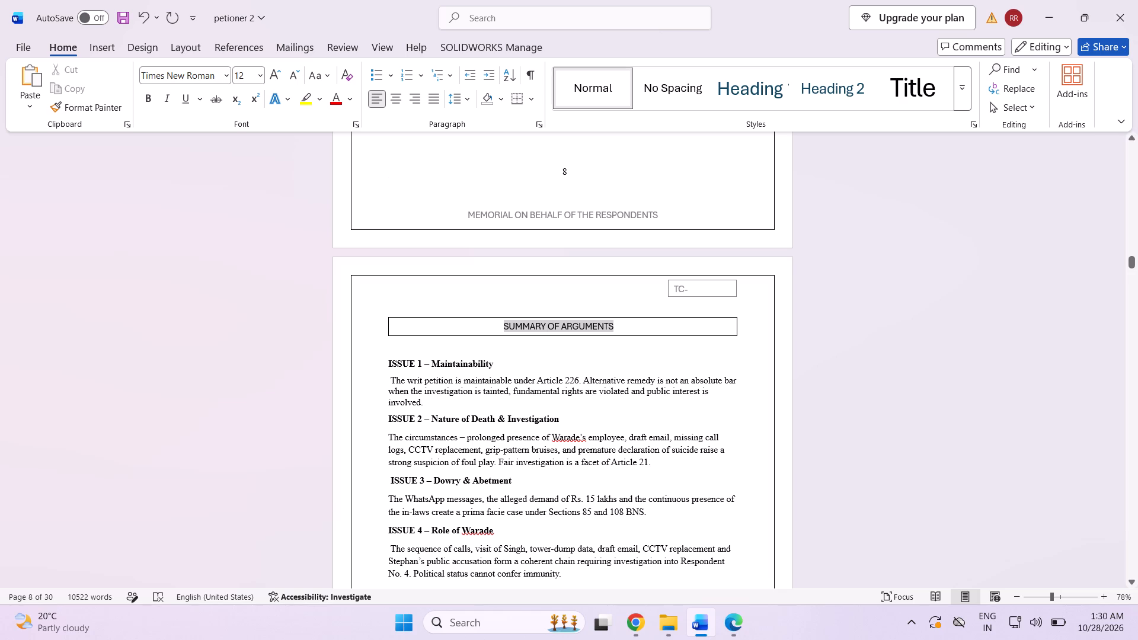
{"action": "scroll", "coordinate": [450, 536], "scroll_direction": "down", "scroll_amount": 7}
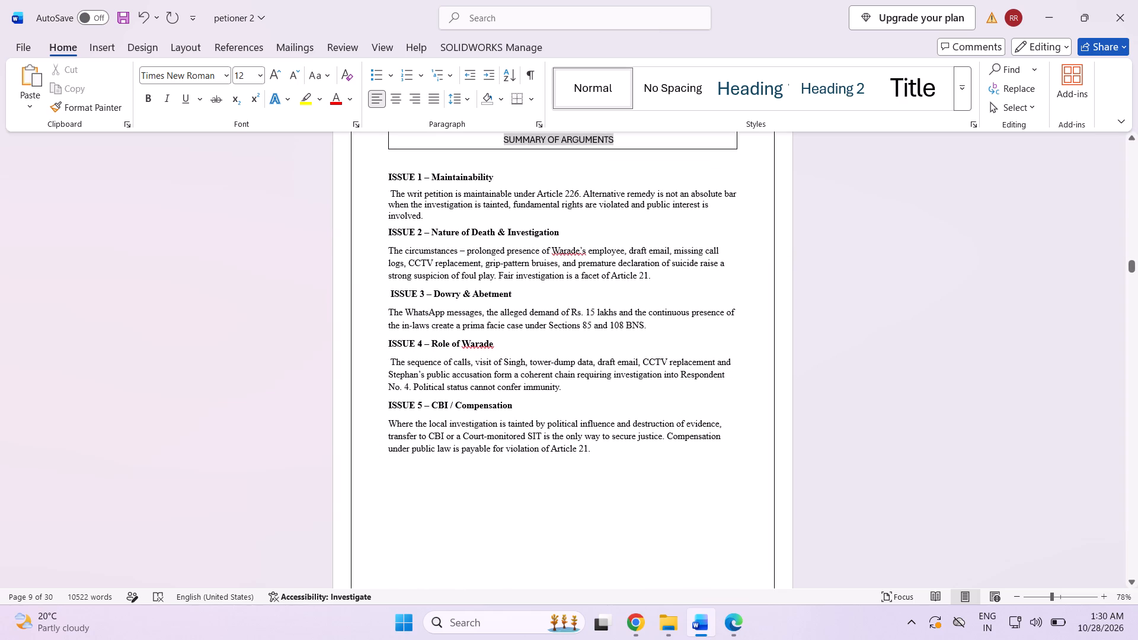
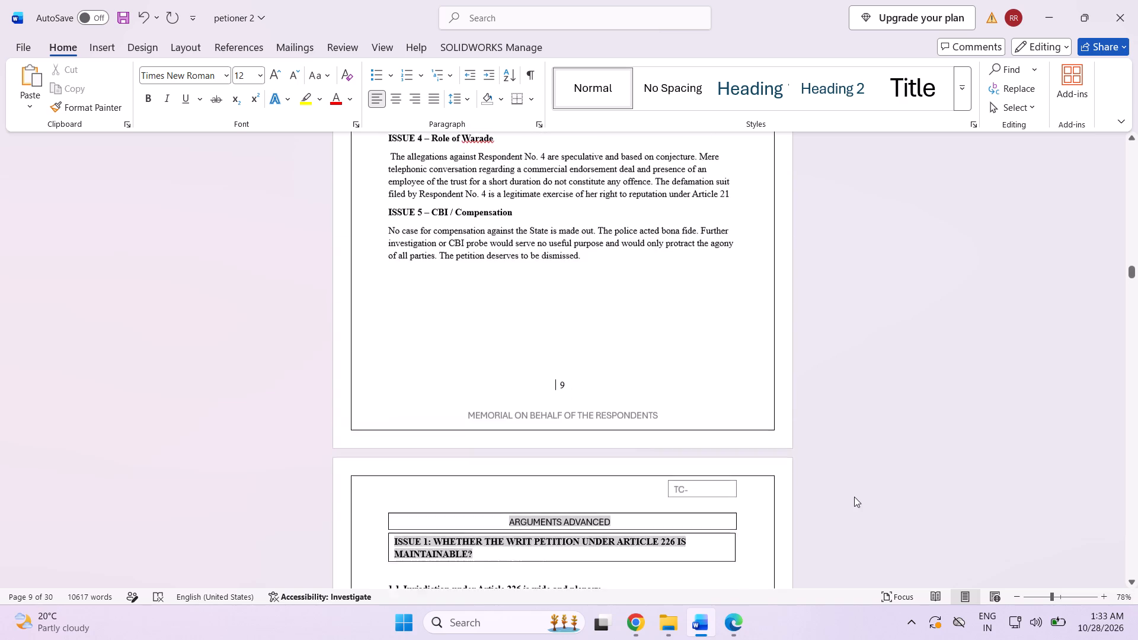
Check the page numbers, footers and headings from the Issues Raised page through Summary of Arguments to the start of Arguments Advanced.
{"action": "scroll", "coordinate": [854, 497], "scroll_direction": "up", "scroll_amount": 20}
{"action": "scroll", "coordinate": [854, 497], "scroll_direction": "up", "scroll_amount": 15}
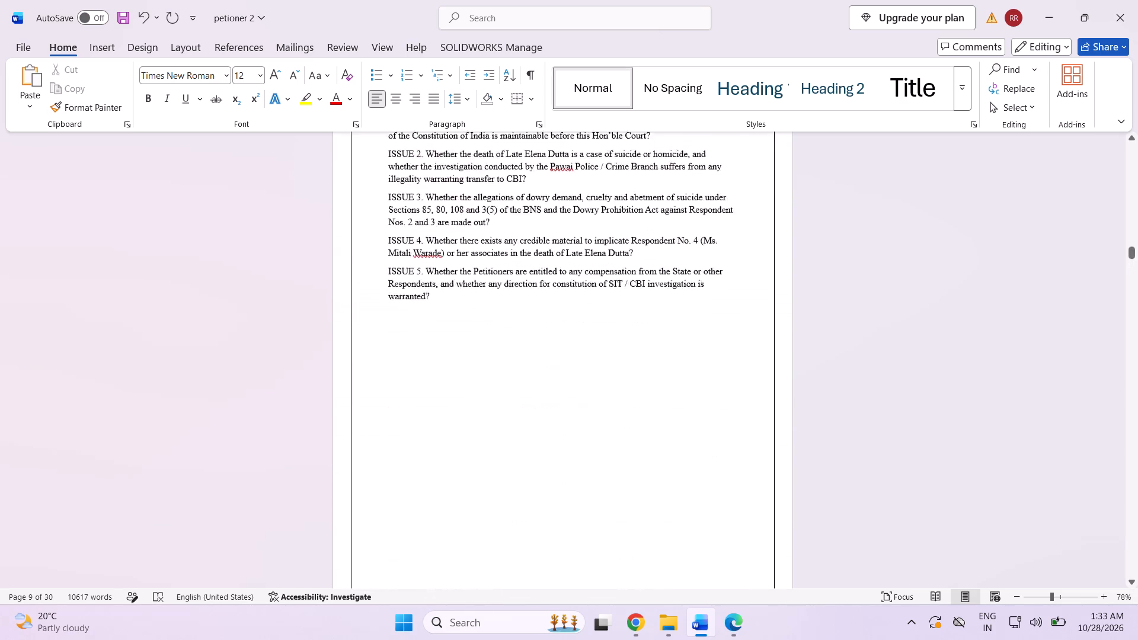
{"action": "scroll", "coordinate": [899, 472], "scroll_direction": "up", "scroll_amount": 9}
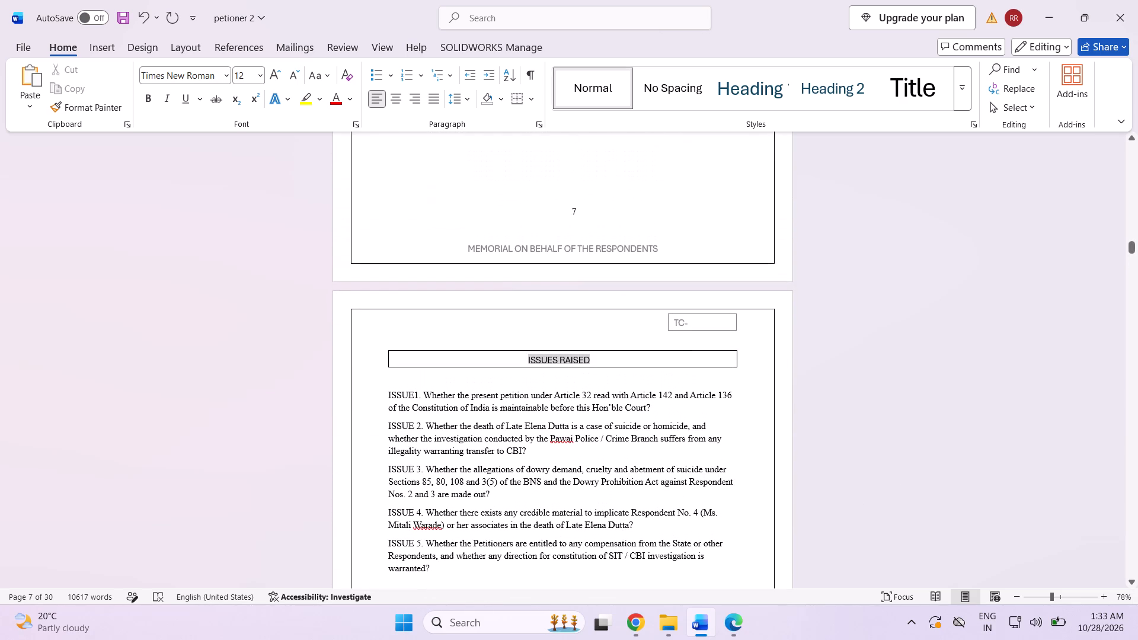
{"action": "scroll", "coordinate": [899, 472], "scroll_direction": "down", "scroll_amount": 8}
{"action": "scroll", "coordinate": [906, 489], "scroll_direction": "down", "scroll_amount": 18}
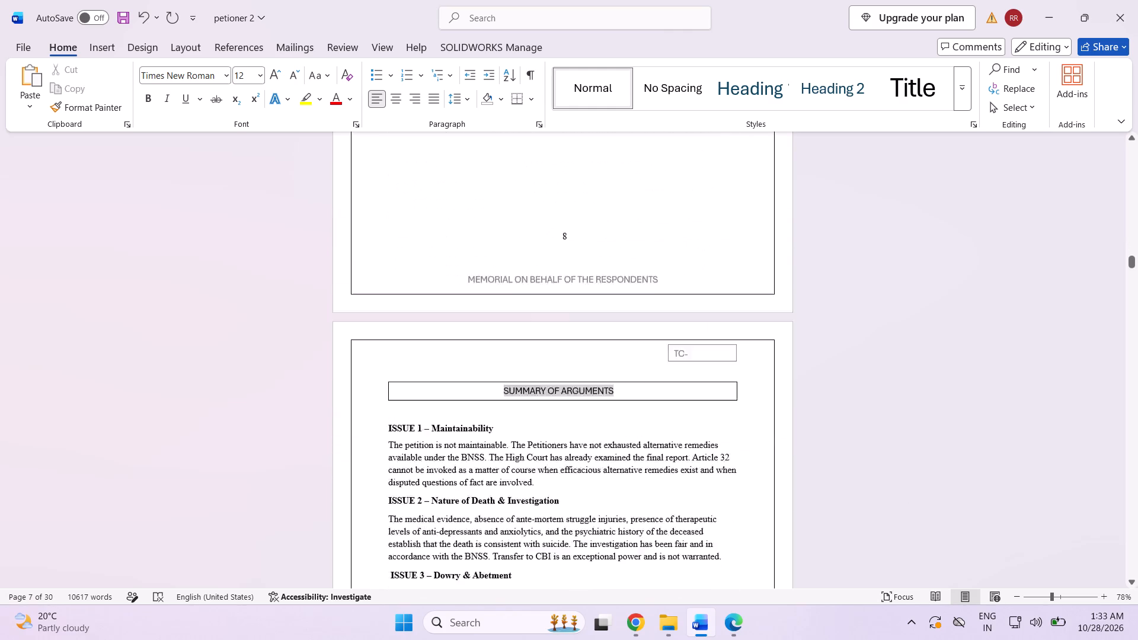
{"action": "scroll", "coordinate": [909, 492], "scroll_direction": "down", "scroll_amount": 13}
{"action": "scroll", "coordinate": [909, 492], "scroll_direction": "down", "scroll_amount": 13}
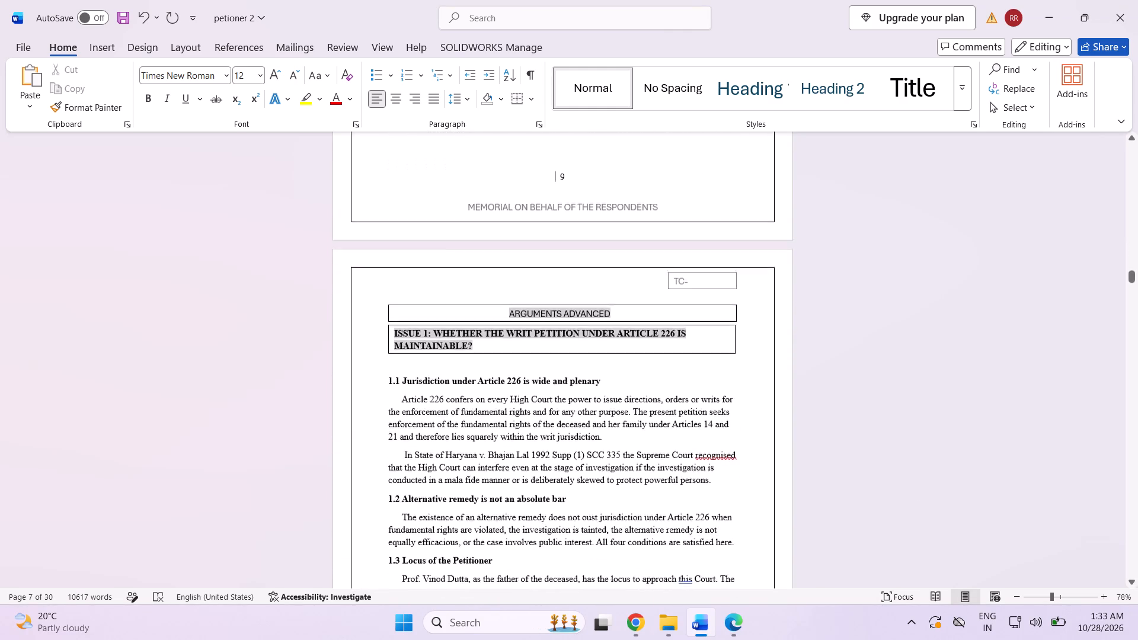
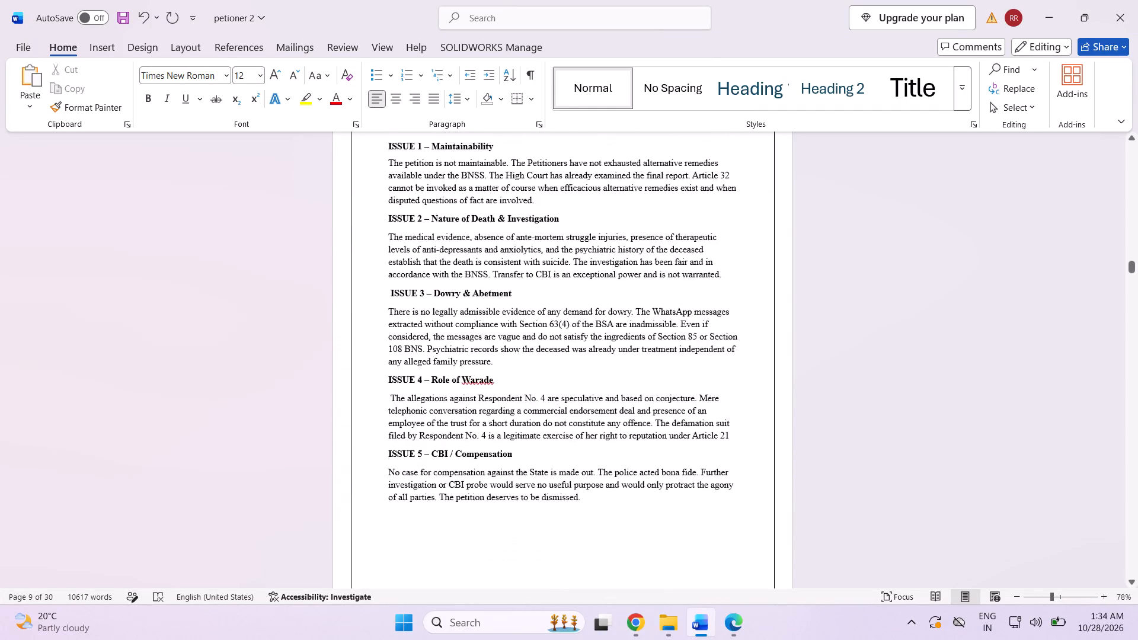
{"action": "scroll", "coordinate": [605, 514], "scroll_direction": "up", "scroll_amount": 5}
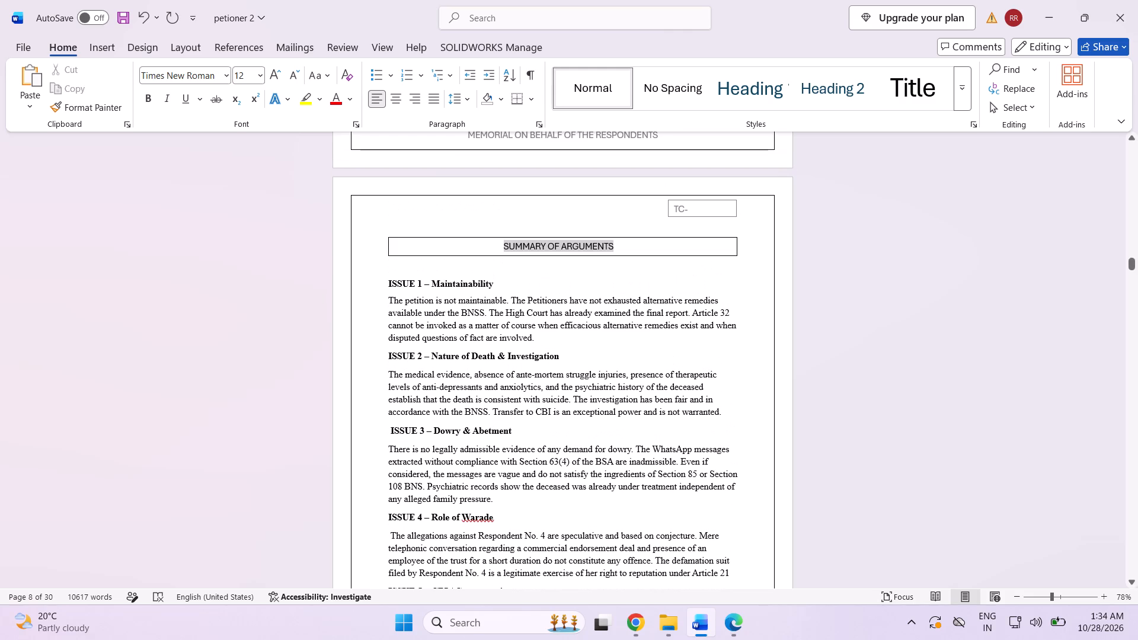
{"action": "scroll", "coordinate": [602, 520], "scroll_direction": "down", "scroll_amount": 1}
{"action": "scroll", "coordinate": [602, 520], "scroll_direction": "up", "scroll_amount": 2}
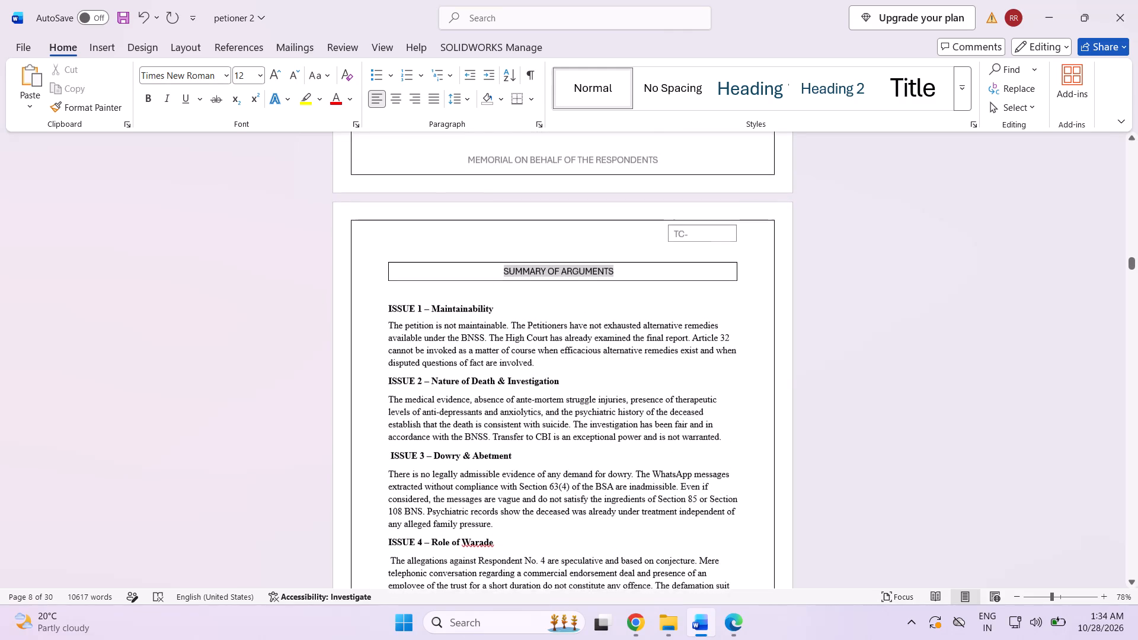
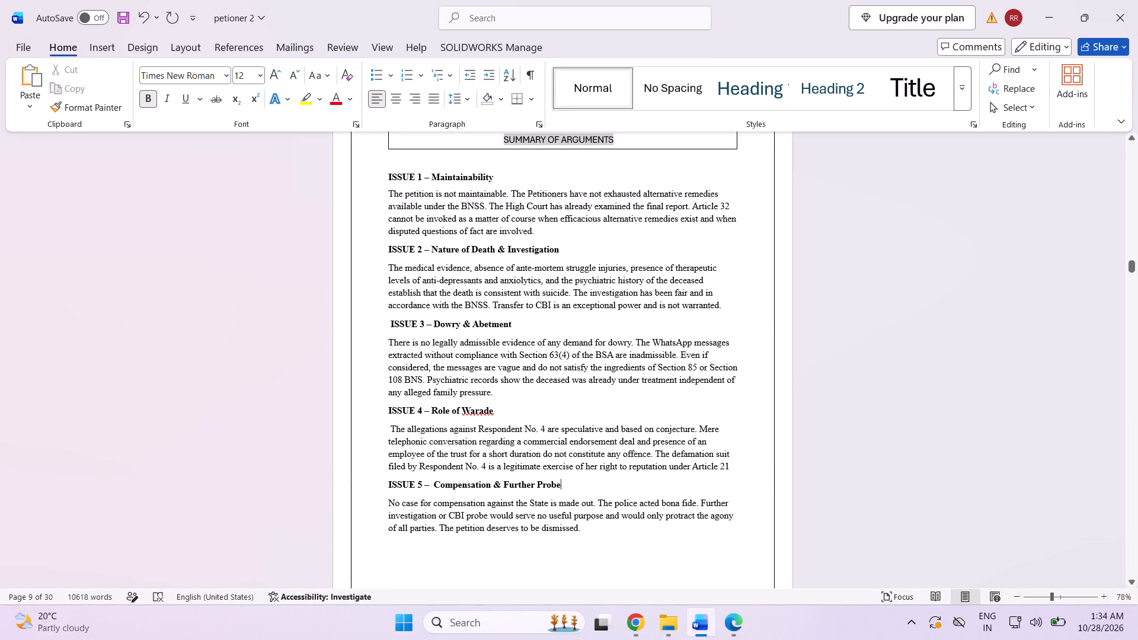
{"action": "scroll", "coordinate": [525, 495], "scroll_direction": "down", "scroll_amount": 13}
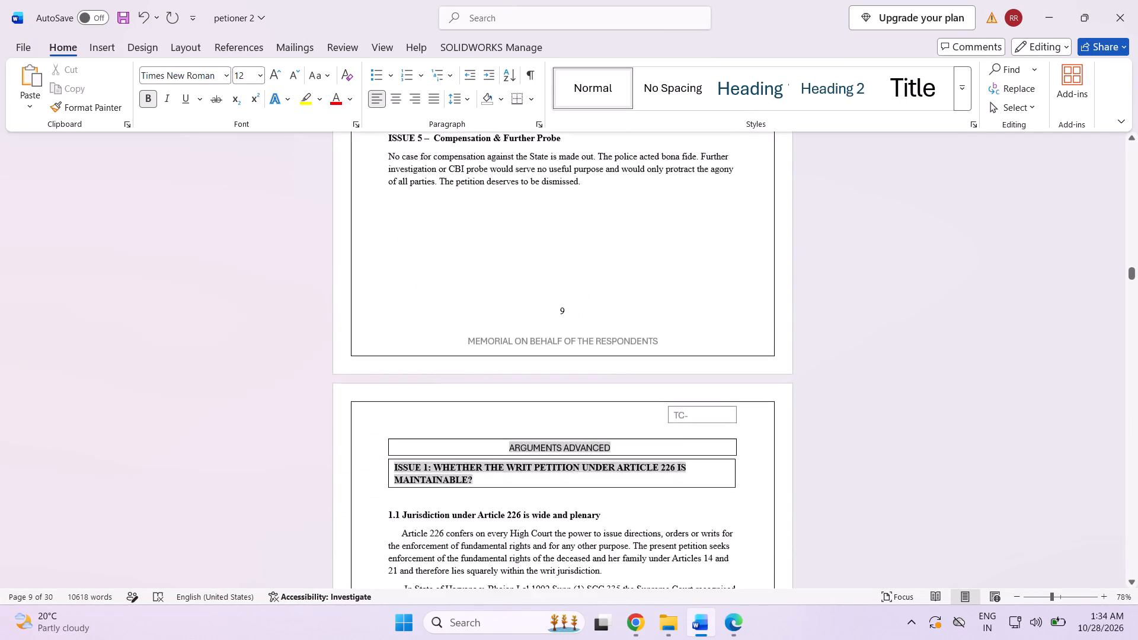
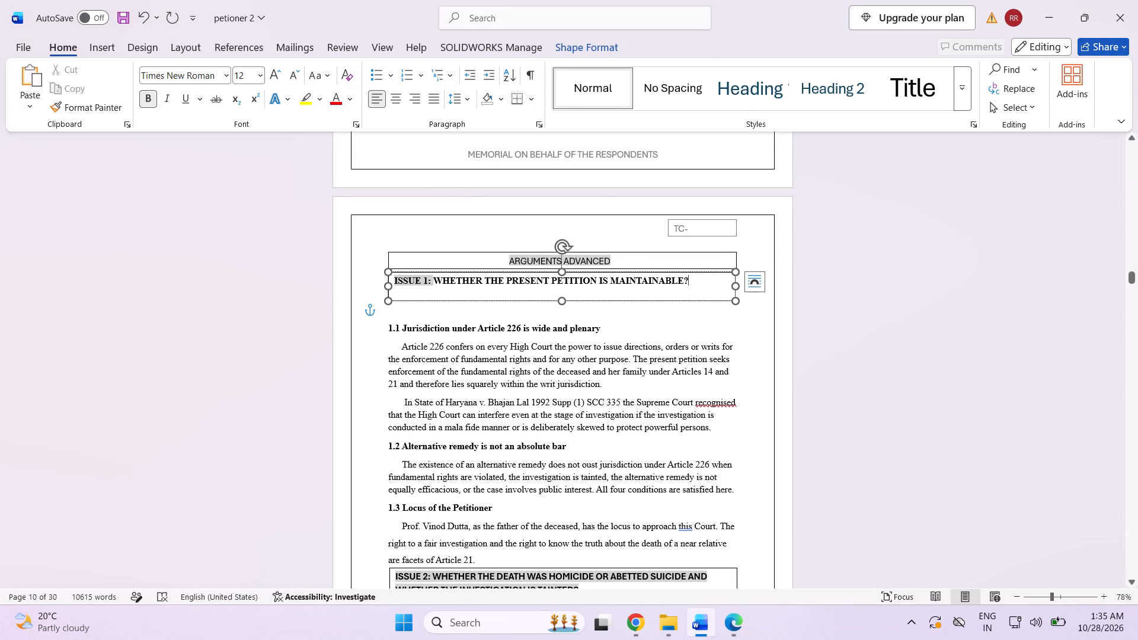
Shorten the ISSUE 1 heading text box slightly from its bottom edge so it fits its single line more closely.
{"action": "left_click_drag", "start_coordinate": [562, 301], "coordinate": [560, 295]}
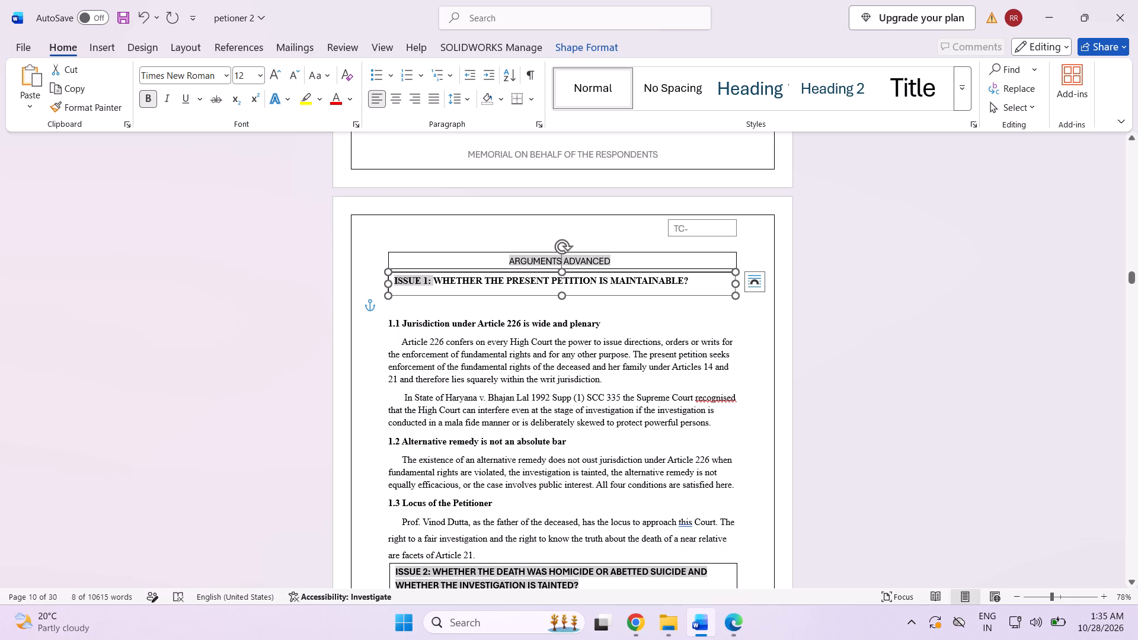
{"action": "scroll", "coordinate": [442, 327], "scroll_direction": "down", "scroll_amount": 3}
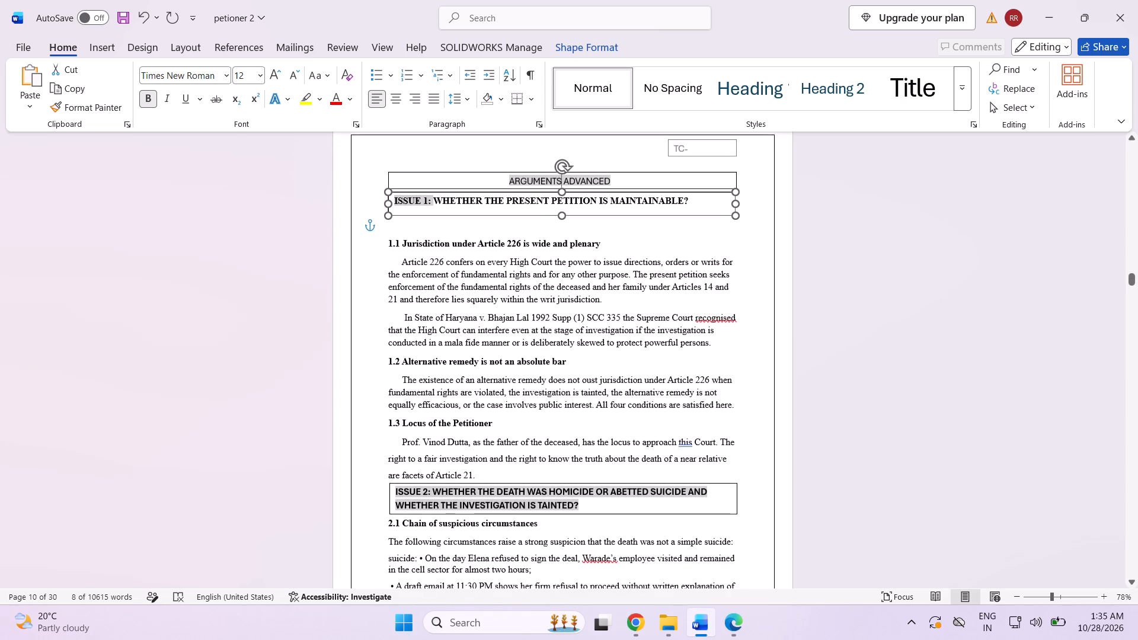
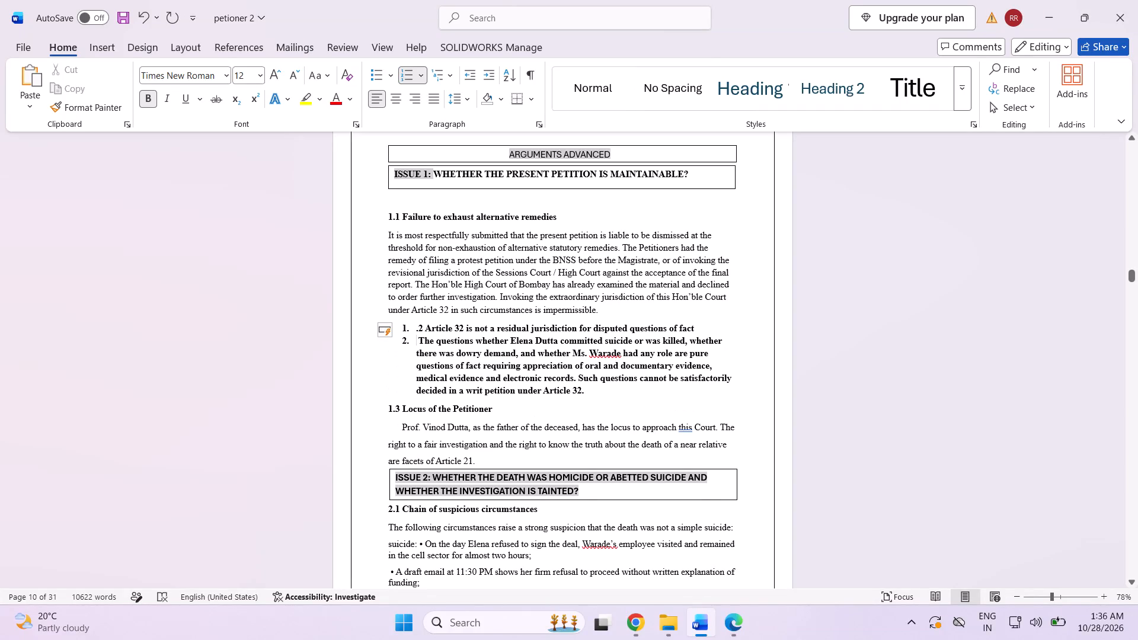
Remove the automatic list number from the paragraph beginning "The questions whether" under the Article 32 residual jurisdiction heading.
{"action": "key", "text": "BackSpace"}
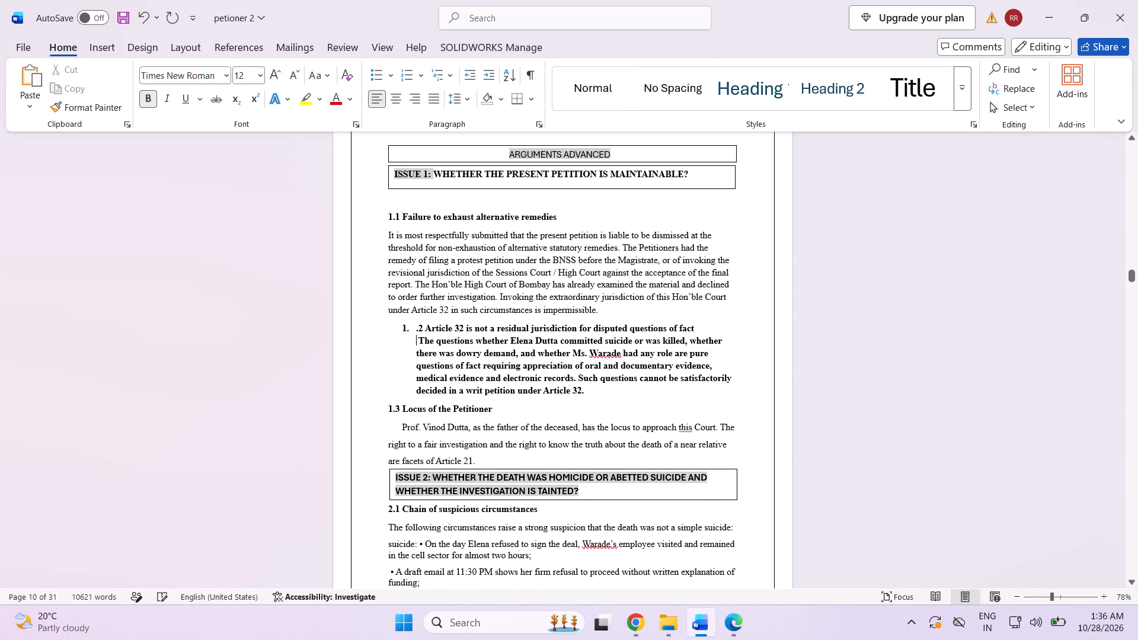
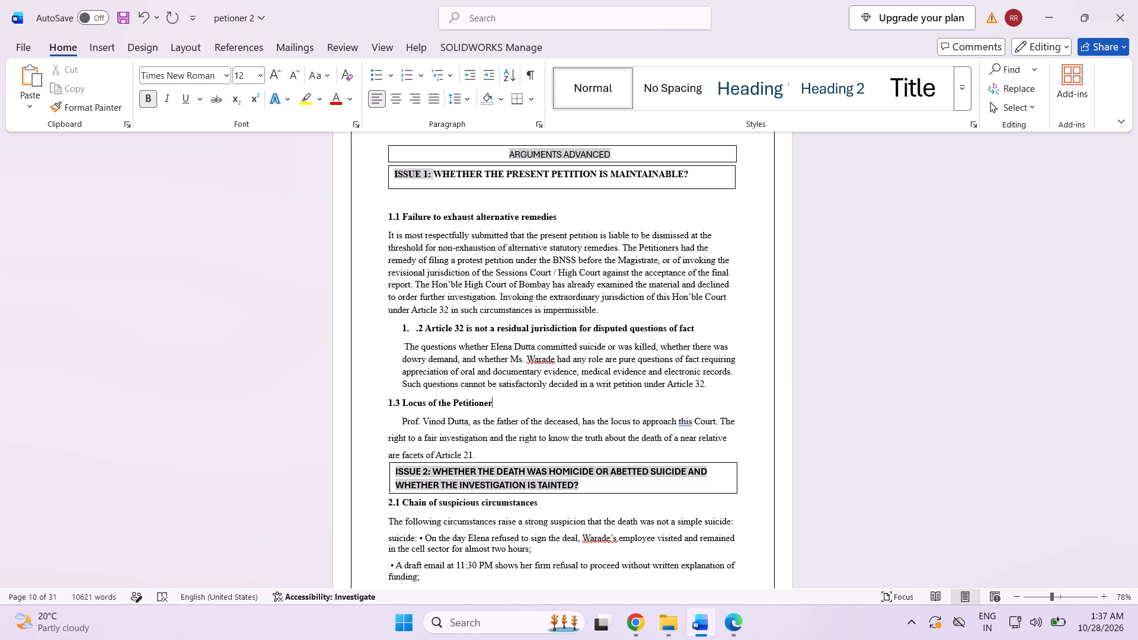
Replace the automatic list number on the Article 32 residual jurisdiction heading with plain "1.2", aligned flush with the other headings.
{"action": "left_click", "coordinate": [419, 327]}
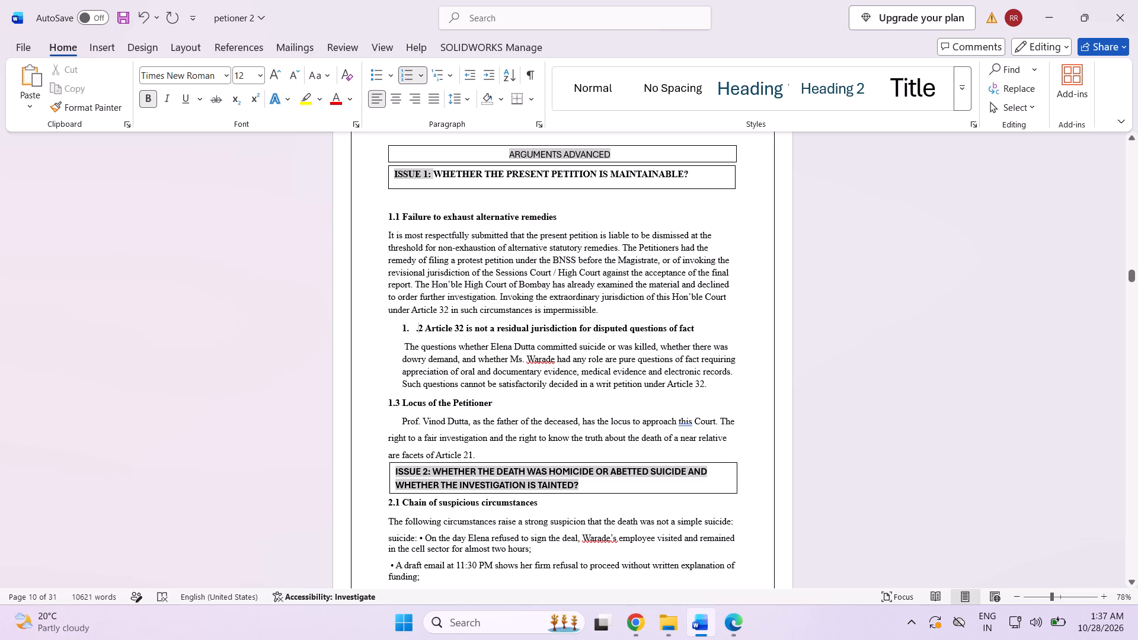
{"action": "key", "text": "BackSpace"}
{"action": "key", "text": "BackSpace"}
{"action": "key", "text": "BackSpace"}
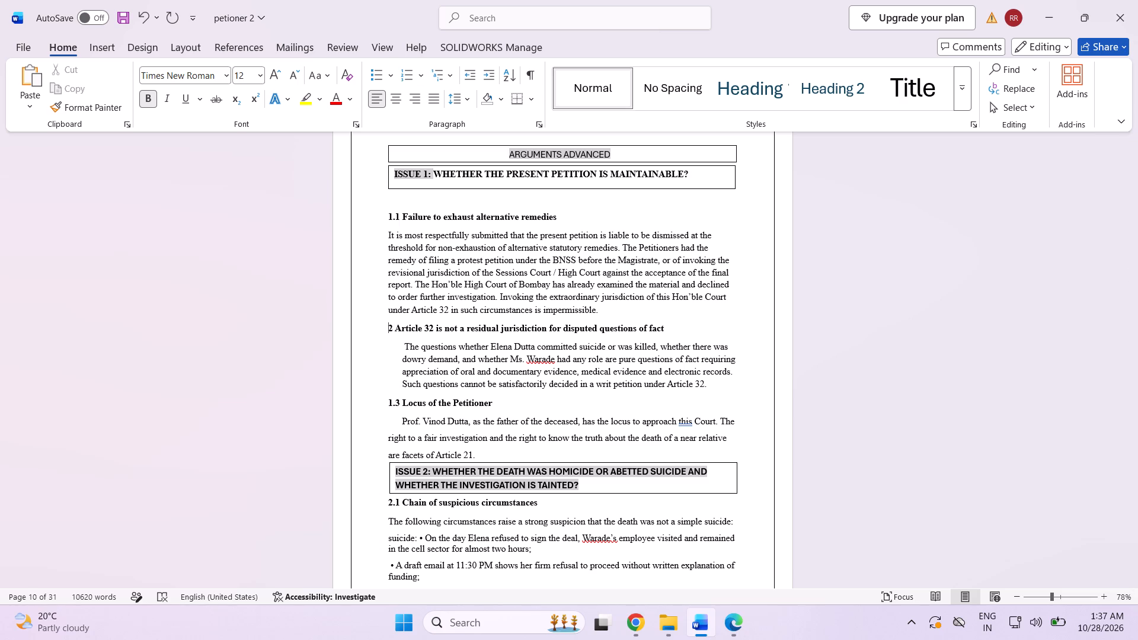
{"action": "key", "text": "1"}
{"action": "key", "text": "period"}
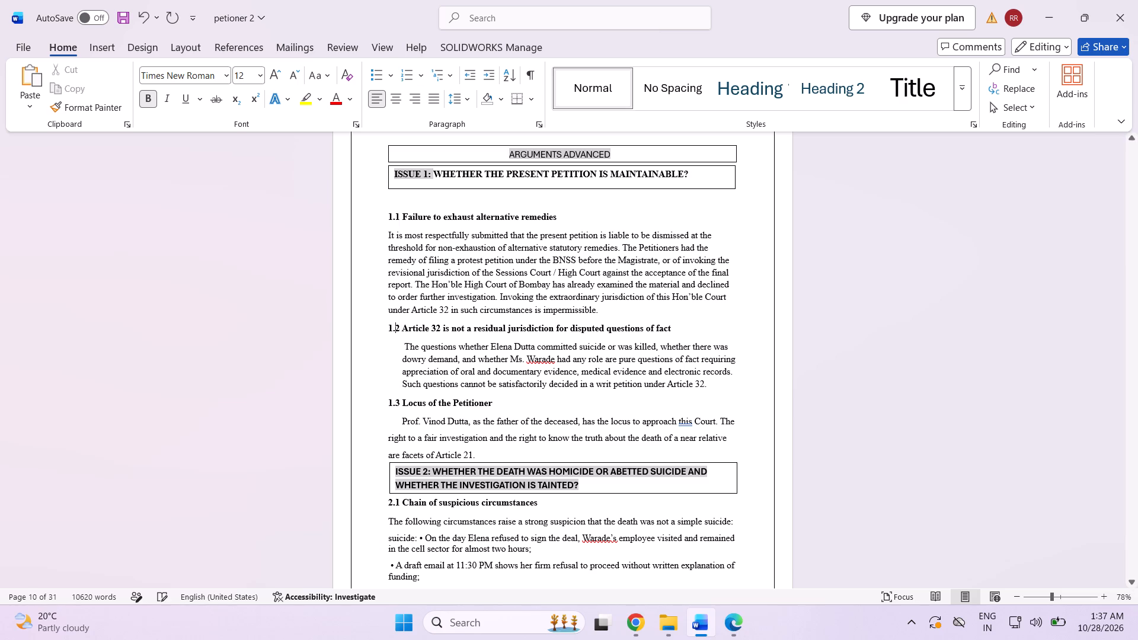
Remove the leading space and indent from the paragraph beginning "The questions whether" so it aligns with the body text margin.
{"action": "left_click", "coordinate": [405, 350]}
{"action": "key", "text": "BackSpace"}
{"action": "key", "text": "BackSpace"}
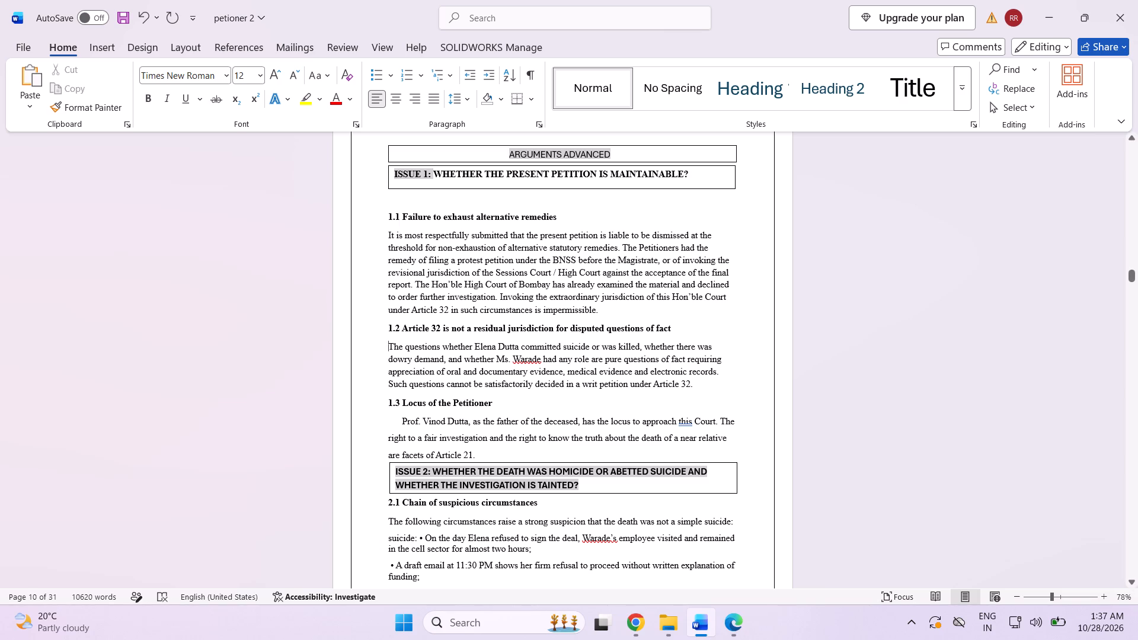
{"action": "scroll", "coordinate": [402, 377], "scroll_direction": "down", "scroll_amount": 2}
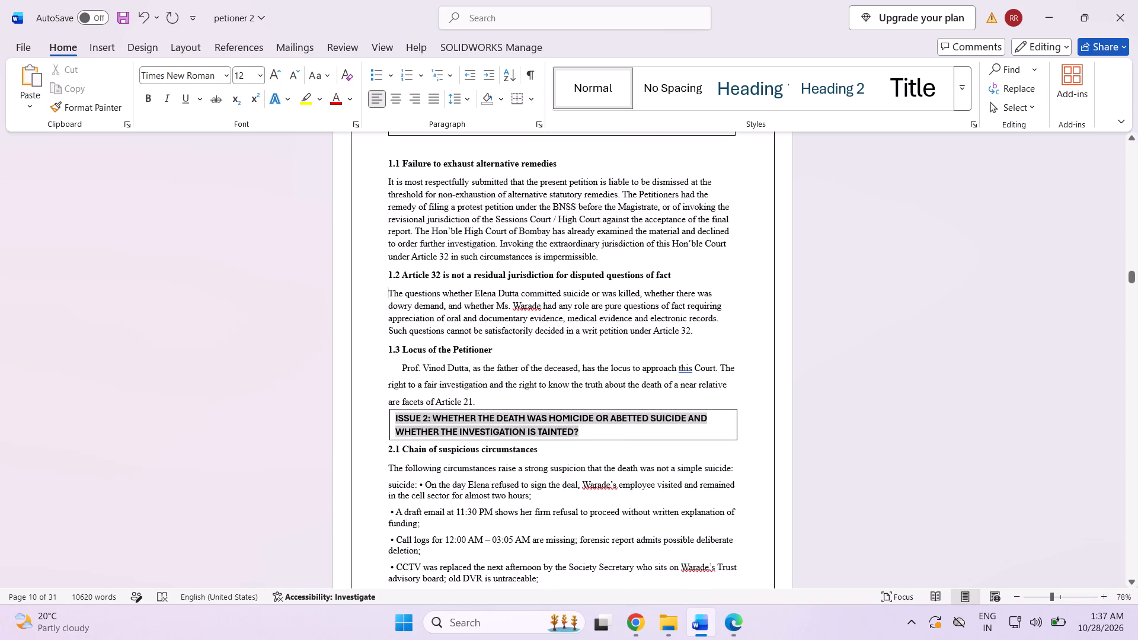
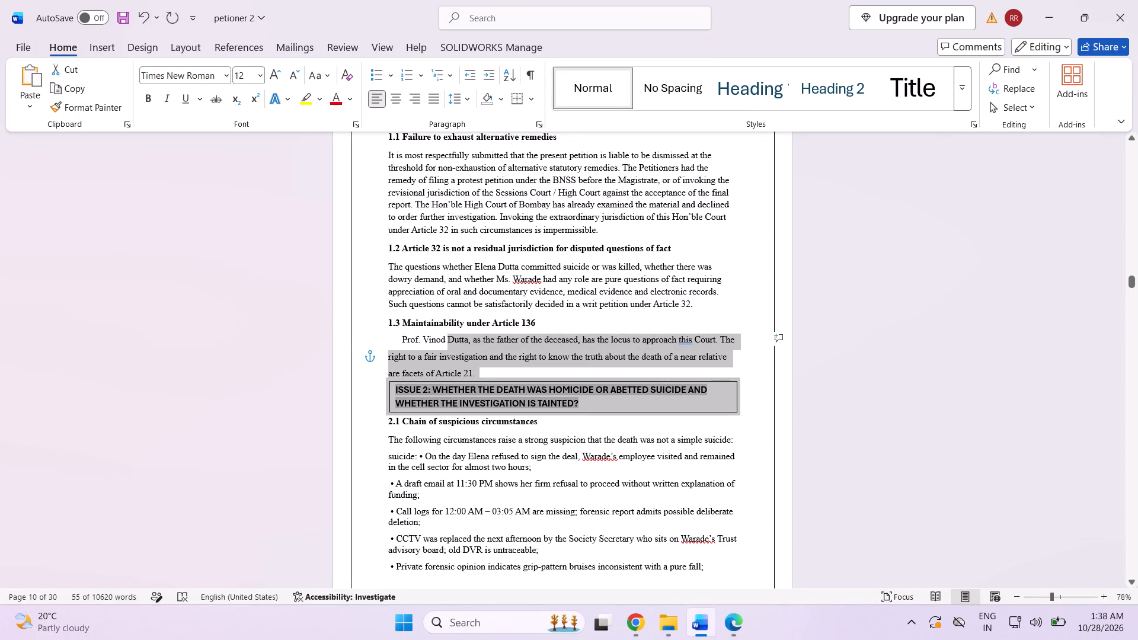
Move the Issue 2 box clear and replace the paragraph under heading 1.3 with the copied text beginning "Even if the petition is treated".
{"action": "left_click", "coordinate": [580, 429]}
{"action": "left_click", "coordinate": [549, 388]}
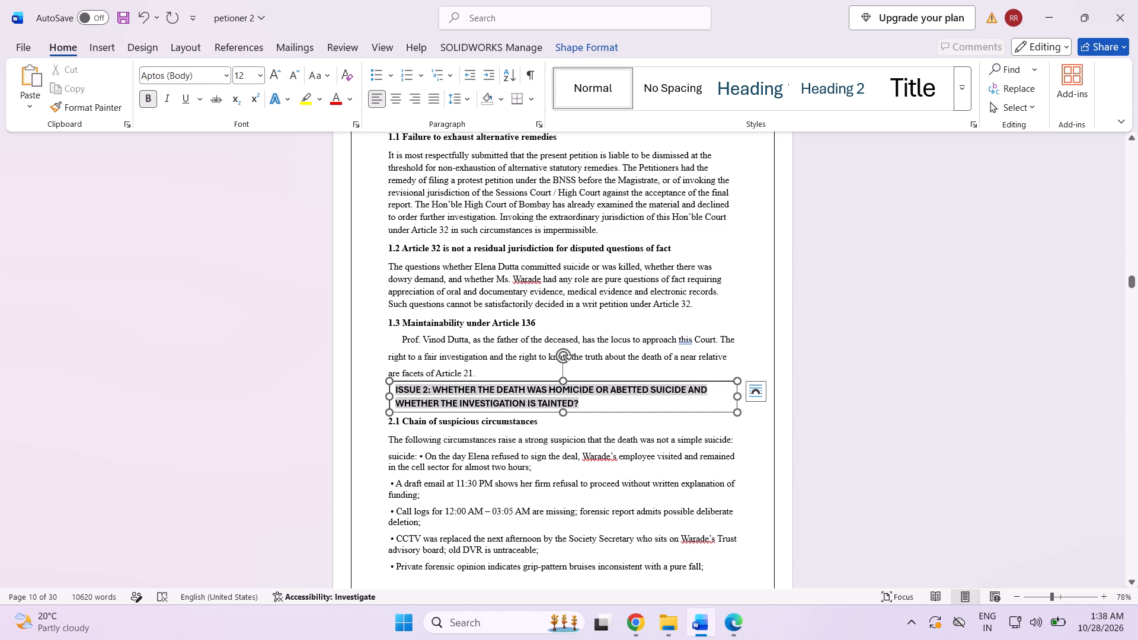
{"action": "left_click_drag", "start_coordinate": [547, 382], "coordinate": [551, 395]}
{"action": "left_click", "coordinate": [489, 373]}
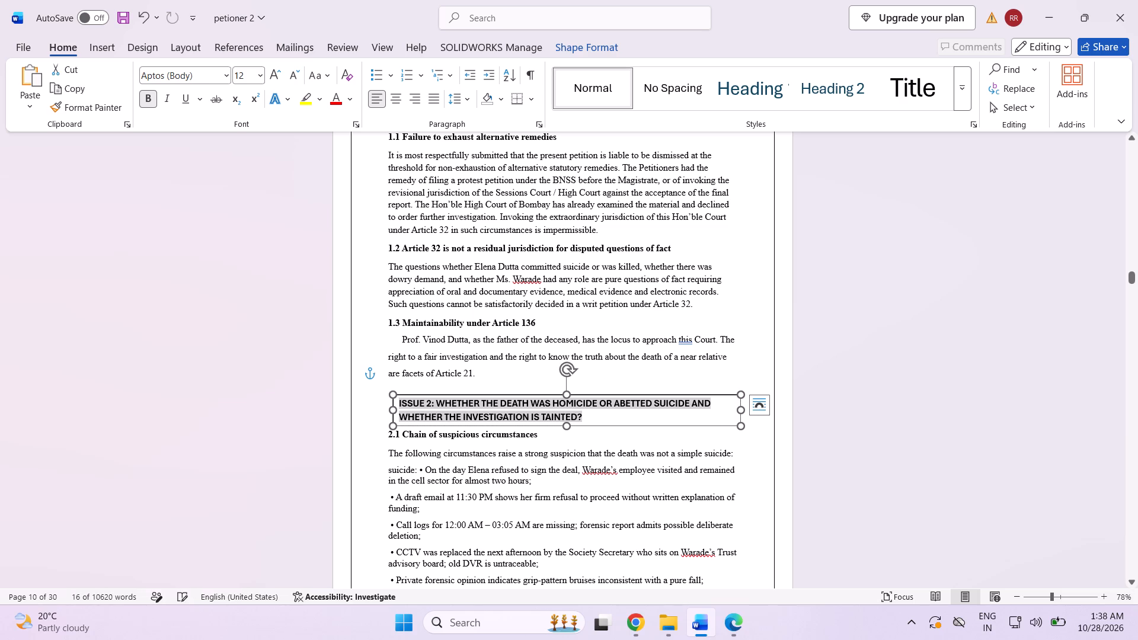
{"action": "left_click_drag", "start_coordinate": [487, 374], "coordinate": [415, 337]}
{"action": "left_click", "coordinate": [558, 385]}
{"action": "left_click_drag", "start_coordinate": [568, 397], "coordinate": [573, 441]}
{"action": "left_click_drag", "start_coordinate": [472, 374], "coordinate": [401, 337]}
{"action": "key", "text": "ctrl+v"}
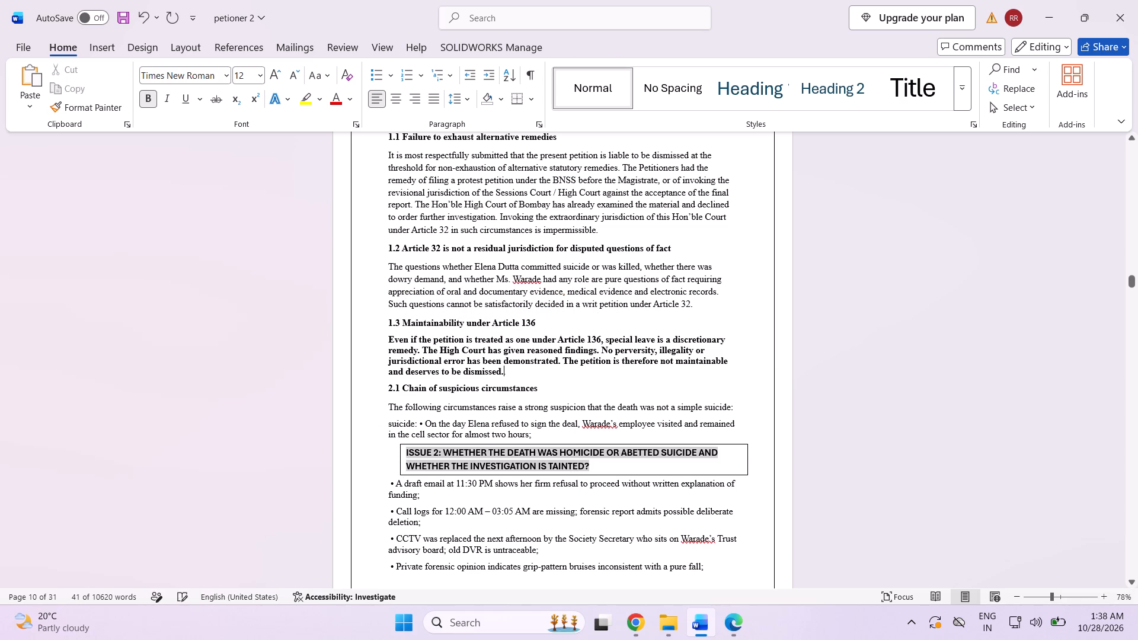
Remove the bold formatting from the pasted paragraph under heading 1.3 Maintainability under Article 136.
{"action": "left_click_drag", "start_coordinate": [507, 371], "coordinate": [456, 368]}
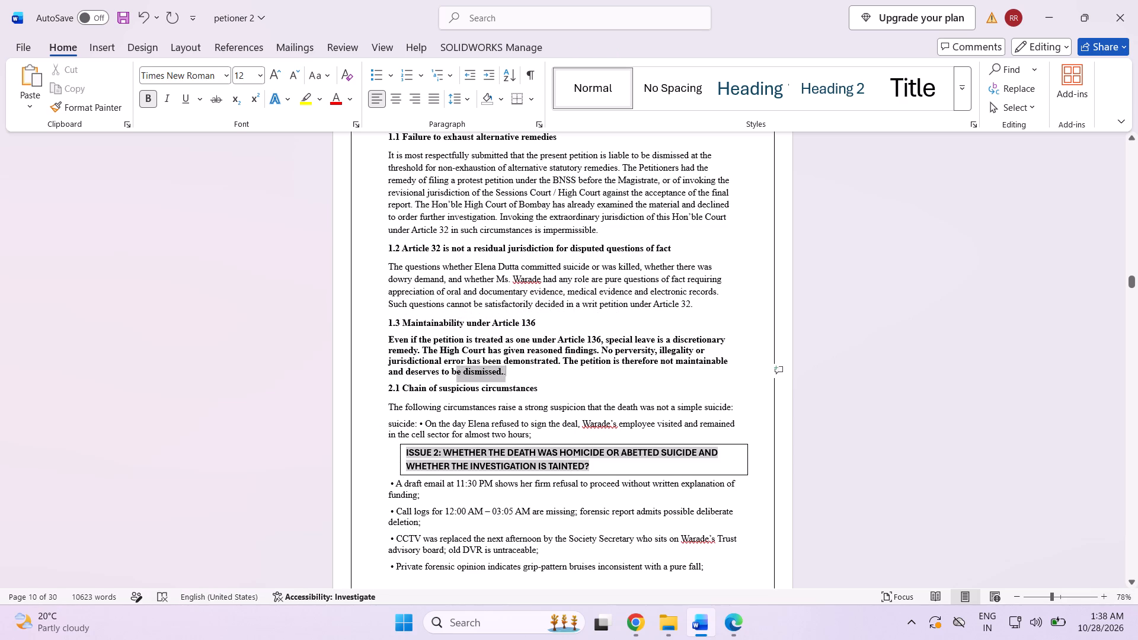
{"action": "left_click_drag", "start_coordinate": [456, 368], "coordinate": [402, 340]}
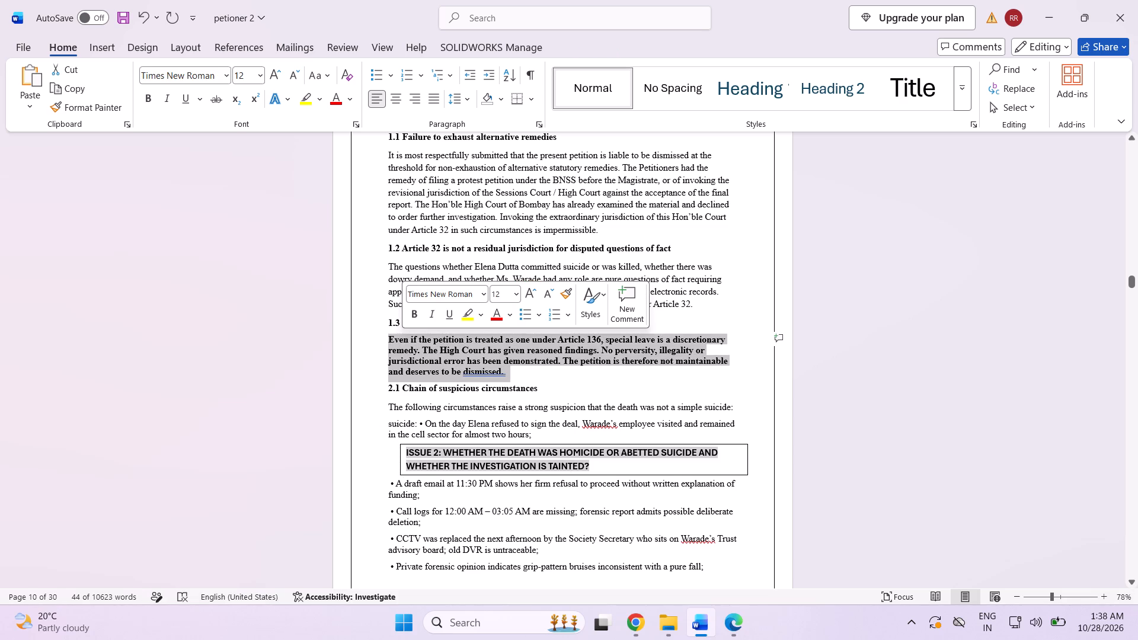
{"action": "left_click", "coordinate": [410, 319]}
{"action": "left_click", "coordinate": [499, 368]}
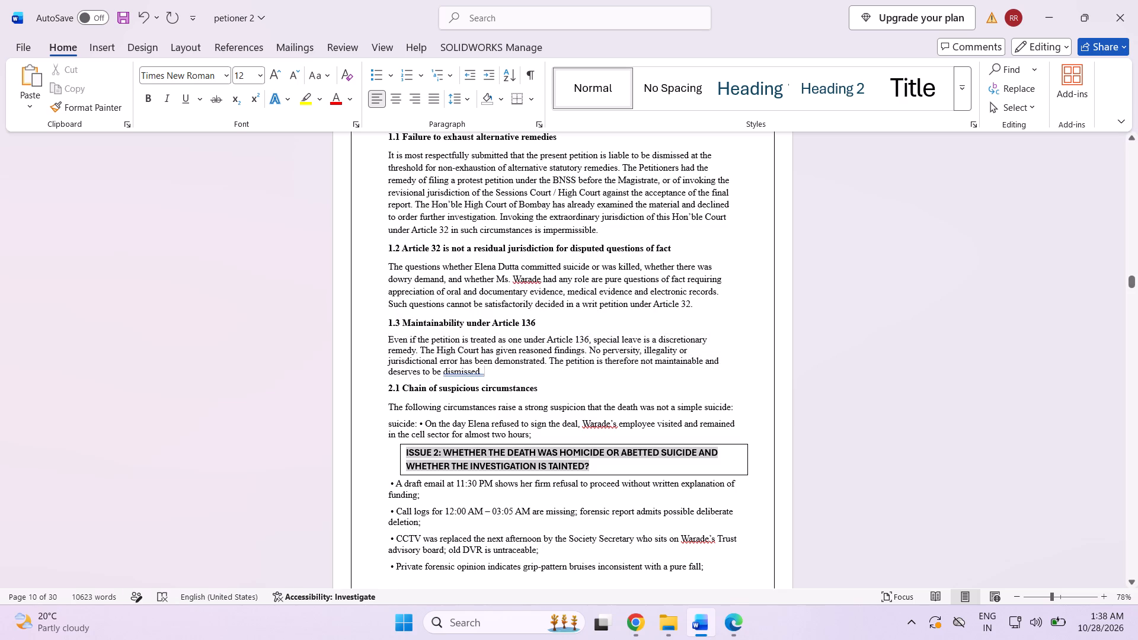
Move the Issue 2 heading box between the section 1.3 paragraph and heading 2.1, aligned with the body text margins.
{"action": "left_click", "coordinate": [536, 452]}
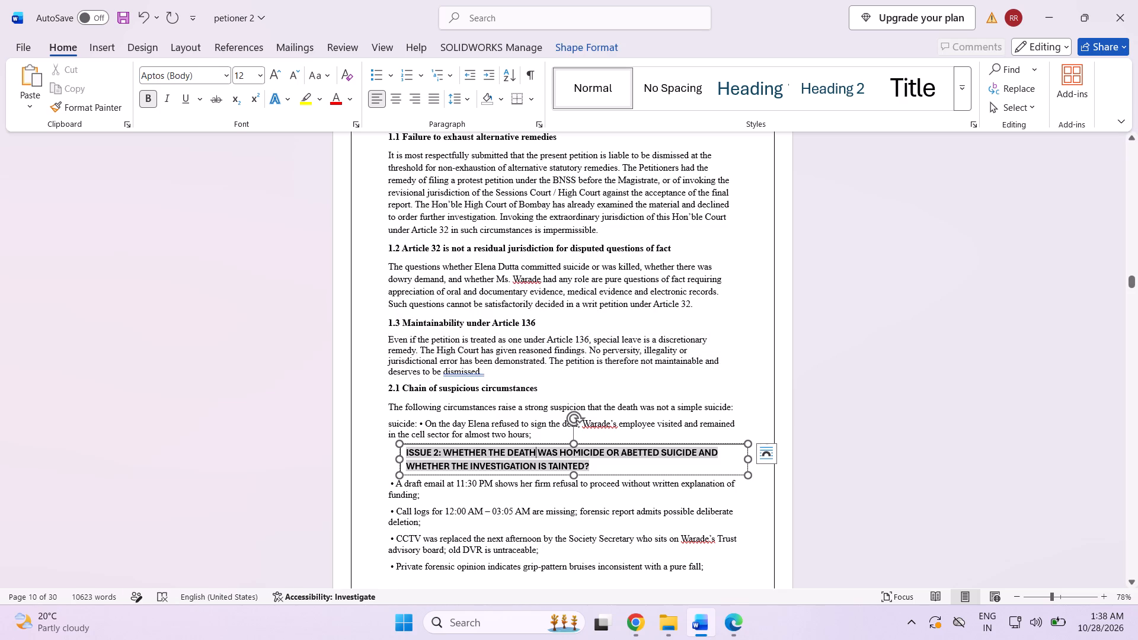
{"action": "left_click_drag", "start_coordinate": [539, 442], "coordinate": [523, 407]}
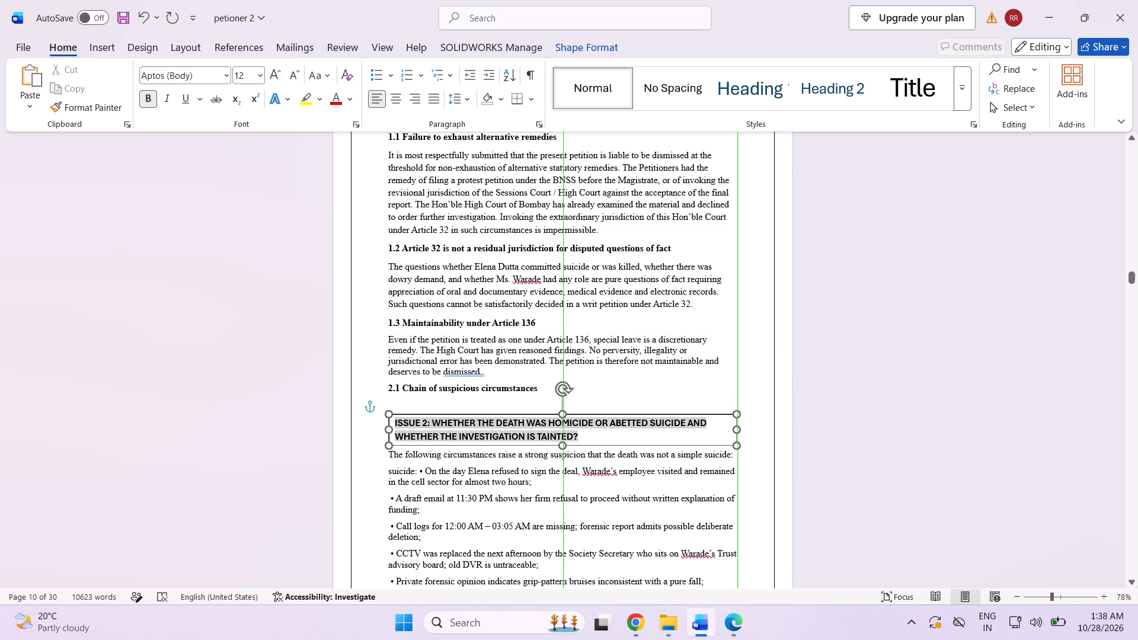
{"action": "left_click_drag", "start_coordinate": [523, 407], "coordinate": [515, 376]}
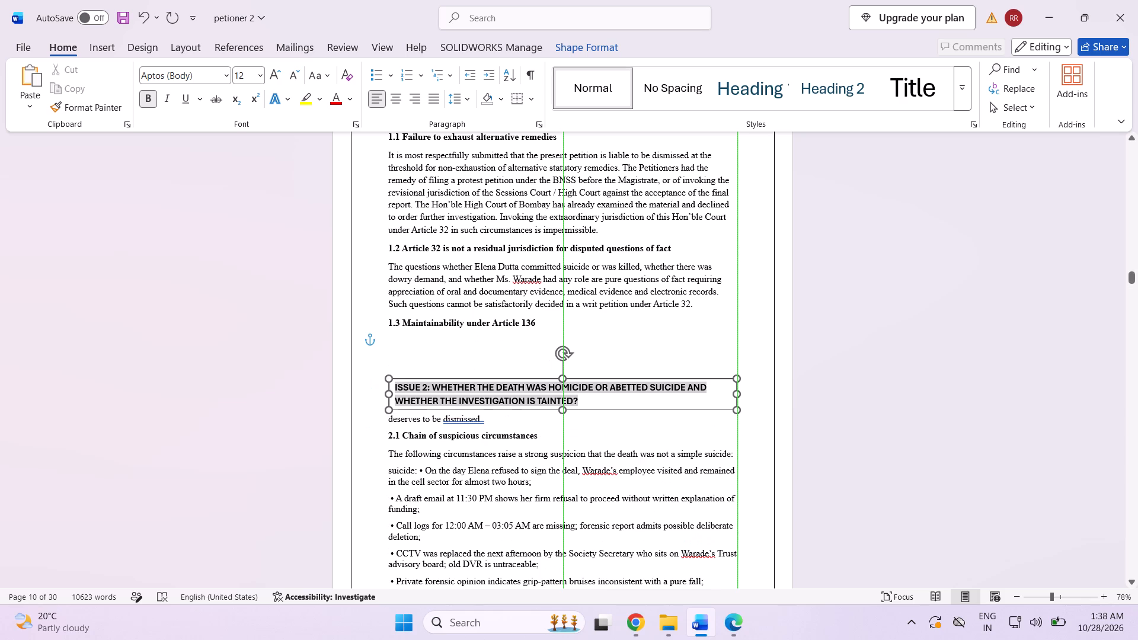
{"action": "left_click_drag", "start_coordinate": [515, 376], "coordinate": [514, 381]}
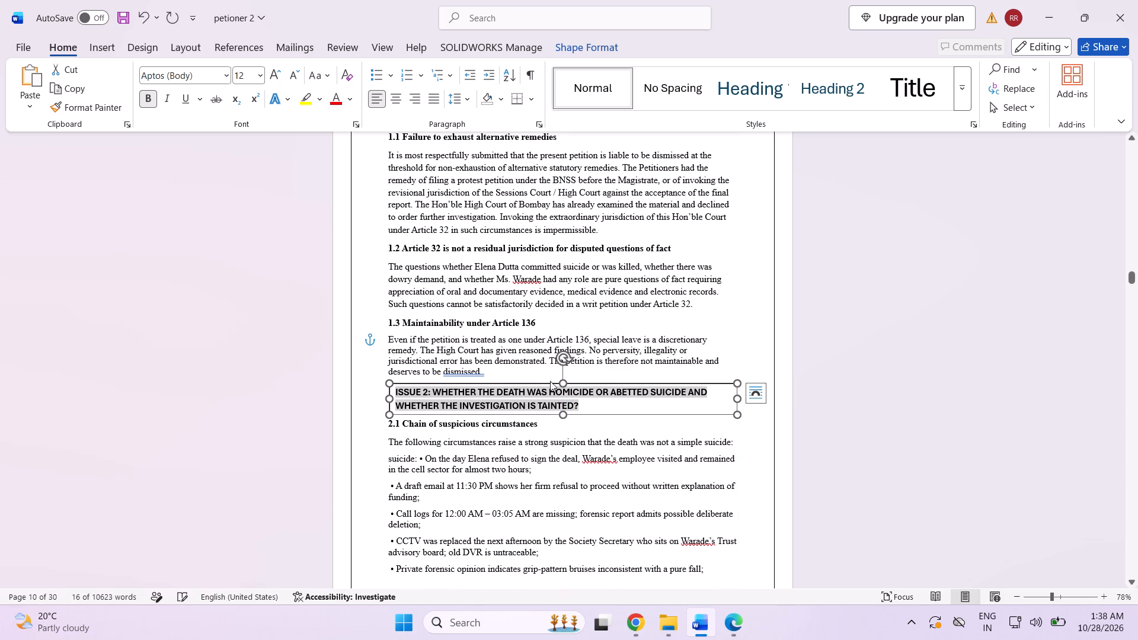
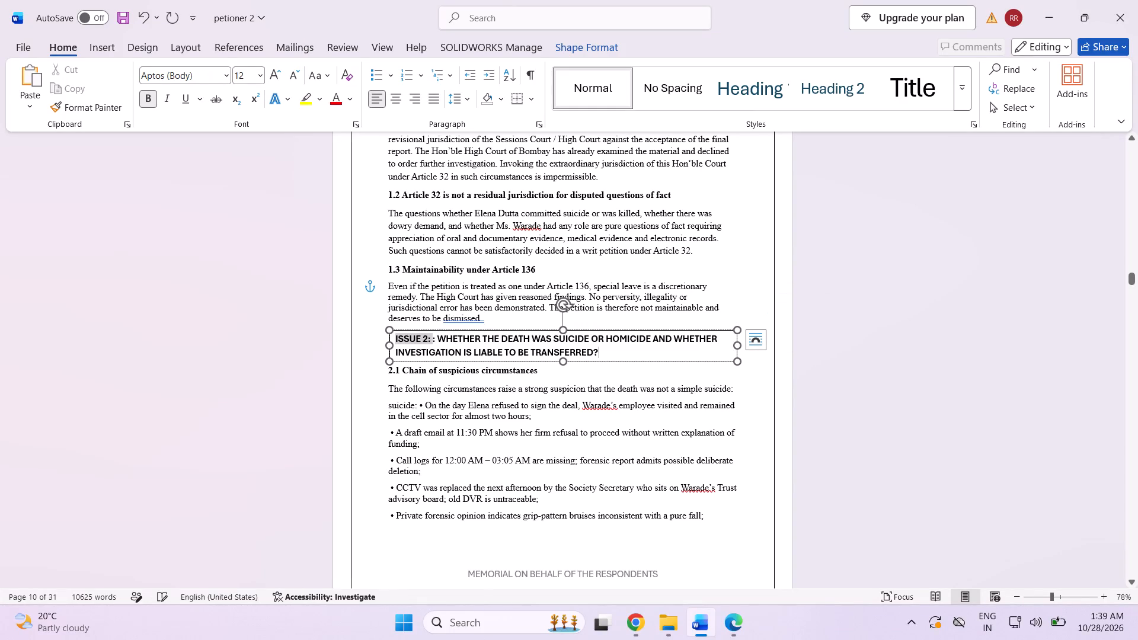
Select the question text in the Issue 2 heading box, from "WHETHER THE DEATH WAS SUICIDE" through "LIABLE TO BE TRANSFERRED?".
{"action": "left_click", "coordinate": [622, 355]}
{"action": "left_click_drag", "start_coordinate": [598, 354], "coordinate": [444, 337]}
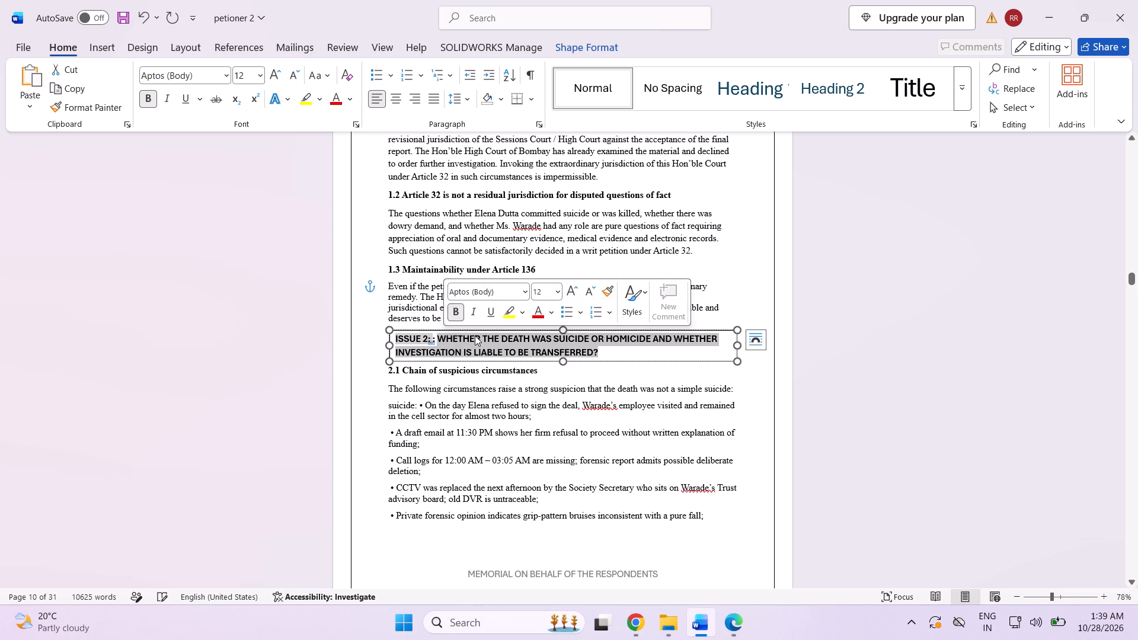
Highlight the whole Issue 2 heading in light grey, from "ISSUE 2" through "LIABLE TO BE TRANSFERRED?".
{"action": "left_click", "coordinate": [519, 313]}
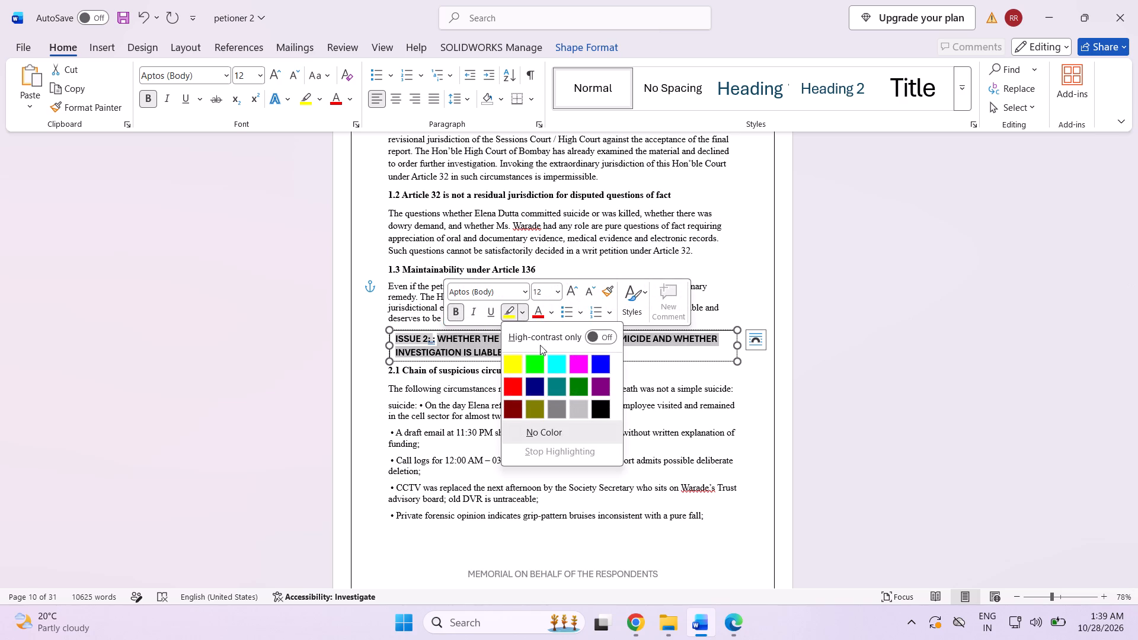
{"action": "left_click", "coordinate": [574, 404]}
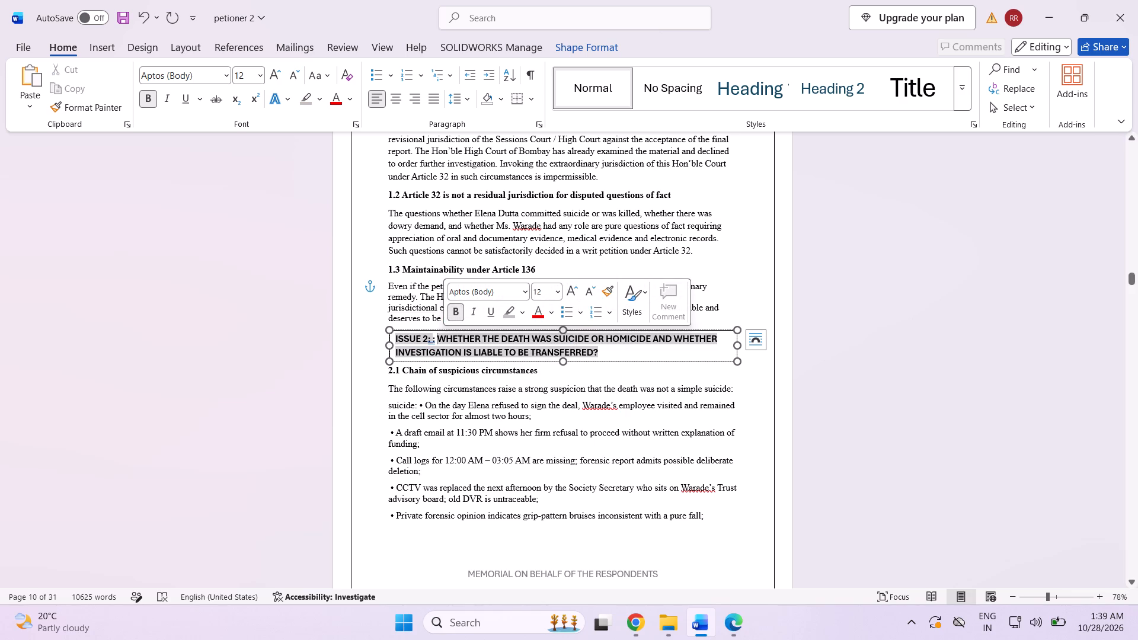
{"action": "left_click_drag", "start_coordinate": [597, 353], "coordinate": [402, 340]}
{"action": "left_click", "coordinate": [466, 318]}
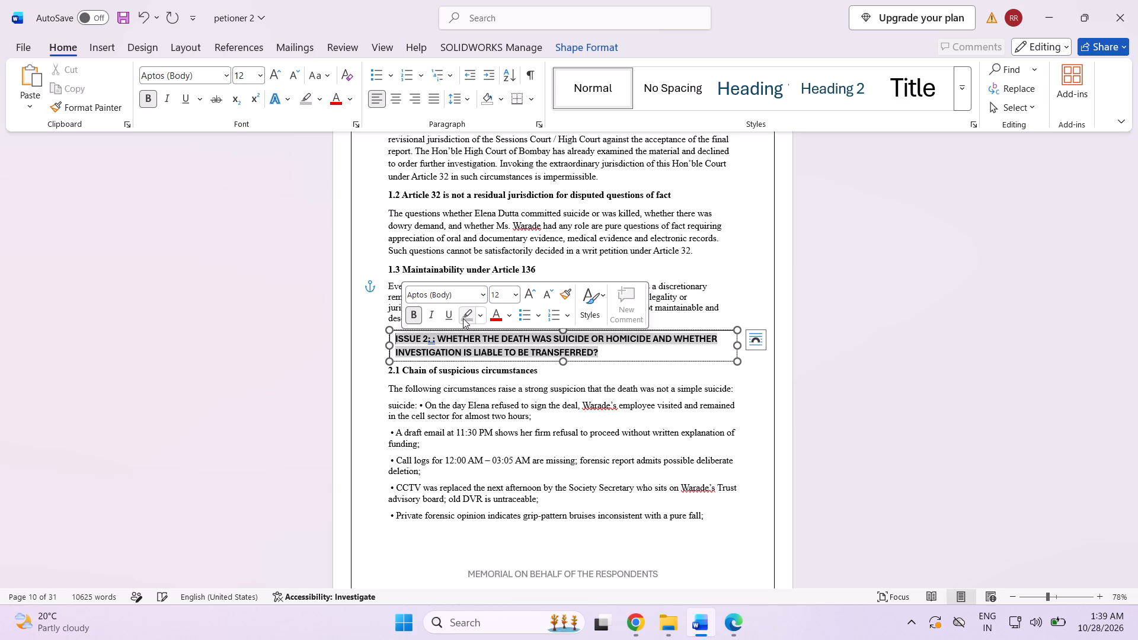
{"action": "left_click", "coordinate": [620, 355]}
Highlight the full Issue 1 heading, "ISSUE 1: WHETHER THE PRESENT PETITION IS MAINTAINABLE?", in the same light grey.
{"action": "scroll", "coordinate": [568, 337], "scroll_direction": "up", "scroll_amount": 7}
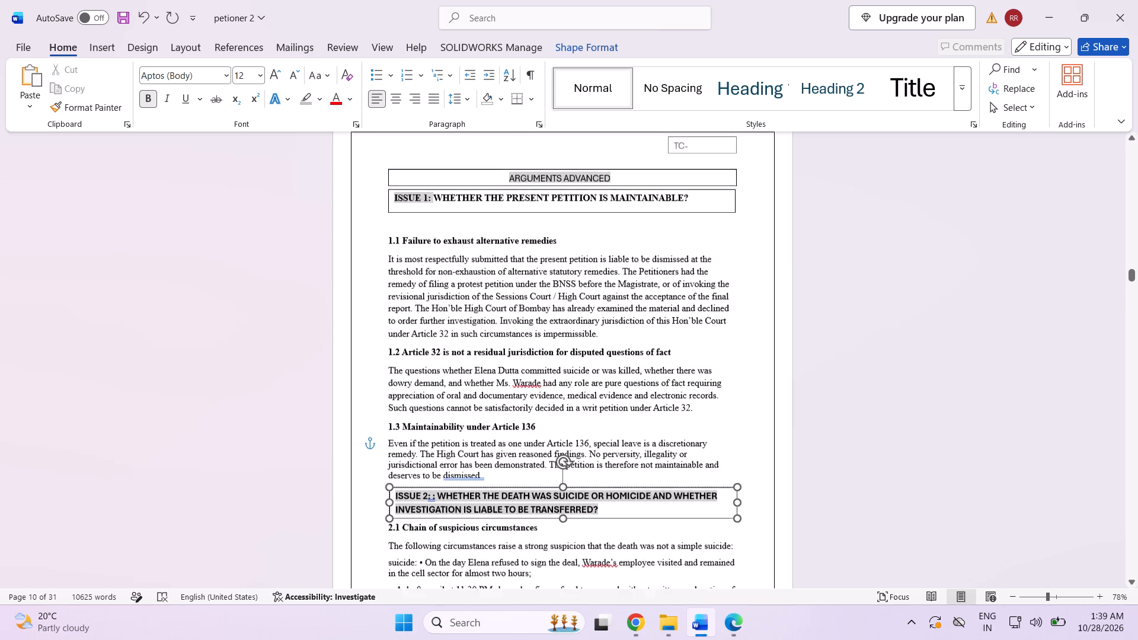
{"action": "scroll", "coordinate": [560, 326], "scroll_direction": "up", "scroll_amount": 3}
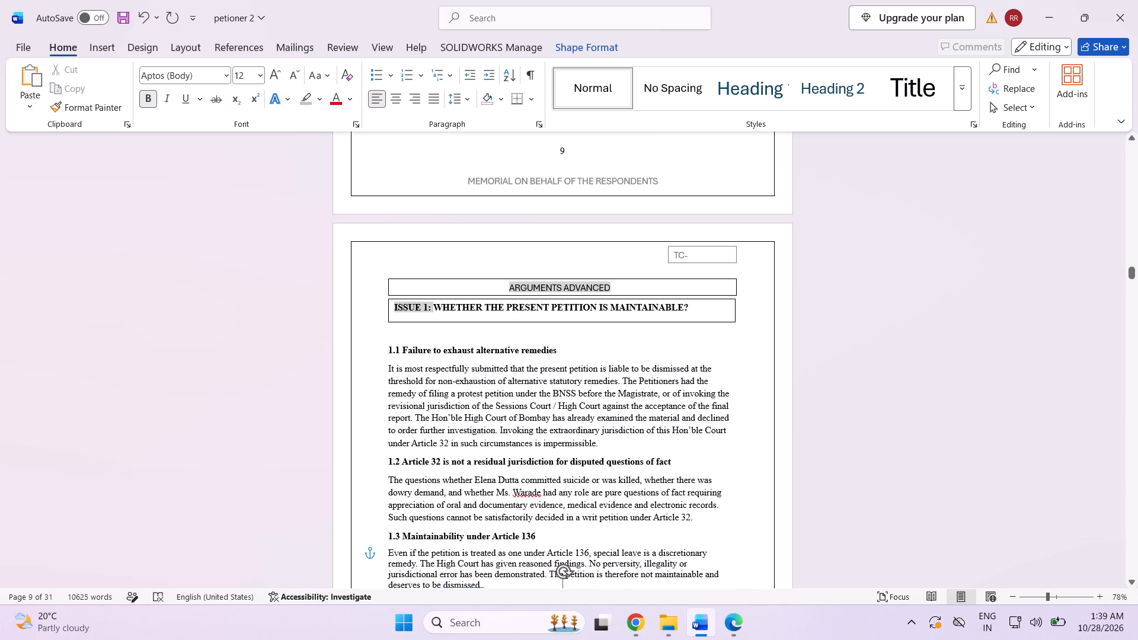
{"action": "left_click_drag", "start_coordinate": [396, 305], "coordinate": [689, 305]}
{"action": "left_click", "coordinate": [753, 282]}
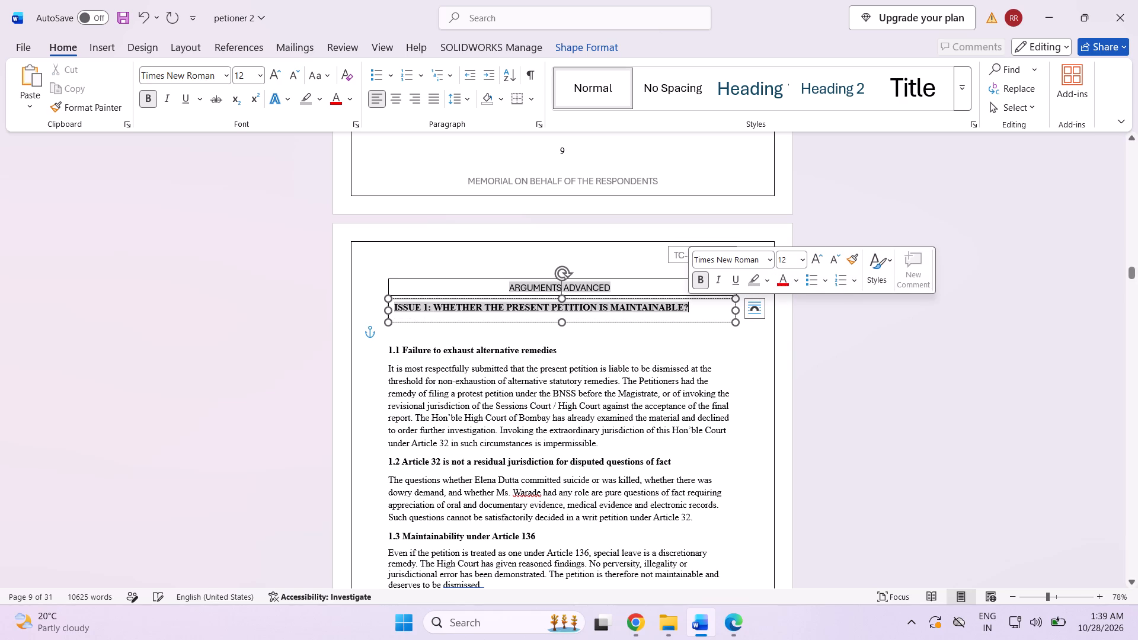
{"action": "scroll", "coordinate": [690, 356], "scroll_direction": "down", "scroll_amount": 6}
{"action": "scroll", "coordinate": [690, 356], "scroll_direction": "up", "scroll_amount": 3}
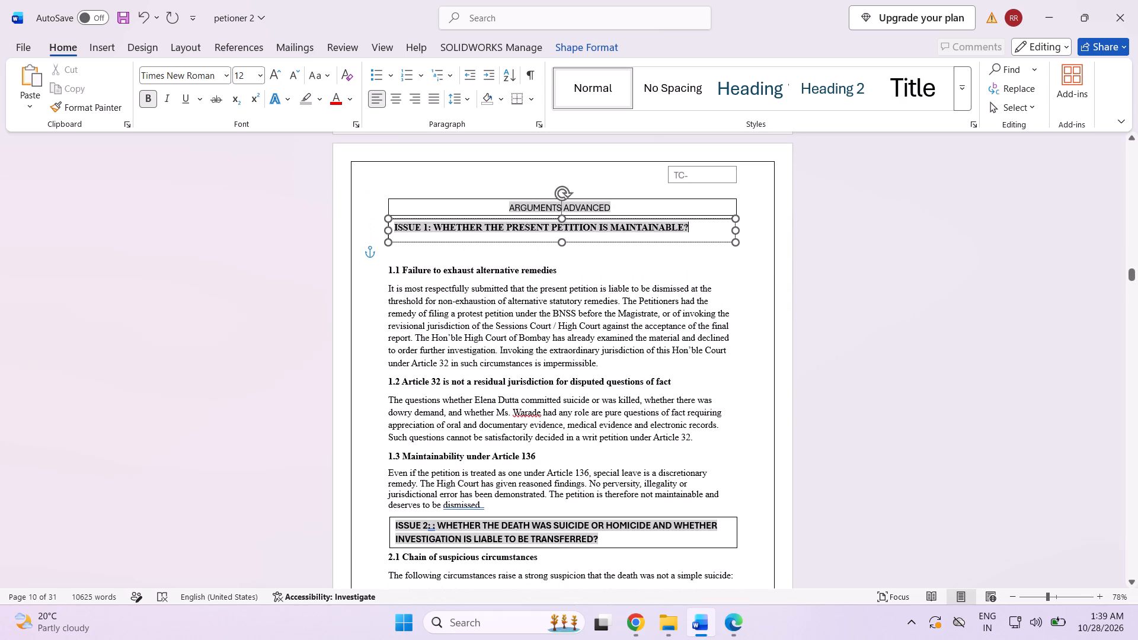
{"action": "left_click", "coordinate": [612, 273]}
{"action": "scroll", "coordinate": [601, 319], "scroll_direction": "down", "scroll_amount": 6}
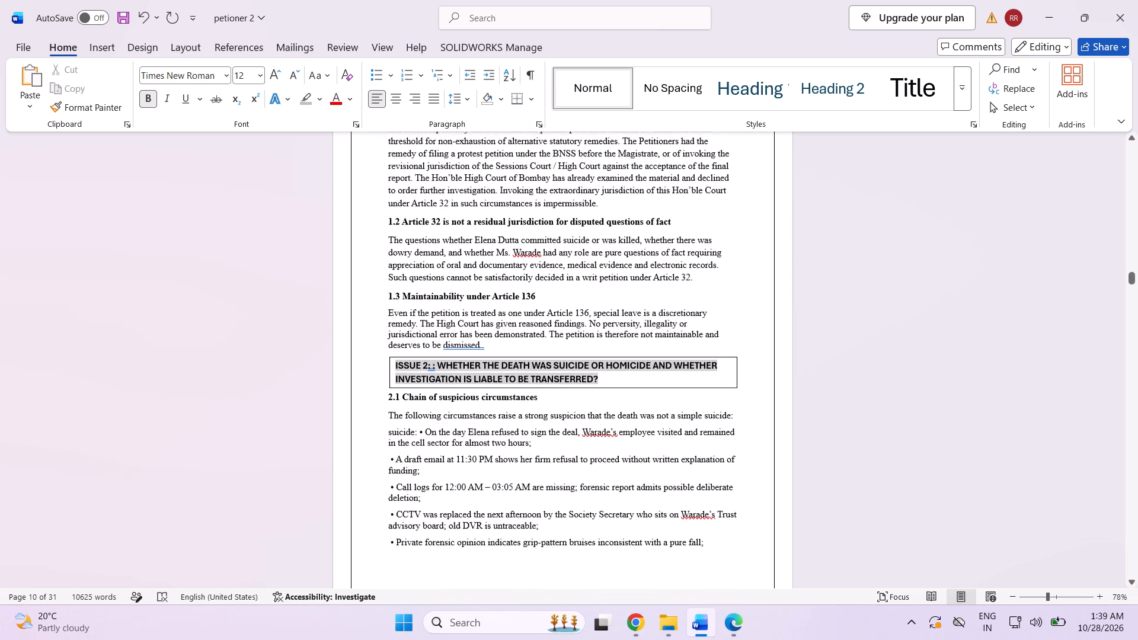
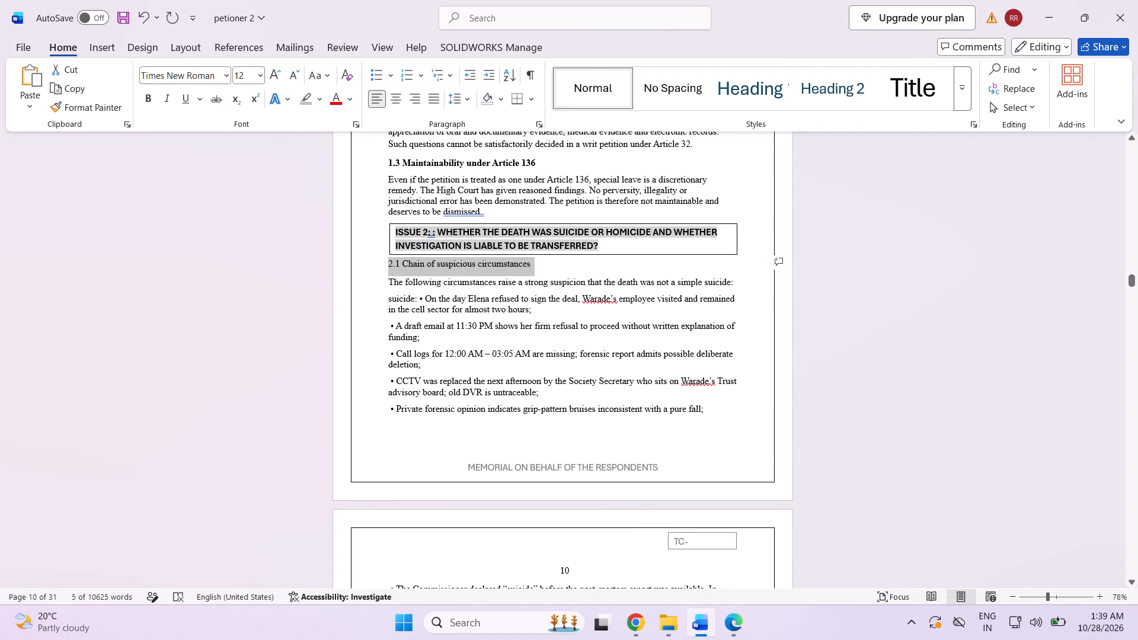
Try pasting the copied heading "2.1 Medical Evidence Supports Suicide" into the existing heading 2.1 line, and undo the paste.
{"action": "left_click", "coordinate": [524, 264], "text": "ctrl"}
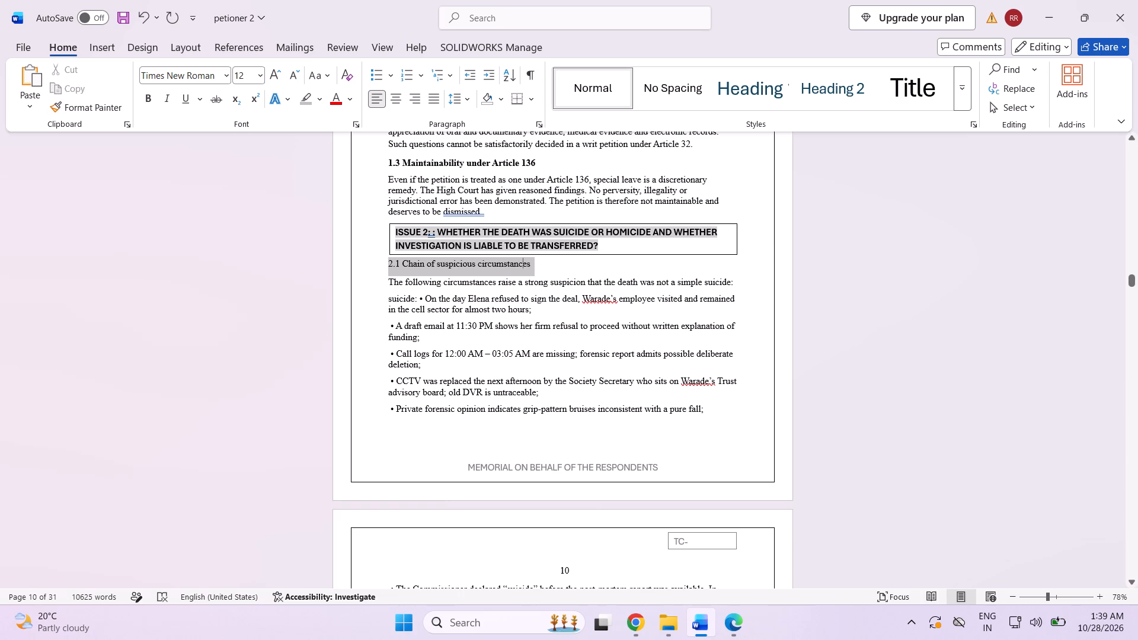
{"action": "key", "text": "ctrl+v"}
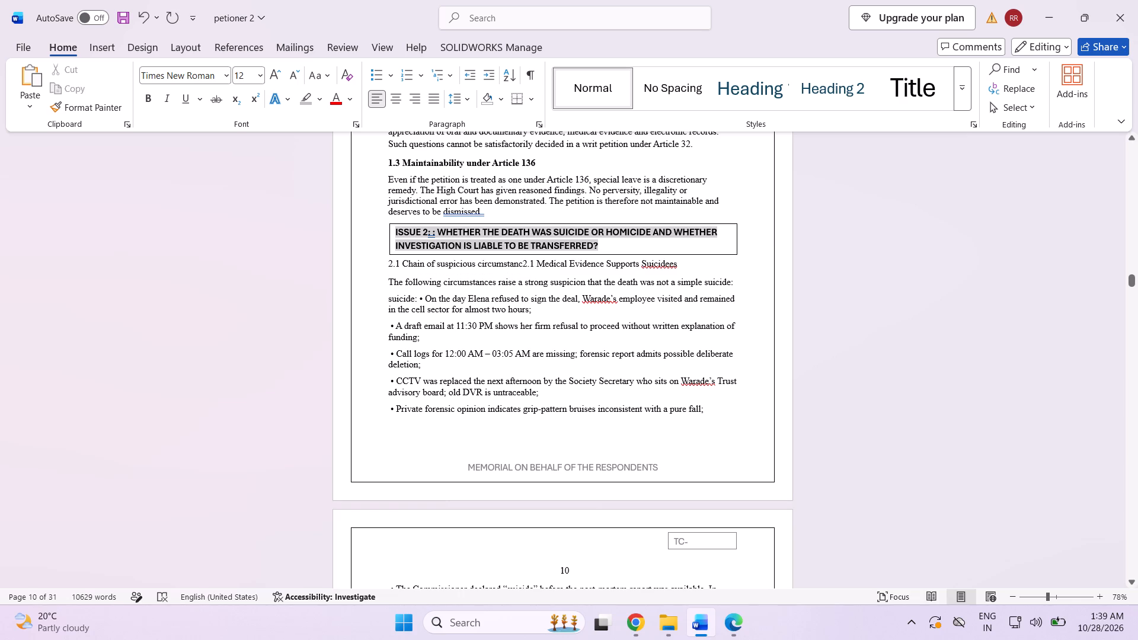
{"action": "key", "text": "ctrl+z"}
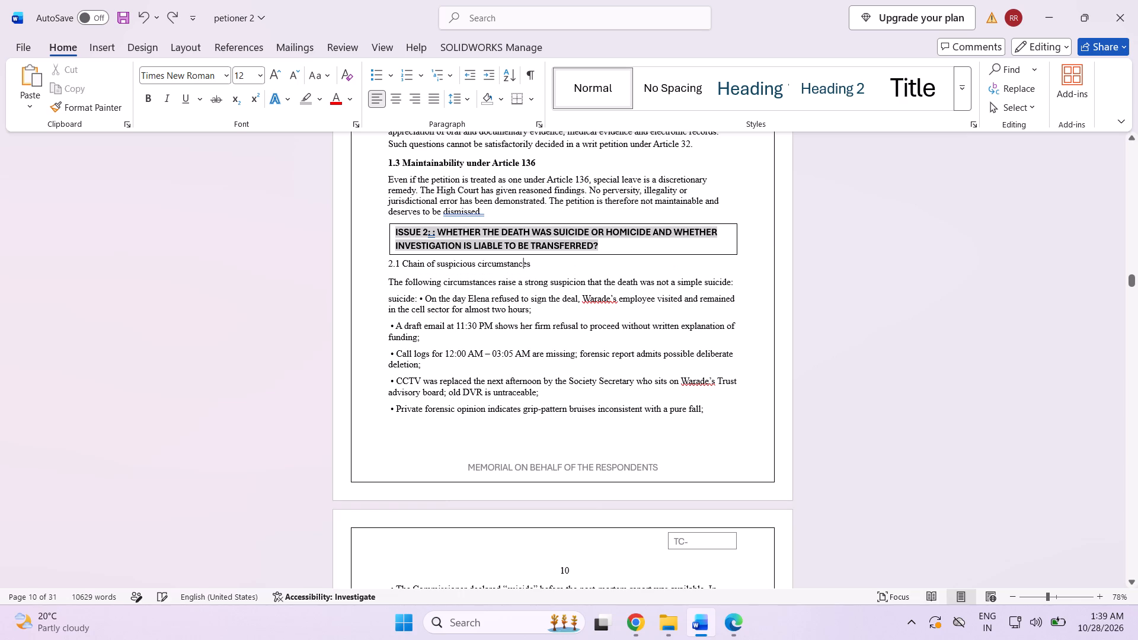
Select the whole heading "2.1 Chain of suspicious circumstances" below the Issue 2 box.
{"action": "left_click", "coordinate": [533, 263]}
{"action": "left_click_drag", "start_coordinate": [532, 266], "coordinate": [386, 263]}
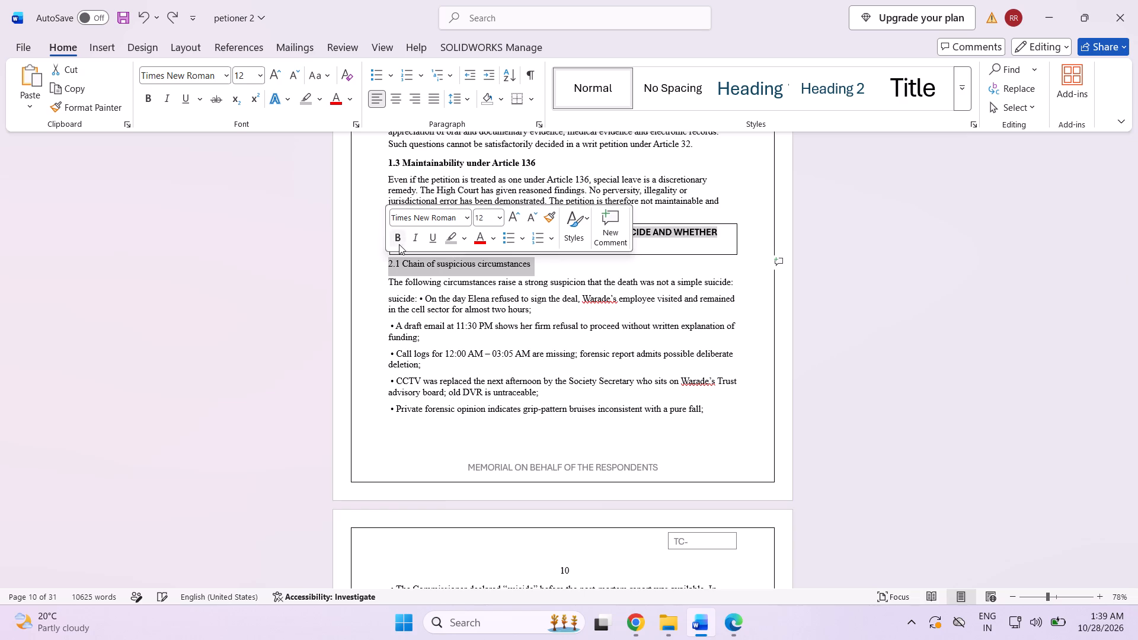
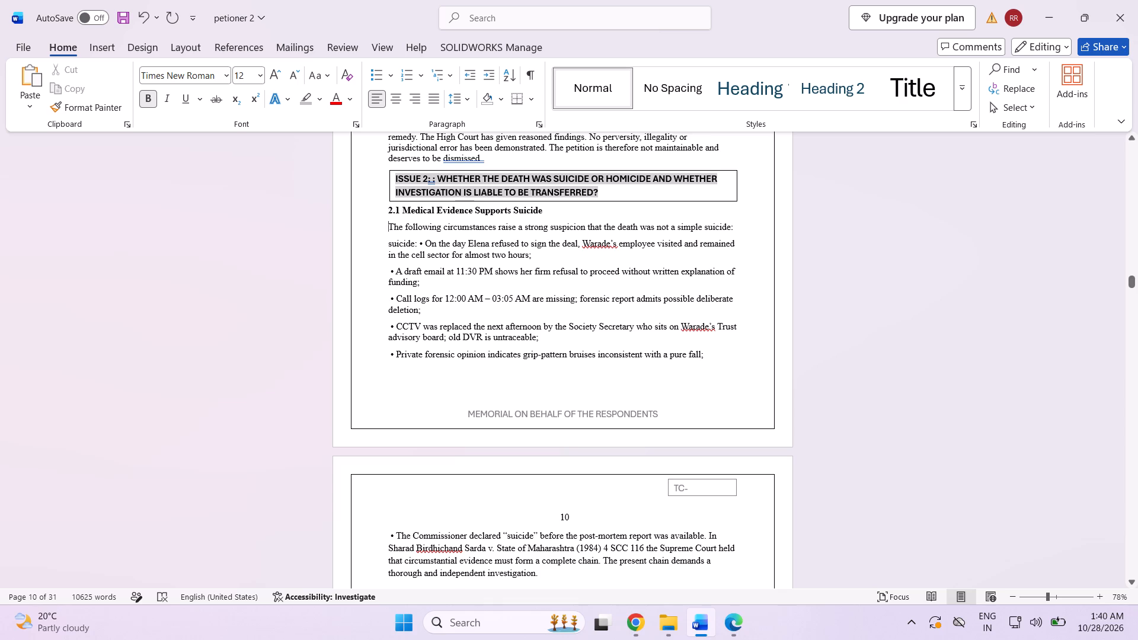
Delete the last bullet of section 2.1, from "The Commissioner declared" through "thorough and independent investigation.".
{"action": "scroll", "coordinate": [545, 501], "scroll_direction": "down", "scroll_amount": 1}
{"action": "scroll", "coordinate": [543, 504], "scroll_direction": "up", "scroll_amount": 5}
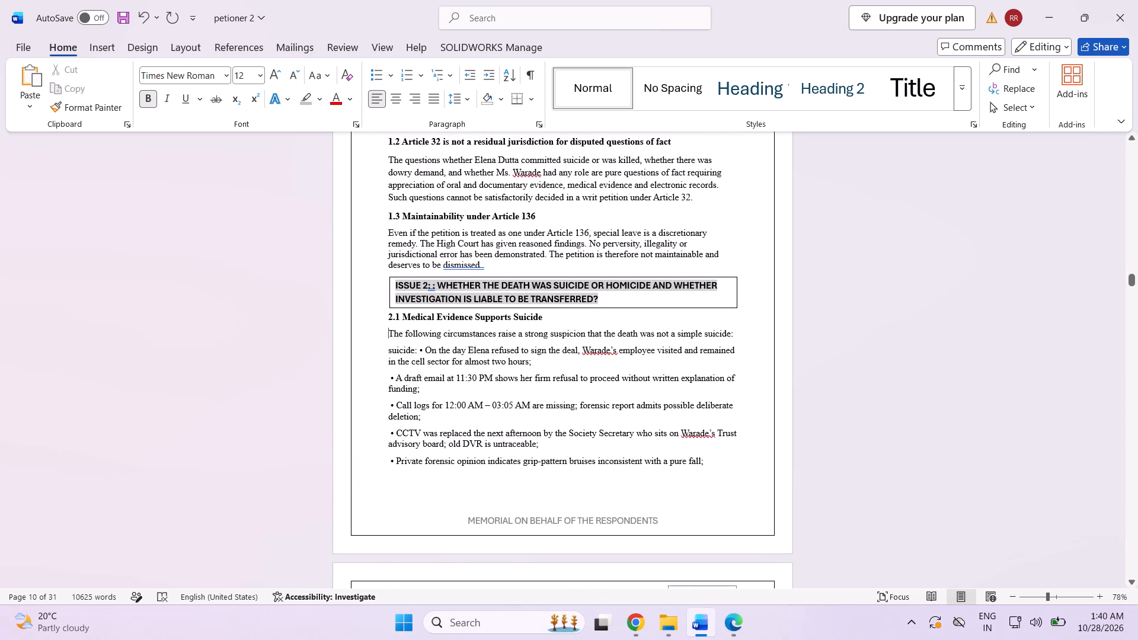
{"action": "scroll", "coordinate": [548, 502], "scroll_direction": "down", "scroll_amount": 7}
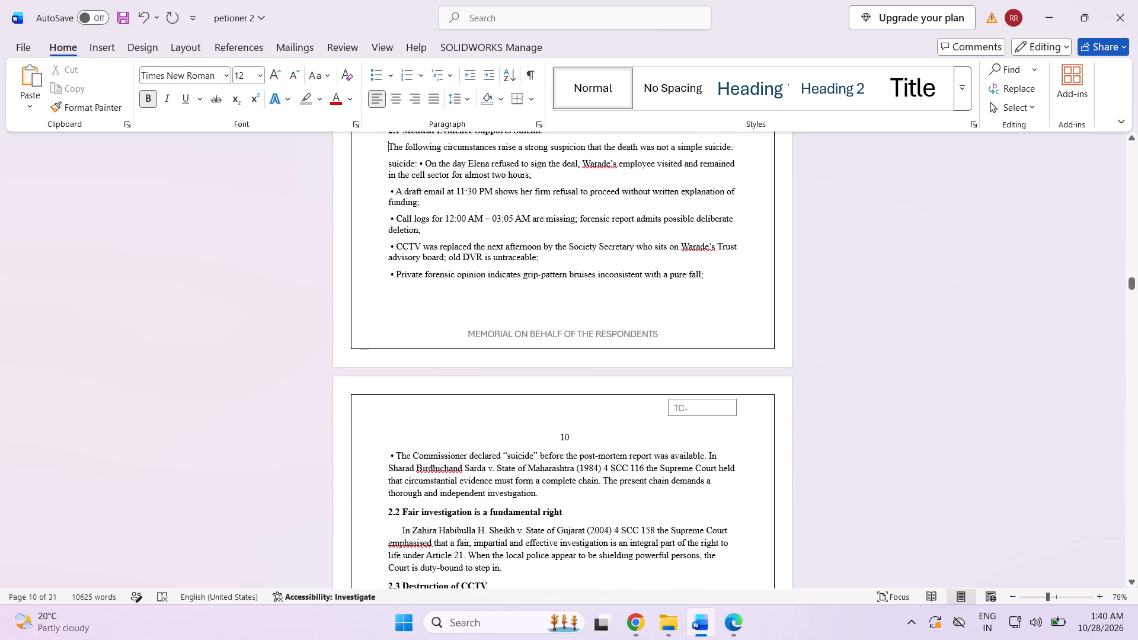
{"action": "left_click_drag", "start_coordinate": [542, 495], "coordinate": [434, 306]}
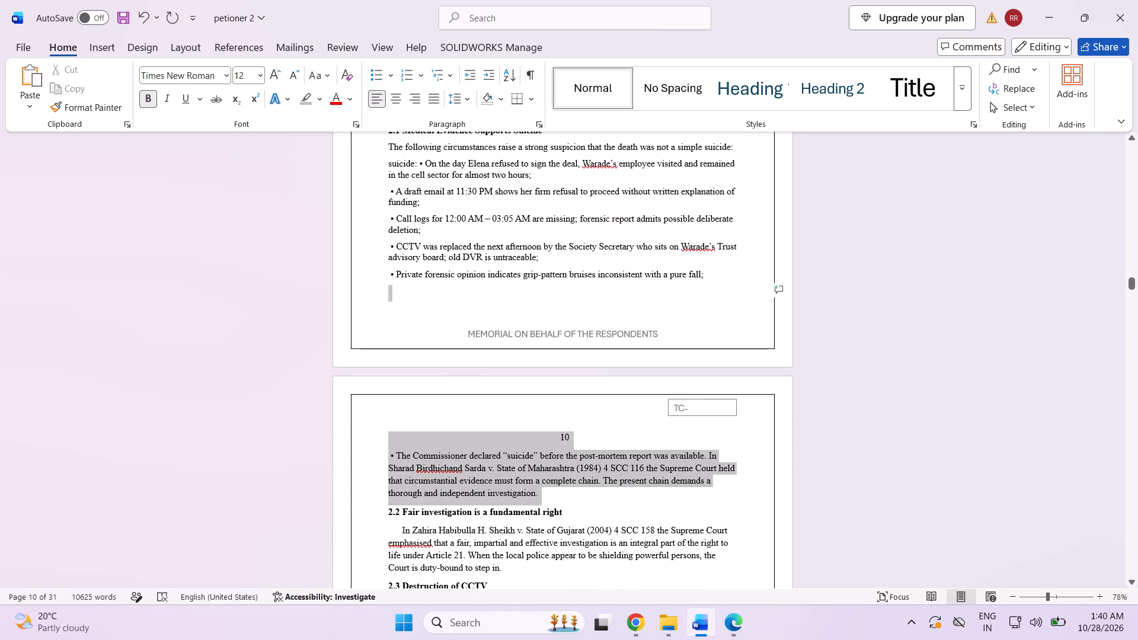
{"action": "left_click_drag", "start_coordinate": [434, 306], "coordinate": [403, 462]}
{"action": "left_click_drag", "start_coordinate": [403, 462], "coordinate": [374, 460]}
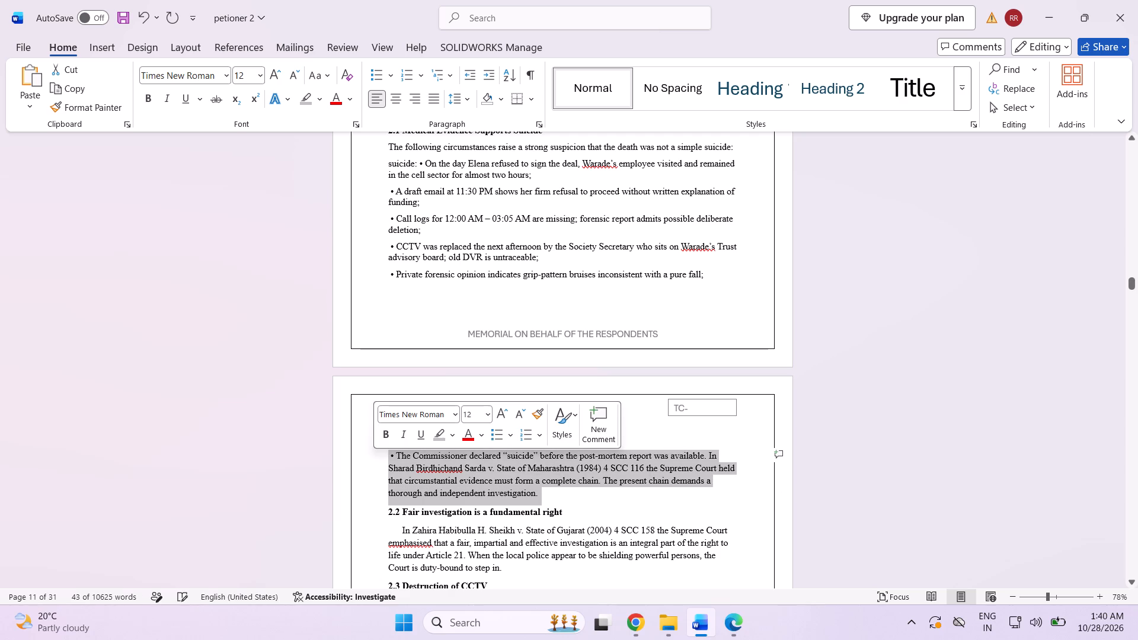
{"action": "key", "text": "BackSpace"}
Select the remaining body text of section 2.1, from the "following circumstances" sentence through the private forensic opinion bullet.
{"action": "scroll", "coordinate": [395, 375], "scroll_direction": "down", "scroll_amount": 1}
{"action": "scroll", "coordinate": [395, 375], "scroll_direction": "up", "scroll_amount": 4}
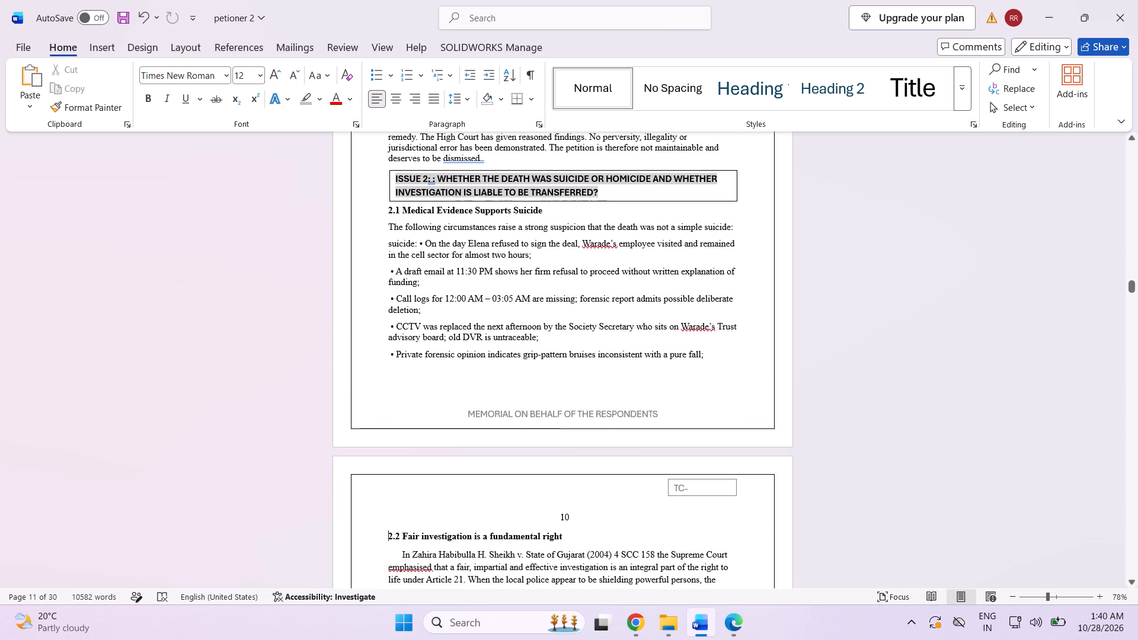
{"action": "left_click_drag", "start_coordinate": [716, 359], "coordinate": [394, 220]}
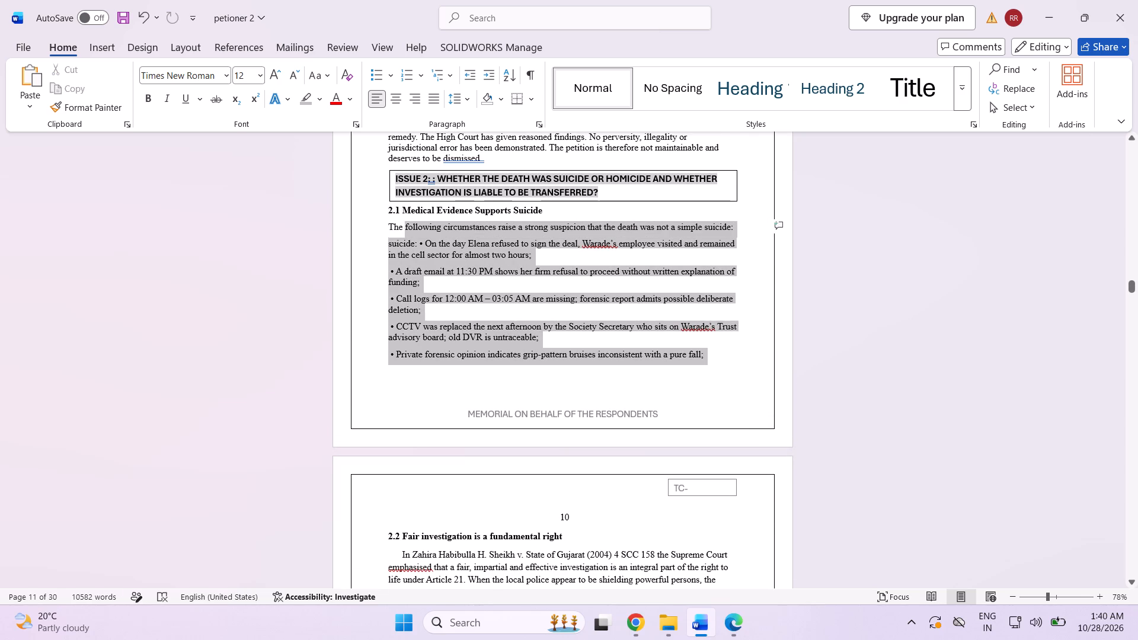
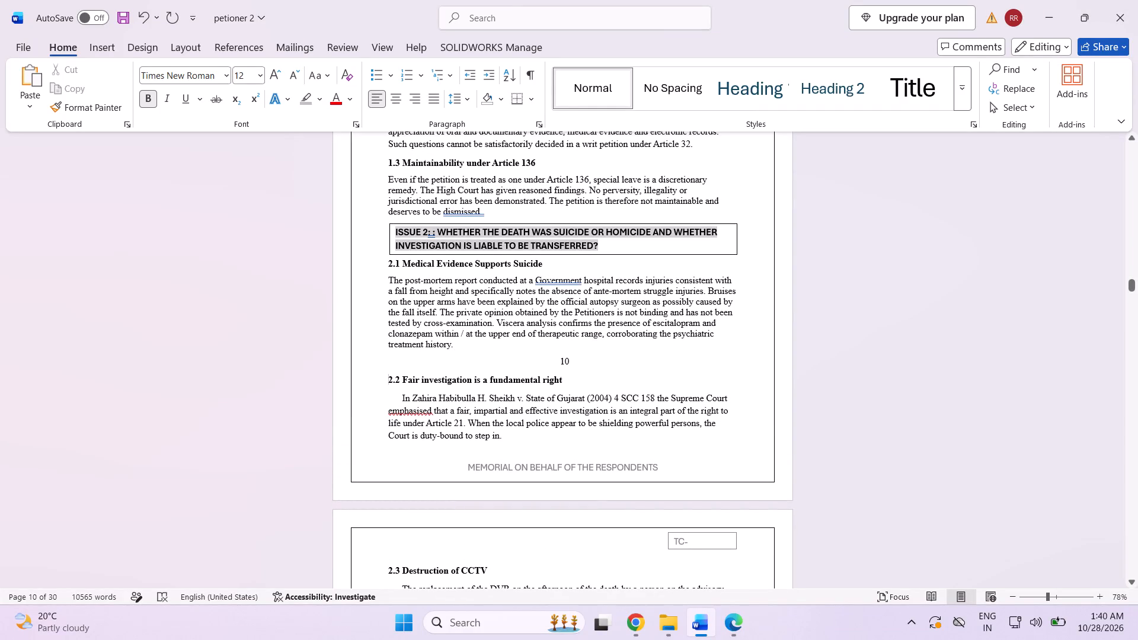
Insert a blank line above the heading "2.2 Fair investigation is a fundamental right".
{"action": "key", "text": "Return"}
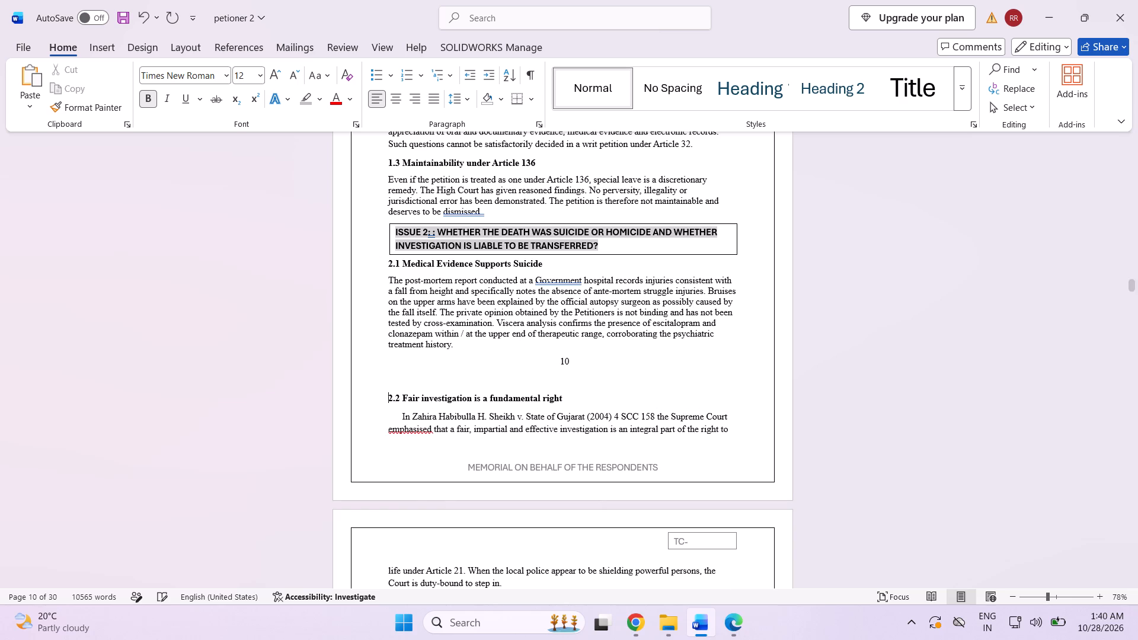
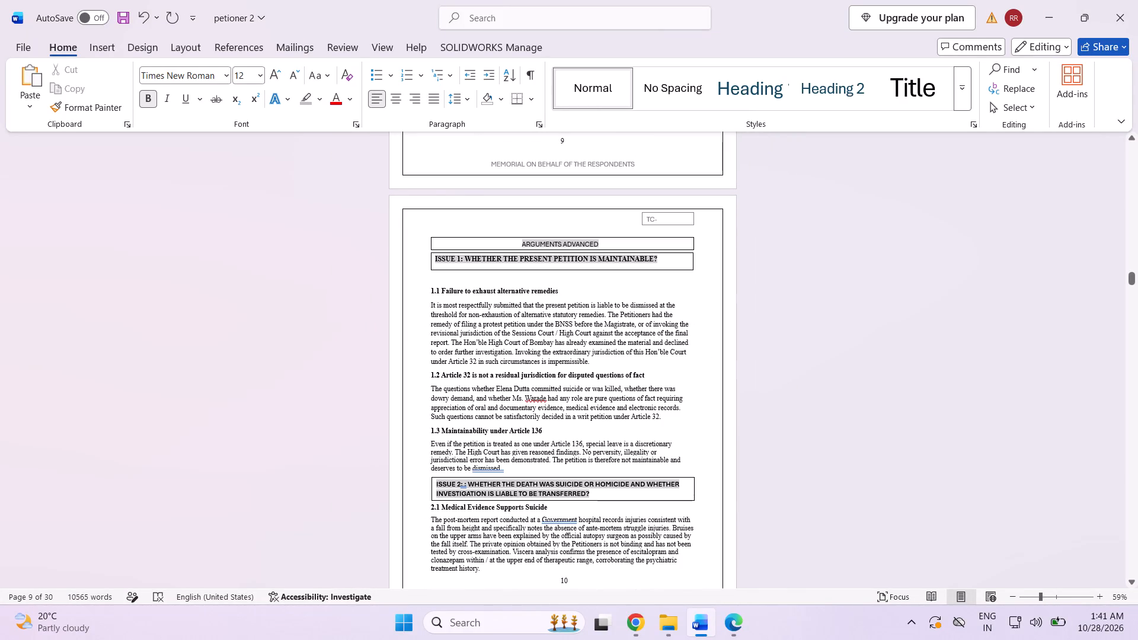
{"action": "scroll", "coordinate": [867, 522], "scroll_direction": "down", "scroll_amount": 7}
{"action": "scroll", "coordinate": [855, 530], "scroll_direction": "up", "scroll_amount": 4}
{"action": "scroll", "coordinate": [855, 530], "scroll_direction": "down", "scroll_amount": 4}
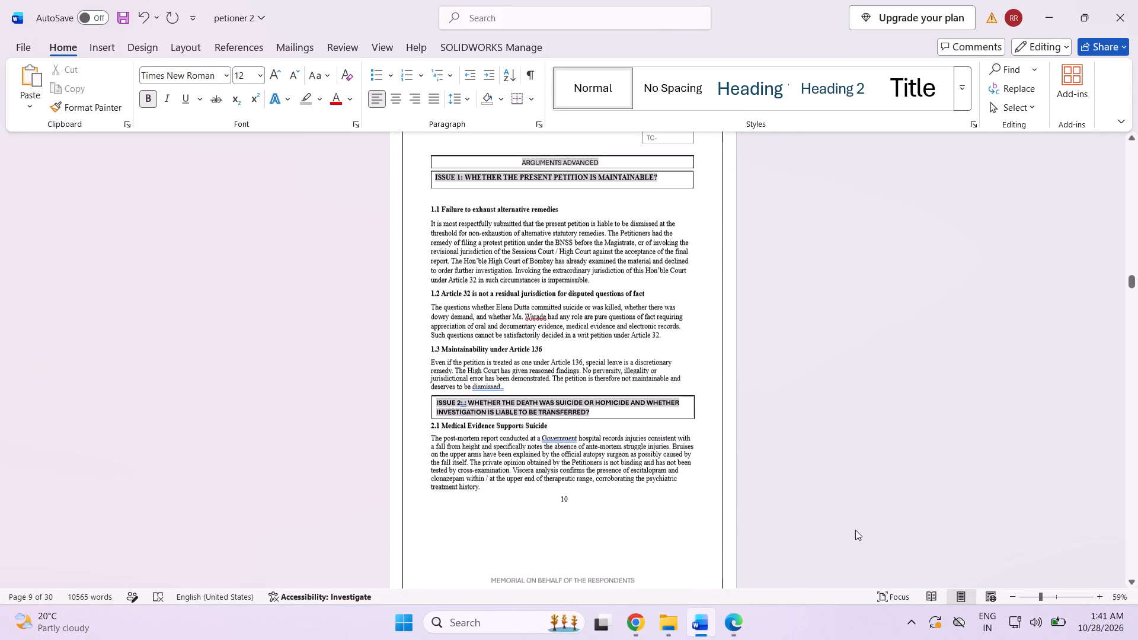
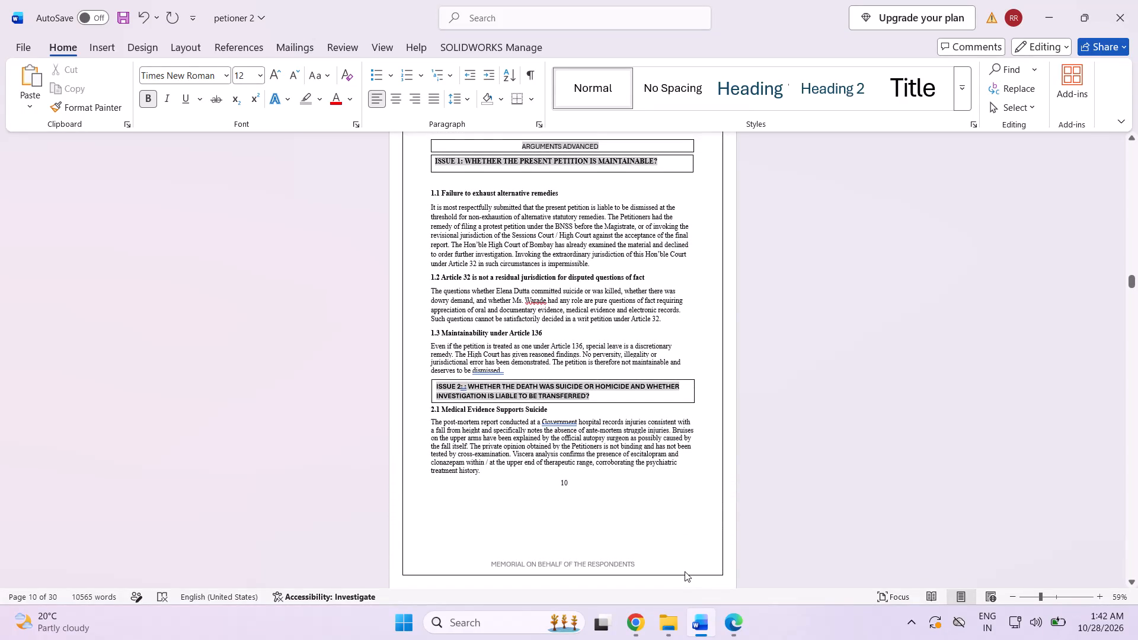
Review the arguments under Issues 1 to 3 on pages 10 and 11 of the memorial.
{"action": "scroll", "coordinate": [685, 571], "scroll_direction": "up", "scroll_amount": 2}
{"action": "scroll", "coordinate": [682, 581], "scroll_direction": "down", "scroll_amount": 13}
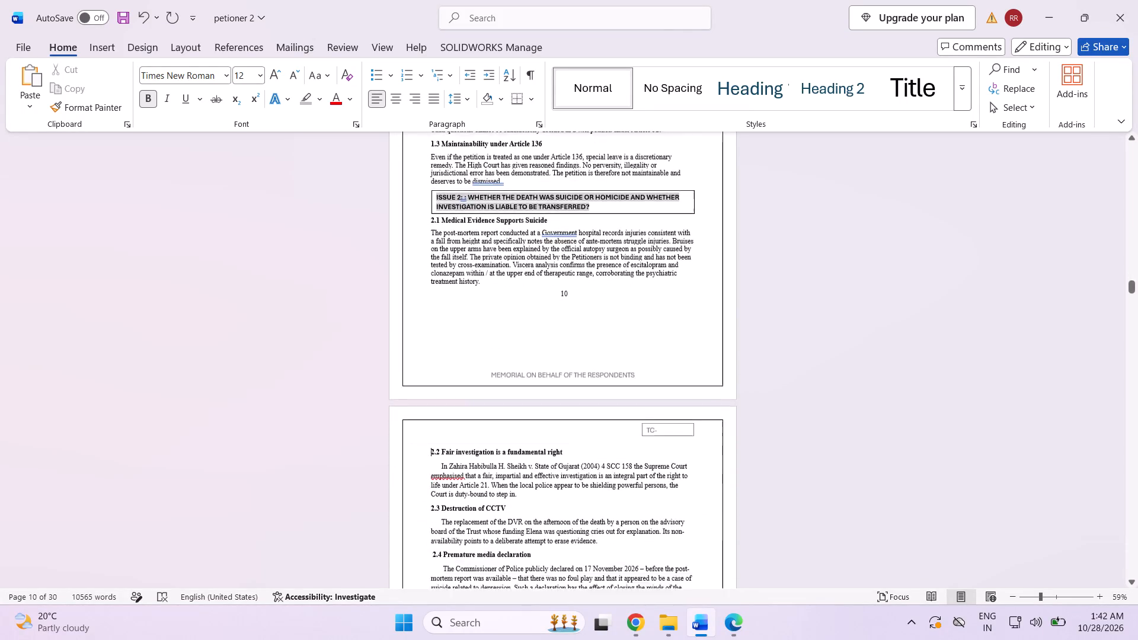
{"action": "scroll", "coordinate": [682, 581], "scroll_direction": "down", "scroll_amount": 10}
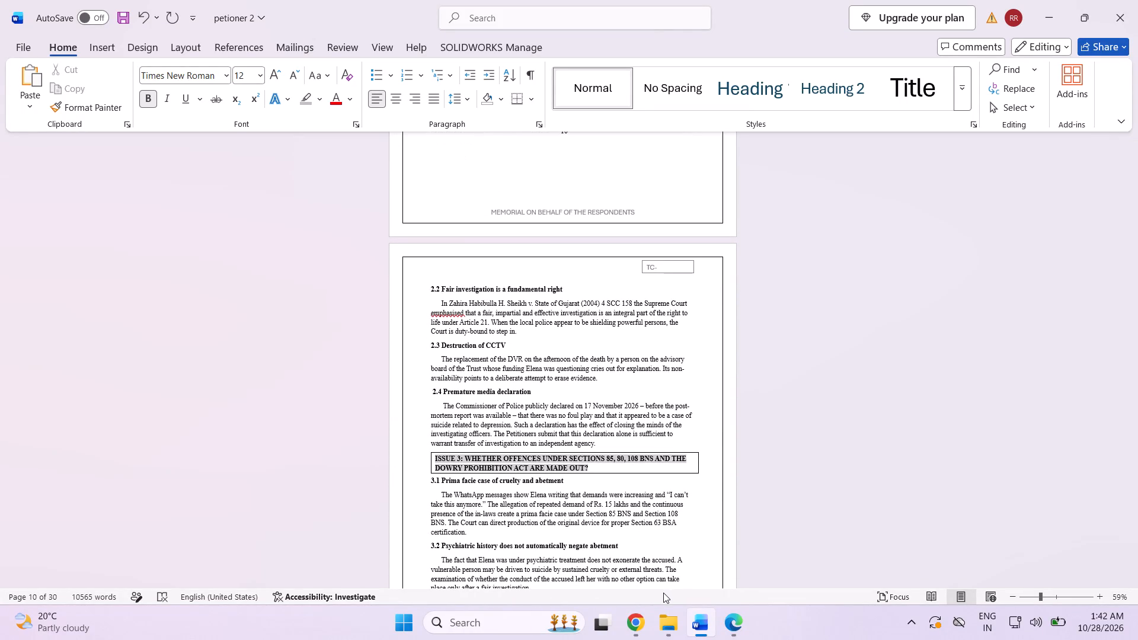
{"action": "scroll", "coordinate": [702, 540], "scroll_direction": "down", "scroll_amount": 3}
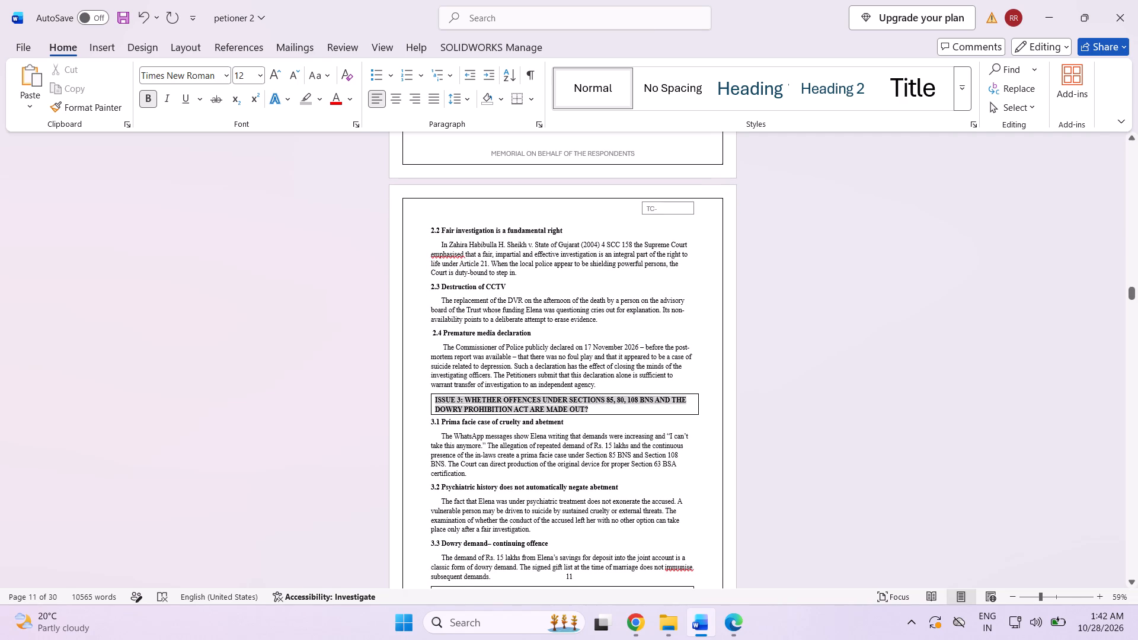
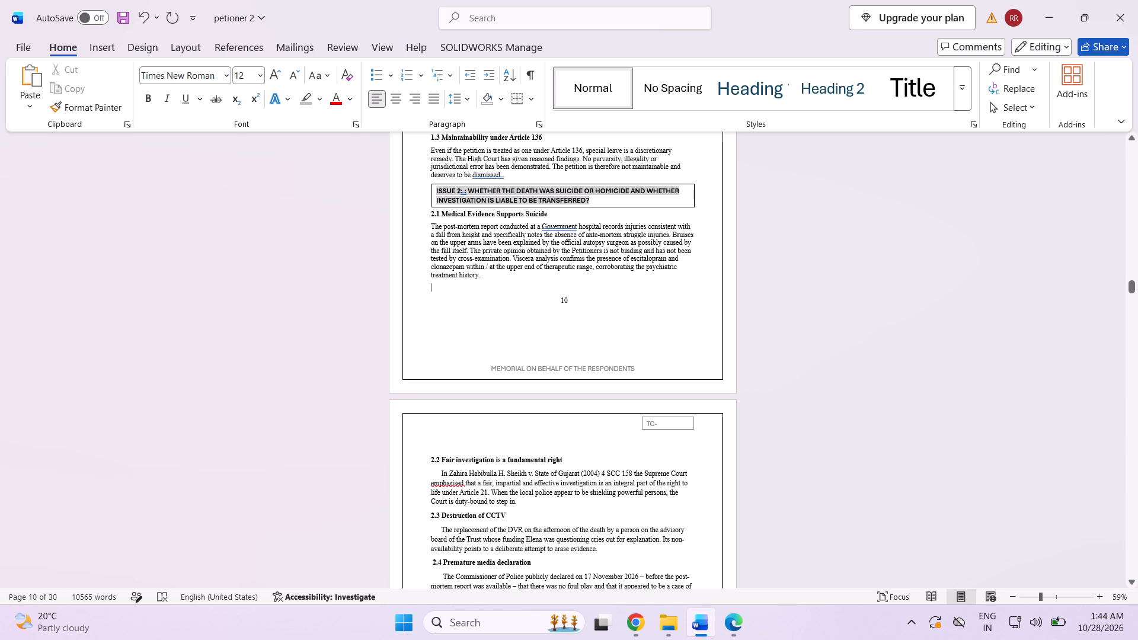
Paste the heading "2.2 Psychiatric History is Critical" below the paragraph of section 2.1 on page 10 and make it bold.
{"action": "key", "text": "ctrl+v"}
{"action": "left_click_drag", "start_coordinate": [525, 285], "coordinate": [430, 286]}
{"action": "left_click", "coordinate": [442, 262]}
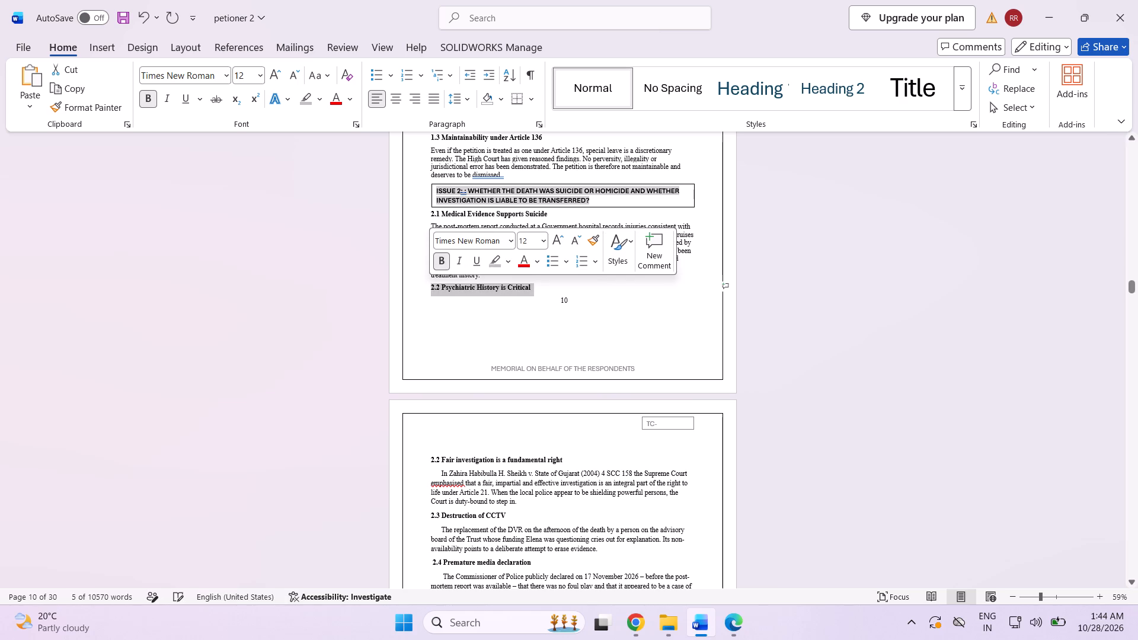
{"action": "left_click", "coordinate": [467, 309]}
Move the page number 10 down to just above the footer using blank lines, and centre it again with spaces.
{"action": "left_click", "coordinate": [554, 297]}
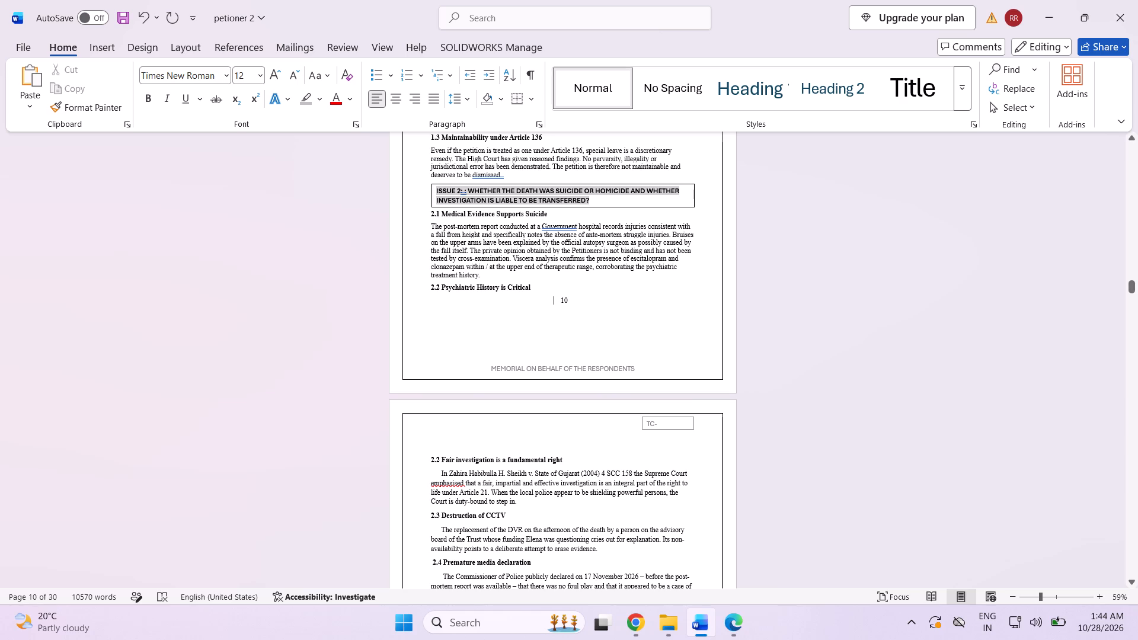
{"action": "key", "text": "Return"}
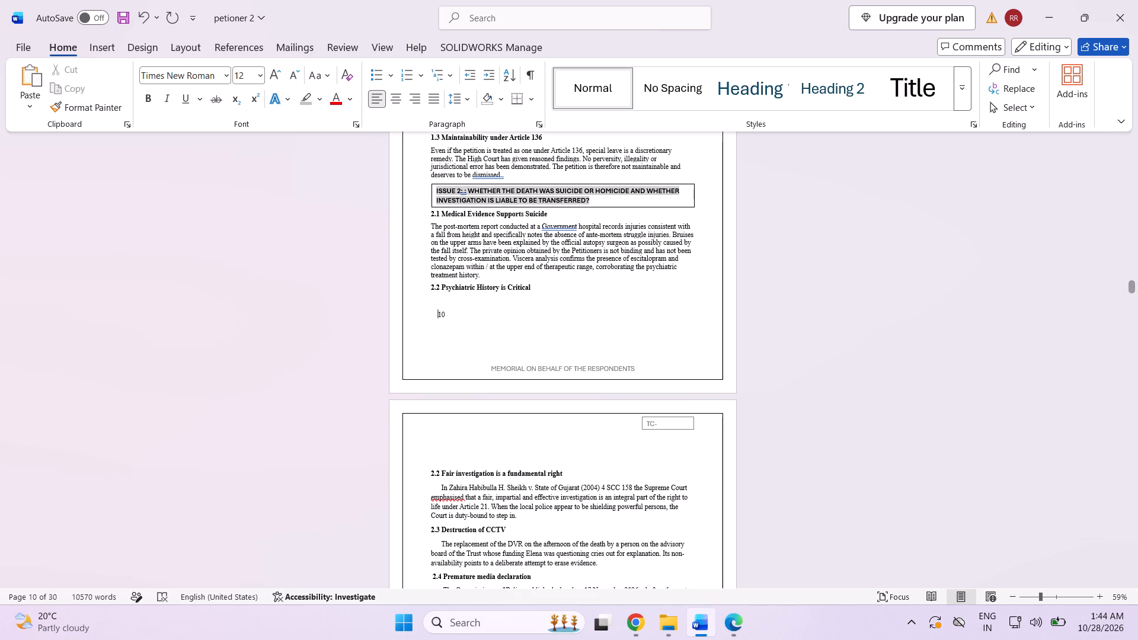
{"action": "key", "text": "Return"}
{"action": "key", "text": "Return"}
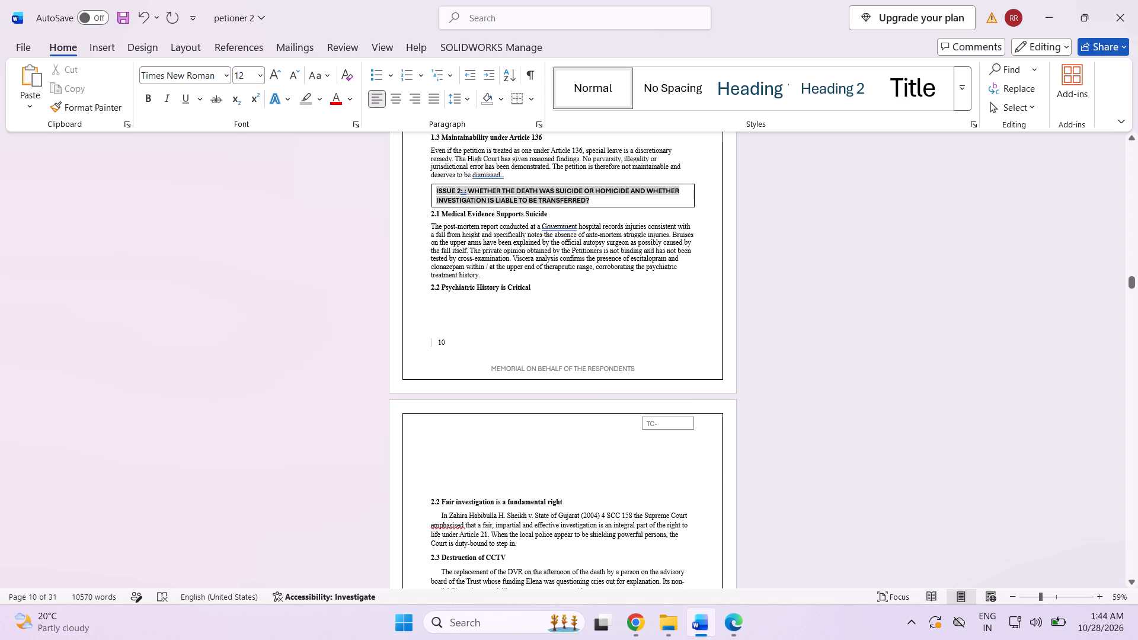
{"action": "key", "text": "Return"}
{"action": "key", "text": "BackSpace"}
{"action": "key", "text": "space"}
{"action": "key", "text": "space"}
{"action": "key", "text": "space"}
{"action": "key", "text": "space"}
{"action": "key", "text": "space"}
{"action": "key", "text": "space"}
{"action": "key", "text": "space"}
{"action": "key", "text": "space"}
{"action": "key", "text": "space"}
{"action": "key", "text": "space"}
{"action": "key", "text": "space"}
{"action": "key", "text": "space"}
{"action": "key", "text": "space"}
{"action": "key", "text": "space"}
{"action": "key", "text": "space"}
{"action": "key", "text": "space"}
{"action": "key", "text": "space"}
{"action": "key", "text": "space"}
{"action": "key", "text": "space"}
{"action": "key", "text": "space"}
{"action": "key", "text": "space"}
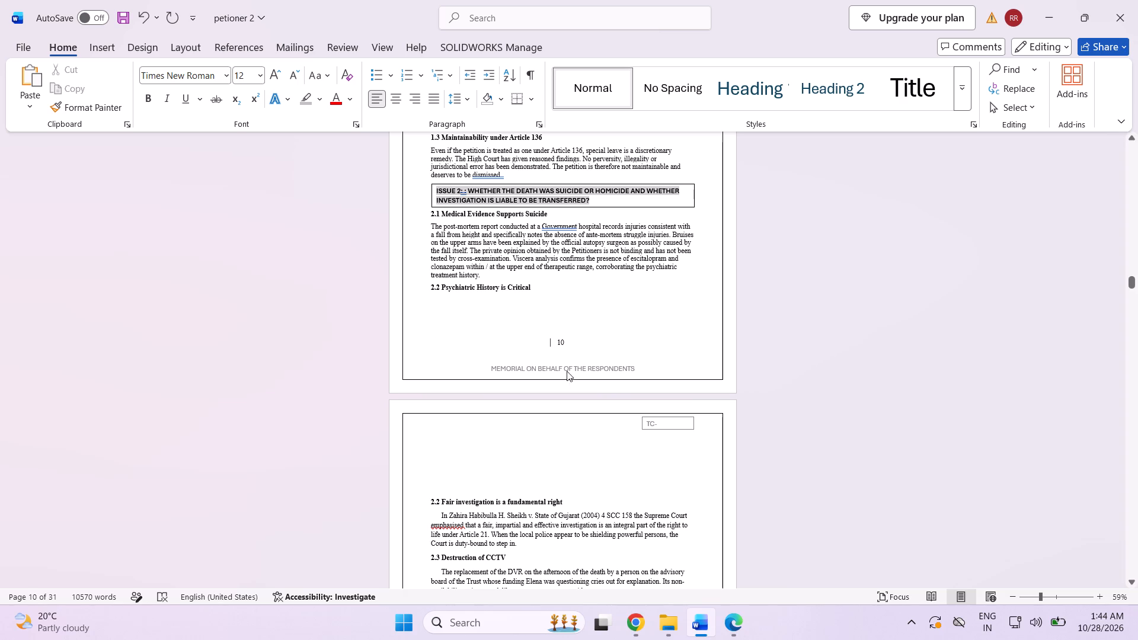
Place the insertion point before the heading "2.2 Fair investigation is a fundamental right" on page 11.
{"action": "left_click", "coordinate": [428, 497]}
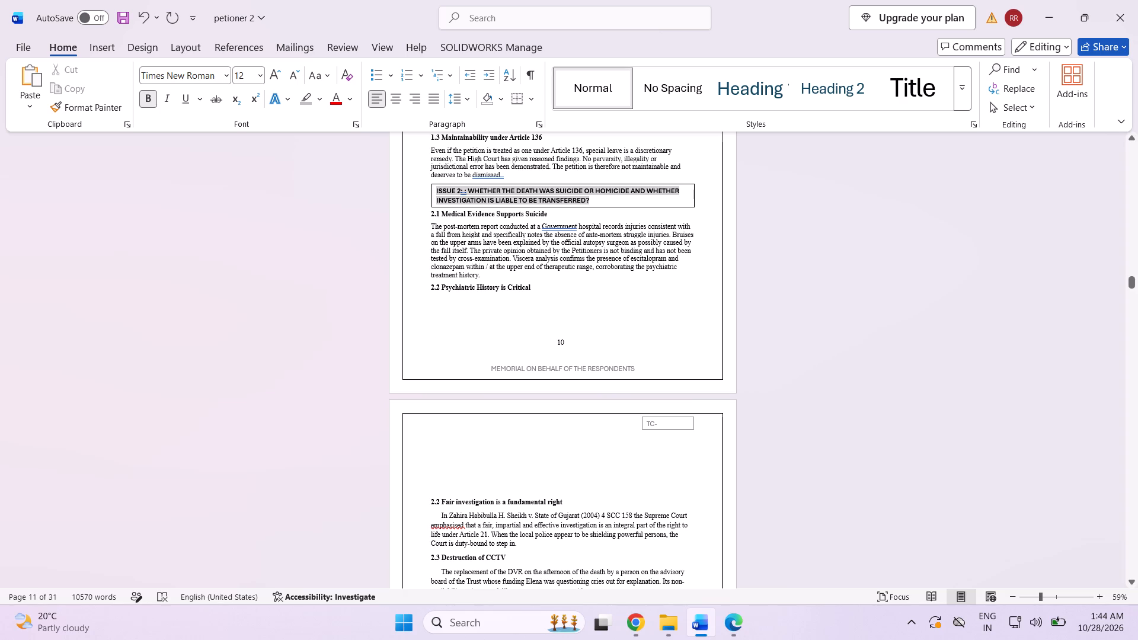
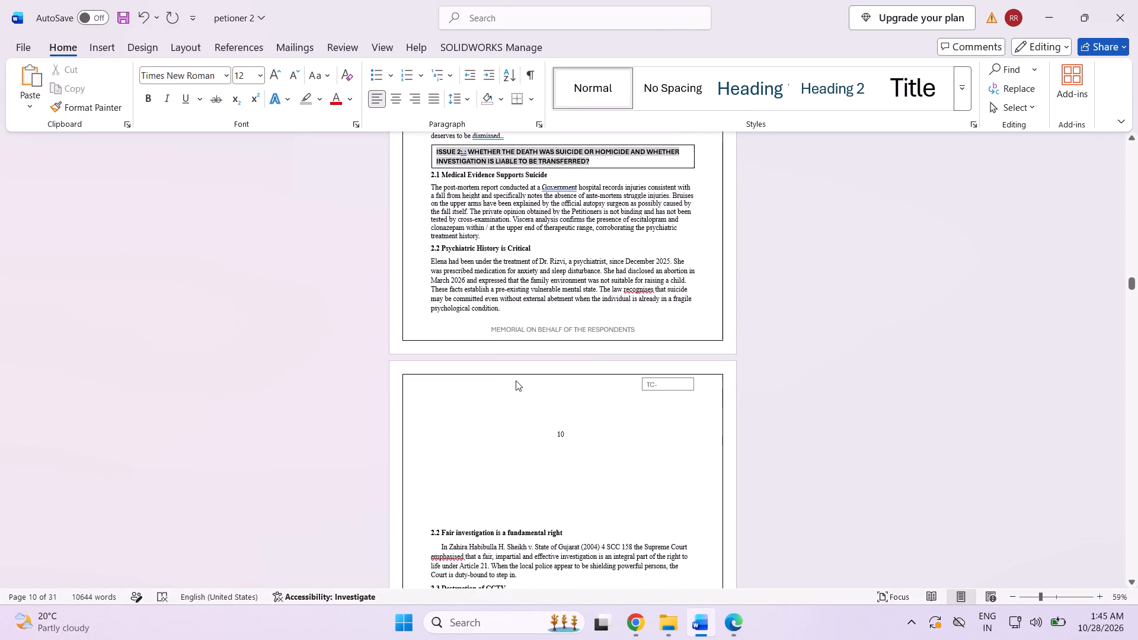
Delete the sentence "These facts establish a pre-existing vulnerable mental state." from section 2.2 on page 10.
{"action": "scroll", "coordinate": [516, 380], "scroll_direction": "down", "scroll_amount": 1}
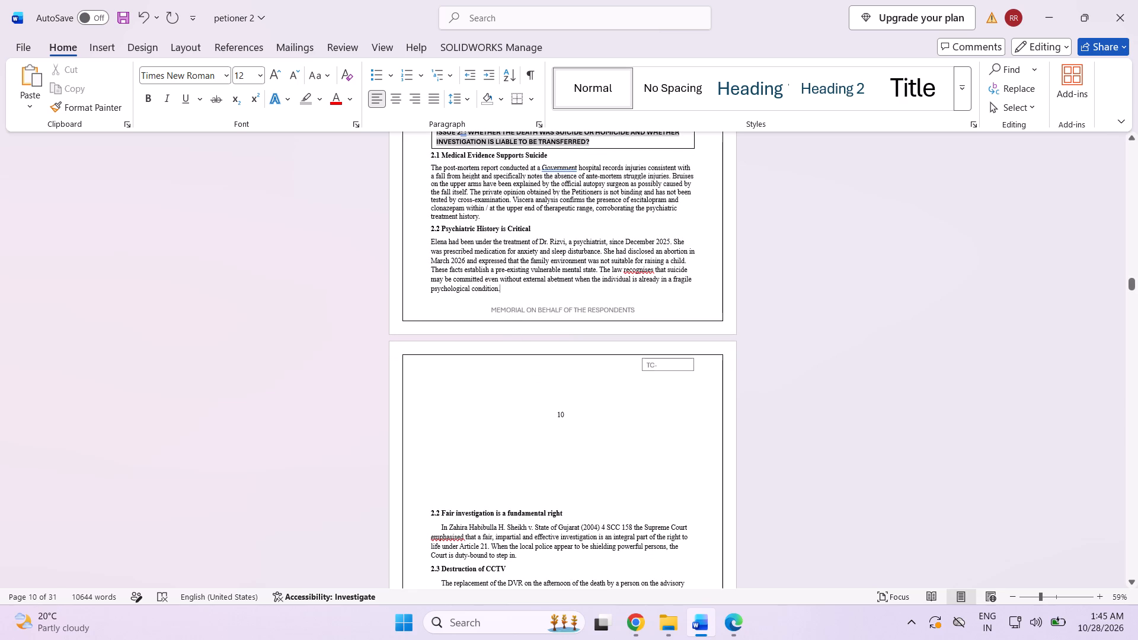
{"action": "left_click_drag", "start_coordinate": [426, 268], "coordinate": [498, 274]}
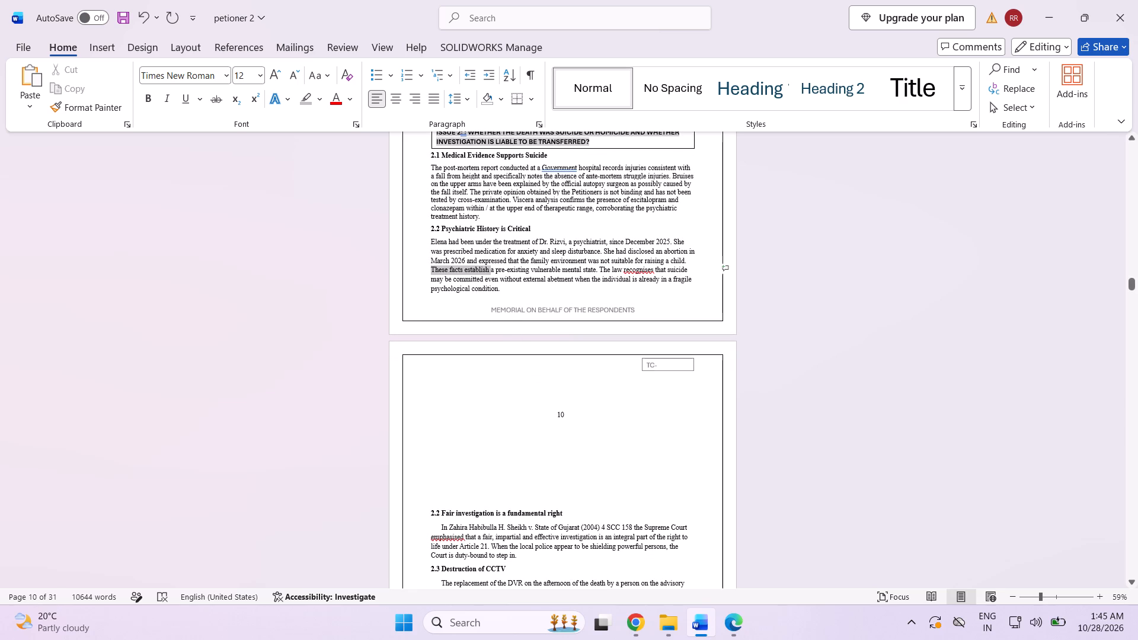
{"action": "left_click_drag", "start_coordinate": [498, 274], "coordinate": [585, 269]}
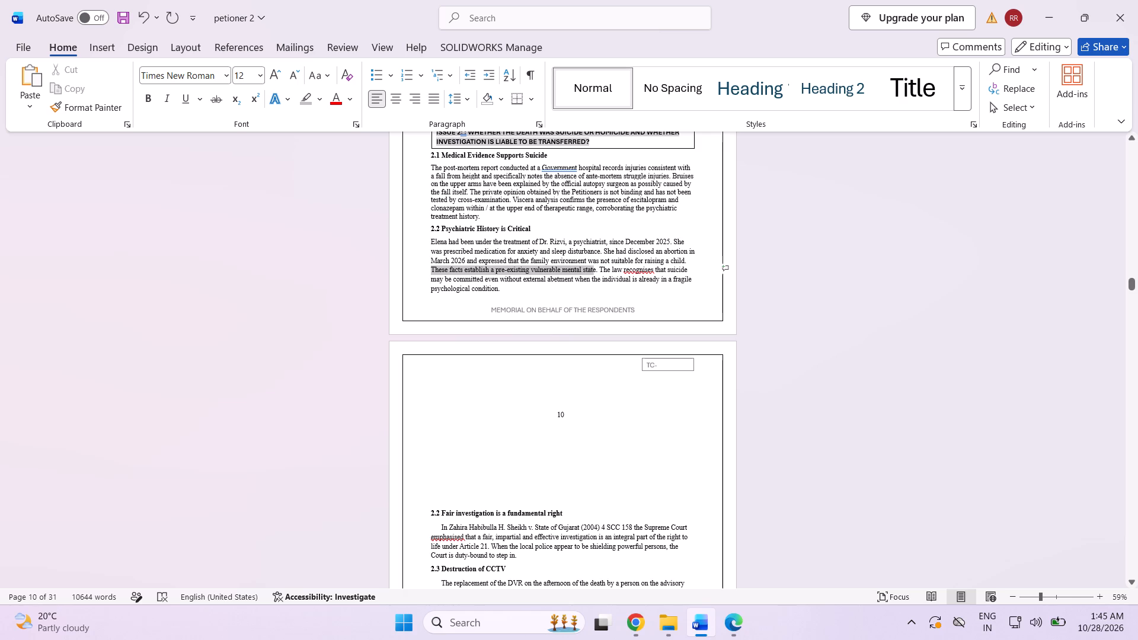
{"action": "left_click_drag", "start_coordinate": [585, 269], "coordinate": [597, 269]}
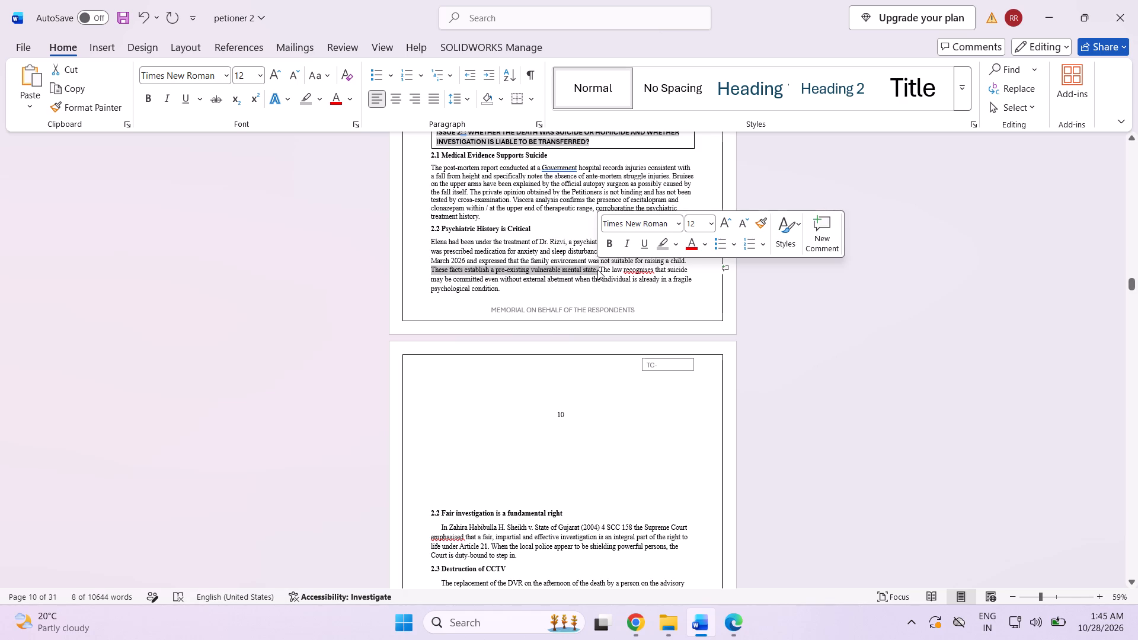
{"action": "key", "text": "BackSpace"}
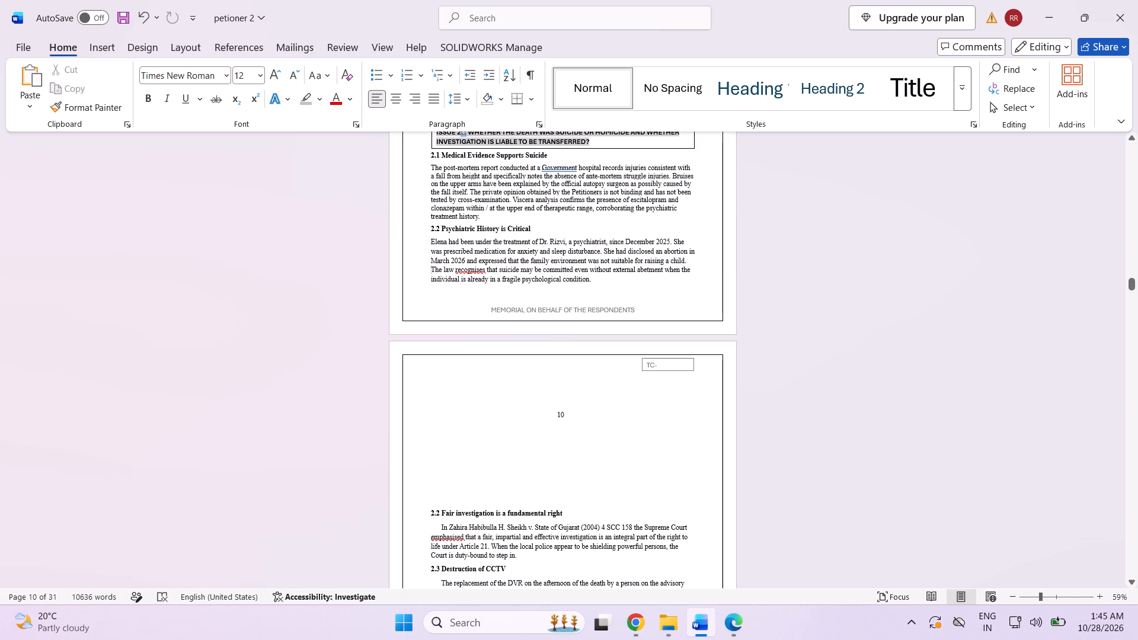
Bring the page number 10 back from page 11 to the last line of page 10 and try to centre it with spaces.
{"action": "left_click", "coordinate": [557, 421]}
{"action": "key", "text": "BackSpace"}
{"action": "key", "text": "BackSpace"}
{"action": "key", "text": "BackSpace"}
{"action": "key", "text": "BackSpace"}
{"action": "key", "text": "BackSpace"}
{"action": "key", "text": "BackSpace"}
{"action": "key", "text": "BackSpace"}
{"action": "key", "text": "BackSpace"}
{"action": "key", "text": "BackSpace"}
{"action": "key", "text": "BackSpace"}
{"action": "key", "text": "BackSpace"}
{"action": "key", "text": "BackSpace"}
{"action": "key", "text": "BackSpace"}
{"action": "key", "text": "BackSpace"}
{"action": "key", "text": "BackSpace"}
{"action": "key", "text": "BackSpace"}
{"action": "key", "text": "BackSpace"}
{"action": "key", "text": "BackSpace"}
{"action": "key", "text": "BackSpace"}
{"action": "key", "text": "BackSpace"}
{"action": "key", "text": "BackSpace"}
{"action": "key", "text": "BackSpace"}
{"action": "key", "text": "BackSpace"}
{"action": "key", "text": "BackSpace"}
{"action": "key", "text": "BackSpace"}
{"action": "key", "text": "space"}
{"action": "key", "text": "space"}
{"action": "key", "text": "space"}
{"action": "key", "text": "space"}
{"action": "key", "text": "space"}
{"action": "key", "text": "space"}
{"action": "key", "text": "space"}
{"action": "key", "text": "space"}
{"action": "key", "text": "space"}
{"action": "key", "text": "space"}
{"action": "key", "text": "space"}
{"action": "key", "text": "space"}
{"action": "key", "text": "space"}
{"action": "key", "text": "space"}
{"action": "key", "text": "space"}
{"action": "key", "text": "space"}
{"action": "key", "text": "space"}
{"action": "key", "text": "space"}
{"action": "key", "text": "space"}
{"action": "key", "text": "space"}
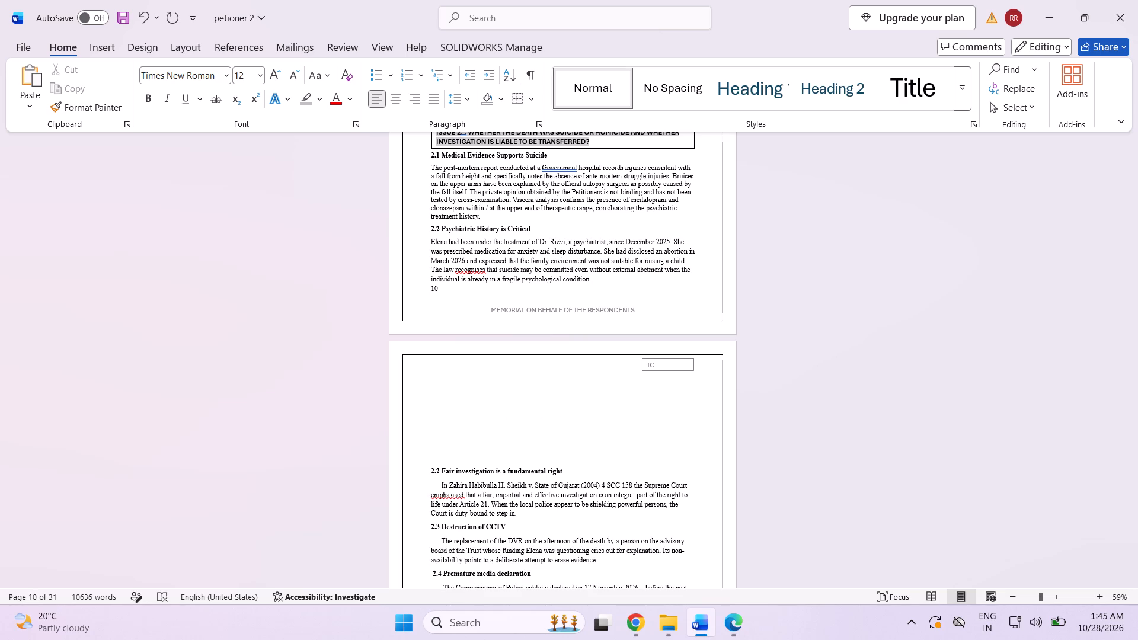
{"action": "key", "text": "space"}
{"action": "key", "text": "space"}
{"action": "key", "text": "space"}
{"action": "key", "text": "space"}
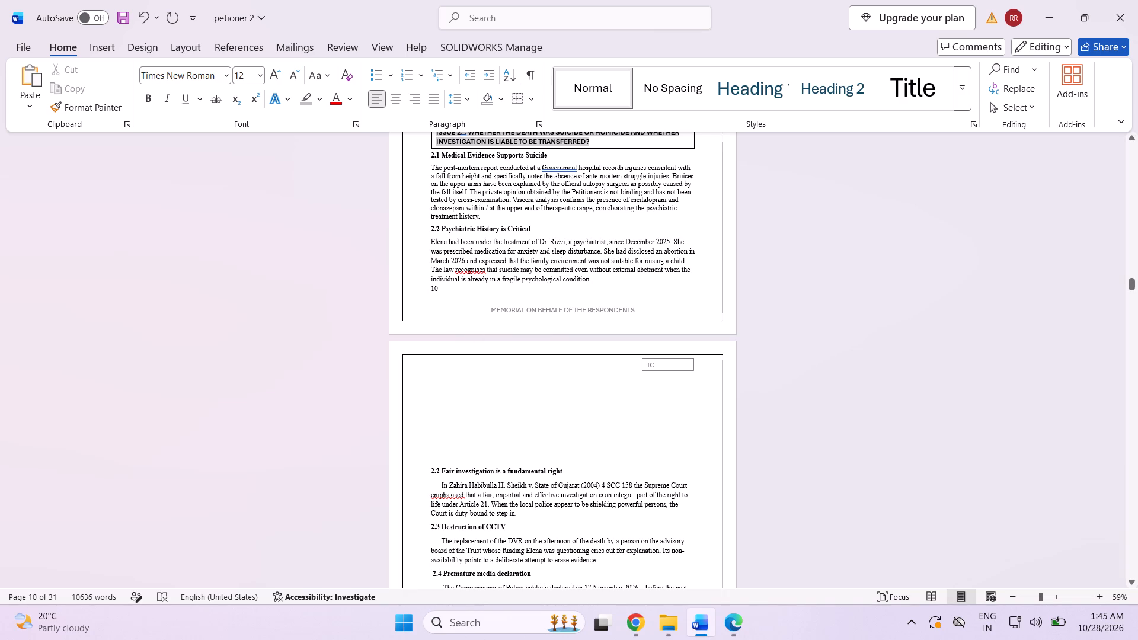
{"action": "left_click", "coordinate": [430, 287]}
{"action": "key", "text": "space"}
{"action": "key", "text": "space"}
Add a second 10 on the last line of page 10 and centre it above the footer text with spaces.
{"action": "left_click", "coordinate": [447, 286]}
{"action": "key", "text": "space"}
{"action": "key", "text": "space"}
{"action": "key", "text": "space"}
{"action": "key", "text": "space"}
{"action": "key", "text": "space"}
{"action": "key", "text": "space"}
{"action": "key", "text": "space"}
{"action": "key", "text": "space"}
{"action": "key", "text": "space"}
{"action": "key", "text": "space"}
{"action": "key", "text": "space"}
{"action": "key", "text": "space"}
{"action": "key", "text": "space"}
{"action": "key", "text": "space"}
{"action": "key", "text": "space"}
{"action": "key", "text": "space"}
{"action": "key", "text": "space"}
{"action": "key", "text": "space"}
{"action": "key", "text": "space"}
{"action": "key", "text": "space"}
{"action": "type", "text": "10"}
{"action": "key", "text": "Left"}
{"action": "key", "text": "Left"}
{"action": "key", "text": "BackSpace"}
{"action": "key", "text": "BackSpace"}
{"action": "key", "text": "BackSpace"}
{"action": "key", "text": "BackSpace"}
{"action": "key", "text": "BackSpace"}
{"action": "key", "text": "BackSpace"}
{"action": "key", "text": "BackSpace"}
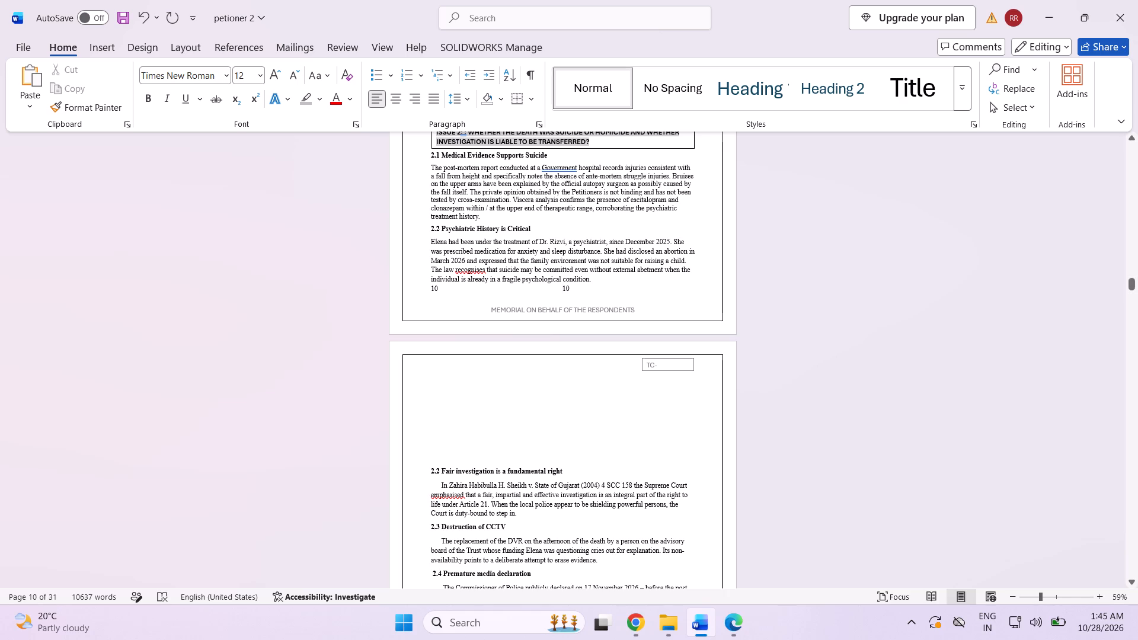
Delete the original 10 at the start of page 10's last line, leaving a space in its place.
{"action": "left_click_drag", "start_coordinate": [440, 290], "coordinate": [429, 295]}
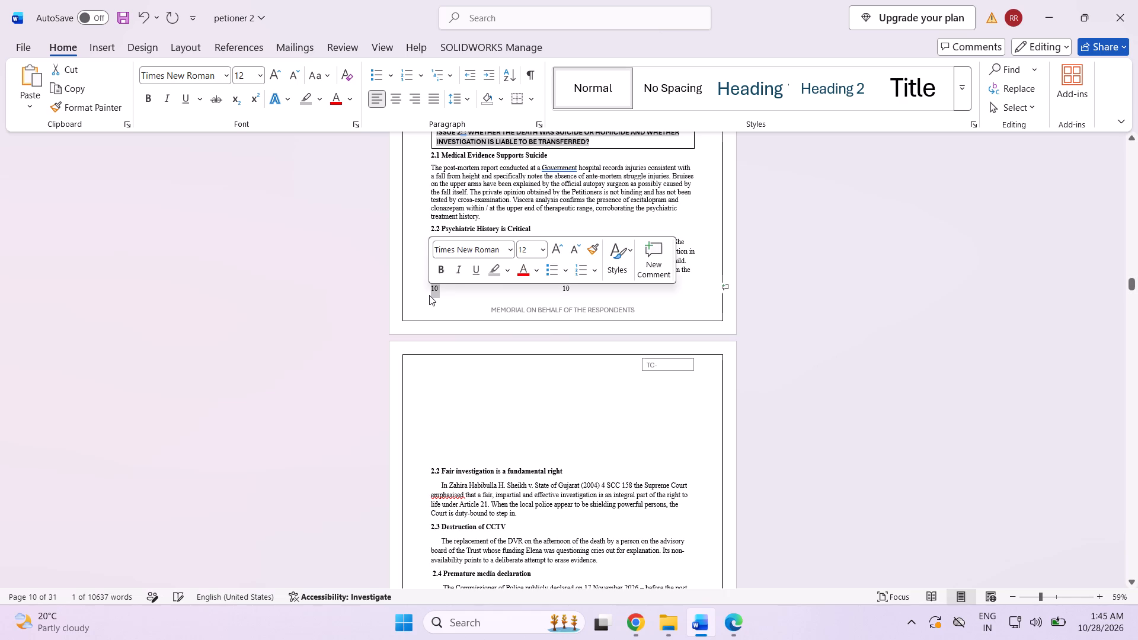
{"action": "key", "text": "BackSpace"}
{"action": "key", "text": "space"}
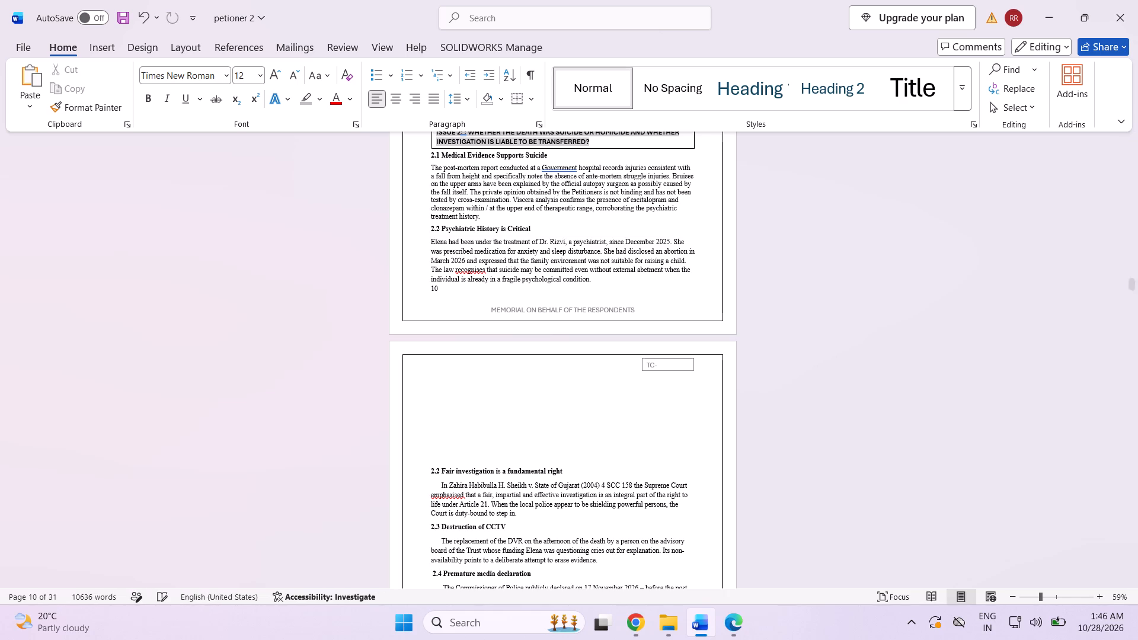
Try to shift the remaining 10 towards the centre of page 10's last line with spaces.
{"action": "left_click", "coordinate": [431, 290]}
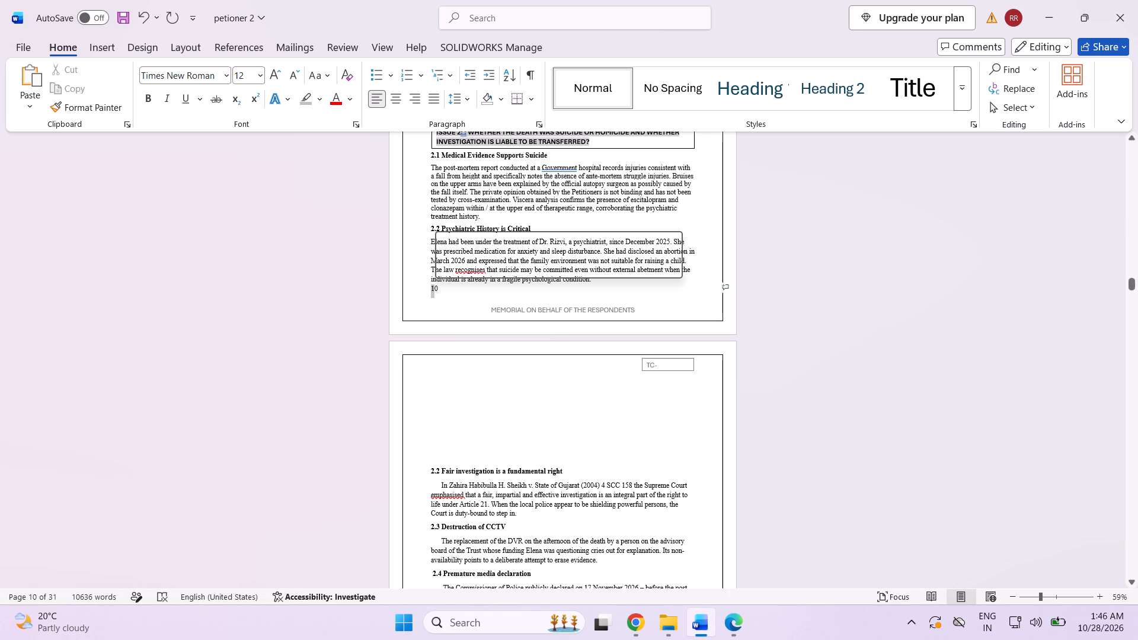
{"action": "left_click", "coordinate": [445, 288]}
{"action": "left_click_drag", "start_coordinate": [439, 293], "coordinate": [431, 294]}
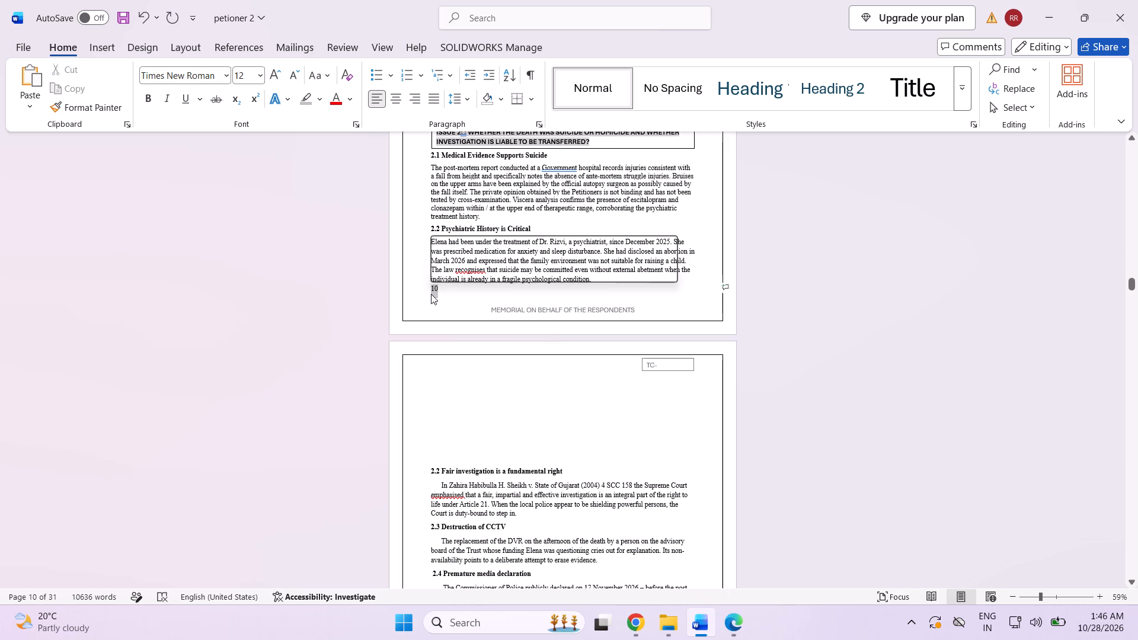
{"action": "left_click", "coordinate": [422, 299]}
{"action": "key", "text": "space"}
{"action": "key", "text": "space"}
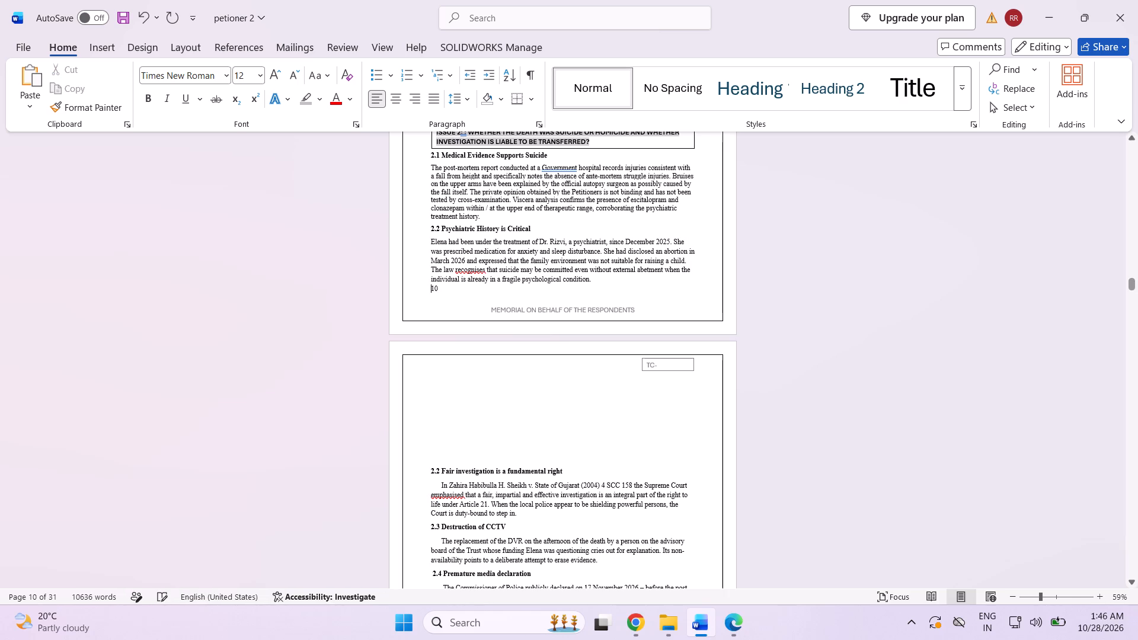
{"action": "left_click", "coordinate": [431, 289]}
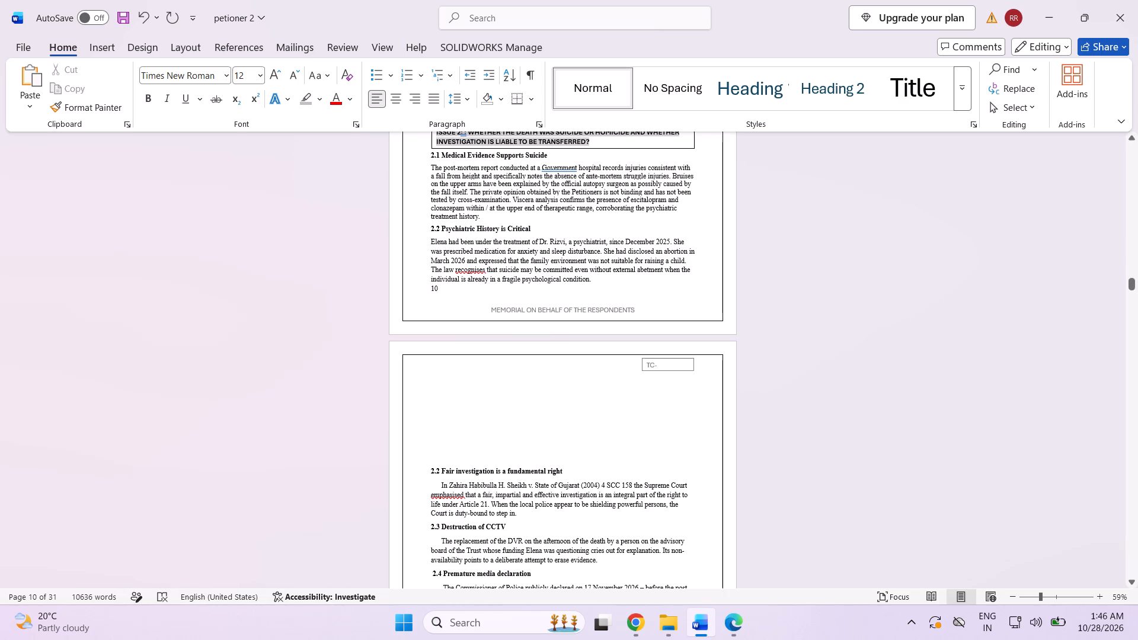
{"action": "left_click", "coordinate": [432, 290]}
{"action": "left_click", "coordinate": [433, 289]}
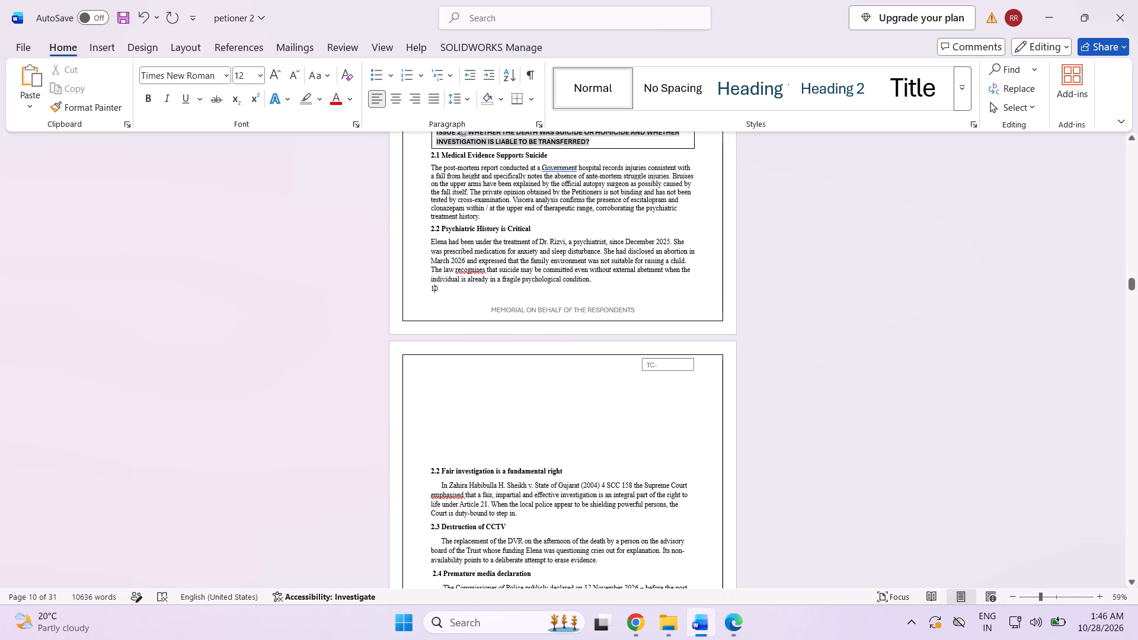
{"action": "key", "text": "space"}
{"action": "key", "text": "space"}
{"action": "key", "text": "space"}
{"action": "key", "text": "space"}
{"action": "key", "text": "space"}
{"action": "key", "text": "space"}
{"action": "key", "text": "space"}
Delete both digits of the page number 10 from the last line of page 10.
{"action": "left_click", "coordinate": [433, 289]}
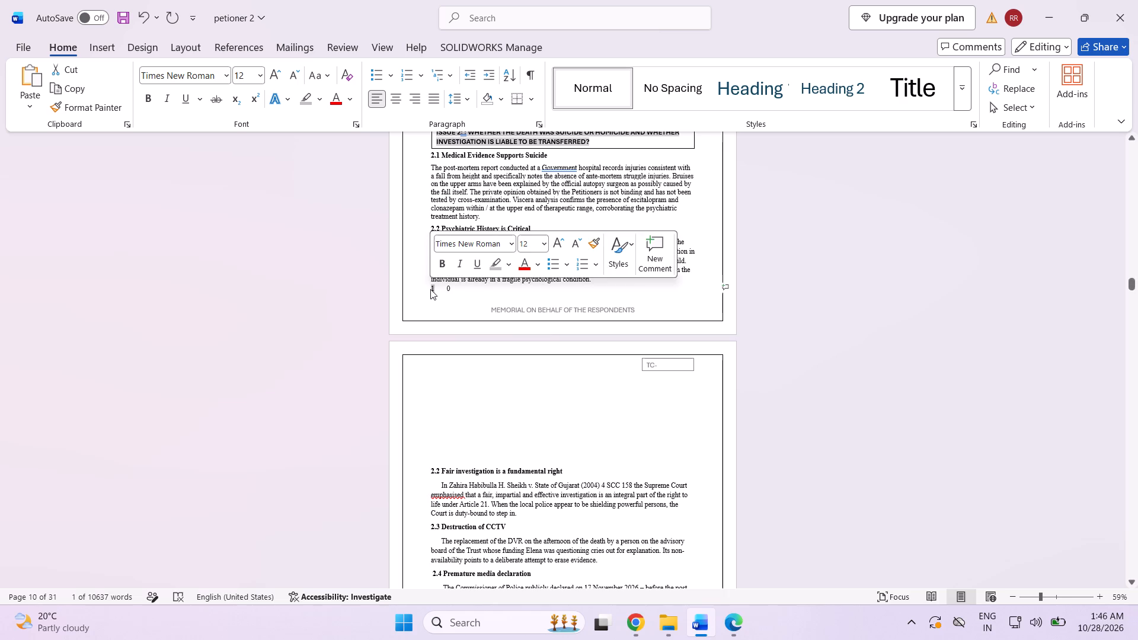
{"action": "key", "text": "BackSpace"}
{"action": "left_click", "coordinate": [430, 289]}
{"action": "left_click_drag", "start_coordinate": [439, 289], "coordinate": [422, 294]}
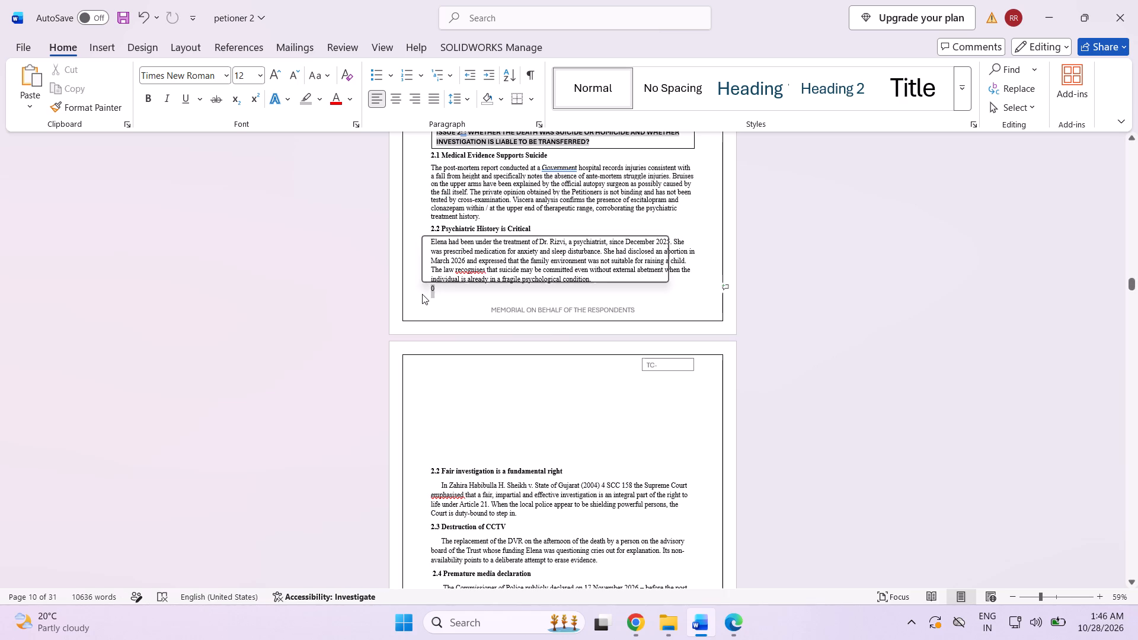
{"action": "key", "text": "BackSpace"}
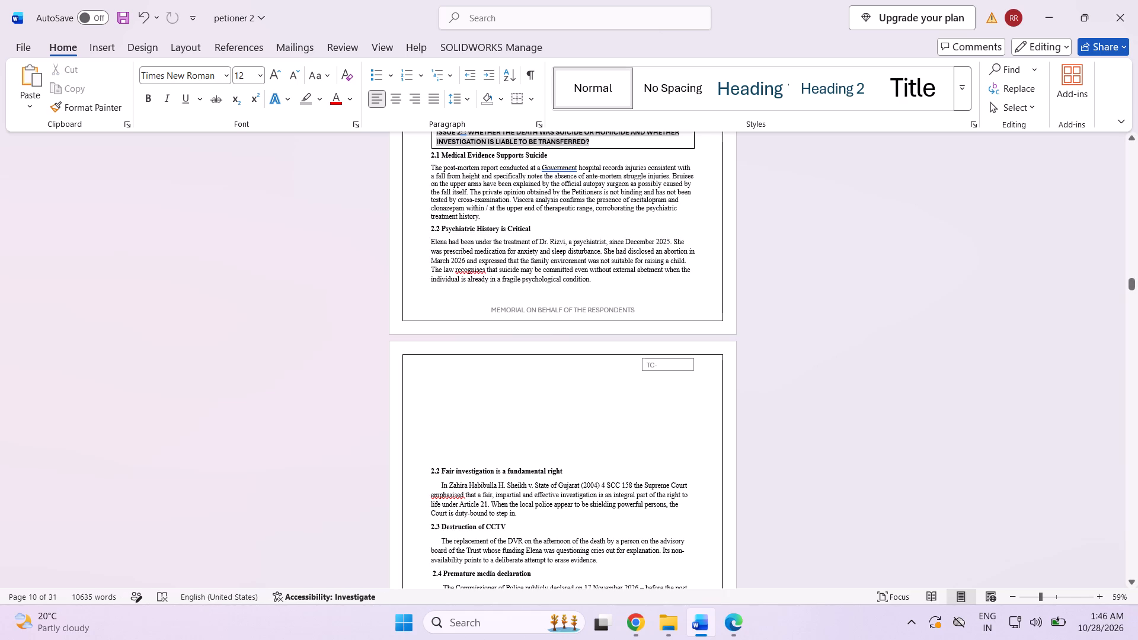
Try to start a new line on page 10 beneath the last line of section 2.2, ending "fragile psychological condition.".
{"action": "left_click", "coordinate": [600, 281]}
{"action": "key", "text": "Return"}
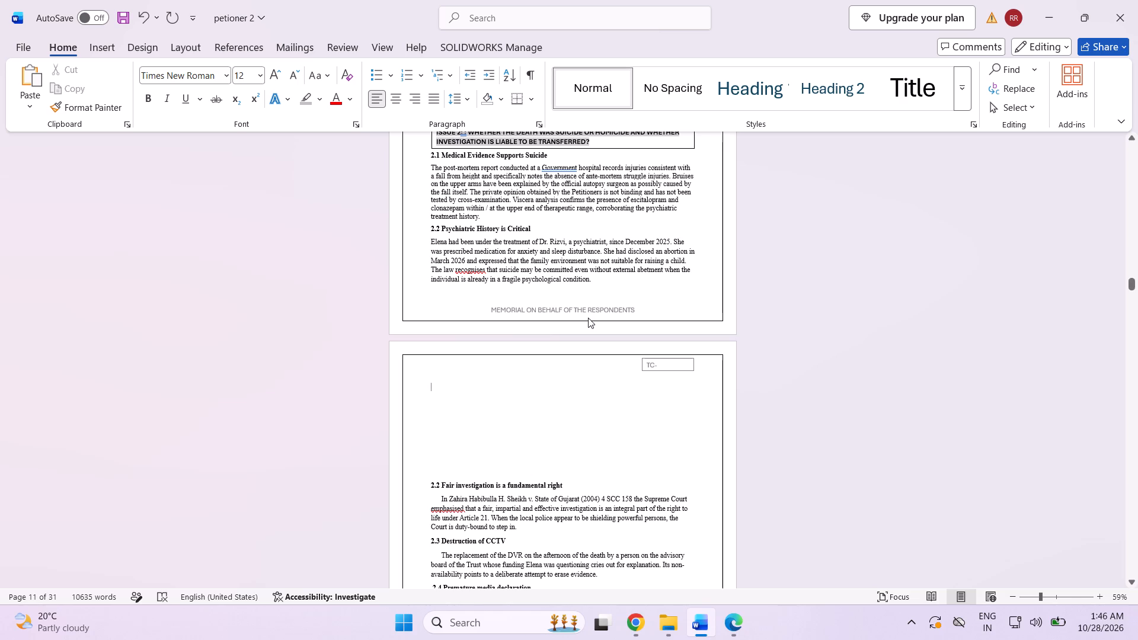
{"action": "key", "text": "Up"}
{"action": "key", "text": "Down"}
{"action": "left_click", "coordinate": [590, 283]}
{"action": "key", "text": "Down"}
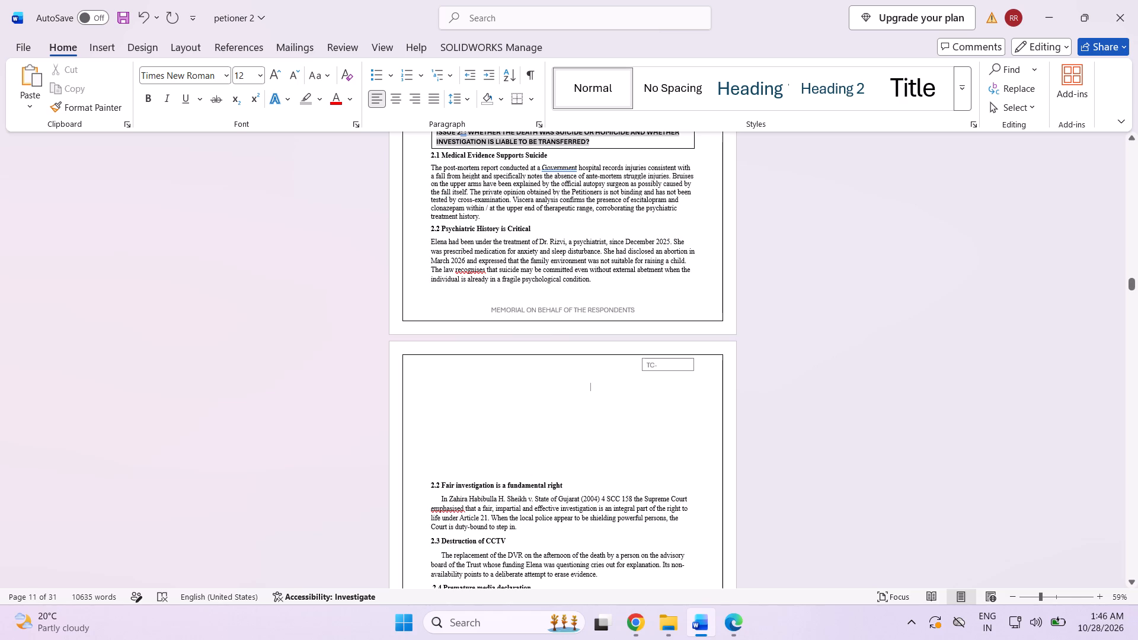
{"action": "double_click", "coordinate": [445, 291]}
{"action": "left_click", "coordinate": [587, 284]}
{"action": "double_click", "coordinate": [592, 290]}
{"action": "triple_click", "coordinate": [574, 292]}
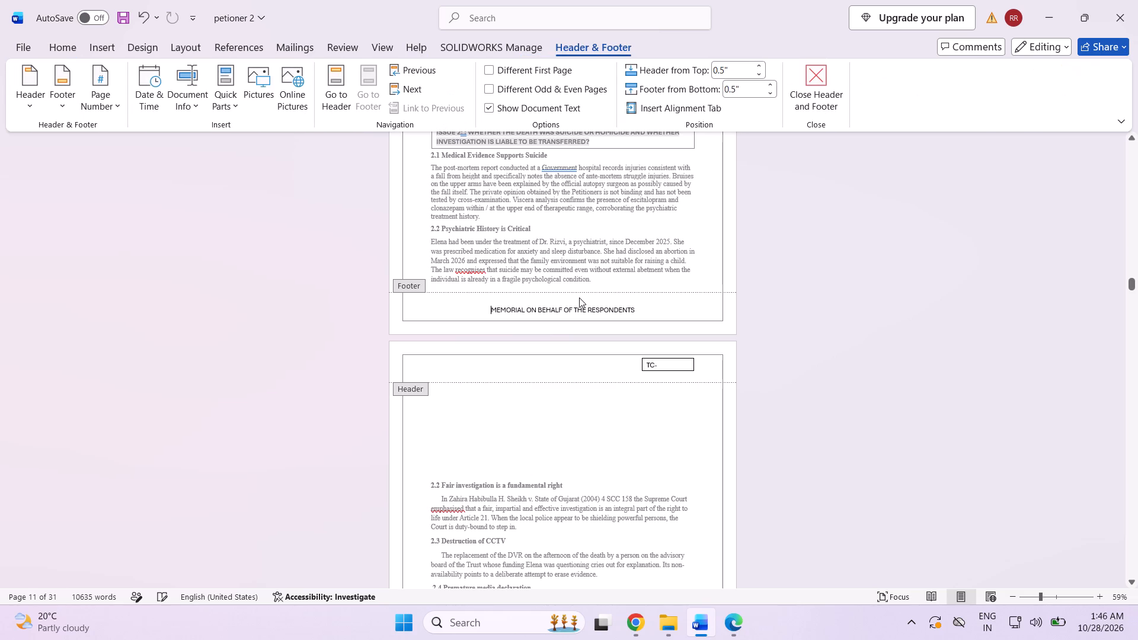
{"action": "left_click", "coordinate": [594, 283]}
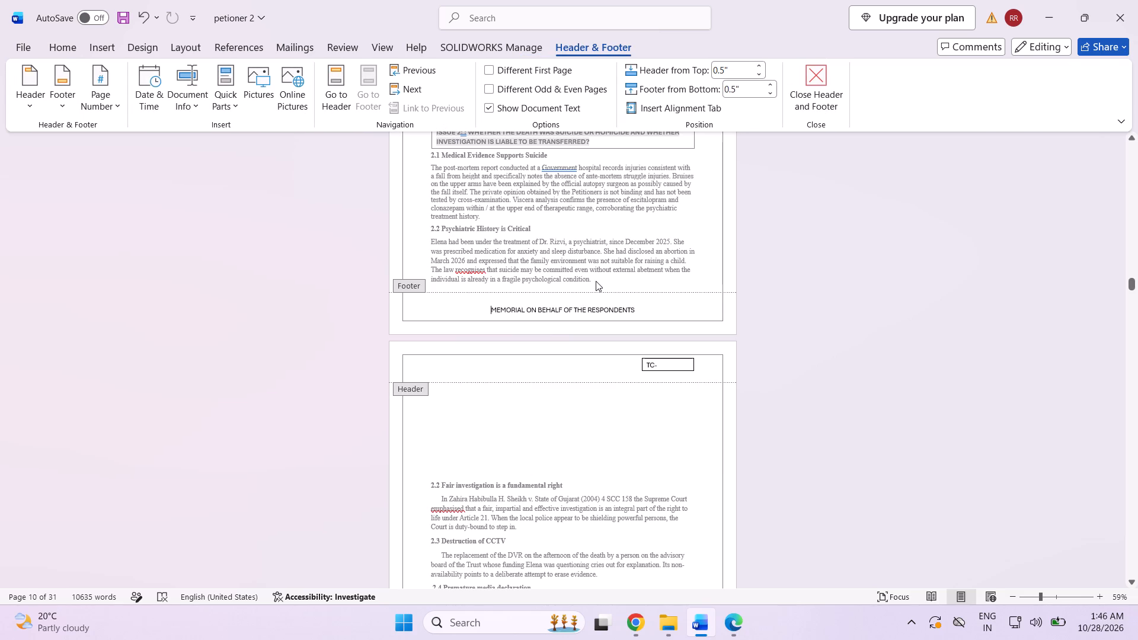
{"action": "key", "text": "Escape"}
{"action": "left_click", "coordinate": [594, 281]}
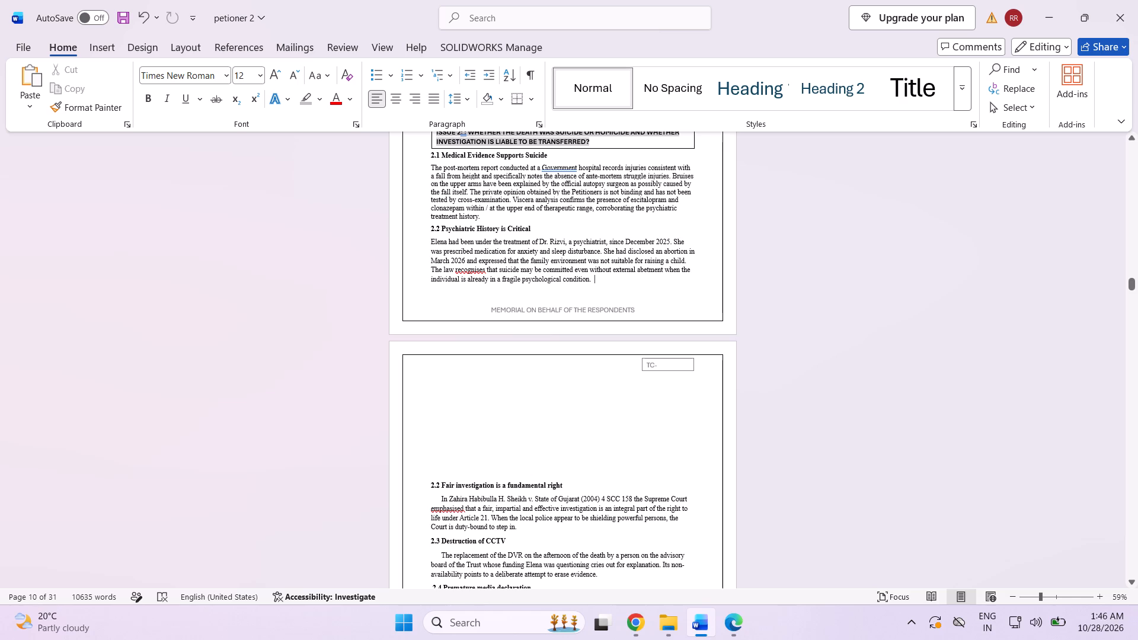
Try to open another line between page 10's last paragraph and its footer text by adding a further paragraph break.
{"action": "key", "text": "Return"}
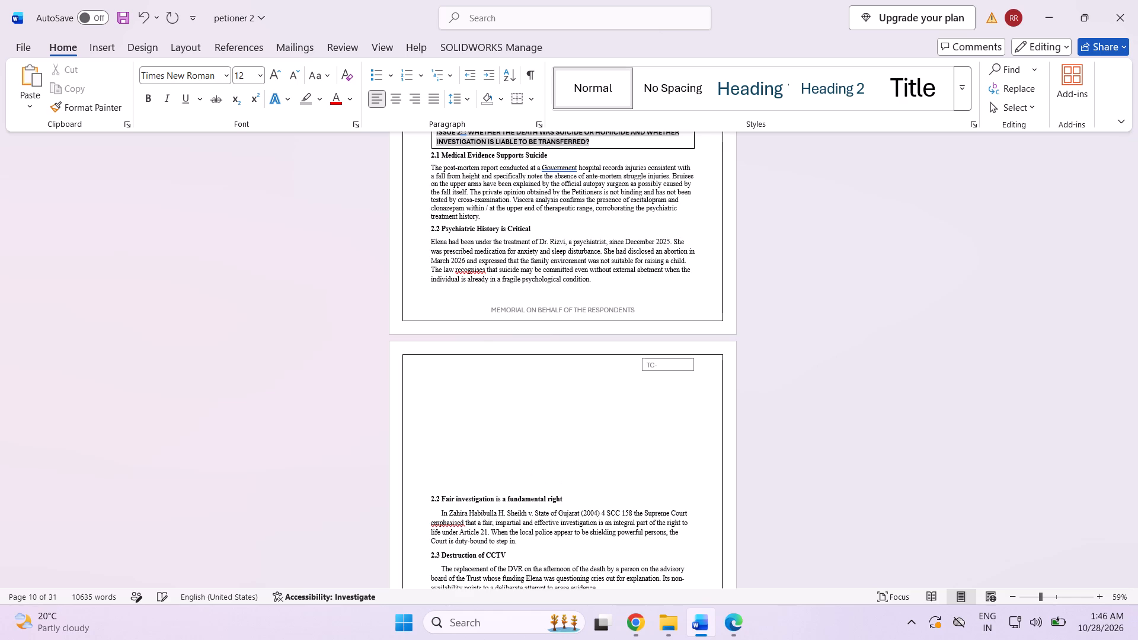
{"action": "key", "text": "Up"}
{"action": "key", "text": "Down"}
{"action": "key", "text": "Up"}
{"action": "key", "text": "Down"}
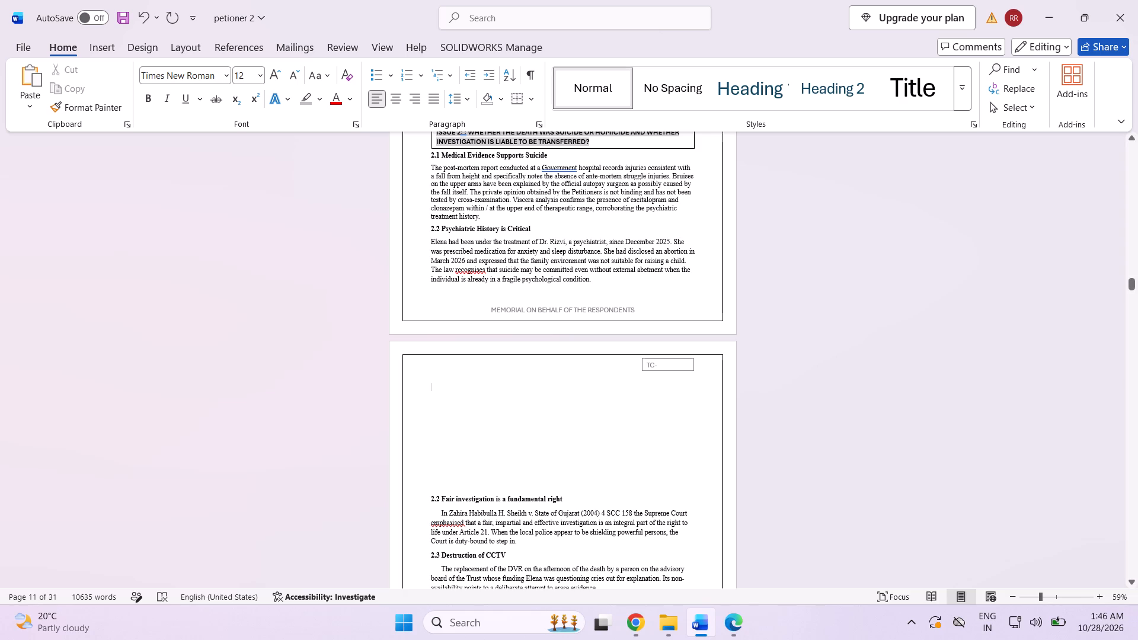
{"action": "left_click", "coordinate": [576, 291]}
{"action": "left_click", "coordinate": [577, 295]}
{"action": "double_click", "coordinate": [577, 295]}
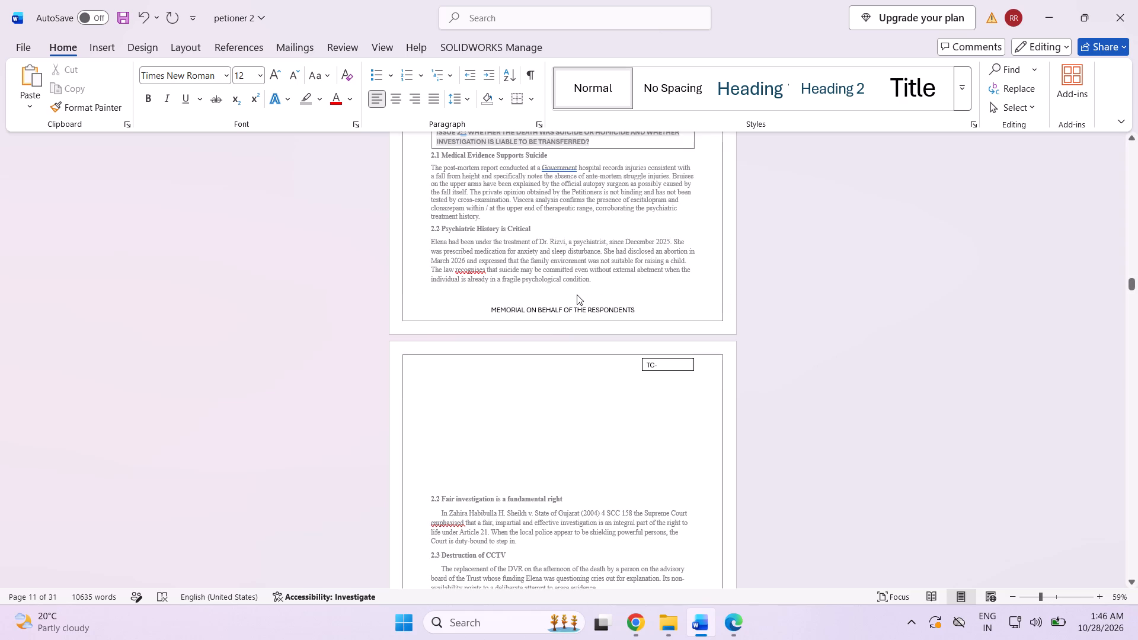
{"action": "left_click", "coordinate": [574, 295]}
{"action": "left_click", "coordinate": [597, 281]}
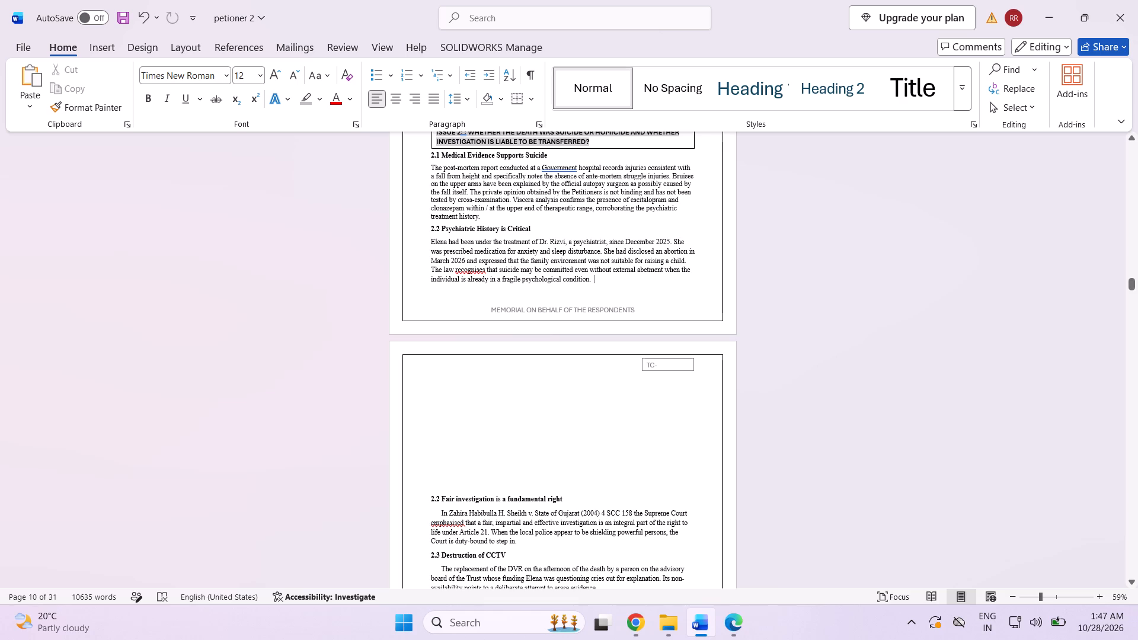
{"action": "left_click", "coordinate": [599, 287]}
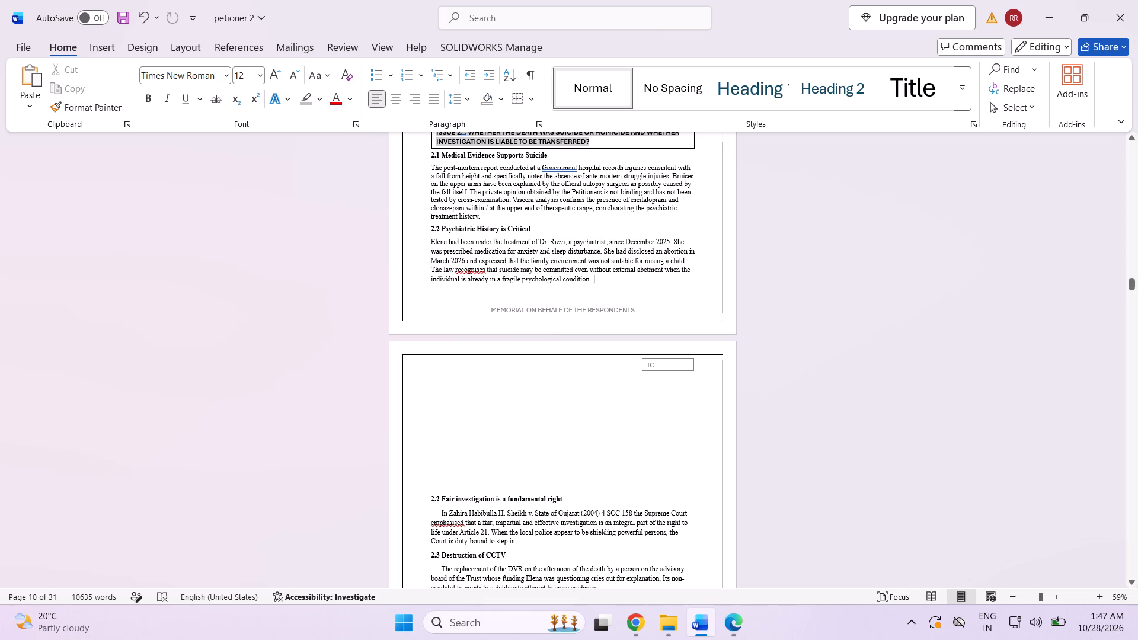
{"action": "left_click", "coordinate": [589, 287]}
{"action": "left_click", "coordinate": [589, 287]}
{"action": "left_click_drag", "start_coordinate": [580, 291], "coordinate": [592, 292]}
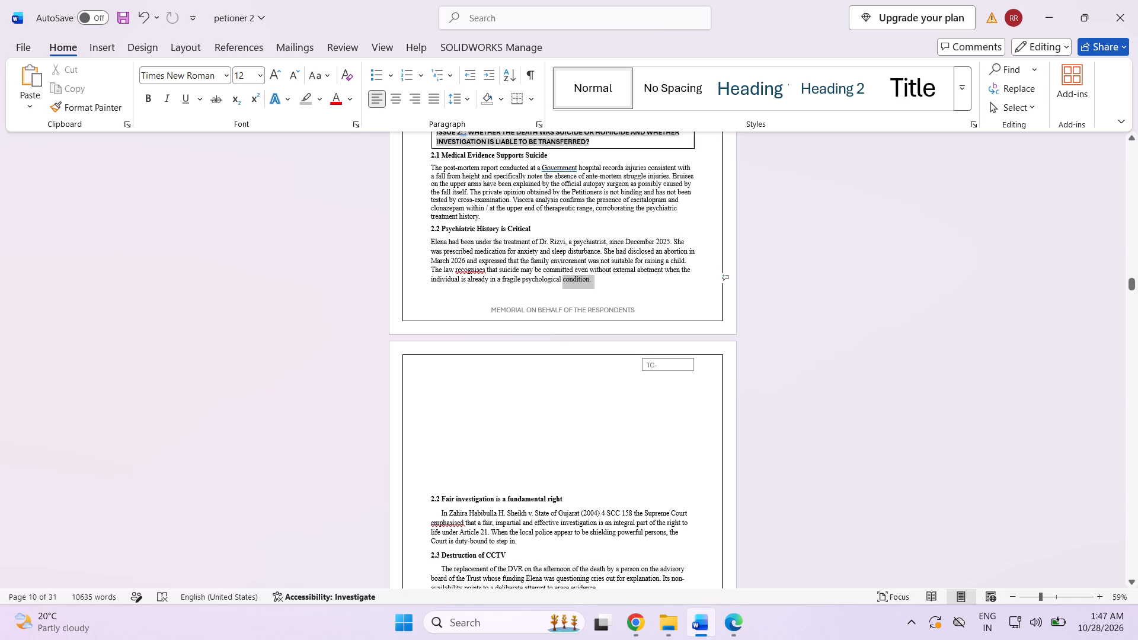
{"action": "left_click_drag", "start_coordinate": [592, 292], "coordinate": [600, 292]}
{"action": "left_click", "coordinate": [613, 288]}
Enter the page number 10 at the top of page 11 and pull it back to the end of page 10's last line.
{"action": "left_click", "coordinate": [568, 382]}
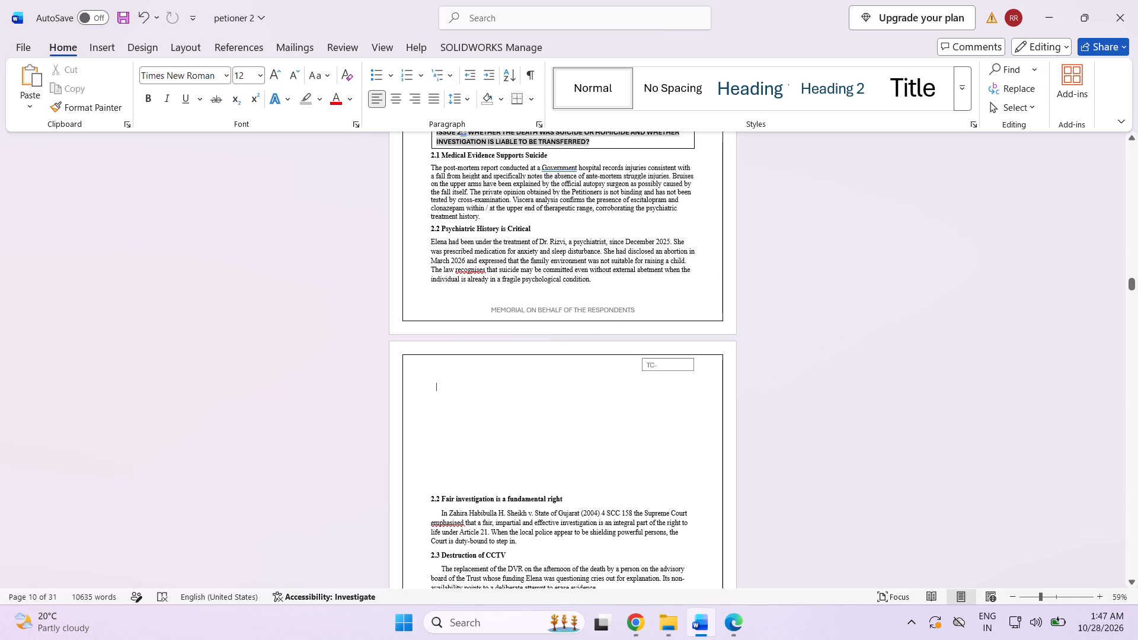
{"action": "type", "text": "10"}
{"action": "key", "text": "Left"}
{"action": "key", "text": "Left"}
{"action": "key", "text": "BackSpace"}
{"action": "key", "text": "BackSpace"}
{"action": "key", "text": "BackSpace"}
{"action": "key", "text": "BackSpace"}
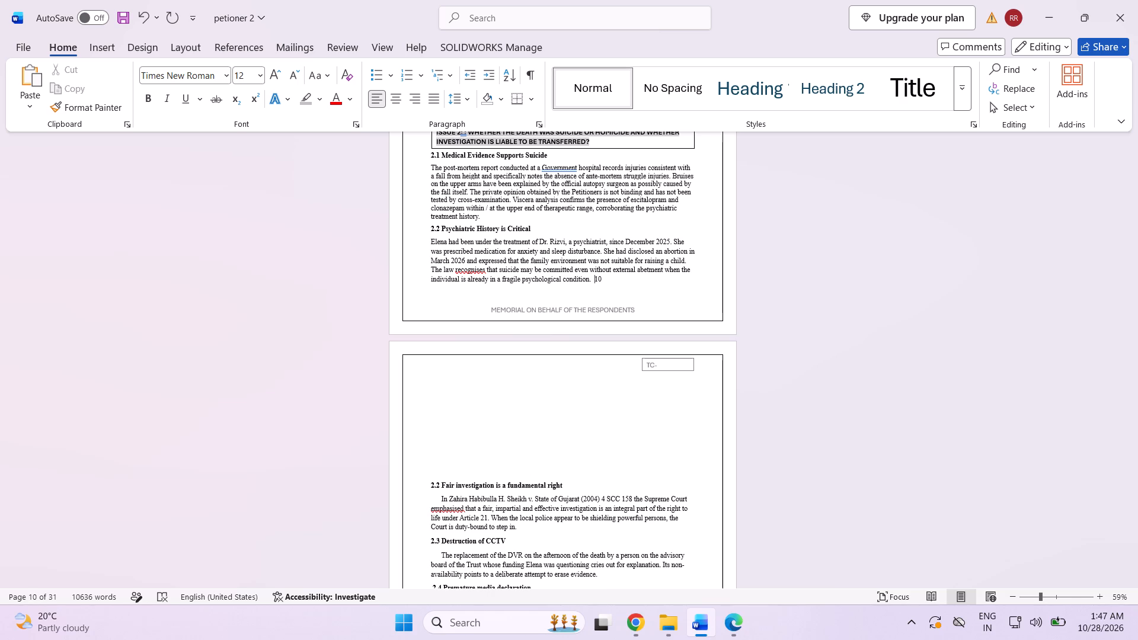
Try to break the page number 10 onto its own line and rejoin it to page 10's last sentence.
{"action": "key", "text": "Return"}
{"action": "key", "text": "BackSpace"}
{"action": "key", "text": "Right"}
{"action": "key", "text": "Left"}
Nudge the ISSUE 2 heading box on page 10 slightly upward and reduce its height a little.
{"action": "scroll", "coordinate": [522, 351], "scroll_direction": "up", "scroll_amount": 7}
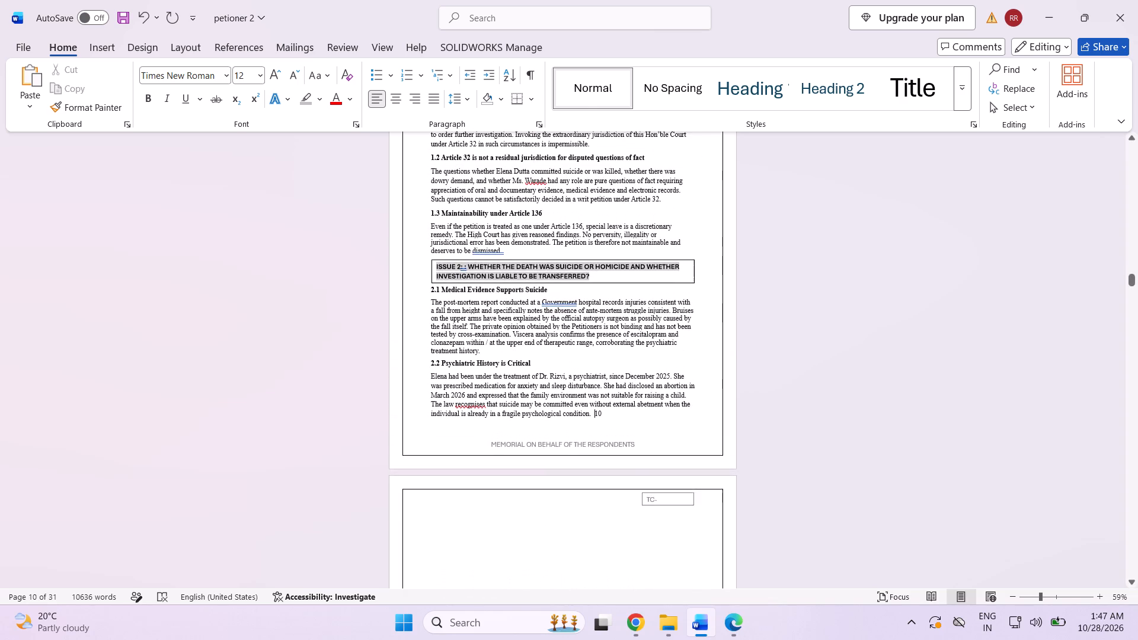
{"action": "scroll", "coordinate": [501, 353], "scroll_direction": "up", "scroll_amount": 1}
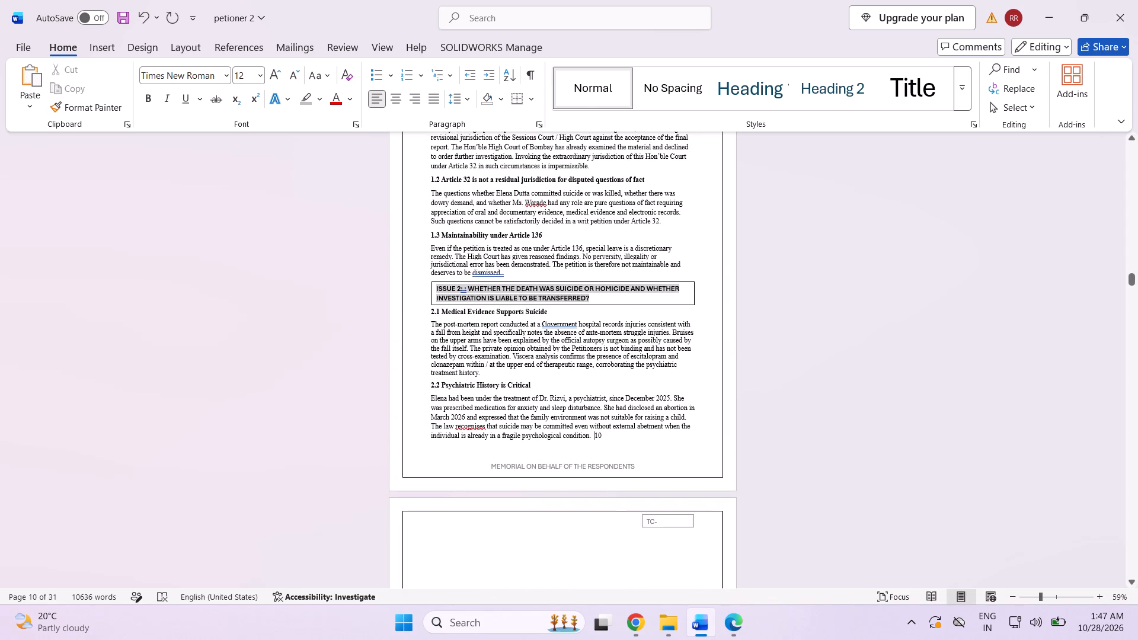
{"action": "left_click", "coordinate": [526, 284]}
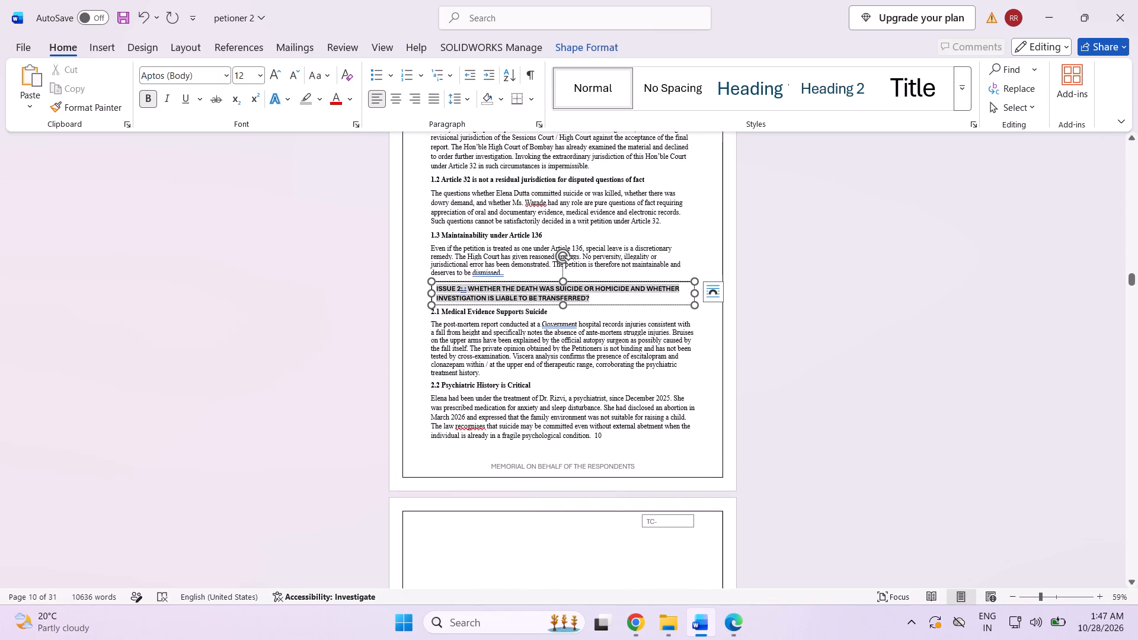
{"action": "left_click_drag", "start_coordinate": [532, 280], "coordinate": [531, 274]}
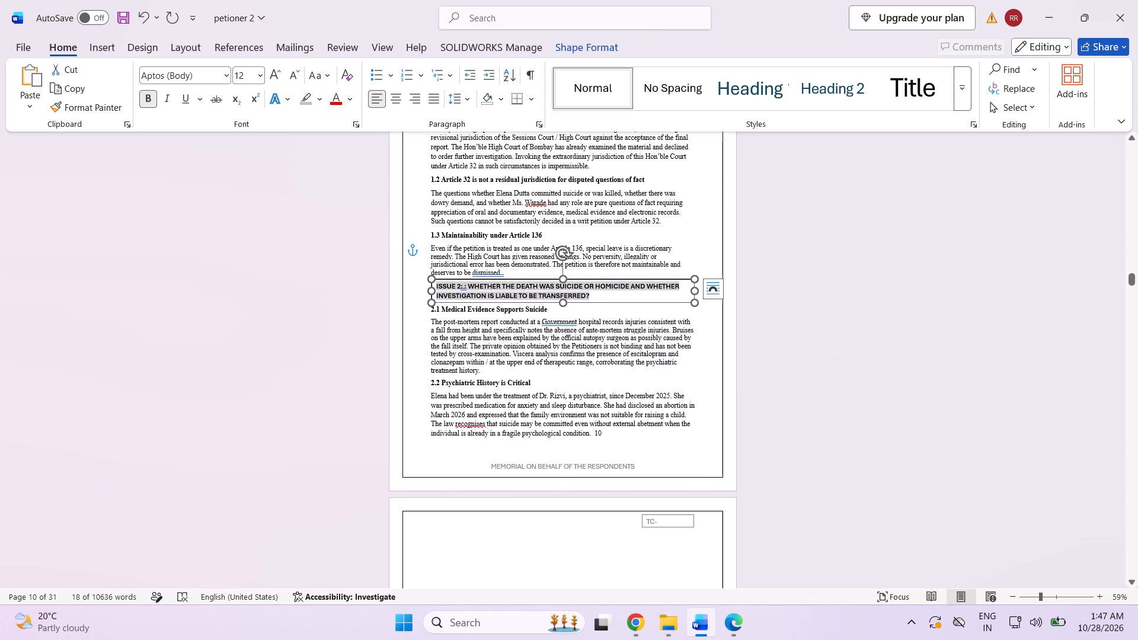
{"action": "left_click", "coordinate": [562, 303]}
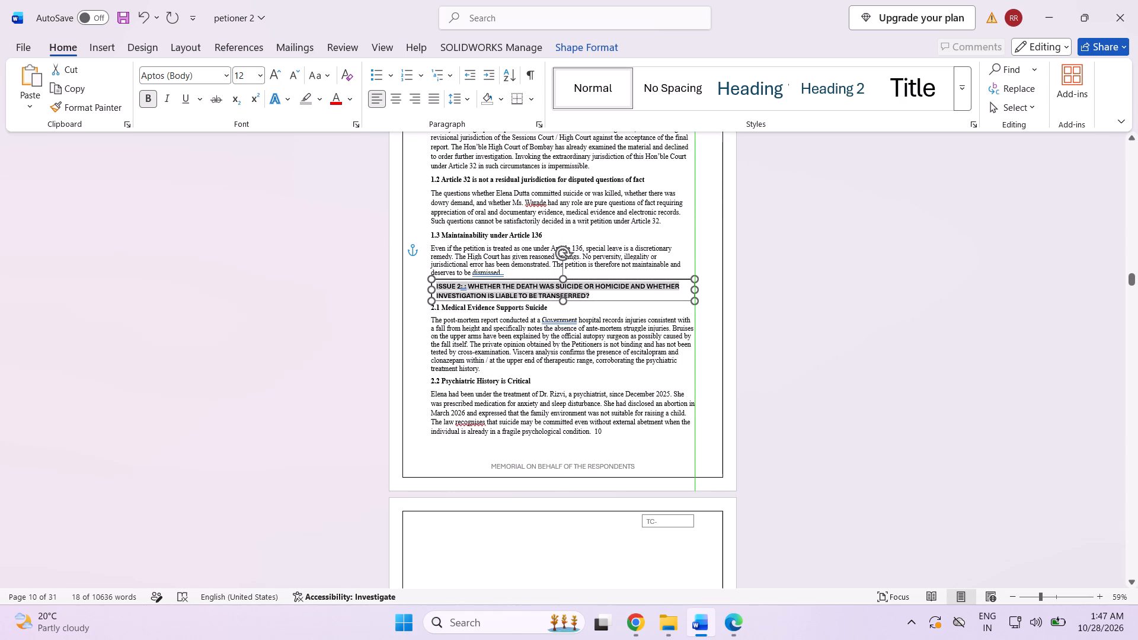
Break the page number 10 off the end of page 10's last sentence onto its own line.
{"action": "left_click", "coordinate": [587, 447]}
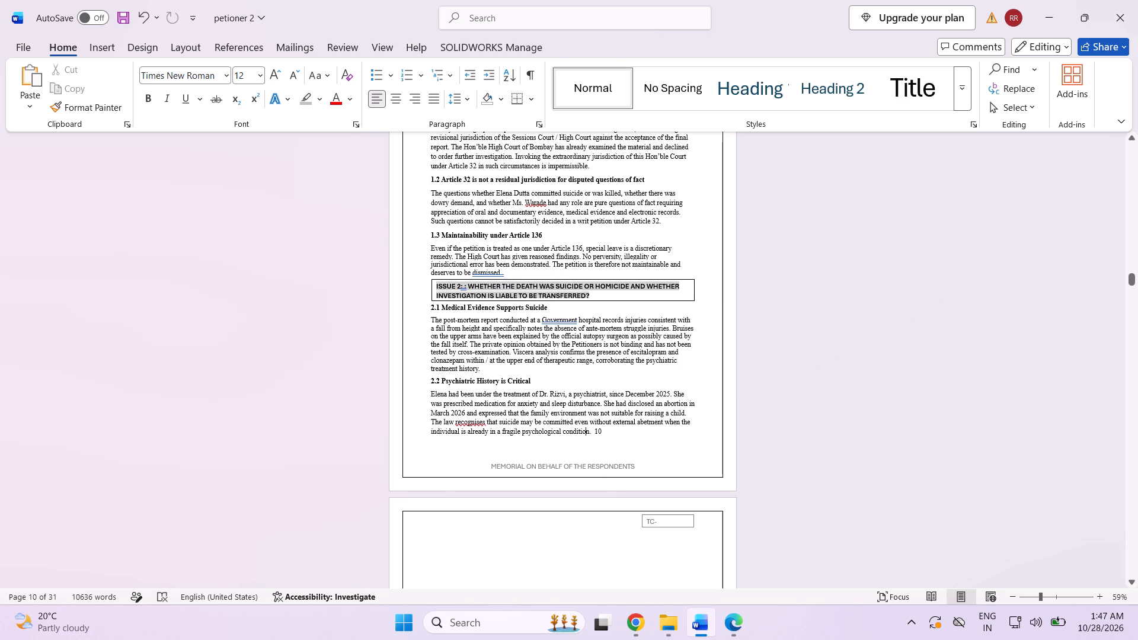
{"action": "left_click", "coordinate": [594, 431]}
{"action": "key", "text": "Return"}
{"action": "key", "text": "BackSpace"}
{"action": "key", "text": "Return"}
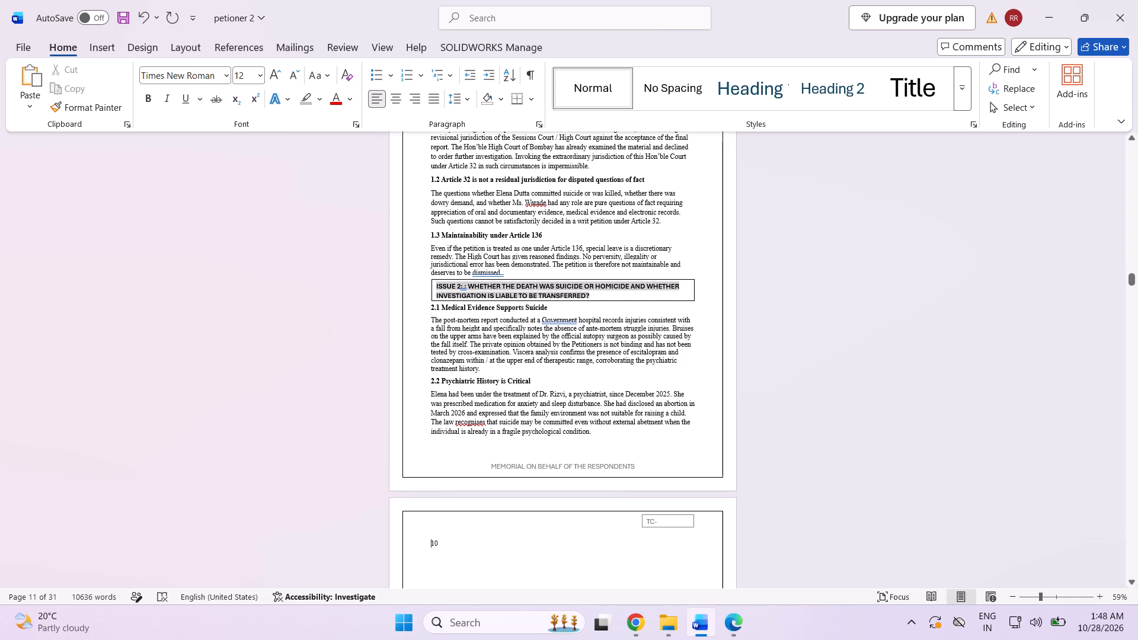
{"action": "double_click", "coordinate": [433, 439]}
{"action": "left_click", "coordinate": [431, 449]}
Delete the empty line between the ISSUE 1 box and heading 1.1 on page 10.
{"action": "scroll", "coordinate": [508, 302], "scroll_direction": "up", "scroll_amount": 5}
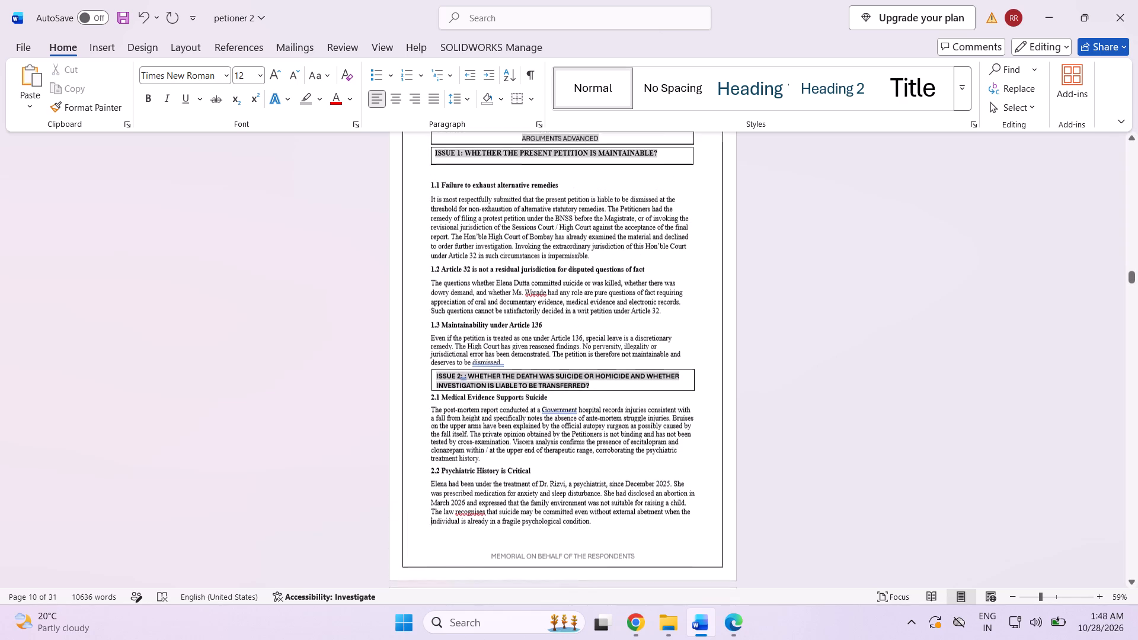
{"action": "scroll", "coordinate": [508, 302], "scroll_direction": "up", "scroll_amount": 1}
{"action": "left_click", "coordinate": [439, 204]}
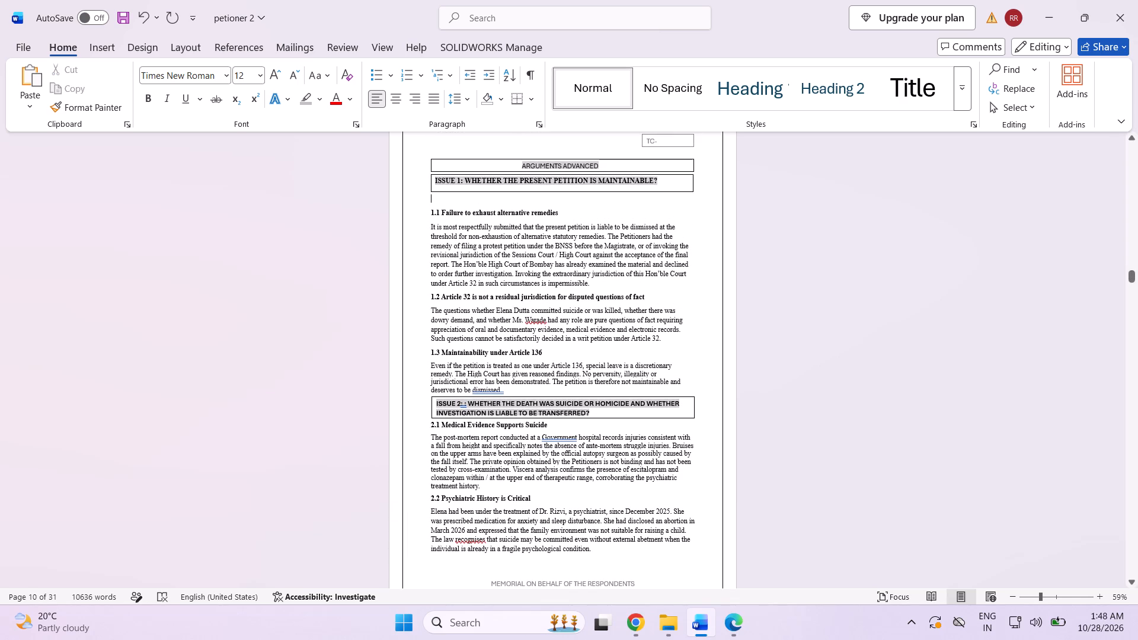
{"action": "left_click", "coordinate": [428, 211]}
{"action": "key", "text": "BackSpace"}
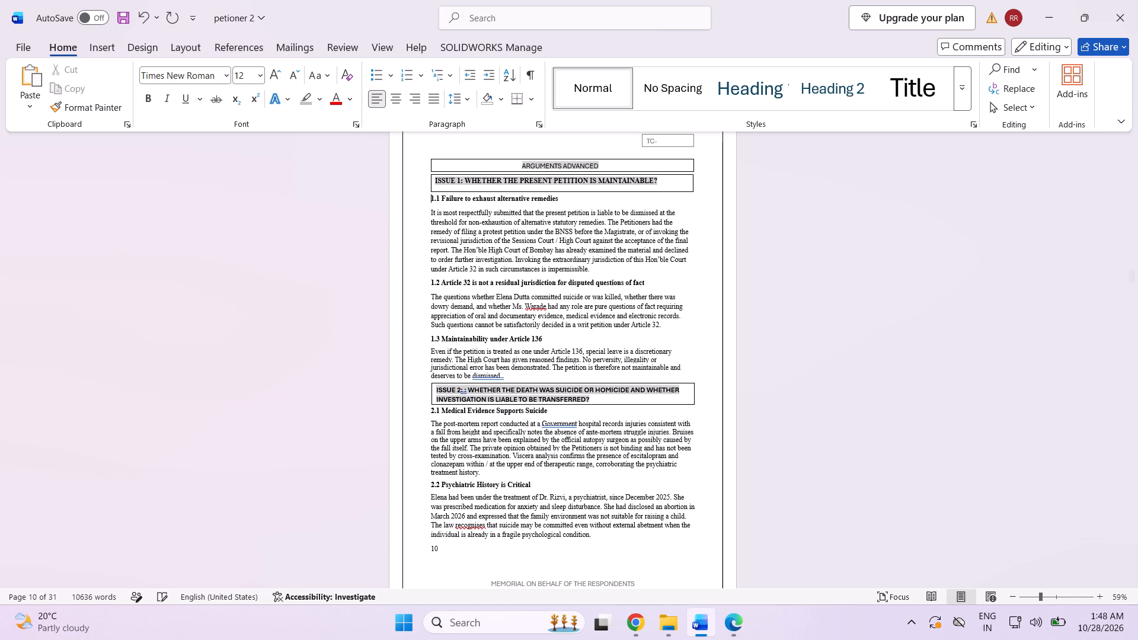
Shift the page number 10 to the centre of its line above page 10's footer using spaces.
{"action": "scroll", "coordinate": [497, 341], "scroll_direction": "down", "scroll_amount": 5}
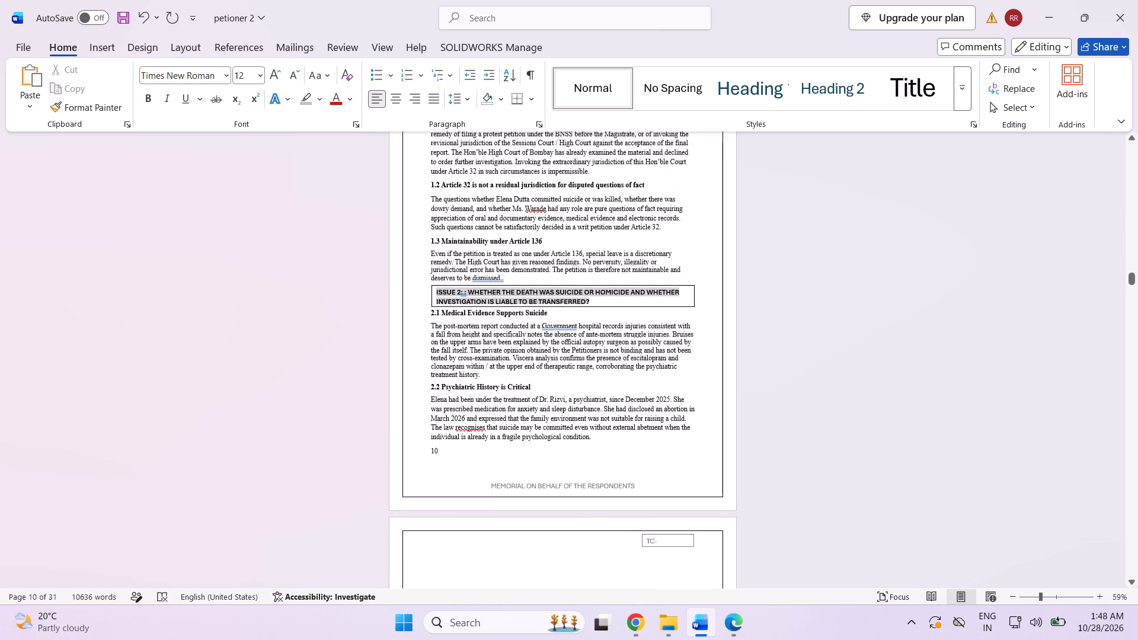
{"action": "left_click", "coordinate": [426, 450]}
{"action": "key", "text": "space"}
{"action": "key", "text": "space"}
{"action": "key", "text": "space"}
{"action": "key", "text": "space"}
{"action": "key", "text": "space"}
{"action": "key", "text": "space"}
{"action": "key", "text": "space"}
{"action": "key", "text": "space"}
{"action": "key", "text": "space"}
{"action": "key", "text": "space"}
{"action": "key", "text": "space"}
{"action": "key", "text": "space"}
{"action": "key", "text": "space"}
{"action": "key", "text": "space"}
{"action": "key", "text": "space"}
{"action": "key", "text": "space"}
{"action": "key", "text": "space"}
{"action": "key", "text": "space"}
{"action": "key", "text": "space"}
{"action": "key", "text": "space"}
Remove the blank lines above the heading "2.2 Fair investigation is a fundamental right" on page 11.
{"action": "scroll", "coordinate": [442, 469], "scroll_direction": "down", "scroll_amount": 11}
{"action": "left_click", "coordinate": [429, 439]}
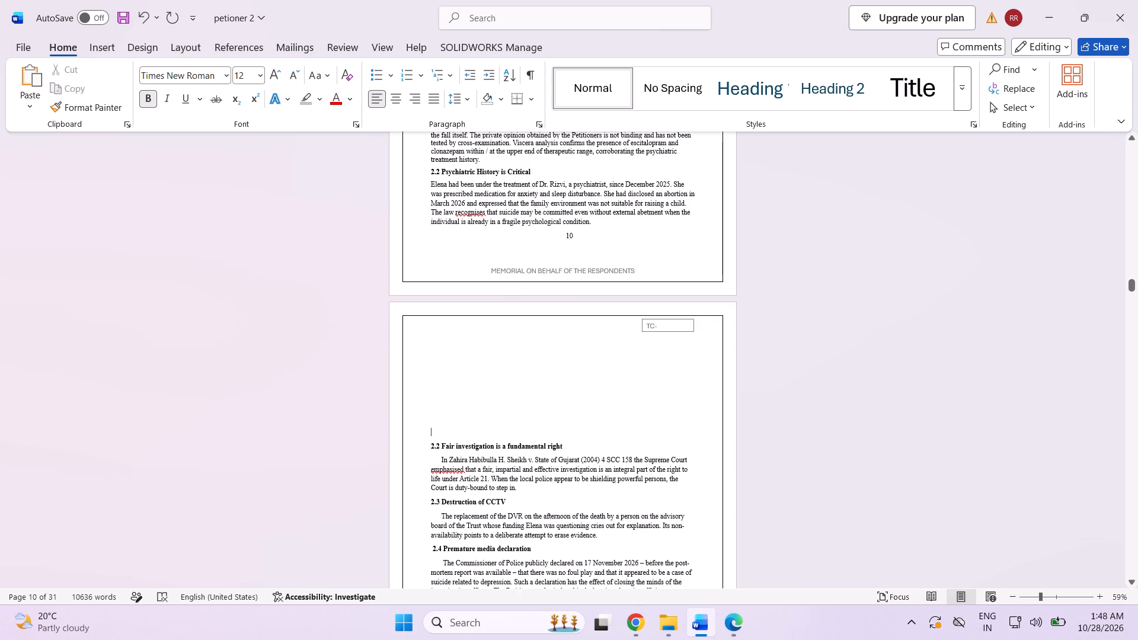
{"action": "key", "text": "BackSpace"}
{"action": "key", "text": "BackSpace"}
{"action": "key", "text": "BackSpace"}
{"action": "key", "text": "BackSpace"}
{"action": "key", "text": "BackSpace"}
{"action": "key", "text": "BackSpace"}
{"action": "key", "text": "BackSpace"}
{"action": "key", "text": "BackSpace"}
{"action": "key", "text": "BackSpace"}
{"action": "key", "text": "BackSpace"}
{"action": "key", "text": "BackSpace"}
{"action": "key", "text": "BackSpace"}
{"action": "key", "text": "BackSpace"}
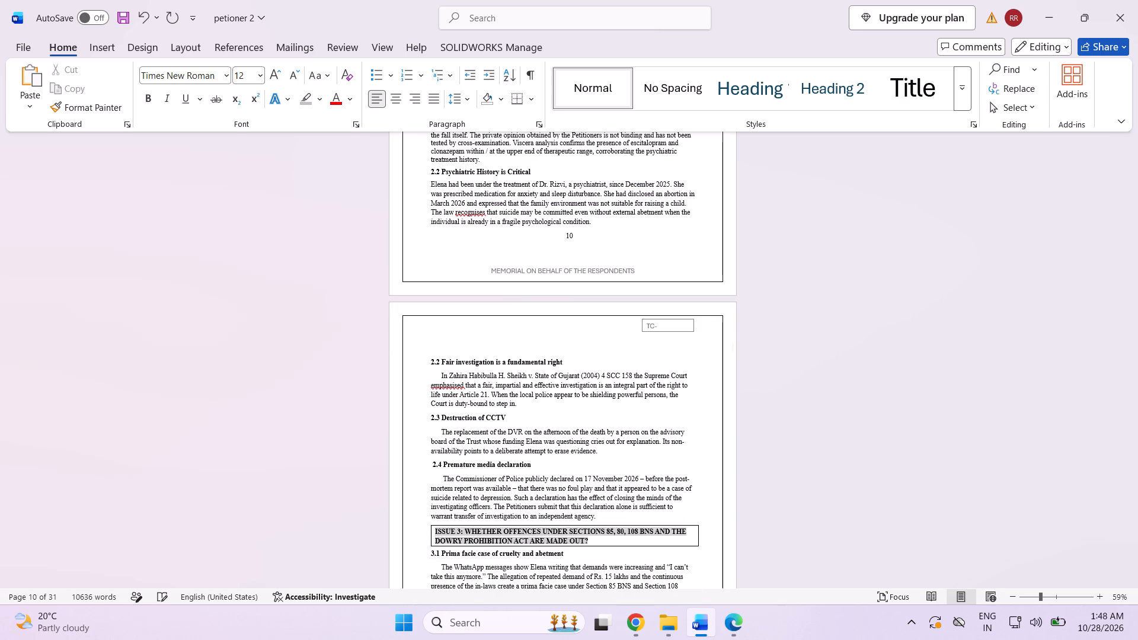
Select the old argument text on page 11 from heading 2.2 through the end of section 2.4.
{"action": "scroll", "coordinate": [445, 461], "scroll_direction": "down", "scroll_amount": 2}
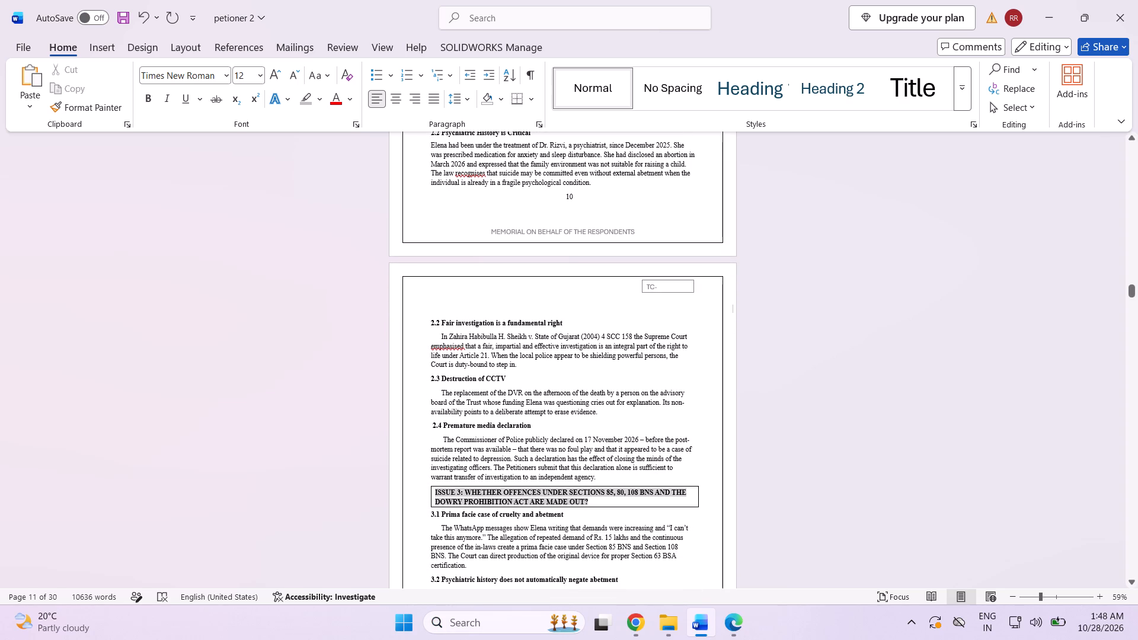
{"action": "left_click_drag", "start_coordinate": [602, 483], "coordinate": [485, 322]}
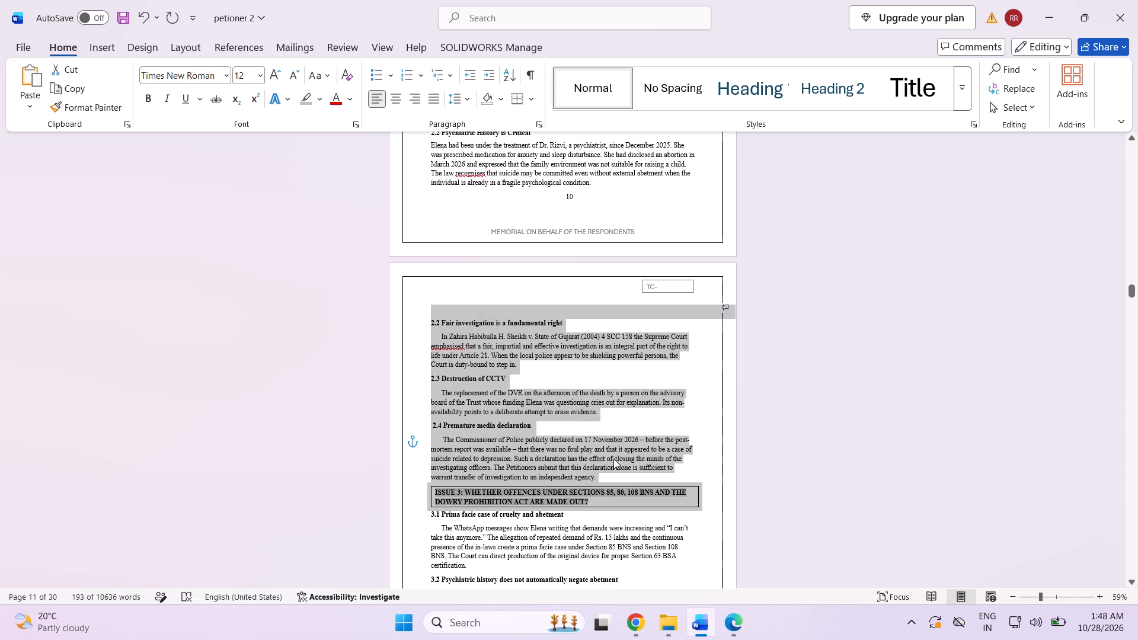
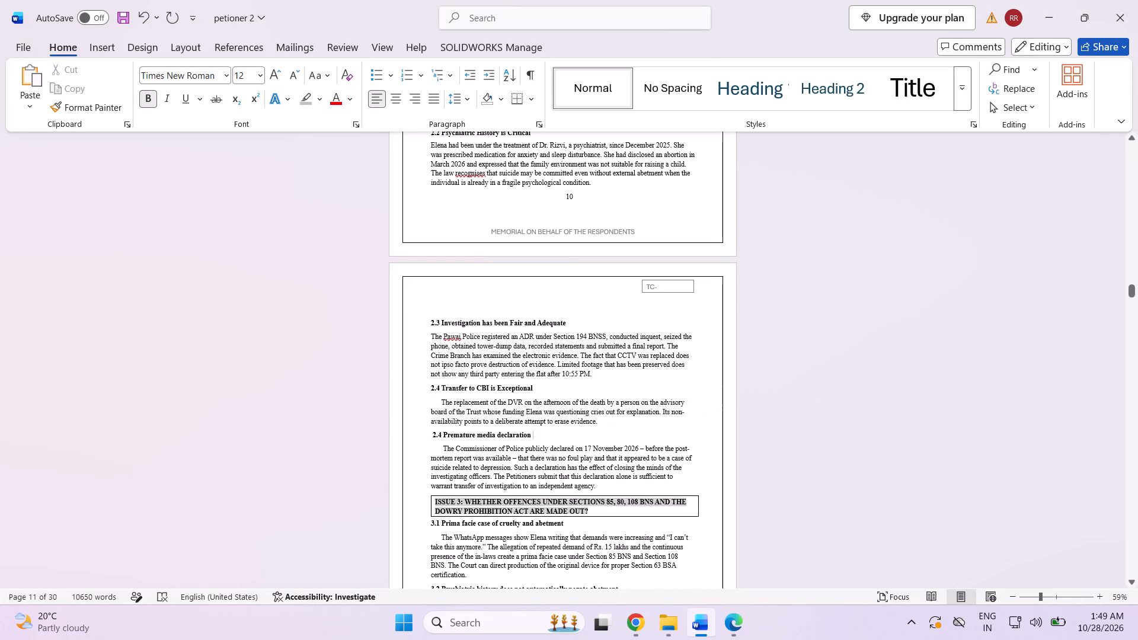
Select the section 2.4 text on page 11 from "Transfer to CBI is Exceptional" through the paragraph on the DVR replacement.
{"action": "left_click_drag", "start_coordinate": [600, 420], "coordinate": [454, 393]}
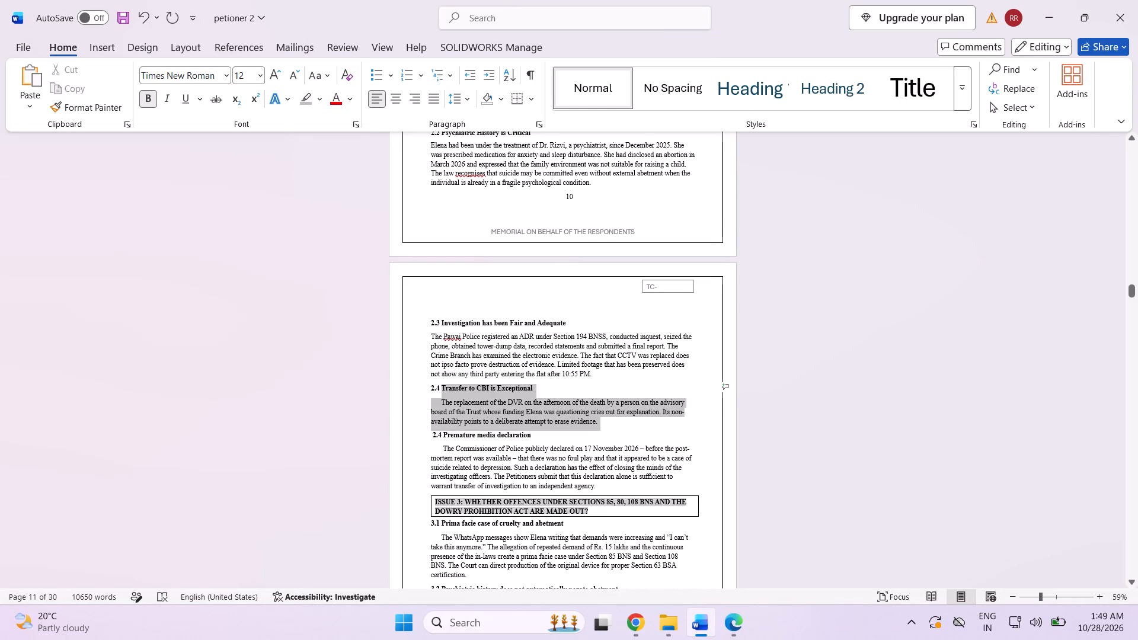
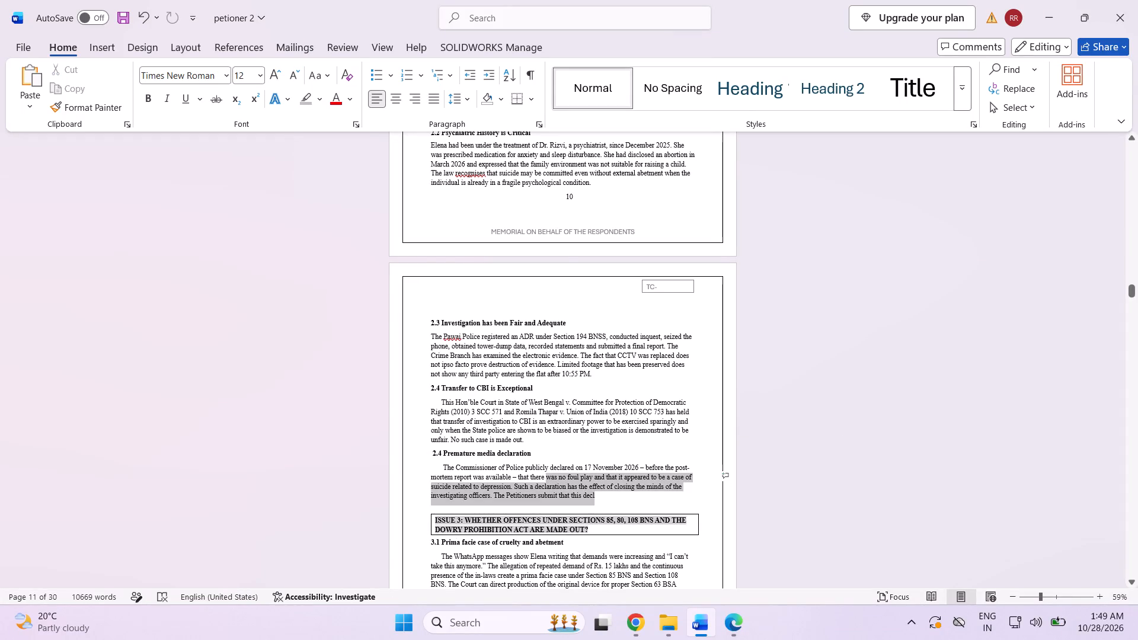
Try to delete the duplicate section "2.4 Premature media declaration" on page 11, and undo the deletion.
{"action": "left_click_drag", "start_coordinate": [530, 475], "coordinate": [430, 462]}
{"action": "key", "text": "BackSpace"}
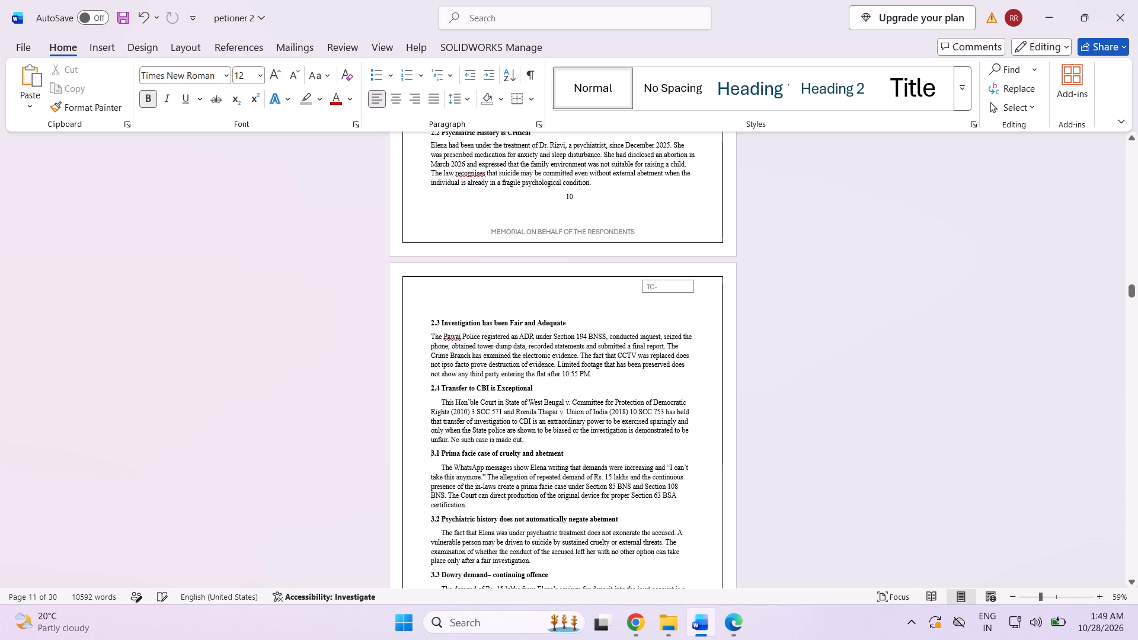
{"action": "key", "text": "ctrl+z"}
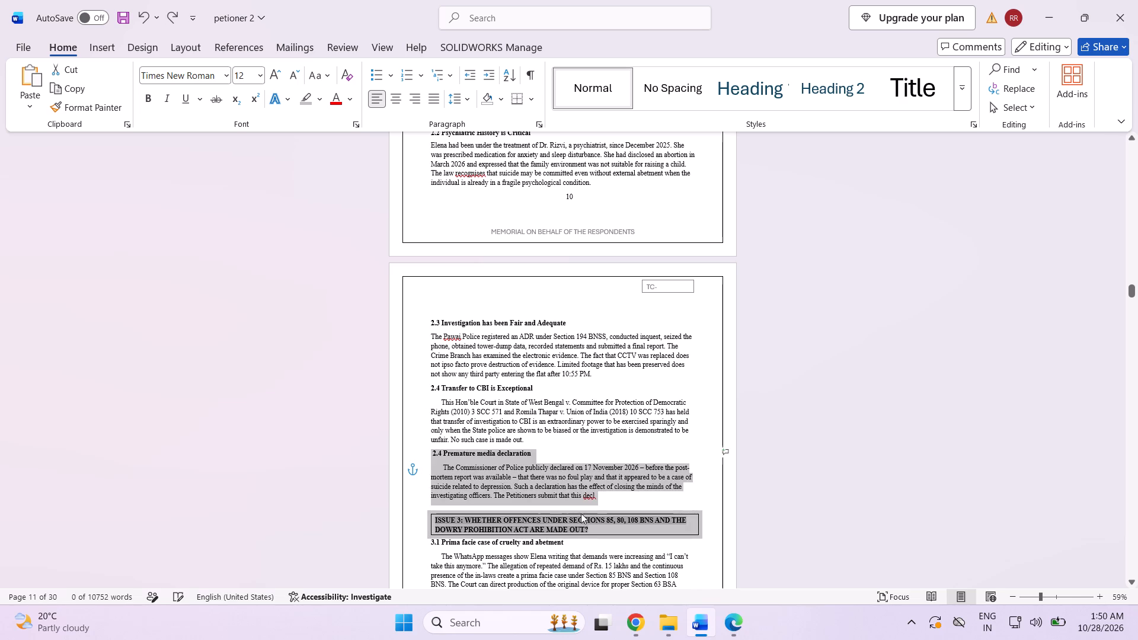
Delete the "2.4 Premature media declaration" heading and paragraph on page 11, moving the ISSUE 3 box out of the way to keep it.
{"action": "left_click", "coordinate": [612, 503]}
{"action": "left_click_drag", "start_coordinate": [596, 497], "coordinate": [593, 481]}
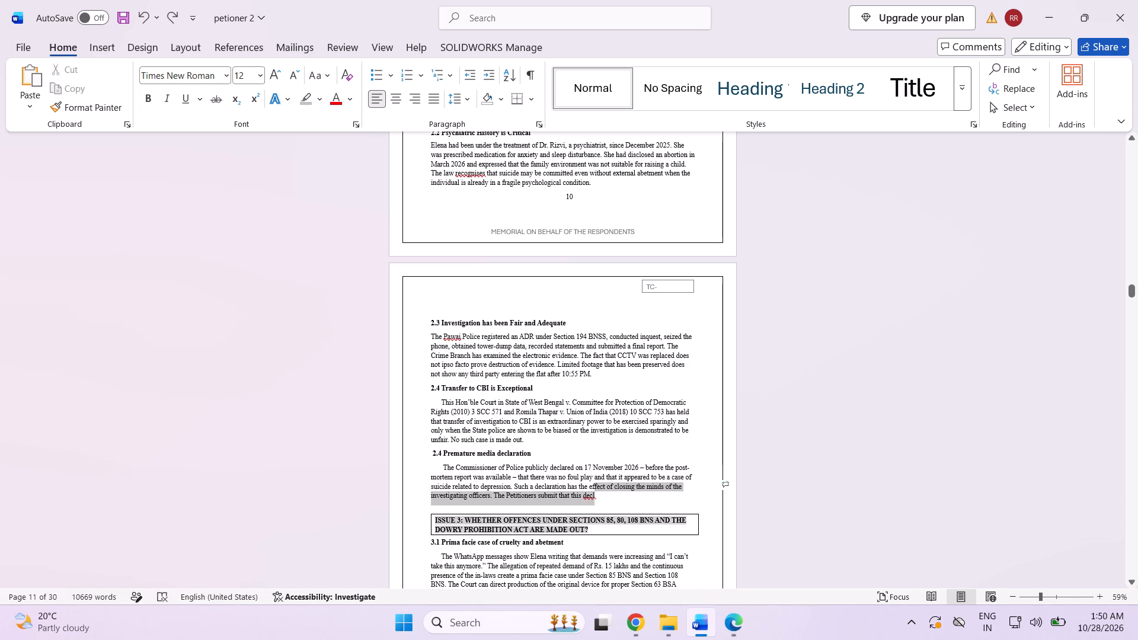
{"action": "left_click_drag", "start_coordinate": [593, 481], "coordinate": [561, 458]}
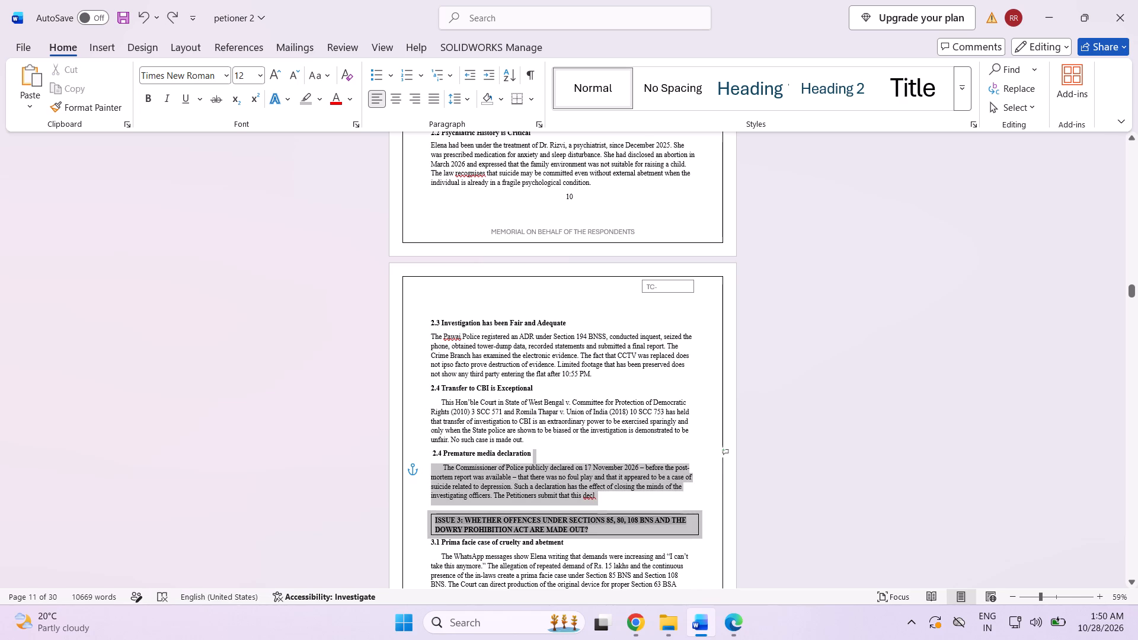
{"action": "left_click_drag", "start_coordinate": [561, 458], "coordinate": [592, 475]}
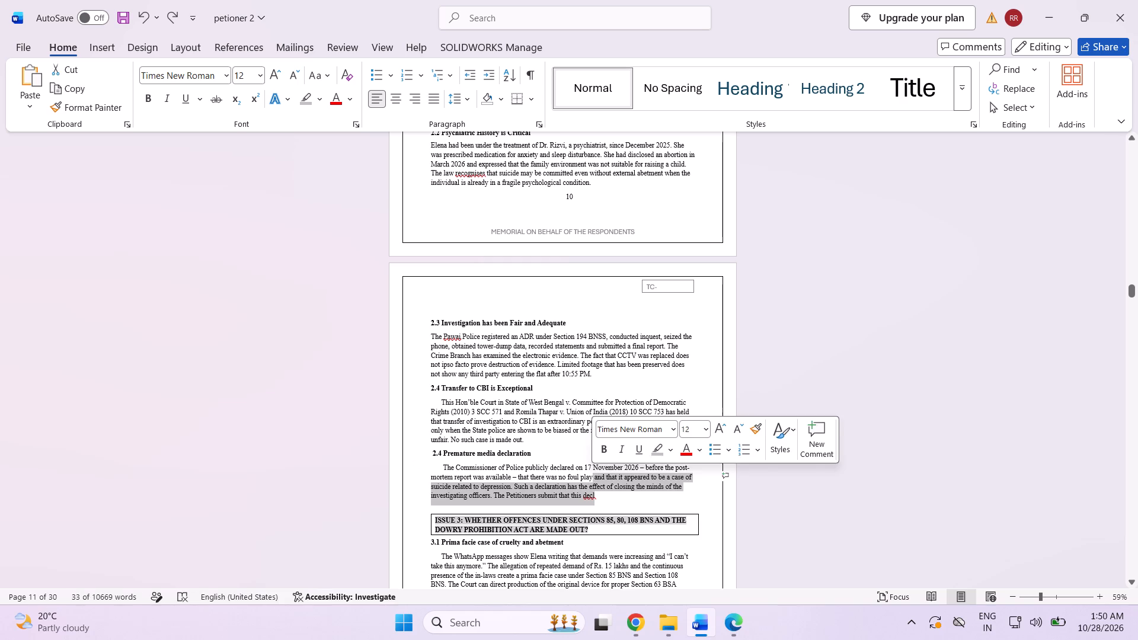
{"action": "key", "text": "BackSpace"}
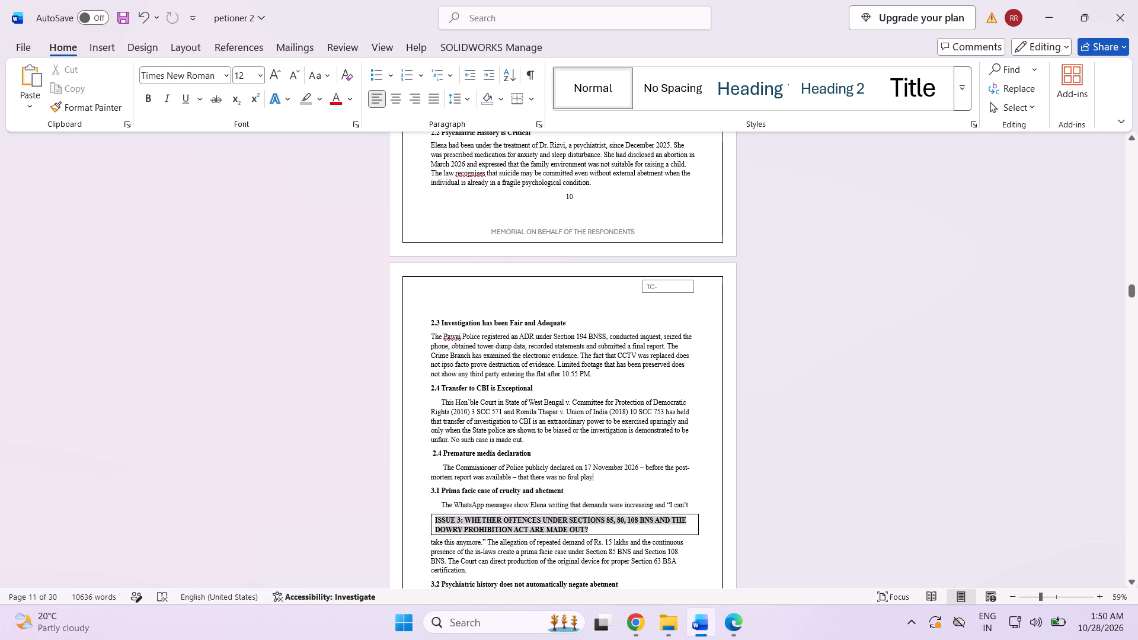
{"action": "left_click_drag", "start_coordinate": [555, 515], "coordinate": [554, 511]}
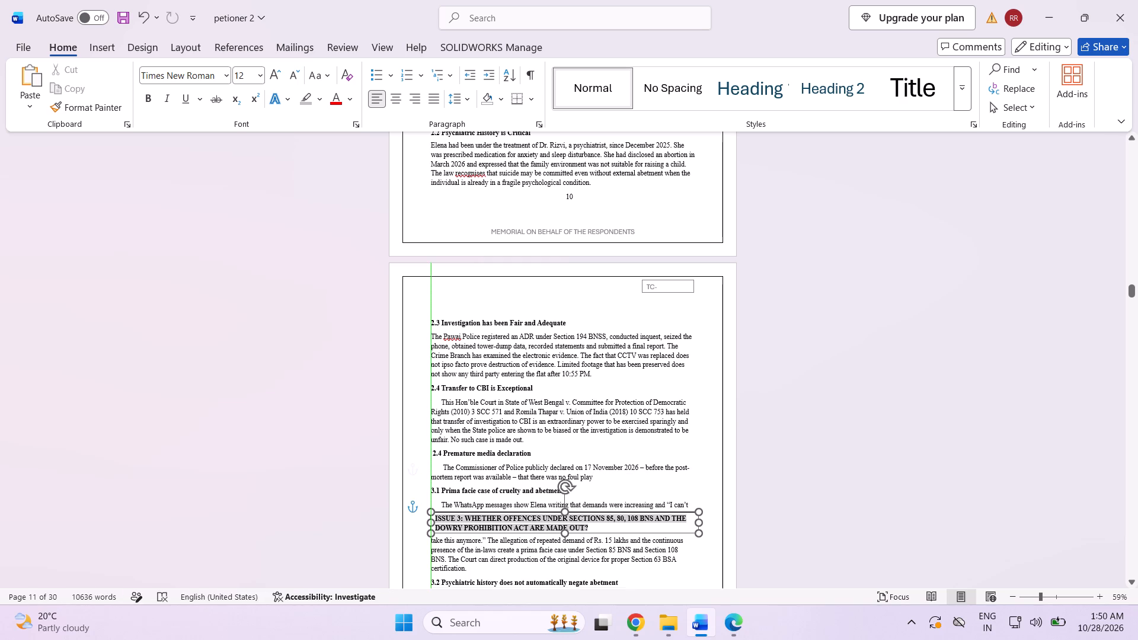
{"action": "left_click_drag", "start_coordinate": [554, 511], "coordinate": [567, 539]}
{"action": "left_click_drag", "start_coordinate": [596, 475], "coordinate": [530, 464]}
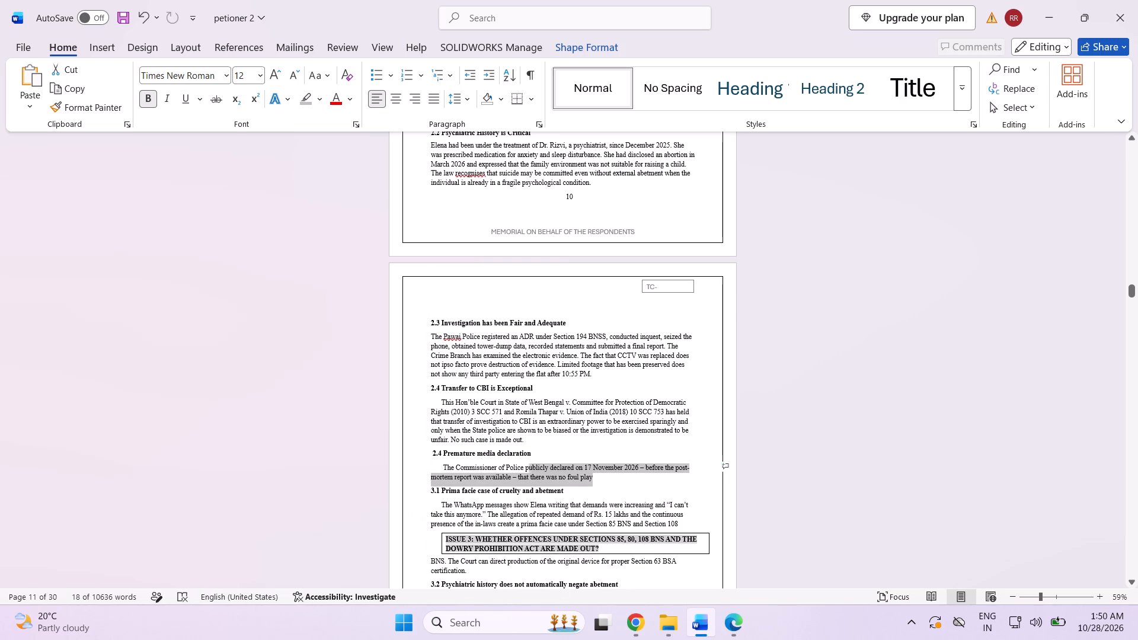
{"action": "left_click_drag", "start_coordinate": [530, 464], "coordinate": [417, 462]}
{"action": "key", "text": "BackSpace"}
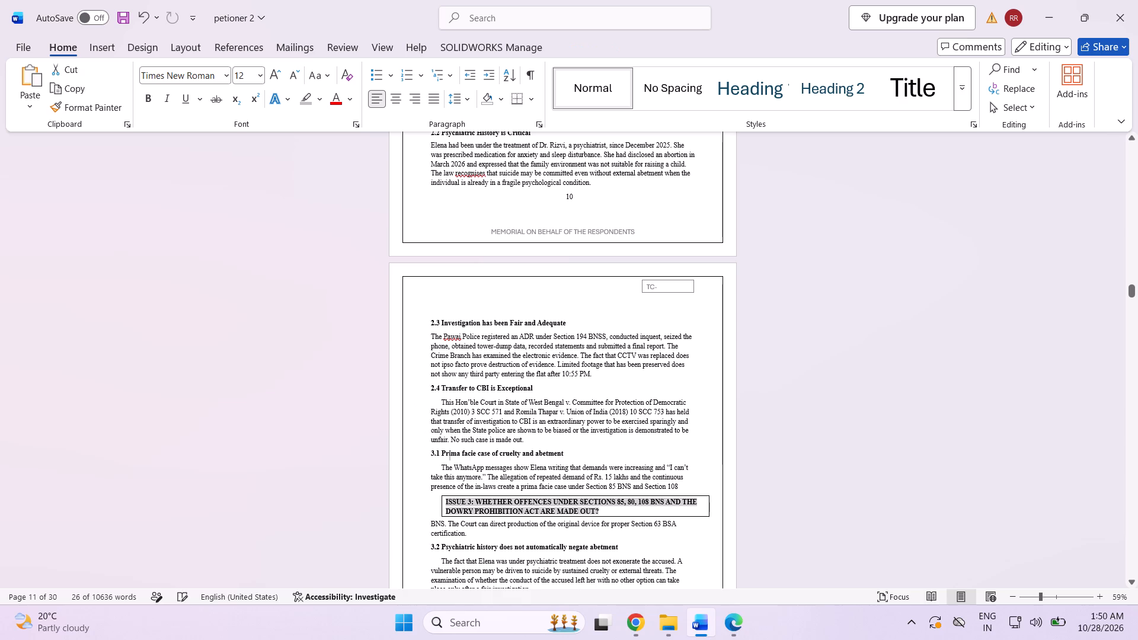
Move the ISSUE 3 box between the end of section 2.4 and heading 3.1, aligned with the text's left margin.
{"action": "left_click_drag", "start_coordinate": [567, 498], "coordinate": [566, 498]}
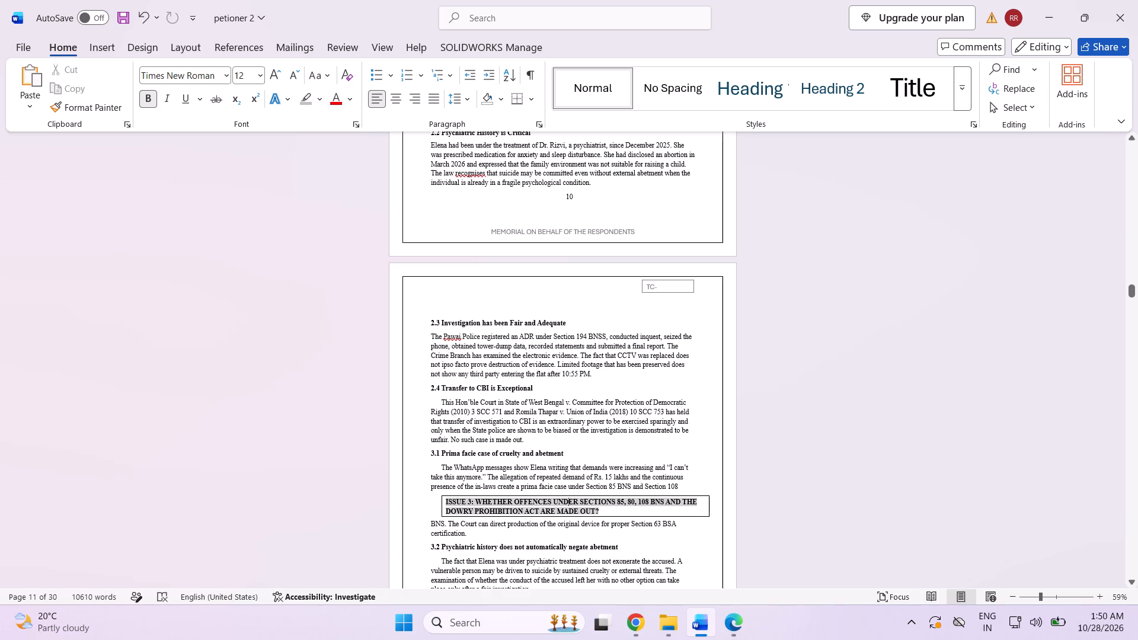
{"action": "left_click_drag", "start_coordinate": [566, 498], "coordinate": [561, 488]}
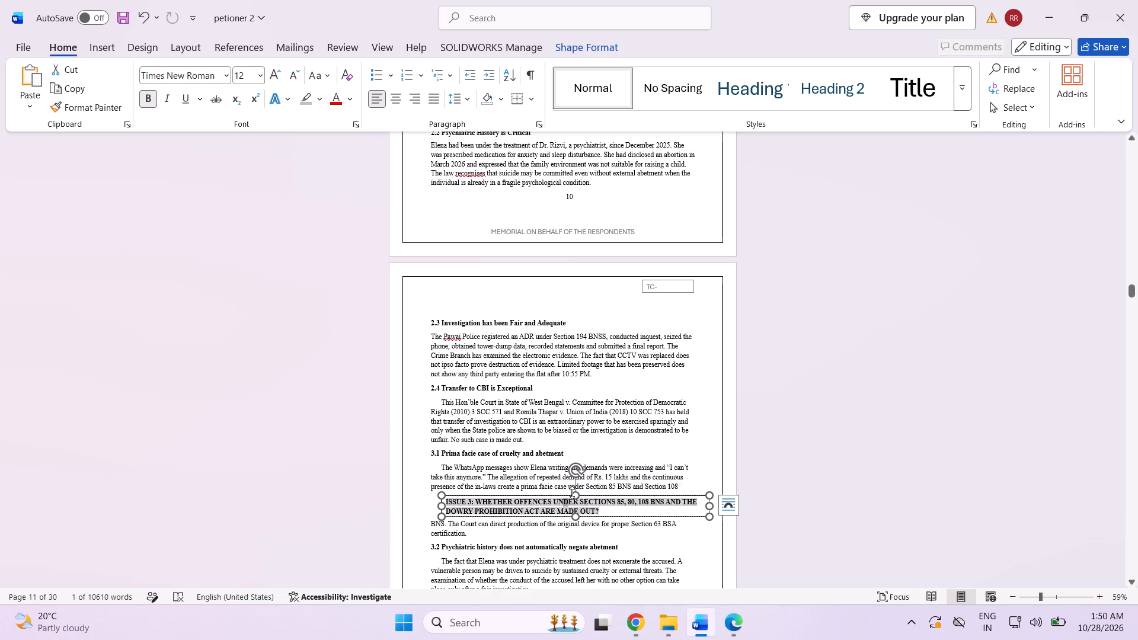
{"action": "left_click", "coordinate": [572, 492]}
{"action": "left_click", "coordinate": [574, 494]}
{"action": "left_click_drag", "start_coordinate": [590, 495], "coordinate": [573, 452]}
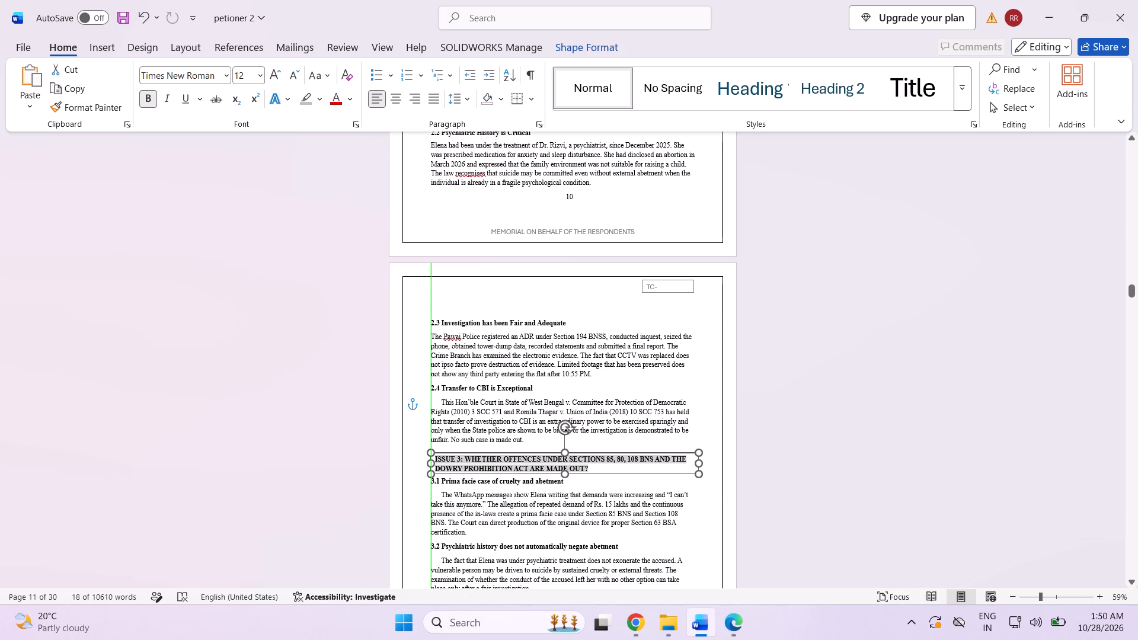
{"action": "left_click_drag", "start_coordinate": [573, 452], "coordinate": [573, 447]}
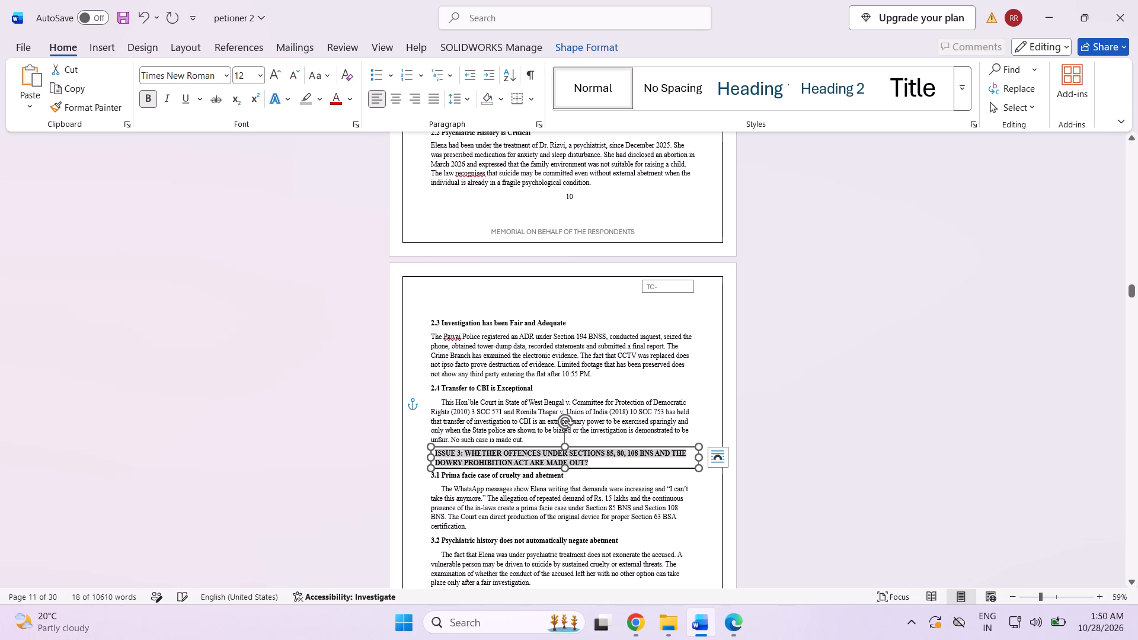
{"action": "left_click", "coordinate": [696, 527]}
{"action": "scroll", "coordinate": [685, 522], "scroll_direction": "down", "scroll_amount": 4}
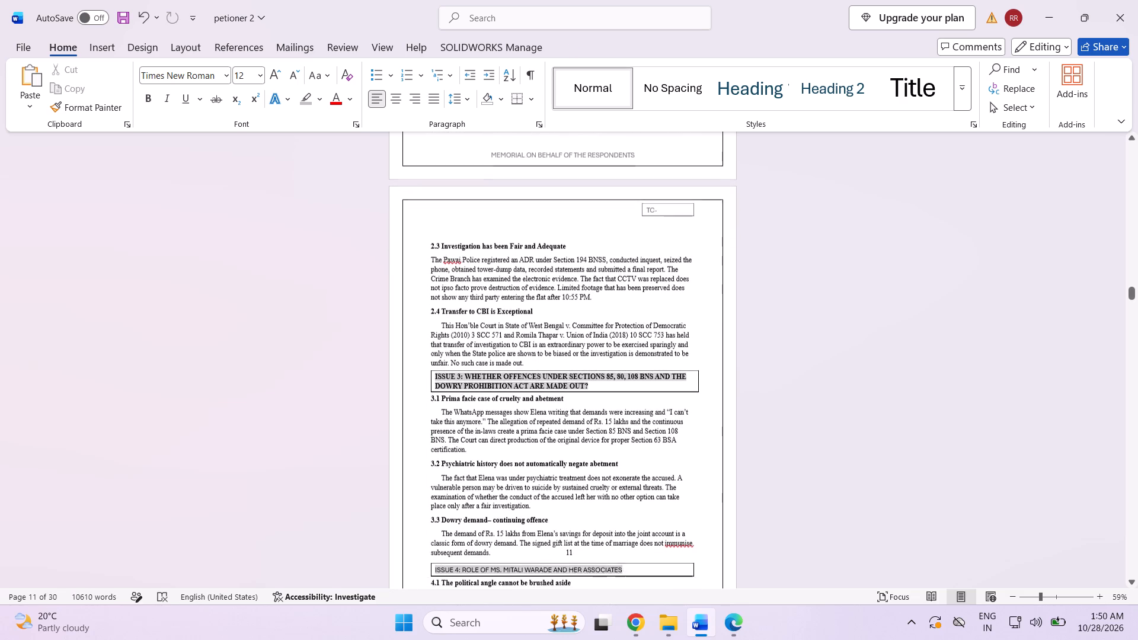
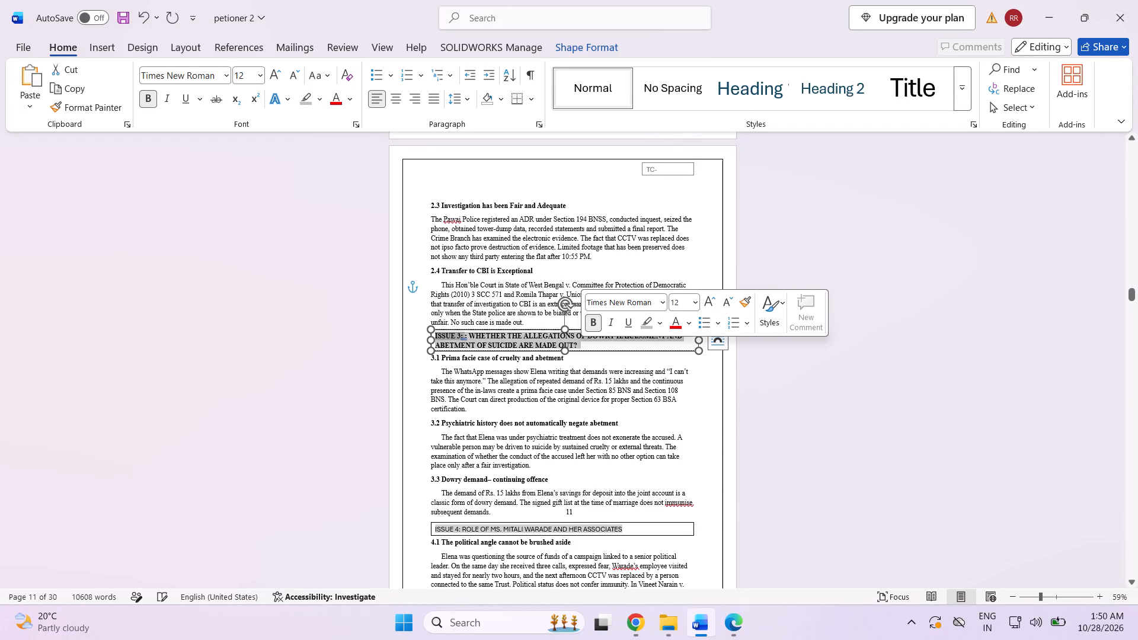
Apply grey highlighting to the boxed ISSUE 3 heading text on page 11, keeping the heading bold.
{"action": "left_click", "coordinate": [651, 323]}
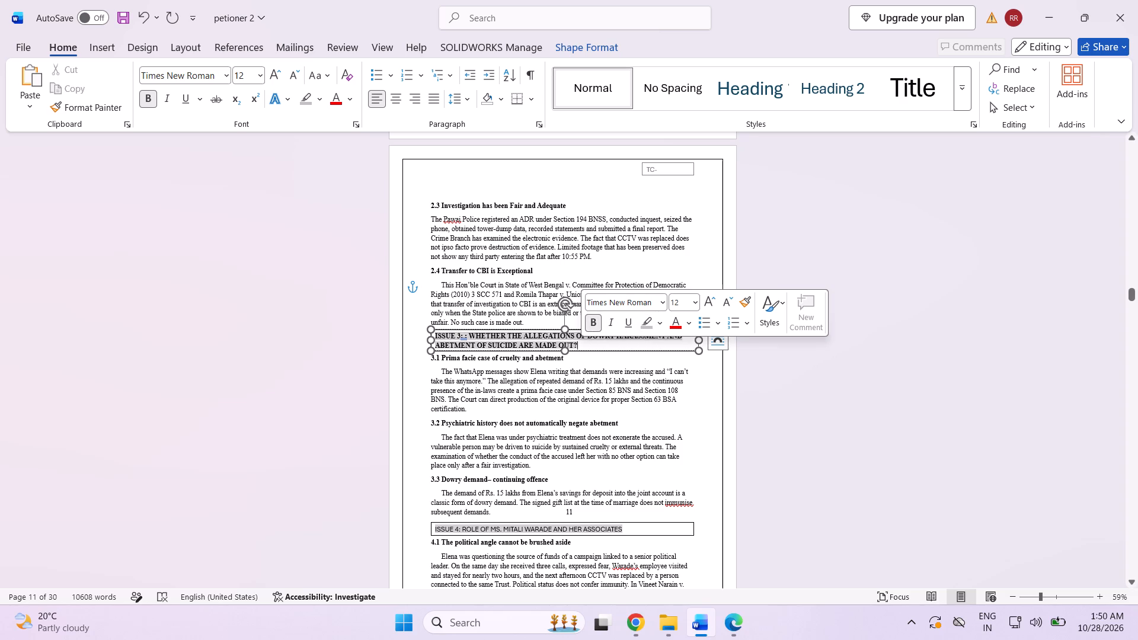
{"action": "left_click", "coordinate": [592, 327]}
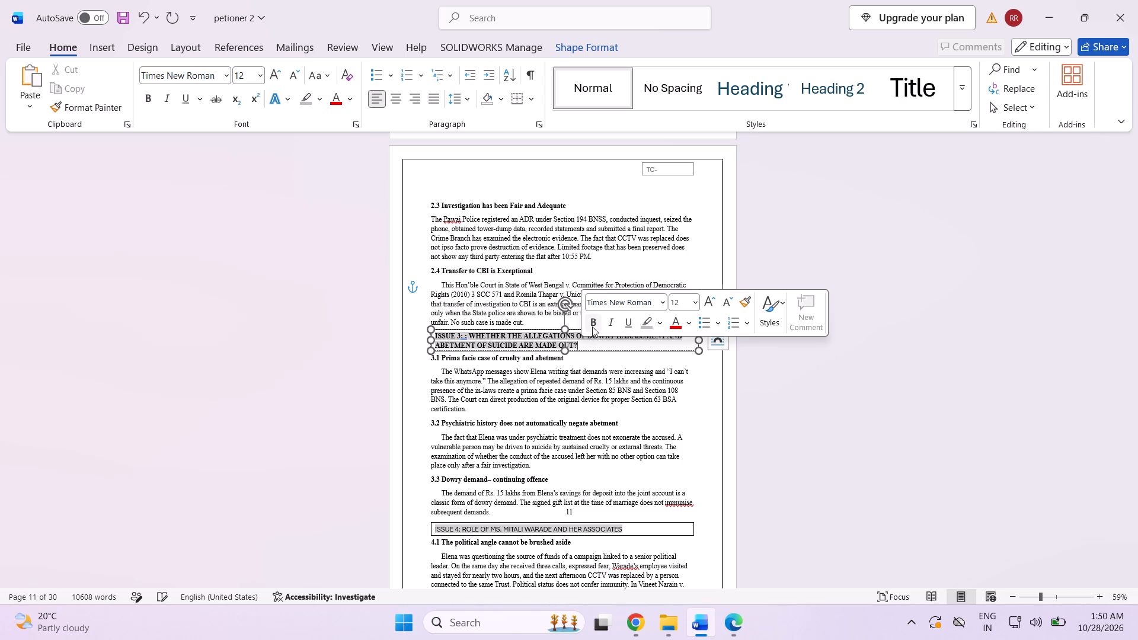
{"action": "left_click", "coordinate": [592, 327]}
{"action": "left_click", "coordinate": [608, 366]}
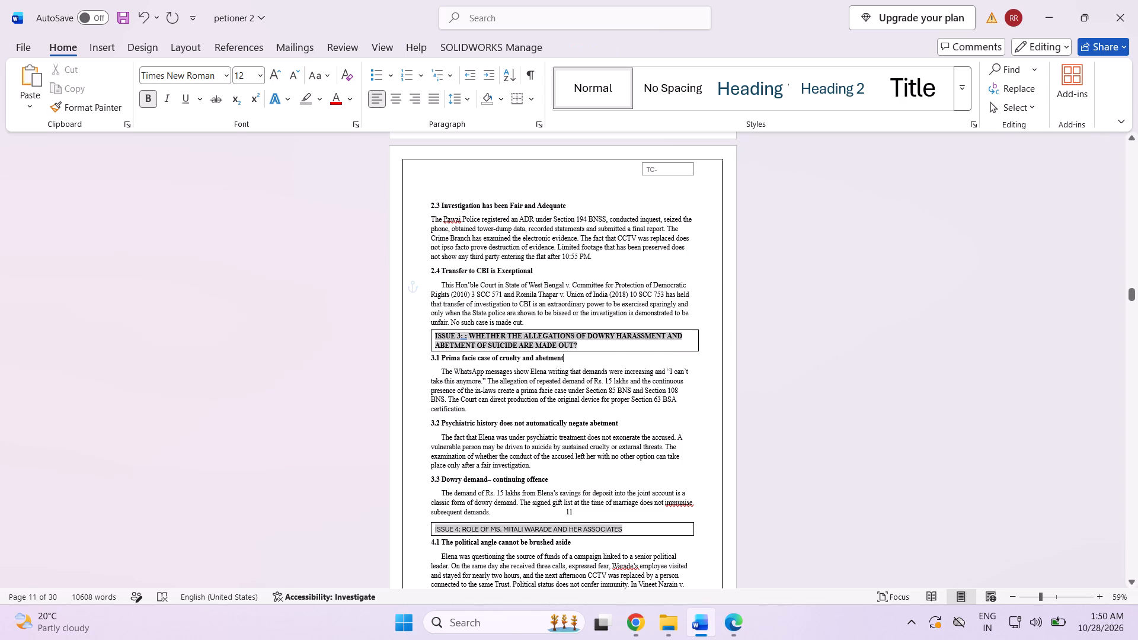
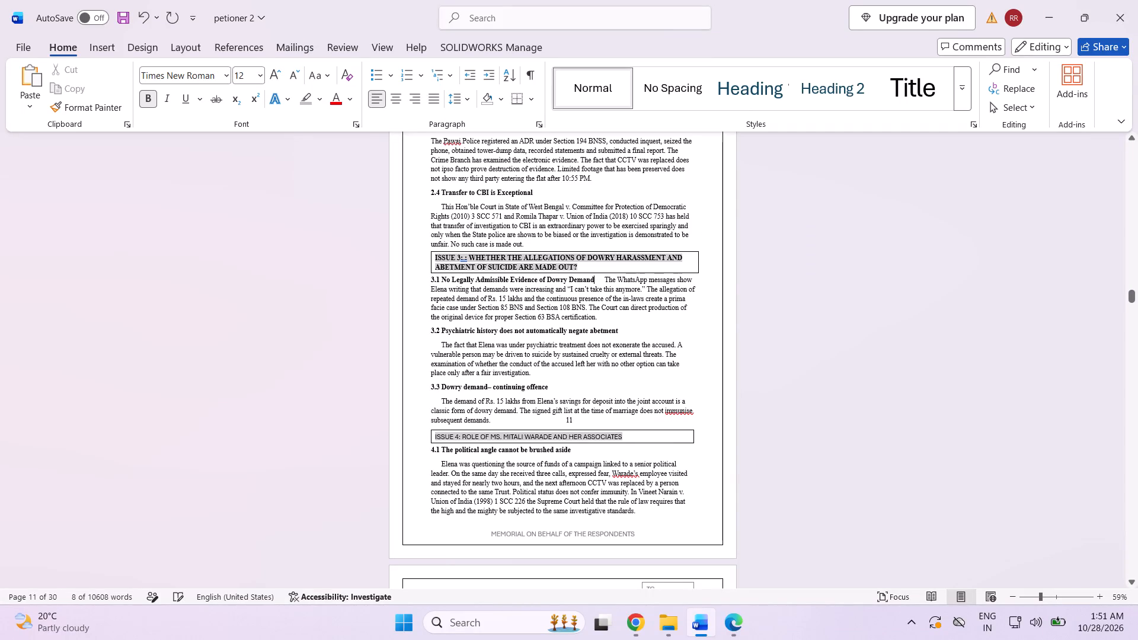
Split the body text starting "The WhatsApp messages show" onto its own paragraph below heading 3.1 "No Legally Admissible Evidence of Dowry Demand".
{"action": "key", "text": "Return"}
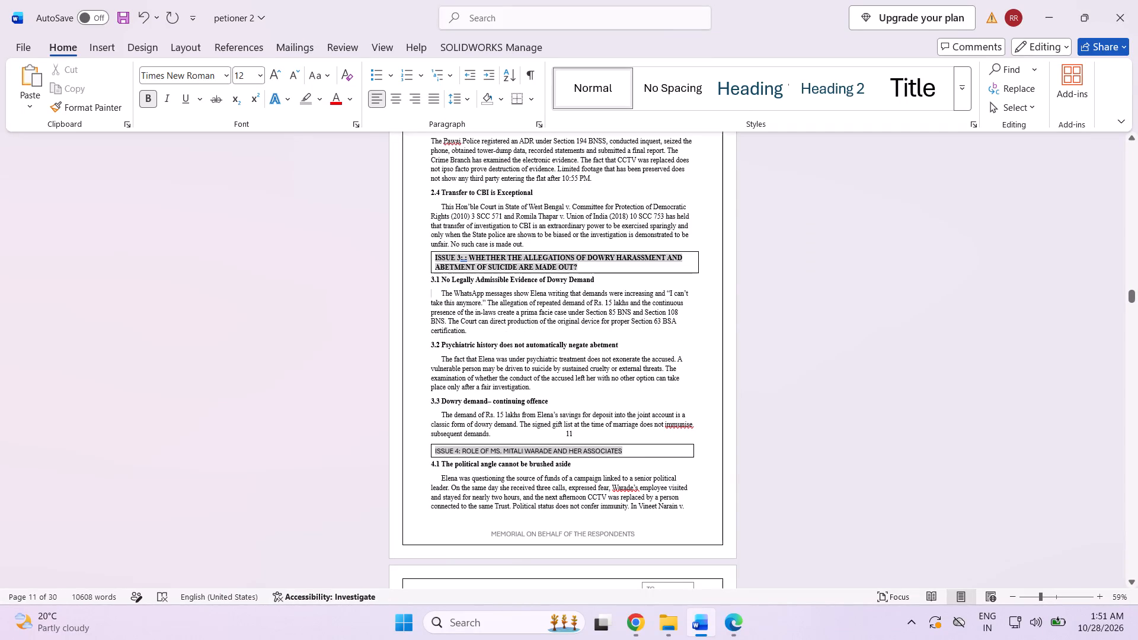
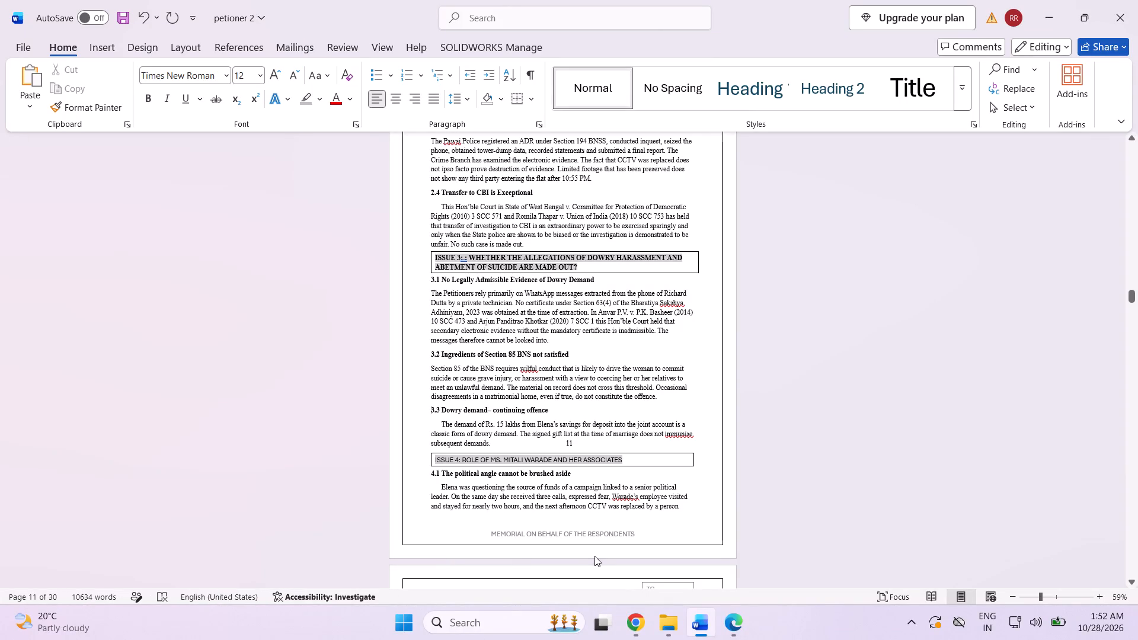
Select the heading text "3.3 Dowry demand– continuing offence" under ISSUE 3 on page 11.
{"action": "left_click_drag", "start_coordinate": [427, 408], "coordinate": [520, 407]}
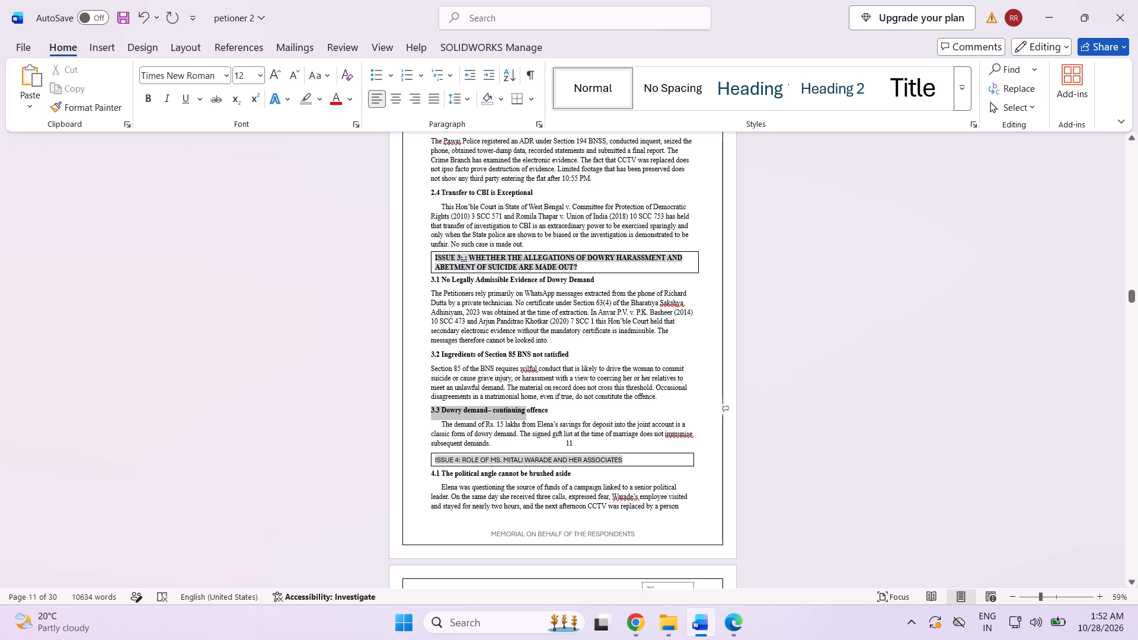
{"action": "left_click_drag", "start_coordinate": [520, 407], "coordinate": [551, 405]}
{"action": "left_click", "coordinate": [556, 415]}
{"action": "left_click_drag", "start_coordinate": [554, 412], "coordinate": [497, 409]}
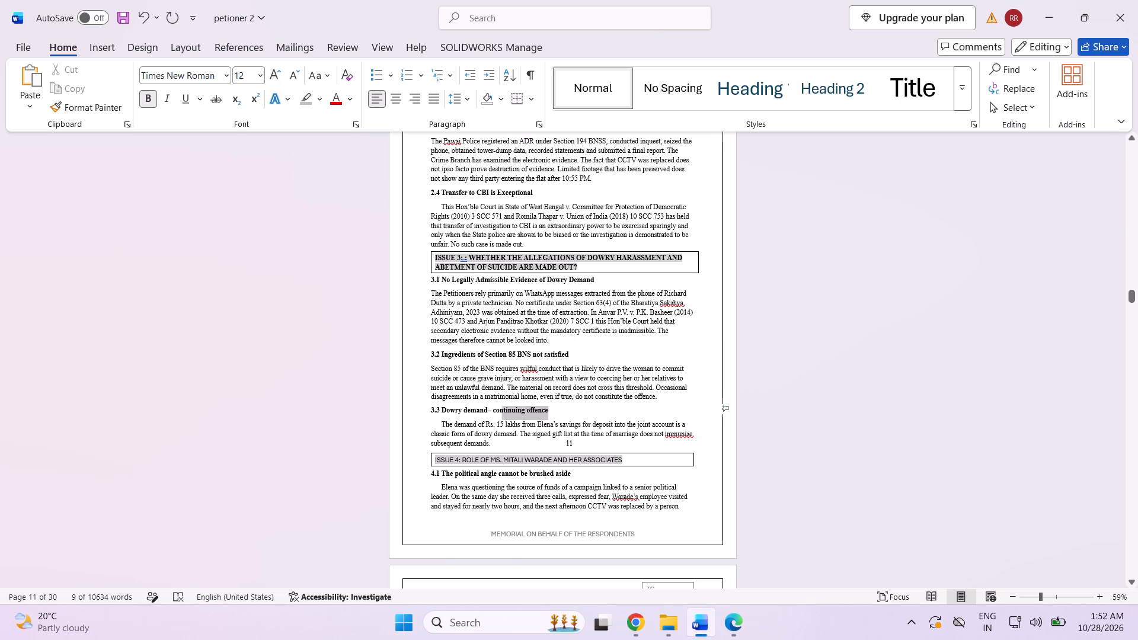
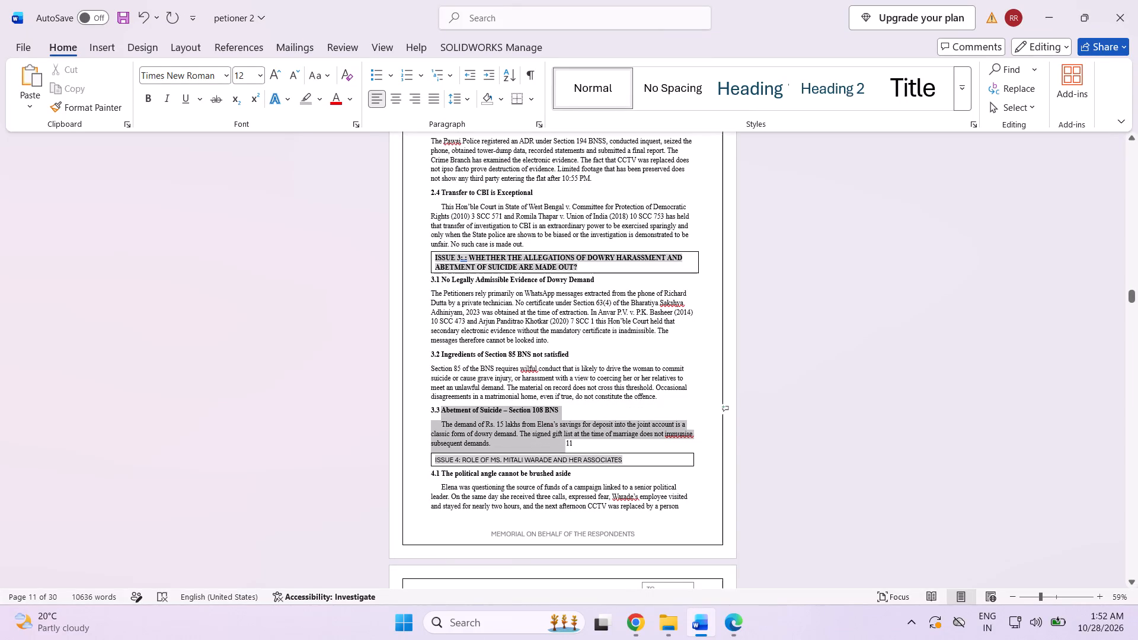
Insert three paragraph breaks before the page number 11 after the section 3.3 paragraph to move it toward the page bottom.
{"action": "left_click_drag", "start_coordinate": [494, 443], "coordinate": [495, 443]}
{"action": "left_click", "coordinate": [598, 448]}
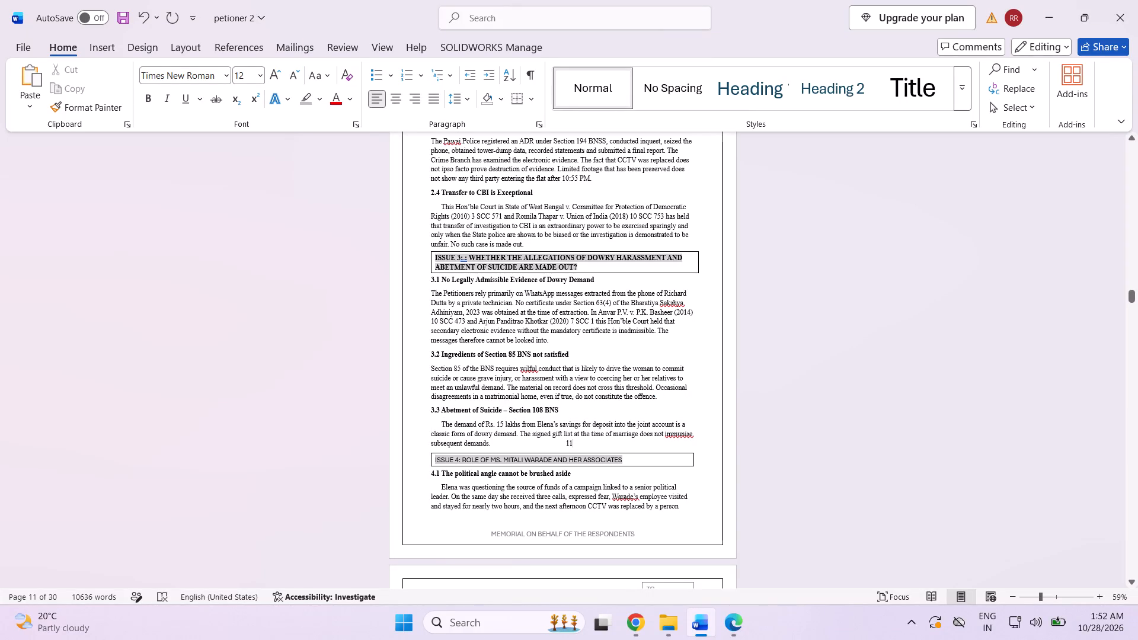
{"action": "left_click", "coordinate": [561, 443]}
{"action": "key", "text": "Return"}
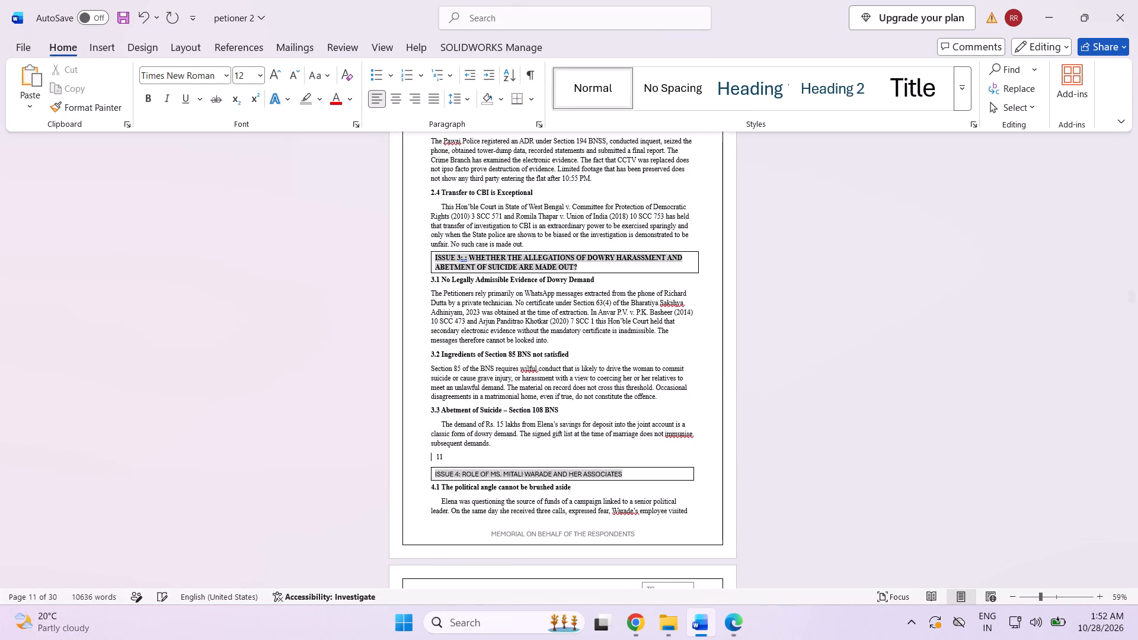
{"action": "key", "text": "Return"}
{"action": "key", "text": "Return"}
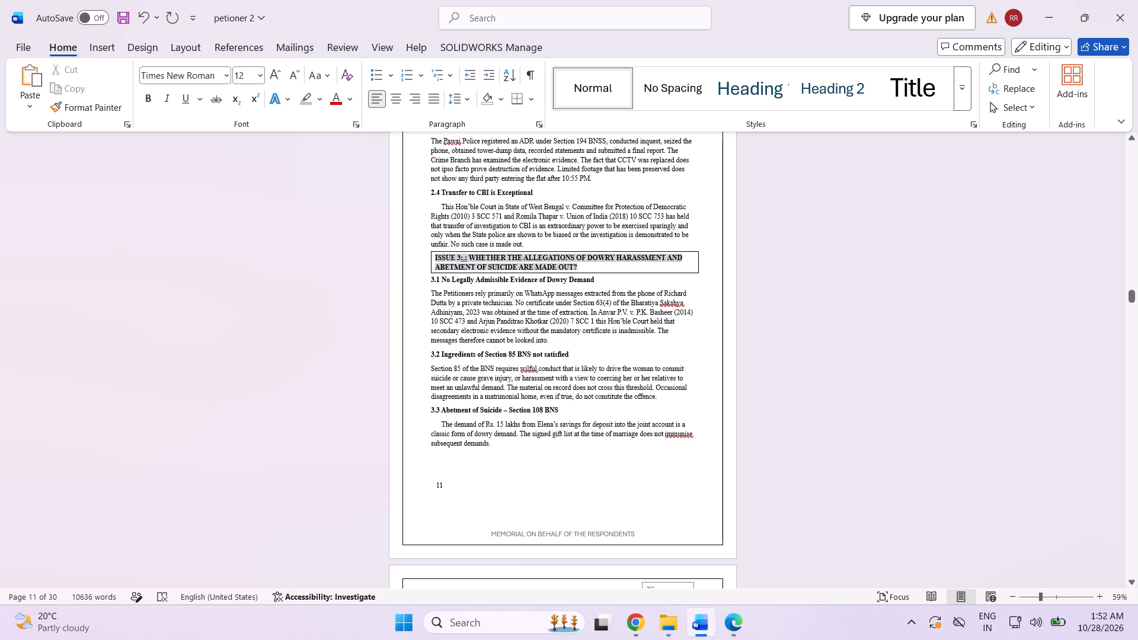
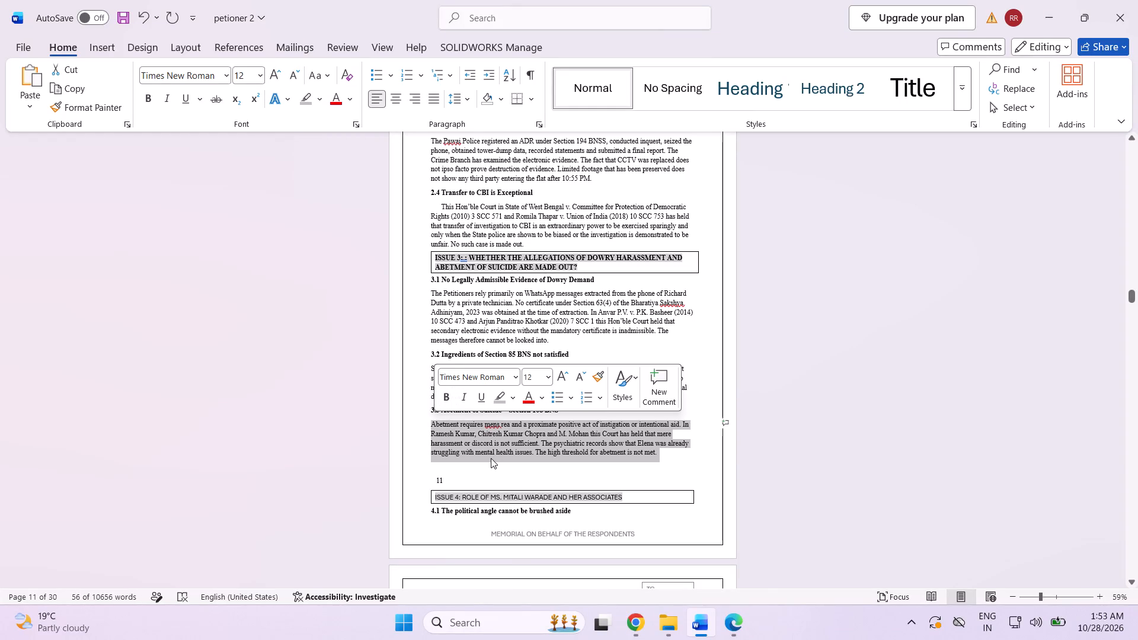
Examine the ISSUE 4 box on page 11 and sections 4.1 to 4.3 that follow it.
{"action": "left_click", "coordinate": [491, 458]}
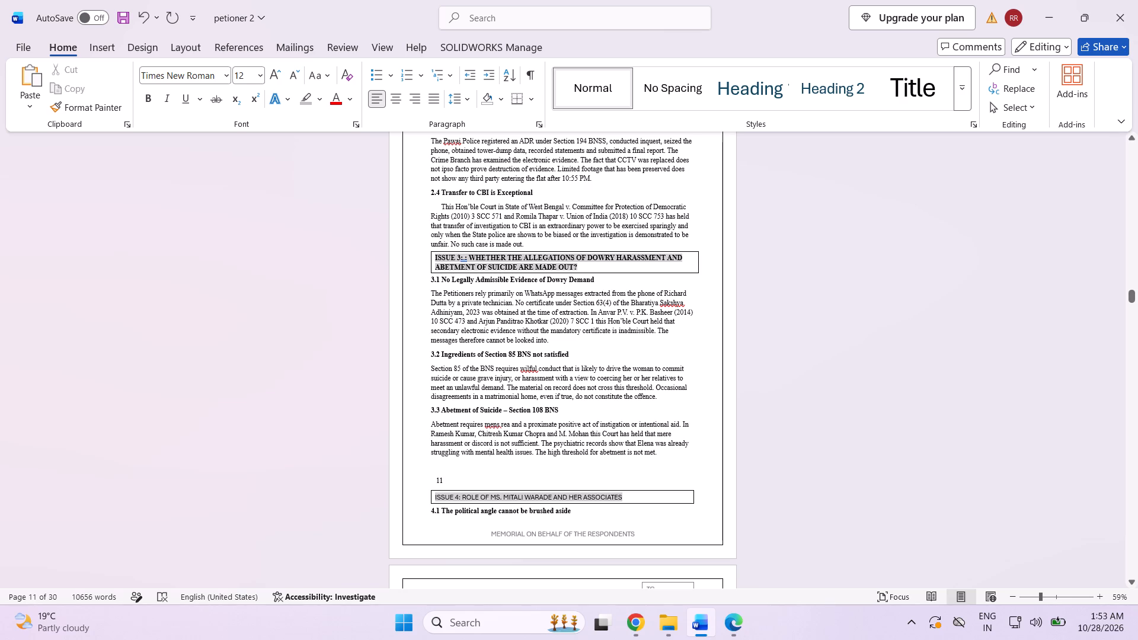
{"action": "scroll", "coordinate": [434, 479], "scroll_direction": "down", "scroll_amount": 9}
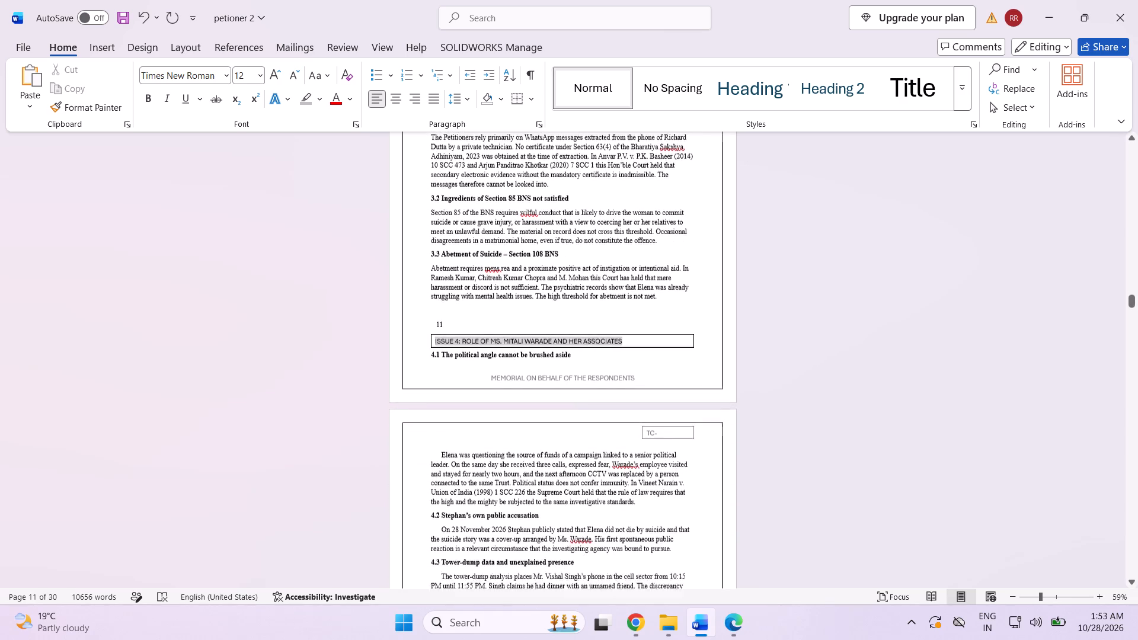
{"action": "scroll", "coordinate": [429, 472], "scroll_direction": "down", "scroll_amount": 3}
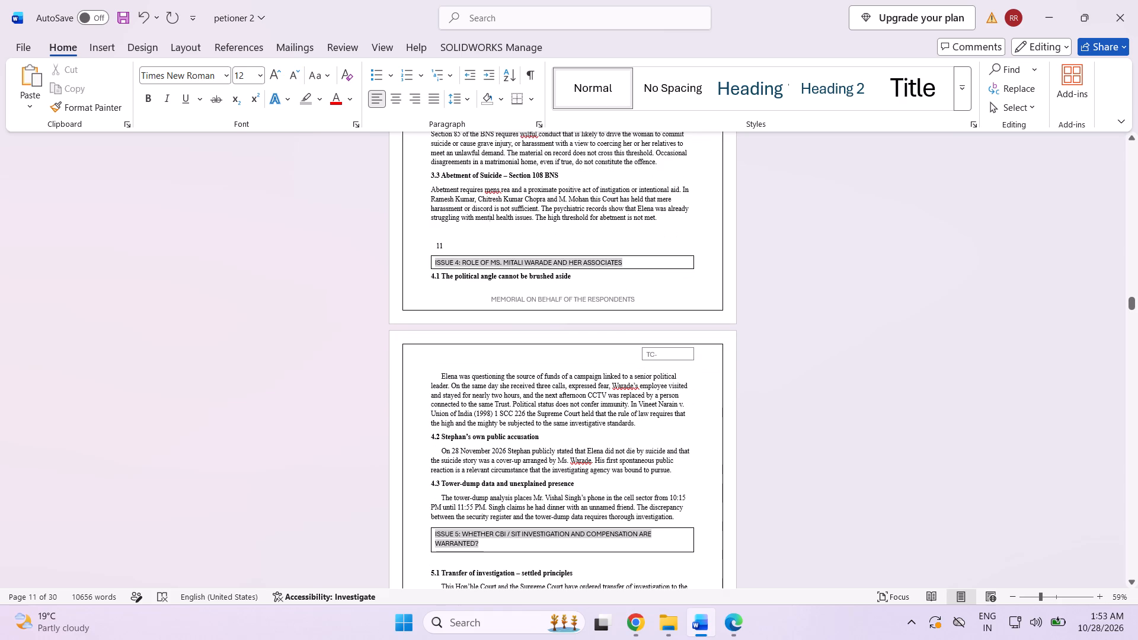
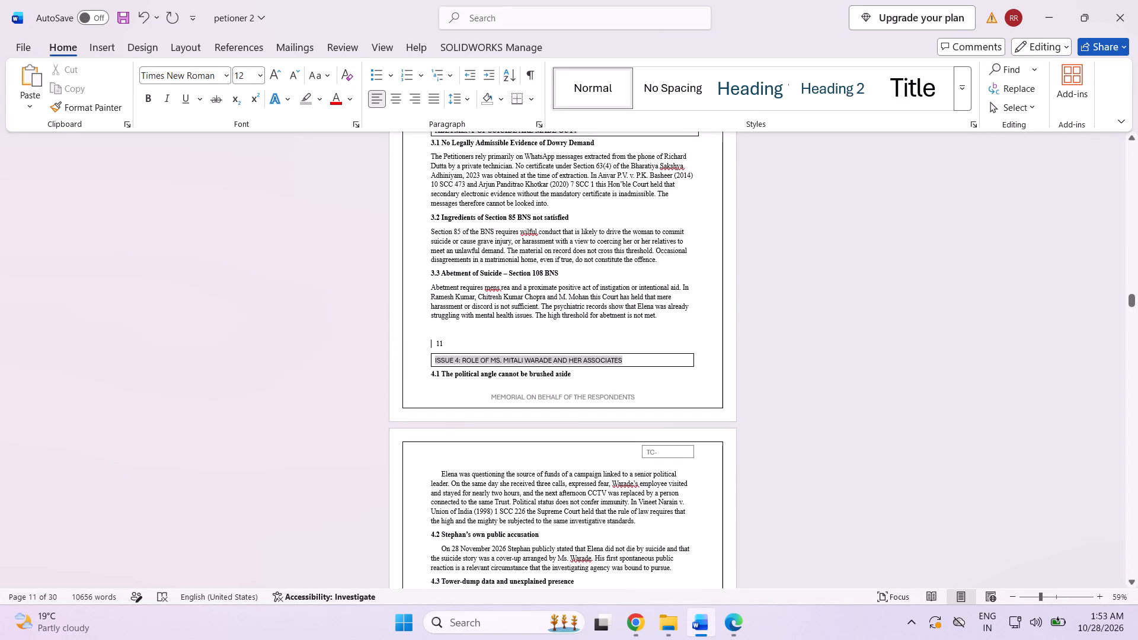
Delete the typed page number 11 between the section 3.3 paragraph and the ISSUE 4 box.
{"action": "left_click", "coordinate": [459, 343]}
{"action": "key", "text": "BackSpace"}
{"action": "key", "text": "BackSpace"}
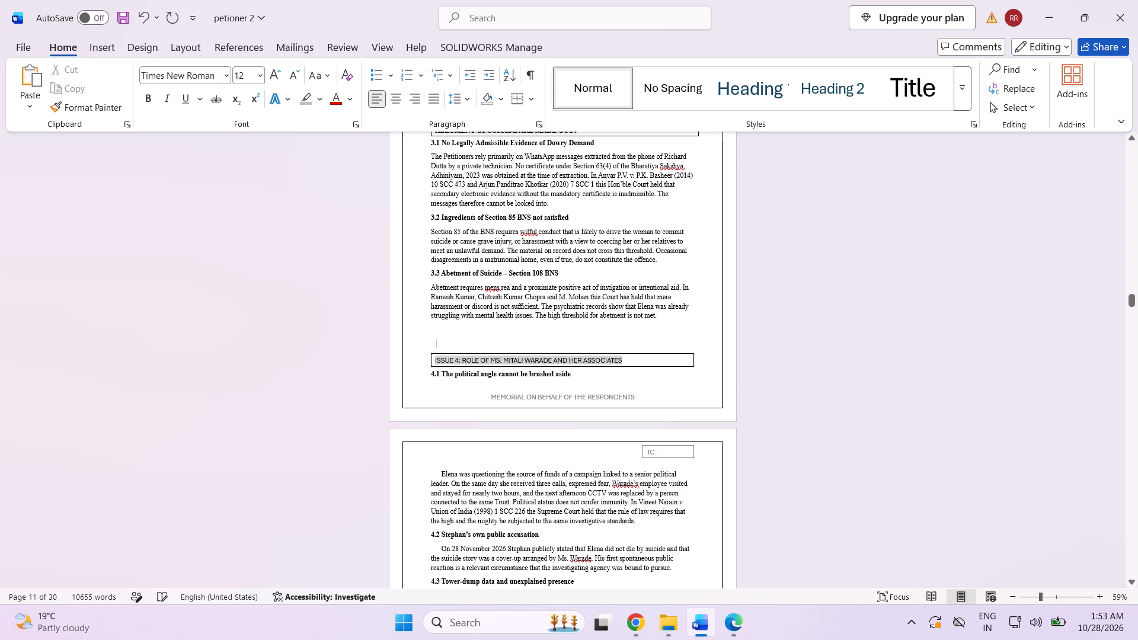
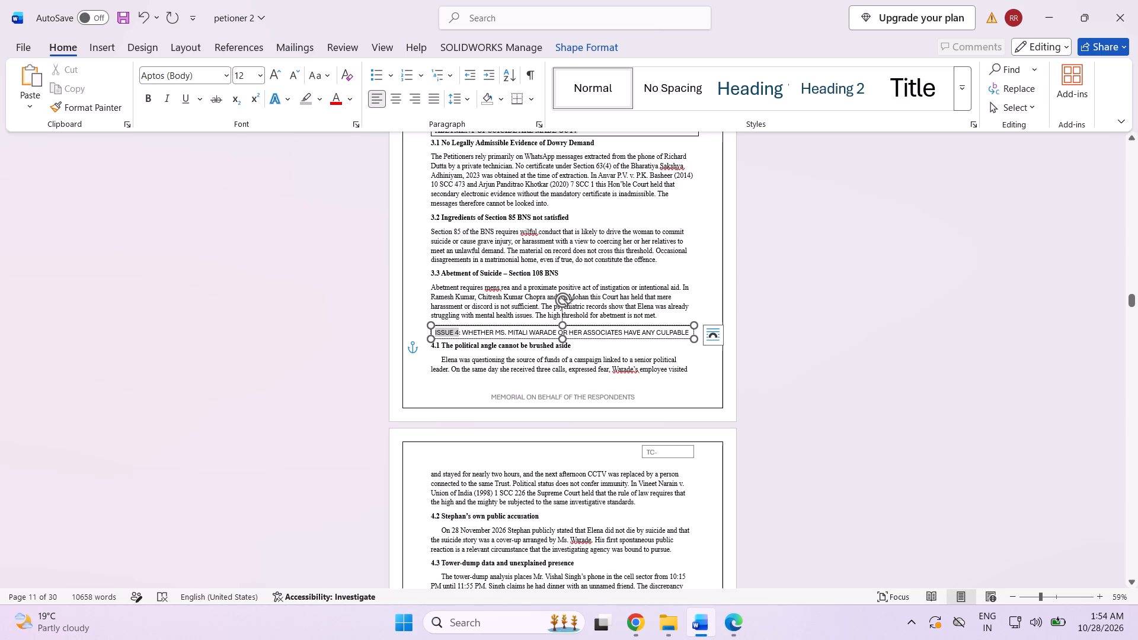
Select the question text after the "ISSUE 4:" label in the boxed heading above section 4.1.
{"action": "left_click_drag", "start_coordinate": [688, 332], "coordinate": [467, 338]}
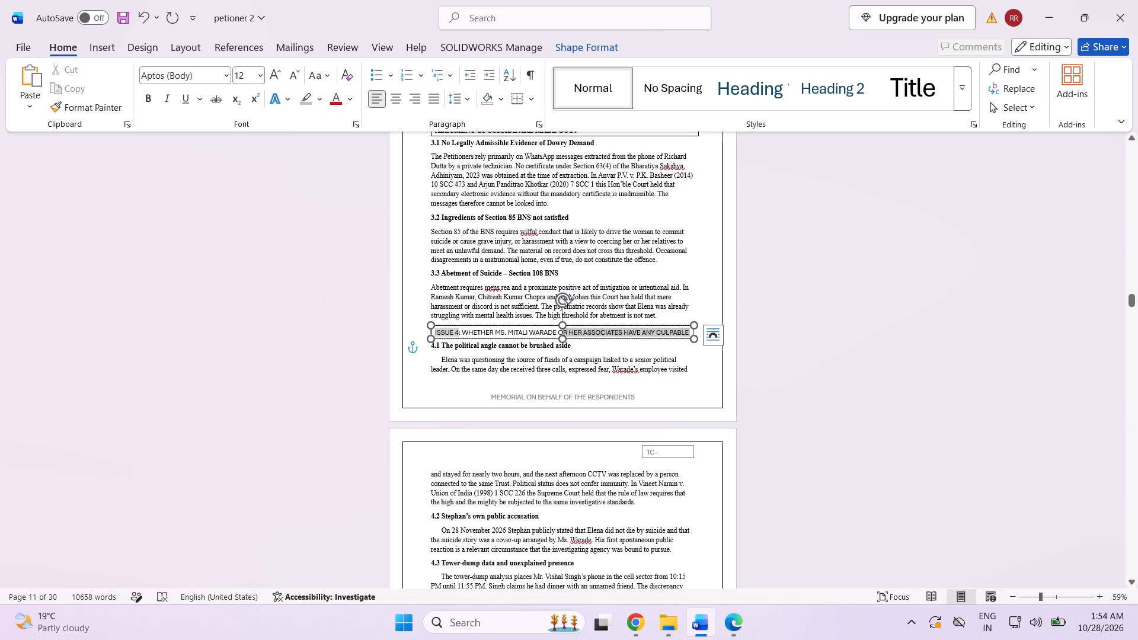
{"action": "left_click_drag", "start_coordinate": [467, 338], "coordinate": [436, 332]}
{"action": "left_click", "coordinate": [574, 389]}
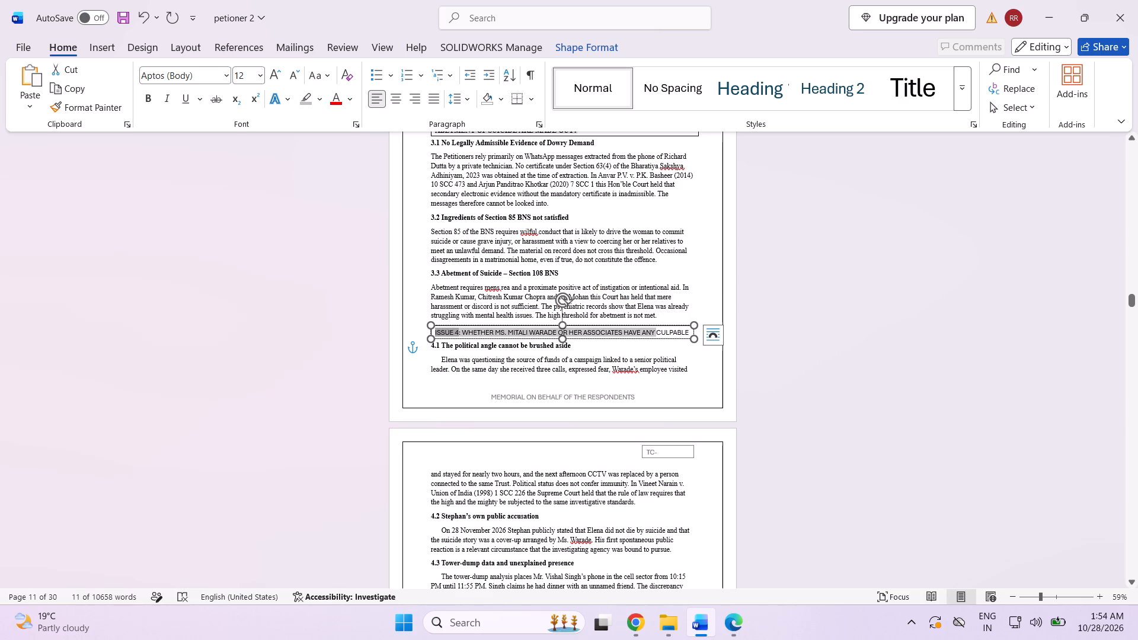
{"action": "left_click_drag", "start_coordinate": [434, 333], "coordinate": [642, 331]}
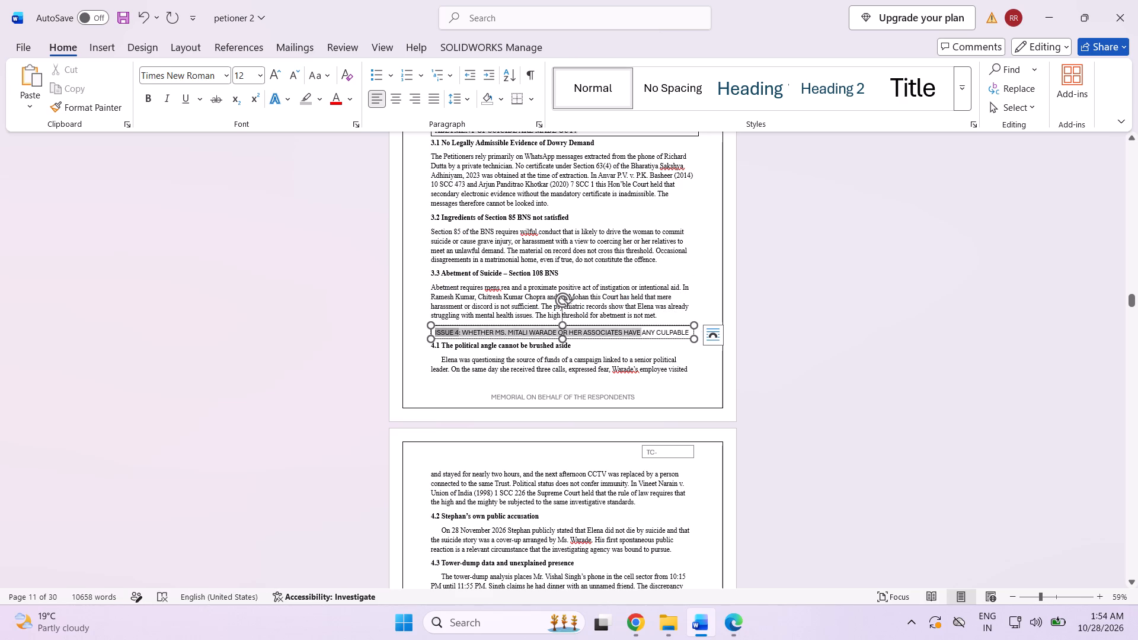
{"action": "left_click_drag", "start_coordinate": [642, 331], "coordinate": [694, 338]}
{"action": "left_click", "coordinate": [756, 319]}
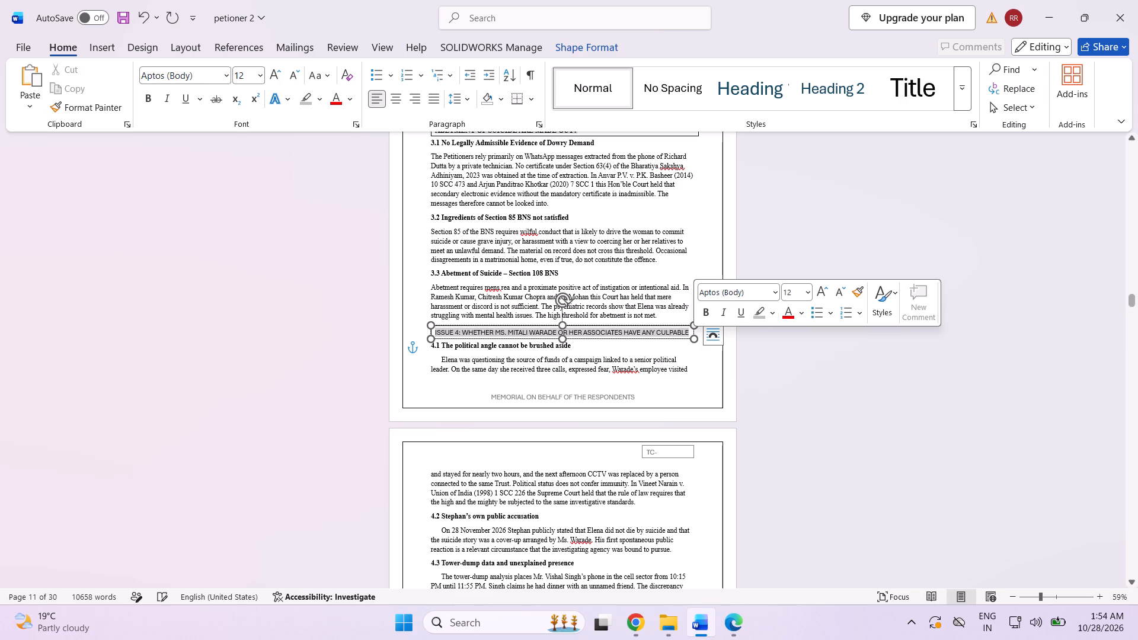
{"action": "left_click", "coordinate": [704, 310]}
{"action": "left_click_drag", "start_coordinate": [689, 330], "coordinate": [444, 336]}
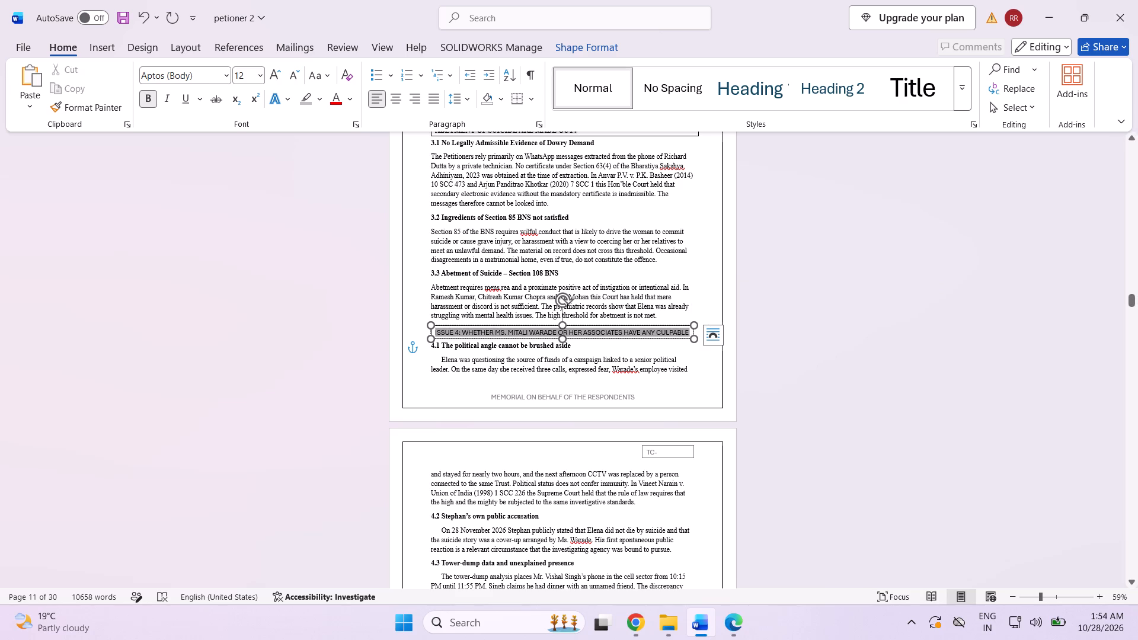
{"action": "left_click_drag", "start_coordinate": [444, 336], "coordinate": [437, 337]}
{"action": "double_click", "coordinate": [447, 311]}
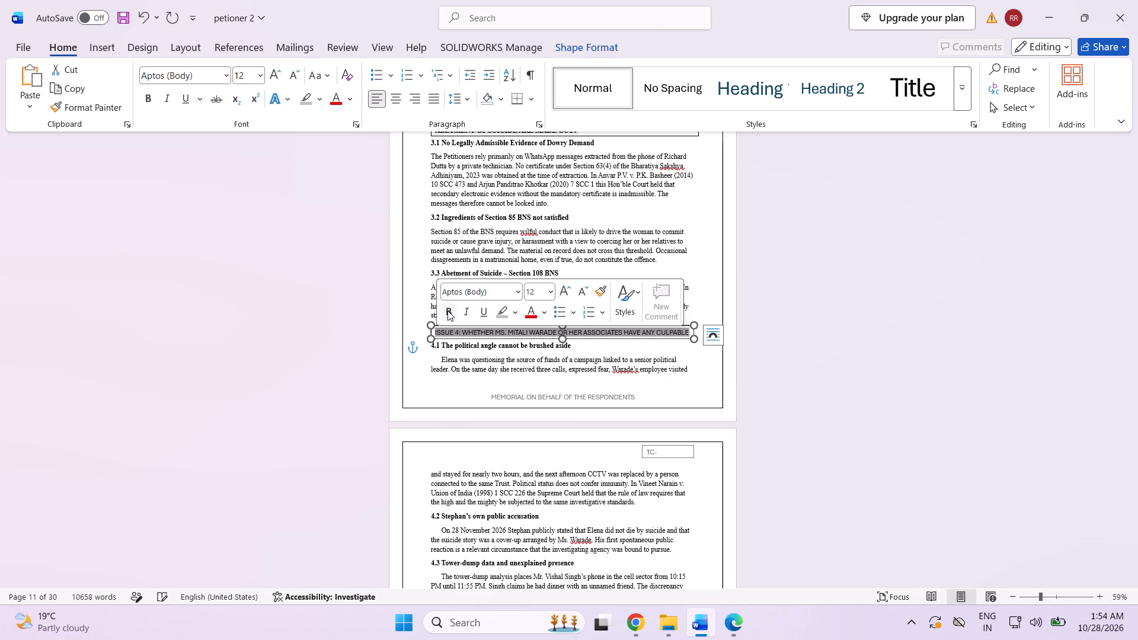
{"action": "left_click", "coordinate": [450, 318]}
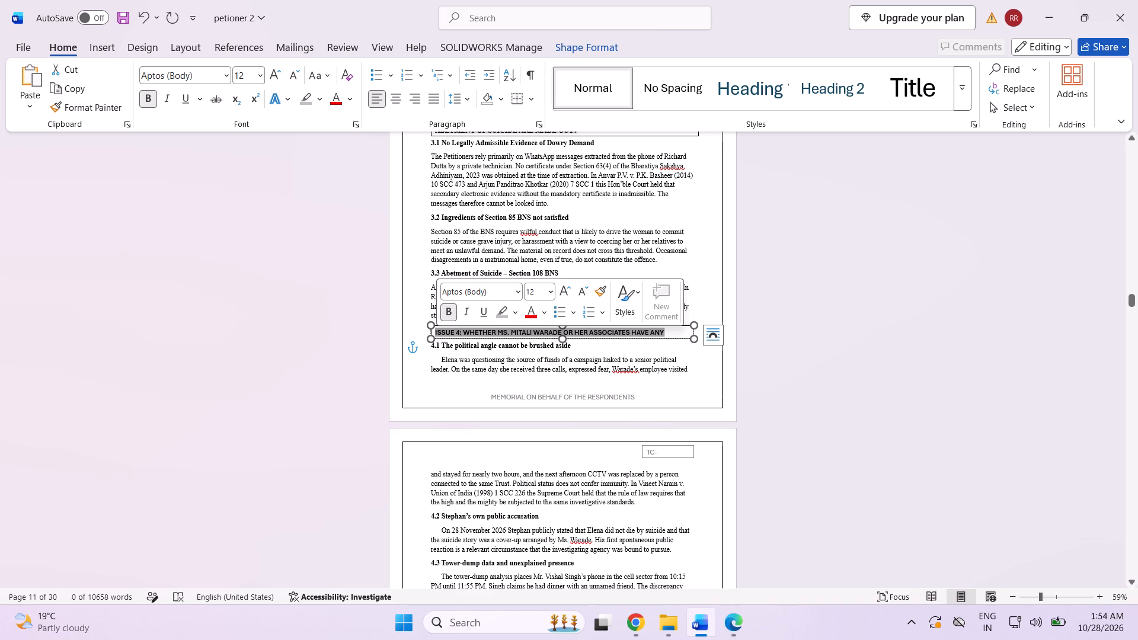
{"action": "left_click", "coordinate": [832, 387]}
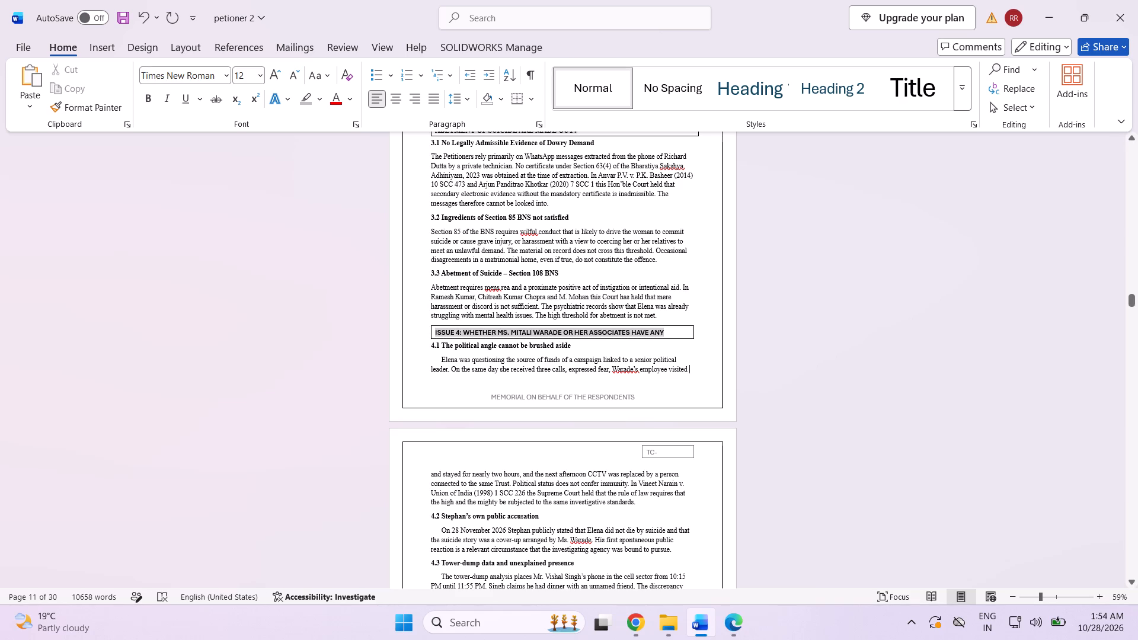
Insert one space before "ISSUE 4" at the start of the heading box text.
{"action": "left_click", "coordinate": [434, 332]}
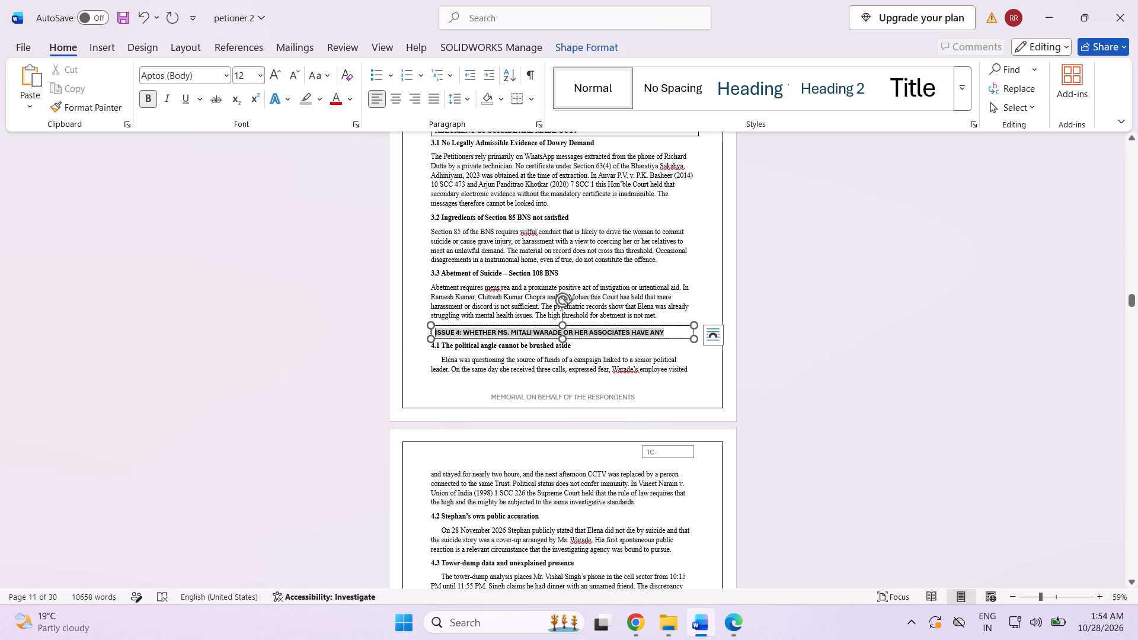
{"action": "key", "text": "space"}
{"action": "left_click", "coordinate": [670, 403]}
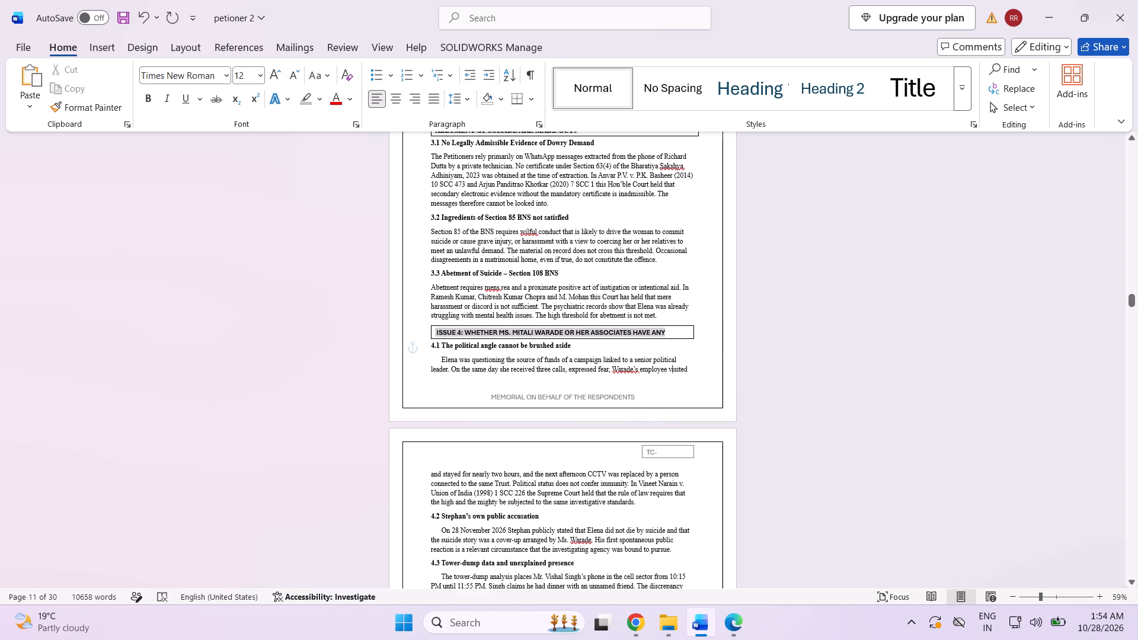
Select the section 4.1 heading "The political angle cannot be brushed aside" below the Issue 4 box.
{"action": "scroll", "coordinate": [612, 361], "scroll_direction": "down", "scroll_amount": 3}
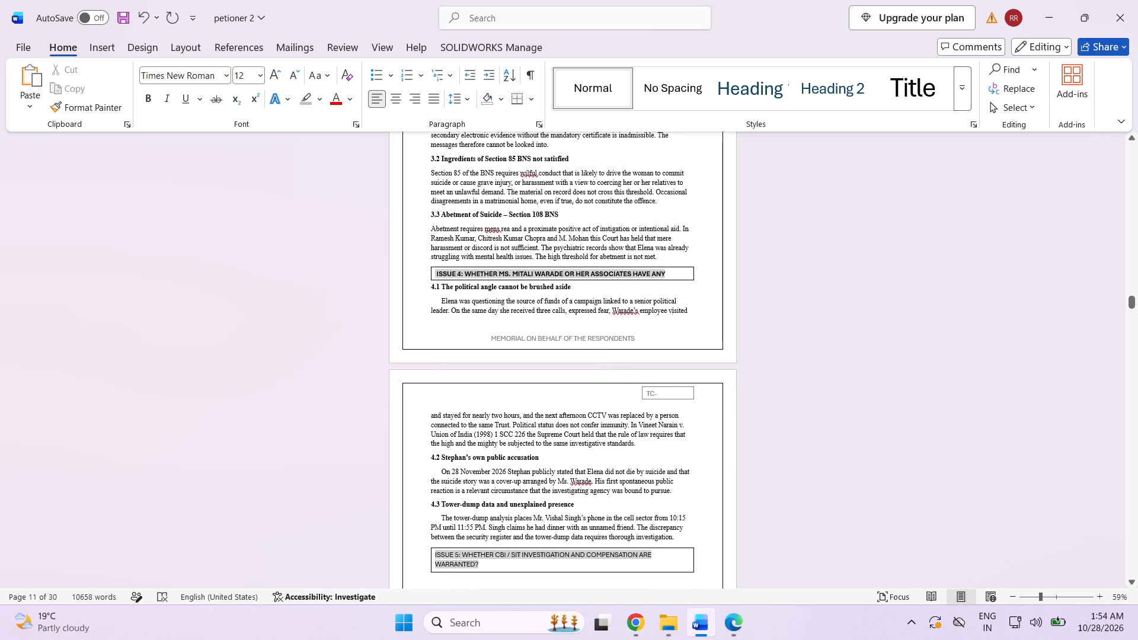
{"action": "left_click_drag", "start_coordinate": [427, 286], "coordinate": [575, 287]}
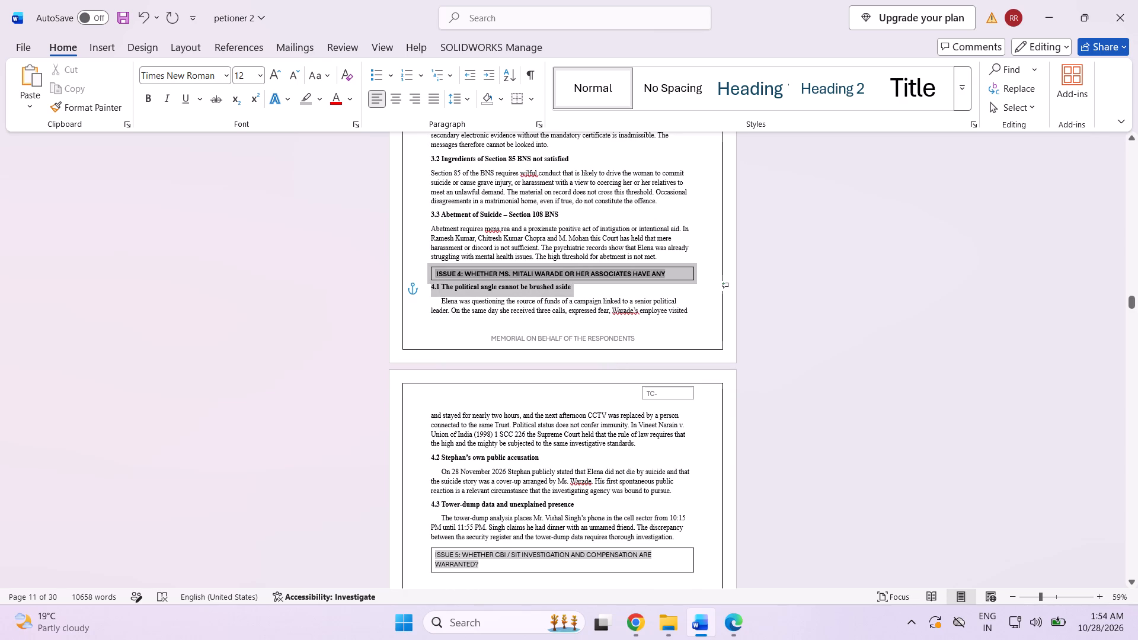
{"action": "left_click_drag", "start_coordinate": [575, 287], "coordinate": [580, 286]}
{"action": "left_click", "coordinate": [586, 290]}
{"action": "left_click_drag", "start_coordinate": [571, 284], "coordinate": [438, 293]}
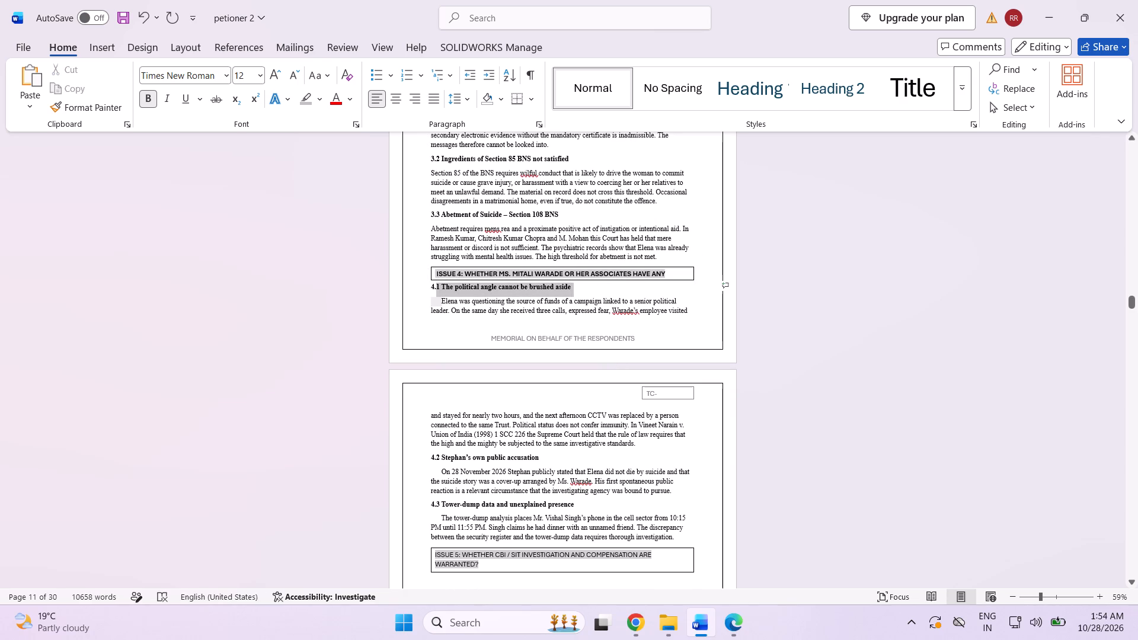
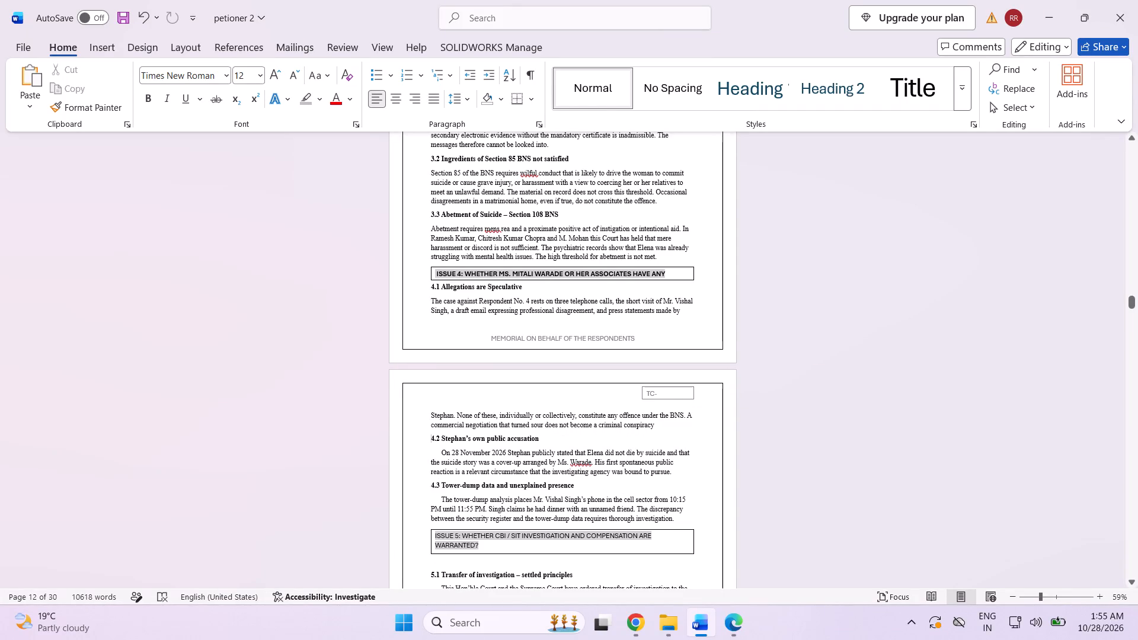
Break the section 4.1 paragraph before "Singh, a draft email" so that text moves onto the following page.
{"action": "left_click", "coordinate": [571, 320]}
{"action": "scroll", "coordinate": [602, 327], "scroll_direction": "down", "scroll_amount": 1}
{"action": "scroll", "coordinate": [602, 327], "scroll_direction": "up", "scroll_amount": 1}
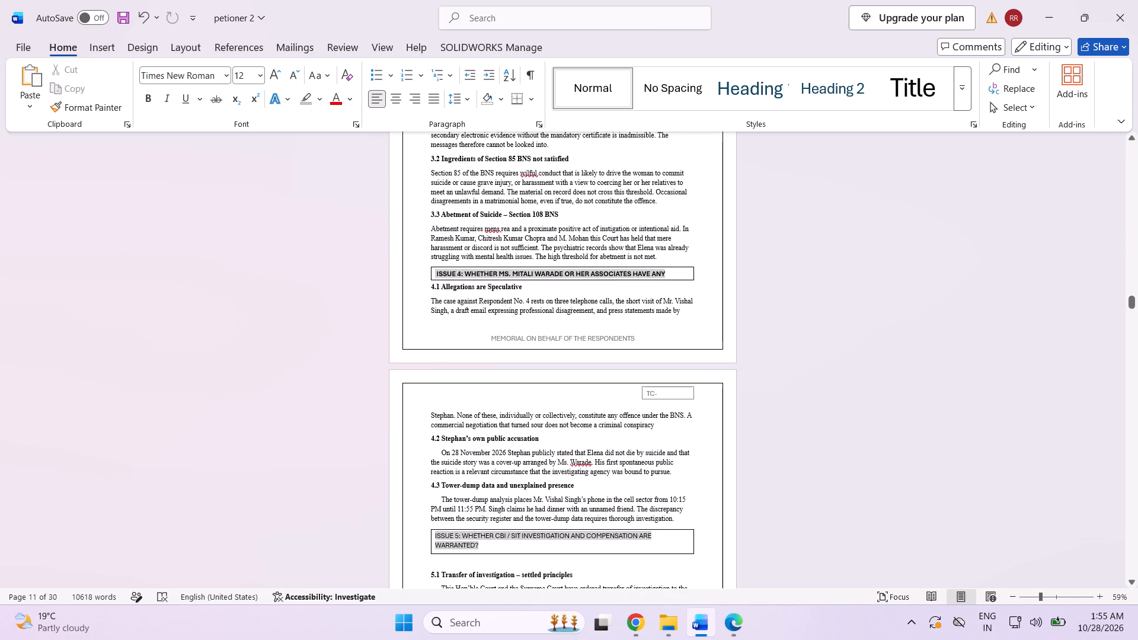
{"action": "left_click", "coordinate": [429, 310]}
{"action": "key", "text": "Return"}
Add a new line after "the short visit of Mr. Vishal" and pad it with spaces to about the middle of the line.
{"action": "left_click", "coordinate": [569, 313]}
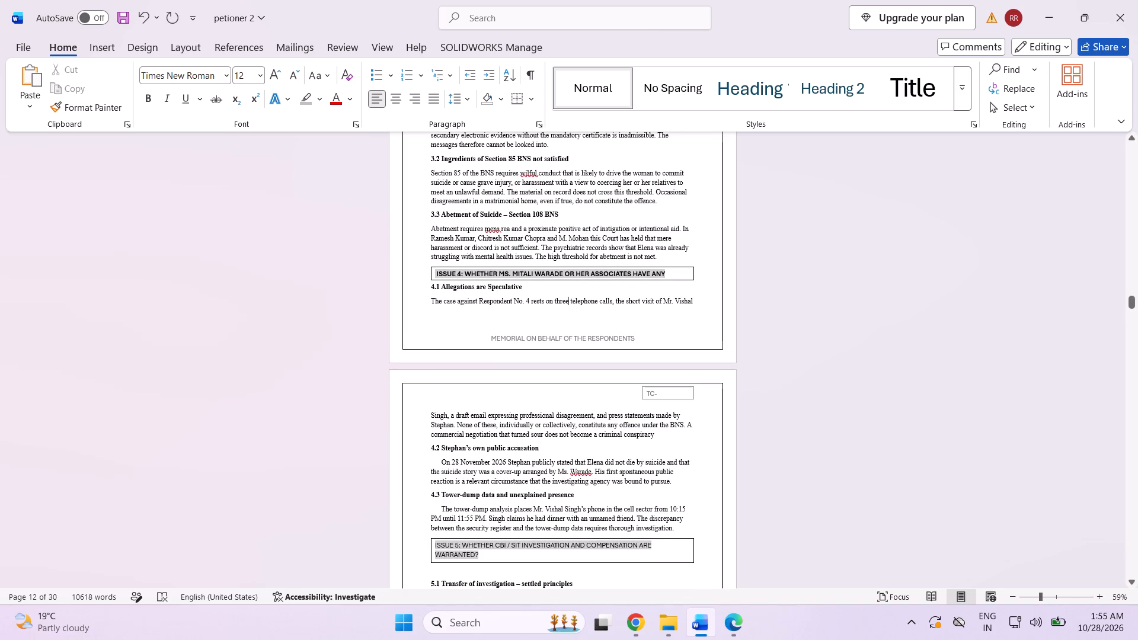
{"action": "left_click", "coordinate": [571, 313]}
{"action": "left_click", "coordinate": [704, 303]}
{"action": "key", "text": "Return"}
{"action": "key", "text": "space"}
{"action": "key", "text": "space"}
{"action": "key", "text": "space"}
{"action": "key", "text": "space"}
{"action": "key", "text": "space"}
{"action": "key", "text": "space"}
{"action": "key", "text": "space"}
{"action": "key", "text": "space"}
{"action": "key", "text": "space"}
{"action": "key", "text": "space"}
{"action": "key", "text": "space"}
{"action": "key", "text": "space"}
{"action": "key", "text": "space"}
{"action": "key", "text": "space"}
{"action": "key", "text": "space"}
{"action": "key", "text": "space"}
{"action": "key", "text": "space"}
{"action": "key", "text": "space"}
{"action": "key", "text": "space"}
{"action": "key", "text": "space"}
Add the page number 11, padded with spaces to about the line's middle, on the line below the section 4.1 text above the footer.
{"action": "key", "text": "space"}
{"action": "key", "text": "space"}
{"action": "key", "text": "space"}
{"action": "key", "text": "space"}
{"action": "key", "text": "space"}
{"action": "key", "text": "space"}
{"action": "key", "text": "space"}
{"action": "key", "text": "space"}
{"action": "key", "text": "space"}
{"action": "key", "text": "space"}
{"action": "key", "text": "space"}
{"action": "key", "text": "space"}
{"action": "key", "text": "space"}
{"action": "scroll", "coordinate": [645, 327], "scroll_direction": "up", "scroll_amount": 14}
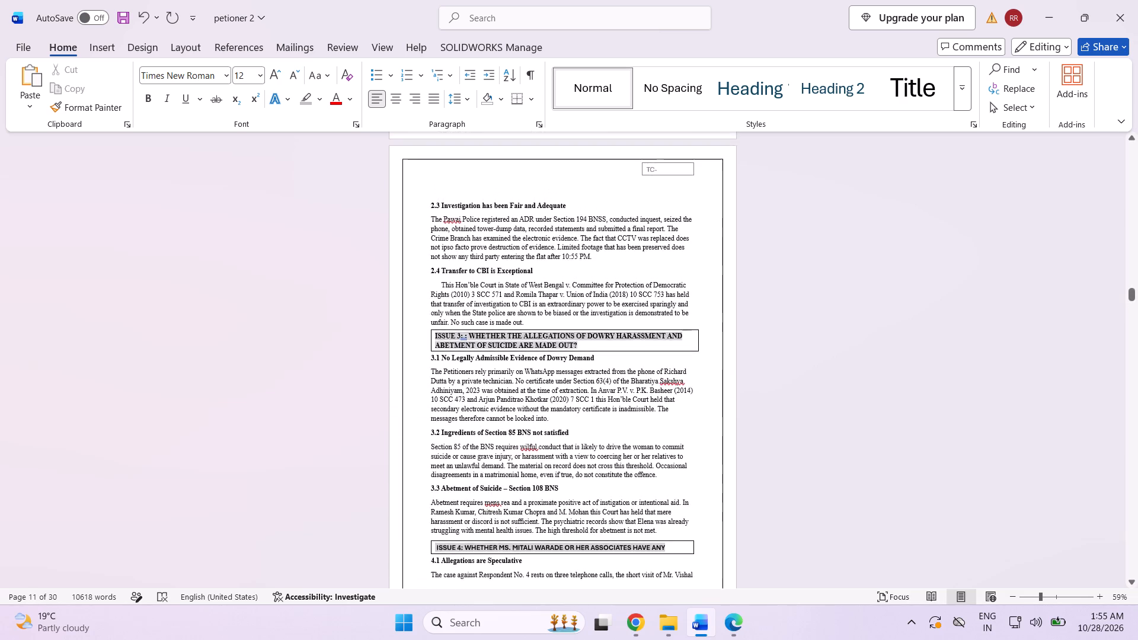
{"action": "scroll", "coordinate": [640, 327], "scroll_direction": "up", "scroll_amount": 5}
{"action": "scroll", "coordinate": [637, 332], "scroll_direction": "down", "scroll_amount": 14}
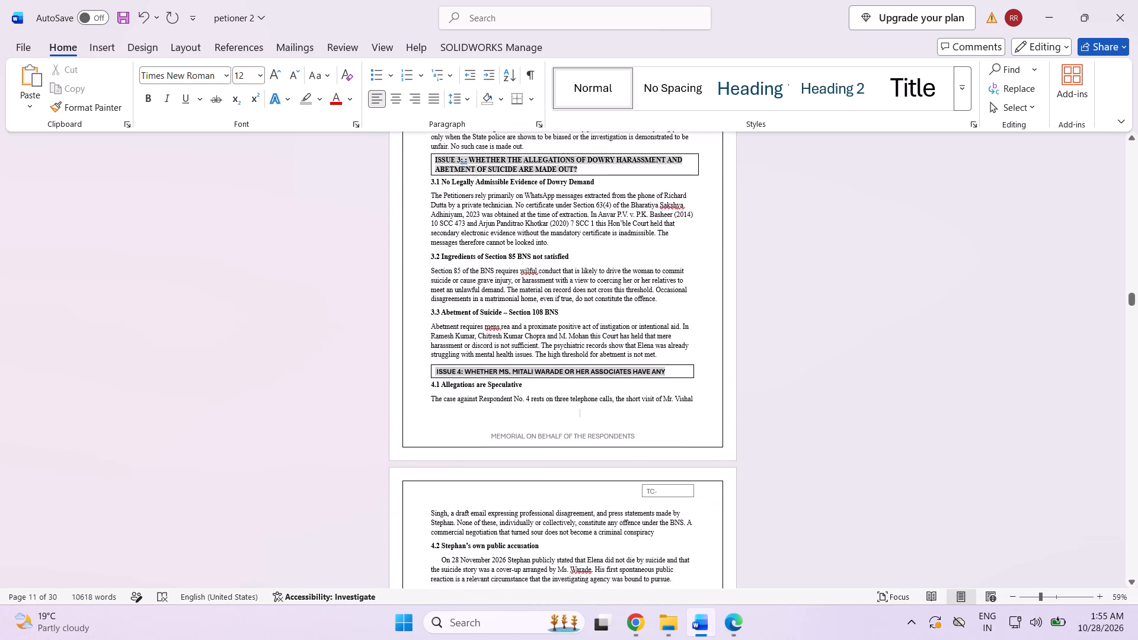
{"action": "key", "text": "BackSpace"}
{"action": "key", "text": "BackSpace"}
{"action": "key", "text": "BackSpace"}
{"action": "key", "text": "BackSpace"}
{"action": "key", "text": "BackSpace"}
{"action": "key", "text": "BackSpace"}
{"action": "key", "text": "BackSpace"}
{"action": "key", "text": "BackSpace"}
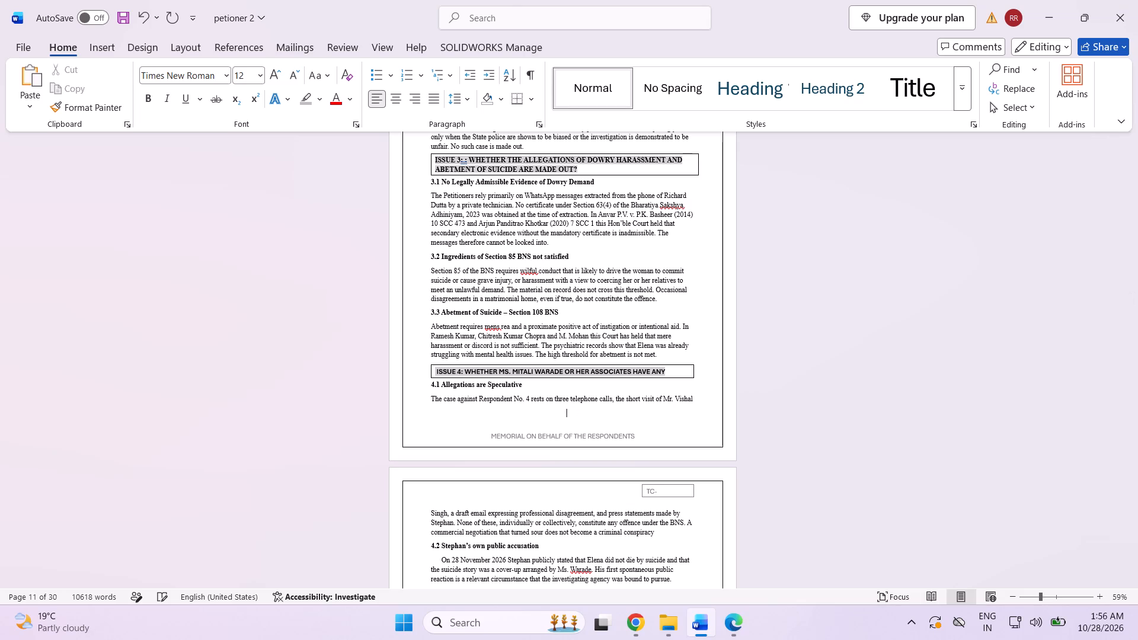
{"action": "key", "text": "BackSpace"}
{"action": "key", "text": "BackSpace"}
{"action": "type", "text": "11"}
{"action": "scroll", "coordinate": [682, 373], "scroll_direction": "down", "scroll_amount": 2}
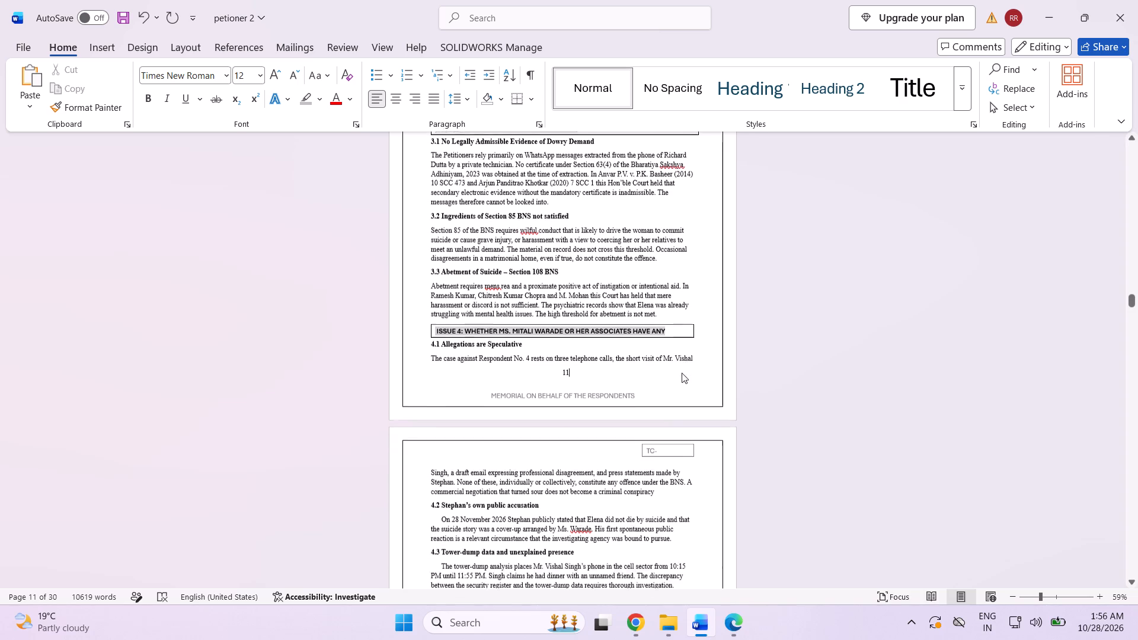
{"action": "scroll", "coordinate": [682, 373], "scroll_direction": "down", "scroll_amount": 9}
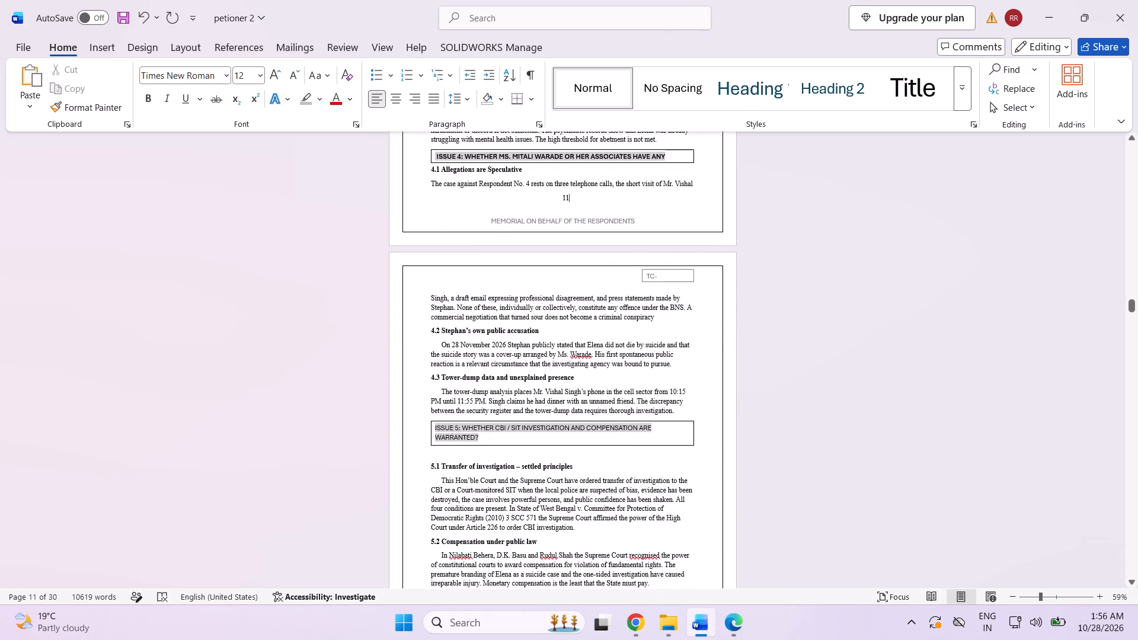
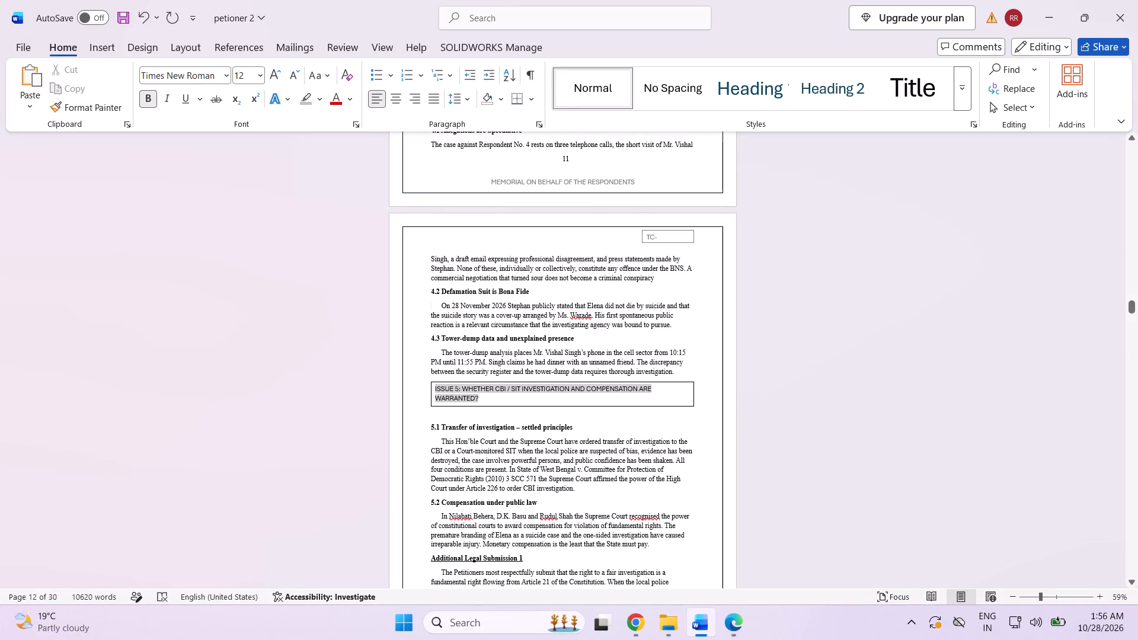
Select the paragraph text under "4.2 Defamation Suit is Bona Fide" from "On 28 November 2026" up to the sentence starting "His first spontaneous".
{"action": "left_click_drag", "start_coordinate": [441, 305], "coordinate": [600, 316]}
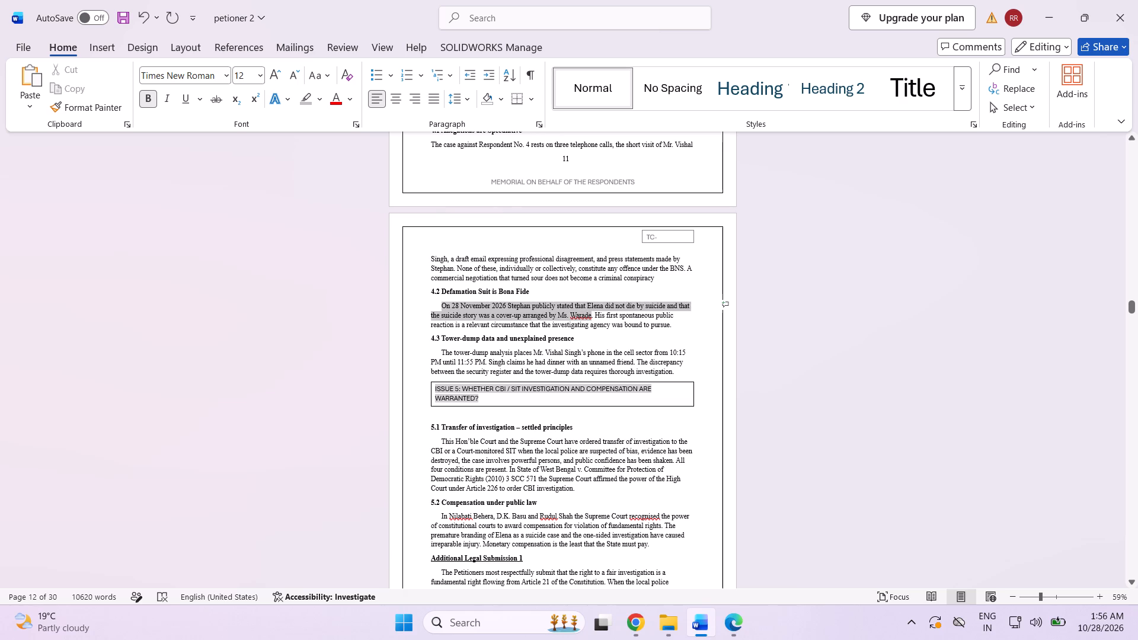
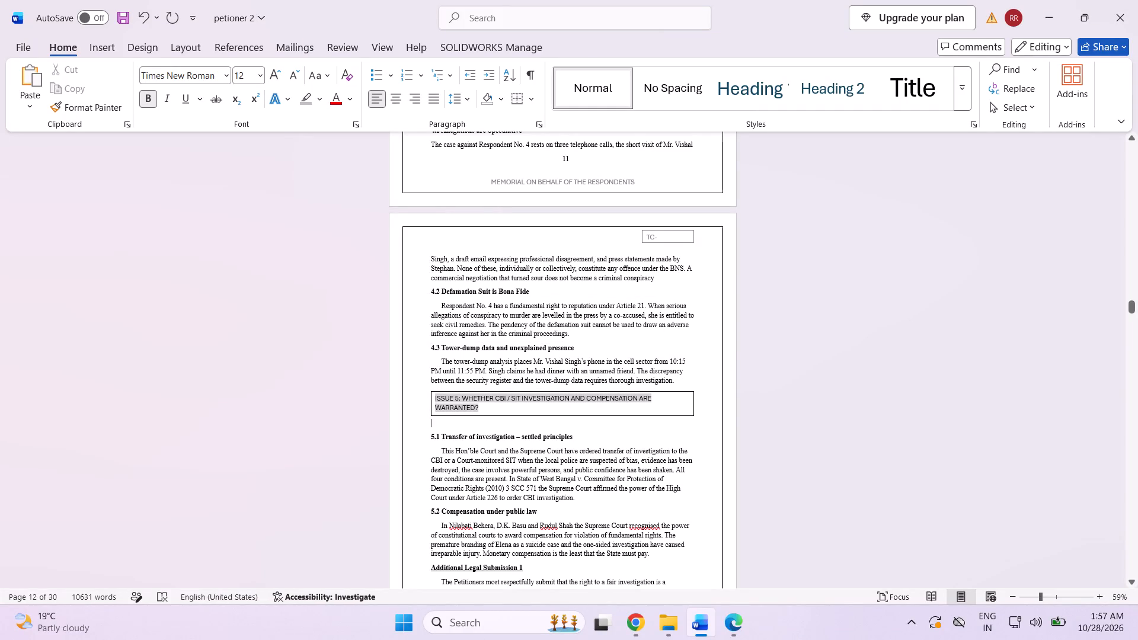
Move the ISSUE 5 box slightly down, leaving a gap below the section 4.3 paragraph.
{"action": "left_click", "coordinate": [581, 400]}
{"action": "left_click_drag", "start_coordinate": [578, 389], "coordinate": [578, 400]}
Delete the section 4.3 heading "Tower-dump data and unexplained presence" and its paragraph, keeping an empty line above the ISSUE 5 box.
{"action": "left_click", "coordinate": [673, 385]}
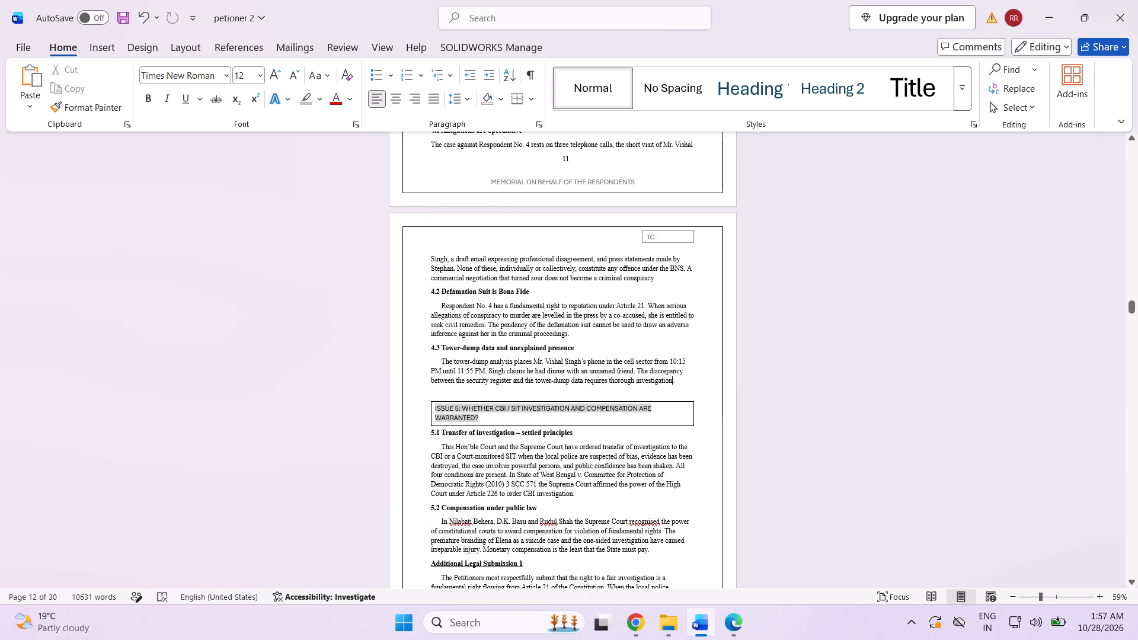
{"action": "left_click_drag", "start_coordinate": [675, 380], "coordinate": [438, 350]}
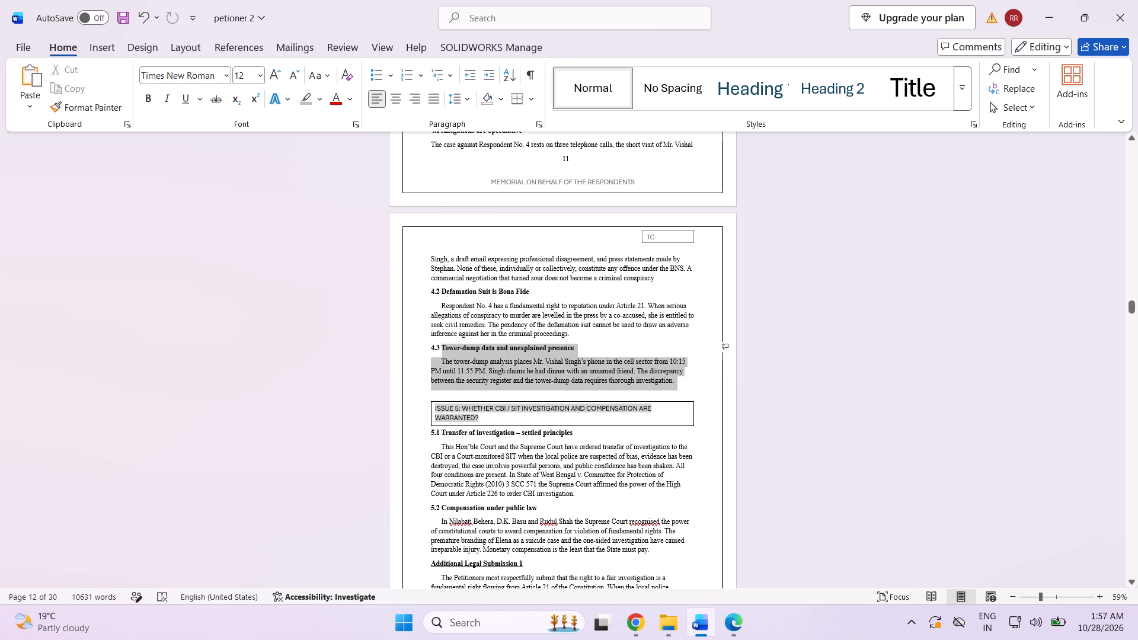
{"action": "left_click_drag", "start_coordinate": [438, 350], "coordinate": [423, 348]}
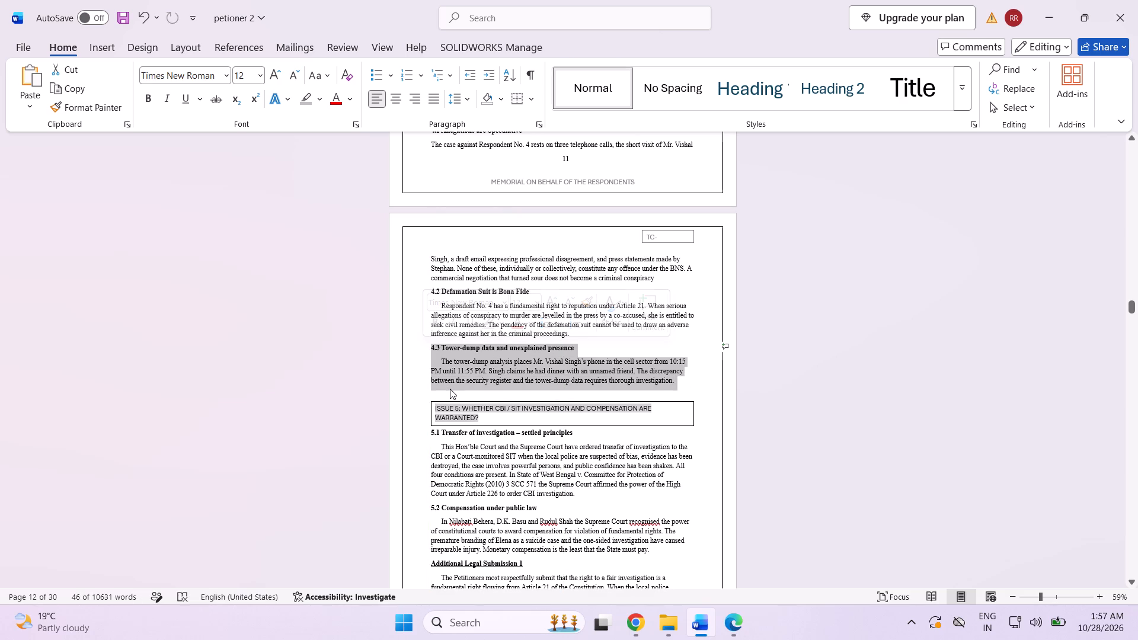
{"action": "key", "text": "BackSpace"}
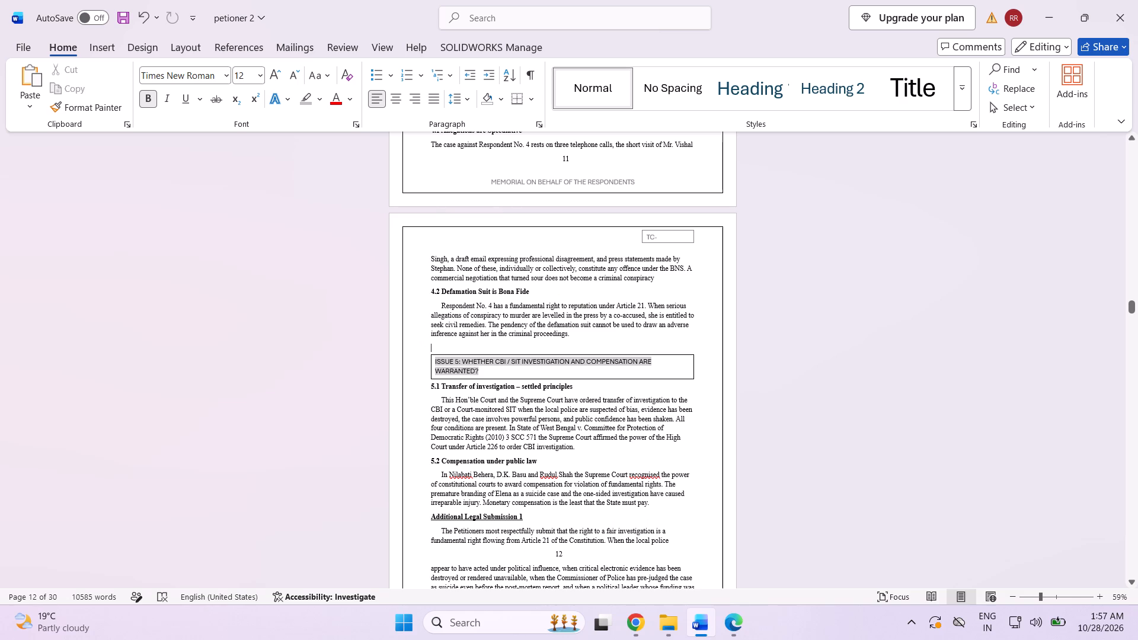
{"action": "scroll", "coordinate": [453, 395], "scroll_direction": "down", "scroll_amount": 1}
{"action": "key", "text": "BackSpace"}
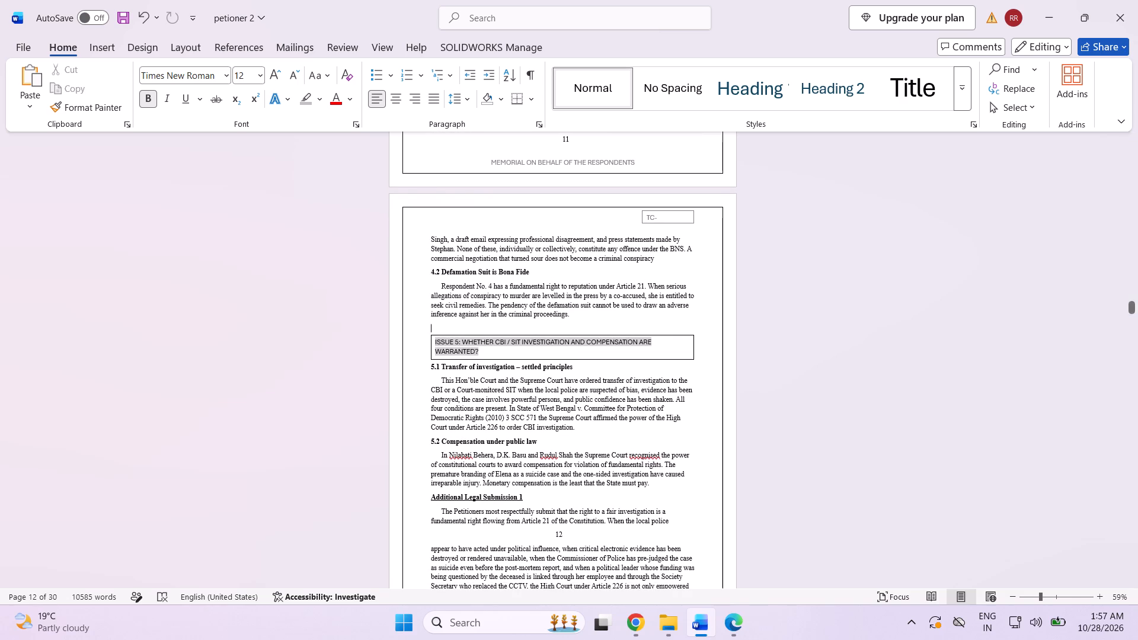
{"action": "key", "text": "Return"}
Move the ISSUE 5 box up so it sits directly beneath the section 4.2 paragraph.
{"action": "left_click", "coordinate": [508, 343]}
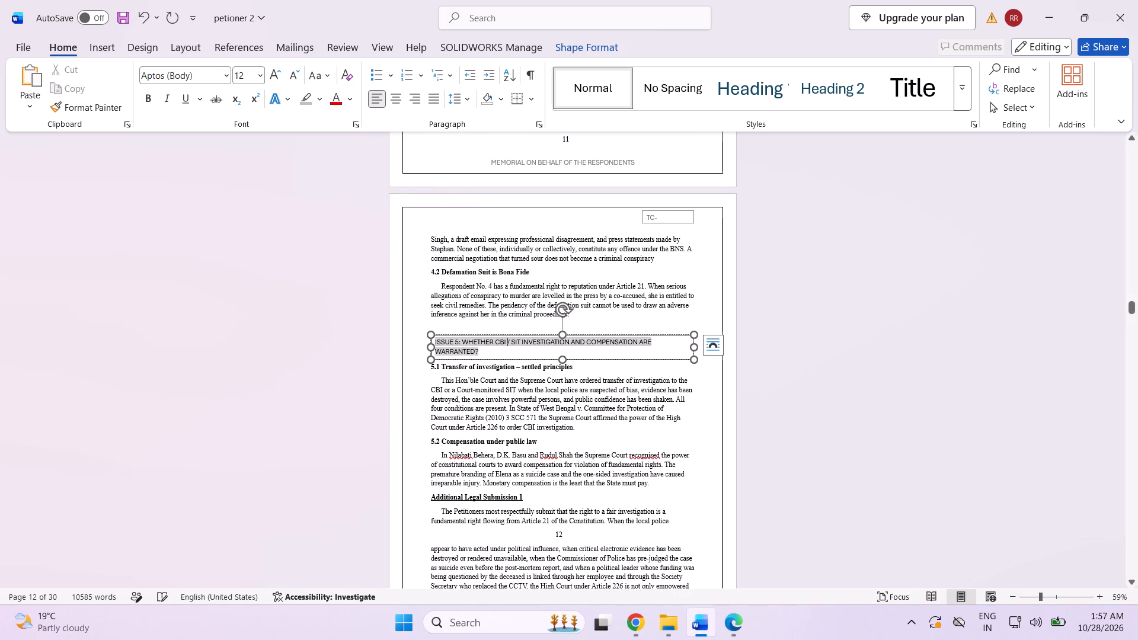
{"action": "left_click_drag", "start_coordinate": [517, 332], "coordinate": [517, 320]}
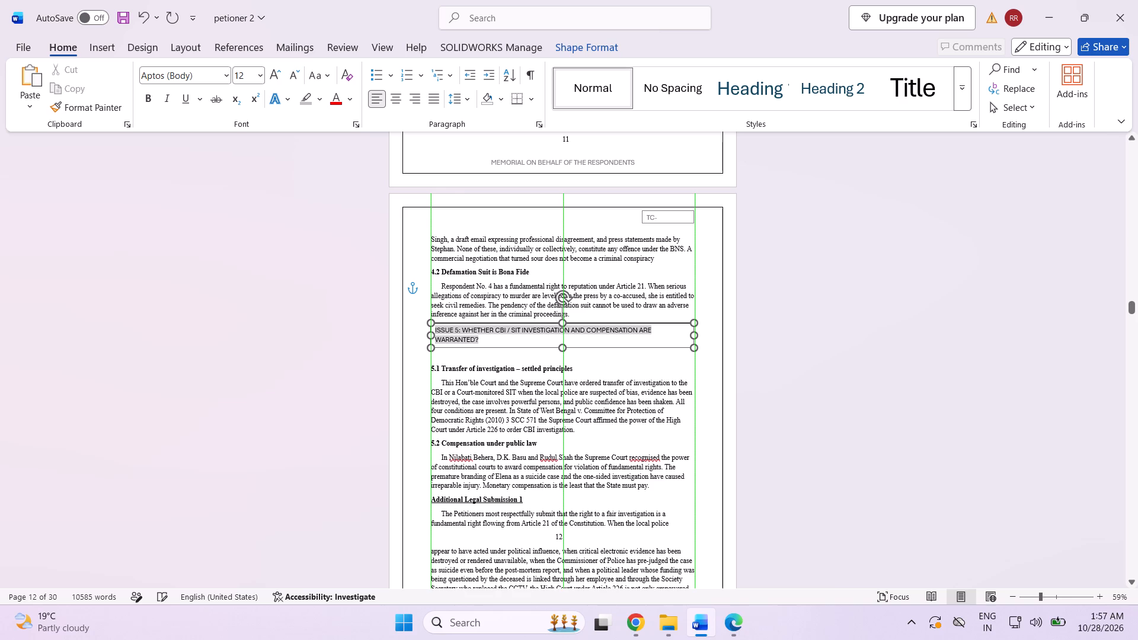
{"action": "left_click_drag", "start_coordinate": [517, 320], "coordinate": [517, 319]}
Remove the empty line before the heading "5.1 Transfer of investigation – settled principles" to close the gap under the ISSUE 5 box.
{"action": "scroll", "coordinate": [482, 353], "scroll_direction": "down", "scroll_amount": 2}
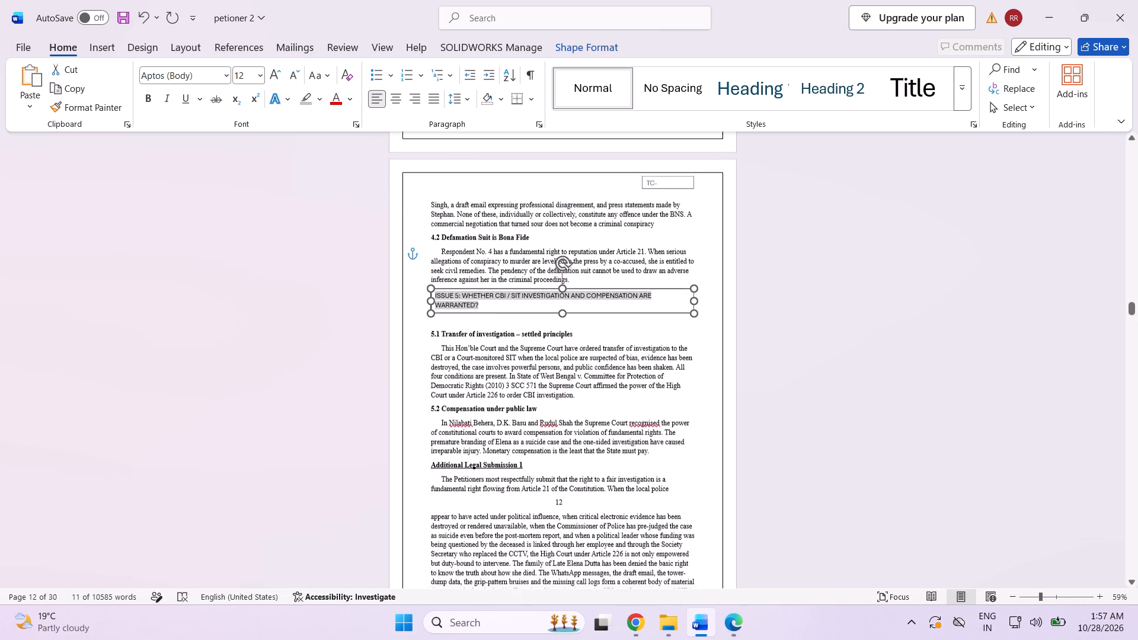
{"action": "scroll", "coordinate": [482, 353], "scroll_direction": "down", "scroll_amount": 2}
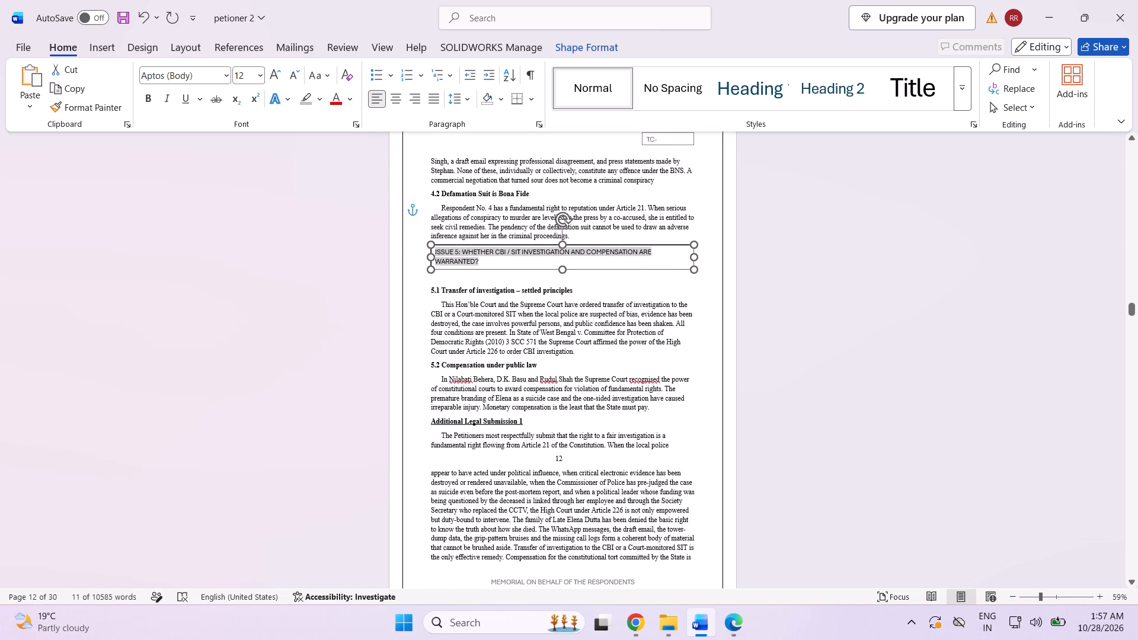
{"action": "left_click", "coordinate": [428, 290]}
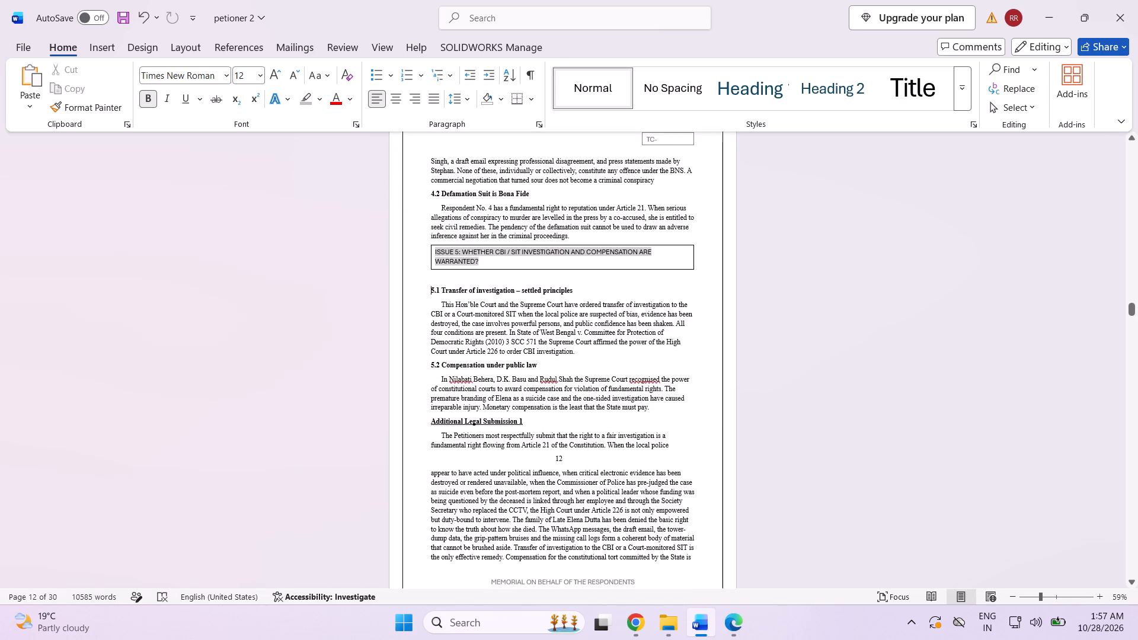
{"action": "key", "text": "BackSpace"}
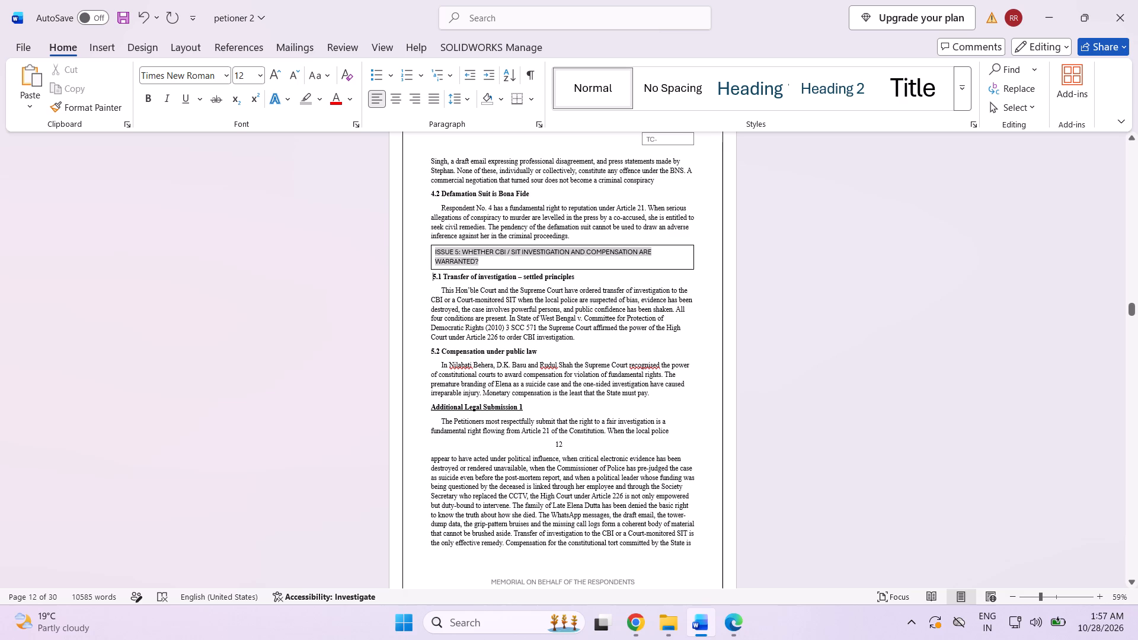
Select the issue text inside the ISSUE 5 box, starting from the end of "WARRANTED?".
{"action": "left_click_drag", "start_coordinate": [429, 276], "coordinate": [471, 274]}
{"action": "left_click", "coordinate": [597, 271]}
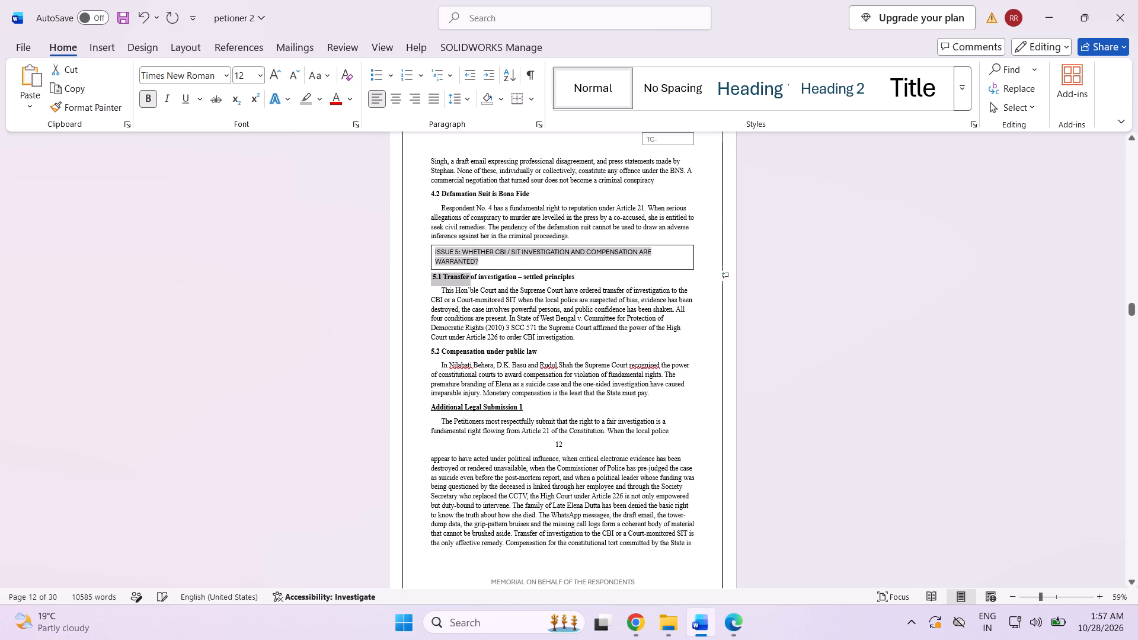
{"action": "left_click_drag", "start_coordinate": [489, 263], "coordinate": [465, 257]}
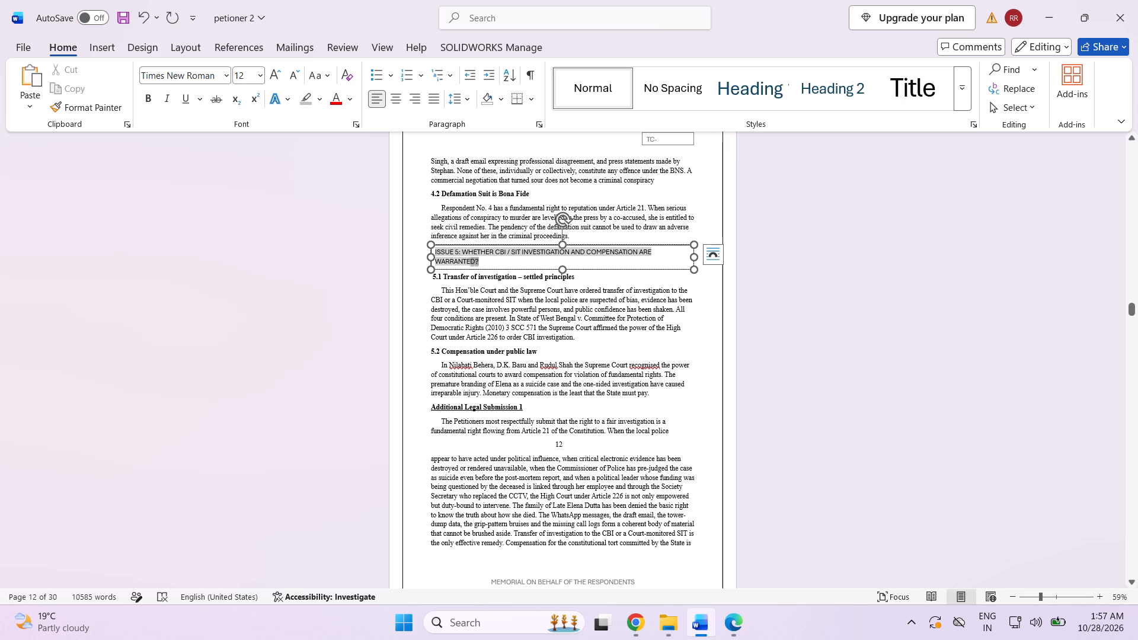
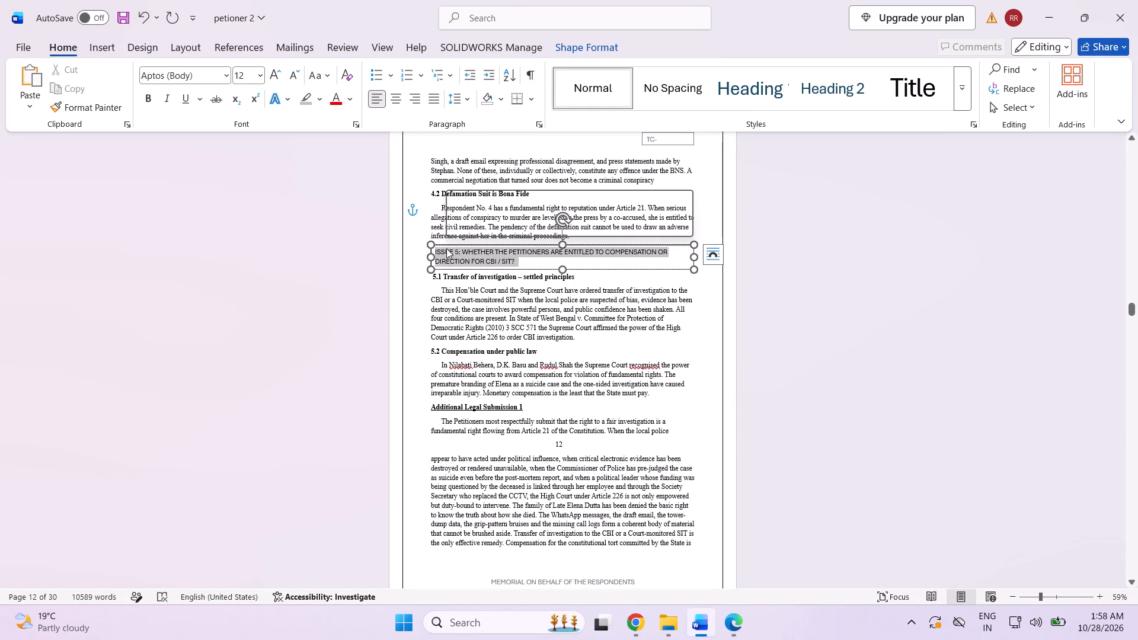
Make the selected issue text in the ISSUE 5 box bold and apply the grey text highlight to it.
{"action": "left_click", "coordinate": [452, 227]}
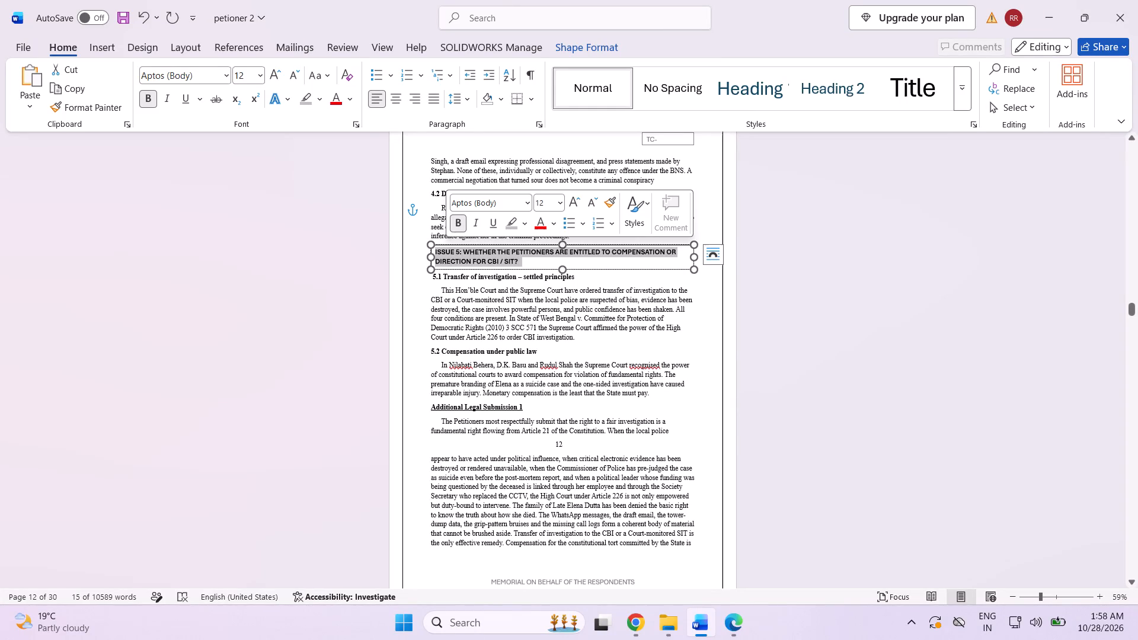
{"action": "left_click", "coordinate": [516, 220]}
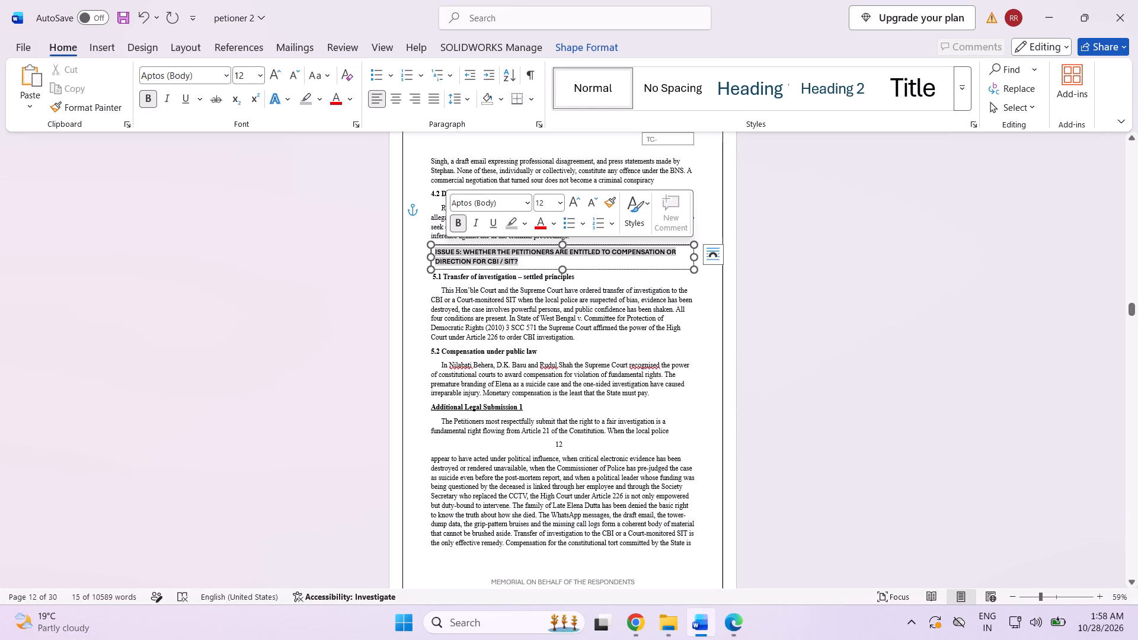
{"action": "left_click", "coordinate": [643, 340]}
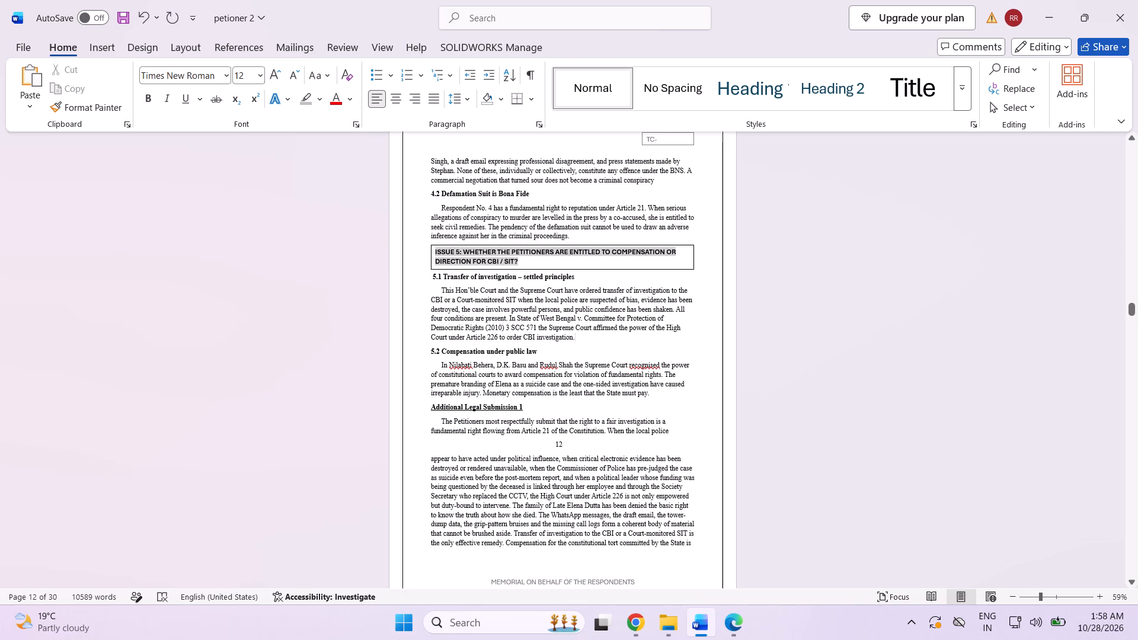
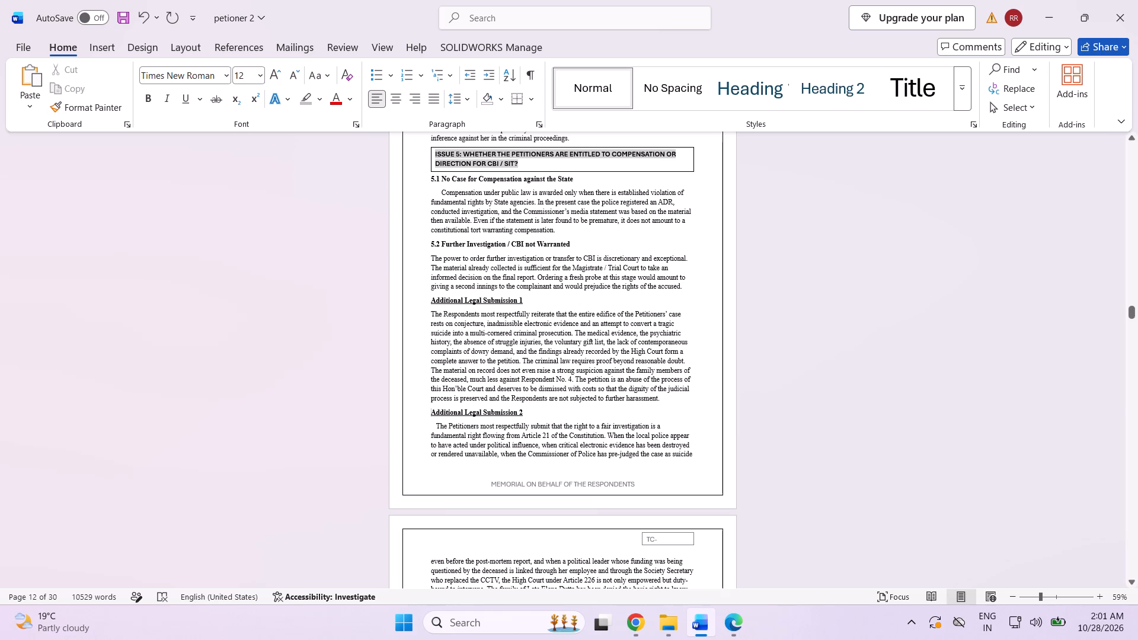
Select the paragraph text under Additional Legal Submission 2, from "The Petitioners most respectfully submit" through "Transfer of investigation" on the following page.
{"action": "scroll", "coordinate": [605, 449], "scroll_direction": "down", "scroll_amount": 1}
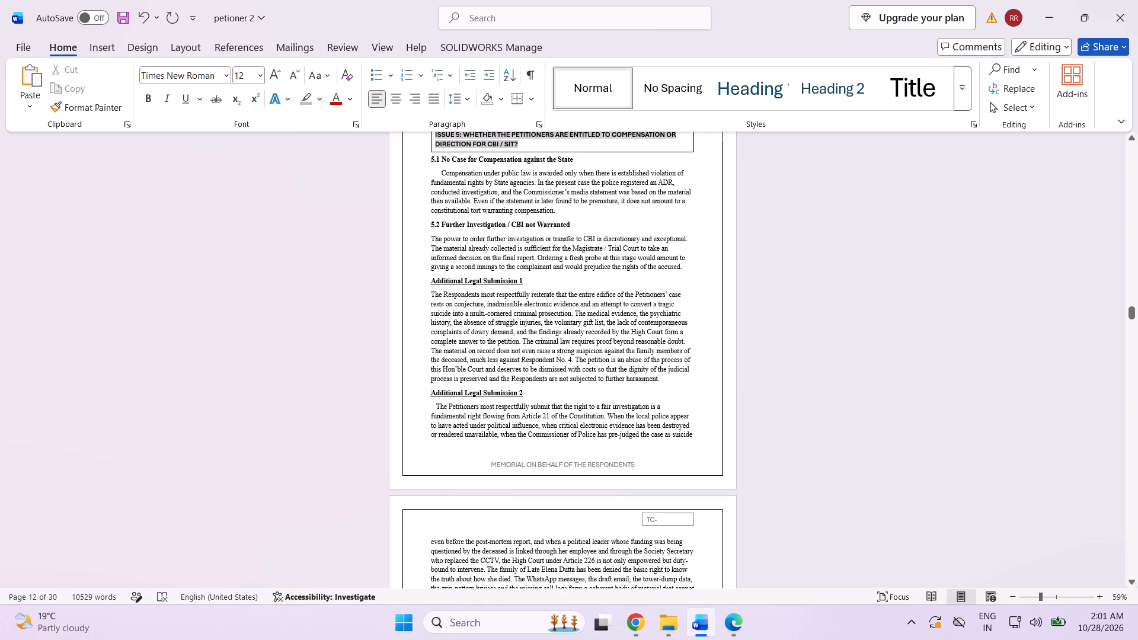
{"action": "left_click", "coordinate": [430, 432]}
{"action": "scroll", "coordinate": [554, 370], "scroll_direction": "down", "scroll_amount": 5}
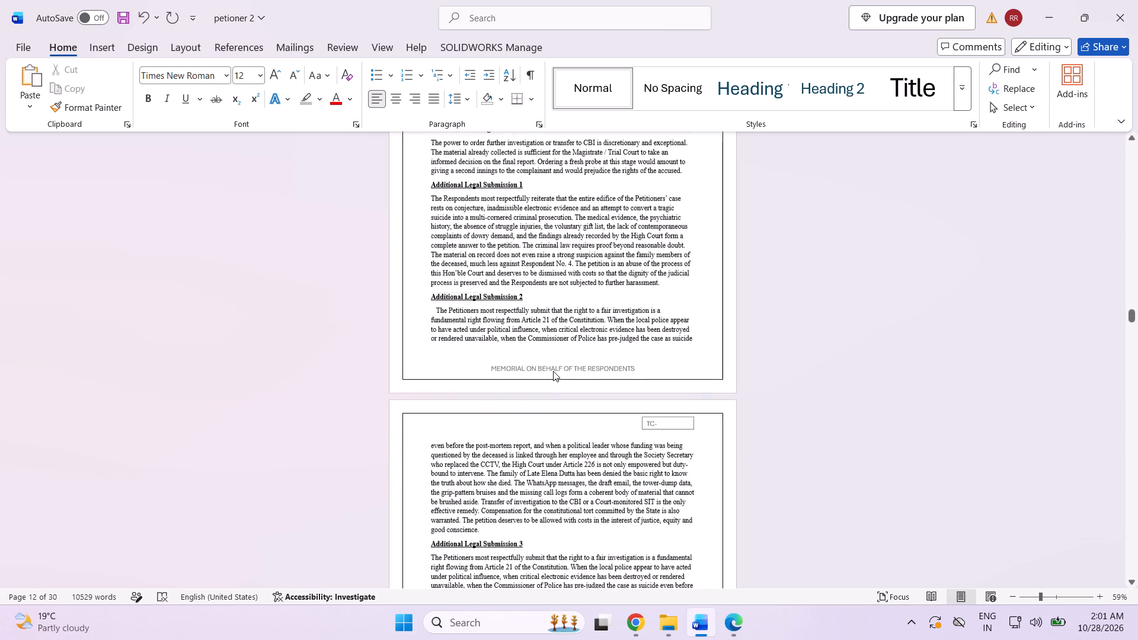
{"action": "scroll", "coordinate": [553, 371], "scroll_direction": "down", "scroll_amount": 1}
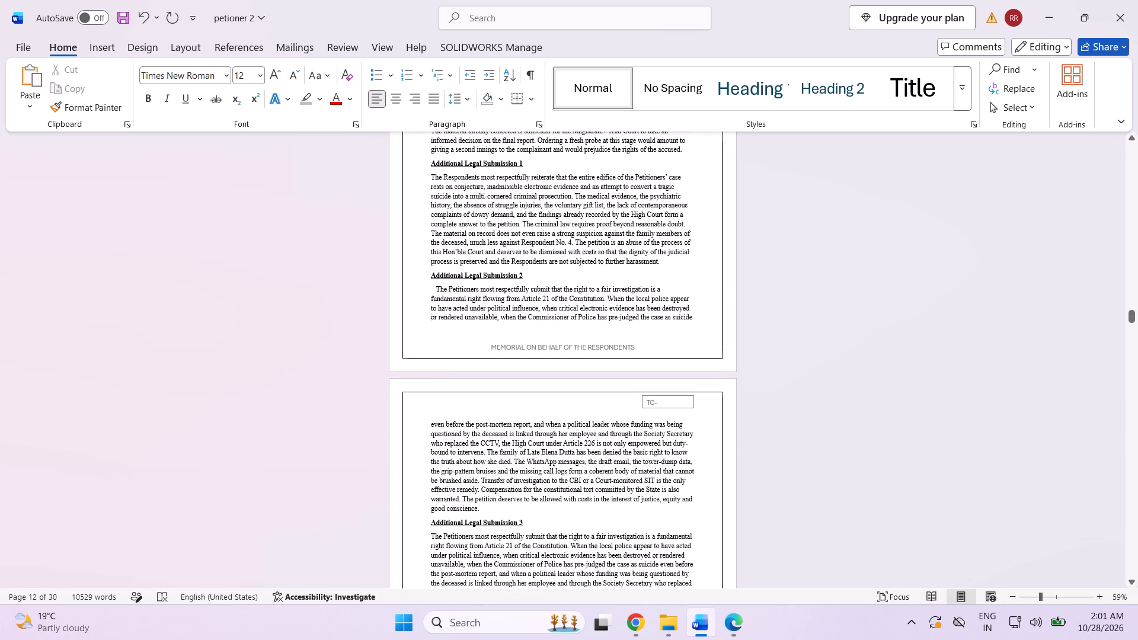
{"action": "left_click_drag", "start_coordinate": [433, 287], "coordinate": [545, 478]}
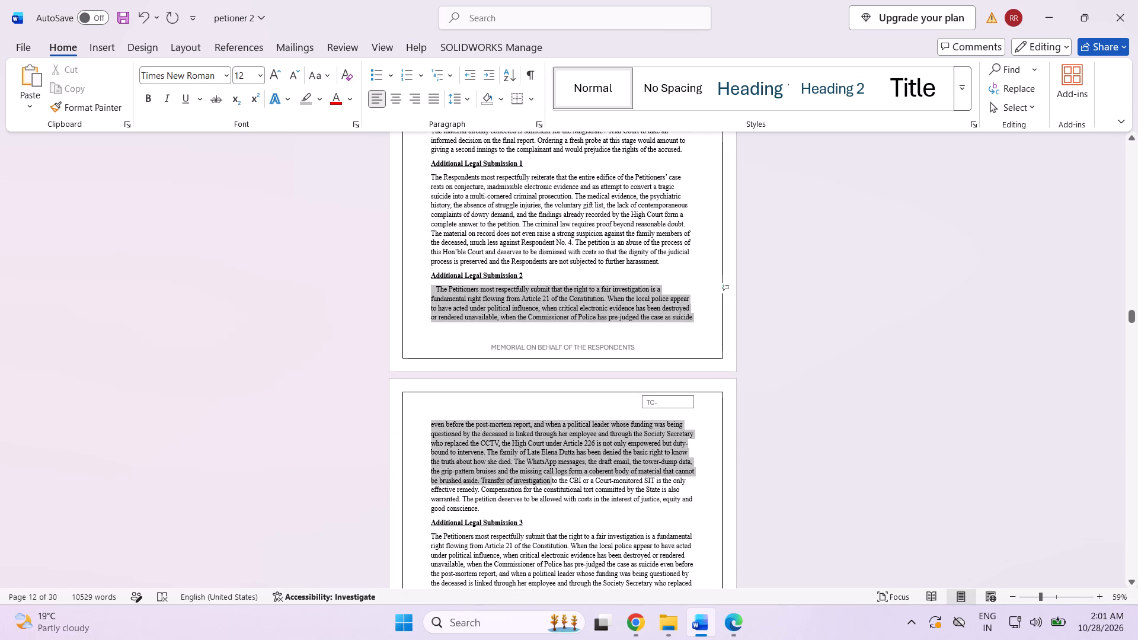
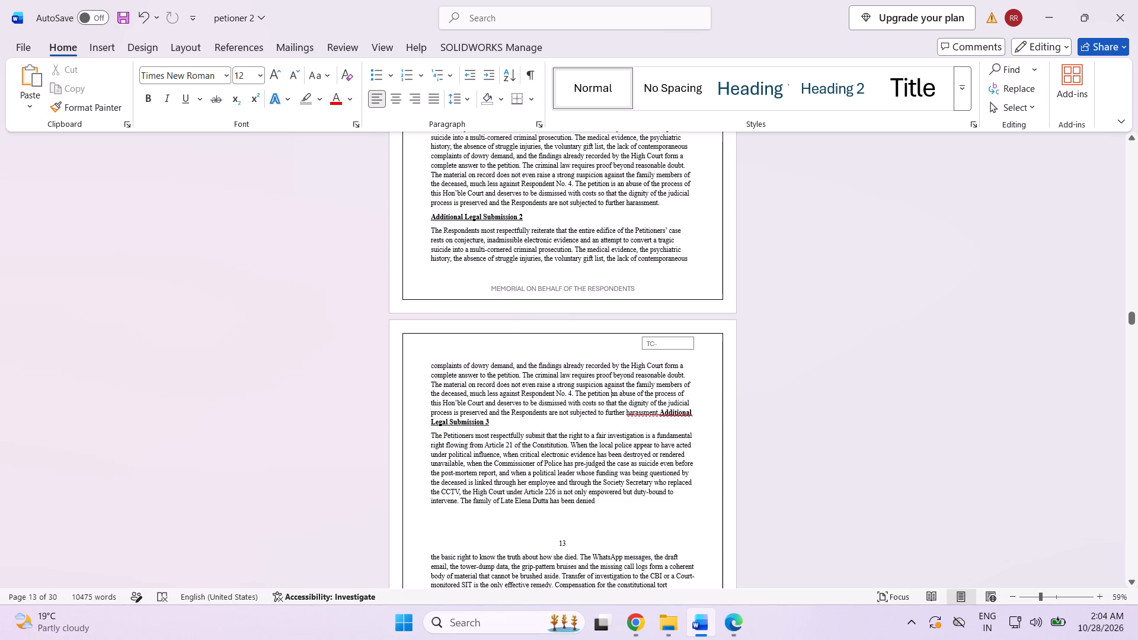
Split the Additional Legal Submission 2 paragraph before "history, the absence of struggle injuries" and add page number 12, roughly centred, on its own line above the footer.
{"action": "left_click", "coordinate": [427, 257]}
{"action": "key", "text": "Return"}
{"action": "left_click", "coordinate": [526, 264]}
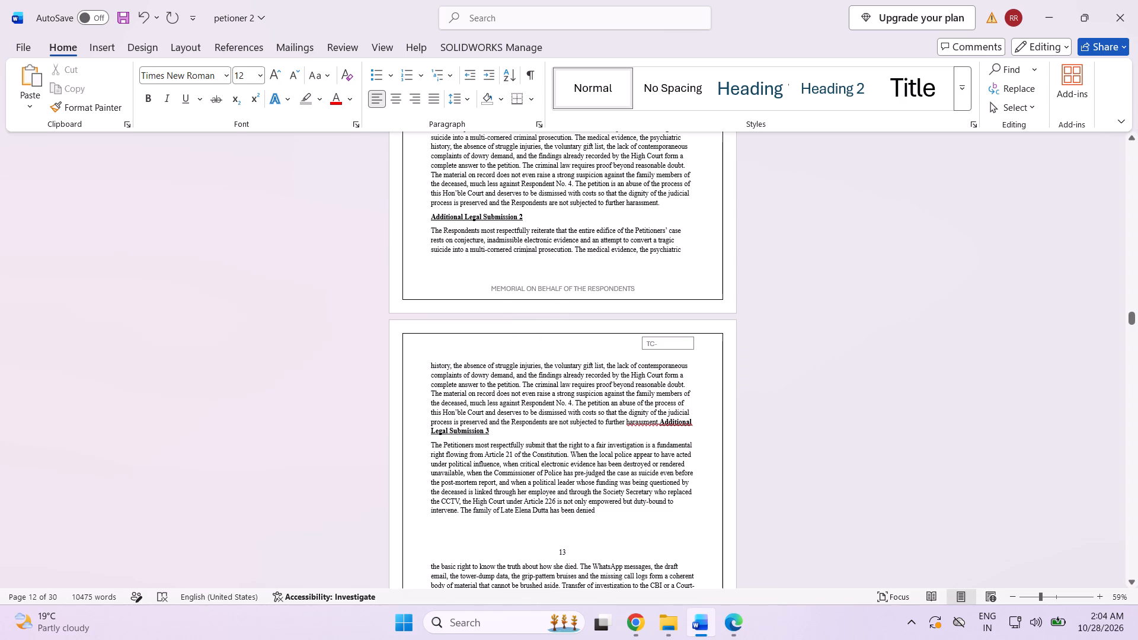
{"action": "left_click", "coordinate": [693, 249]}
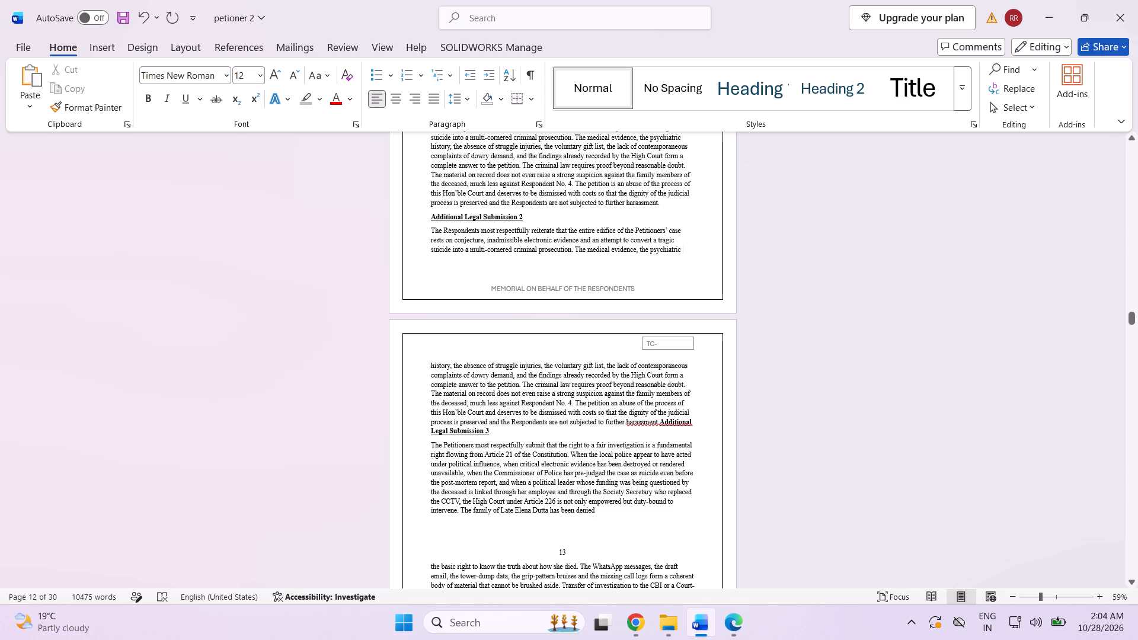
{"action": "double_click", "coordinate": [431, 260]}
{"action": "left_click", "coordinate": [507, 264]}
{"action": "left_click", "coordinate": [688, 252]}
{"action": "key", "text": "Return"}
{"action": "key", "text": "space"}
{"action": "key", "text": "space"}
{"action": "key", "text": "space"}
{"action": "key", "text": "space"}
{"action": "key", "text": "space"}
{"action": "key", "text": "space"}
{"action": "key", "text": "space"}
{"action": "key", "text": "space"}
{"action": "key", "text": "space"}
{"action": "key", "text": "space"}
{"action": "key", "text": "space"}
{"action": "key", "text": "space"}
{"action": "key", "text": "space"}
{"action": "key", "text": "space"}
{"action": "key", "text": "space"}
{"action": "key", "text": "space"}
{"action": "key", "text": "space"}
{"action": "key", "text": "space"}
{"action": "key", "text": "space"}
{"action": "key", "text": "space"}
{"action": "type", "text": "12"}
{"action": "scroll", "coordinate": [663, 295], "scroll_direction": "down", "scroll_amount": 1}
{"action": "scroll", "coordinate": [662, 295], "scroll_direction": "up", "scroll_amount": 5}
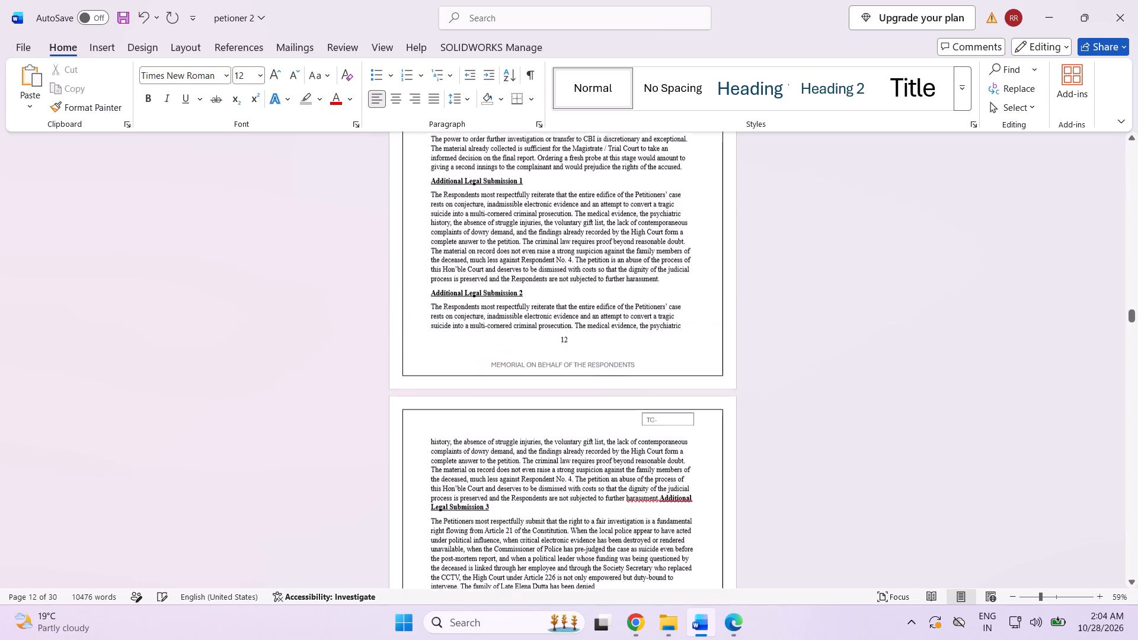
Move the Additional Legal Submission 3 heading onto its own line, separating it from the preceding paragraph ending "further harassment.".
{"action": "scroll", "coordinate": [639, 275], "scroll_direction": "down", "scroll_amount": 1}
{"action": "scroll", "coordinate": [638, 276], "scroll_direction": "up", "scroll_amount": 17}
{"action": "scroll", "coordinate": [629, 363], "scroll_direction": "down", "scroll_amount": 11}
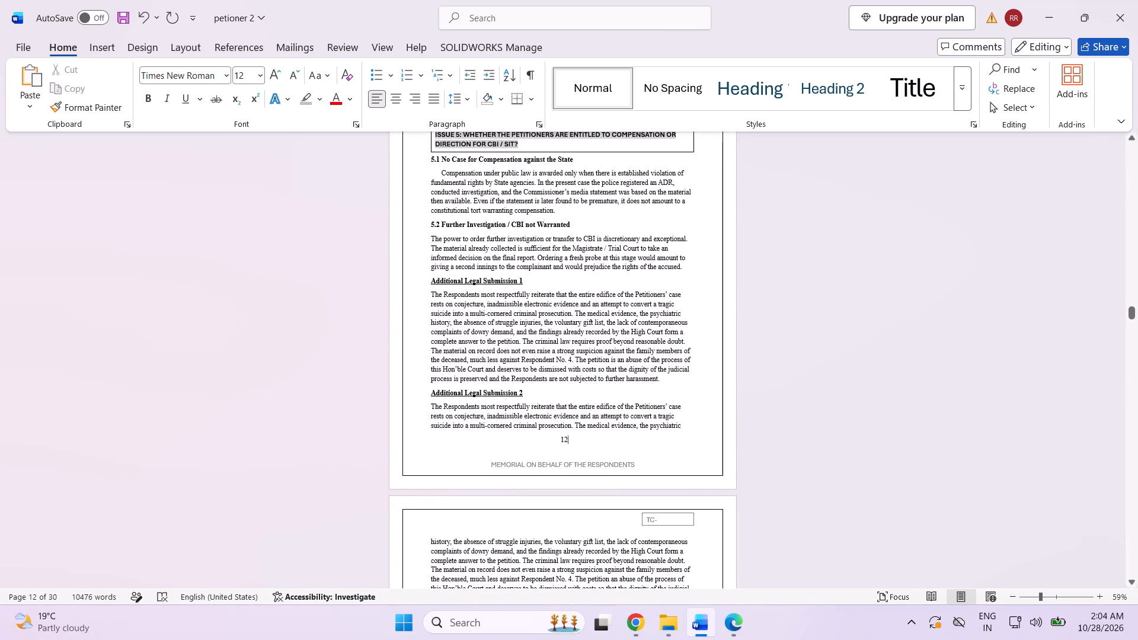
{"action": "scroll", "coordinate": [529, 399], "scroll_direction": "down", "scroll_amount": 4}
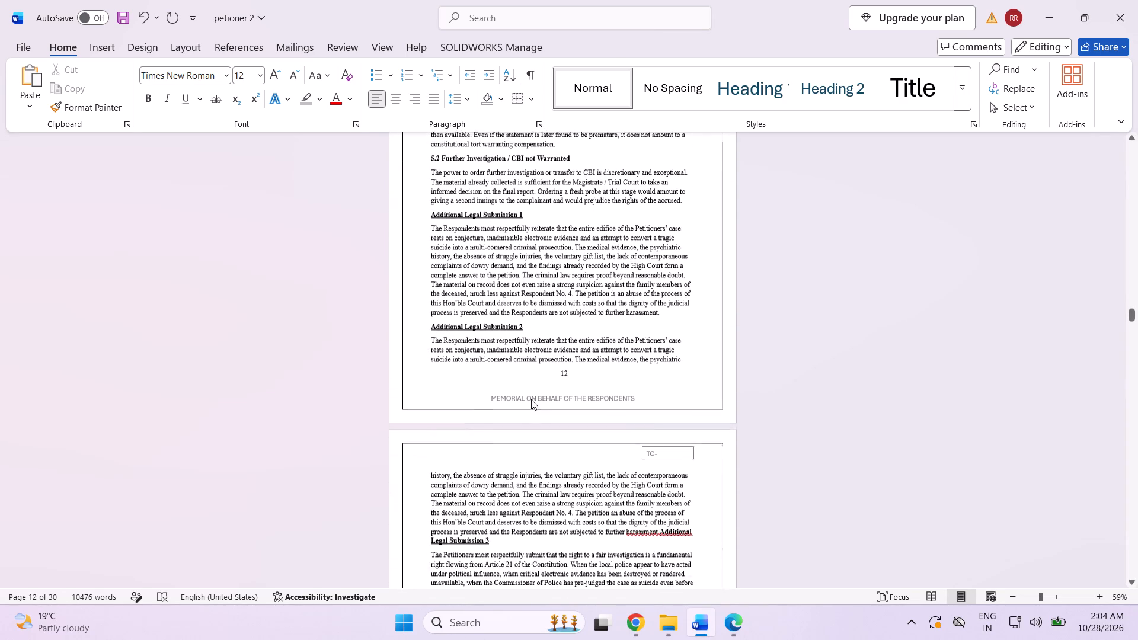
{"action": "scroll", "coordinate": [654, 223], "scroll_direction": "down", "scroll_amount": 3}
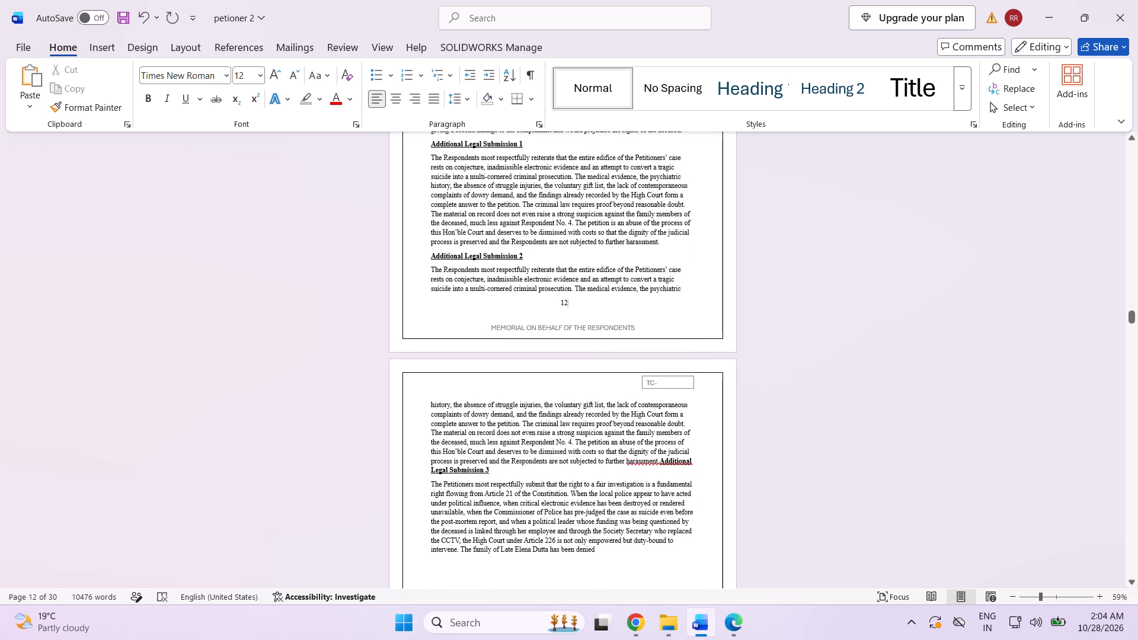
{"action": "left_click", "coordinate": [660, 463]}
{"action": "key", "text": "Return"}
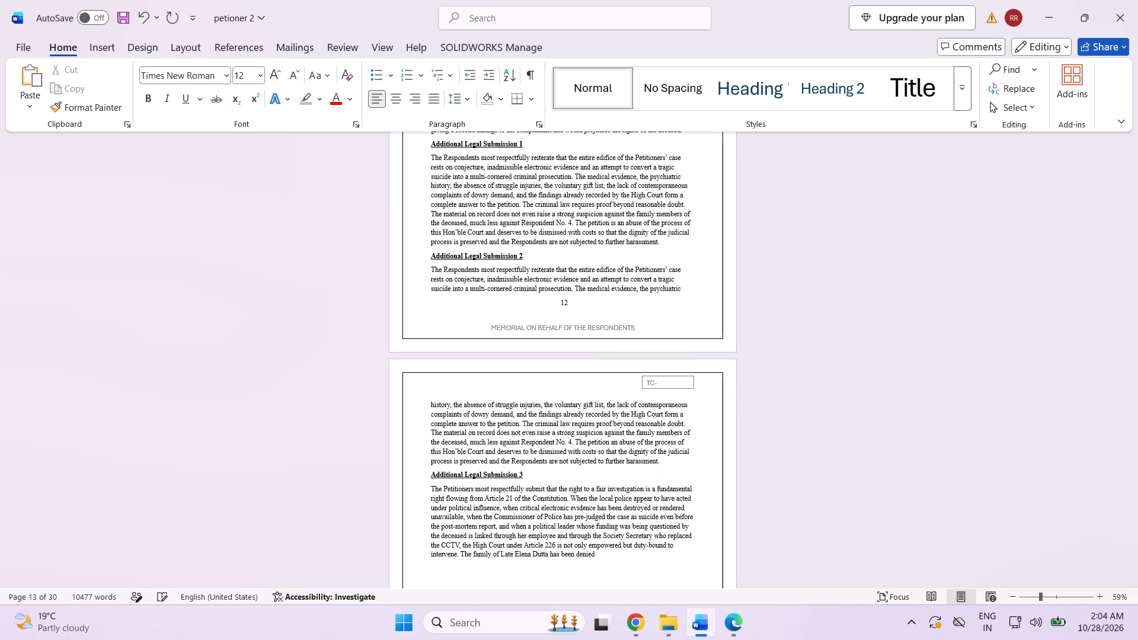
{"action": "scroll", "coordinate": [597, 197], "scroll_direction": "down", "scroll_amount": 8}
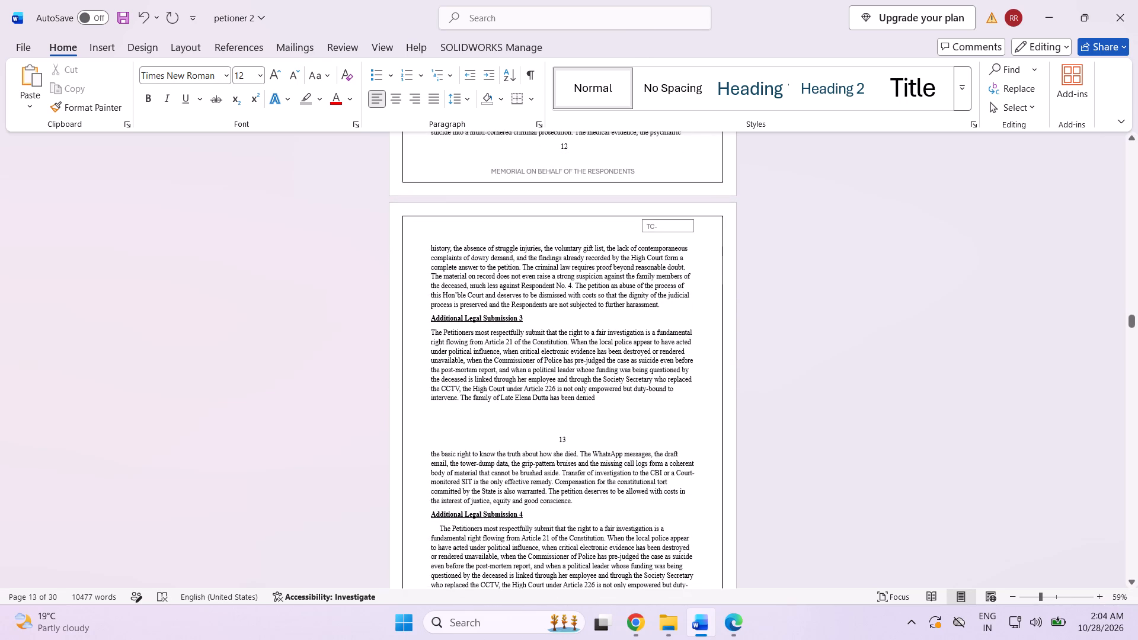
{"action": "left_click_drag", "start_coordinate": [429, 329], "coordinate": [597, 400]}
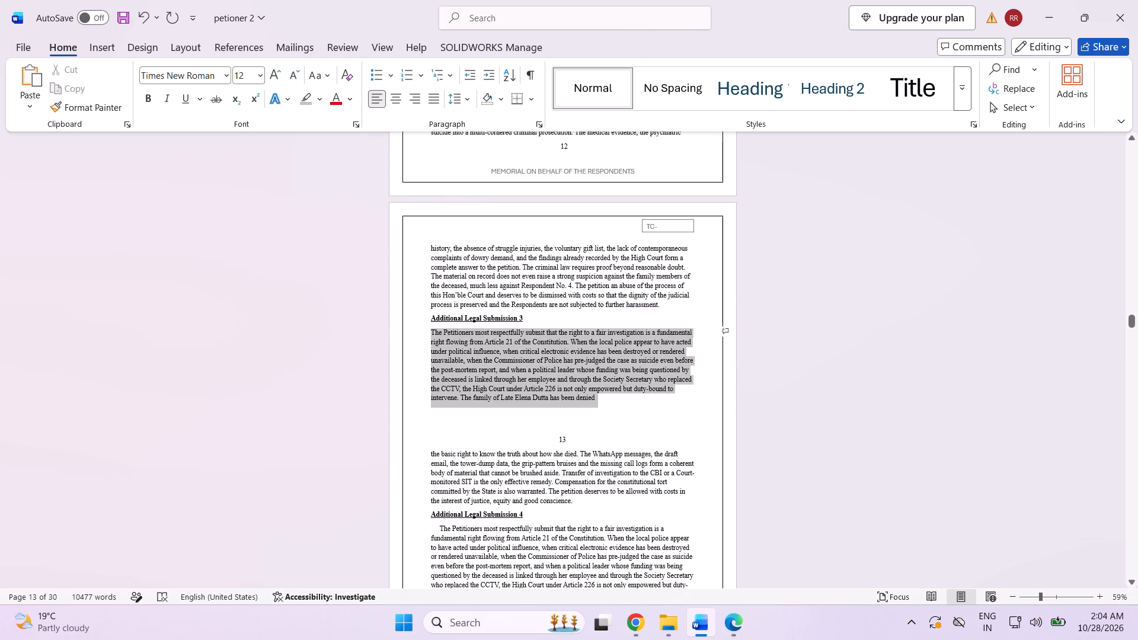
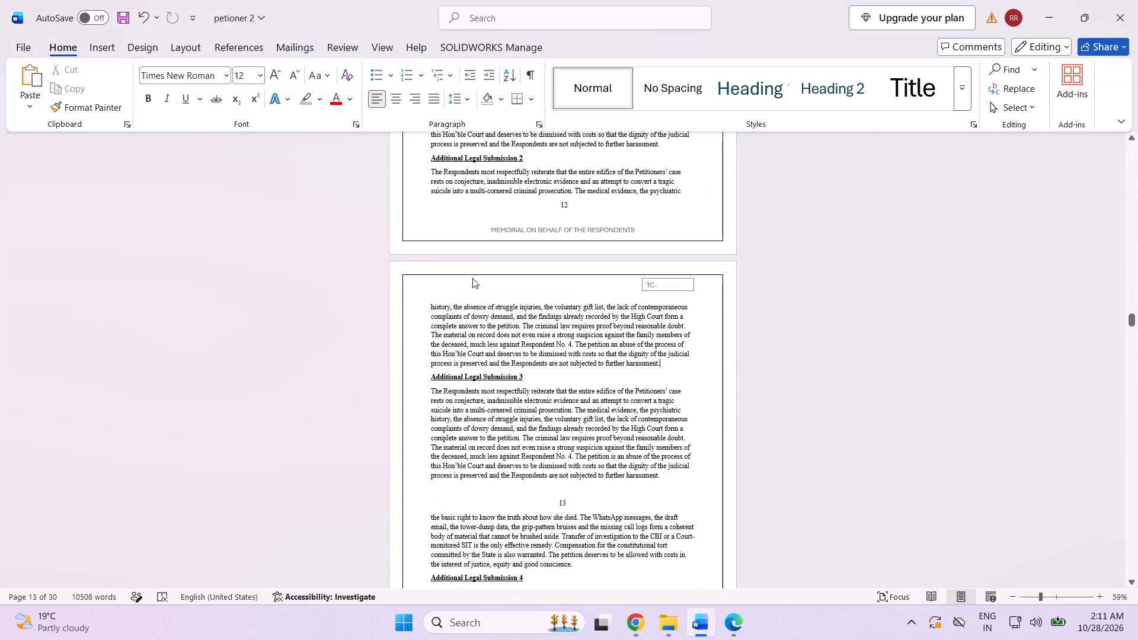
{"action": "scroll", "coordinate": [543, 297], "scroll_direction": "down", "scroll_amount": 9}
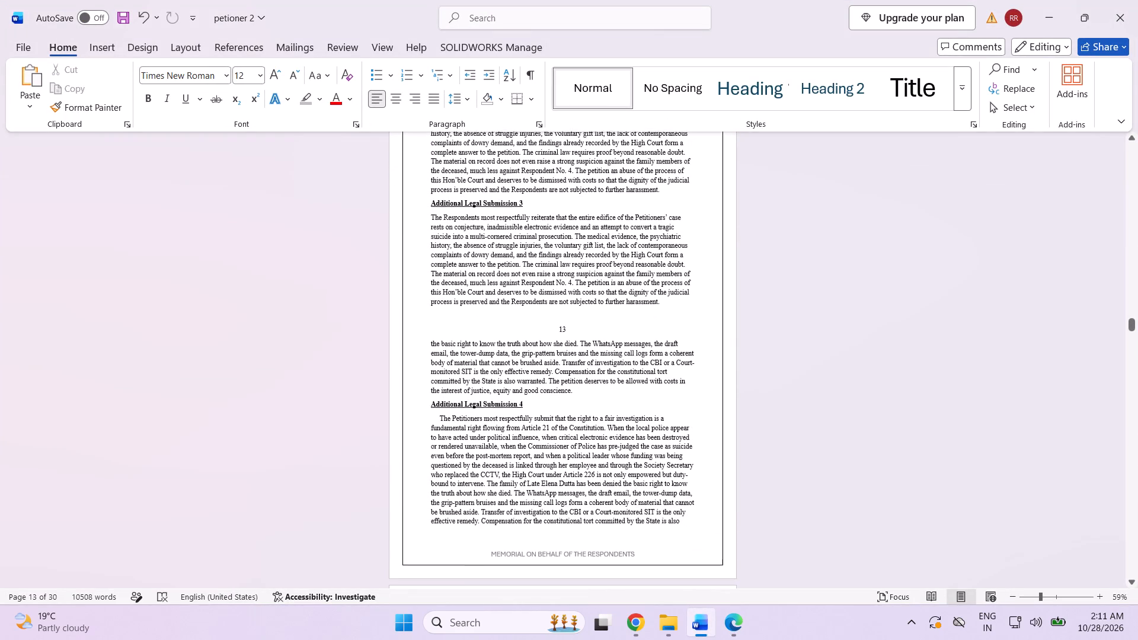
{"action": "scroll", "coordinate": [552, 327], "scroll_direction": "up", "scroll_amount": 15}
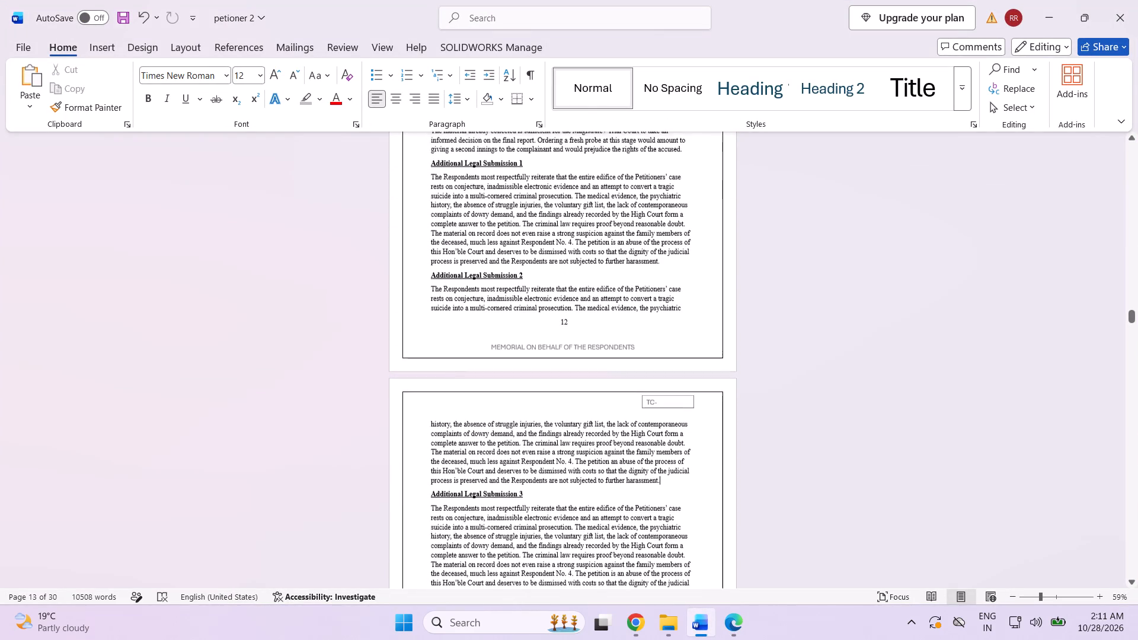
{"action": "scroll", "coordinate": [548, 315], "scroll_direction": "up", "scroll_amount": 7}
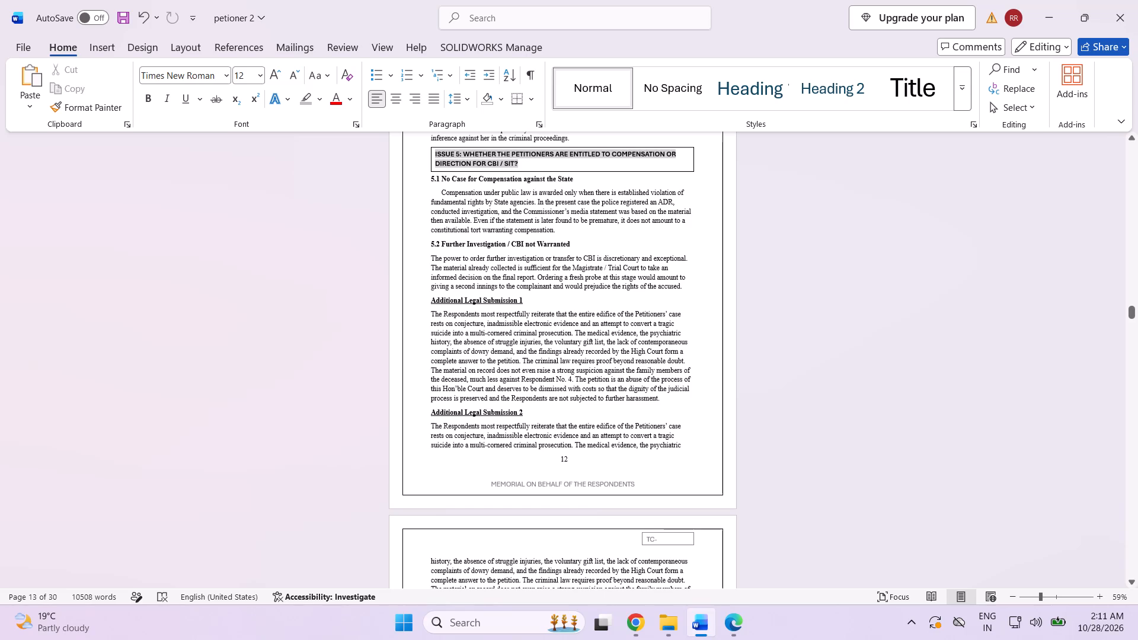
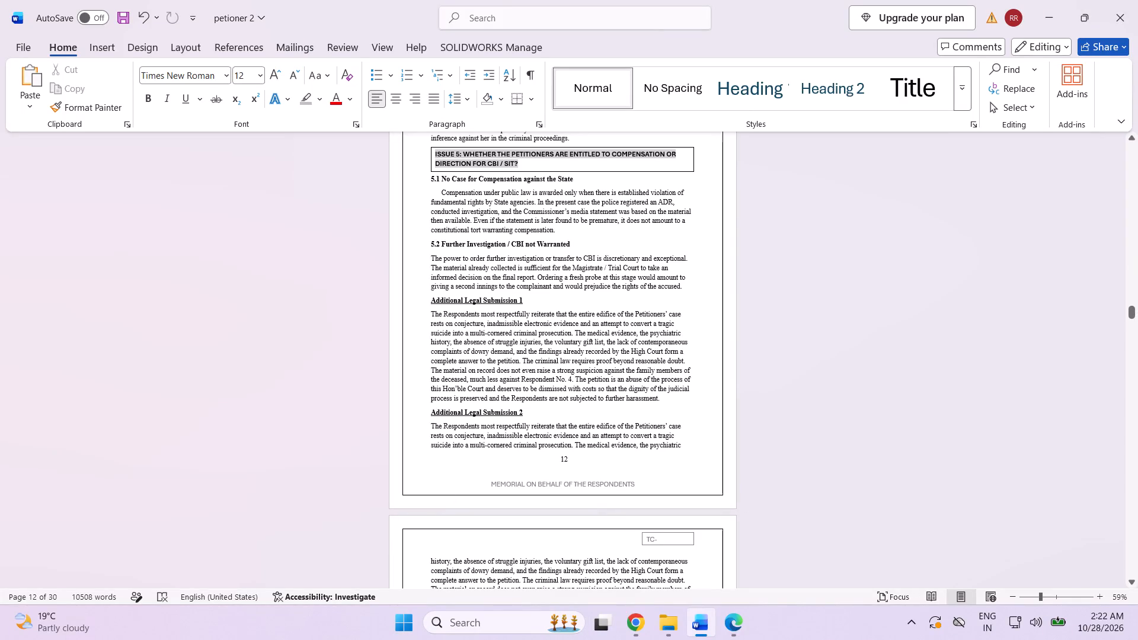
Return to the memorial's cover page and bring up the document design and page background options.
{"action": "left_click_drag", "start_coordinate": [1129, 312], "coordinate": [1126, 137]}
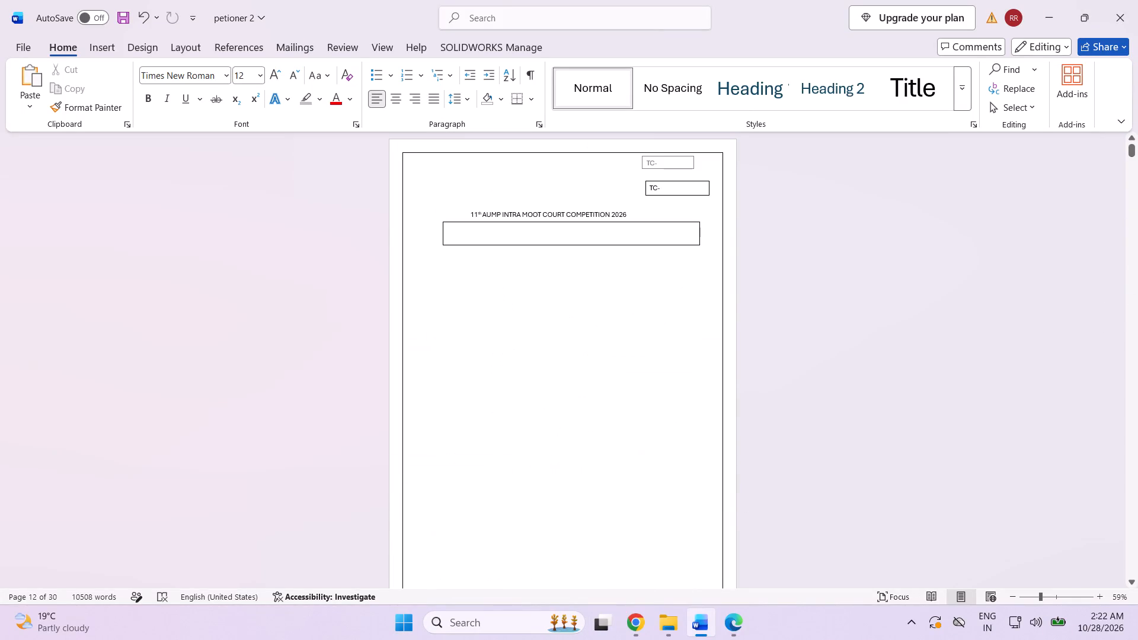
{"action": "scroll", "coordinate": [907, 414], "scroll_direction": "down", "scroll_amount": 3}
{"action": "scroll", "coordinate": [907, 414], "scroll_direction": "up", "scroll_amount": 1}
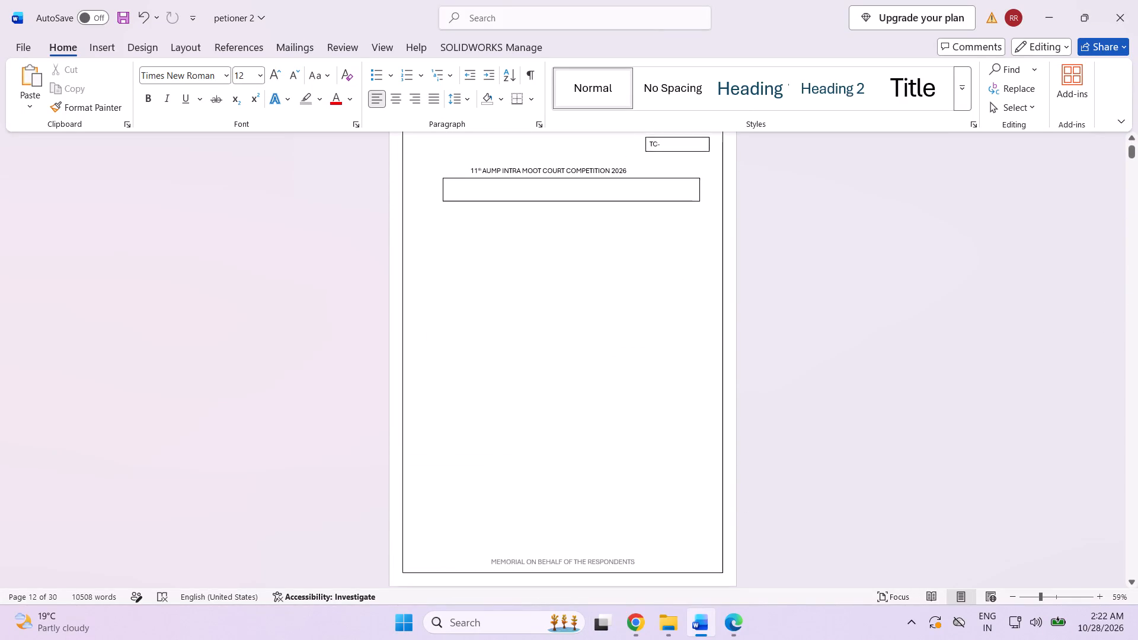
{"action": "scroll", "coordinate": [907, 414], "scroll_direction": "up", "scroll_amount": 2}
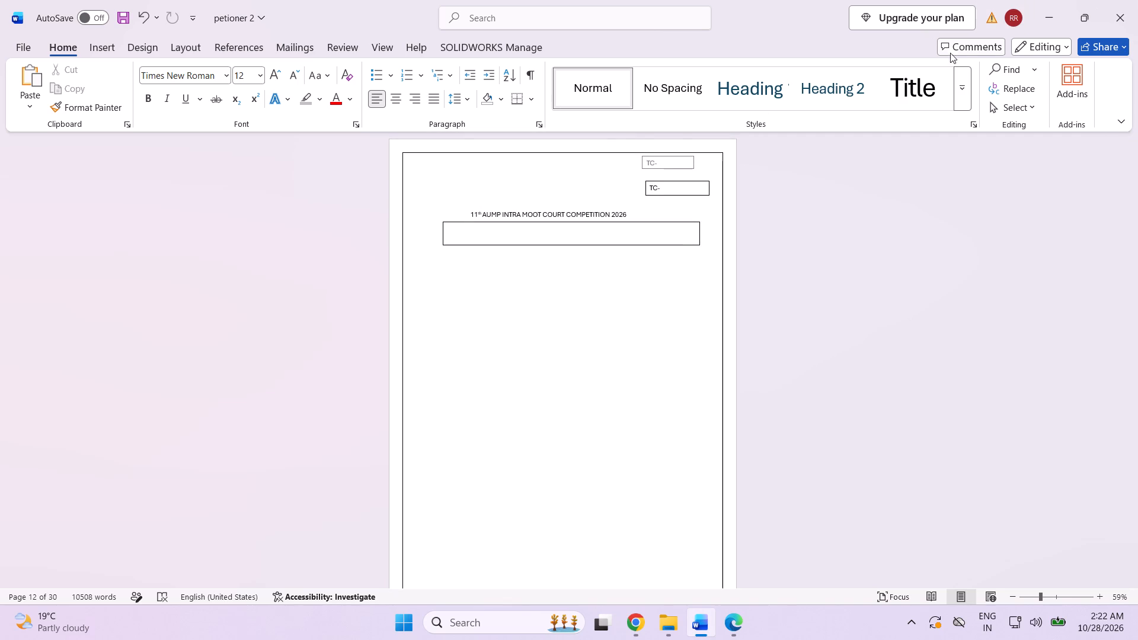
{"action": "left_click", "coordinate": [154, 47]}
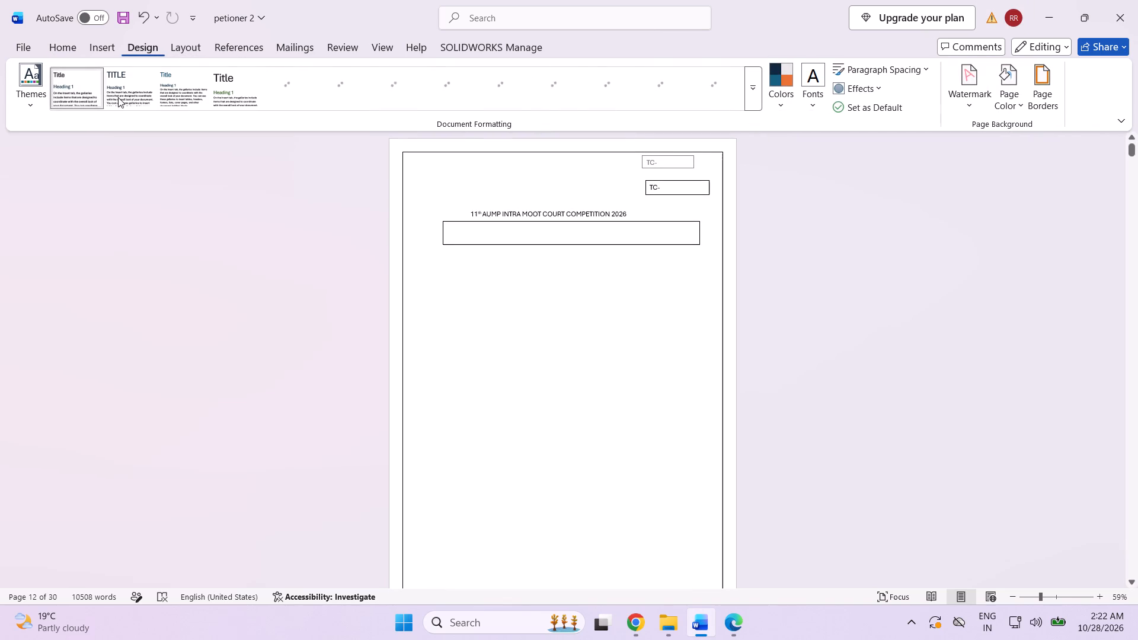
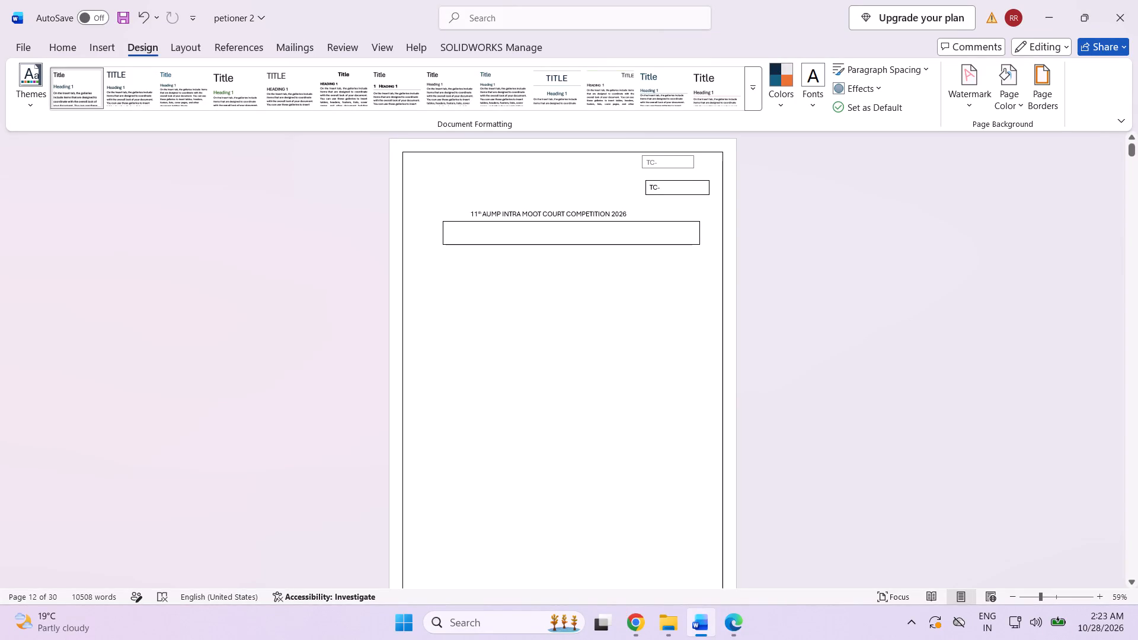
Start inserting a rectangle shape on the memorial's cover page.
{"action": "left_click", "coordinate": [107, 40]}
{"action": "left_click", "coordinate": [187, 98]}
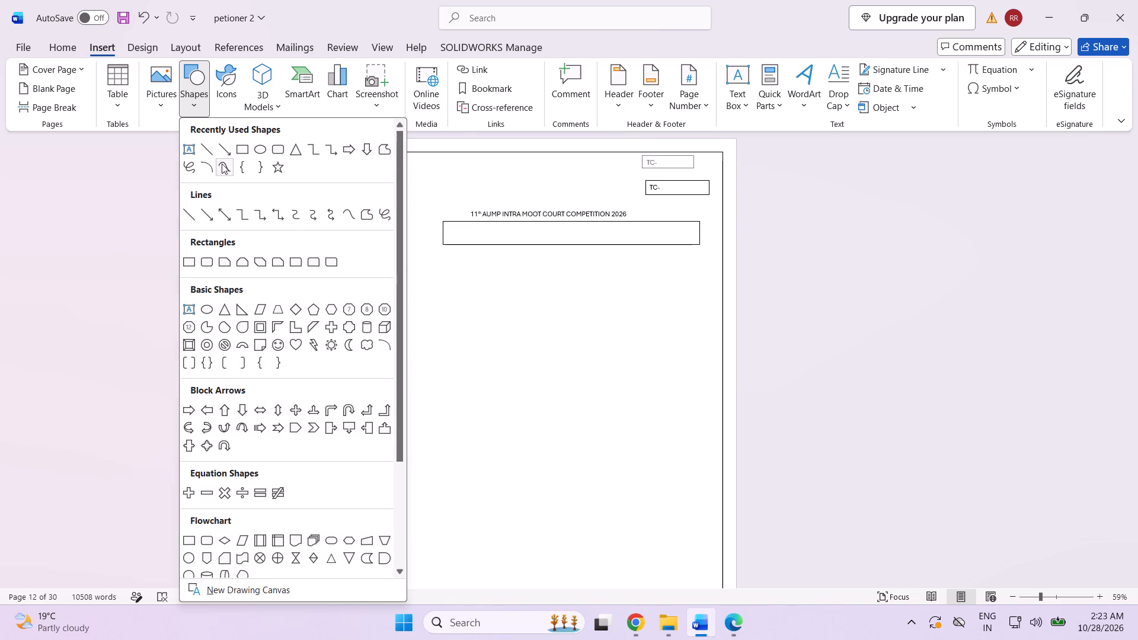
{"action": "left_click", "coordinate": [243, 147]}
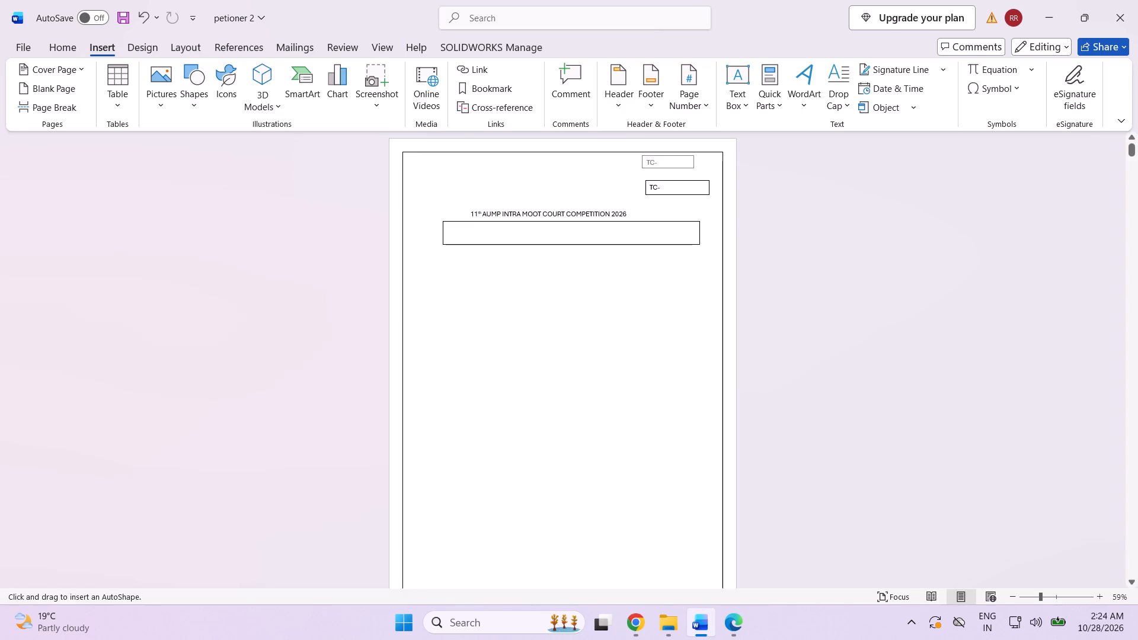
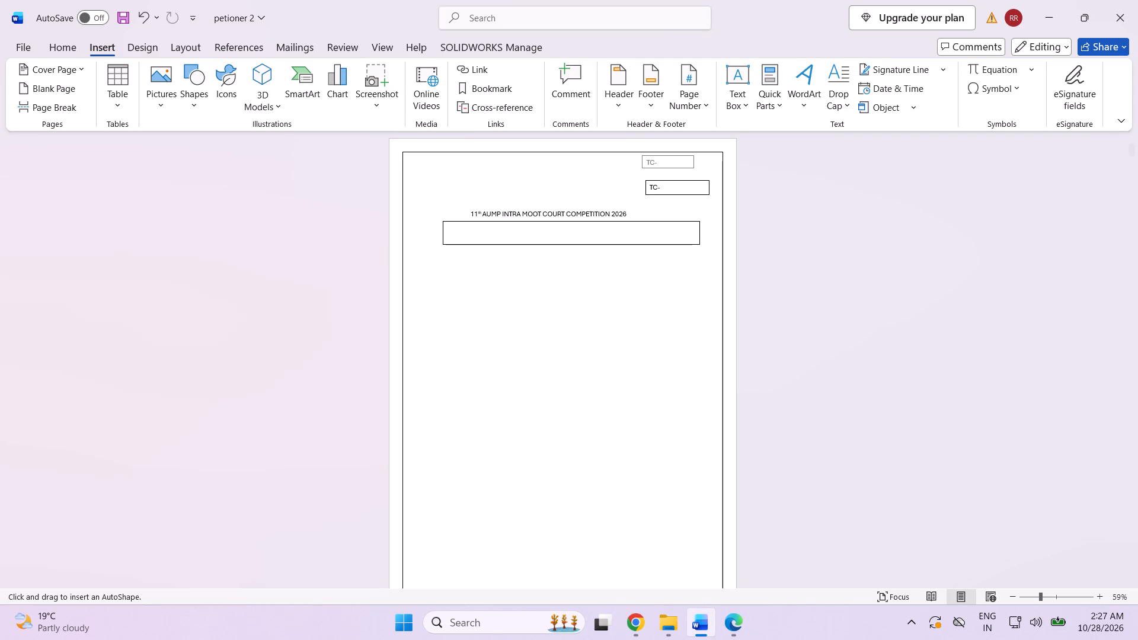
Insert a rectangle on the cover page and enlarge it to about 11.58" high by 8.17" wide.
{"action": "left_click", "coordinate": [391, 139]}
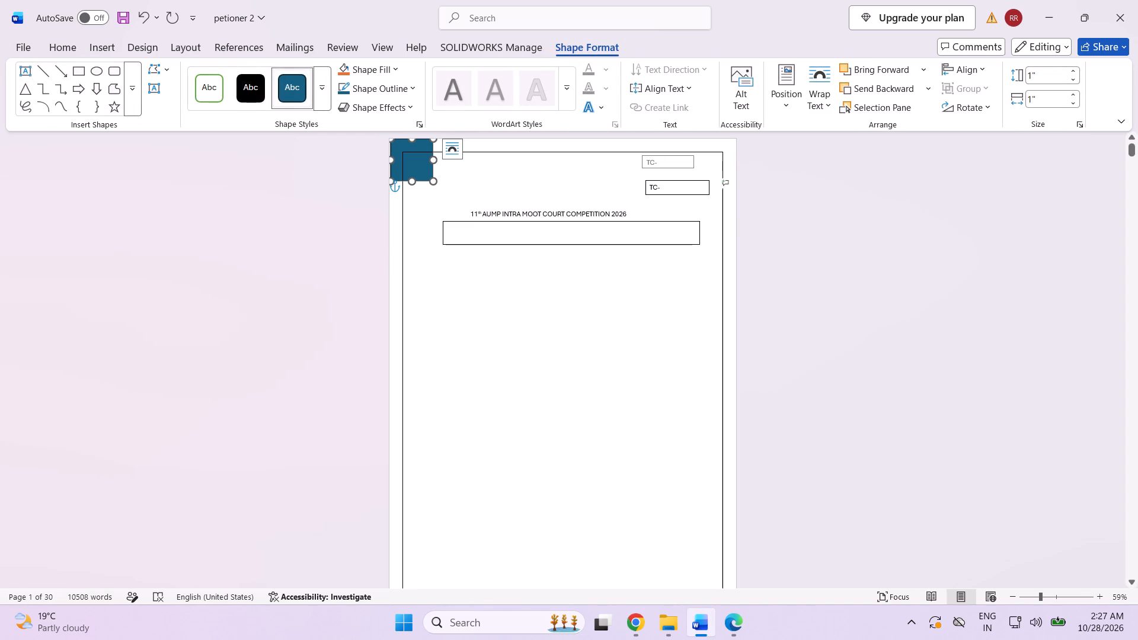
{"action": "left_click_drag", "start_coordinate": [433, 181], "coordinate": [567, 321]}
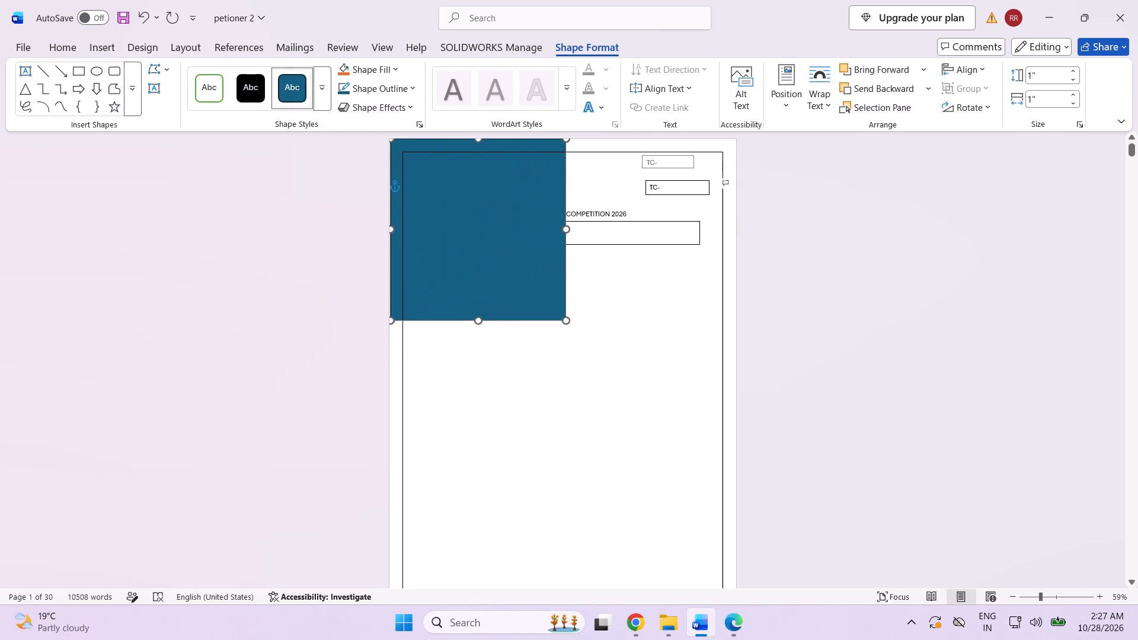
{"action": "left_click_drag", "start_coordinate": [567, 321], "coordinate": [698, 447]}
{"action": "scroll", "coordinate": [698, 447], "scroll_direction": "up", "scroll_amount": 2}
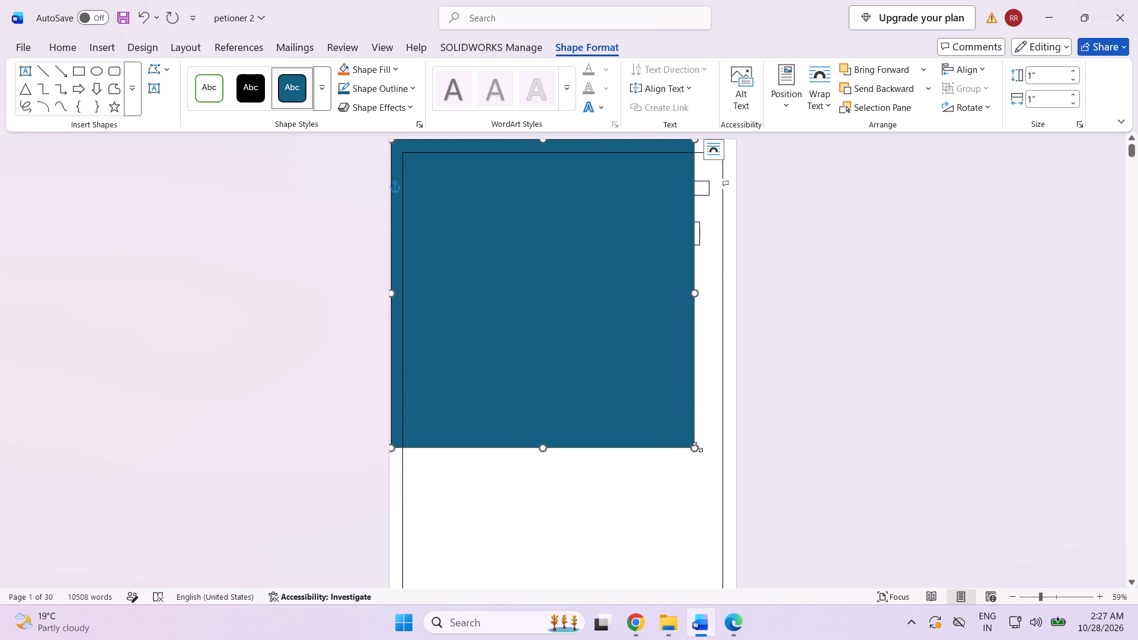
{"action": "scroll", "coordinate": [698, 447], "scroll_direction": "down", "scroll_amount": 4}
{"action": "scroll", "coordinate": [698, 447], "scroll_direction": "up", "scroll_amount": 2}
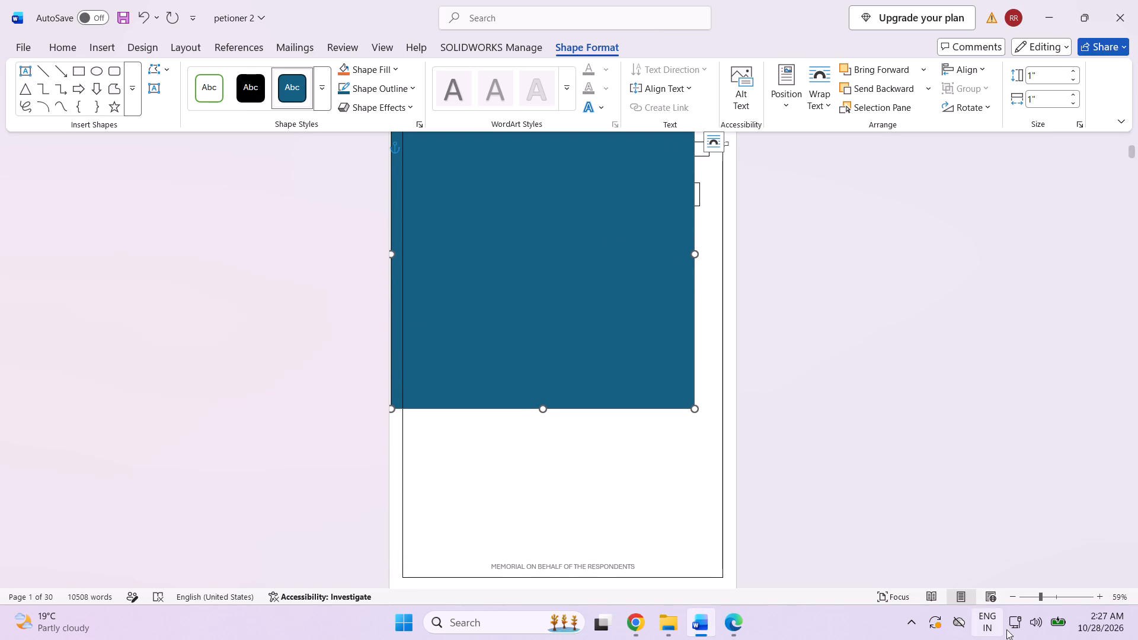
{"action": "left_click", "coordinate": [1028, 596]}
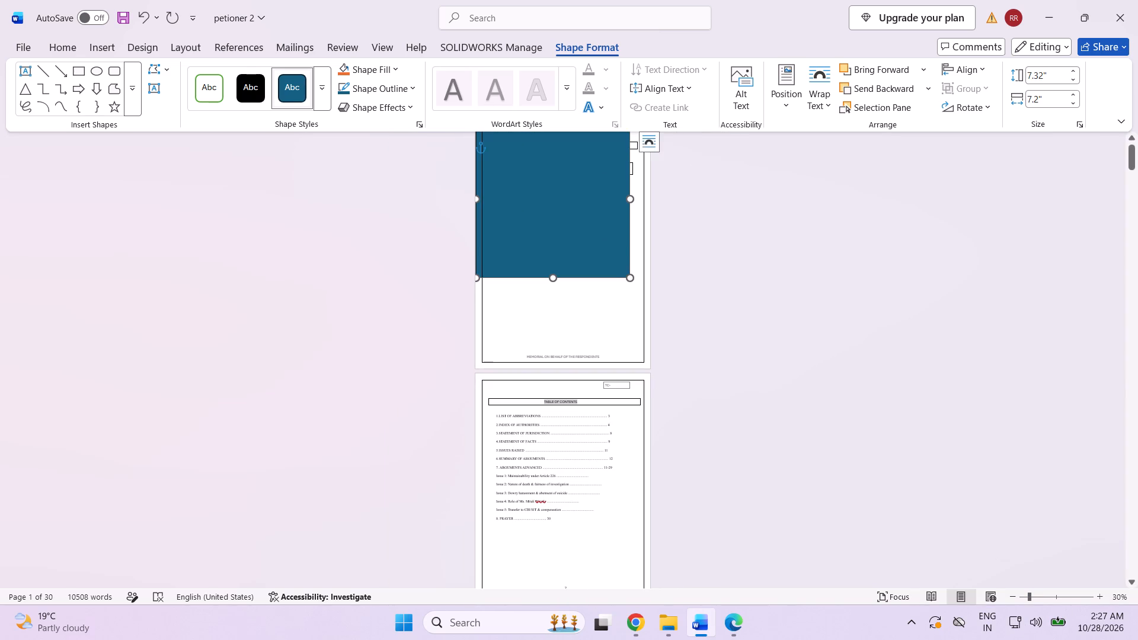
{"action": "scroll", "coordinate": [936, 462], "scroll_direction": "up", "scroll_amount": 5}
{"action": "scroll", "coordinate": [595, 236], "scroll_direction": "up", "scroll_amount": 1}
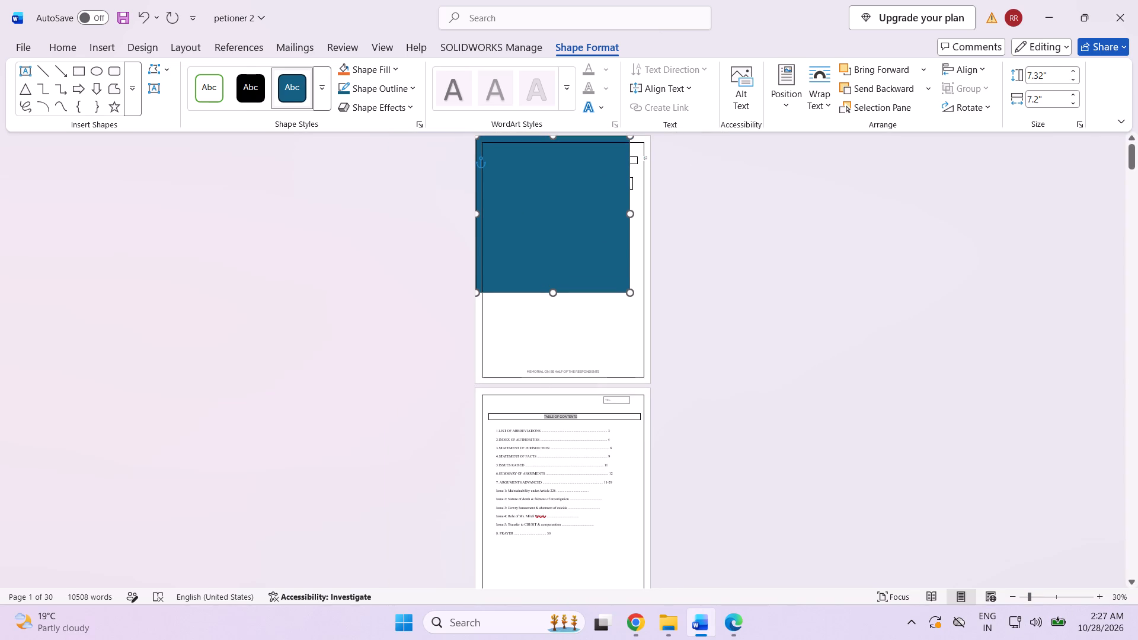
{"action": "scroll", "coordinate": [597, 235], "scroll_direction": "up", "scroll_amount": 1}
{"action": "left_click_drag", "start_coordinate": [632, 292], "coordinate": [654, 356]}
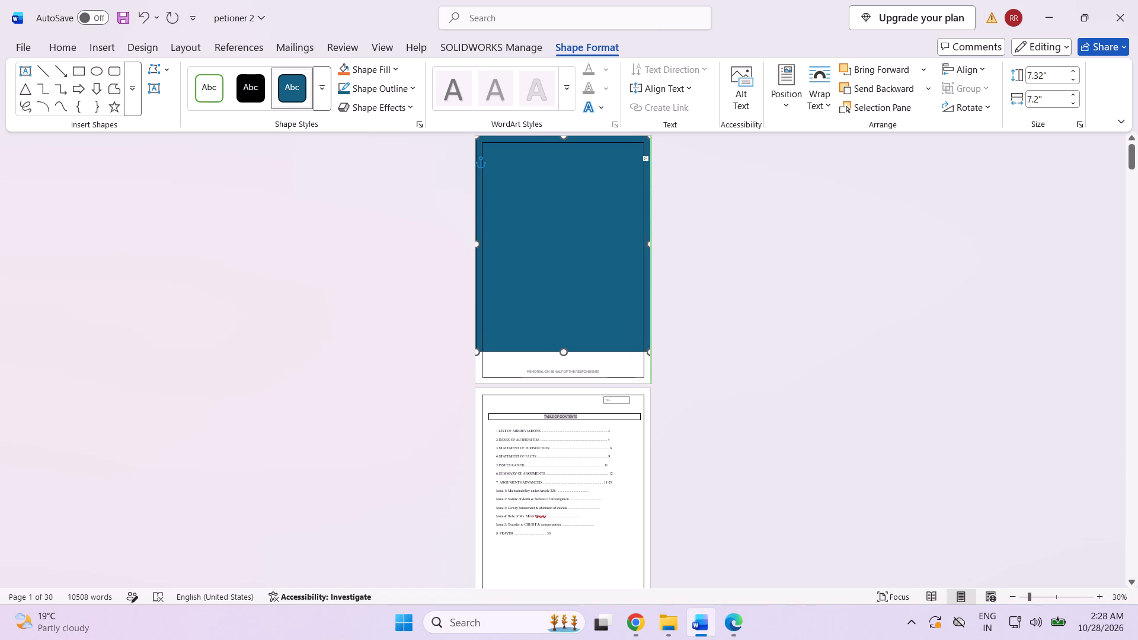
{"action": "left_click_drag", "start_coordinate": [654, 356], "coordinate": [655, 383]}
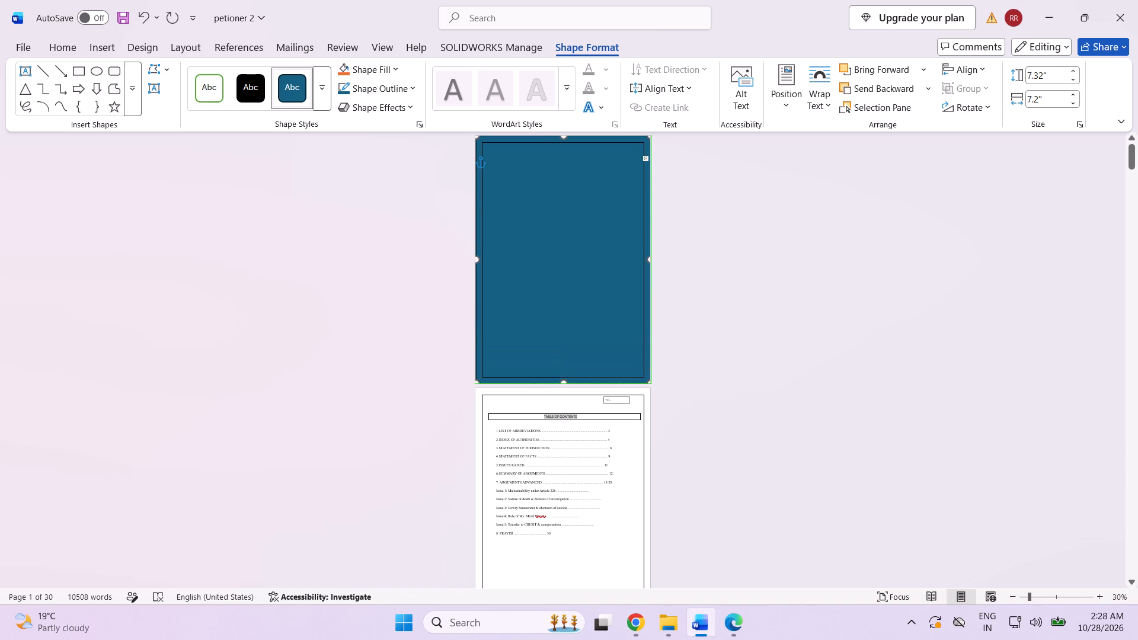
{"action": "left_click_drag", "start_coordinate": [655, 383], "coordinate": [656, 383]}
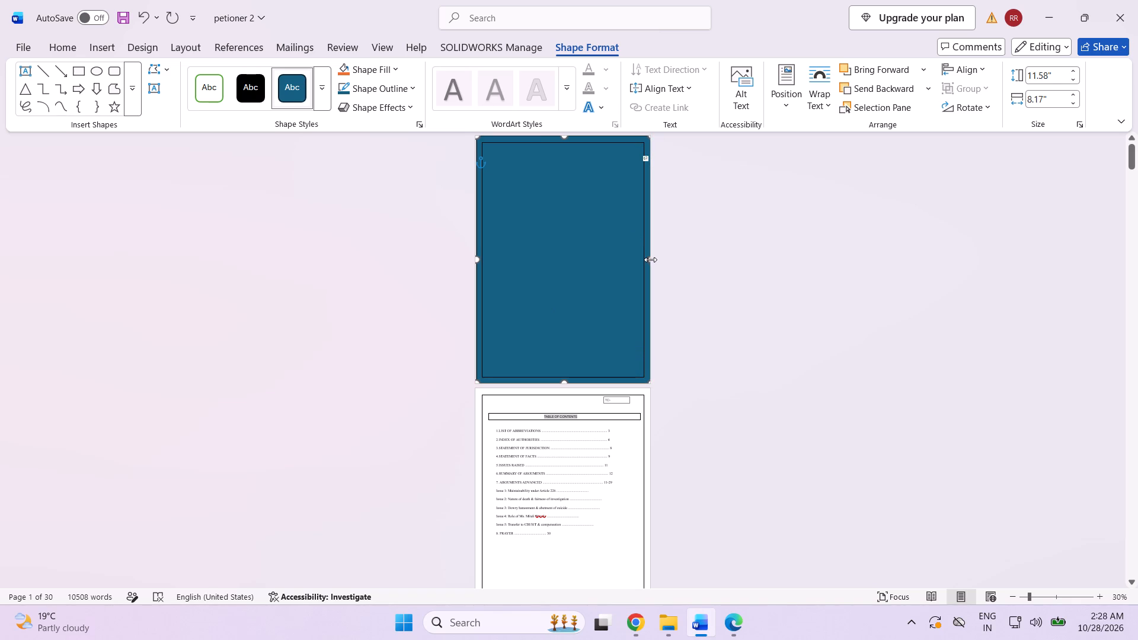
Stretch the blue rectangle's side edges outward to cover the full width of the cover page.
{"action": "left_click_drag", "start_coordinate": [657, 261], "coordinate": [677, 263]}
{"action": "scroll", "coordinate": [618, 308], "scroll_direction": "up", "scroll_amount": 1}
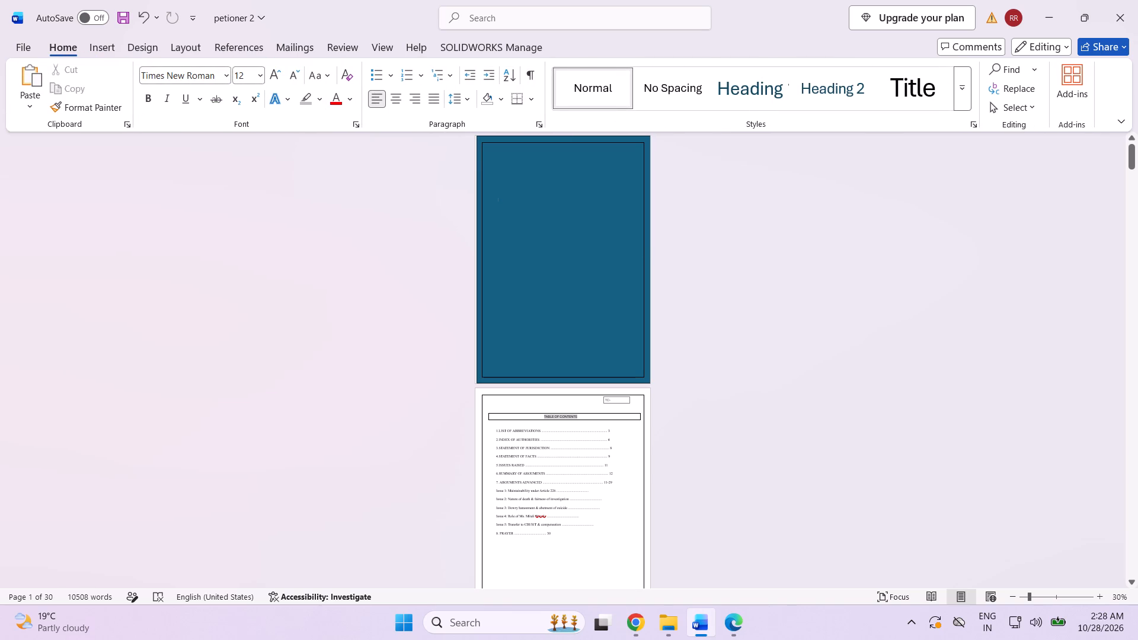
{"action": "scroll", "coordinate": [618, 308], "scroll_direction": "up", "scroll_amount": 1}
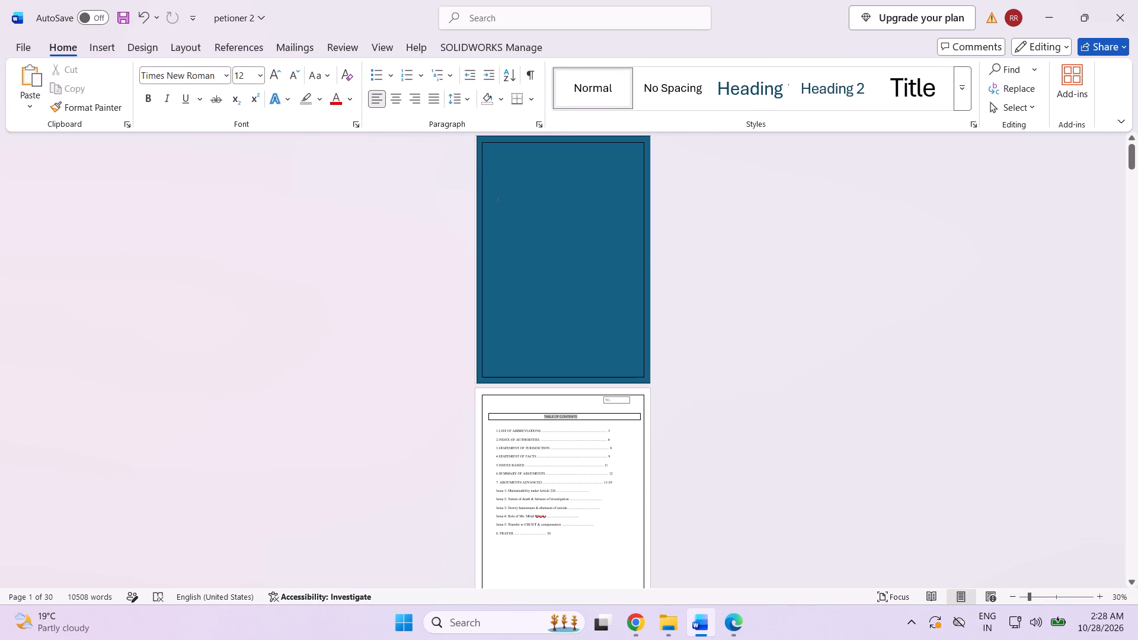
{"action": "left_click", "coordinate": [477, 262]}
{"action": "left_click_drag", "start_coordinate": [477, 262], "coordinate": [461, 263]}
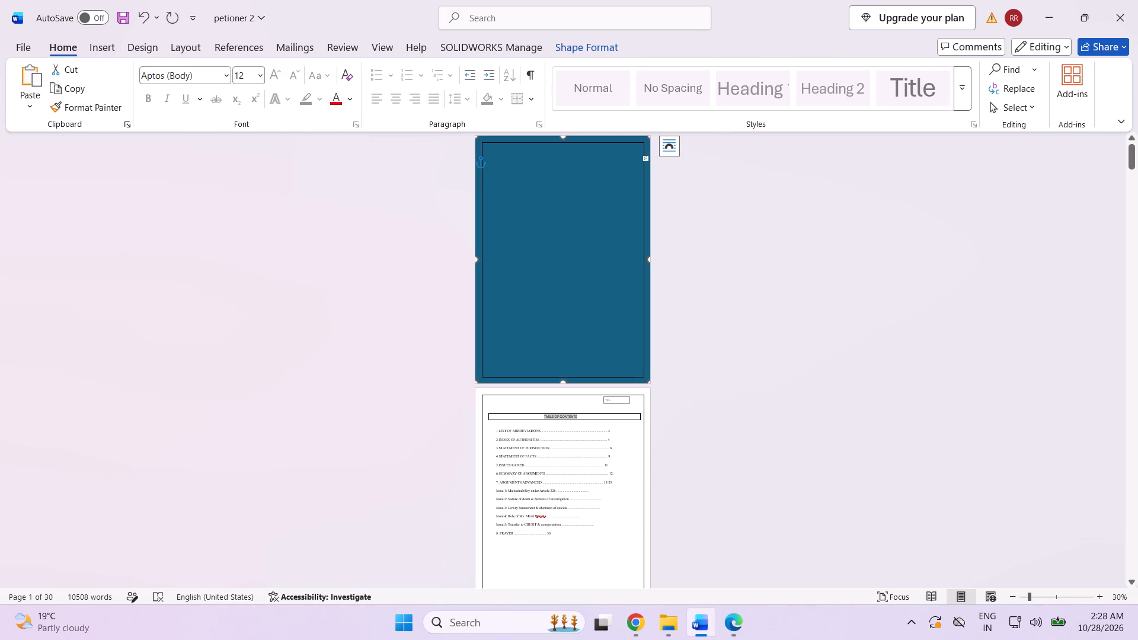
{"action": "left_click_drag", "start_coordinate": [475, 260], "coordinate": [438, 262]}
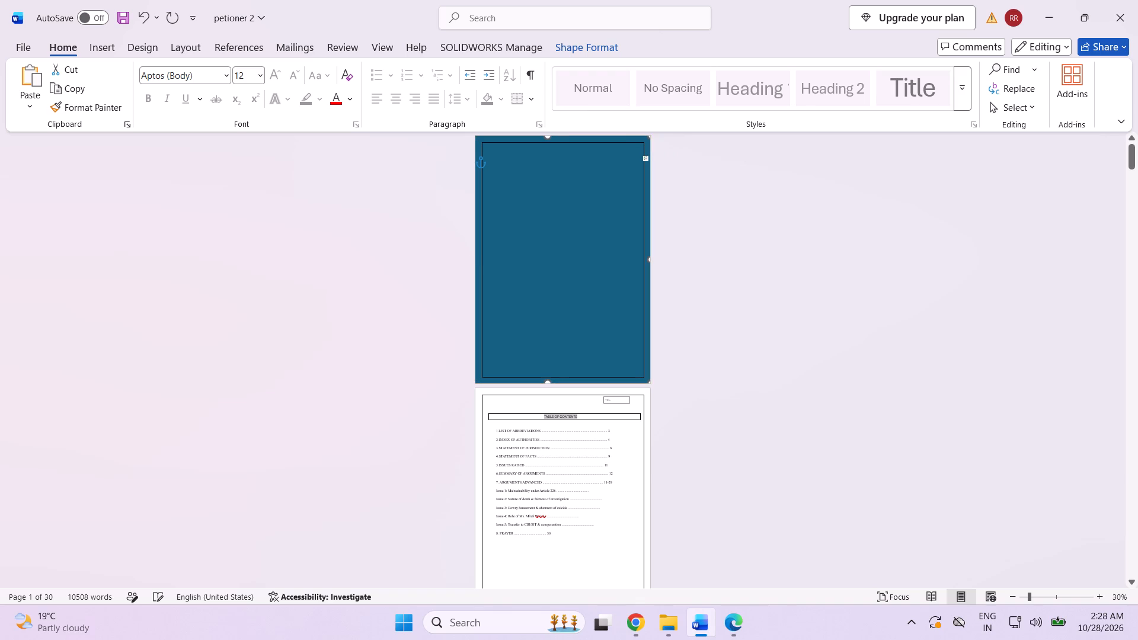
{"action": "left_click", "coordinate": [547, 139]}
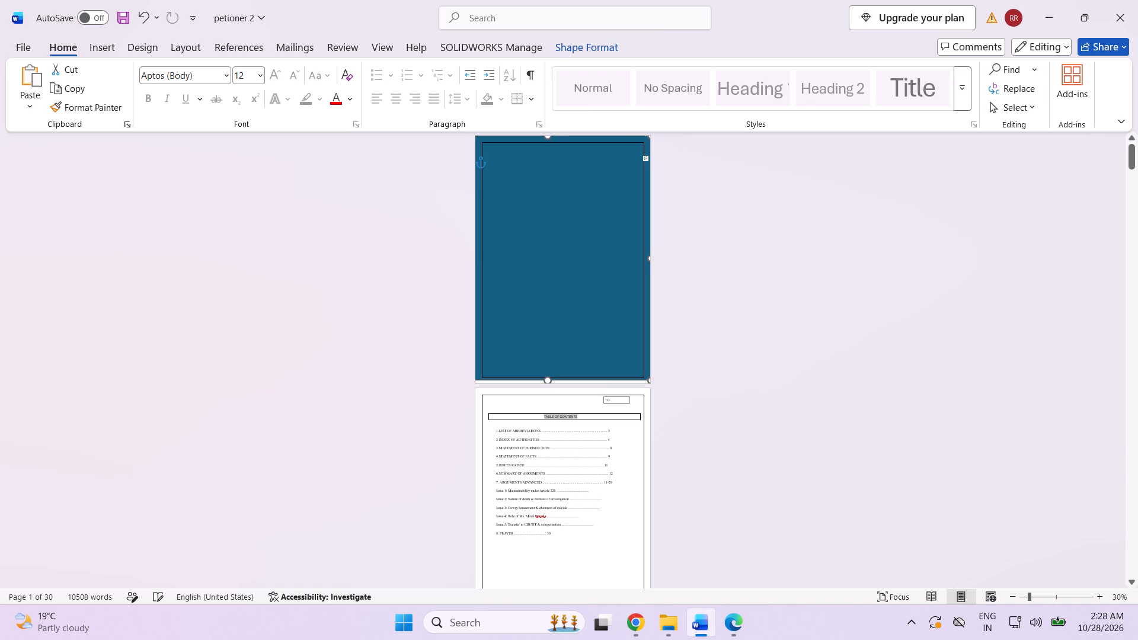
{"action": "left_click", "coordinate": [545, 378]}
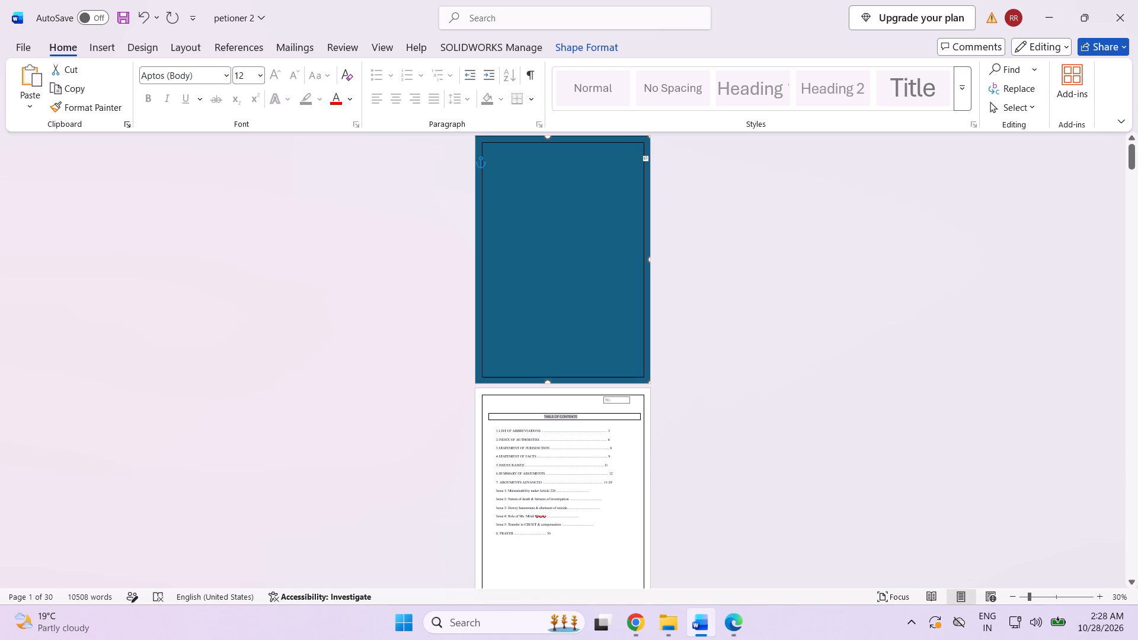
Extend the rectangle's bottom, right and top edges to close the remaining white gaps around the cover page.
{"action": "scroll", "coordinate": [620, 327], "scroll_direction": "up", "scroll_amount": 4}
{"action": "scroll", "coordinate": [620, 327], "scroll_direction": "down", "scroll_amount": 5}
{"action": "scroll", "coordinate": [619, 327], "scroll_direction": "up", "scroll_amount": 3}
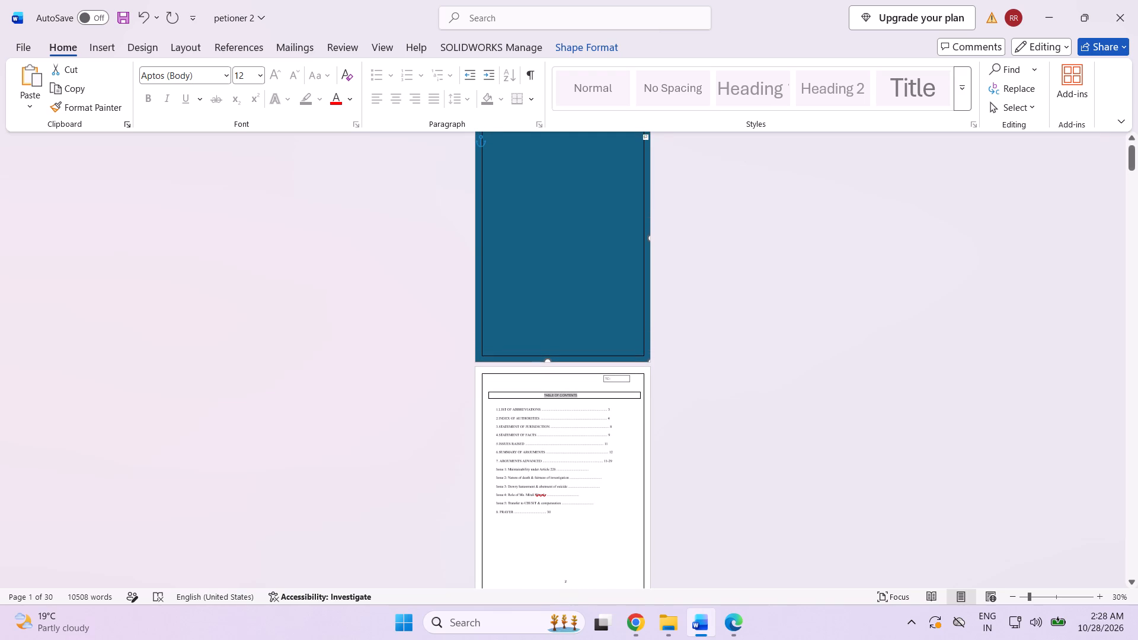
{"action": "left_click", "coordinate": [1052, 596]}
{"action": "scroll", "coordinate": [971, 533], "scroll_direction": "up", "scroll_amount": 8}
{"action": "scroll", "coordinate": [963, 532], "scroll_direction": "down", "scroll_amount": 2}
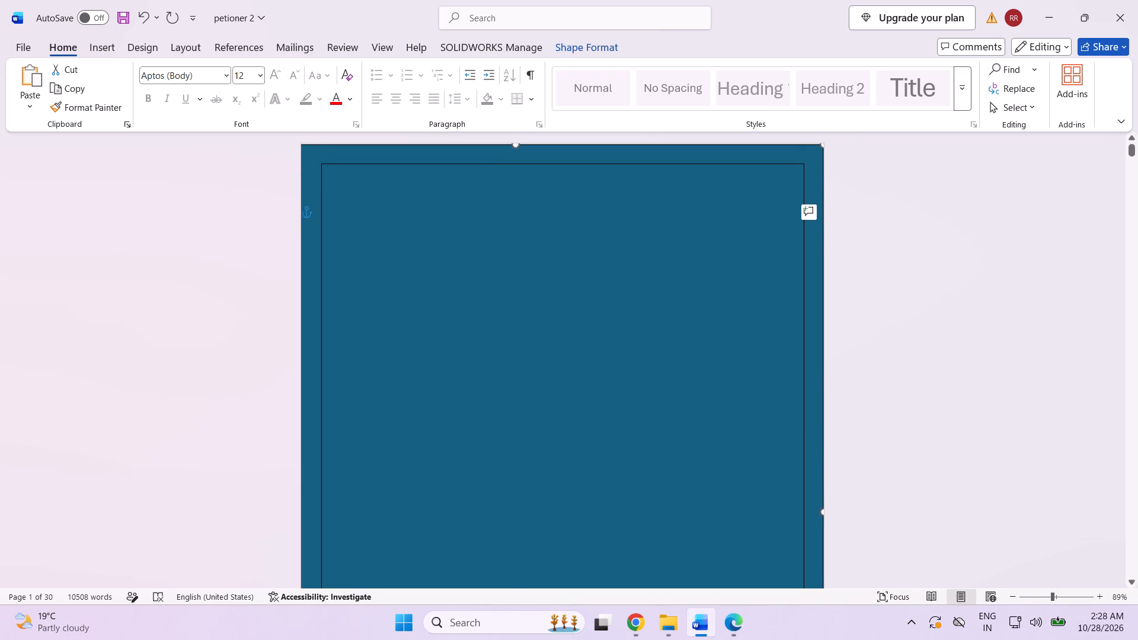
{"action": "scroll", "coordinate": [963, 532], "scroll_direction": "down", "scroll_amount": 17}
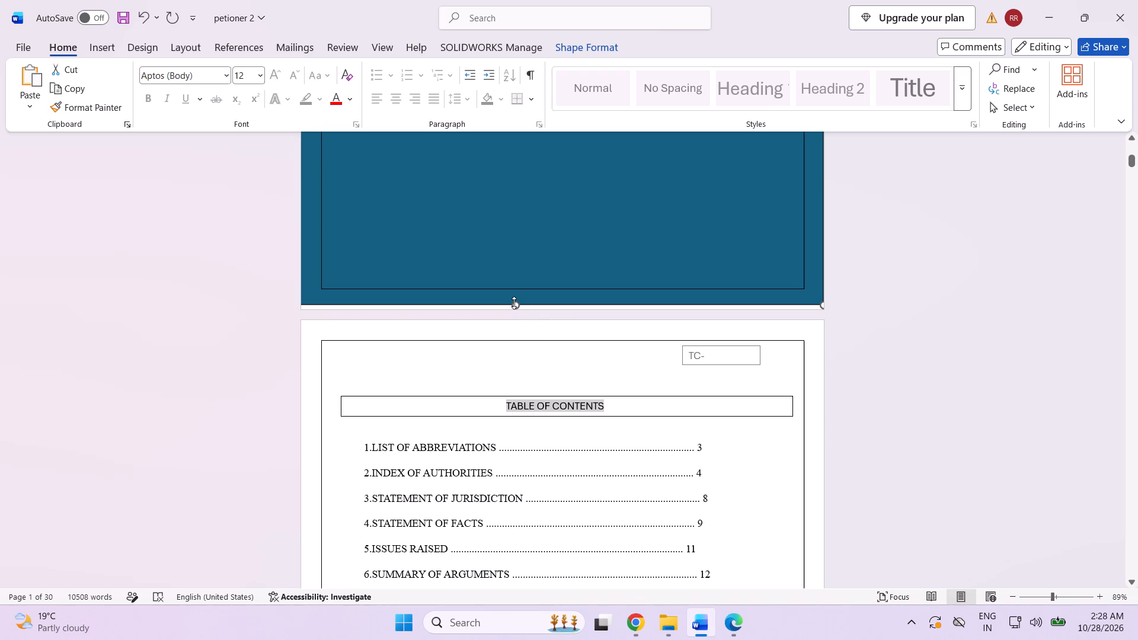
{"action": "left_click_drag", "start_coordinate": [514, 303], "coordinate": [518, 328]}
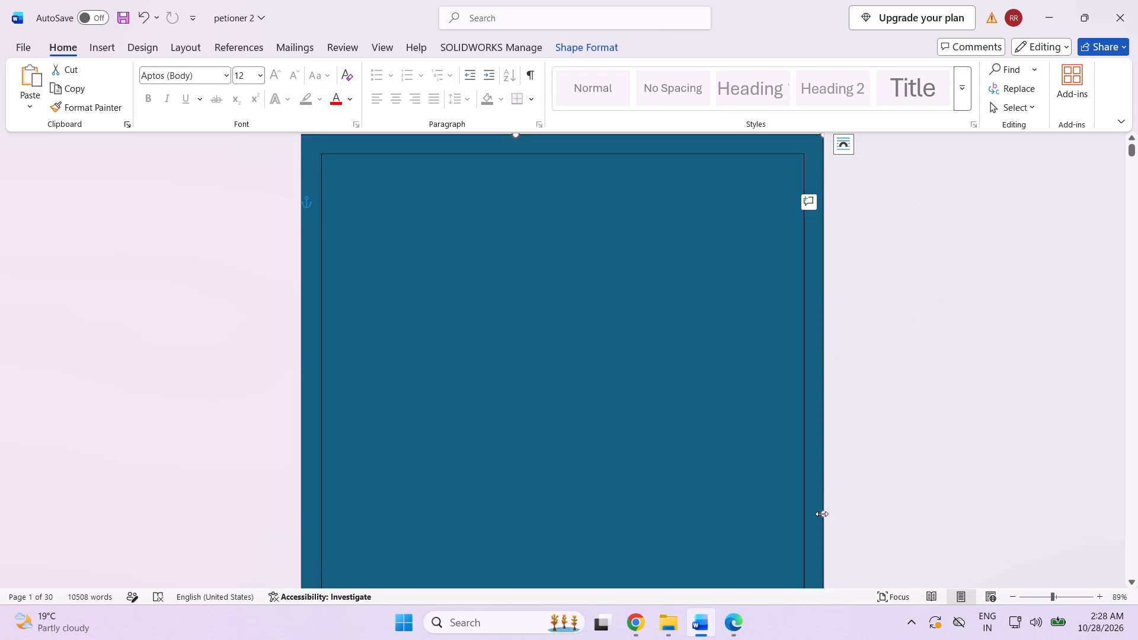
{"action": "left_click_drag", "start_coordinate": [821, 514], "coordinate": [842, 513]}
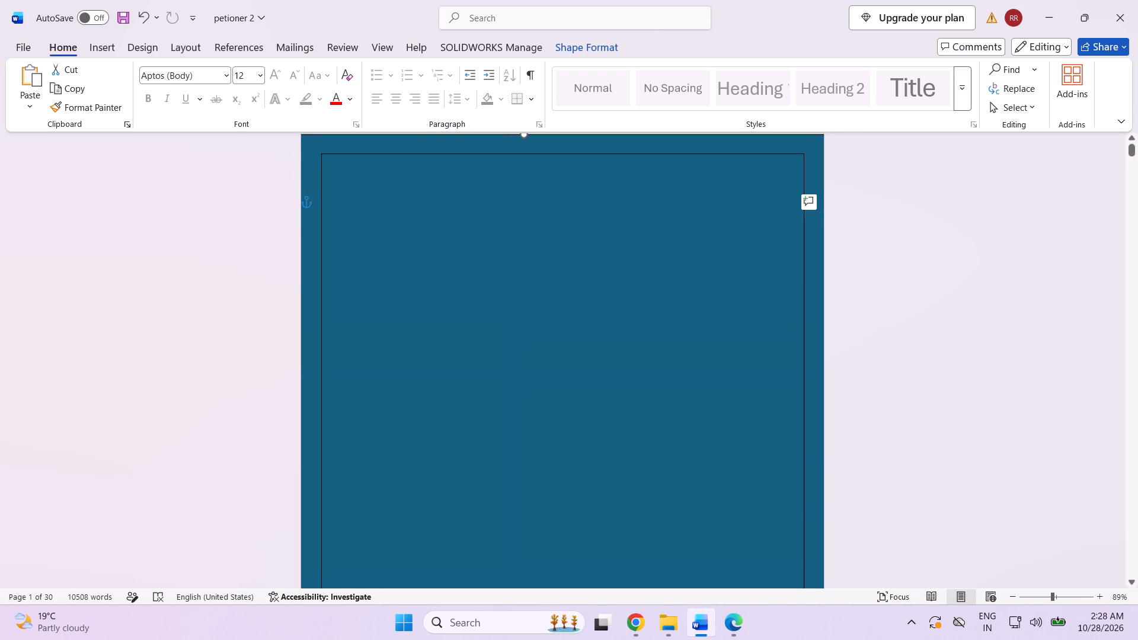
{"action": "scroll", "coordinate": [472, 193], "scroll_direction": "up", "scroll_amount": 3}
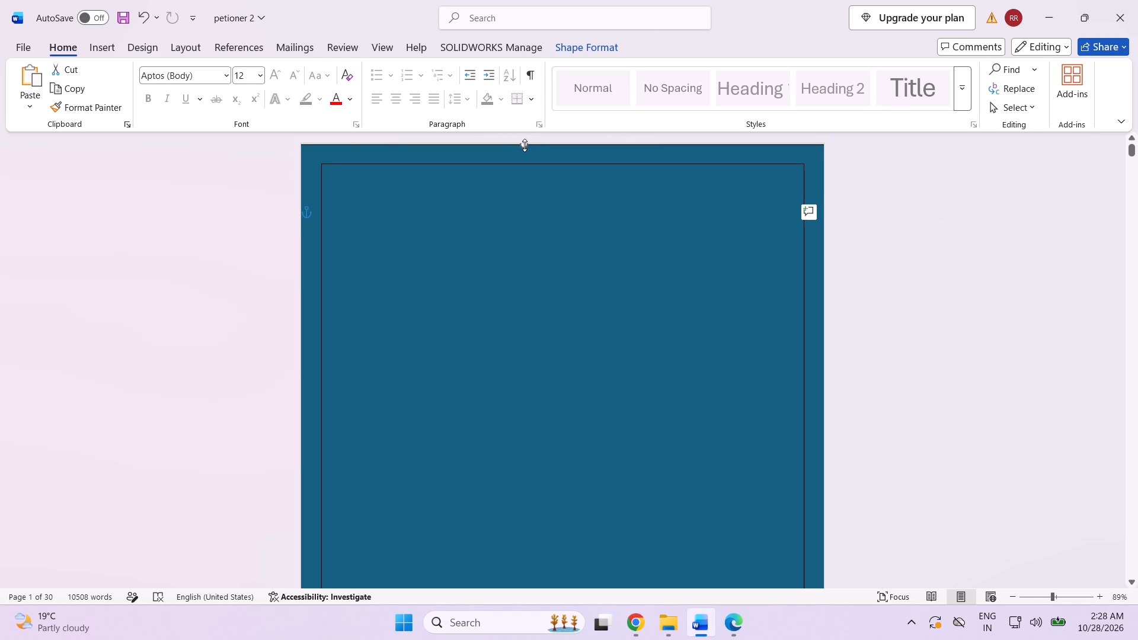
{"action": "left_click", "coordinate": [525, 145]}
{"action": "scroll", "coordinate": [405, 302], "scroll_direction": "down", "scroll_amount": 11}
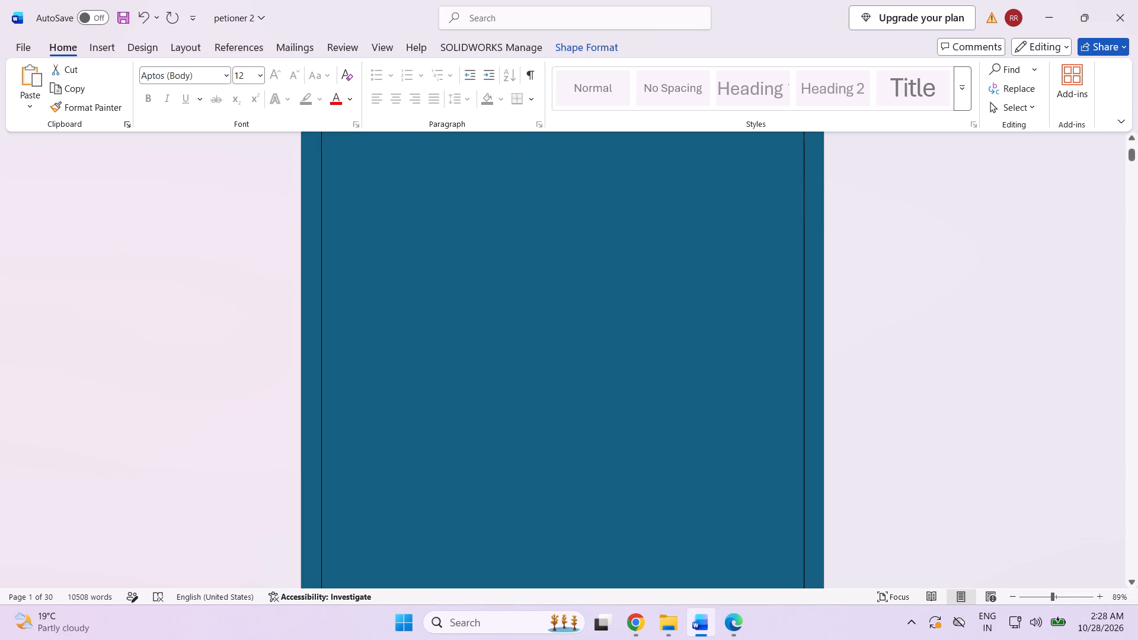
{"action": "scroll", "coordinate": [410, 298], "scroll_direction": "down", "scroll_amount": 5}
{"action": "scroll", "coordinate": [411, 296], "scroll_direction": "up", "scroll_amount": 20}
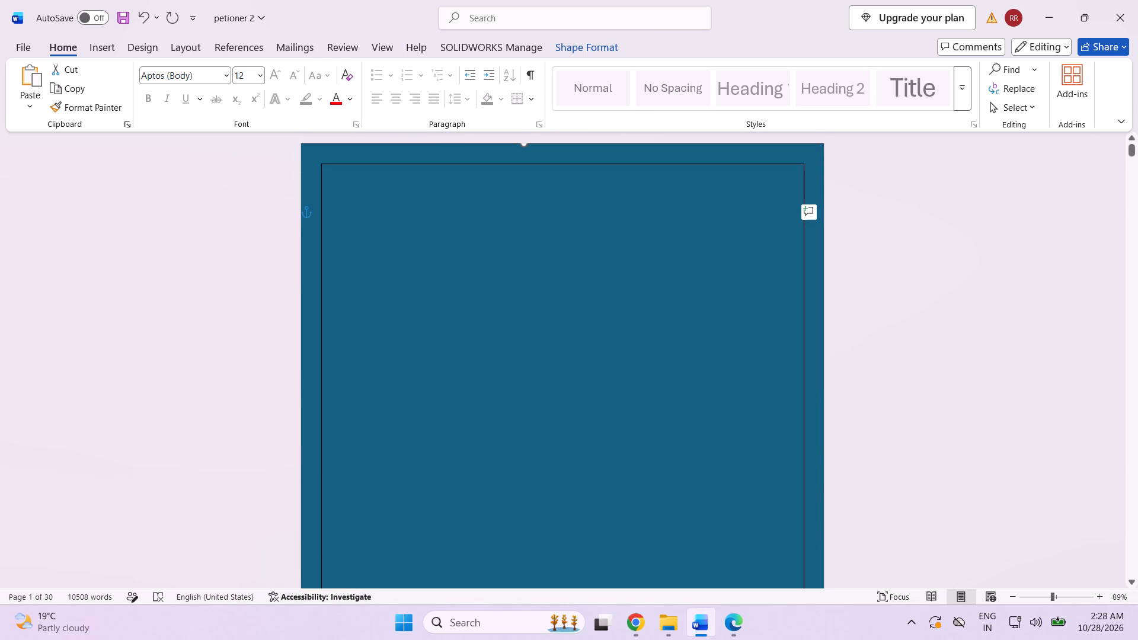
{"action": "left_click_drag", "start_coordinate": [524, 143], "coordinate": [525, 136]}
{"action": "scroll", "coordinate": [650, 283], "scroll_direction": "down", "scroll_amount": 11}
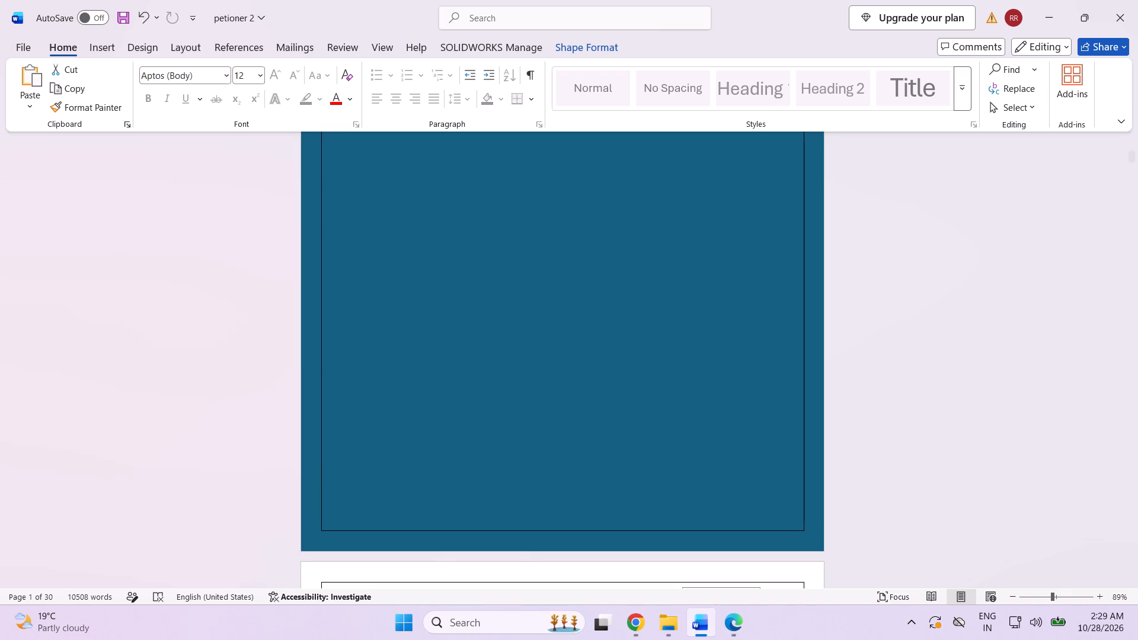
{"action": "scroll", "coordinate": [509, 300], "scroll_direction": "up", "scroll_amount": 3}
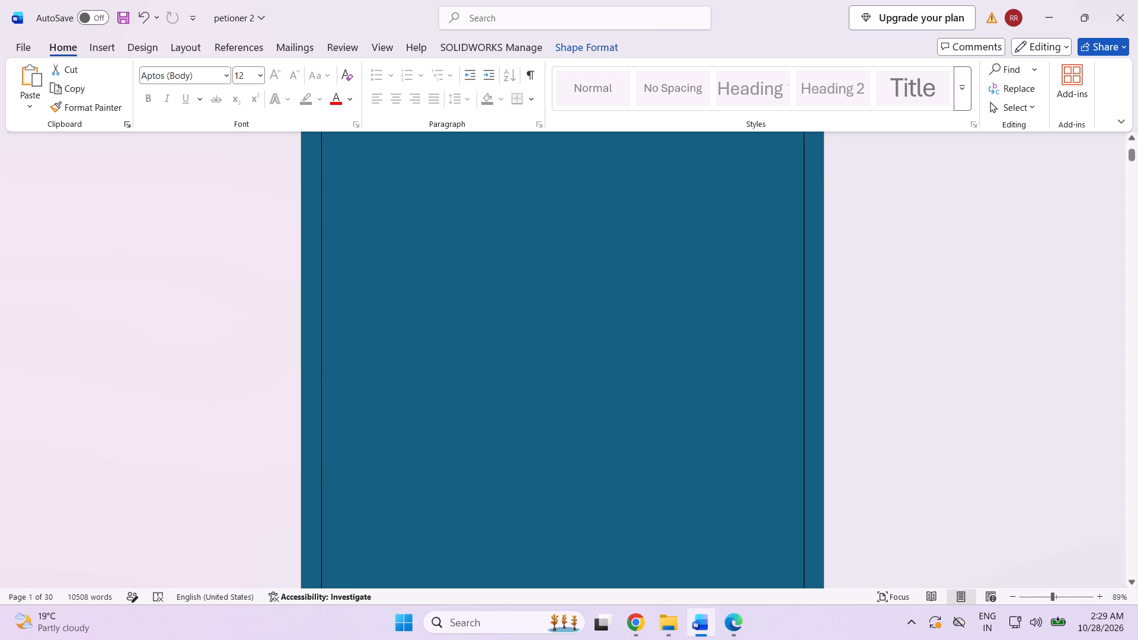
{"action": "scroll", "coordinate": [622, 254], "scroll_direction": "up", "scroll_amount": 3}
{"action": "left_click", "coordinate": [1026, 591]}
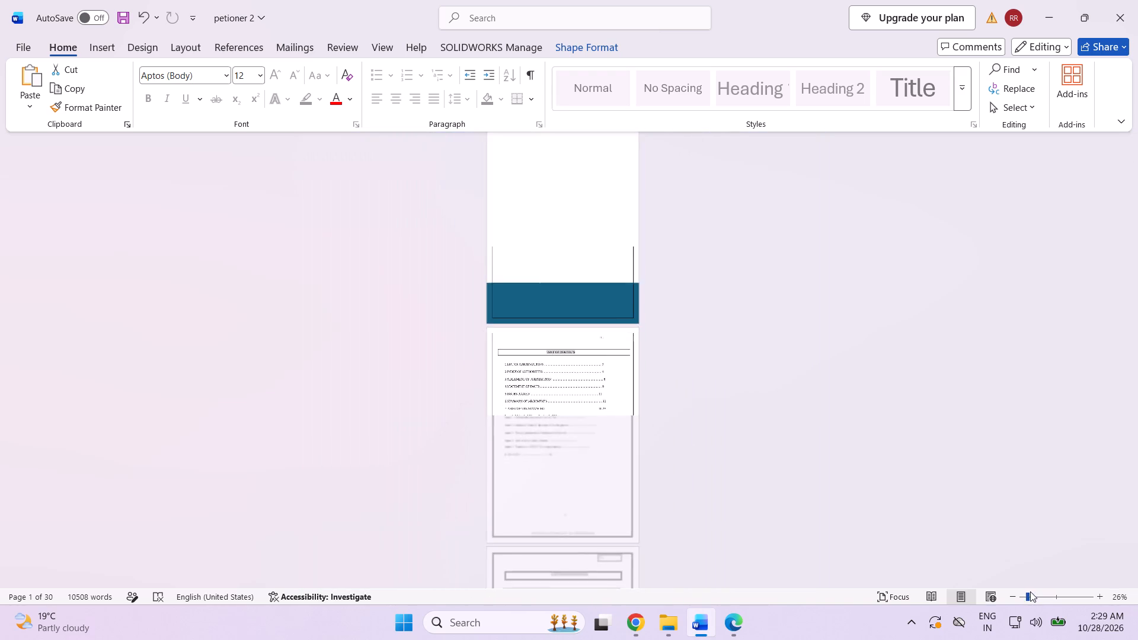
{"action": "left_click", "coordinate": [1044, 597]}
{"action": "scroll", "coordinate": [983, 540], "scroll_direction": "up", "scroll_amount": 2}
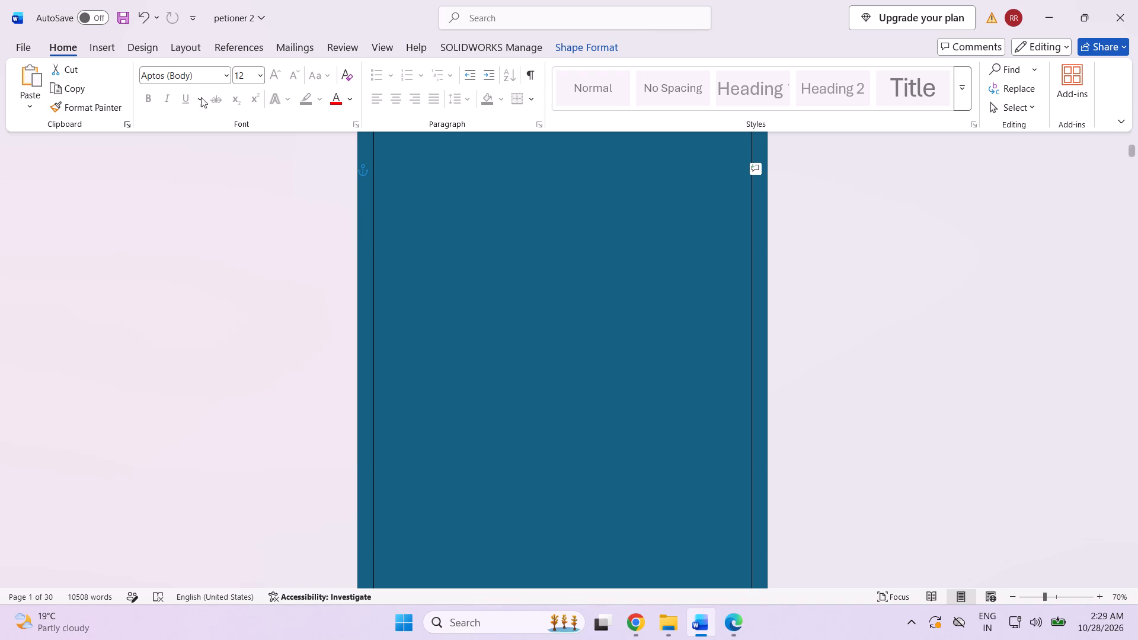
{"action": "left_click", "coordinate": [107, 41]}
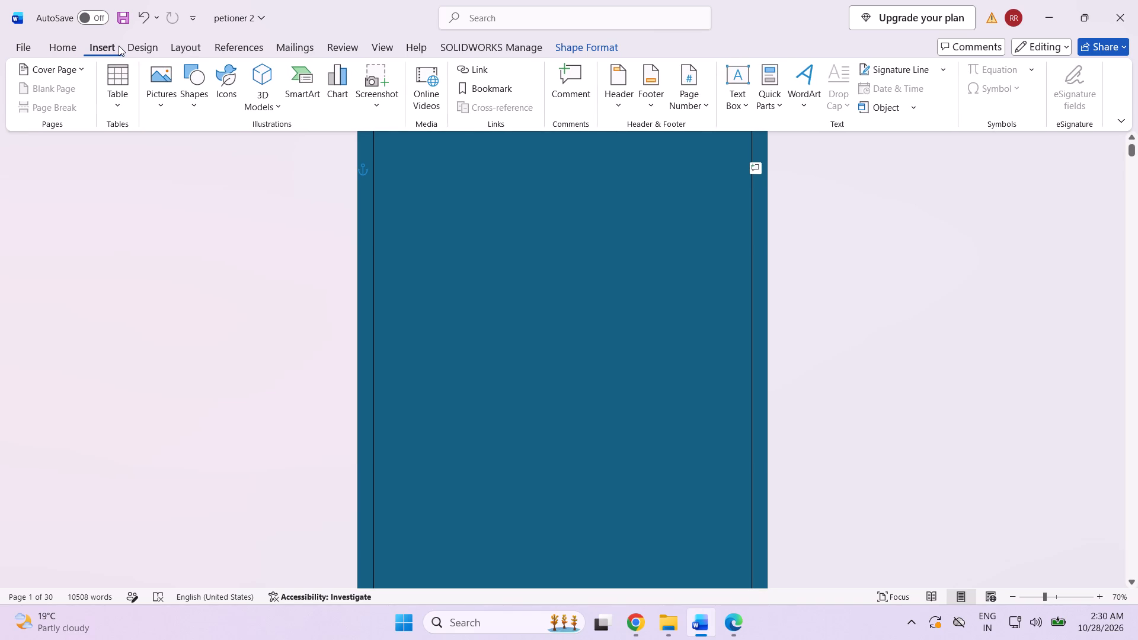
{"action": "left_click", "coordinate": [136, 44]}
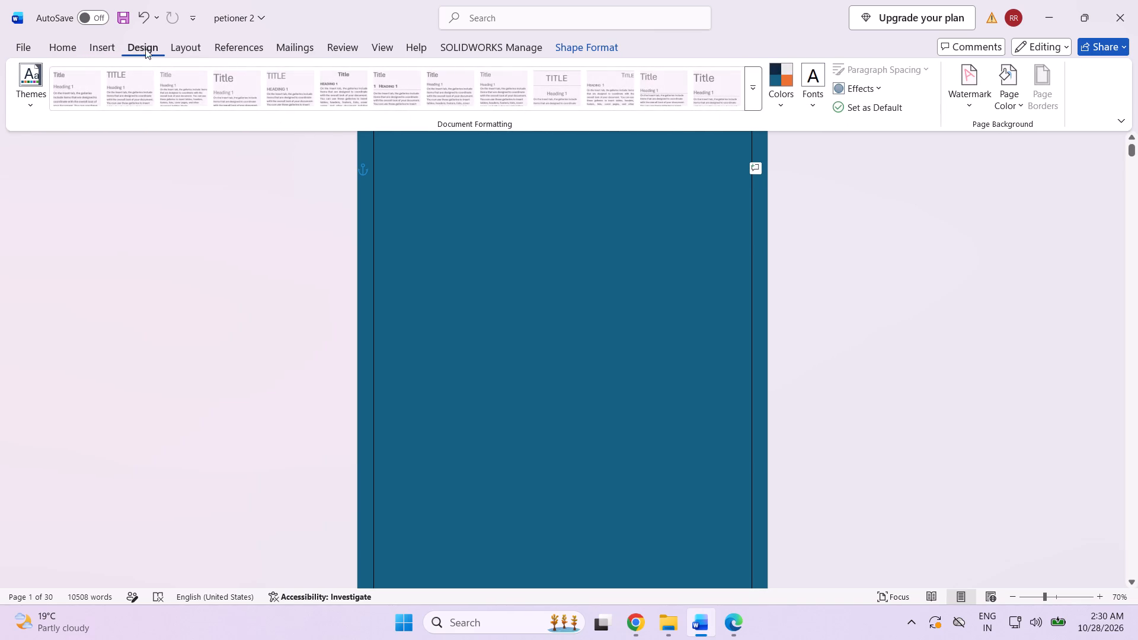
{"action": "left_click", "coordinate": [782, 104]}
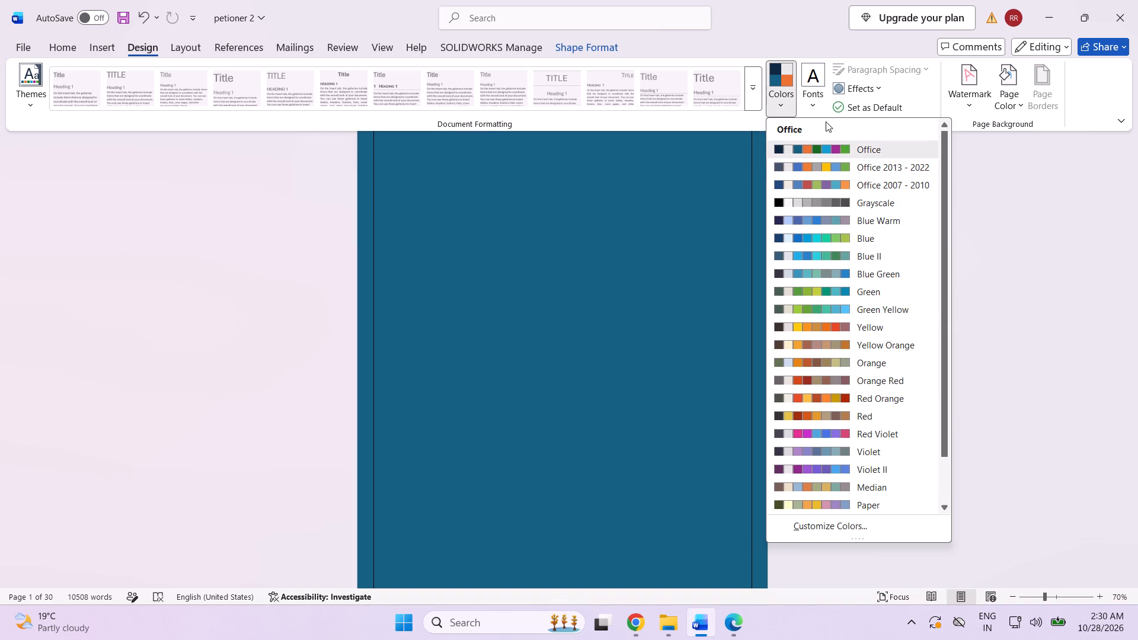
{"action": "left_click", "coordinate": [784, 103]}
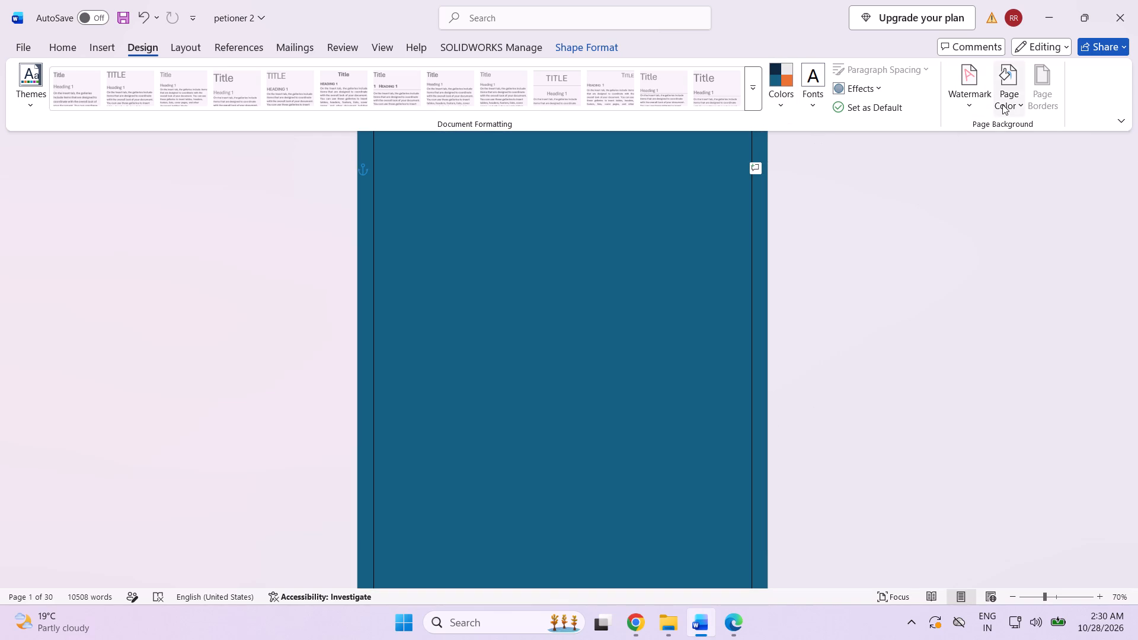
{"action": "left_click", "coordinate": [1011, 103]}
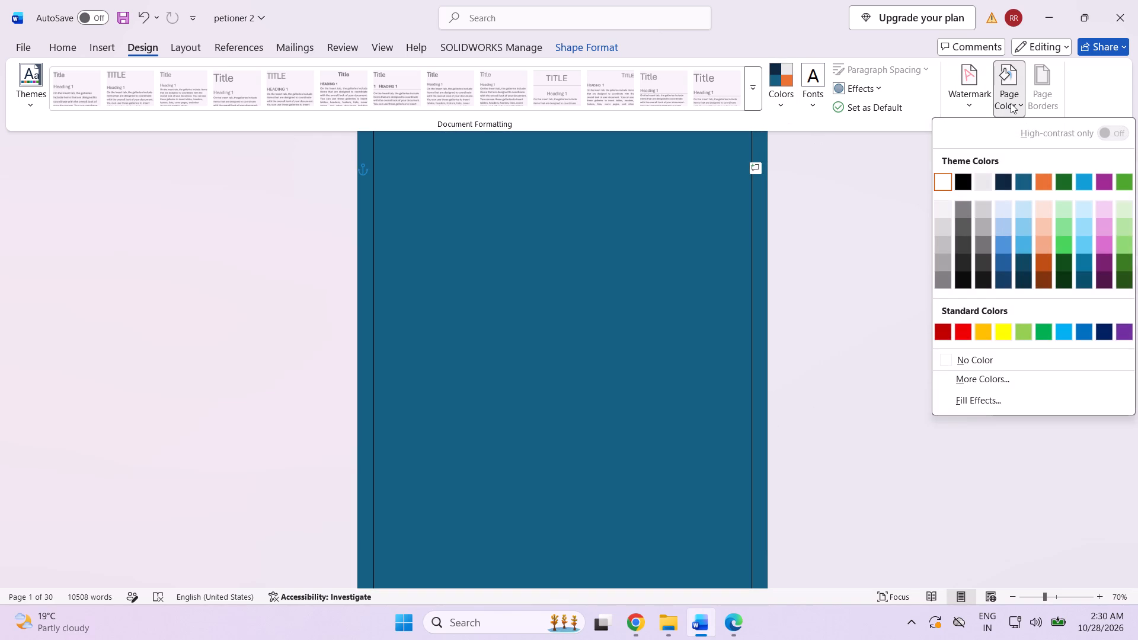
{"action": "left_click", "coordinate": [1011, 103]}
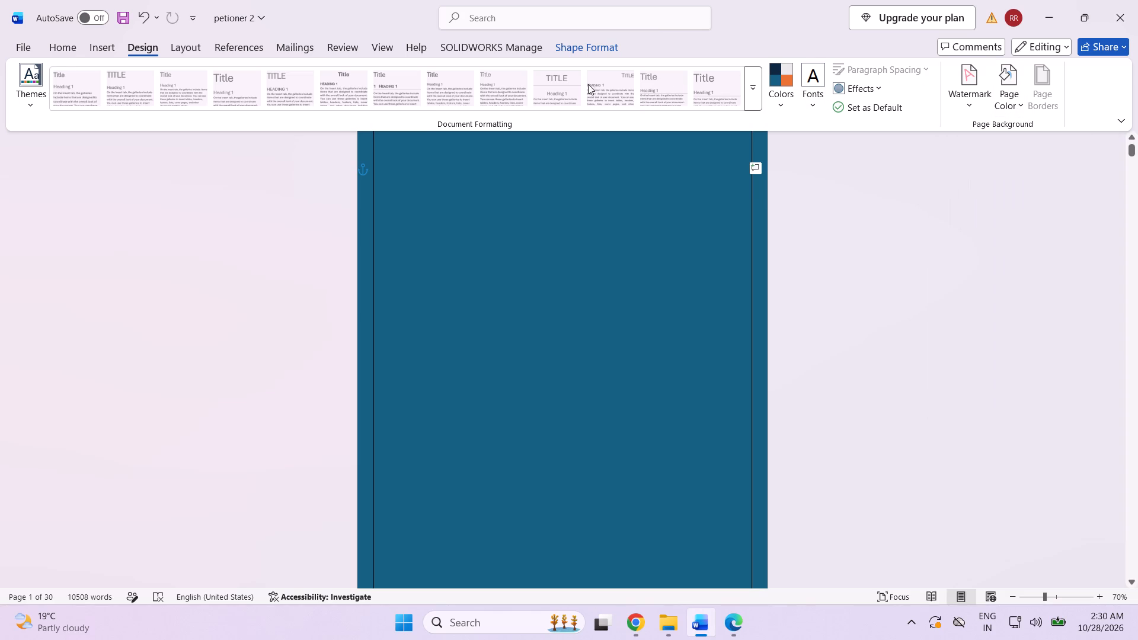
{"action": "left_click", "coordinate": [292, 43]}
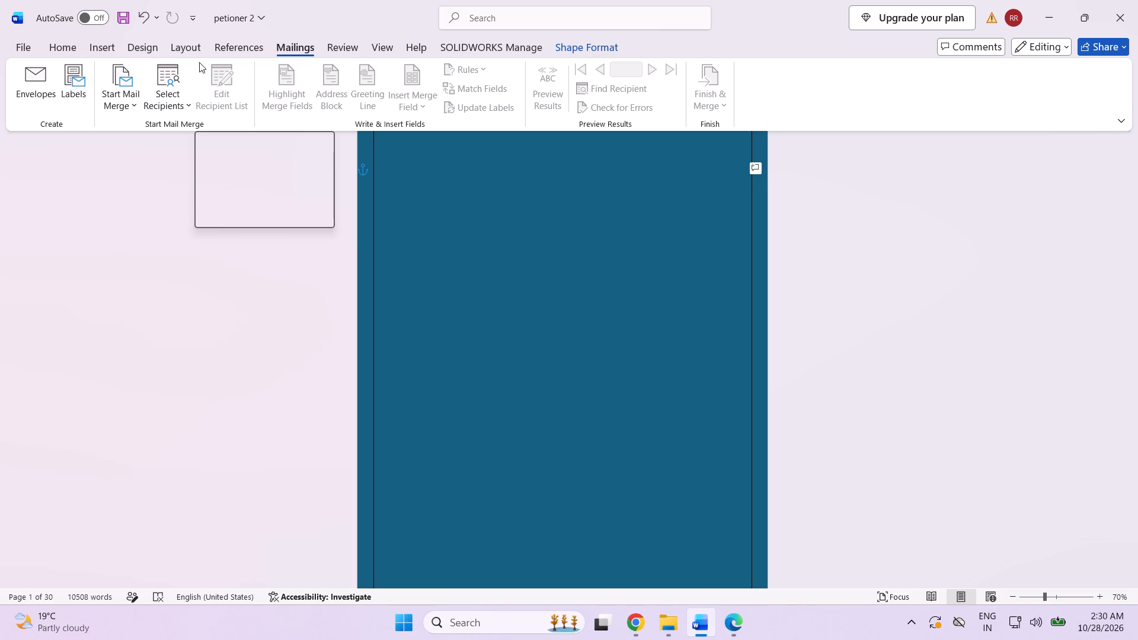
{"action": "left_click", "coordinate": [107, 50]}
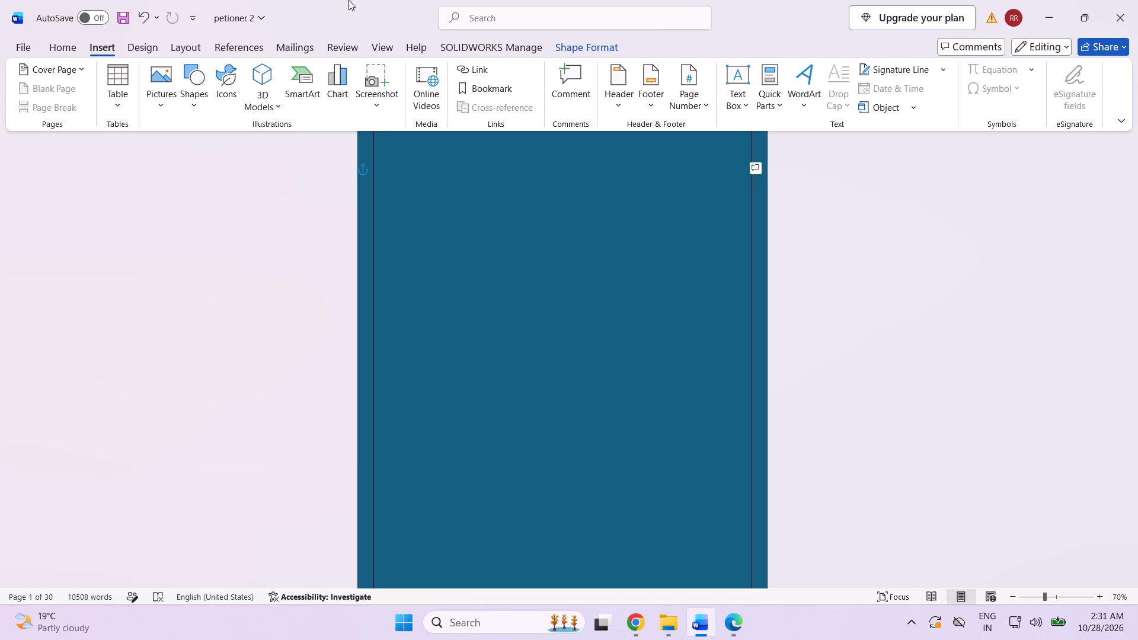
Fill the full-page rectangle on the cover page with standard Red and remove its outline.
{"action": "left_click", "coordinate": [590, 40]}
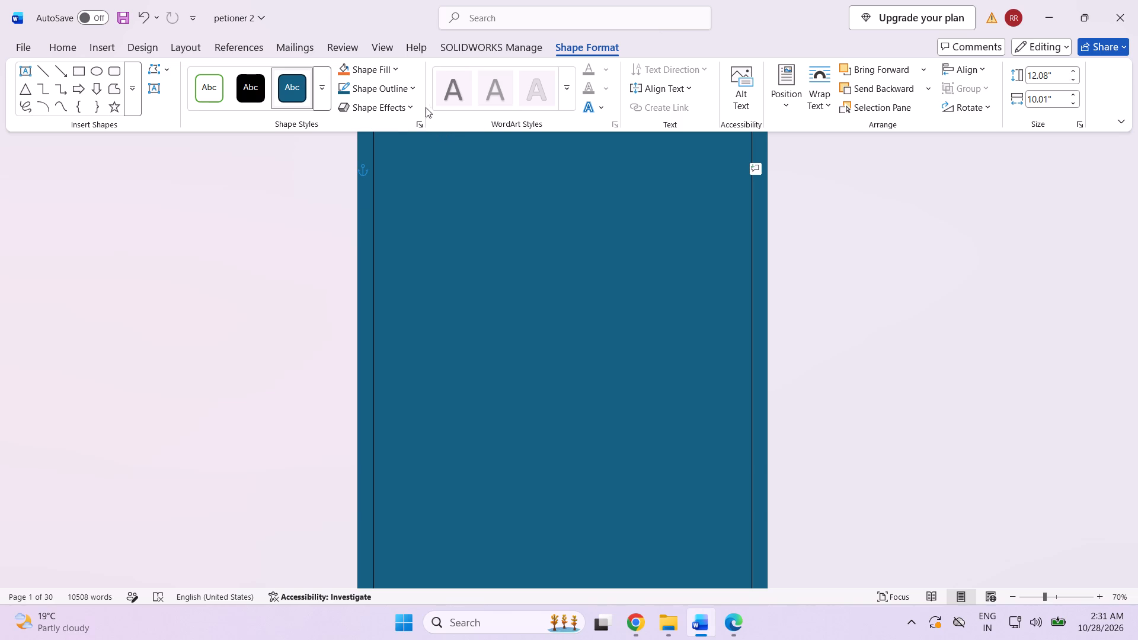
{"action": "left_click", "coordinate": [399, 73]}
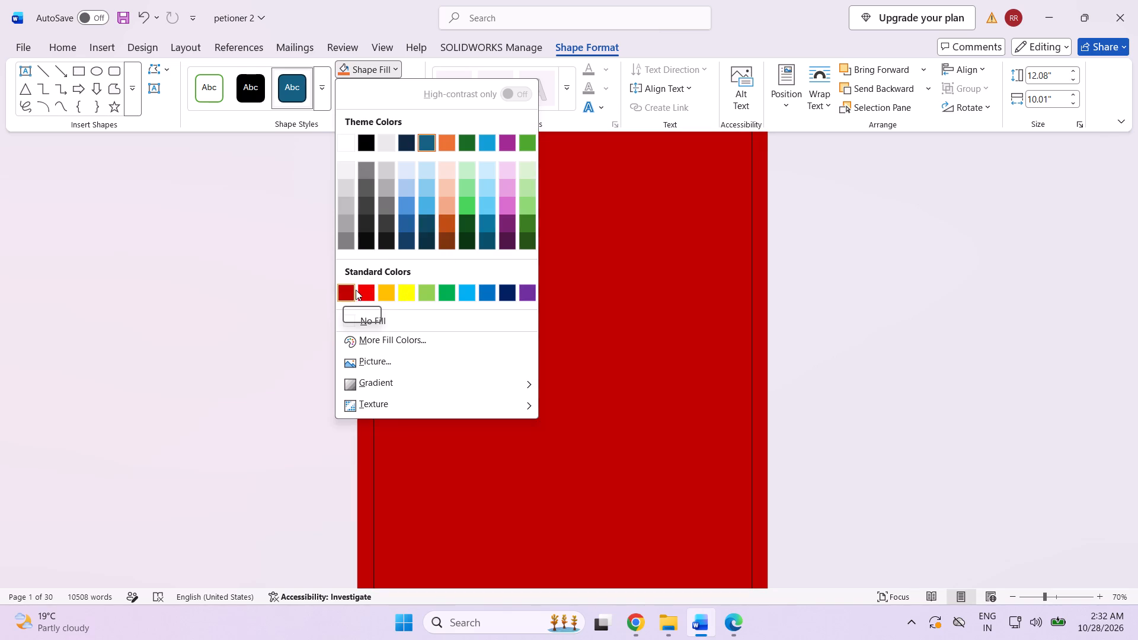
{"action": "left_click", "coordinate": [366, 290]}
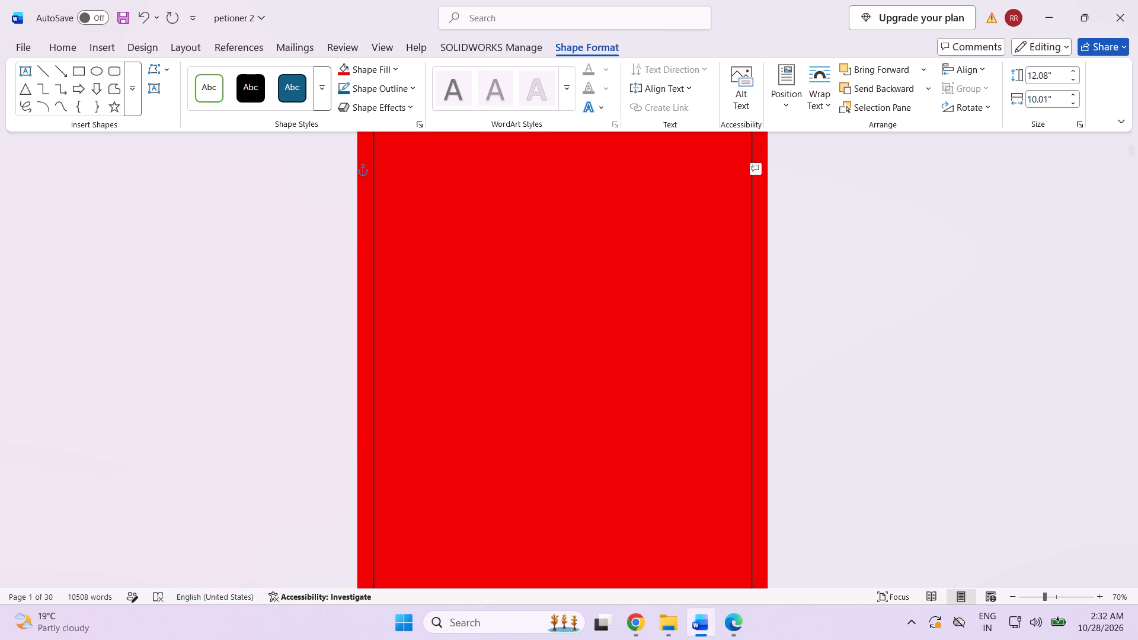
{"action": "left_click", "coordinate": [411, 90]}
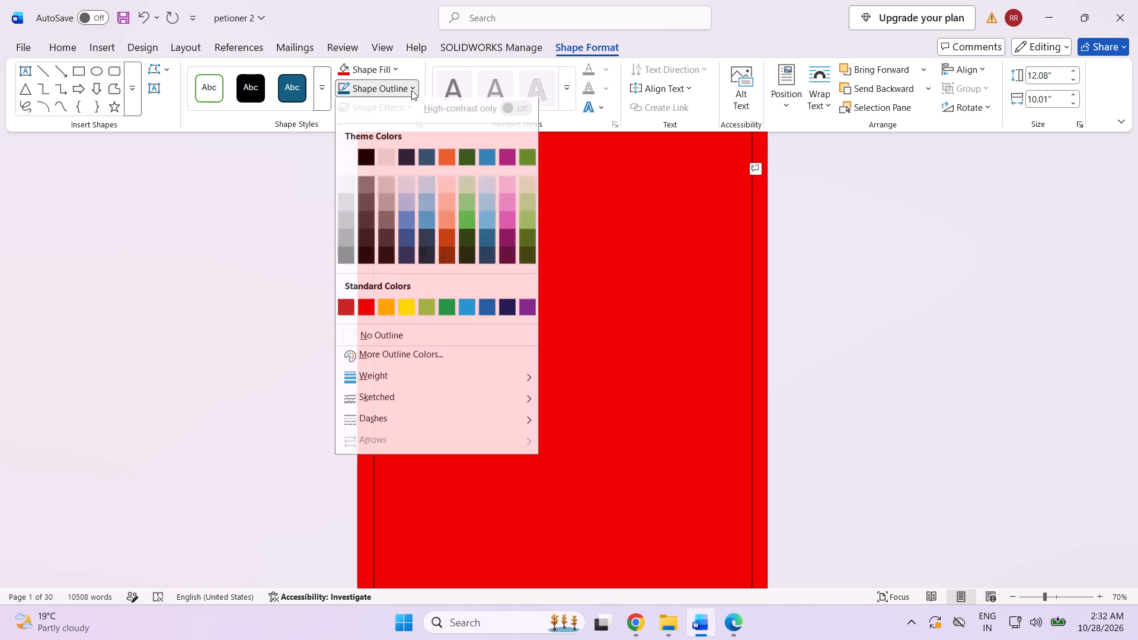
{"action": "scroll", "coordinate": [408, 281], "scroll_direction": "down", "scroll_amount": 1}
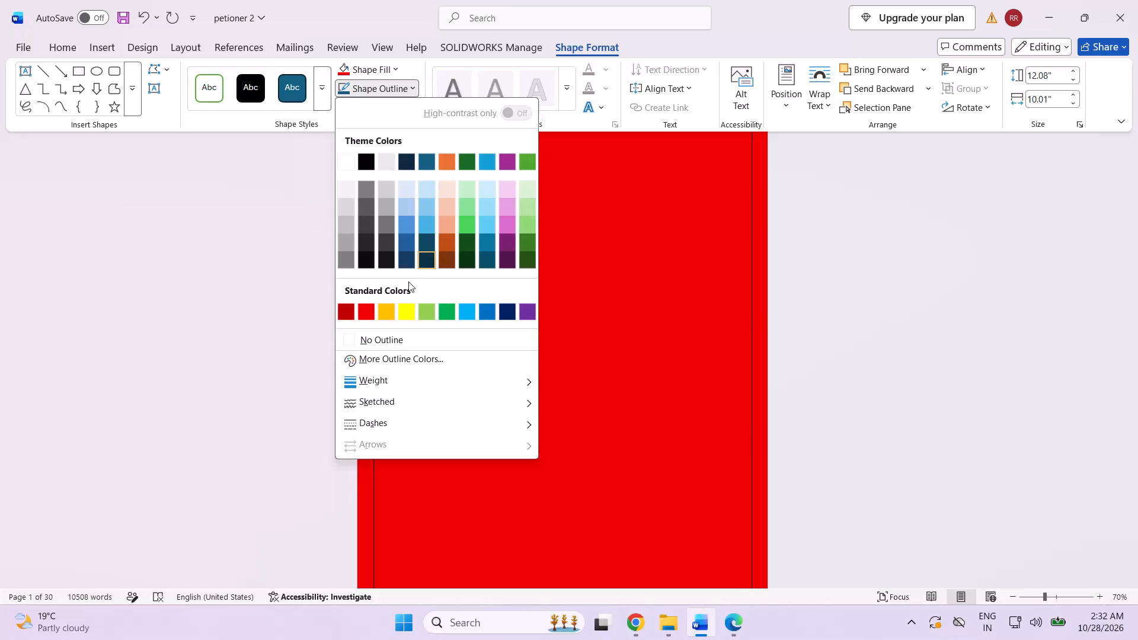
{"action": "left_click", "coordinate": [350, 348]}
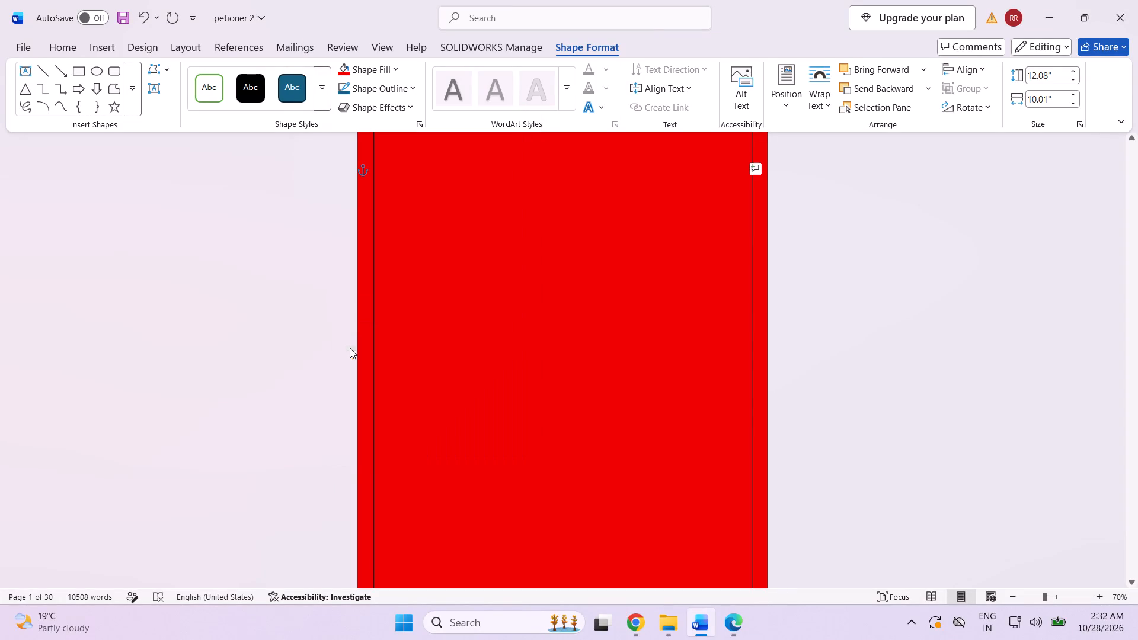
Set the red cover rectangle's text wrapping to Behind Text.
{"action": "scroll", "coordinate": [362, 284], "scroll_direction": "down", "scroll_amount": 1}
{"action": "scroll", "coordinate": [362, 284], "scroll_direction": "up", "scroll_amount": 5}
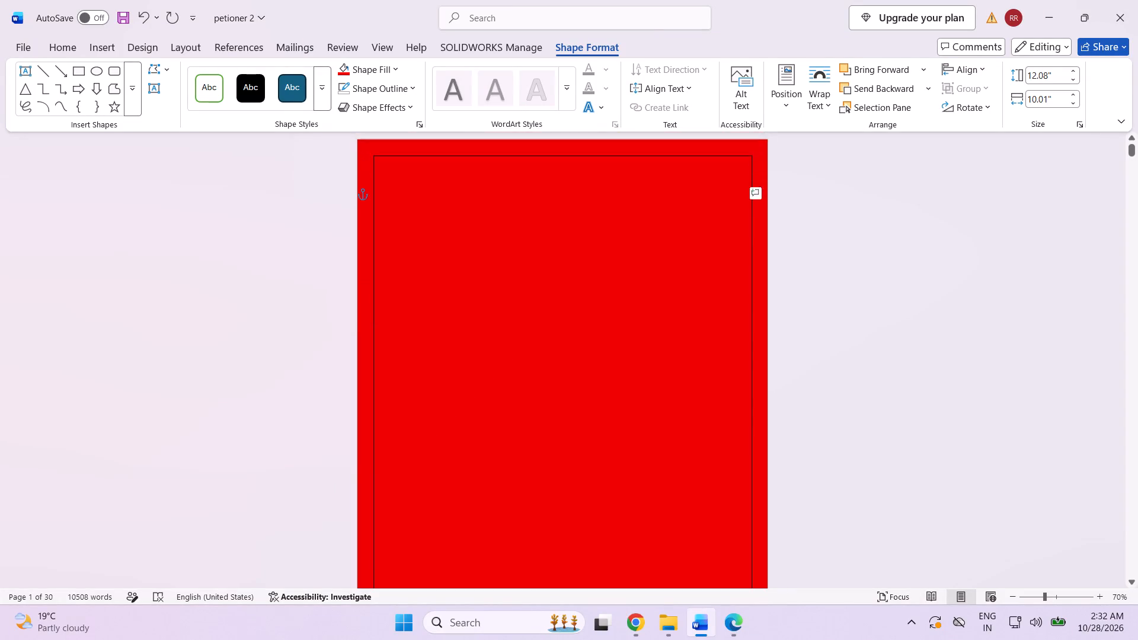
{"action": "scroll", "coordinate": [362, 284], "scroll_direction": "up", "scroll_amount": 1}
{"action": "scroll", "coordinate": [362, 284], "scroll_direction": "down", "scroll_amount": 9}
{"action": "scroll", "coordinate": [362, 284], "scroll_direction": "up", "scroll_amount": 1}
{"action": "scroll", "coordinate": [362, 284], "scroll_direction": "down", "scroll_amount": 6}
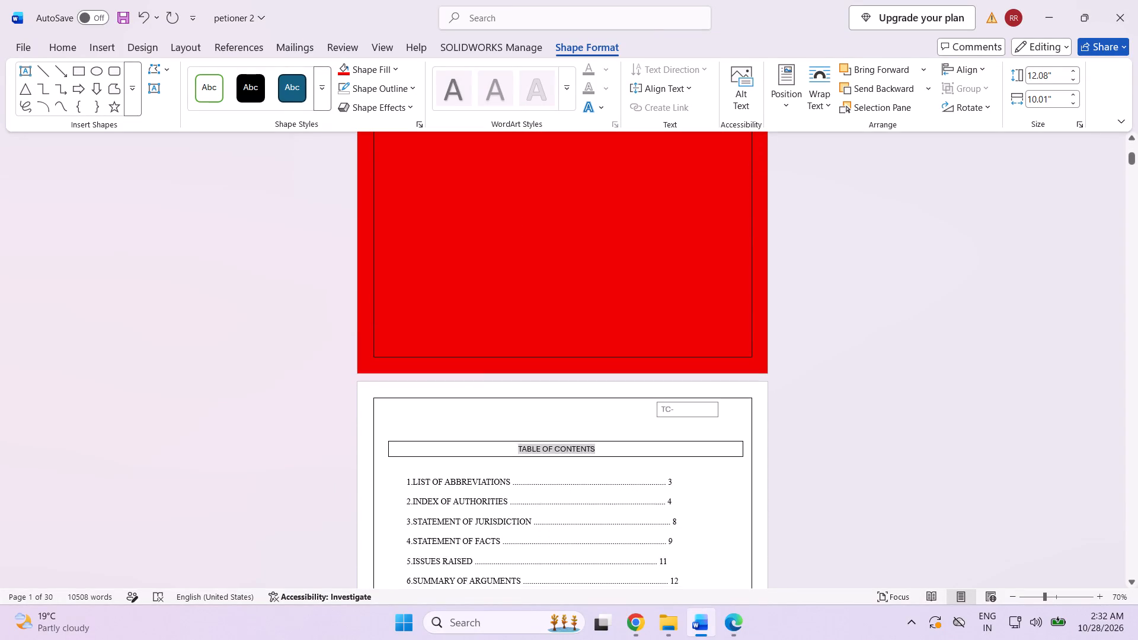
{"action": "scroll", "coordinate": [359, 280], "scroll_direction": "down", "scroll_amount": 5}
{"action": "scroll", "coordinate": [359, 280], "scroll_direction": "up", "scroll_amount": 20}
{"action": "scroll", "coordinate": [359, 280], "scroll_direction": "up", "scroll_amount": 5}
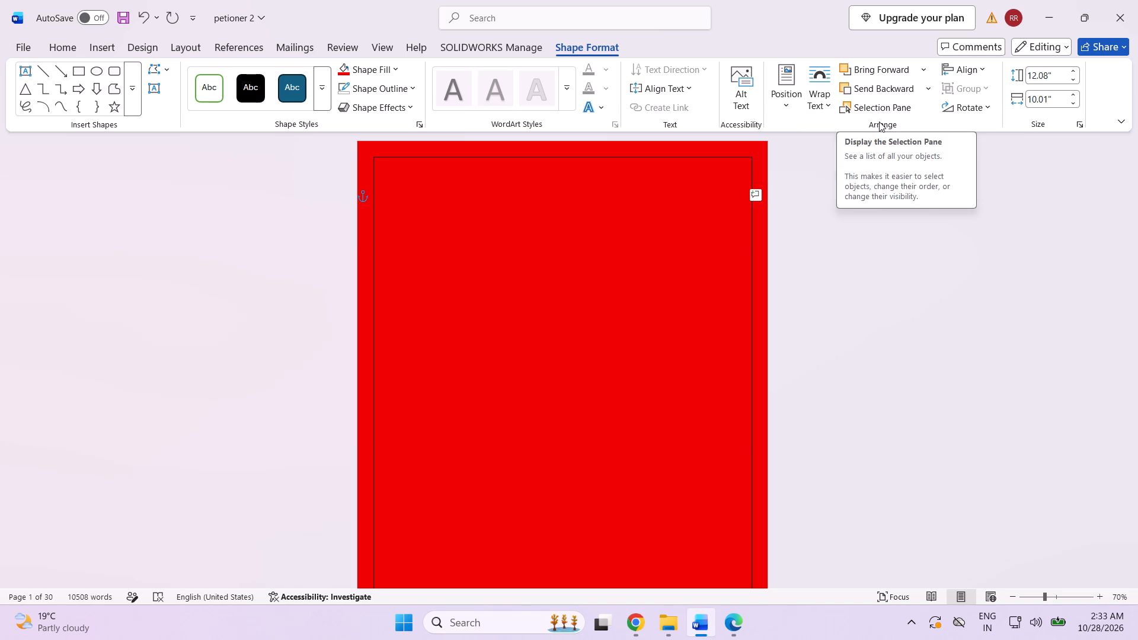
{"action": "left_click", "coordinate": [825, 103]}
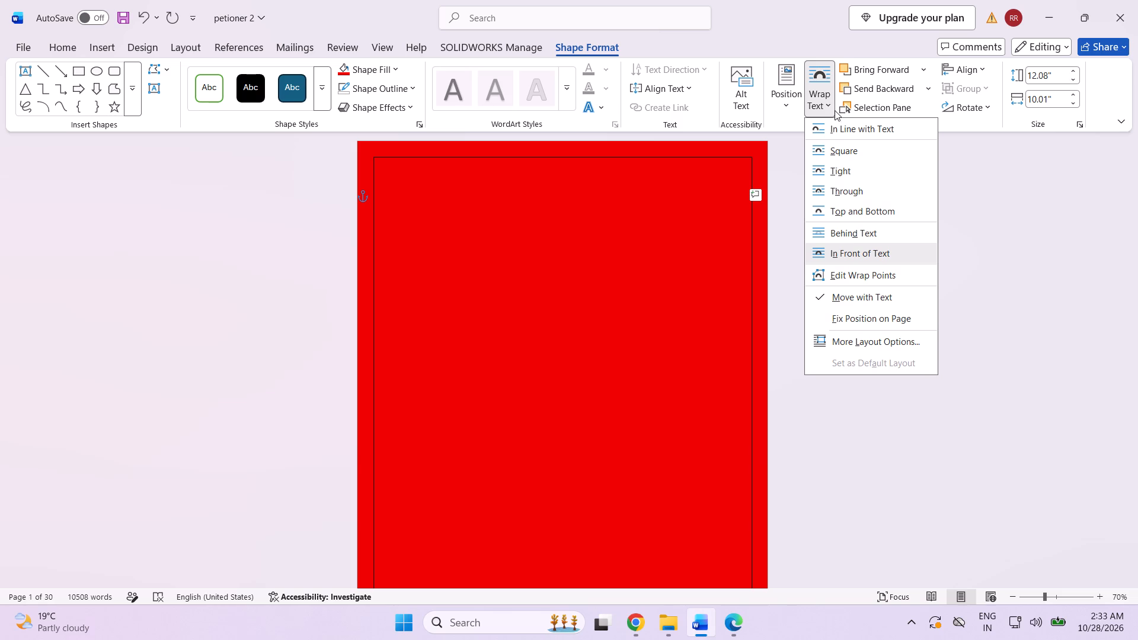
{"action": "left_click", "coordinate": [867, 235]}
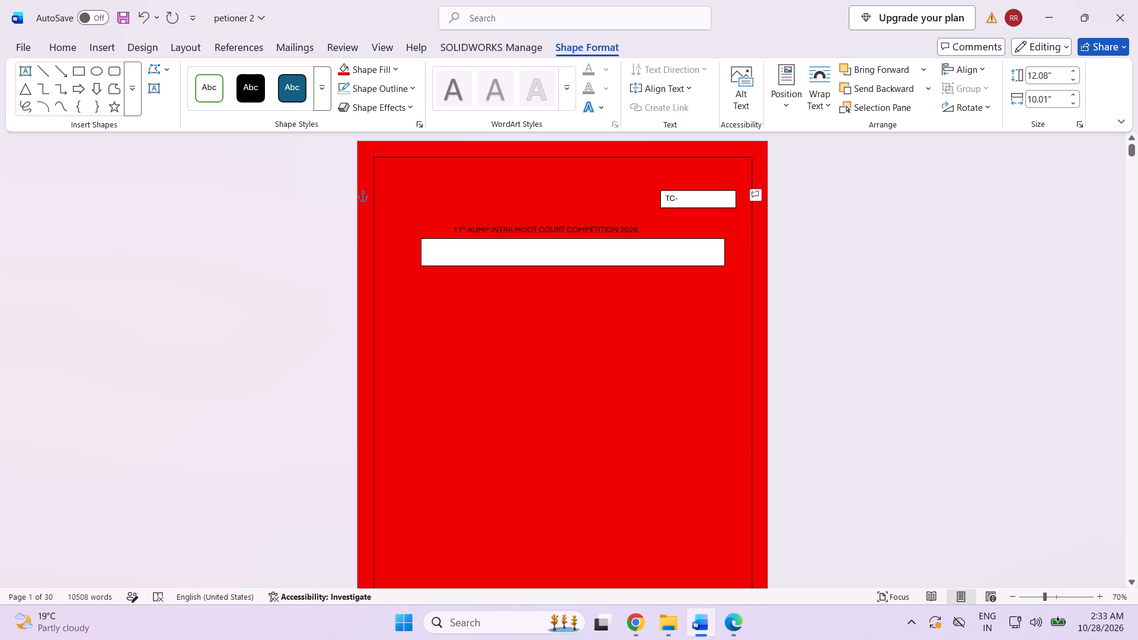
Fill the empty text box beneath the moot court competition title with standard Red.
{"action": "left_click", "coordinate": [468, 255]}
{"action": "left_click", "coordinate": [518, 249]}
{"action": "right_click", "coordinate": [518, 249]}
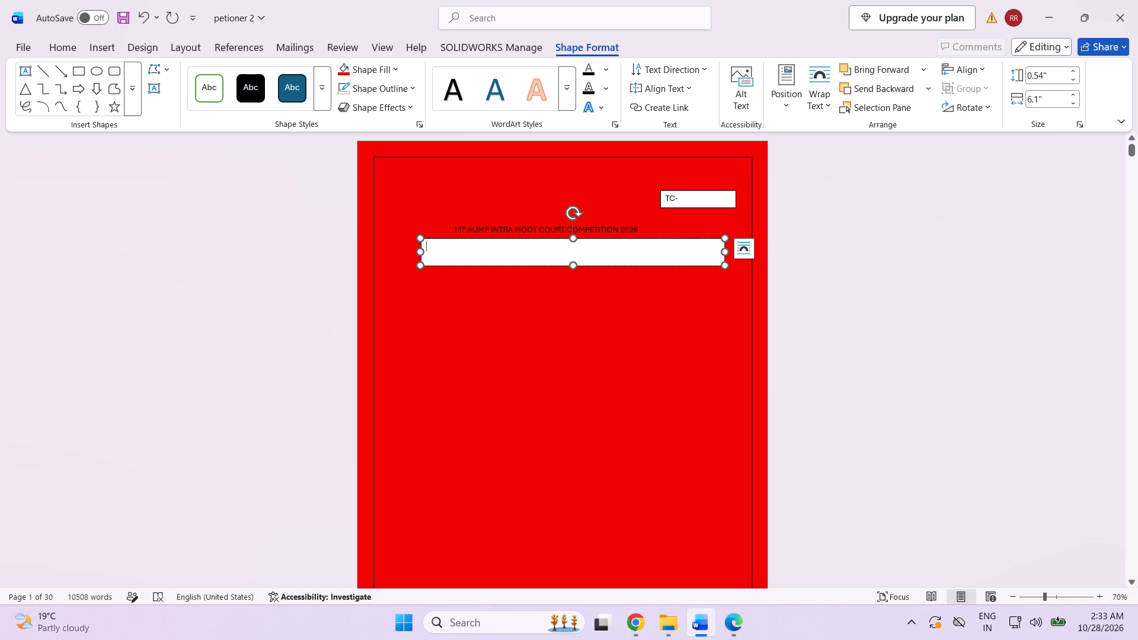
{"action": "left_click", "coordinate": [505, 307]}
{"action": "right_click", "coordinate": [461, 239]}
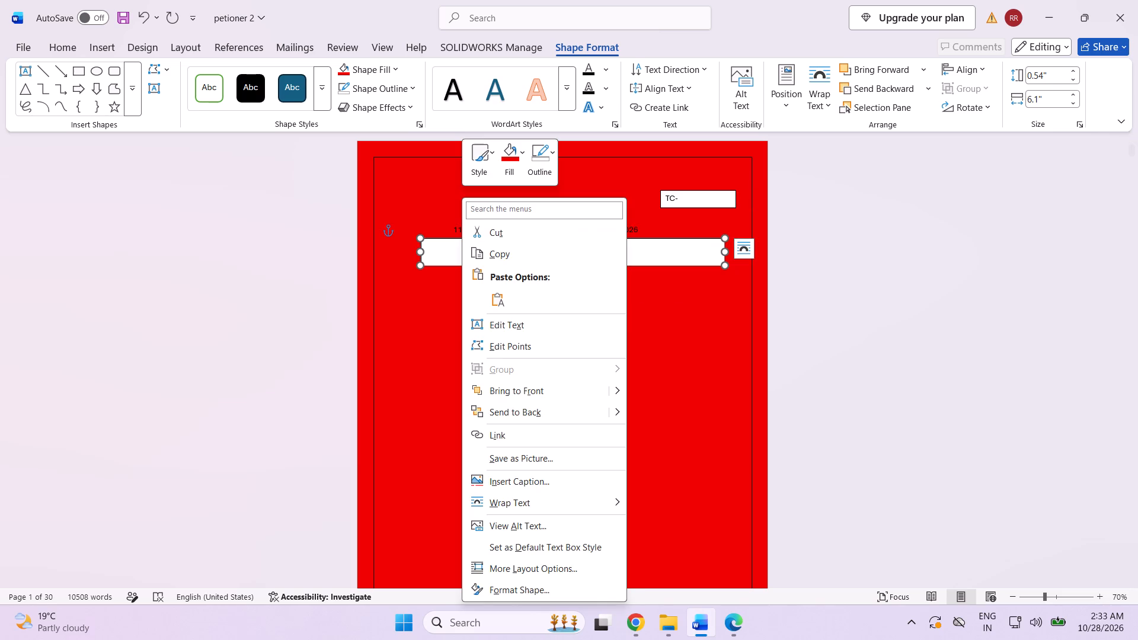
{"action": "left_click", "coordinate": [511, 161]}
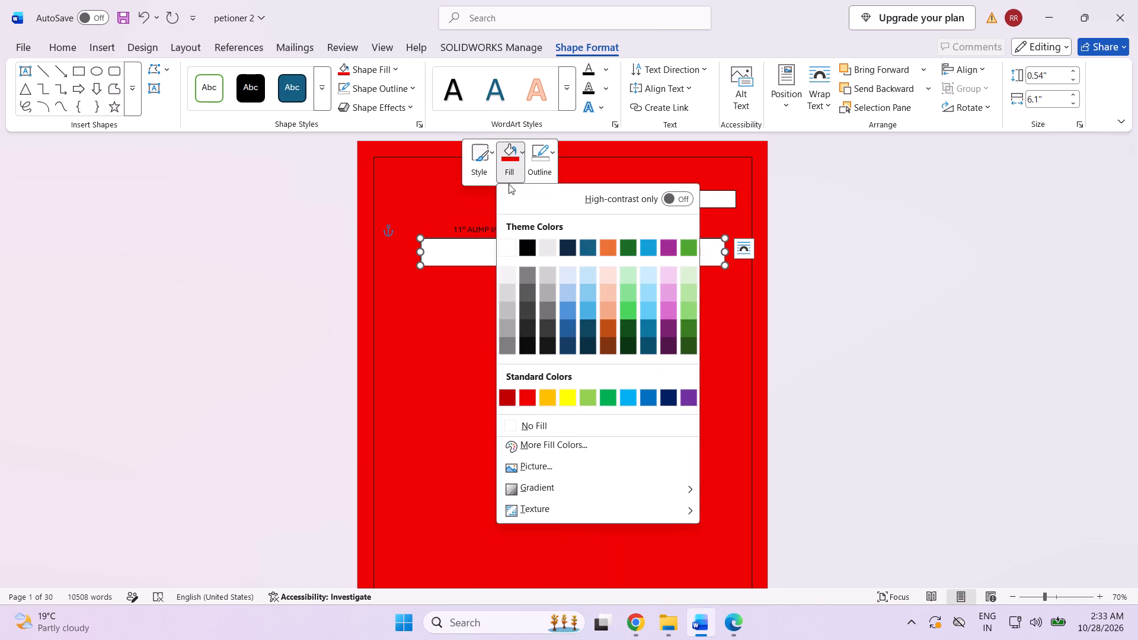
{"action": "left_click", "coordinate": [520, 397]}
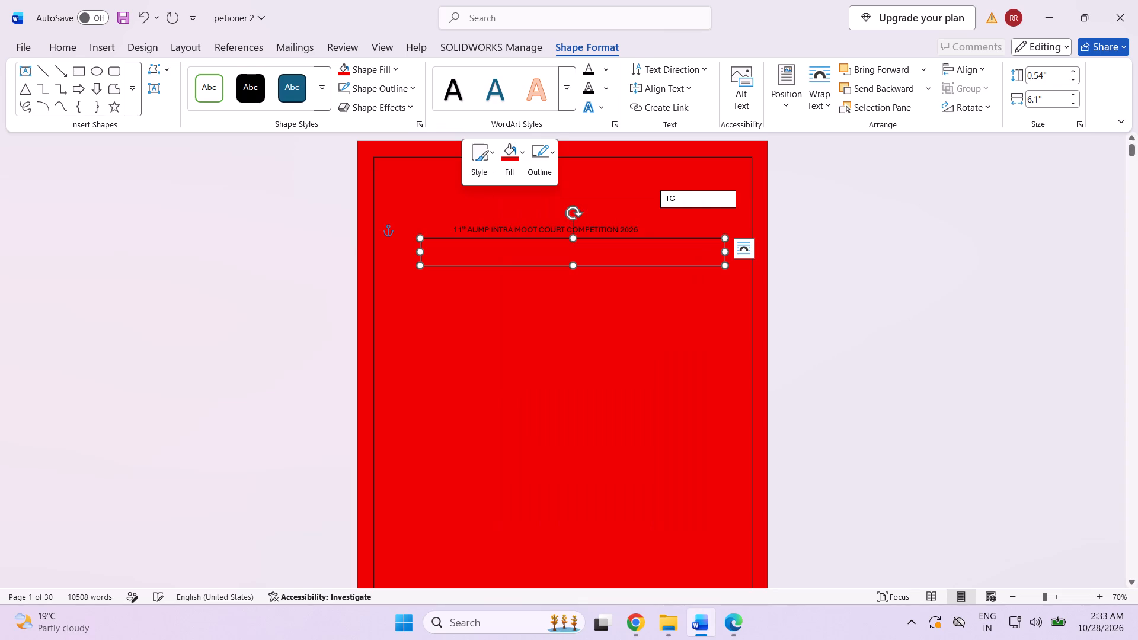
Fill the "TC-" text box on the cover page with standard Red to match the background.
{"action": "left_click", "coordinate": [688, 203]}
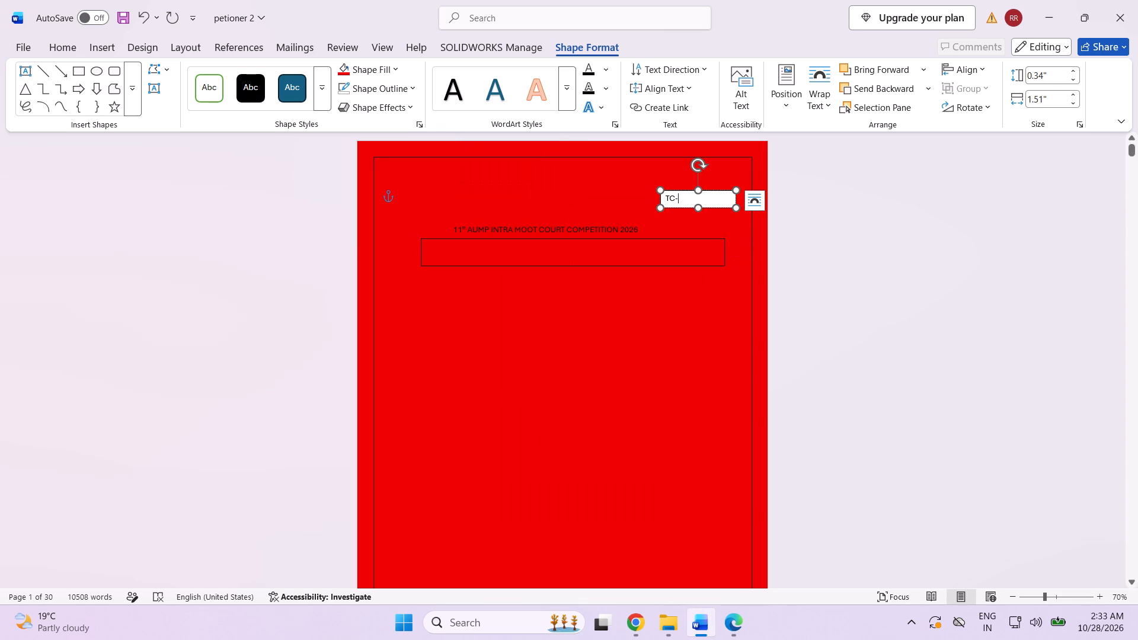
{"action": "right_click", "coordinate": [698, 201]}
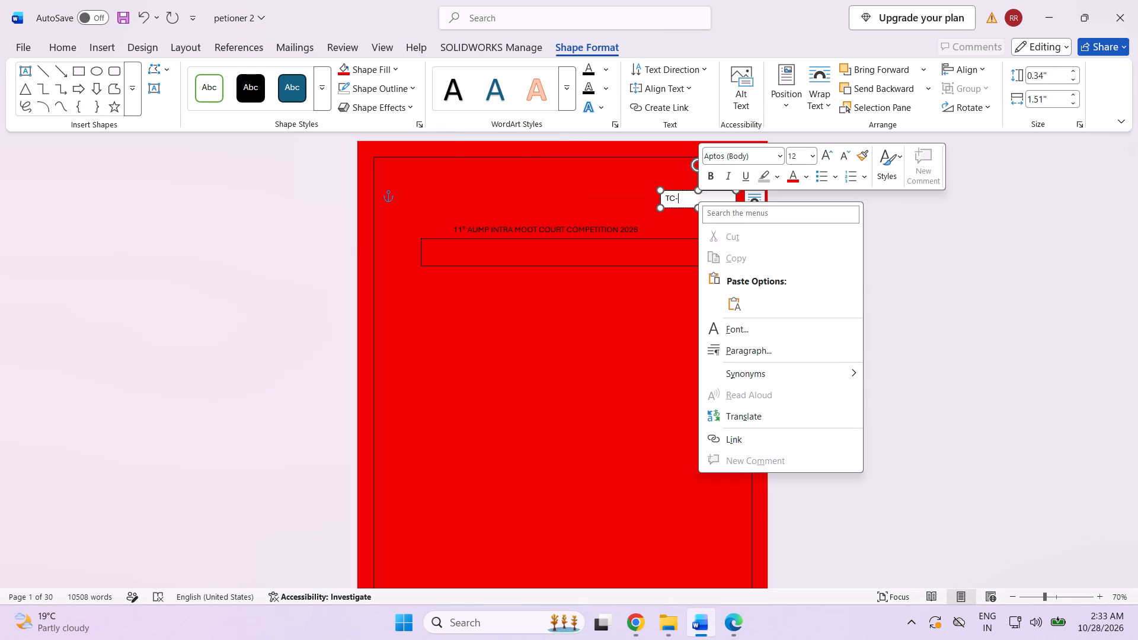
{"action": "left_click", "coordinate": [629, 221]}
{"action": "left_click", "coordinate": [682, 201]}
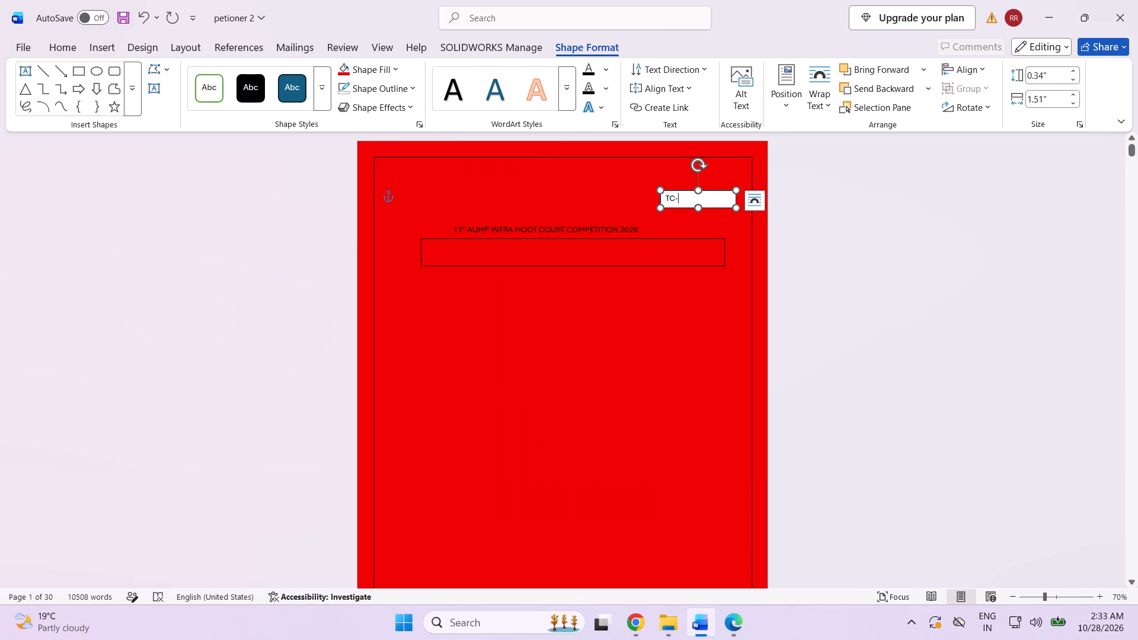
{"action": "left_click", "coordinate": [682, 198]}
{"action": "left_click", "coordinate": [676, 191]}
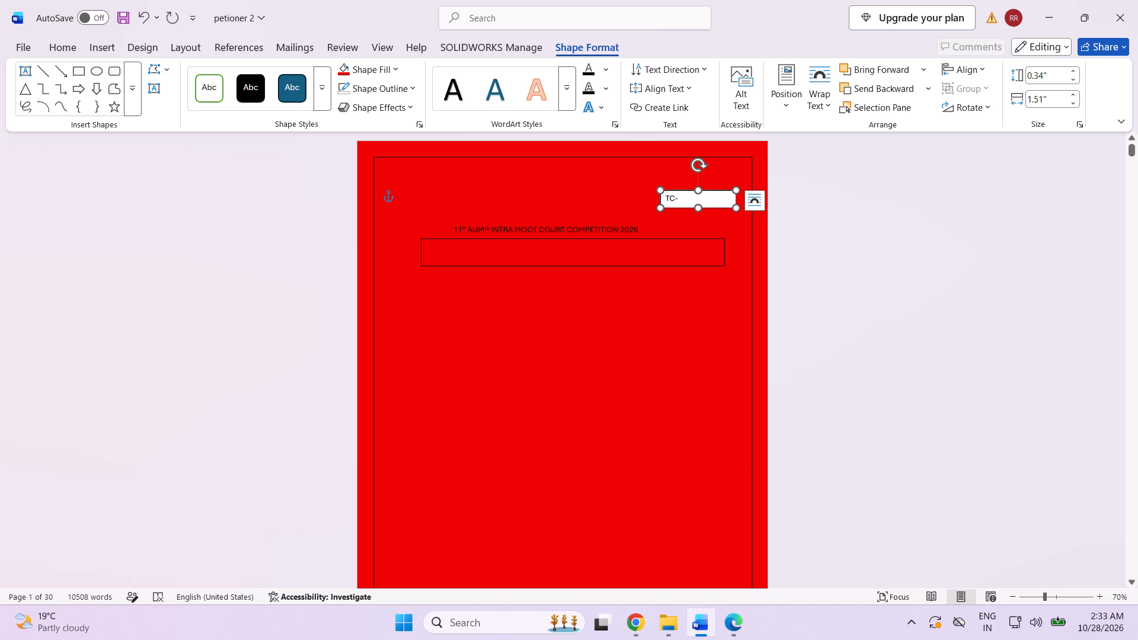
{"action": "left_click", "coordinate": [676, 191]}
{"action": "right_click", "coordinate": [676, 190]}
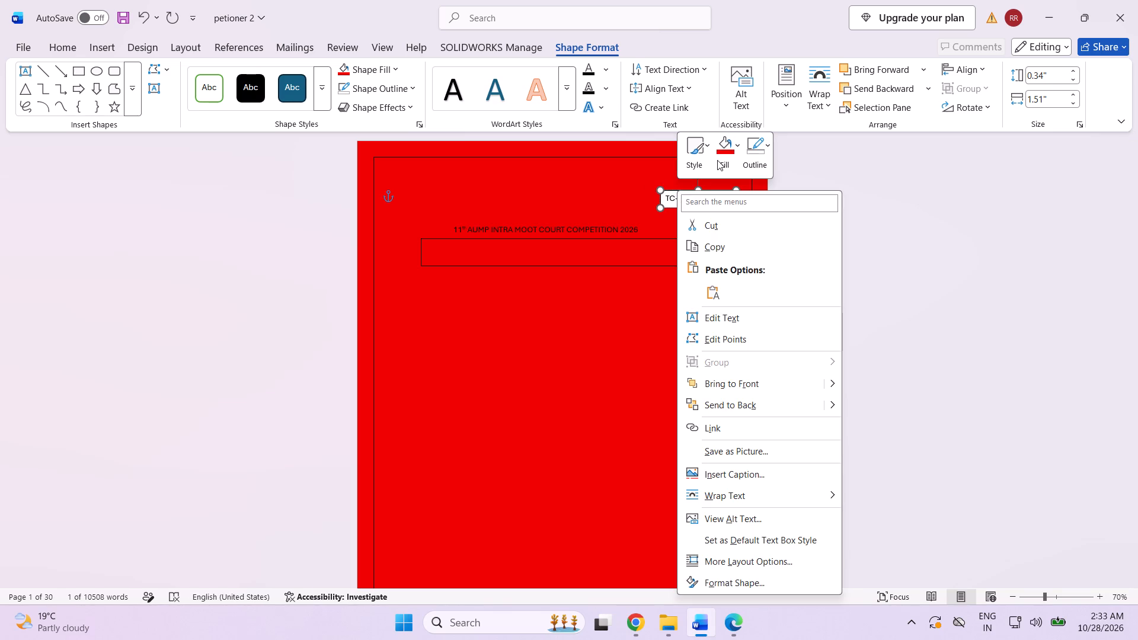
{"action": "left_click", "coordinate": [717, 160]}
{"action": "left_click", "coordinate": [742, 387]}
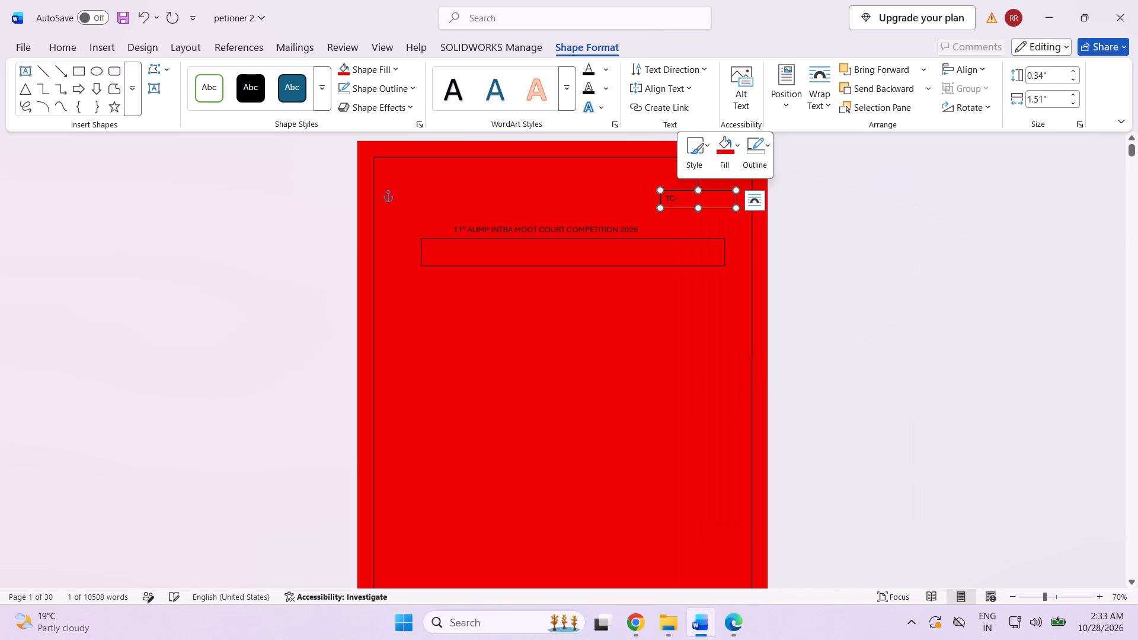
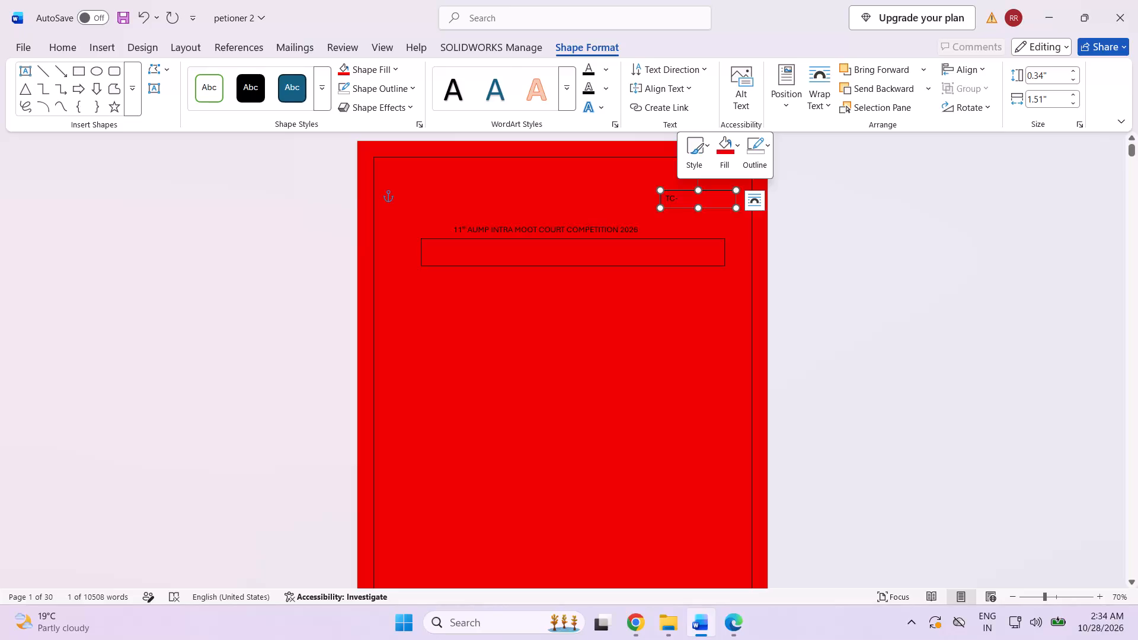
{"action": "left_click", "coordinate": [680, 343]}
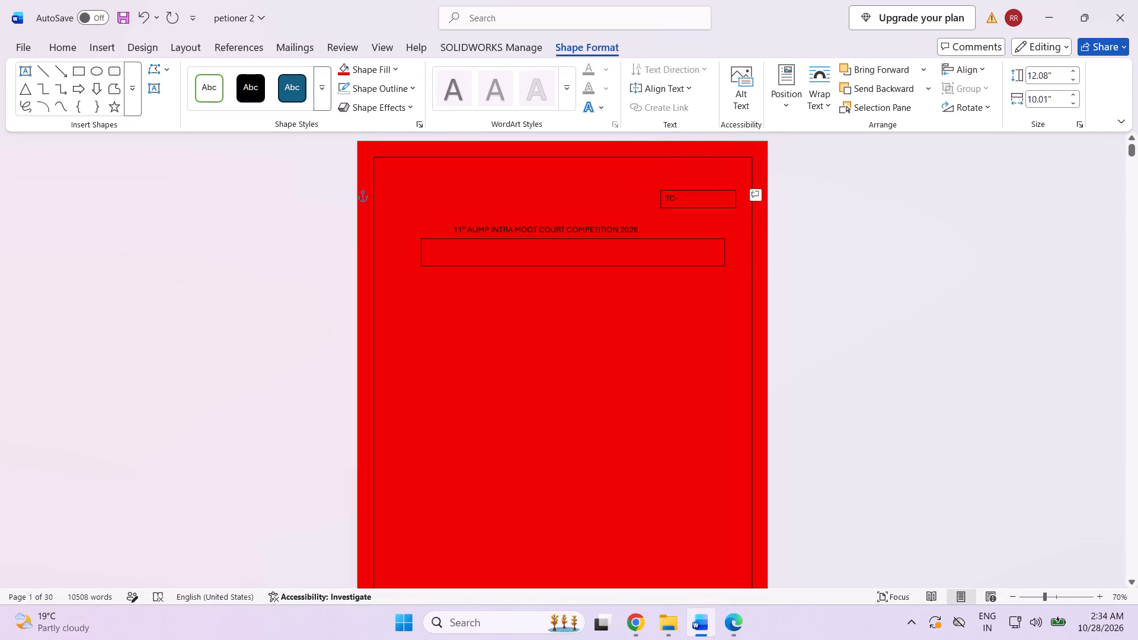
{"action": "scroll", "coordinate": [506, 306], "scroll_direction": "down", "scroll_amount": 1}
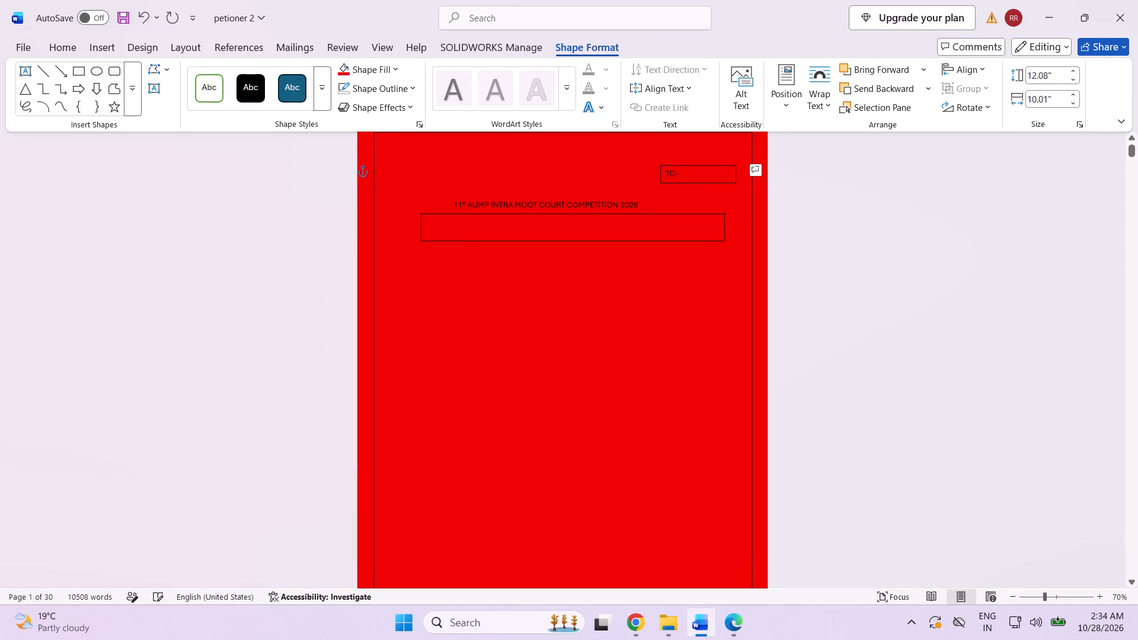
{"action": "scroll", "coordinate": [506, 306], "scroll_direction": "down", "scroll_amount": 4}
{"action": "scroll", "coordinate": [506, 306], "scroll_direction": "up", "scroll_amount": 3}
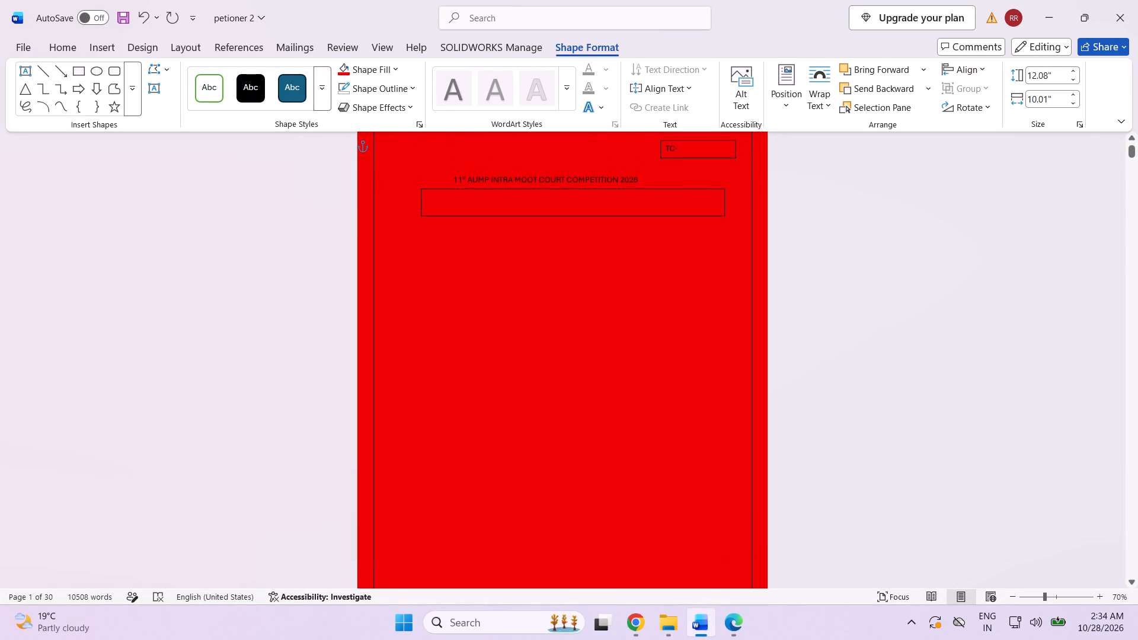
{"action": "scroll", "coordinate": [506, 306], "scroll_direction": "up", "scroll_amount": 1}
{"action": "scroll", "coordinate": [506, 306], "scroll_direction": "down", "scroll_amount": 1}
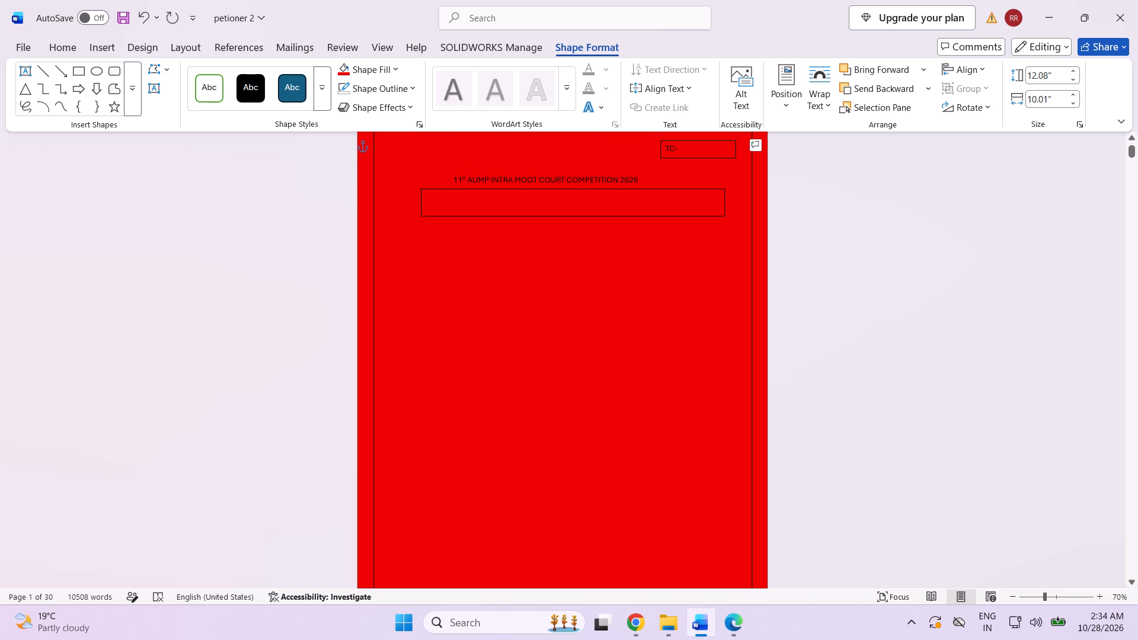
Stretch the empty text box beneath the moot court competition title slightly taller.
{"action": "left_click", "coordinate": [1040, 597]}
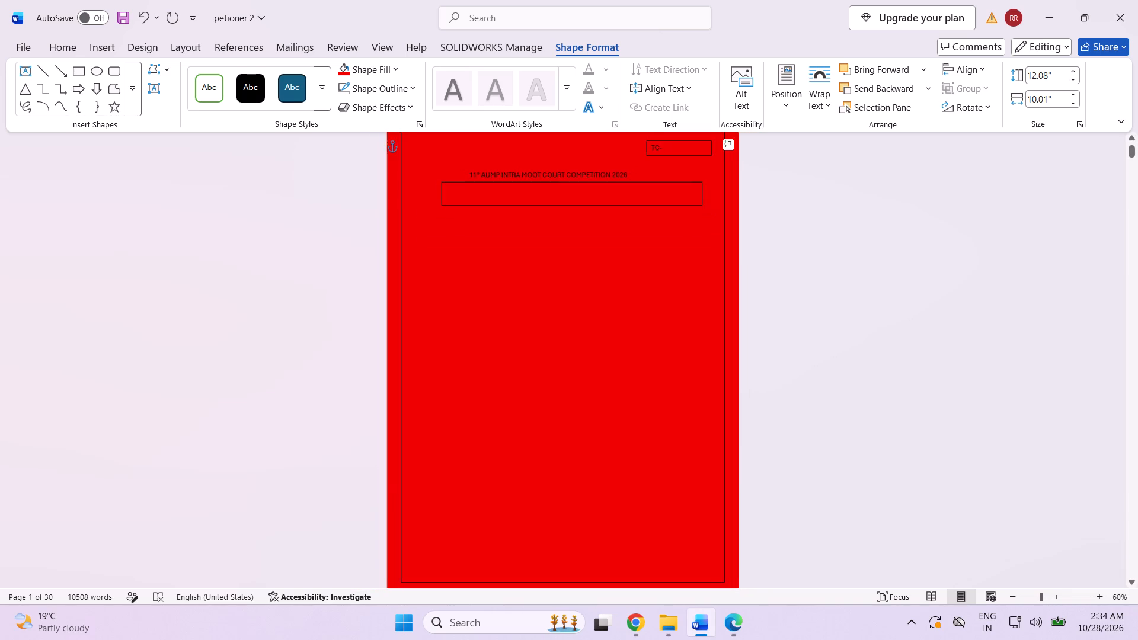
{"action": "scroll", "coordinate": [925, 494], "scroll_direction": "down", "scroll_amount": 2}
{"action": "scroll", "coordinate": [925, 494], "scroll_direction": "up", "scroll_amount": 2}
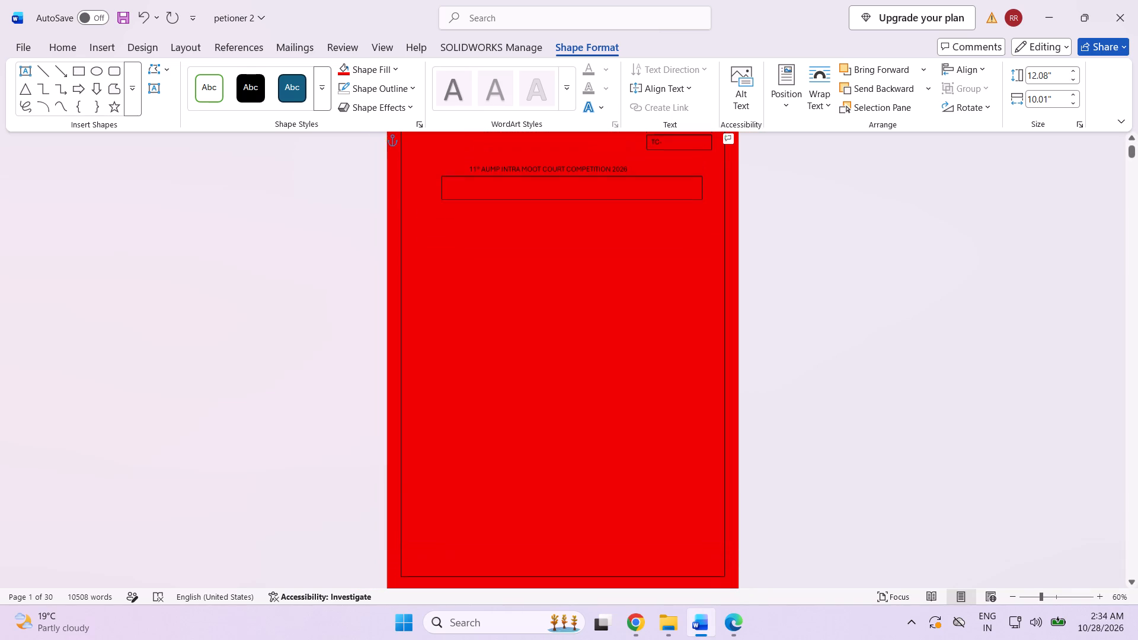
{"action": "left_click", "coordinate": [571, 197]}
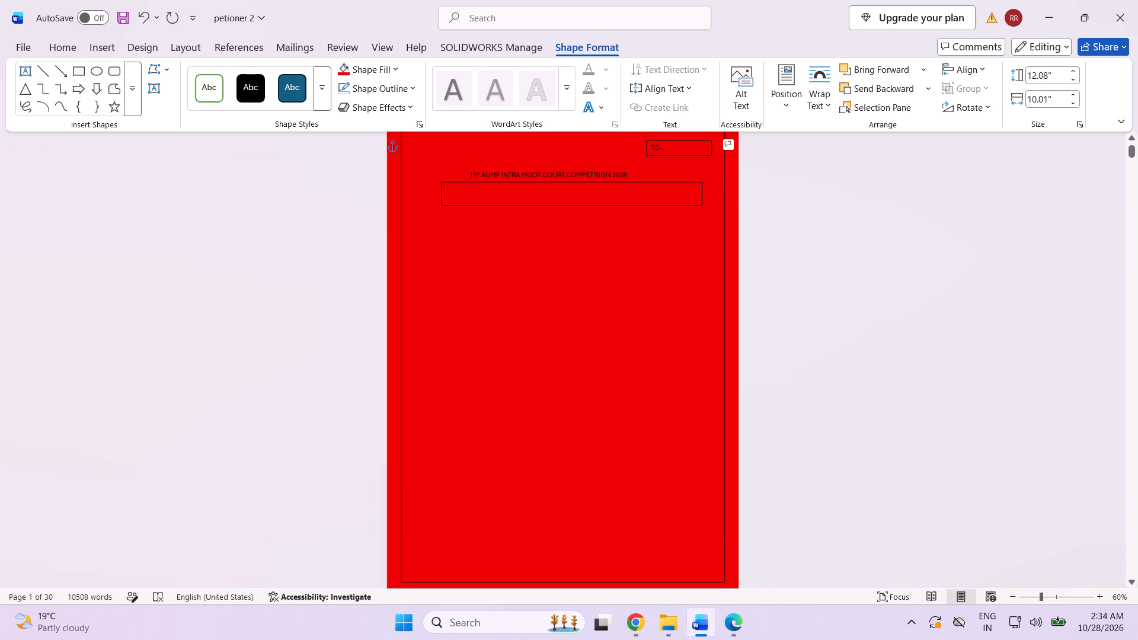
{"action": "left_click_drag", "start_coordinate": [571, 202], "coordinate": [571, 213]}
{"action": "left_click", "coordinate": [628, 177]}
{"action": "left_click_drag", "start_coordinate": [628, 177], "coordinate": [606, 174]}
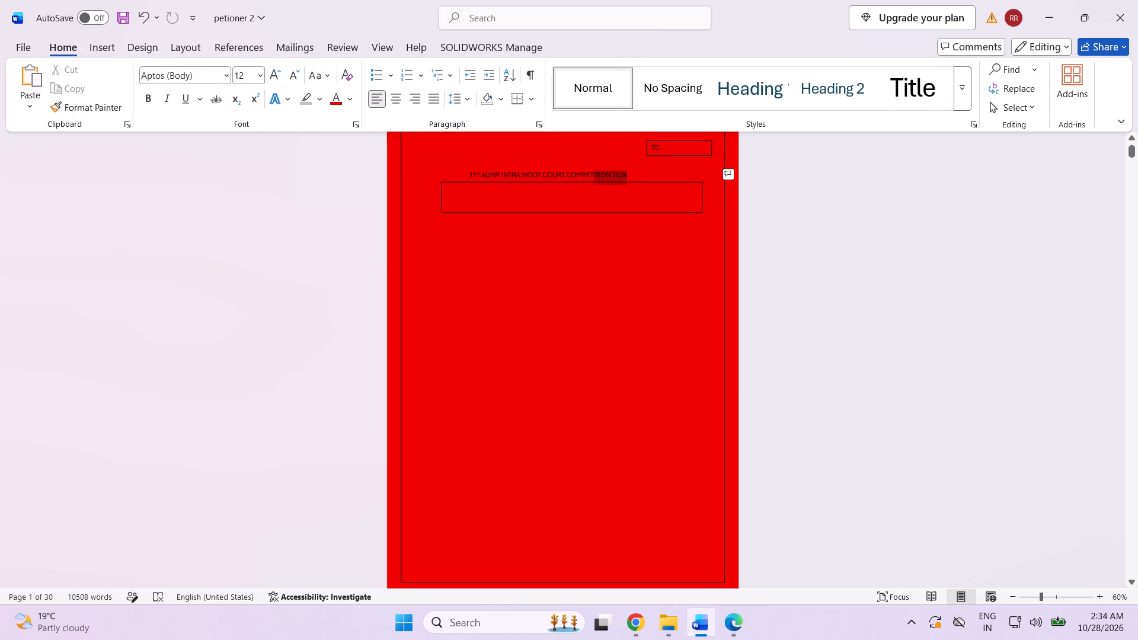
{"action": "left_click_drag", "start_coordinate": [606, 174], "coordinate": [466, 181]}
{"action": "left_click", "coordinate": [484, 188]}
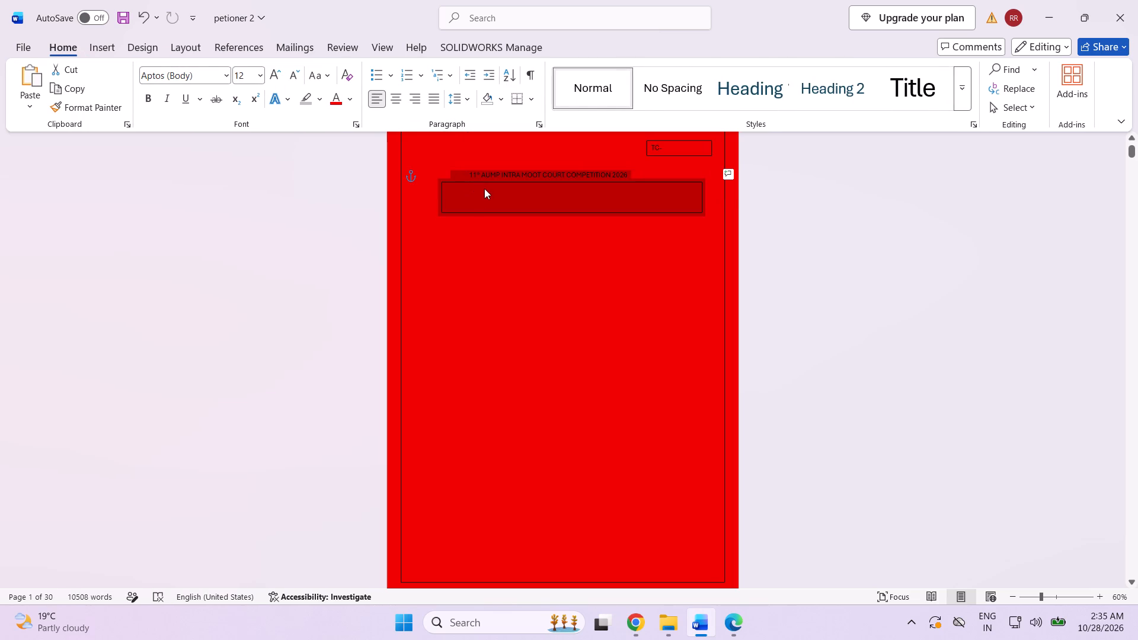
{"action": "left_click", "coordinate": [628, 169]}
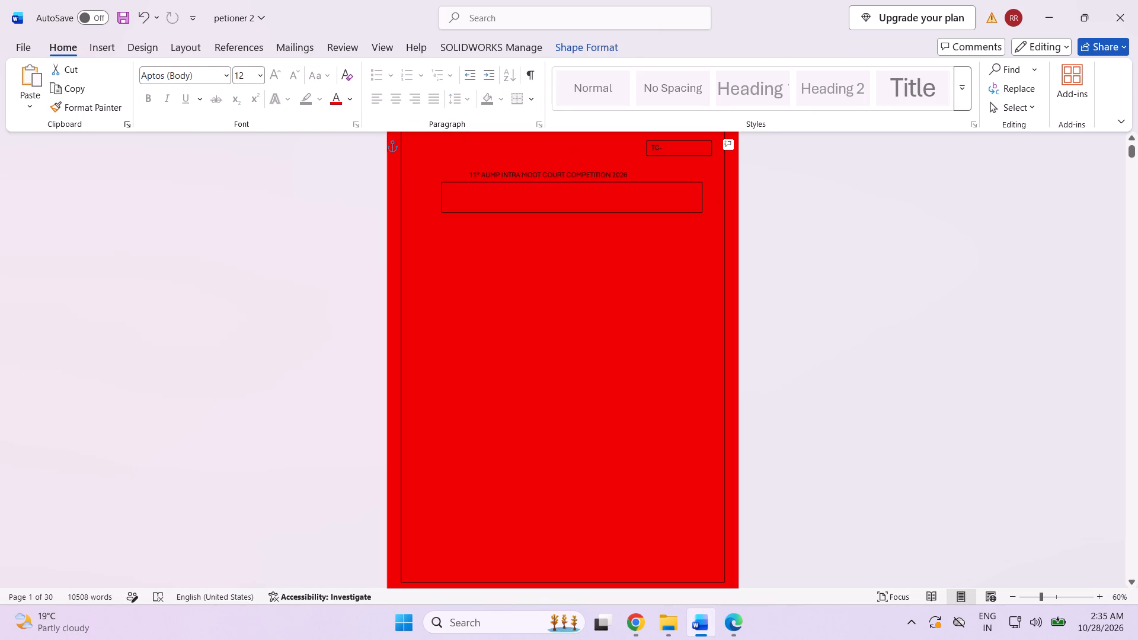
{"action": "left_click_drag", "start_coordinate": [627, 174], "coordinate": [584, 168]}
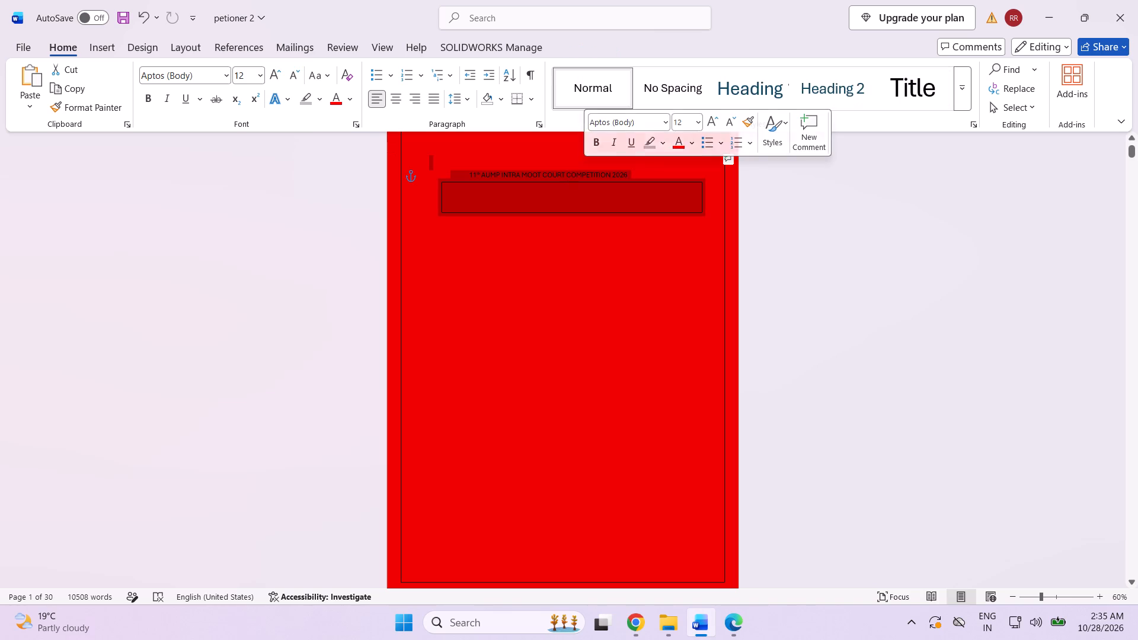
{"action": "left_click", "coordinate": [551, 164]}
Move the empty text box slightly lower on the cover page, leaving a gap beneath the competition title.
{"action": "left_click", "coordinate": [557, 185]}
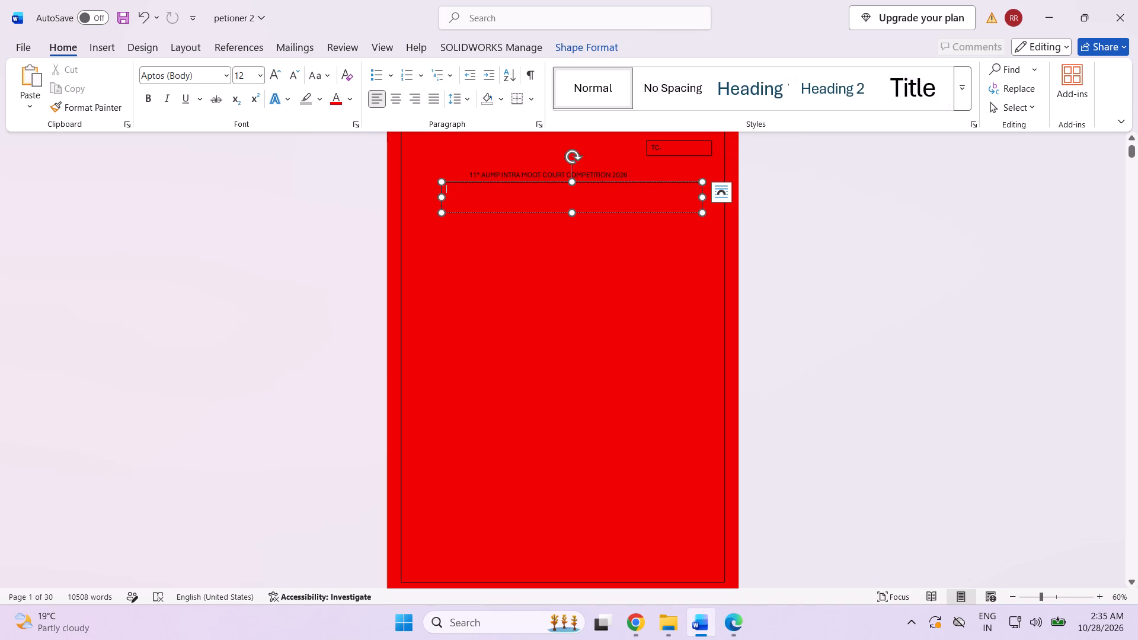
{"action": "left_click_drag", "start_coordinate": [557, 181], "coordinate": [555, 197]}
Copy the moot court competition title line and paste it into the empty text box beneath it.
{"action": "left_click", "coordinate": [629, 171]}
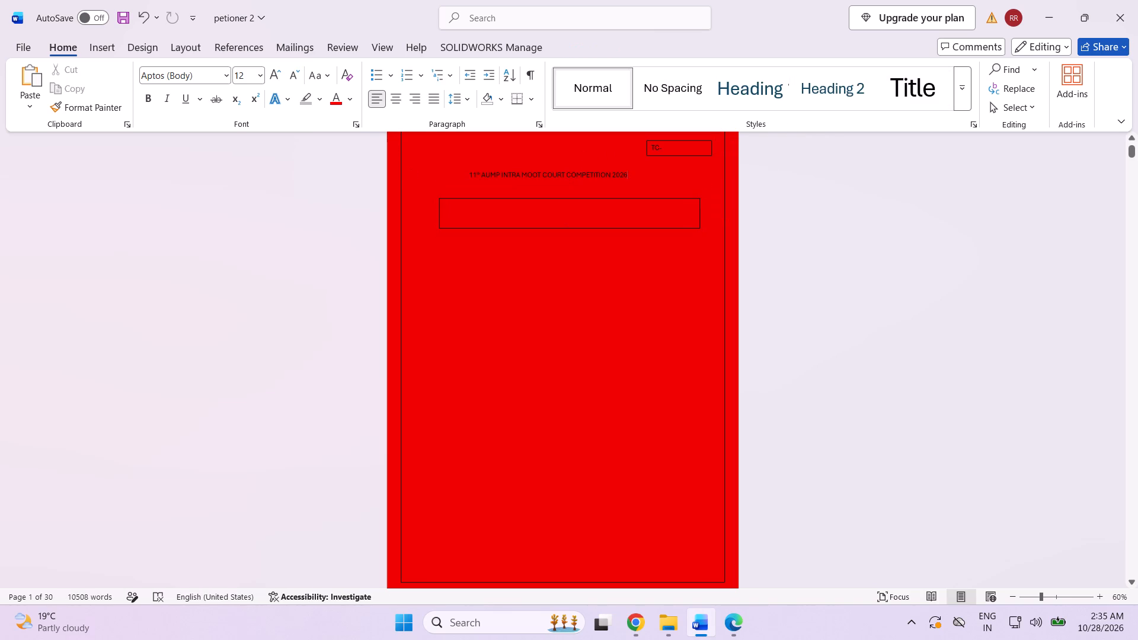
{"action": "left_click_drag", "start_coordinate": [629, 171], "coordinate": [487, 177]}
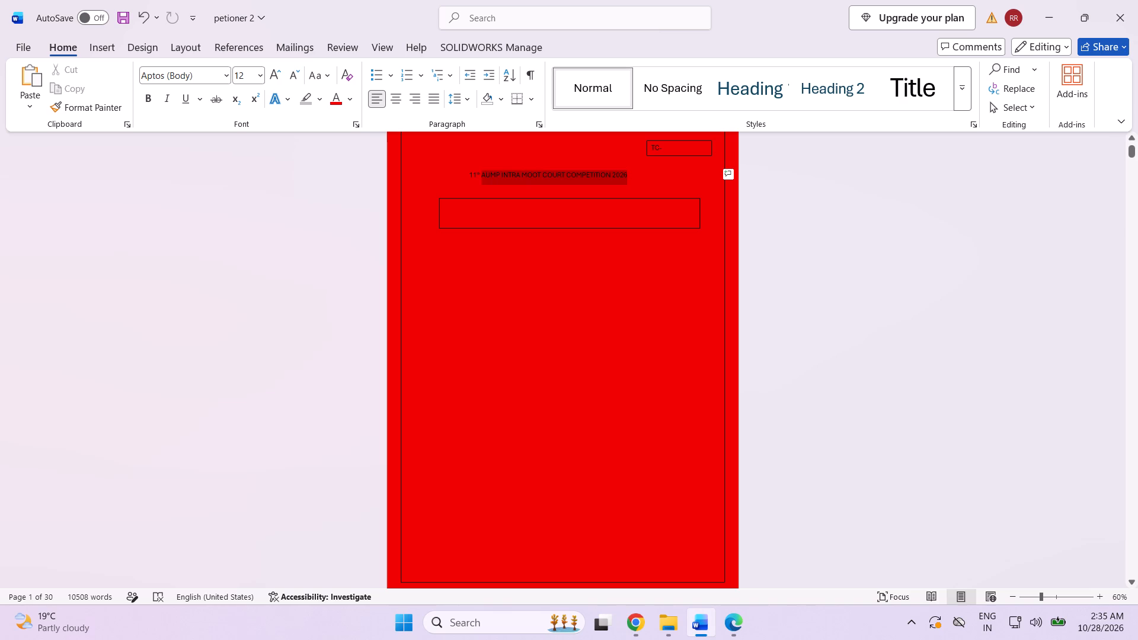
{"action": "left_click_drag", "start_coordinate": [487, 177], "coordinate": [468, 178]}
{"action": "left_click", "coordinate": [471, 182]}
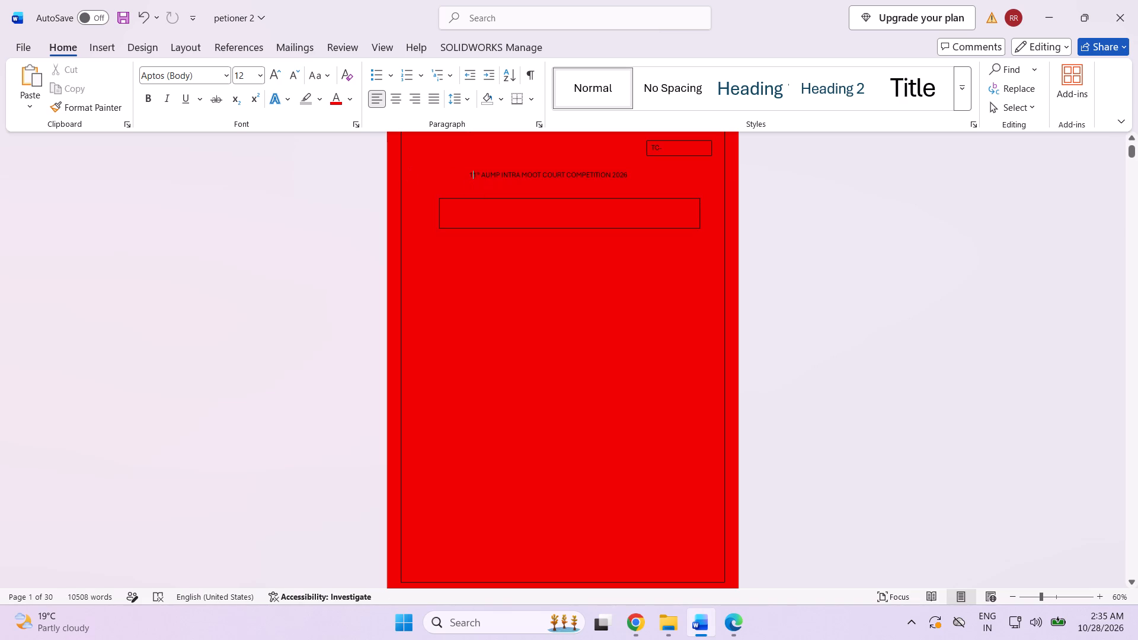
{"action": "left_click_drag", "start_coordinate": [468, 171], "coordinate": [534, 174]}
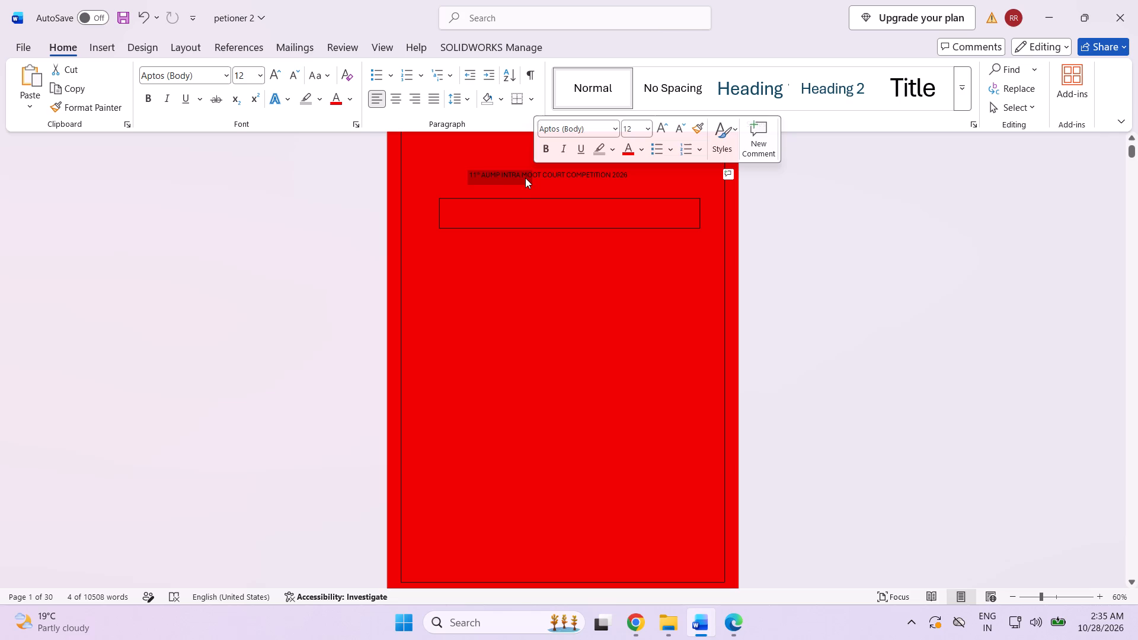
{"action": "left_click", "coordinate": [474, 155]}
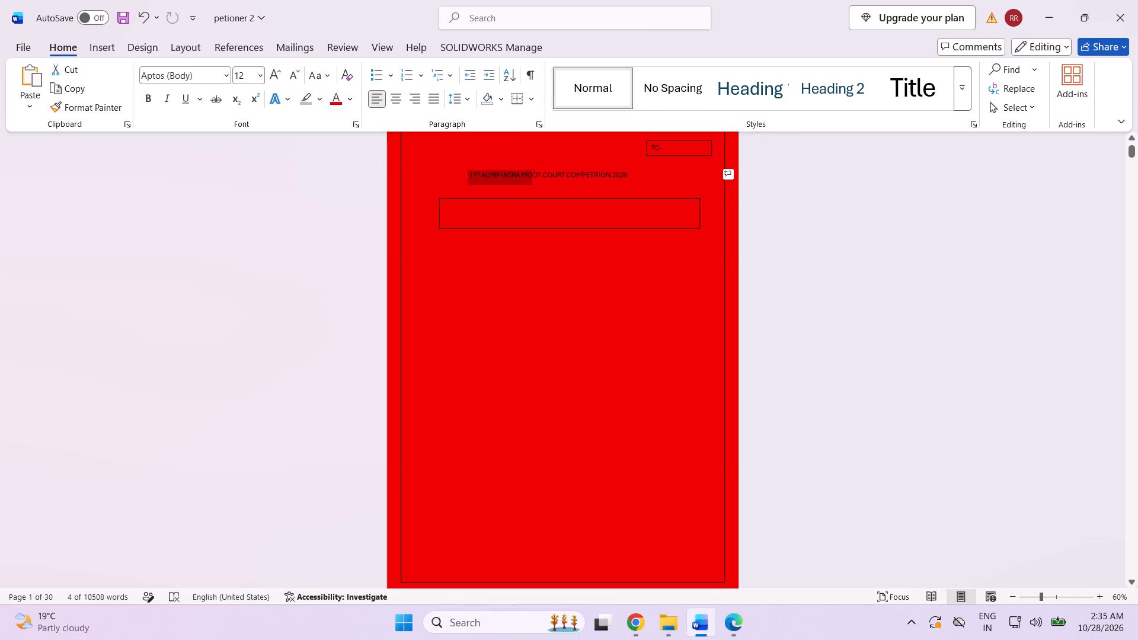
{"action": "left_click_drag", "start_coordinate": [468, 169], "coordinate": [514, 164]}
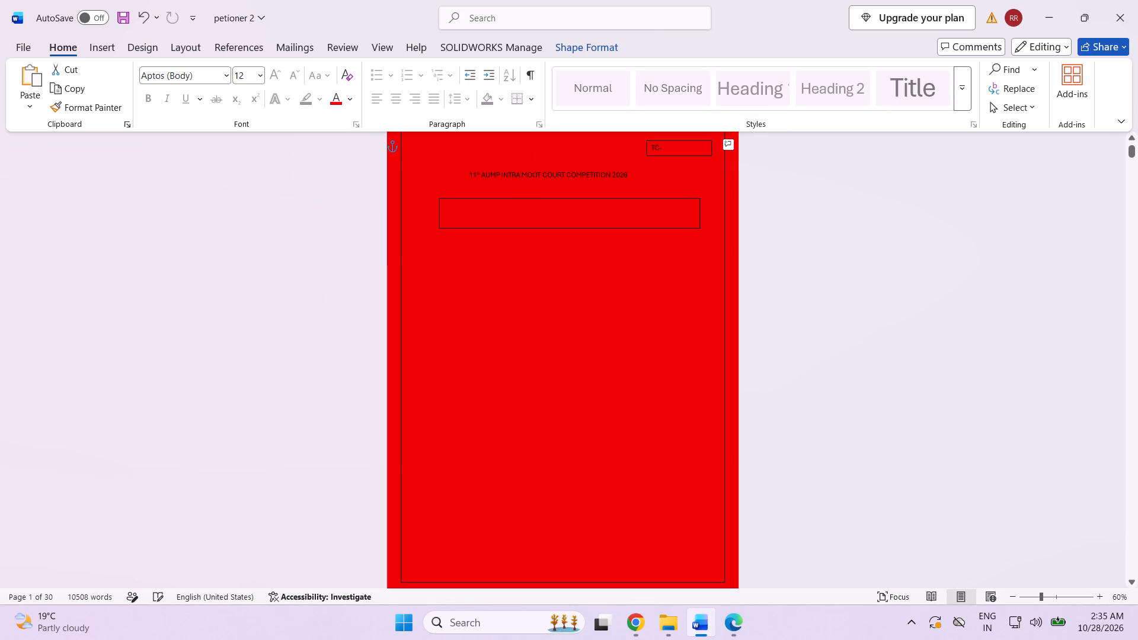
{"action": "left_click_drag", "start_coordinate": [465, 174], "coordinate": [632, 171]}
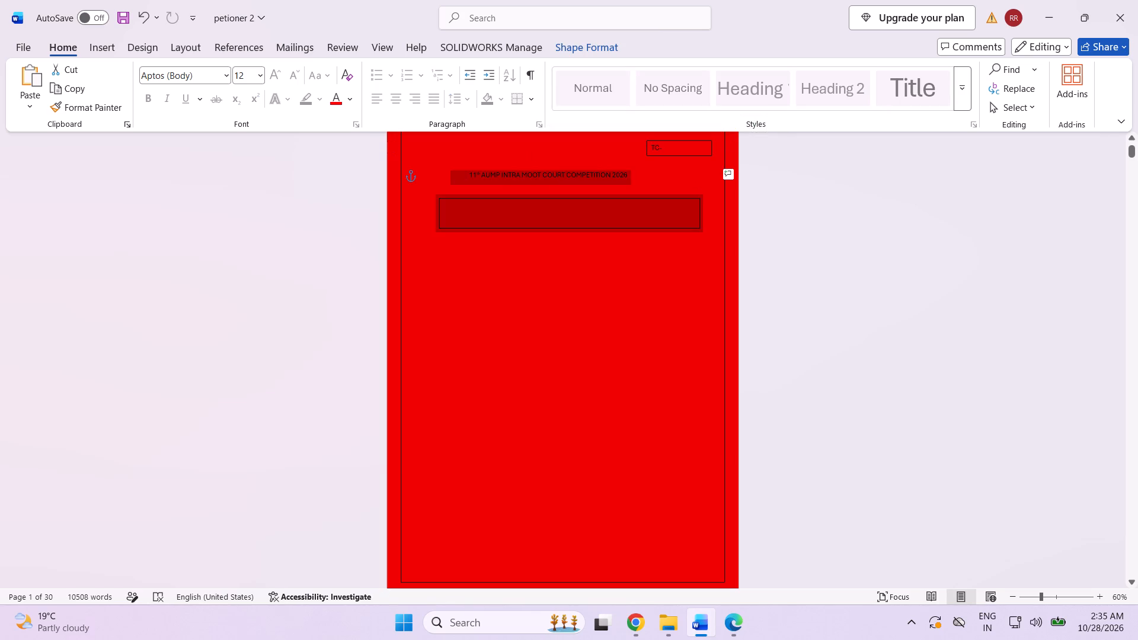
{"action": "left_click_drag", "start_coordinate": [632, 171], "coordinate": [631, 172]}
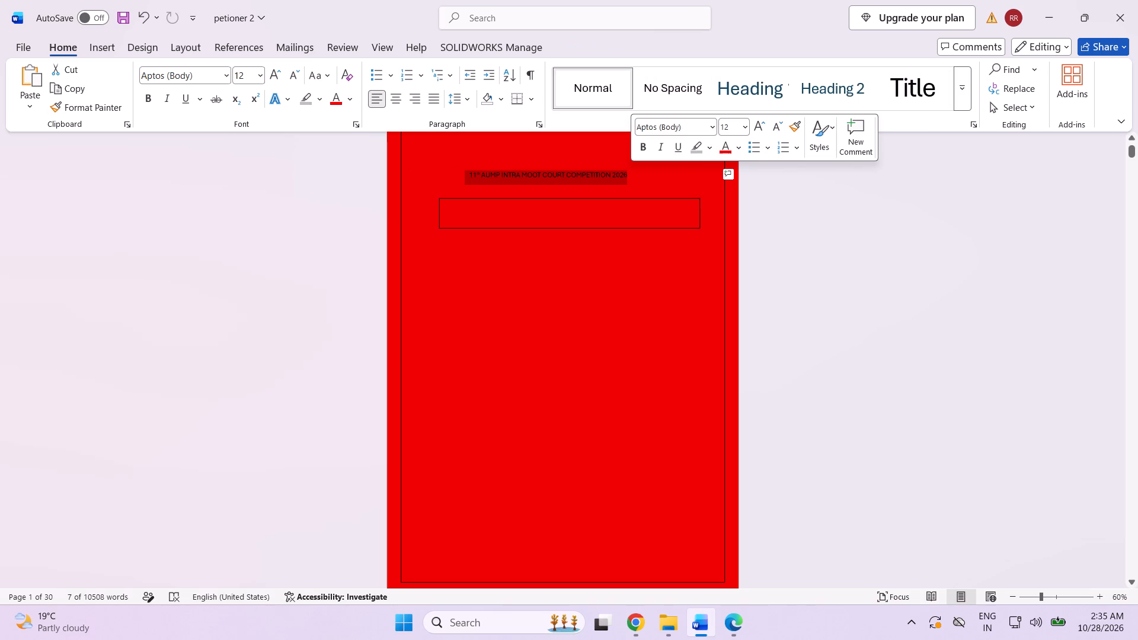
{"action": "key", "text": "ctrl+c"}
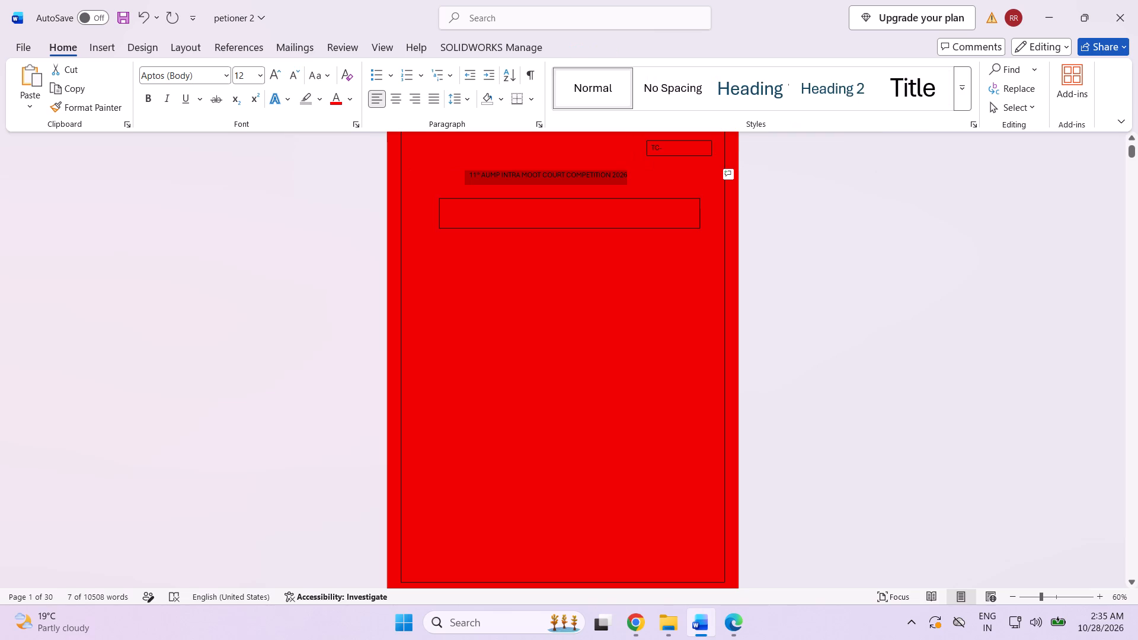
{"action": "left_click", "coordinate": [562, 209]}
{"action": "key", "text": "ctrl+v"}
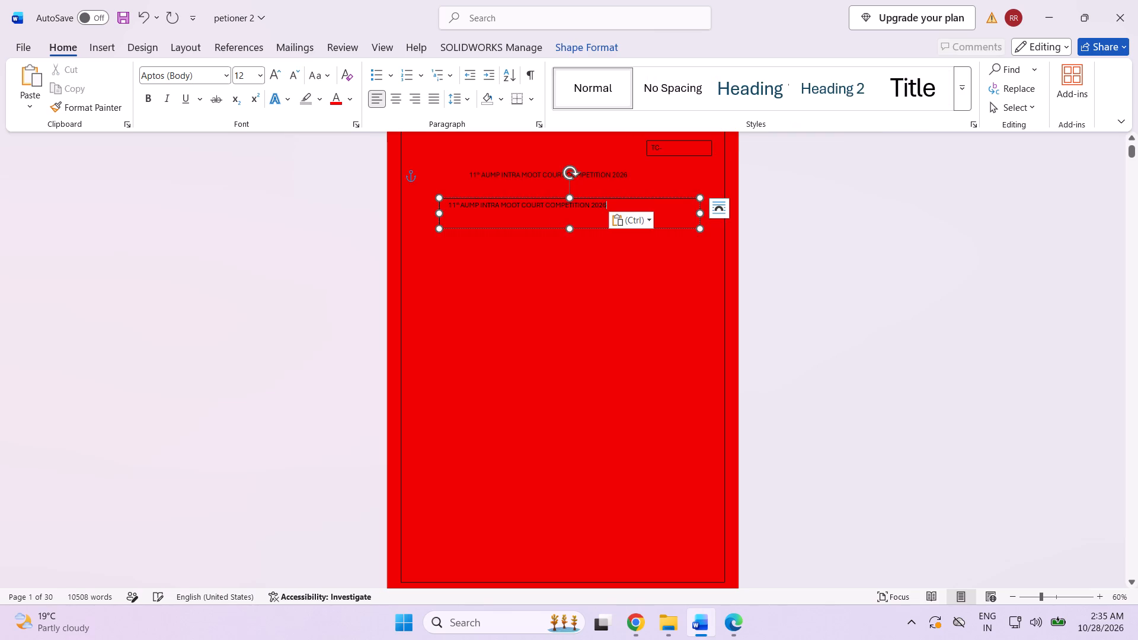
Delete the original competition title line and its leading spaces above the text box.
{"action": "left_click", "coordinate": [627, 171]}
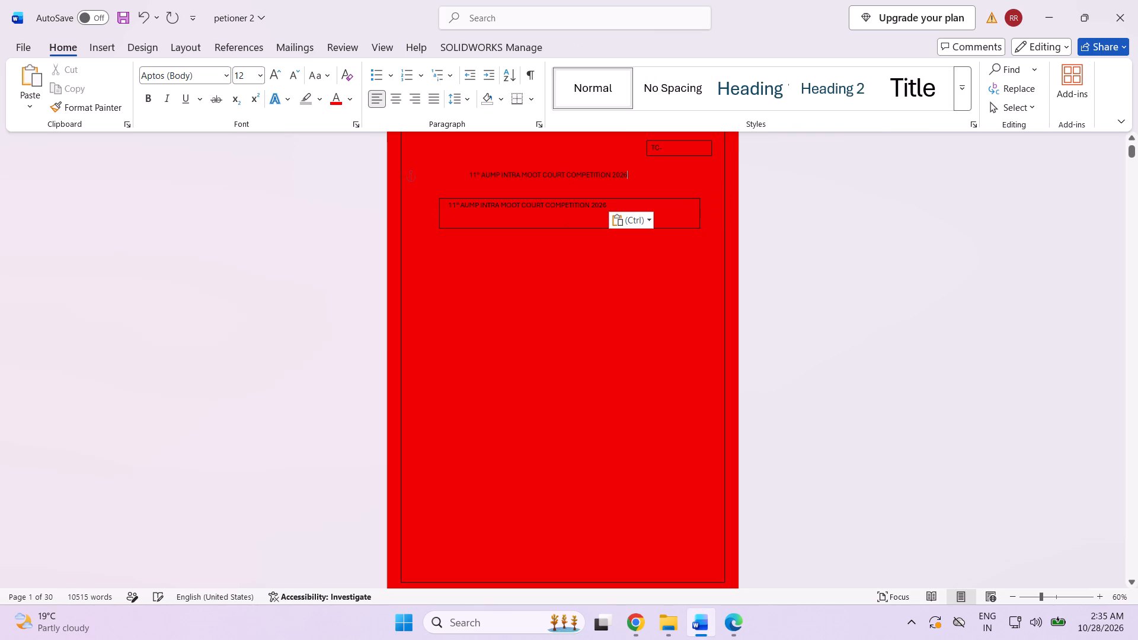
{"action": "key", "text": "BackSpace"}
{"action": "key", "text": "BackSpace"}
{"action": "key", "text": "BackSpace"}
{"action": "key", "text": "BackSpace"}
{"action": "key", "text": "BackSpace"}
{"action": "key", "text": "BackSpace"}
{"action": "key", "text": "BackSpace"}
{"action": "key", "text": "BackSpace"}
{"action": "key", "text": "BackSpace"}
{"action": "key", "text": "BackSpace"}
{"action": "key", "text": "BackSpace"}
{"action": "key", "text": "BackSpace"}
{"action": "key", "text": "BackSpace"}
{"action": "key", "text": "BackSpace"}
{"action": "key", "text": "BackSpace"}
{"action": "key", "text": "BackSpace"}
{"action": "key", "text": "BackSpace"}
{"action": "key", "text": "BackSpace"}
{"action": "key", "text": "BackSpace"}
{"action": "key", "text": "BackSpace"}
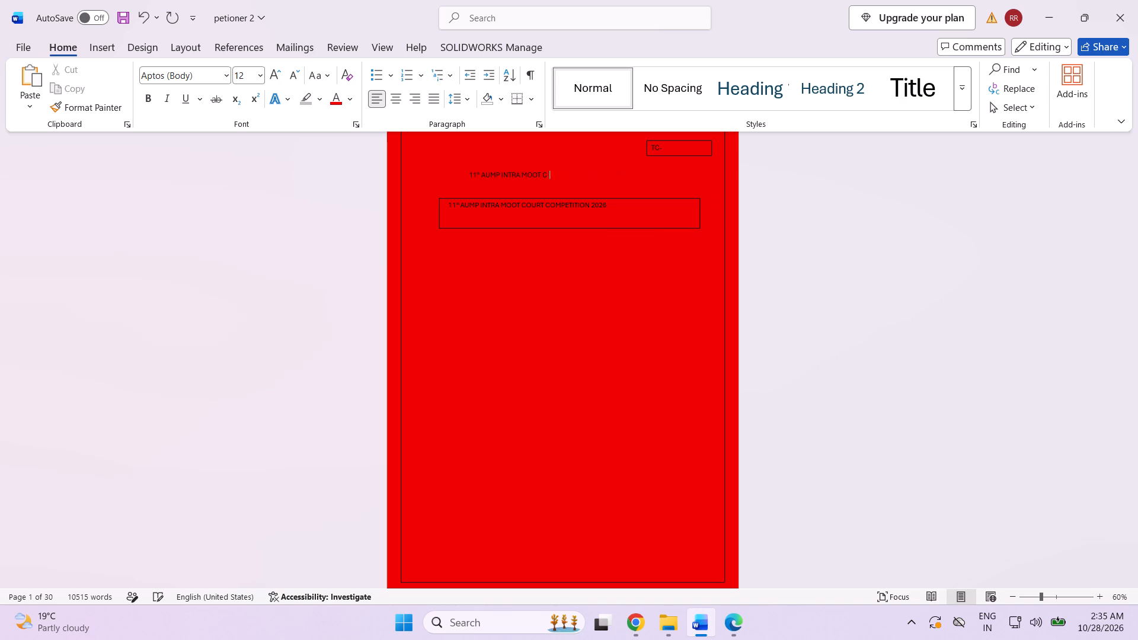
{"action": "key", "text": "BackSpace"}
{"action": "key", "text": "BackSpace"}
{"action": "key", "text": "BackSpace"}
{"action": "key", "text": "BackSpace"}
{"action": "key", "text": "BackSpace"}
{"action": "key", "text": "BackSpace"}
{"action": "key", "text": "BackSpace"}
{"action": "key", "text": "BackSpace"}
{"action": "key", "text": "BackSpace"}
{"action": "key", "text": "BackSpace"}
{"action": "key", "text": "BackSpace"}
{"action": "key", "text": "BackSpace"}
{"action": "key", "text": "BackSpace"}
{"action": "key", "text": "BackSpace"}
{"action": "key", "text": "BackSpace"}
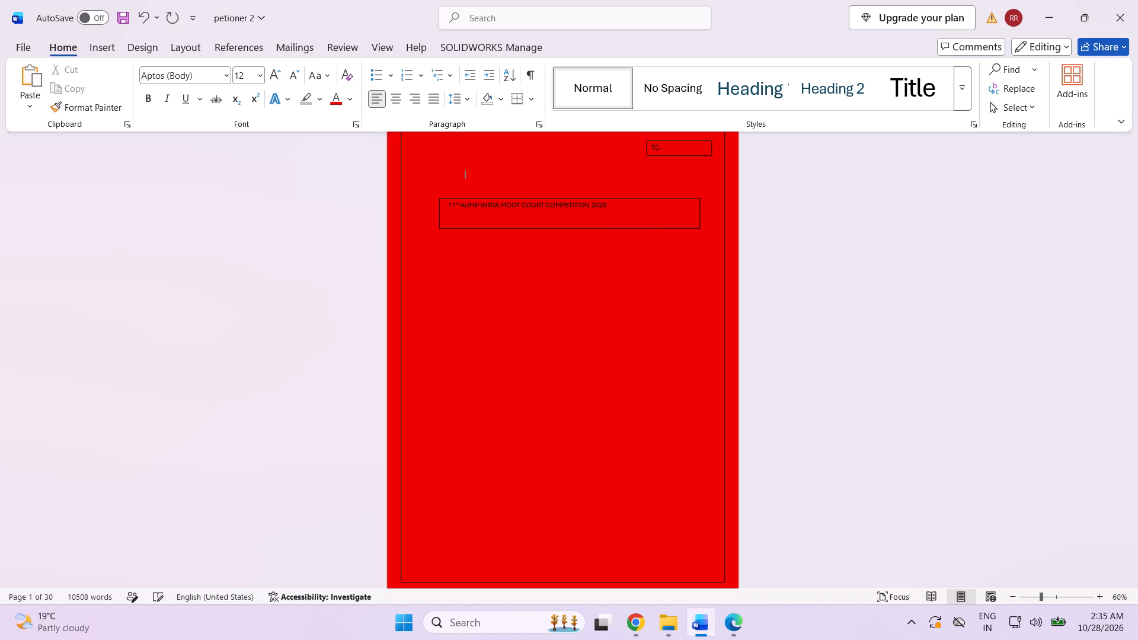
{"action": "key", "text": "BackSpace"}
{"action": "key", "text": "BackSpace"}
{"action": "key", "text": "BackSpace"}
{"action": "key", "text": "BackSpace"}
{"action": "key", "text": "BackSpace"}
Move the text box with the competition title up to where the original title line stood.
{"action": "left_click_drag", "start_coordinate": [555, 200], "coordinate": [551, 193]}
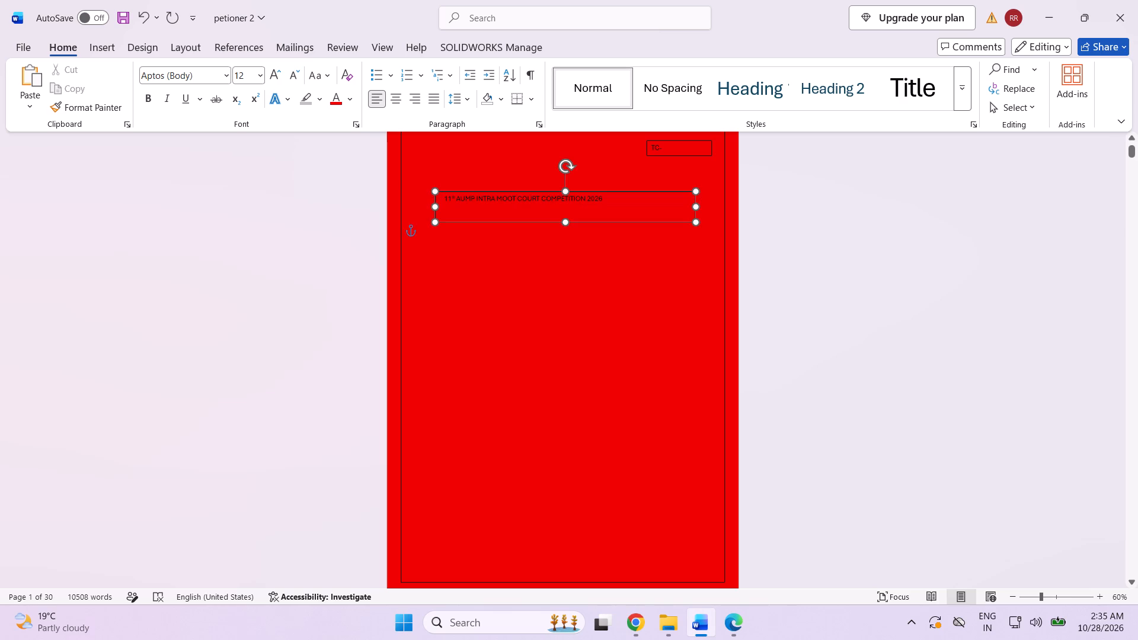
{"action": "left_click_drag", "start_coordinate": [551, 193], "coordinate": [548, 179]}
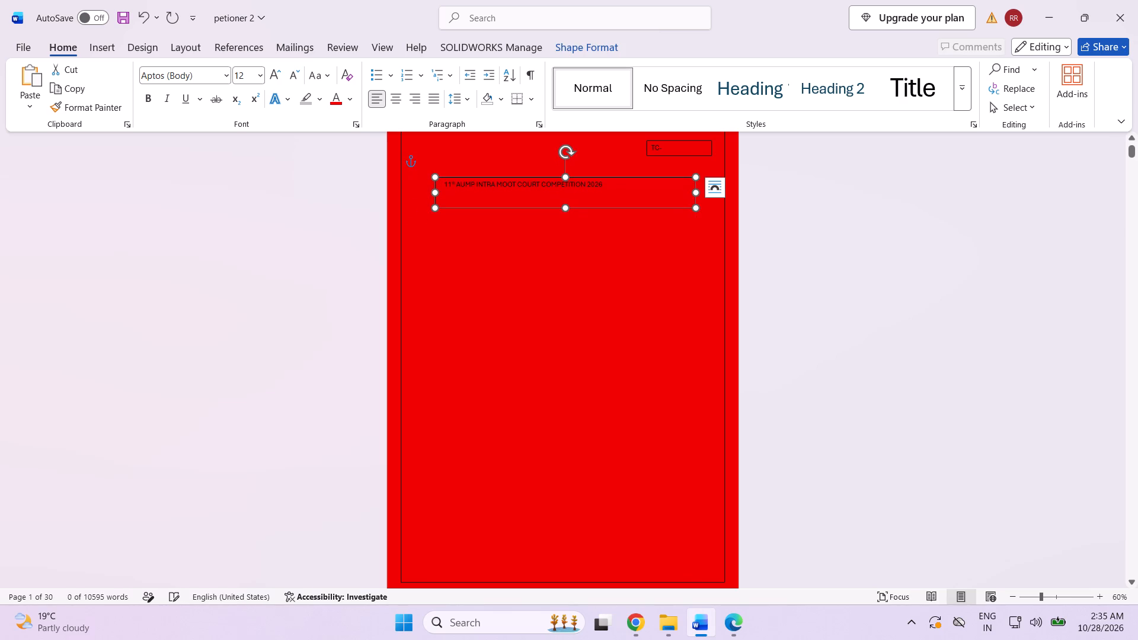
Insert leading spaces before the competition title to centre it horizontally in its text box.
{"action": "left_click", "coordinate": [443, 181]}
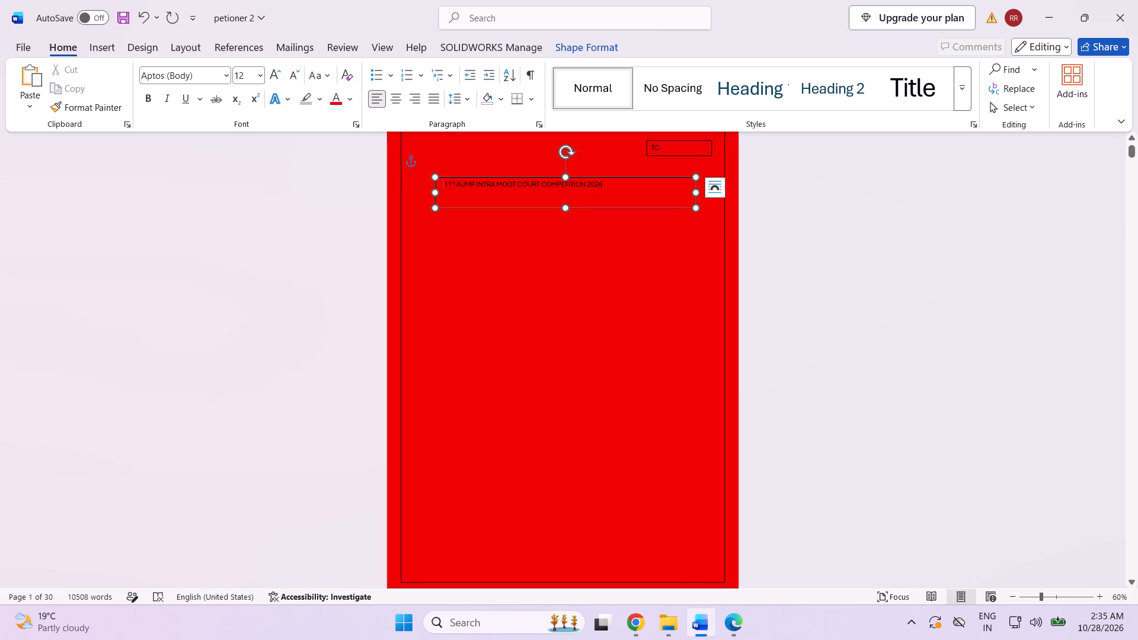
{"action": "key", "text": "space"}
{"action": "key", "text": "space"}
{"action": "key", "text": "space"}
{"action": "key", "text": "space"}
{"action": "key", "text": "space"}
{"action": "key", "text": "space"}
{"action": "key", "text": "space"}
{"action": "key", "text": "space"}
{"action": "key", "text": "space"}
{"action": "key", "text": "space"}
{"action": "key", "text": "space"}
{"action": "key", "text": "space"}
{"action": "key", "text": "space"}
{"action": "key", "text": "space"}
{"action": "key", "text": "space"}
{"action": "key", "text": "space"}
{"action": "key", "text": "space"}
{"action": "key", "text": "space"}
{"action": "key", "text": "space"}
{"action": "key", "text": "space"}
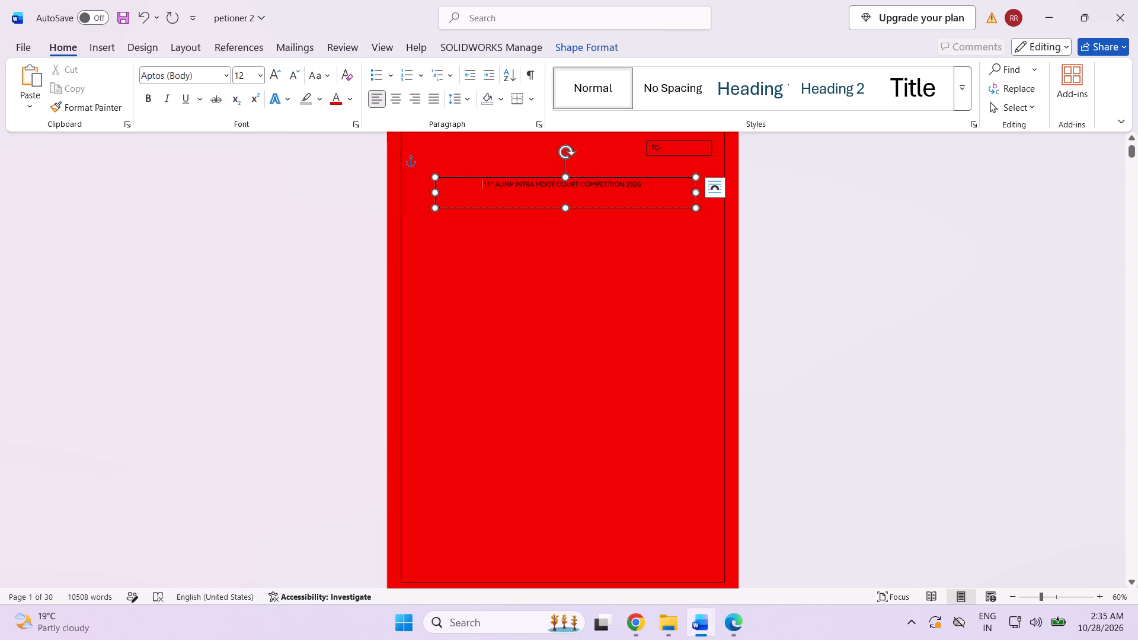
Reduce the height of the competition title's text box to fit its single line of text.
{"action": "left_click_drag", "start_coordinate": [561, 210], "coordinate": [559, 197]}
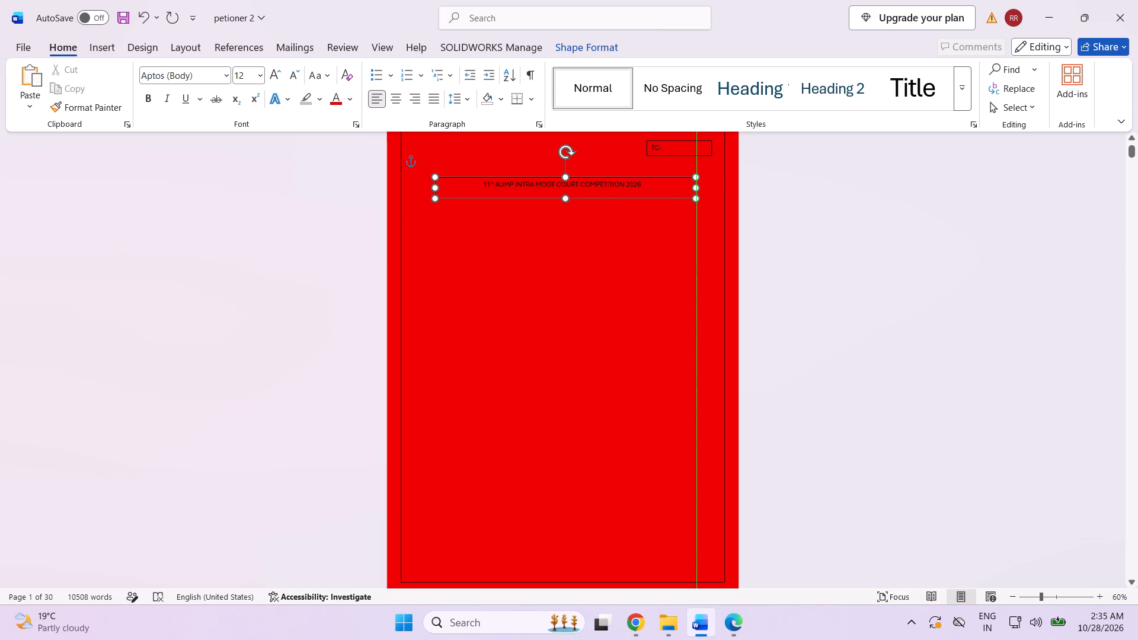
{"action": "left_click_drag", "start_coordinate": [559, 197], "coordinate": [559, 195]}
Set the boxed competition title on the cover in Times New Roman, size 12.
{"action": "left_click_drag", "start_coordinate": [481, 186], "coordinate": [532, 180]}
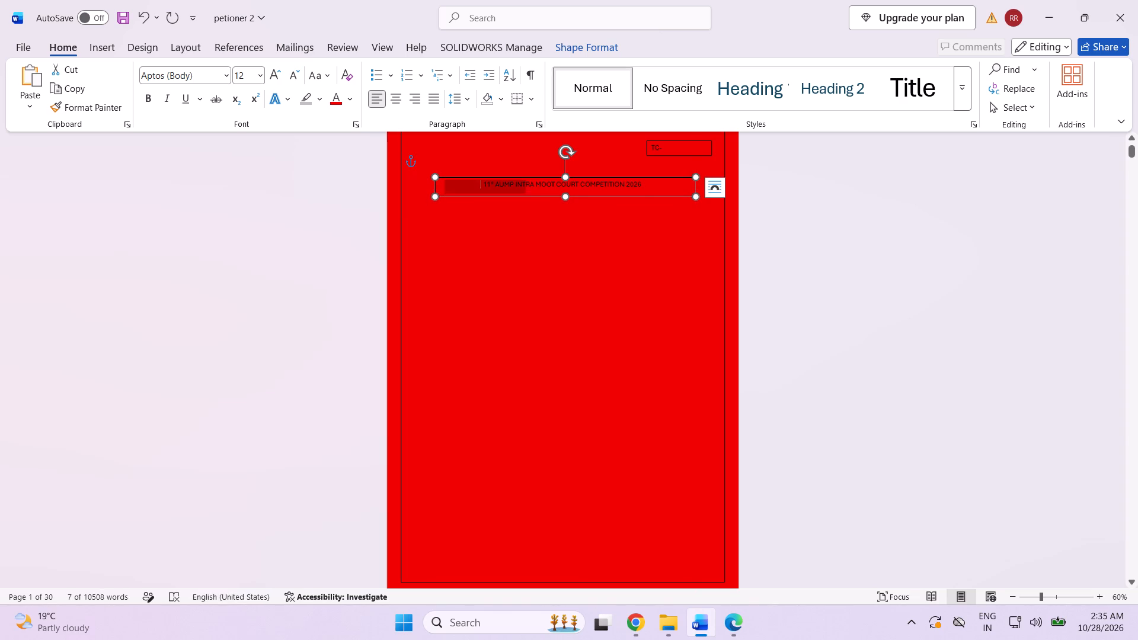
{"action": "left_click_drag", "start_coordinate": [532, 180], "coordinate": [653, 183]}
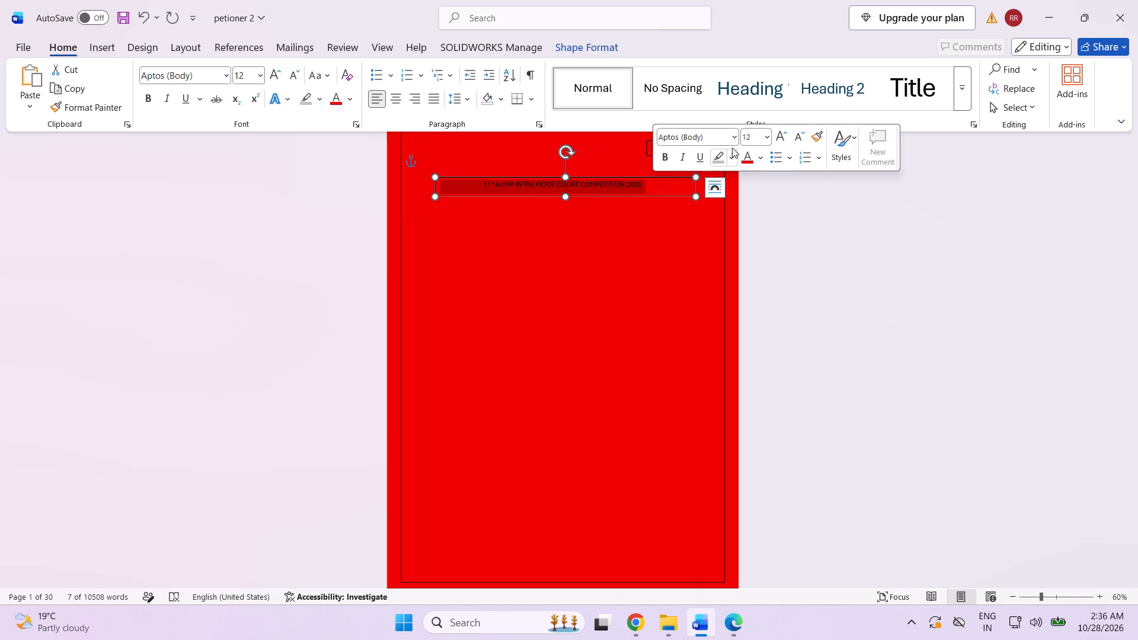
{"action": "left_click", "coordinate": [731, 139]}
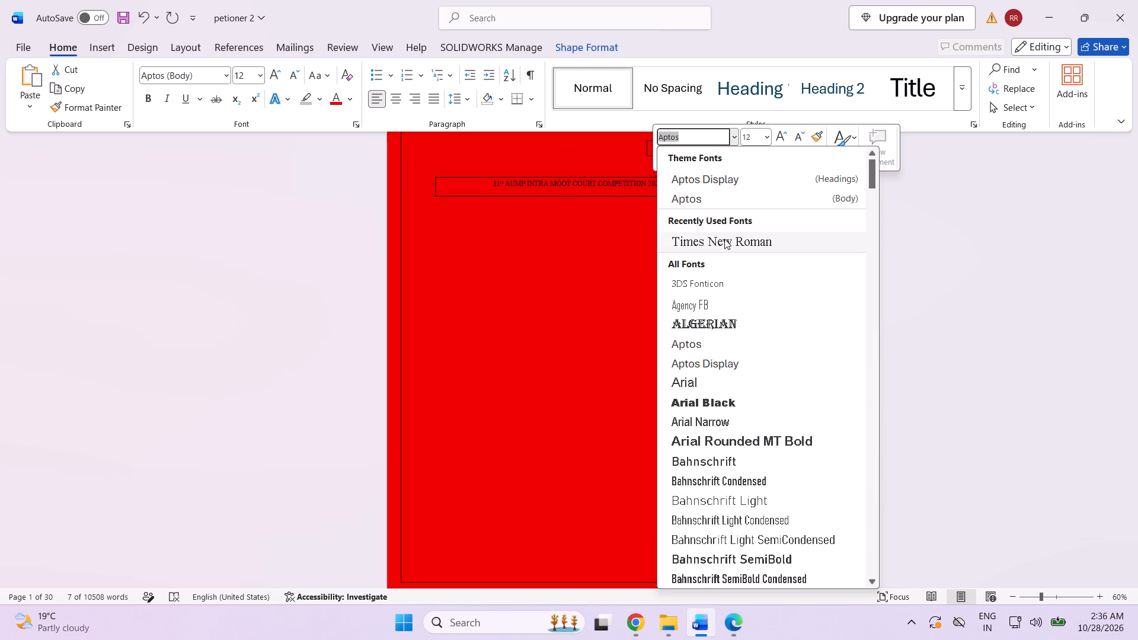
{"action": "left_click", "coordinate": [724, 239]}
{"action": "left_click", "coordinate": [768, 140]}
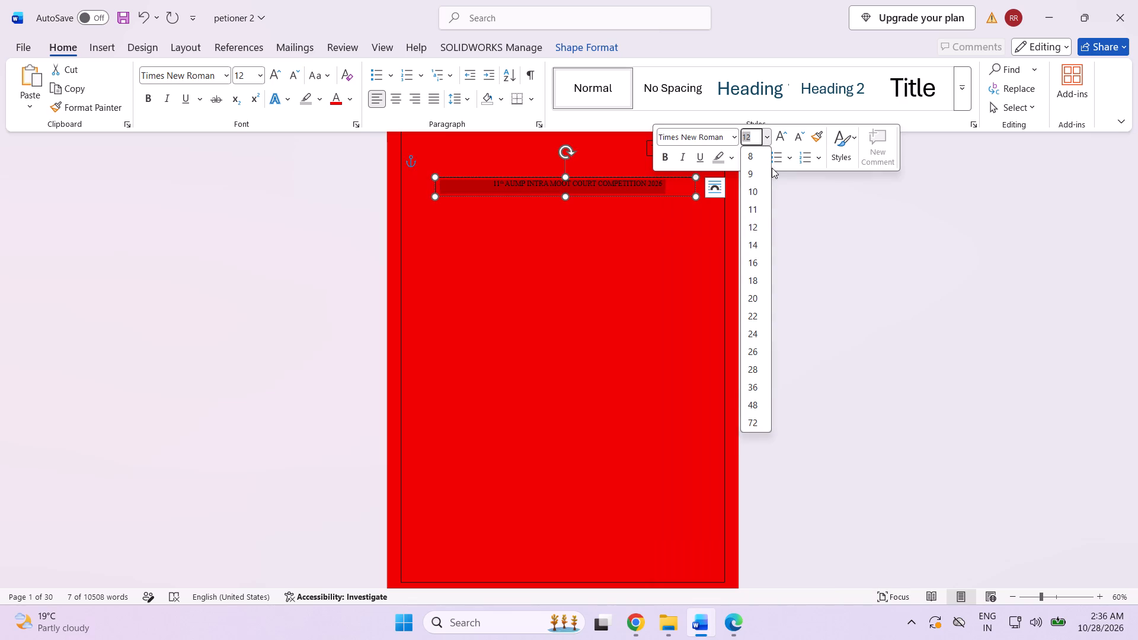
{"action": "left_click", "coordinate": [751, 231]}
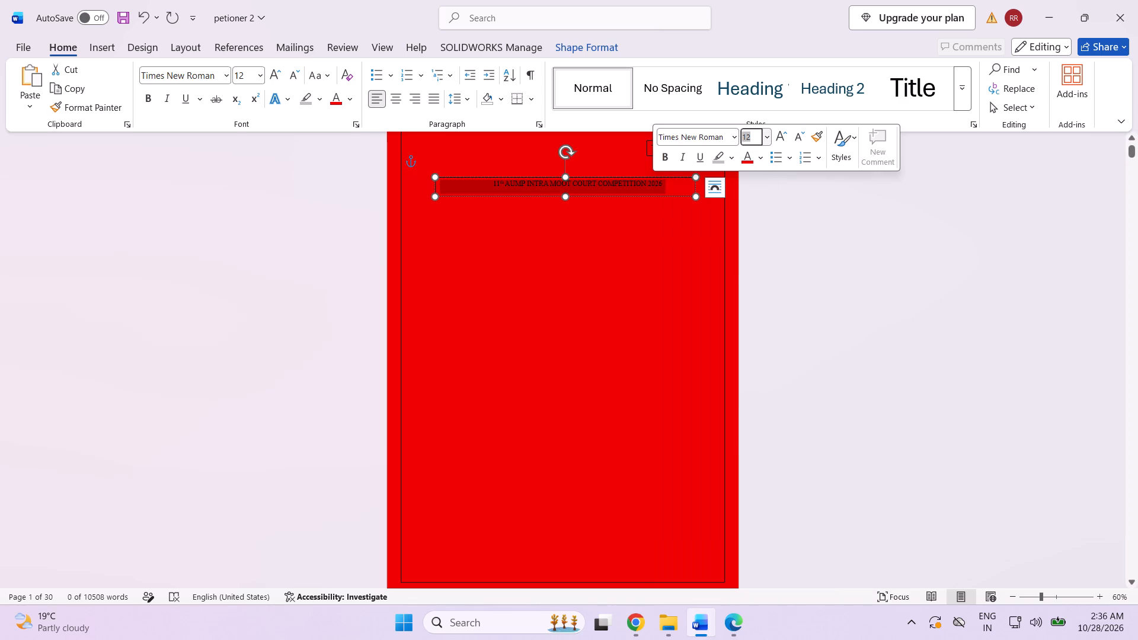
{"action": "left_click", "coordinate": [586, 245]}
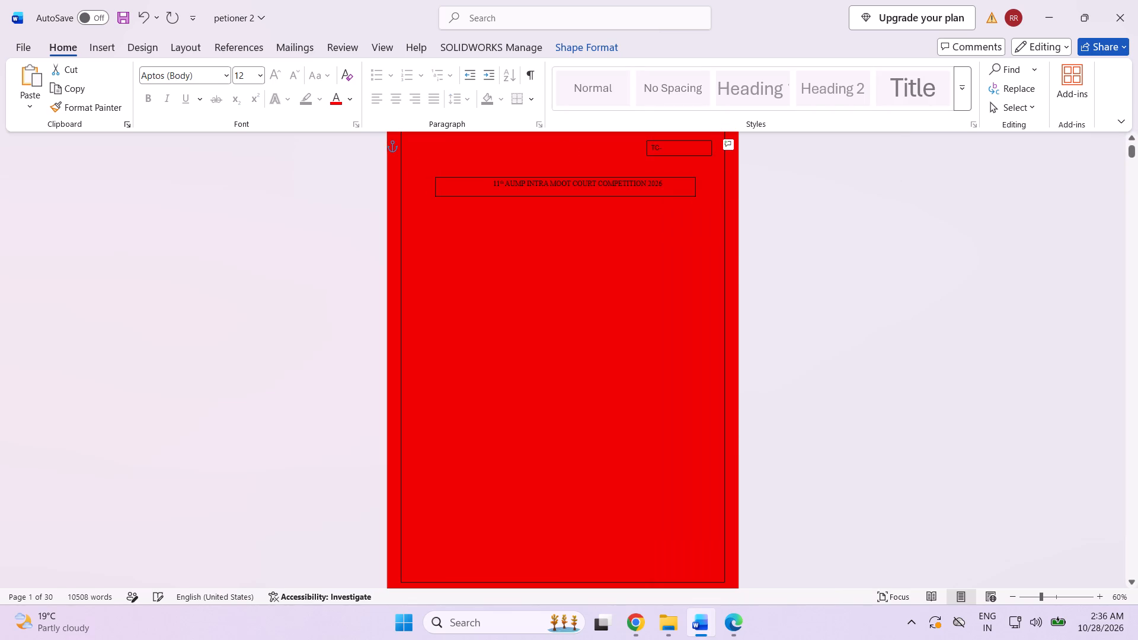
Resize the competition title's text box to about 0.38" high and 6.24" wide, keeping the full line of text inside.
{"action": "left_click", "coordinate": [571, 183]}
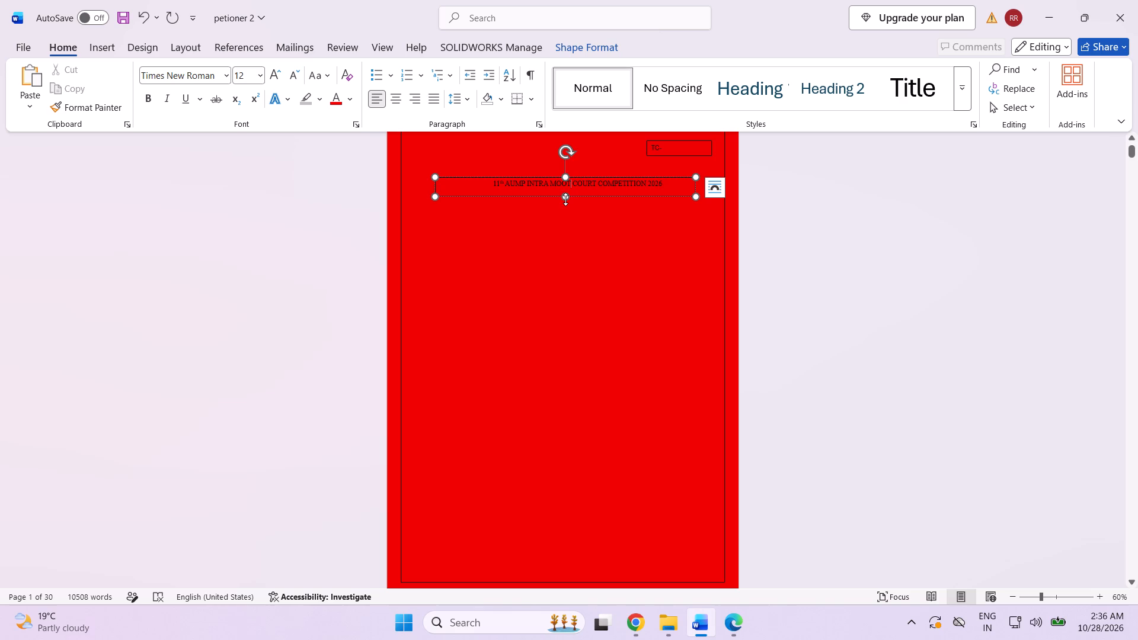
{"action": "left_click_drag", "start_coordinate": [565, 195], "coordinate": [574, 192]}
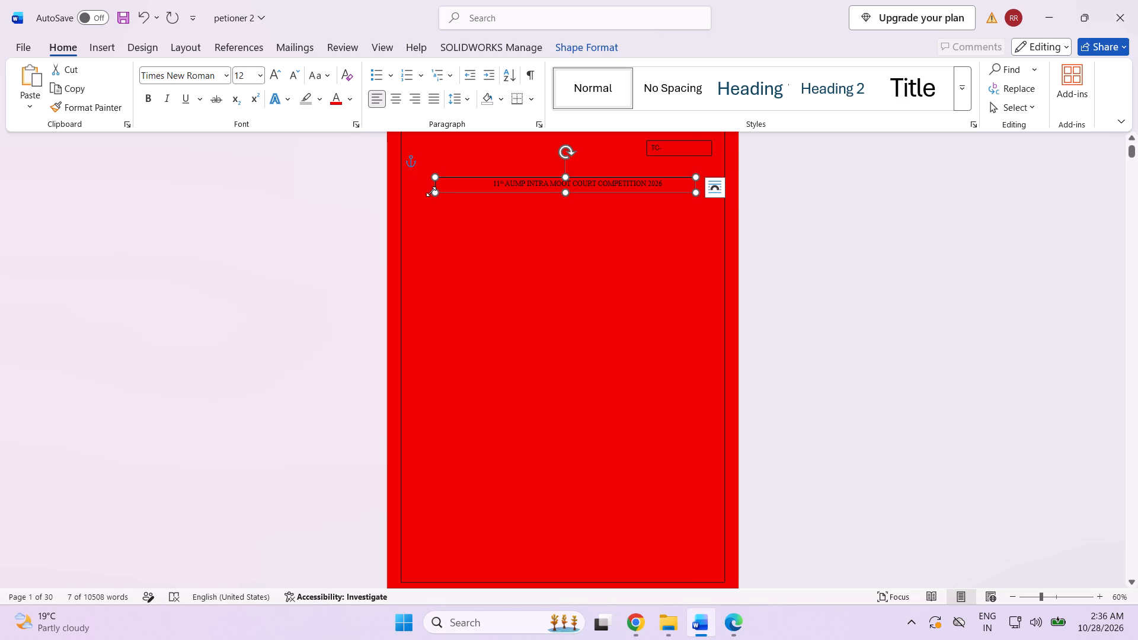
{"action": "left_click_drag", "start_coordinate": [431, 192], "coordinate": [441, 188]}
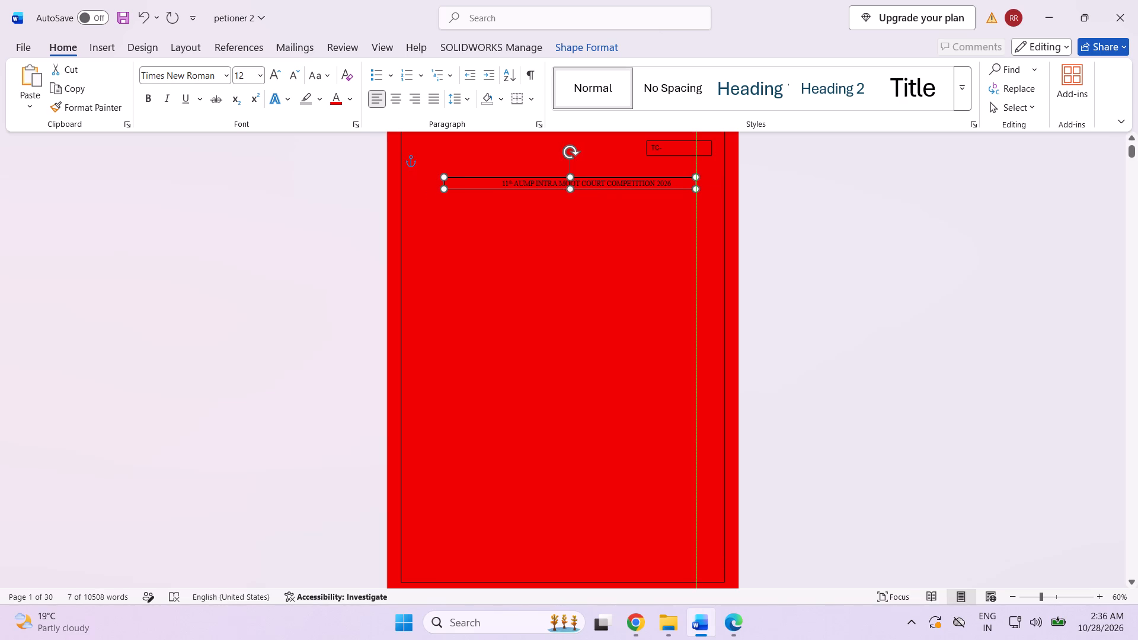
{"action": "left_click_drag", "start_coordinate": [441, 188], "coordinate": [430, 187]}
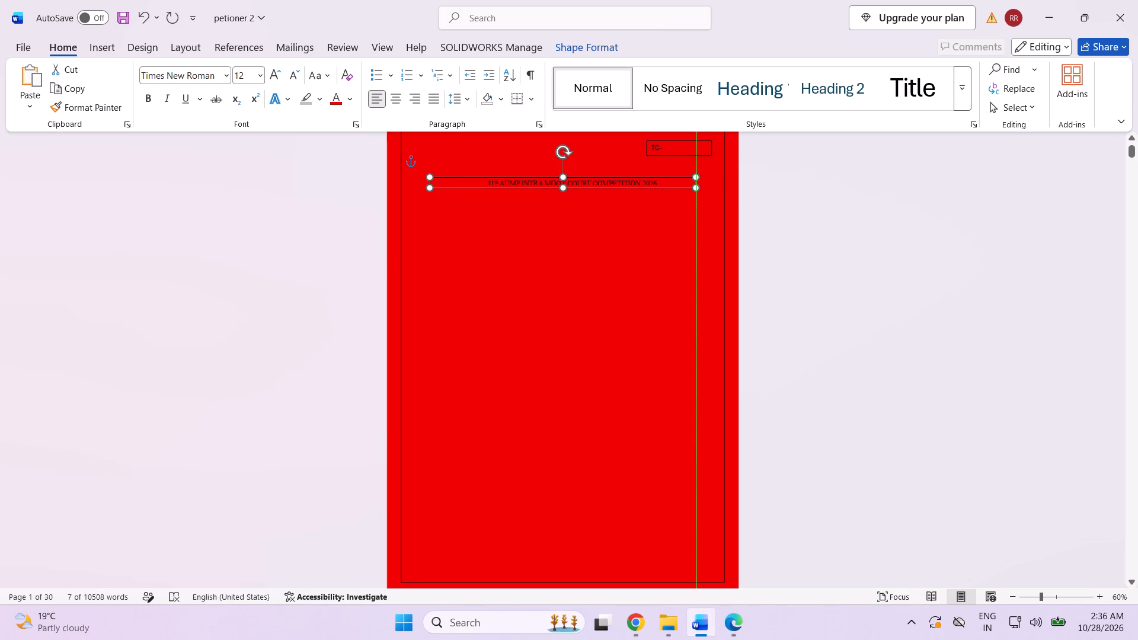
{"action": "left_click_drag", "start_coordinate": [430, 187], "coordinate": [426, 188]}
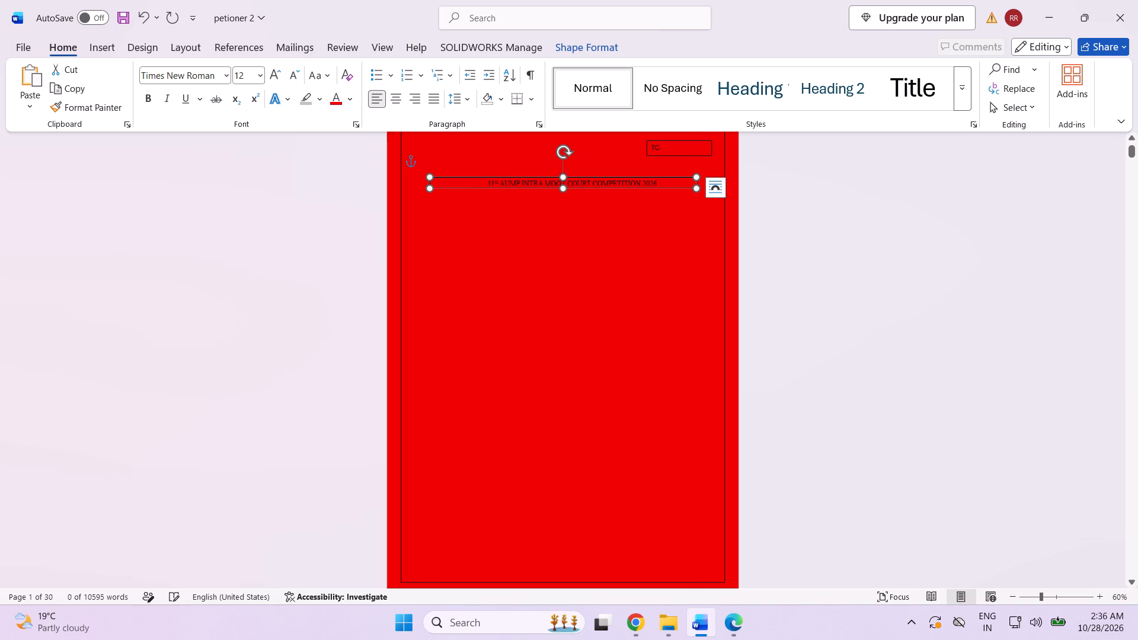
{"action": "left_click", "coordinate": [661, 181]}
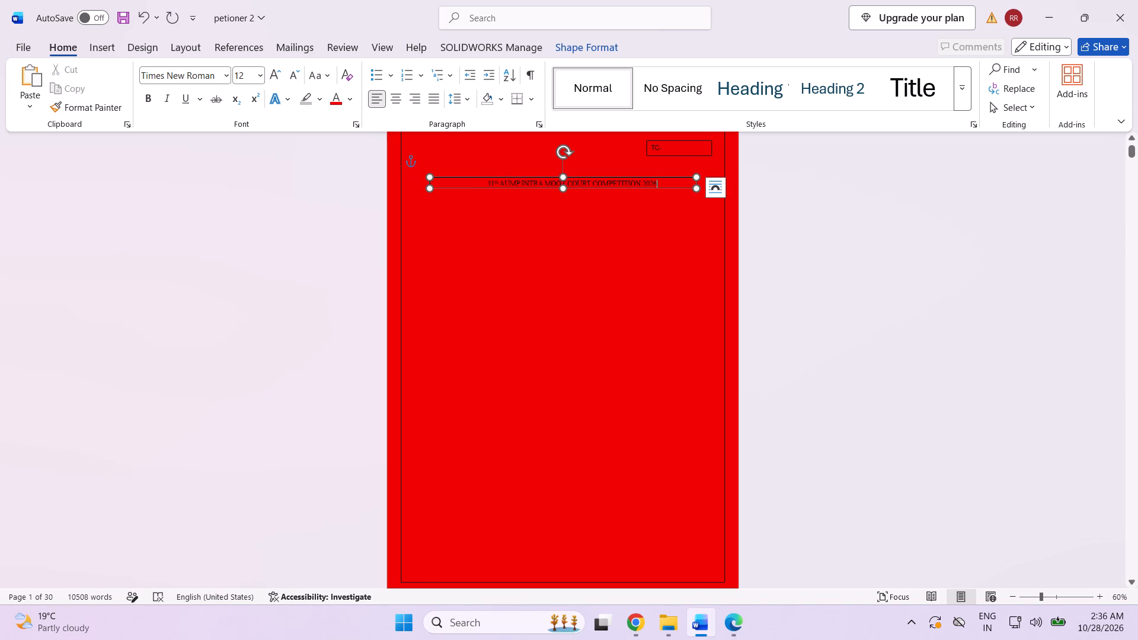
{"action": "left_click_drag", "start_coordinate": [563, 187], "coordinate": [564, 193]}
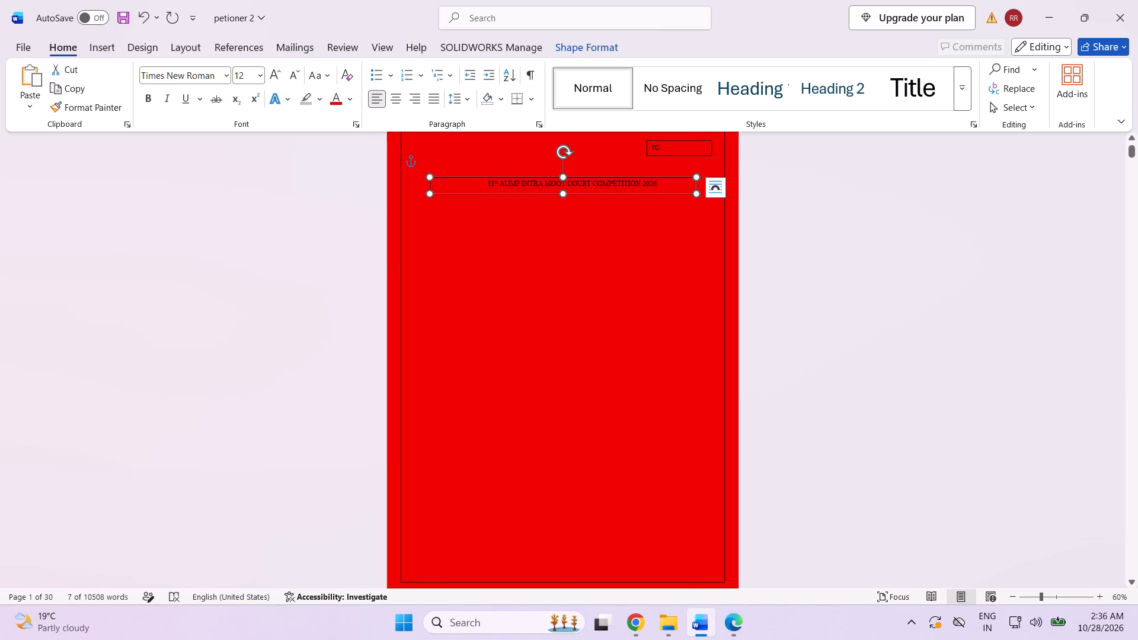
Remove two leading spaces before the competition title to re-centre it in its text box.
{"action": "left_click", "coordinate": [663, 178]}
{"action": "left_click", "coordinate": [663, 184]}
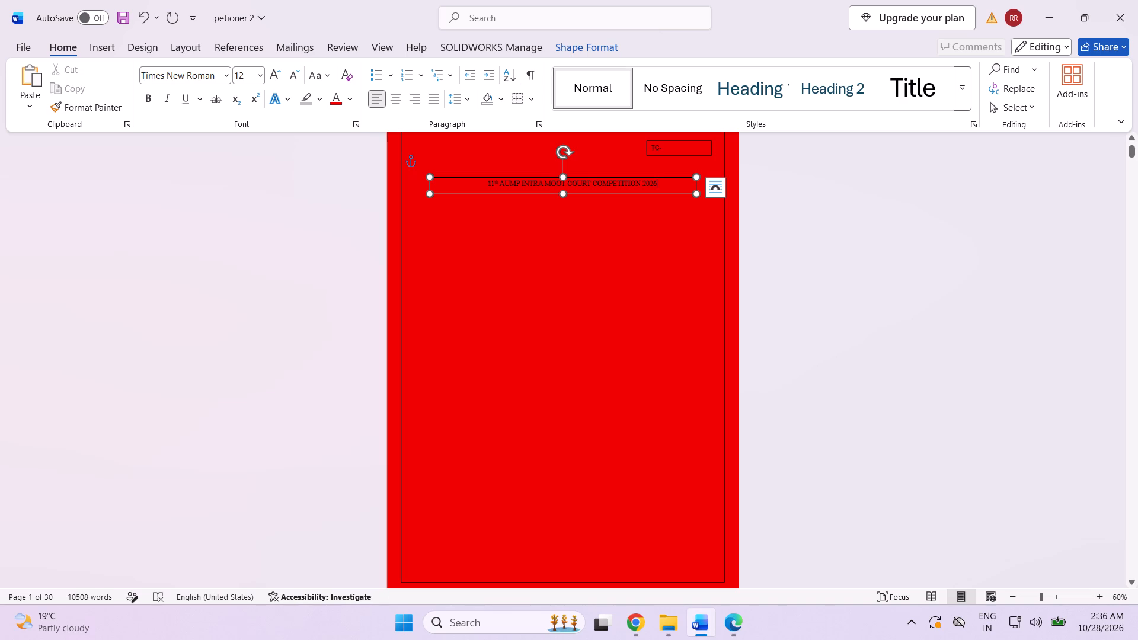
{"action": "left_click", "coordinate": [484, 181]}
{"action": "key", "text": "BackSpace"}
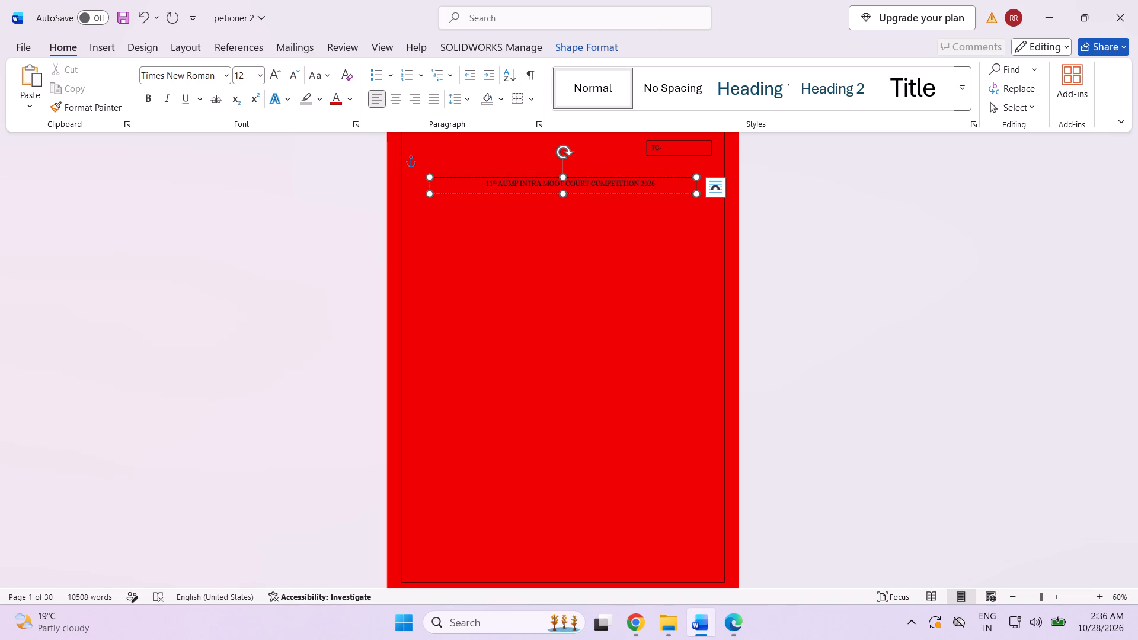
{"action": "key", "text": "BackSpace"}
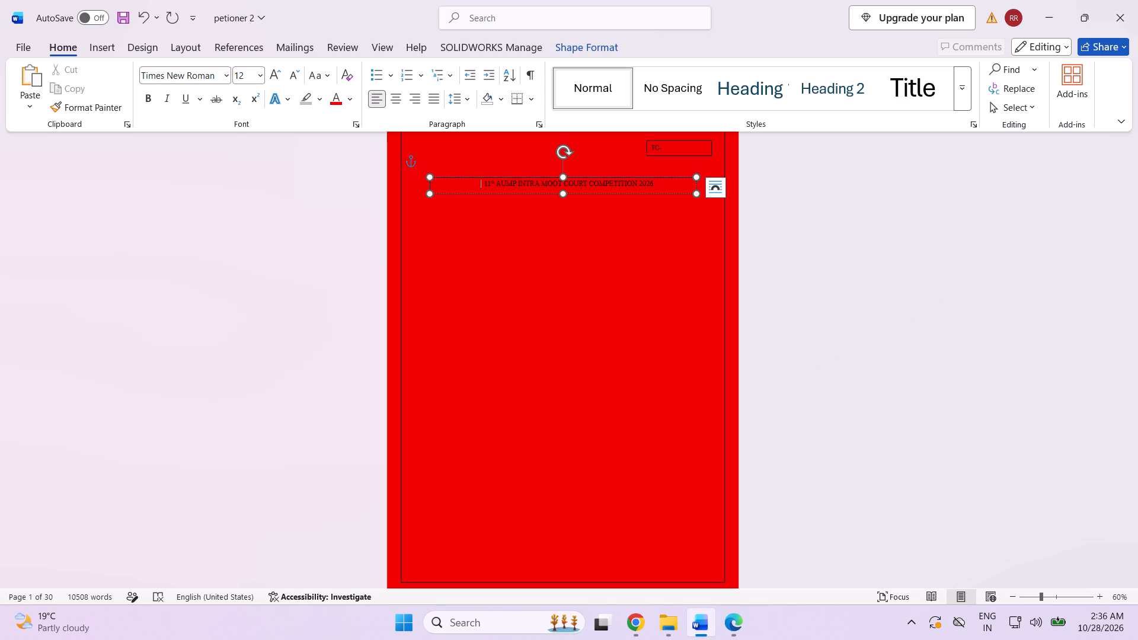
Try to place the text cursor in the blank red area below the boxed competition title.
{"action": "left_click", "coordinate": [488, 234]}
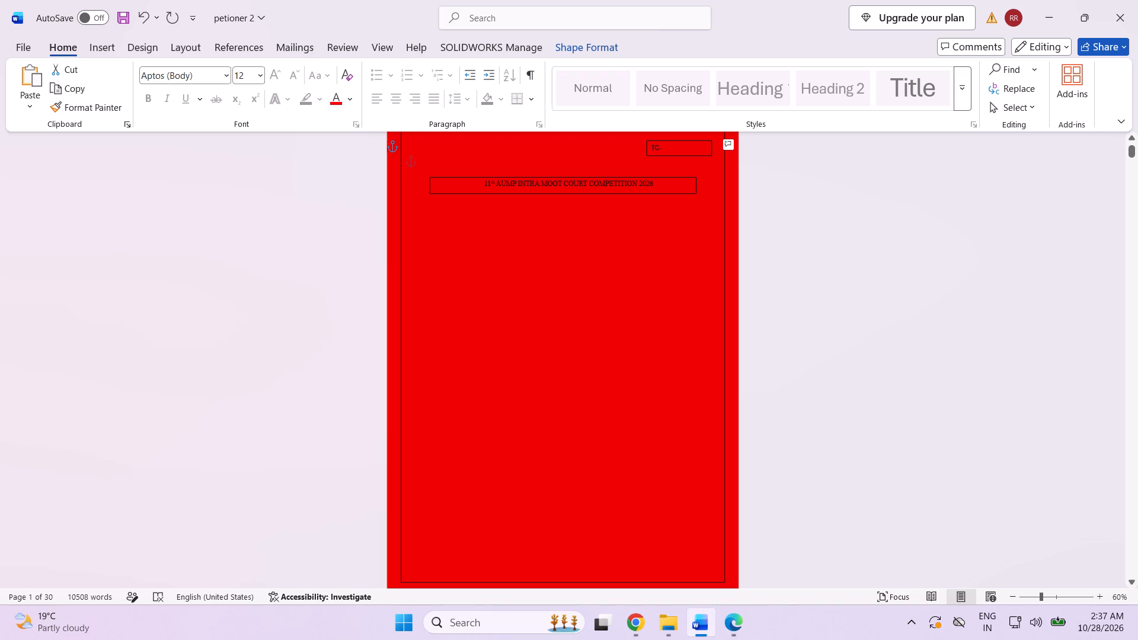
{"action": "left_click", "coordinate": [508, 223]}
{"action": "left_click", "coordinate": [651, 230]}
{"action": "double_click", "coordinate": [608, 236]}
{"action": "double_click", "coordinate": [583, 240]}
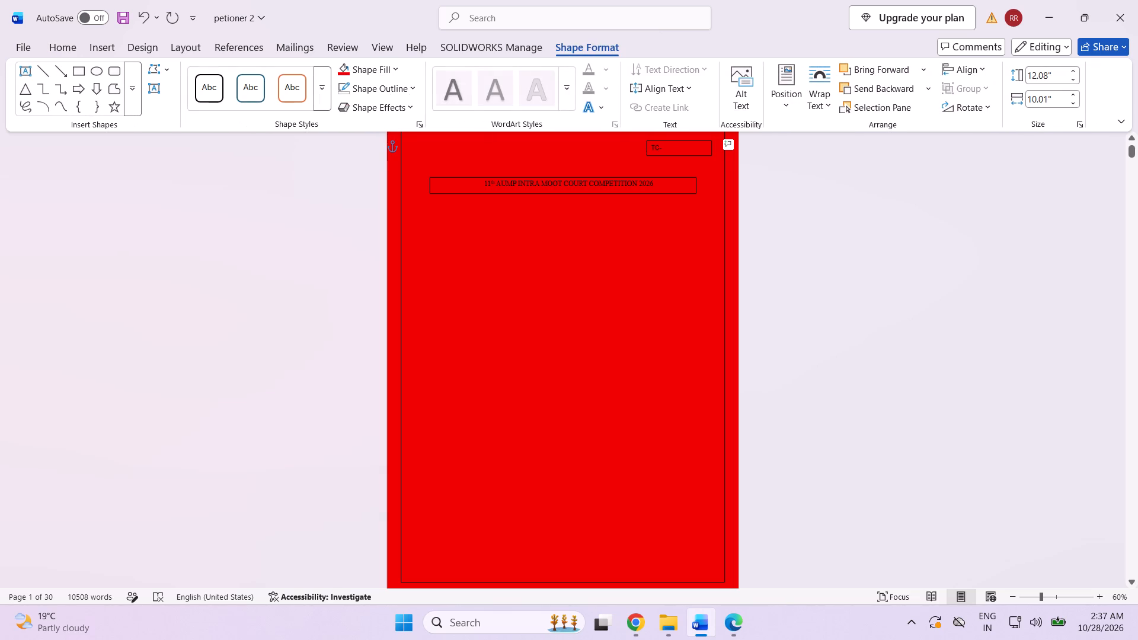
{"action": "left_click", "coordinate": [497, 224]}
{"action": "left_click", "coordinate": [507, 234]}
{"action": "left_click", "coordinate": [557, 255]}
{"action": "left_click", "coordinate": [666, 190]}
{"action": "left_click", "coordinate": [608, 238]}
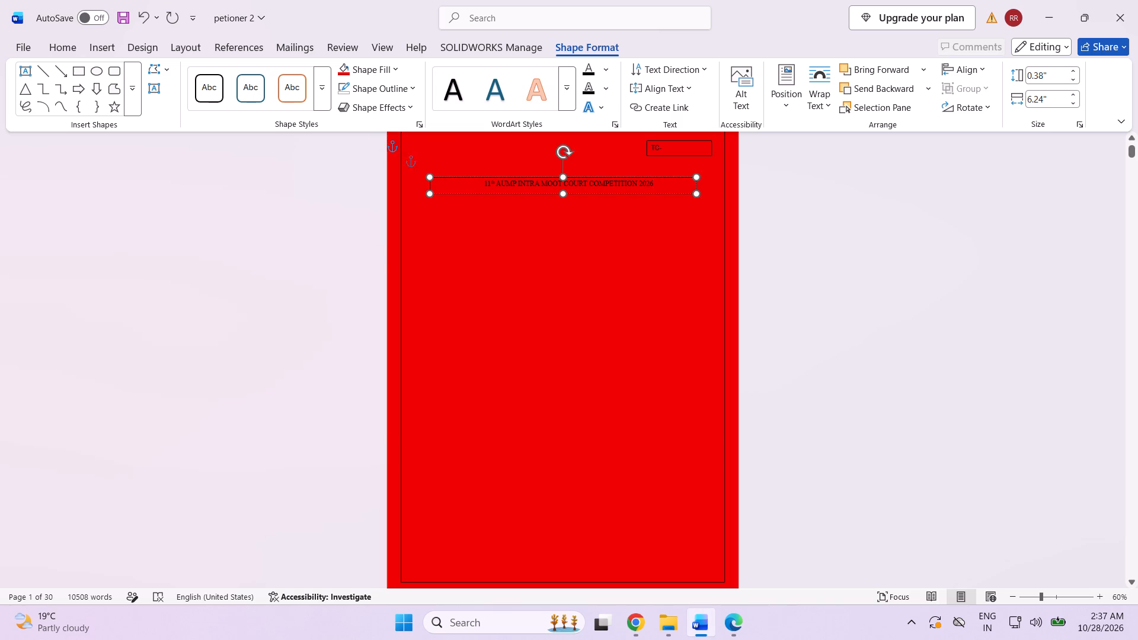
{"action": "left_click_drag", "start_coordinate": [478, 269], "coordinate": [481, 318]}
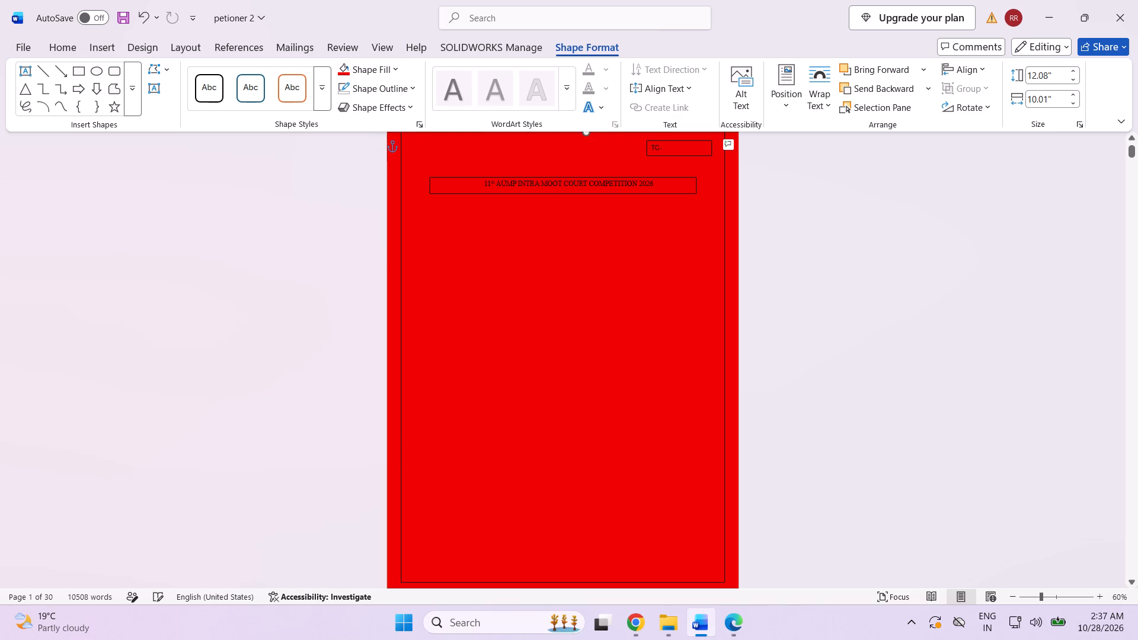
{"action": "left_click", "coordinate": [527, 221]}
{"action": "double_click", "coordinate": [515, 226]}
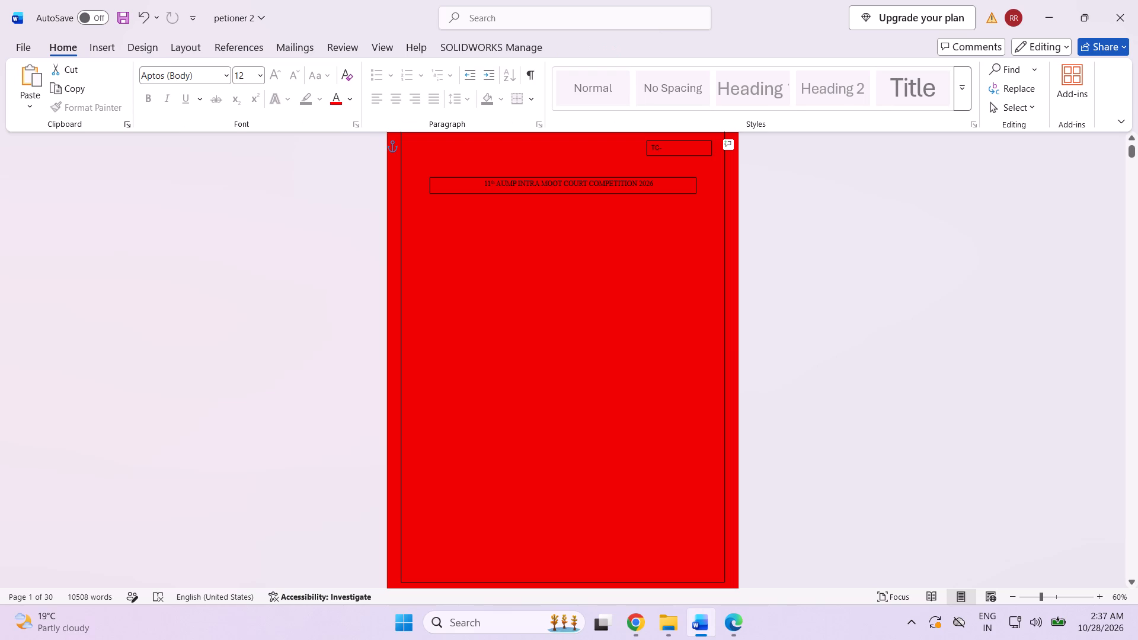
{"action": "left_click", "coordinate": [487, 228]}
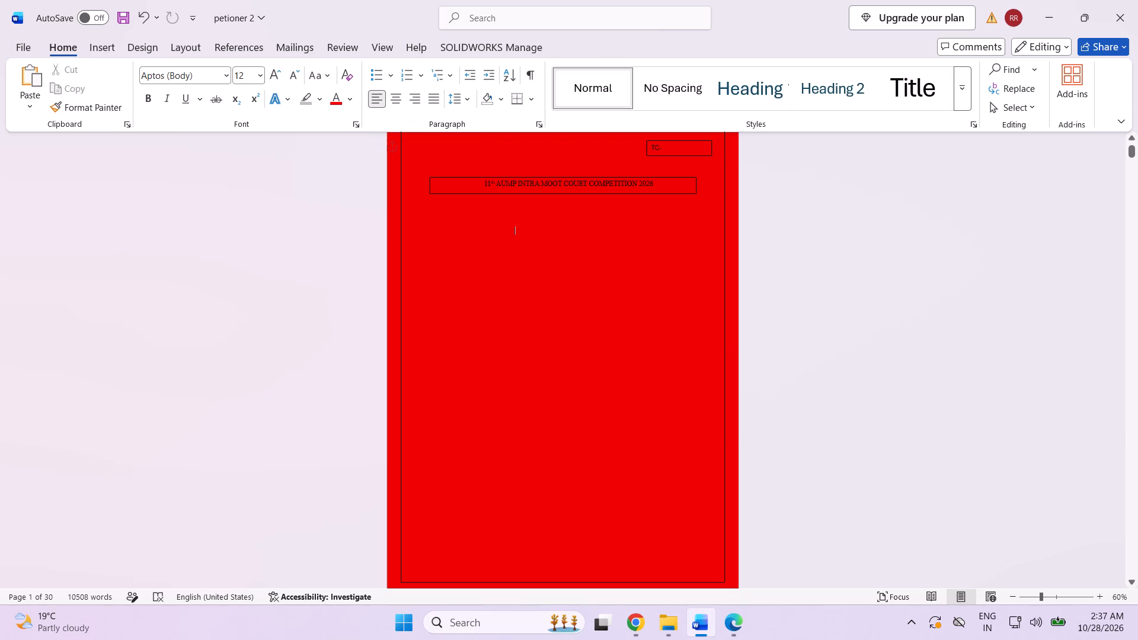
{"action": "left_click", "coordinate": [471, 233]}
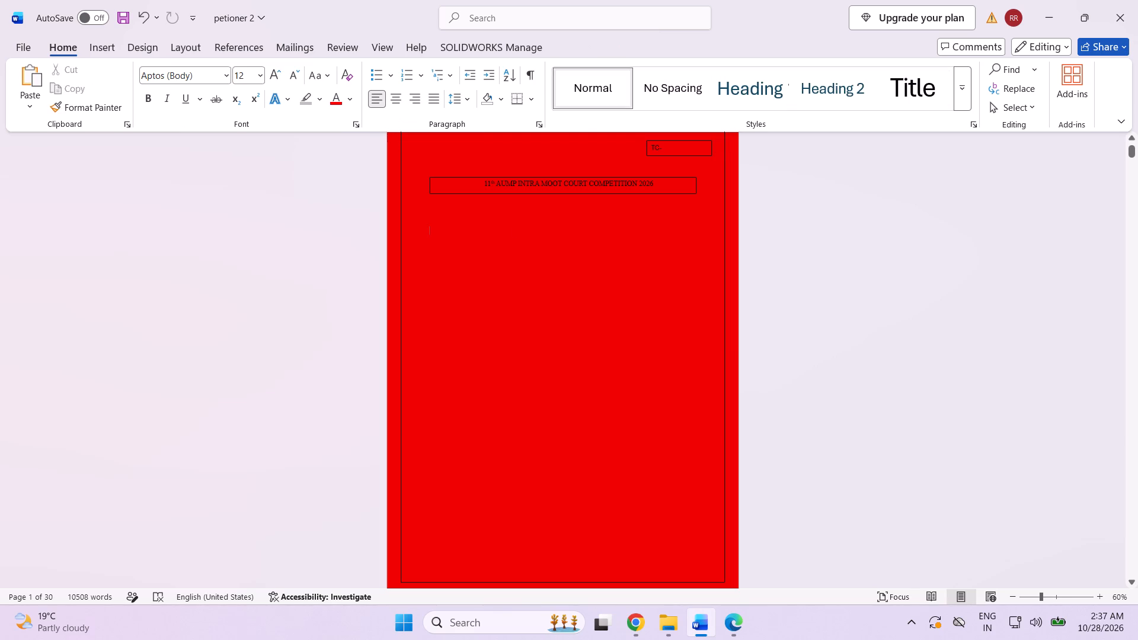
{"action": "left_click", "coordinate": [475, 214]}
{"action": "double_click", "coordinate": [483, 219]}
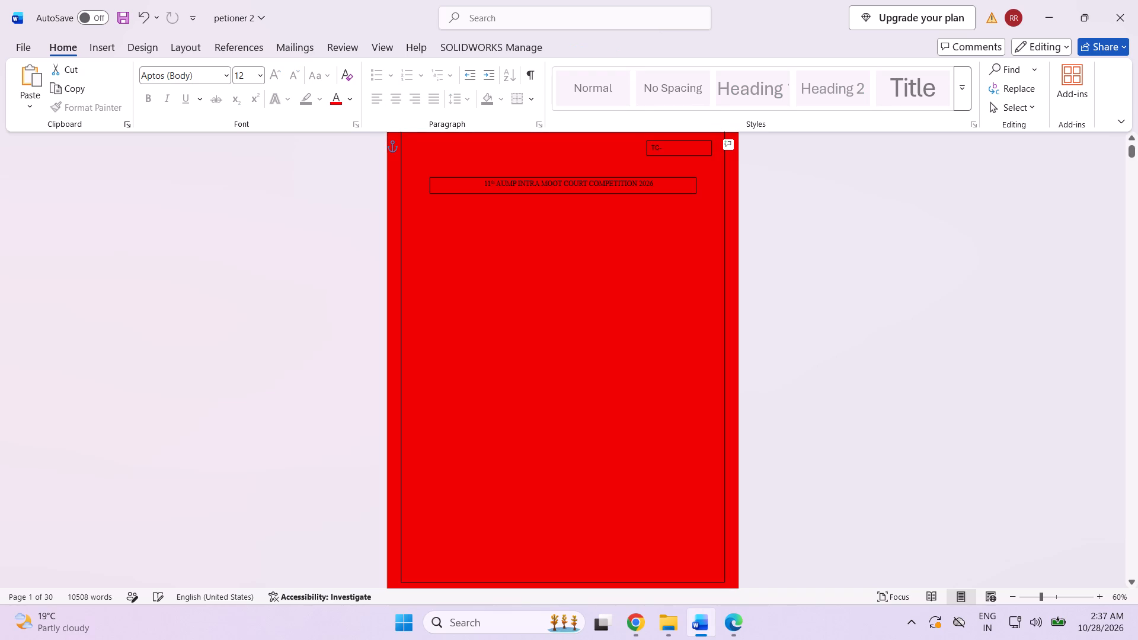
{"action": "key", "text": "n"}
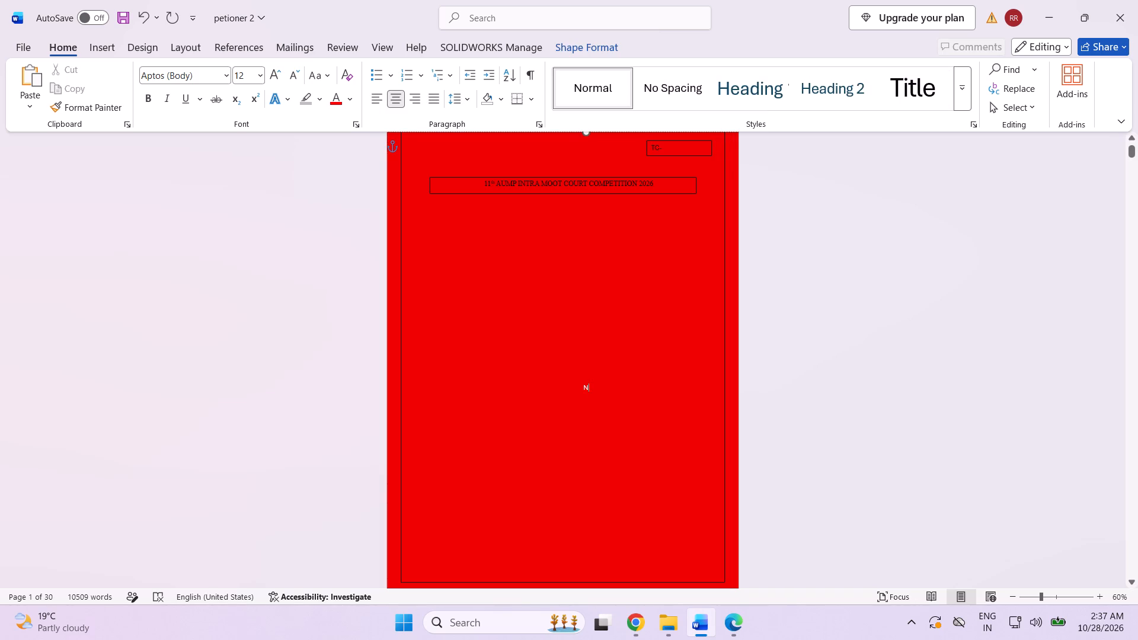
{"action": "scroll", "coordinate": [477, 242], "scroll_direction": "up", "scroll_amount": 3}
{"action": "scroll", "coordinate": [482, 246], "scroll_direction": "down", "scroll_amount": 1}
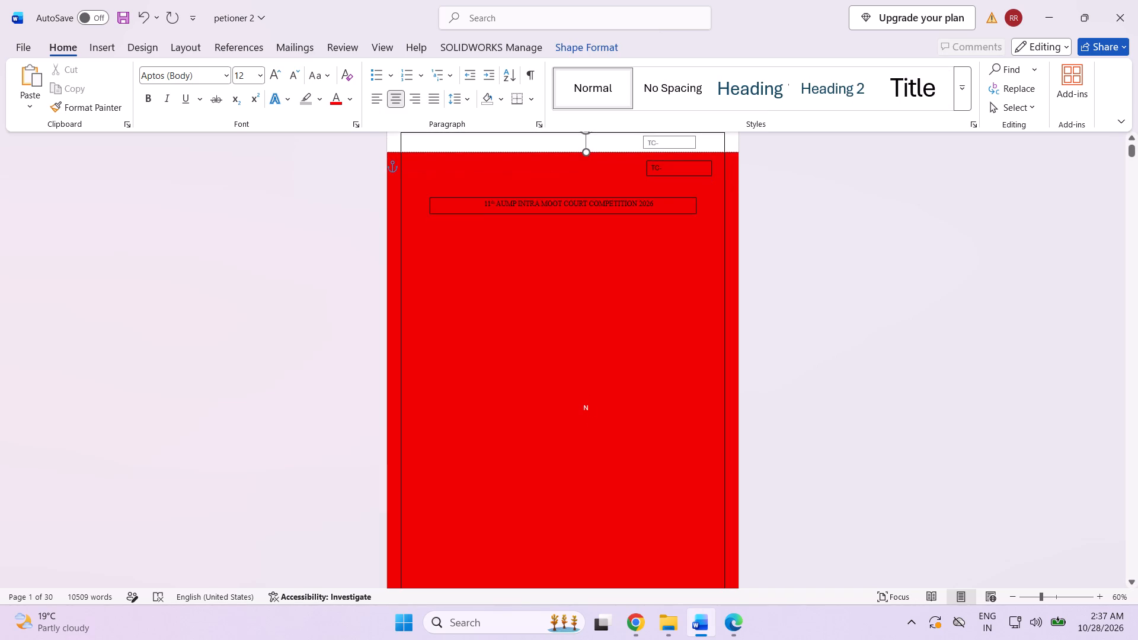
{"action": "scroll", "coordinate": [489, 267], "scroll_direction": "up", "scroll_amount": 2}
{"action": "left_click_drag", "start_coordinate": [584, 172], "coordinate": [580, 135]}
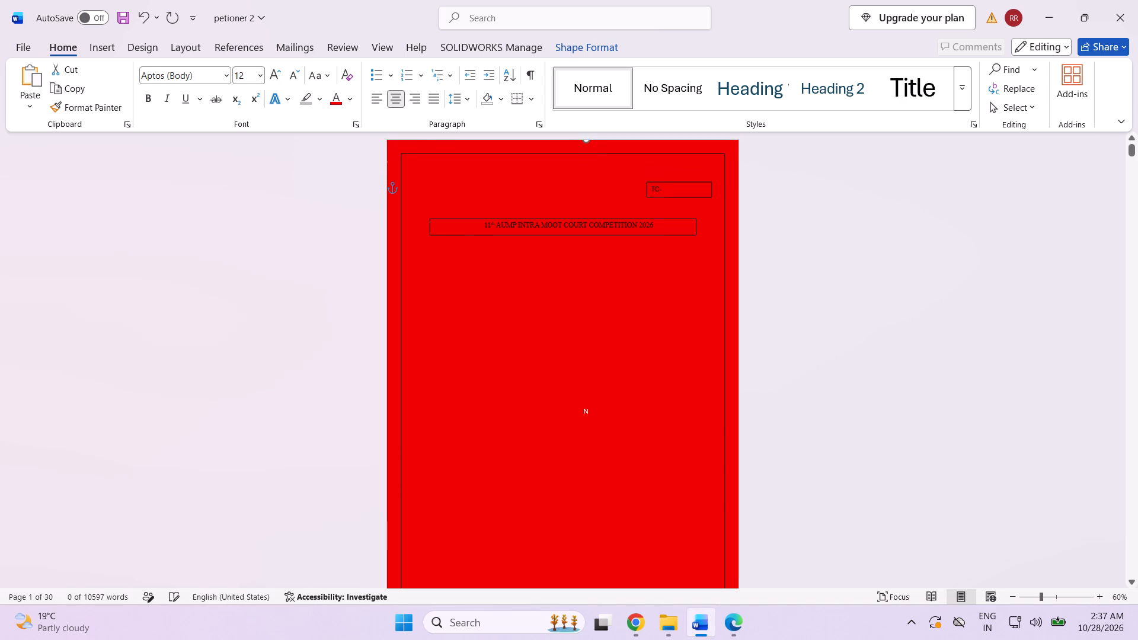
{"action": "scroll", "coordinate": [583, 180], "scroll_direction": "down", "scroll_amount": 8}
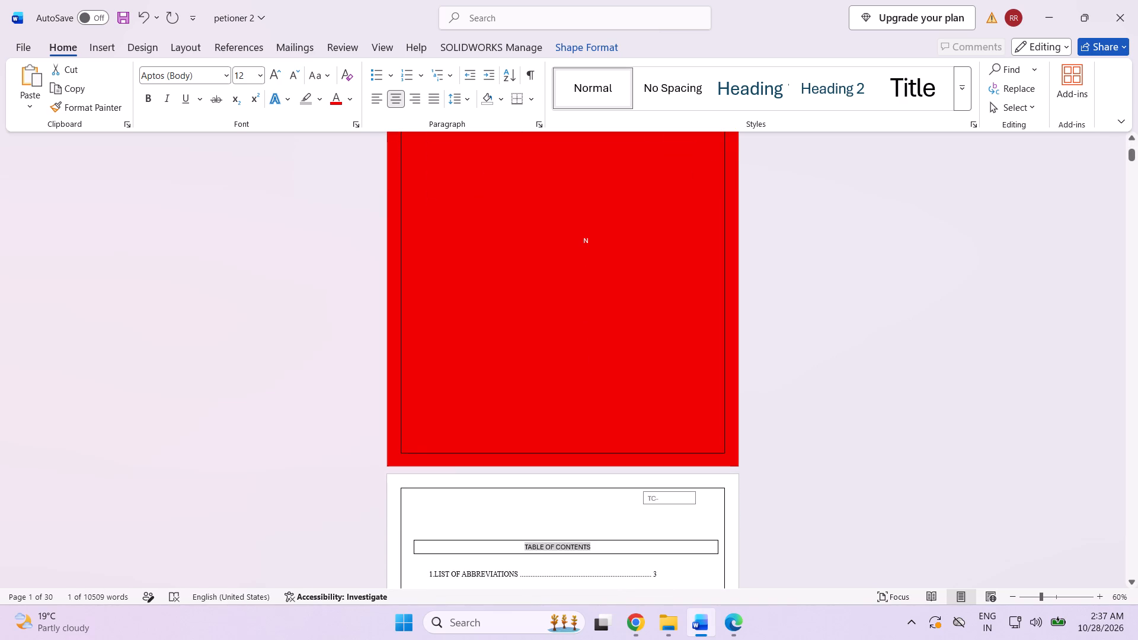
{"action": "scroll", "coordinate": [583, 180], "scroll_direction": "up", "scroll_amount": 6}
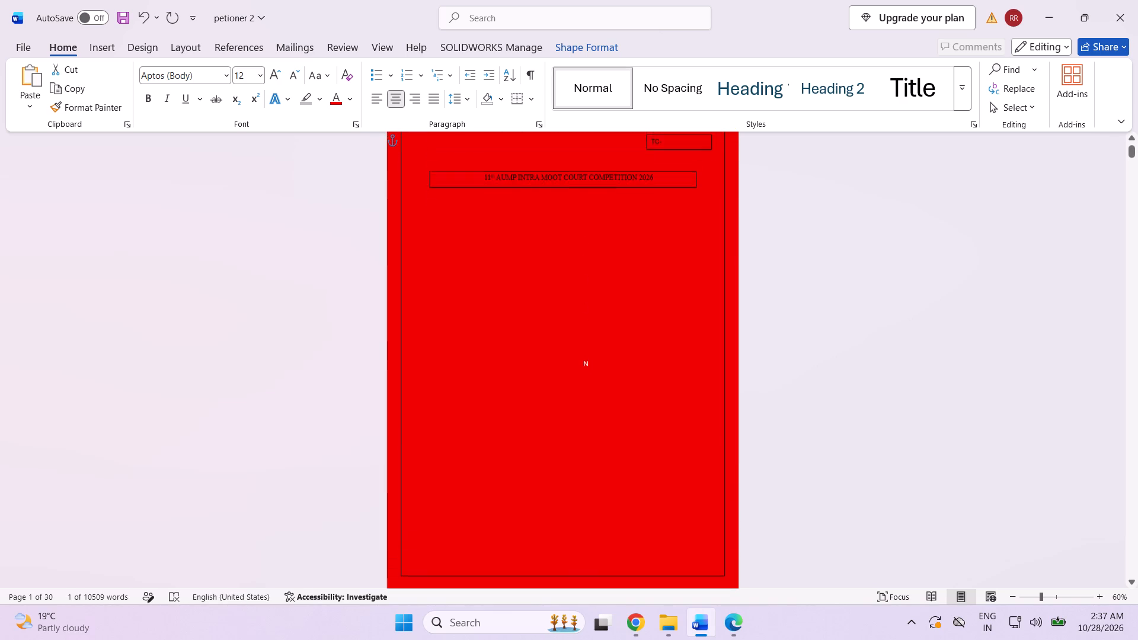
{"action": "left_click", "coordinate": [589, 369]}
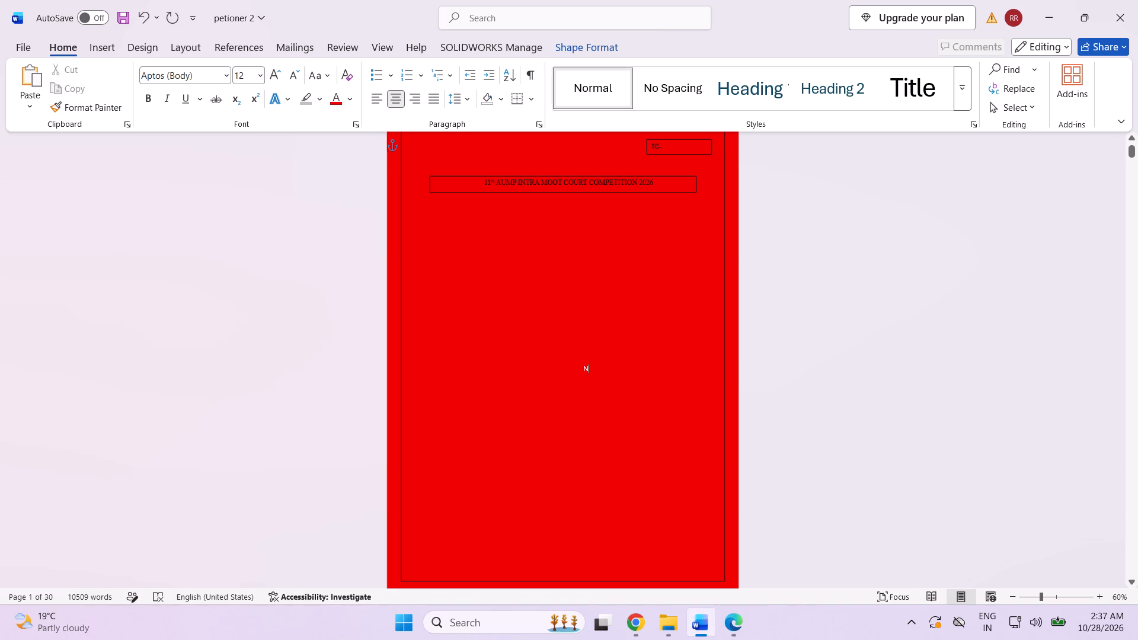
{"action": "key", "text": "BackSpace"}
Enter the date text "NOVEMBER 2,3," on the cover below the boxed competition title.
{"action": "left_click", "coordinate": [481, 217]}
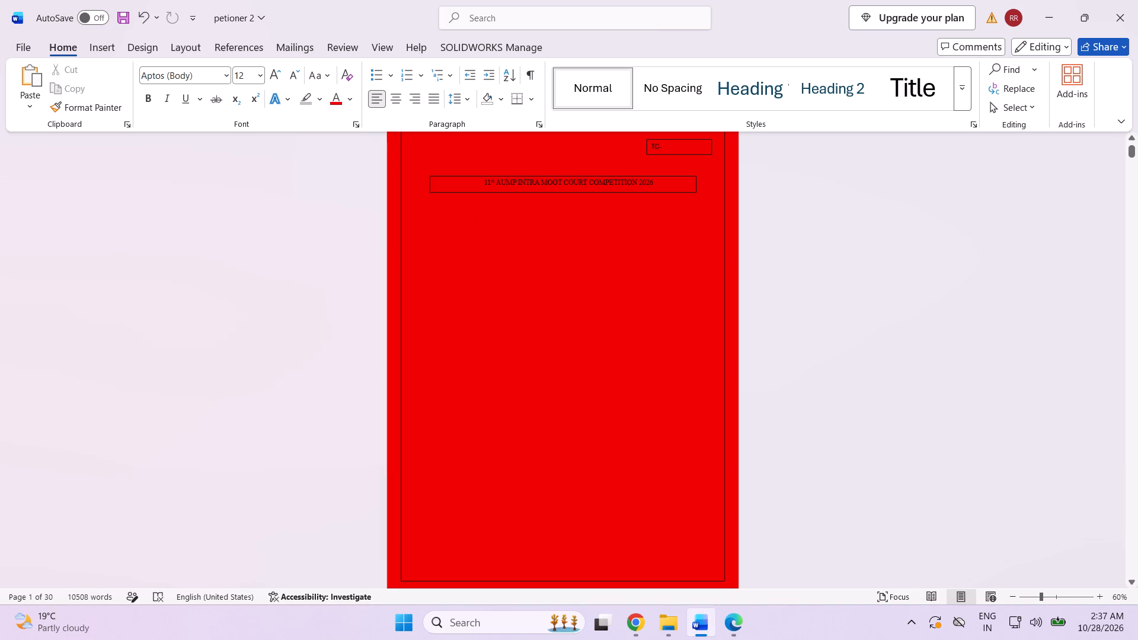
{"action": "key", "text": "n"}
{"action": "key", "text": "BackSpace"}
{"action": "key", "text": "n"}
{"action": "type", "text": "OVE"}
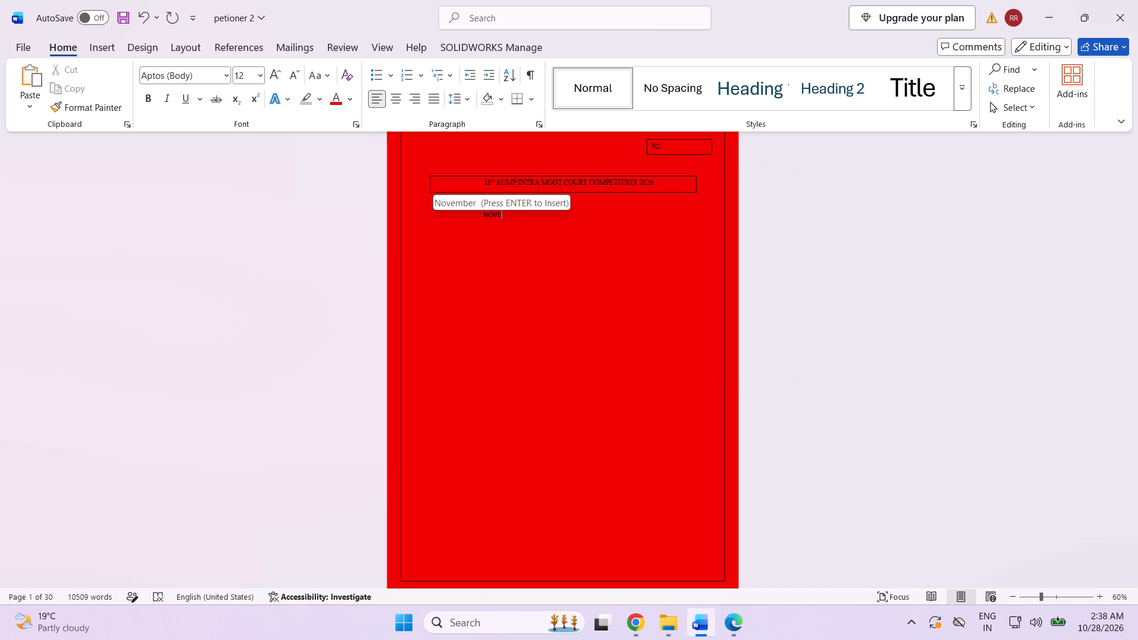
{"action": "type", "text": "MBER"}
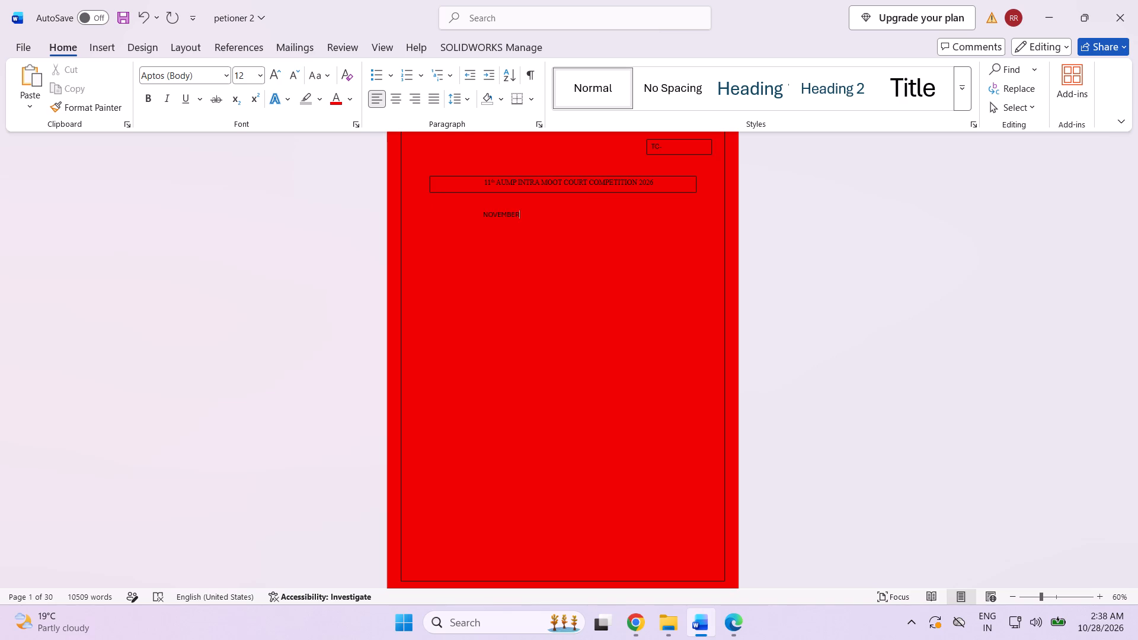
{"action": "key", "text": "space"}
{"action": "key", "text": "space"}
{"action": "key", "text": "space"}
{"action": "key", "text": "2"}
{"action": "key", "text": "comma"}
{"action": "type", "text": "3,"}
Add the lowercase ordinal suffix "nd" after the 2 in the cover's date line.
{"action": "key", "text": "Left"}
{"action": "key", "text": "Left"}
{"action": "key", "text": "Left"}
{"action": "type", "text": "NND"}
{"action": "key", "text": "BackSpace"}
{"action": "key", "text": "BackSpace"}
{"action": "key", "text": "BackSpace"}
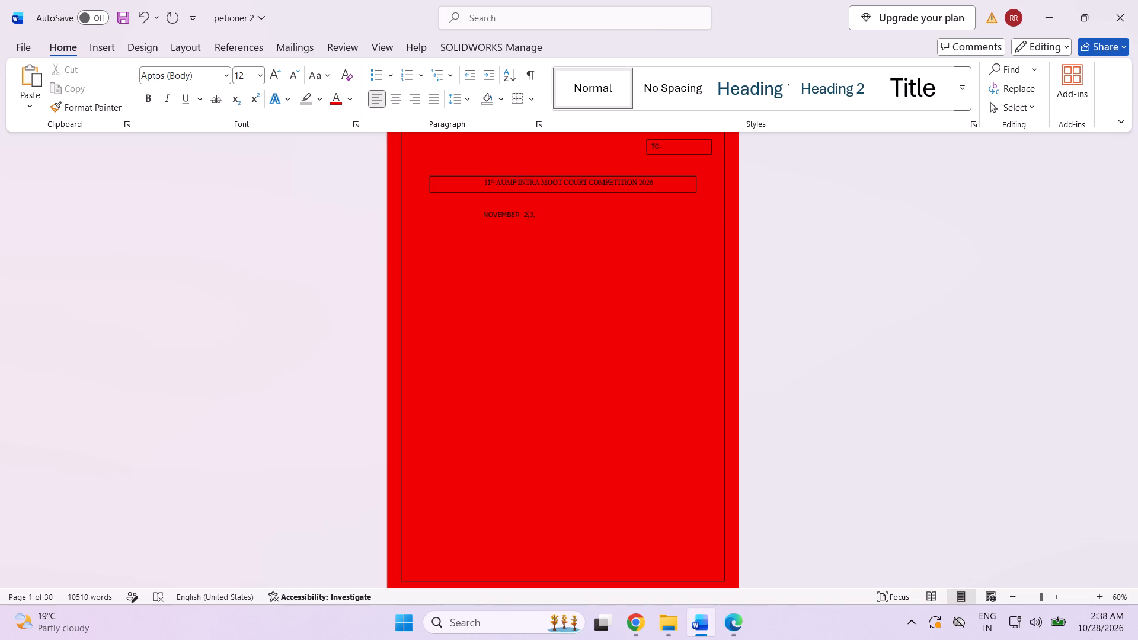
{"action": "key", "text": "n"}
{"action": "key", "text": "d"}
{"action": "key", "text": "BackSpace"}
{"action": "key", "text": "BackSpace"}
{"action": "key", "text": "BackSpace"}
{"action": "key", "text": "2"}
{"action": "type", "text": "nd"}
{"action": "key", "text": "BackSpace"}
{"action": "key", "text": "BackSpace"}
{"action": "type", "text": "nd"}
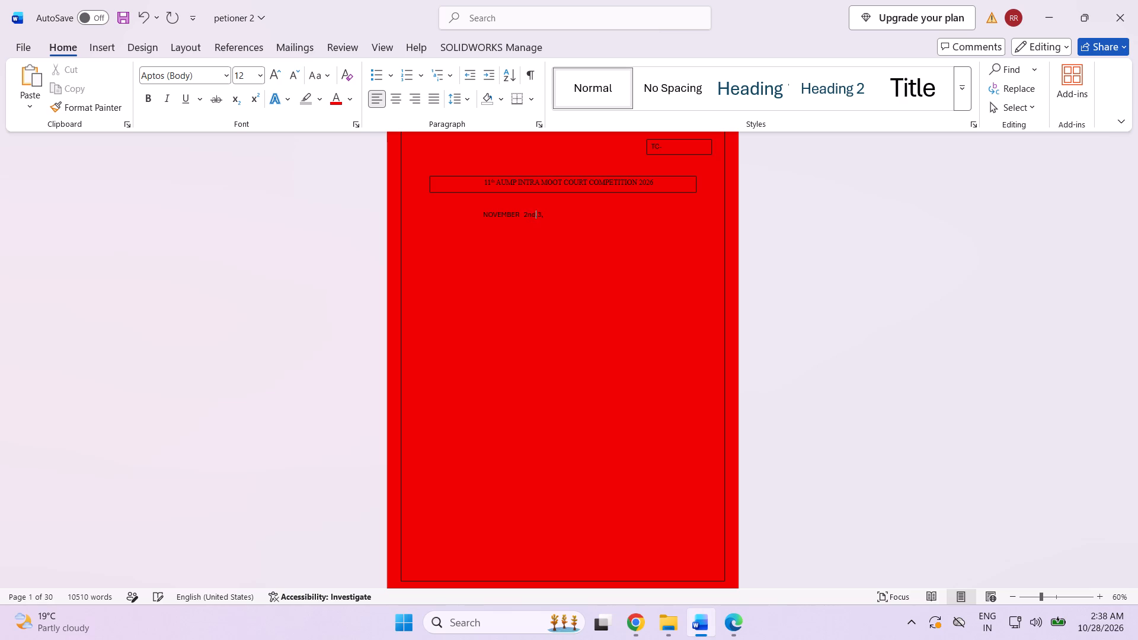
Complete the cover's date line by adding "rd" after the 3 and appending "&4th" at the end.
{"action": "key", "text": "Right"}
{"action": "key", "text": "Right"}
{"action": "type", "text": "rd"}
{"action": "key", "text": "Right"}
{"action": "key", "text": "shift+ampersand"}
{"action": "type", "text": "4th"}
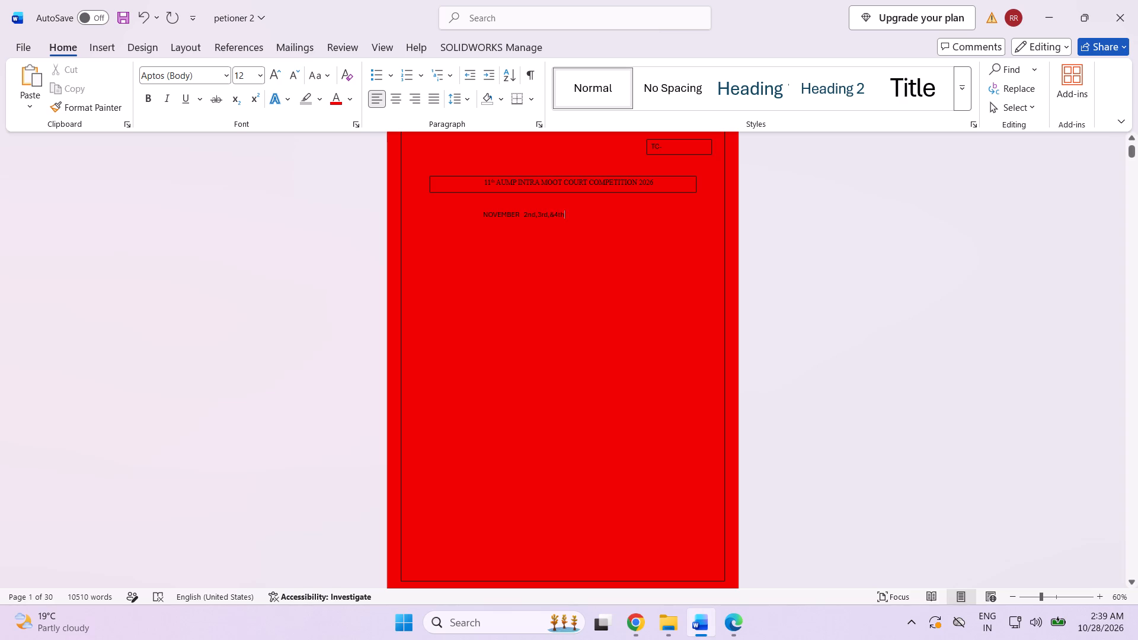
Insert 20 leading spaces before the November date line to move it towards the centre of the cover.
{"action": "left_click", "coordinate": [477, 219]}
{"action": "key", "text": "space"}
{"action": "key", "text": "space"}
{"action": "key", "text": "space"}
{"action": "key", "text": "space"}
{"action": "key", "text": "space"}
{"action": "key", "text": "space"}
{"action": "key", "text": "space"}
{"action": "key", "text": "space"}
{"action": "key", "text": "space"}
{"action": "key", "text": "space"}
{"action": "key", "text": "space"}
{"action": "key", "text": "space"}
{"action": "key", "text": "space"}
{"action": "key", "text": "space"}
{"action": "key", "text": "space"}
{"action": "key", "text": "space"}
{"action": "key", "text": "space"}
{"action": "key", "text": "space"}
{"action": "key", "text": "space"}
{"action": "key", "text": "space"}
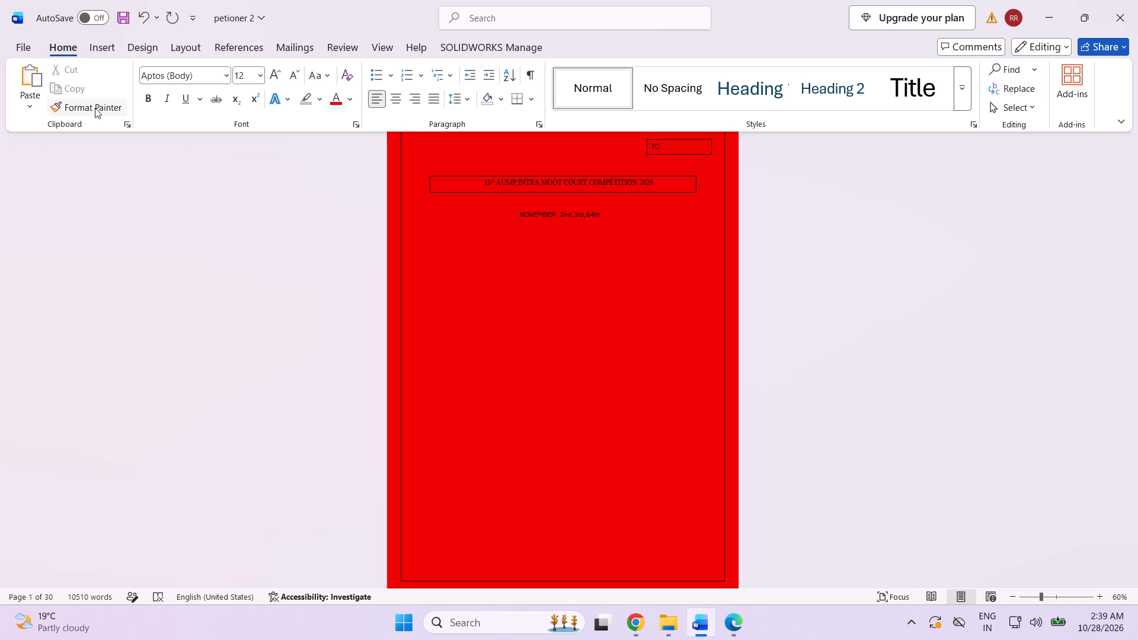
Insert a one-row, one-column table at the start of the November date line on the cover.
{"action": "left_click", "coordinate": [114, 45]}
{"action": "left_click", "coordinate": [109, 121]}
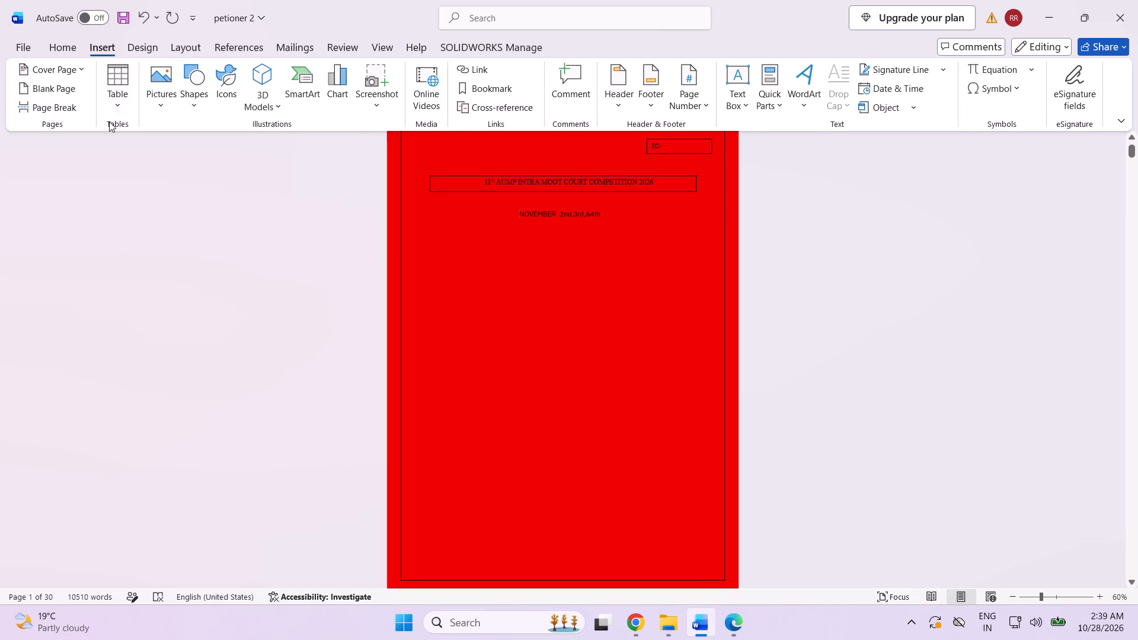
{"action": "left_click", "coordinate": [120, 93]}
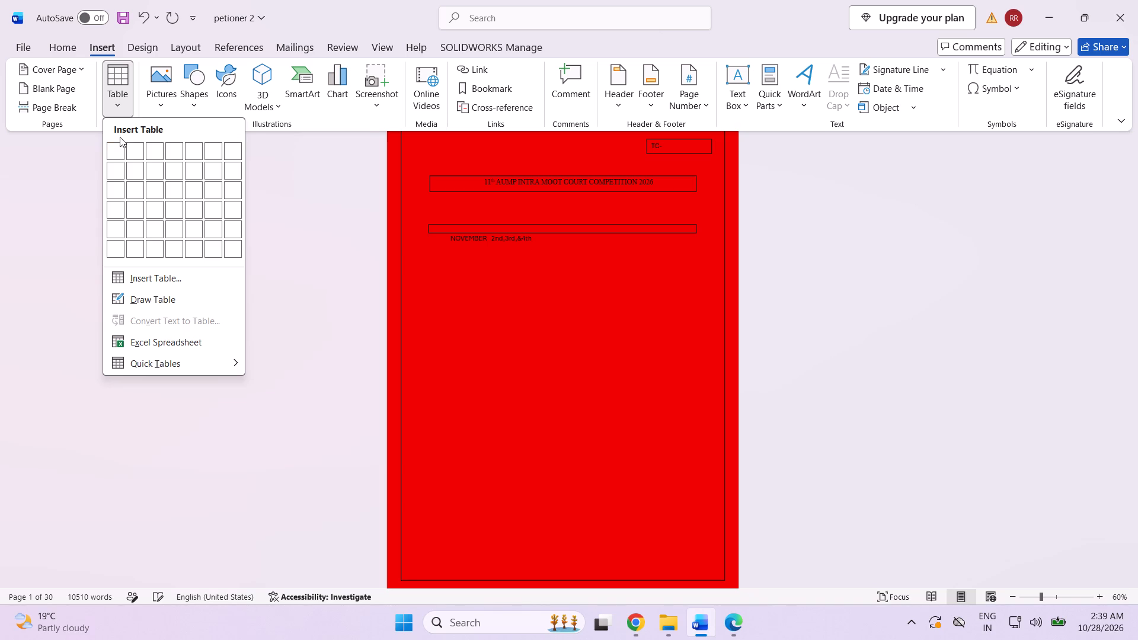
{"action": "left_click", "coordinate": [119, 146]}
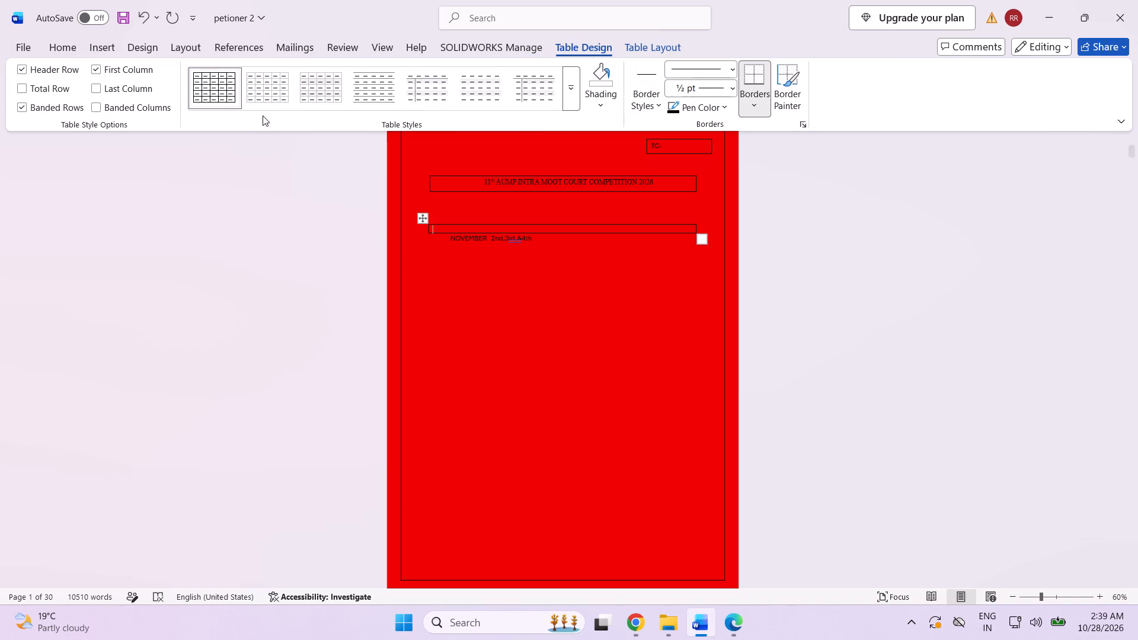
Apply a style with only horizontal lines to the empty one-cell cover table and make its row taller.
{"action": "left_click", "coordinate": [363, 94]}
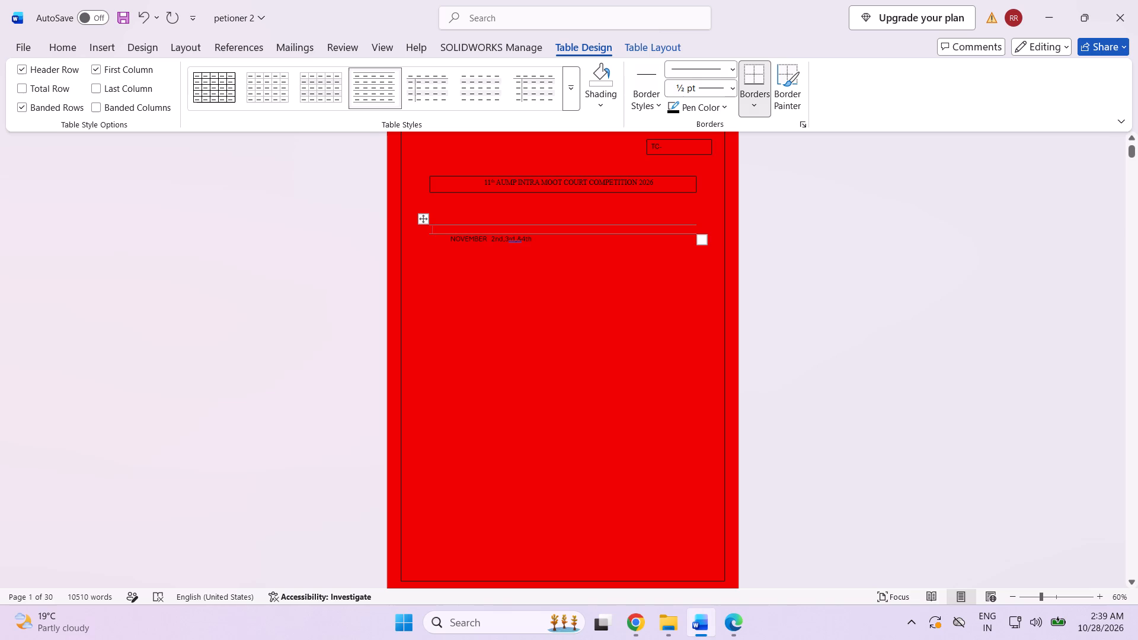
{"action": "left_click_drag", "start_coordinate": [700, 242], "coordinate": [700, 242]}
{"action": "left_click_drag", "start_coordinate": [700, 242], "coordinate": [702, 263]}
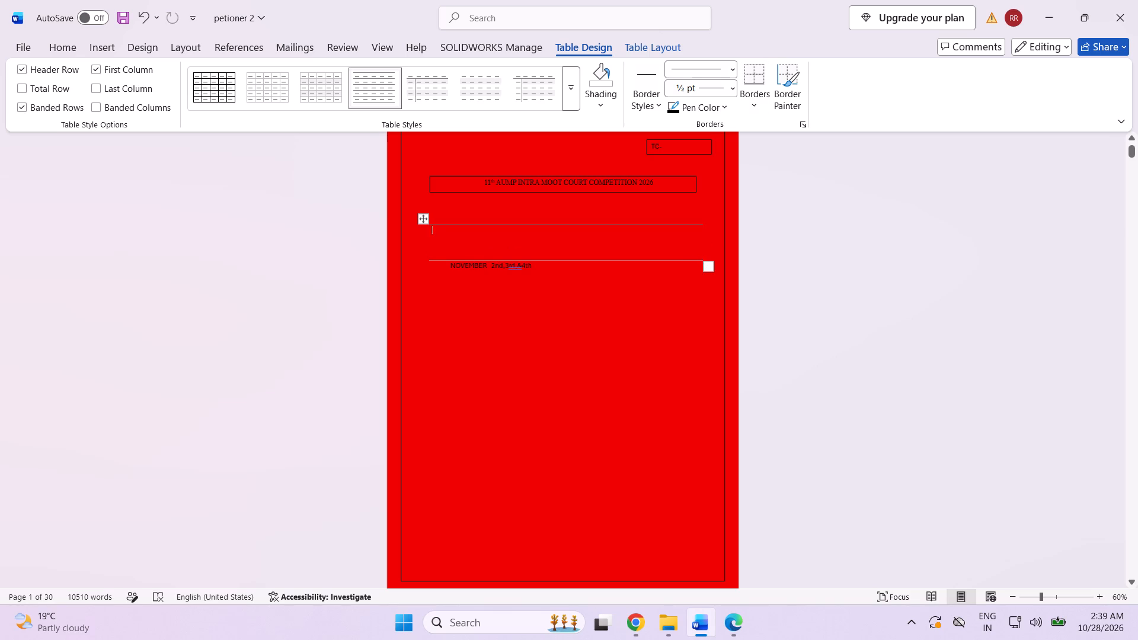
Move the one-cell table below the November date line on the cover.
{"action": "left_click_drag", "start_coordinate": [423, 219], "coordinate": [426, 251]}
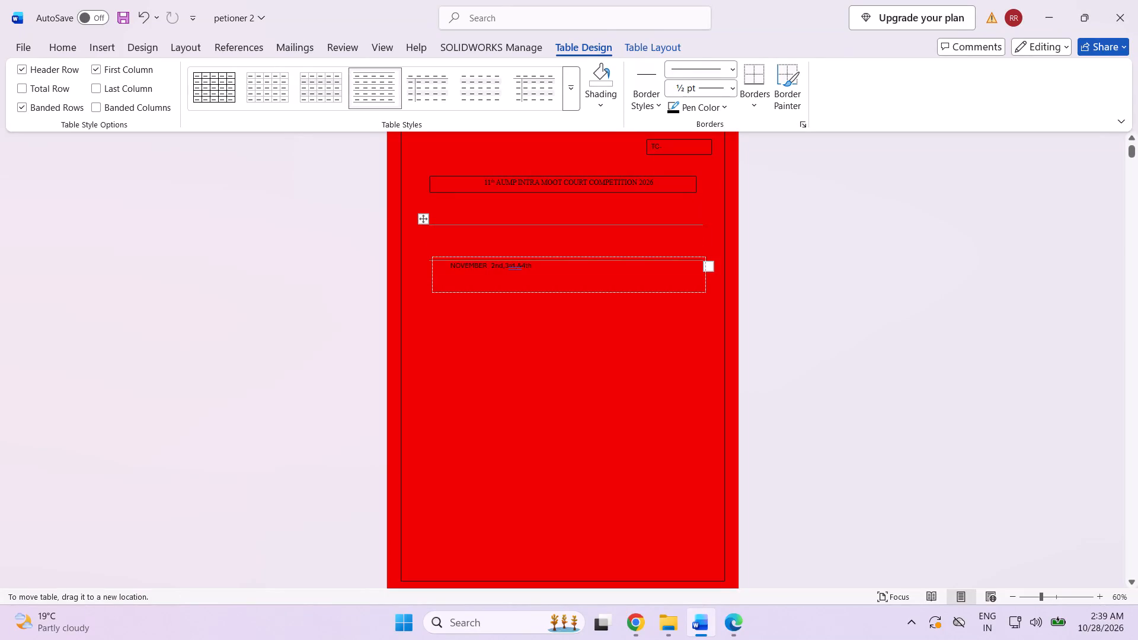
{"action": "left_click_drag", "start_coordinate": [426, 251], "coordinate": [426, 268]}
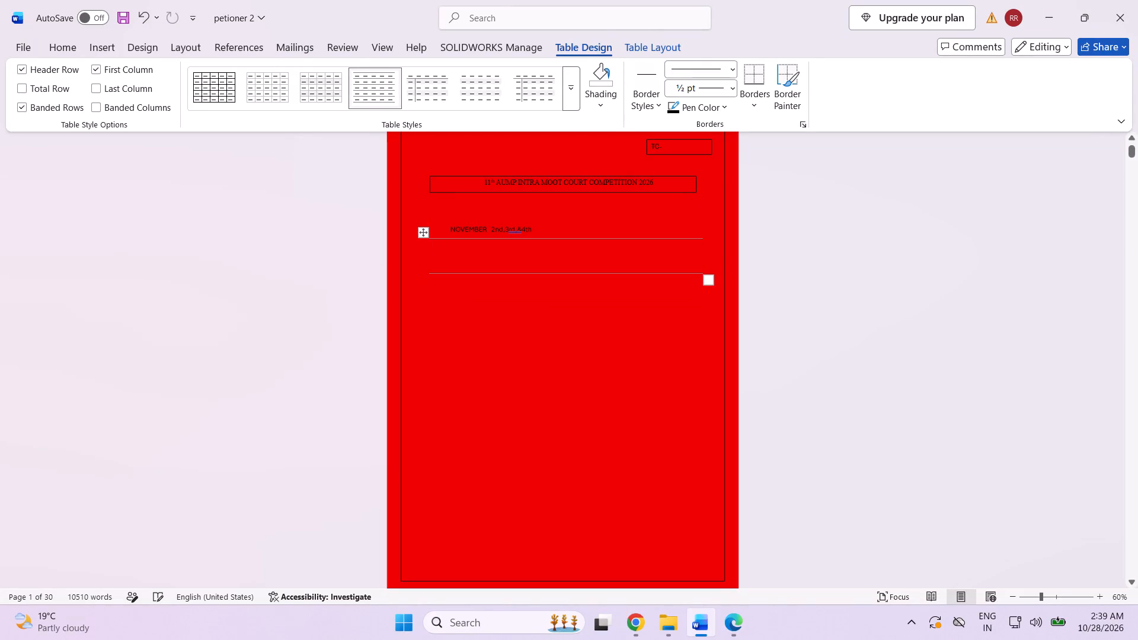
{"action": "left_click", "coordinate": [422, 235]}
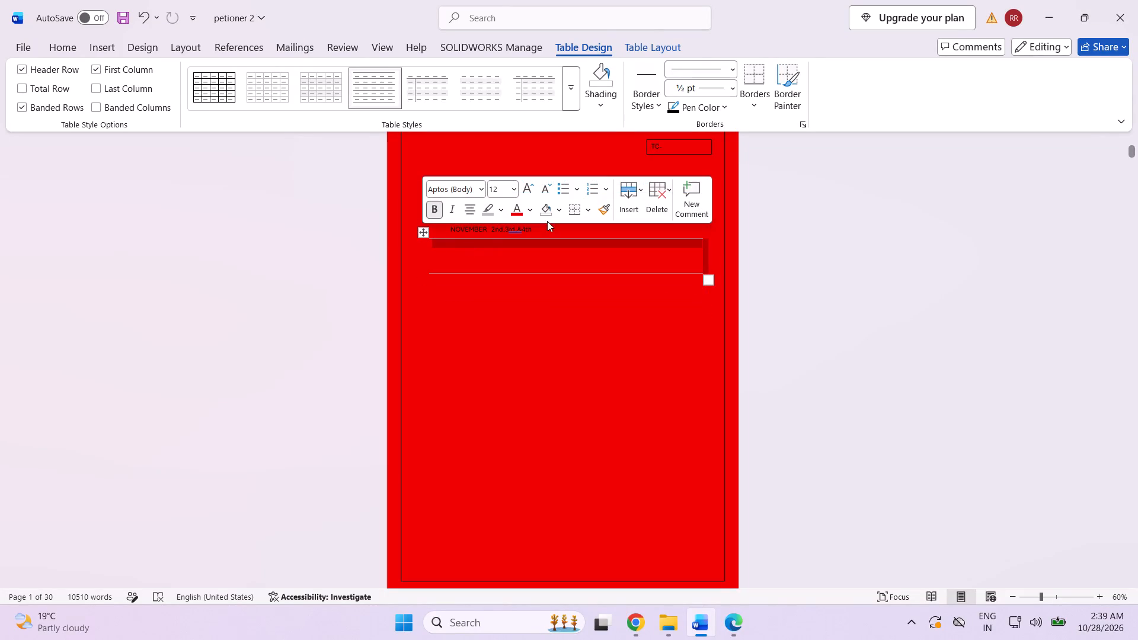
Pull the November date line up one line, closer to the boxed competition title.
{"action": "left_click", "coordinate": [547, 221]}
{"action": "left_click", "coordinate": [535, 230]}
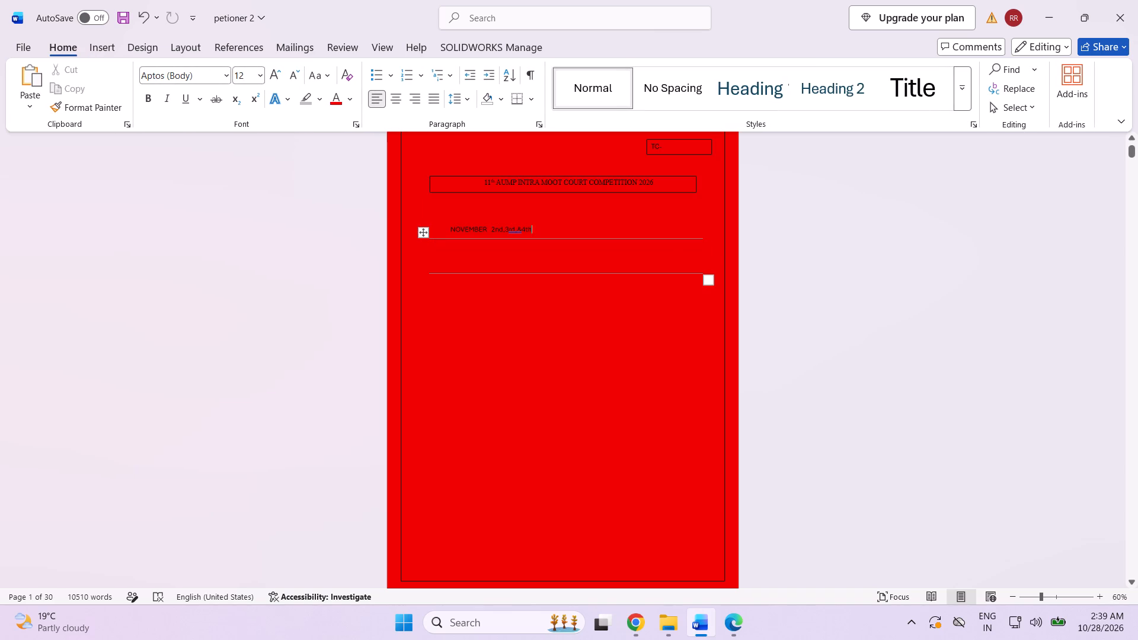
{"action": "left_click", "coordinate": [448, 226]}
{"action": "left_click", "coordinate": [446, 230]}
{"action": "key", "text": "BackSpace"}
{"action": "key", "text": "BackSpace"}
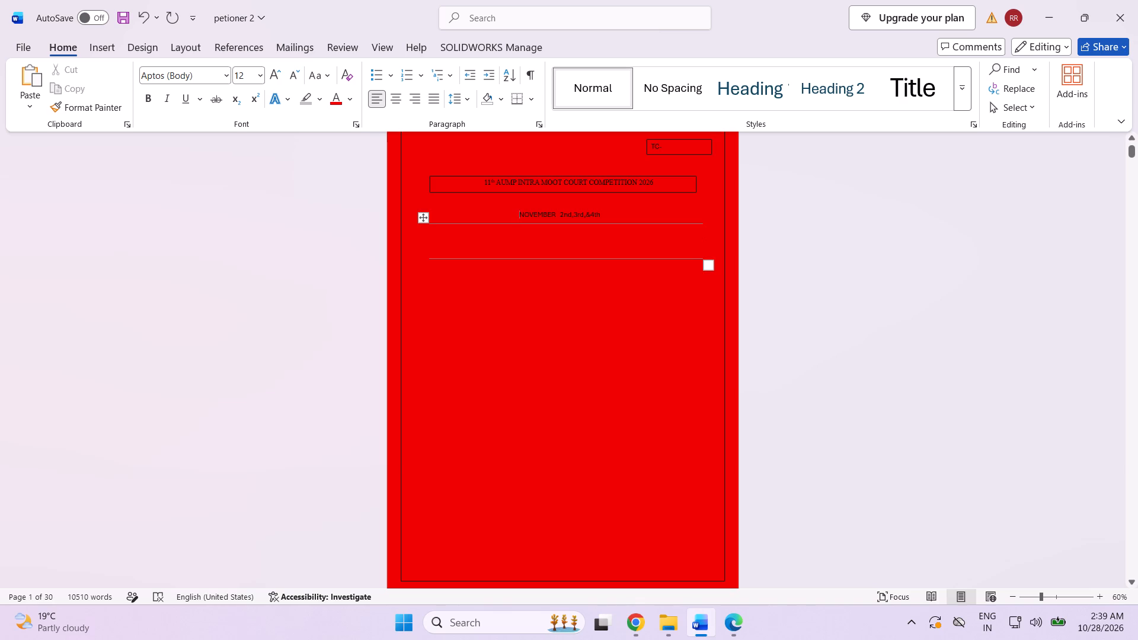
Add a blank line after "&4th" to separate the date line from the table beneath it.
{"action": "left_click", "coordinate": [617, 216]}
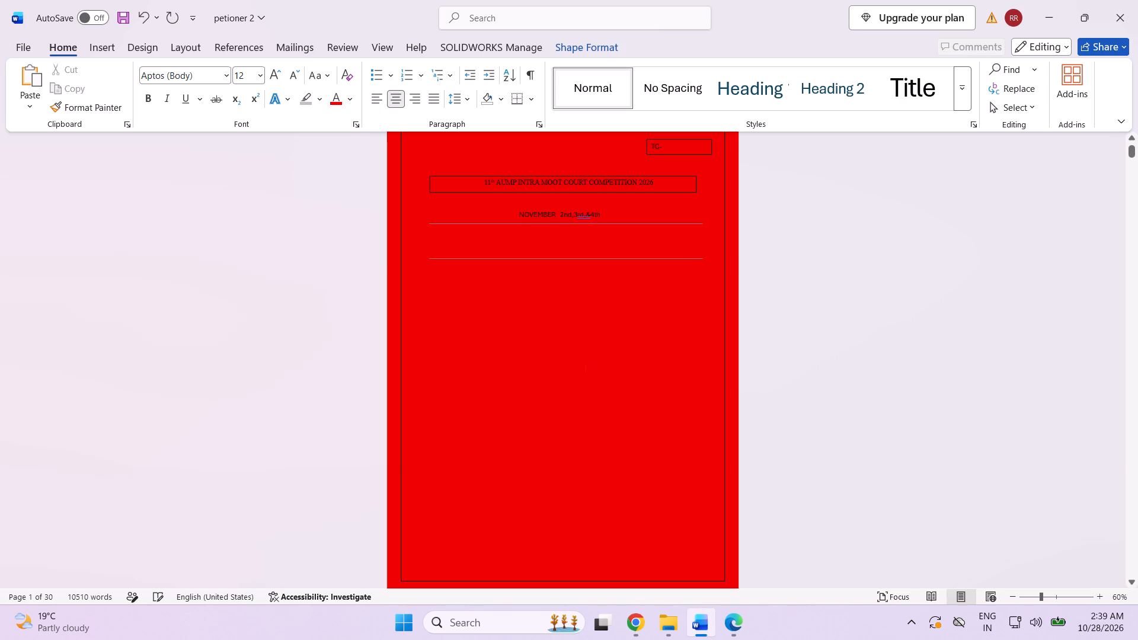
{"action": "left_click", "coordinate": [618, 220]}
{"action": "left_click", "coordinate": [613, 215]}
{"action": "double_click", "coordinate": [603, 217]}
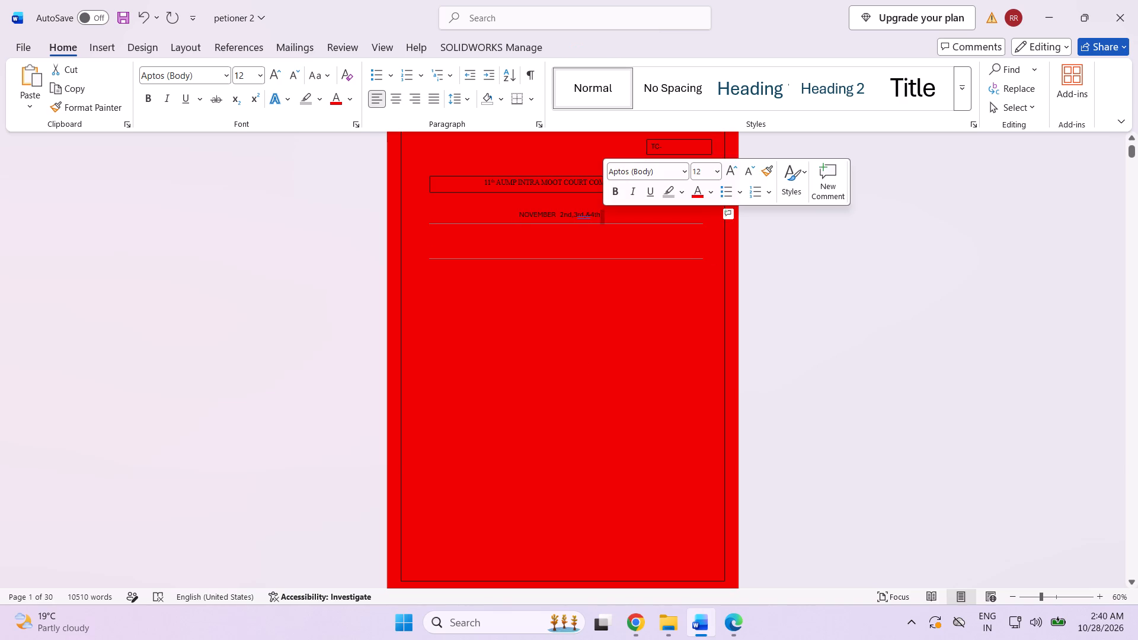
{"action": "left_click", "coordinate": [615, 216]}
{"action": "double_click", "coordinate": [612, 216]}
{"action": "left_click", "coordinate": [612, 216]}
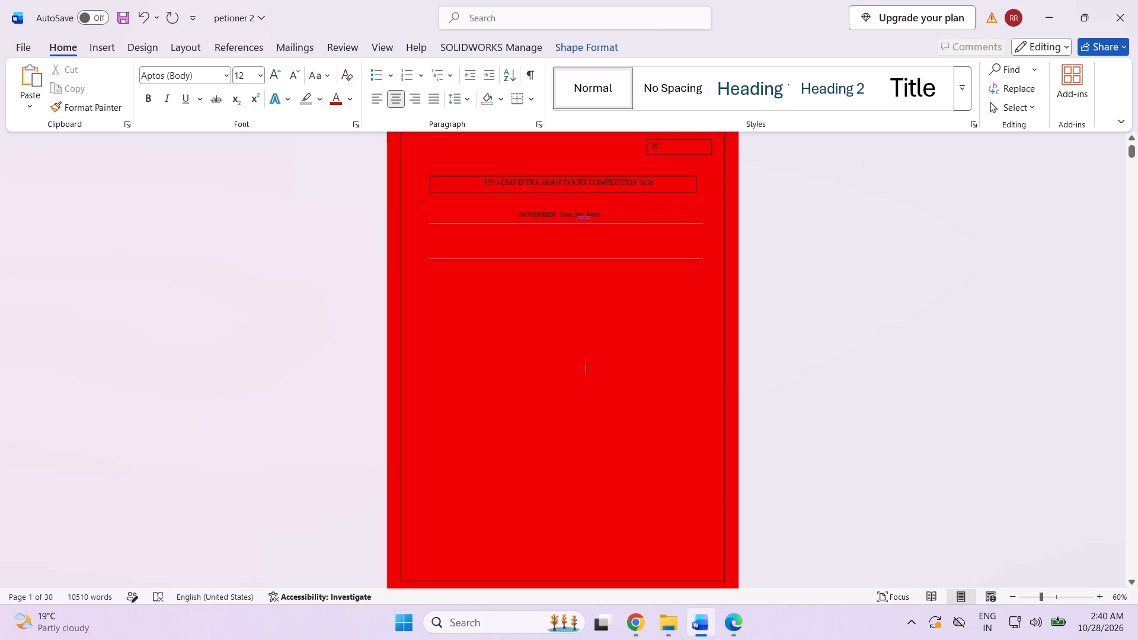
{"action": "left_click", "coordinate": [475, 220]}
{"action": "left_click", "coordinate": [606, 212]}
{"action": "left_click", "coordinate": [580, 214]}
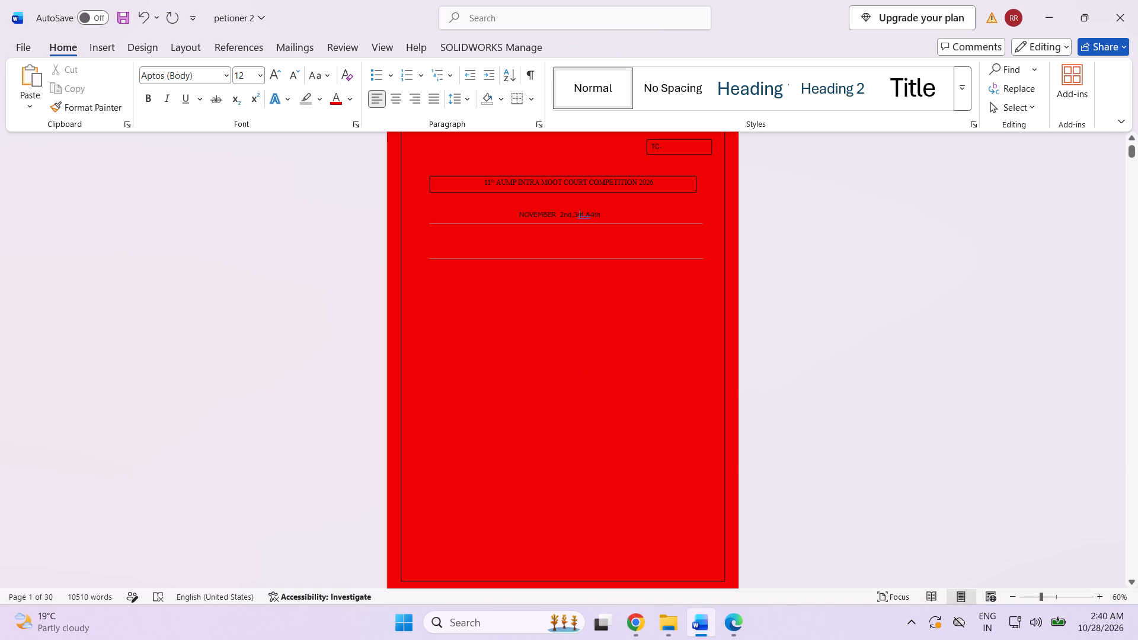
{"action": "key", "text": "Right"}
{"action": "key", "text": "Right"}
{"action": "key", "text": "Right"}
{"action": "key", "text": "Right"}
{"action": "key", "text": "Right"}
{"action": "key", "text": "Right"}
{"action": "key", "text": "Return"}
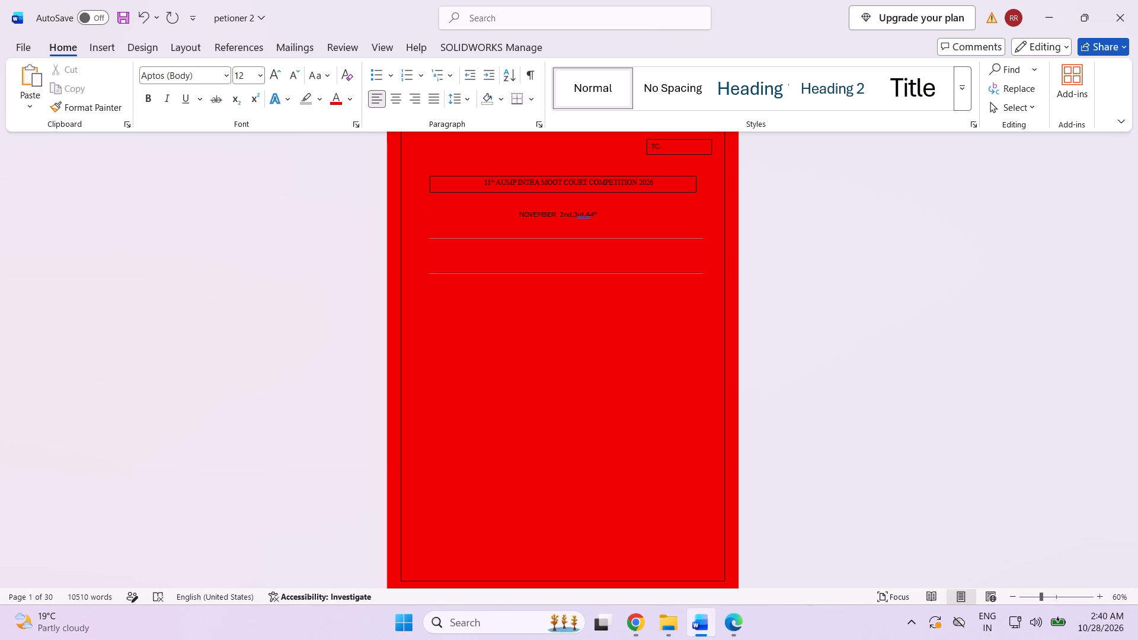
Enter "Before" with a capital B as the first line of the cover table's cell.
{"action": "left_click_drag", "start_coordinate": [555, 242], "coordinate": [560, 247]}
{"action": "left_click", "coordinate": [565, 251]}
{"action": "left_click", "coordinate": [565, 248]}
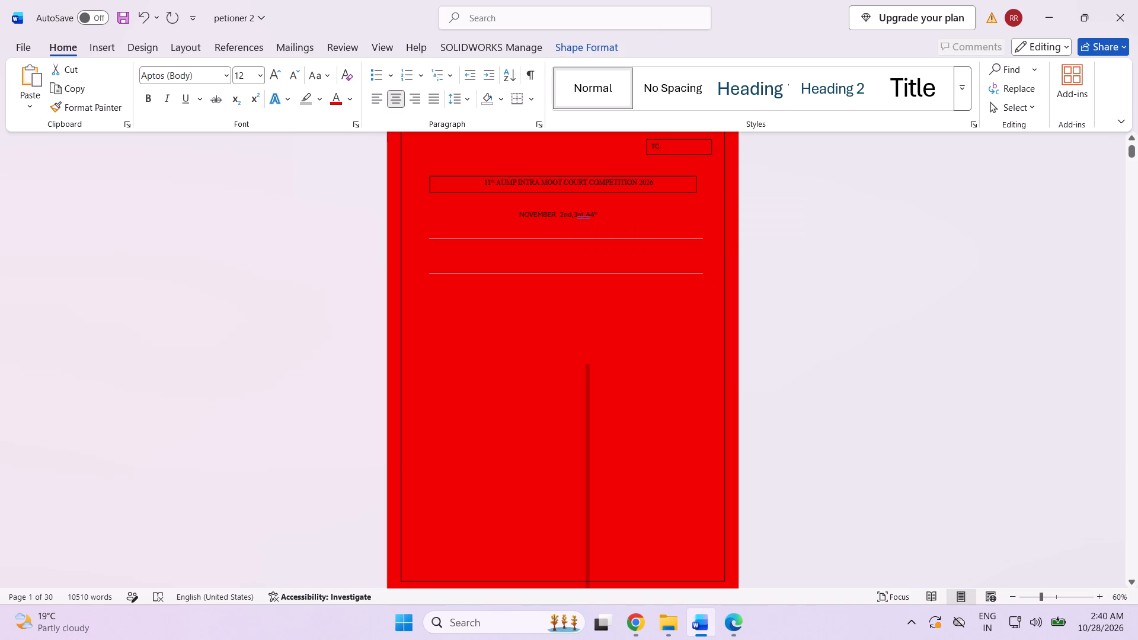
{"action": "left_click", "coordinate": [569, 246]}
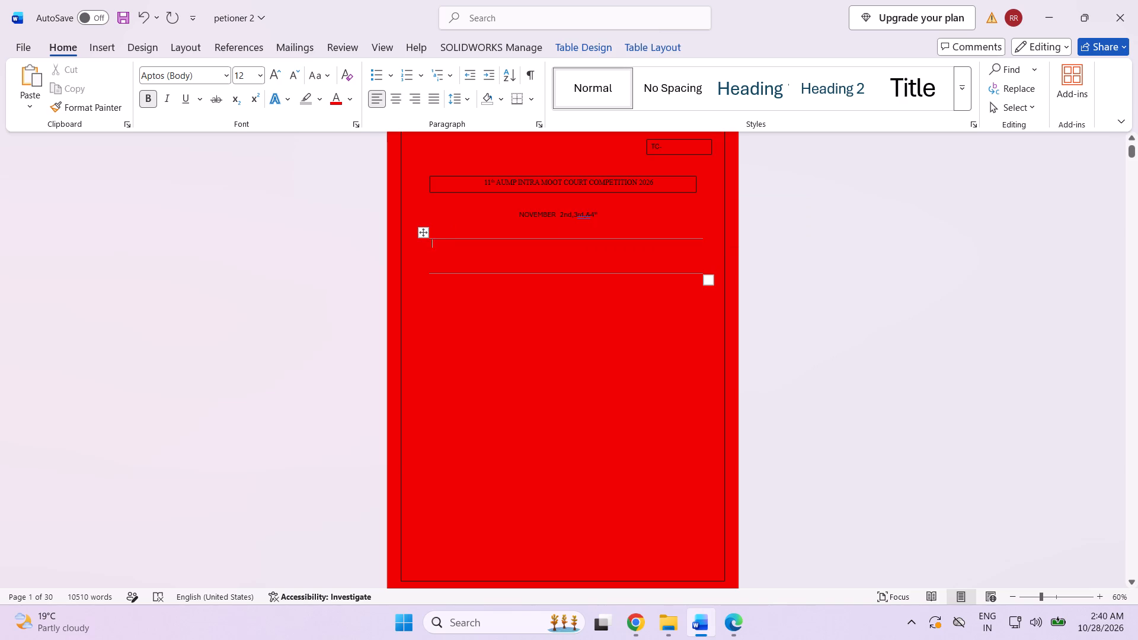
{"action": "type", "text": "before"}
{"action": "key", "text": "BackSpace"}
{"action": "key", "text": "BackSpace"}
{"action": "key", "text": "BackSpace"}
{"action": "key", "text": "BackSpace"}
{"action": "key", "text": "BackSpace"}
{"action": "key", "text": "BackSpace"}
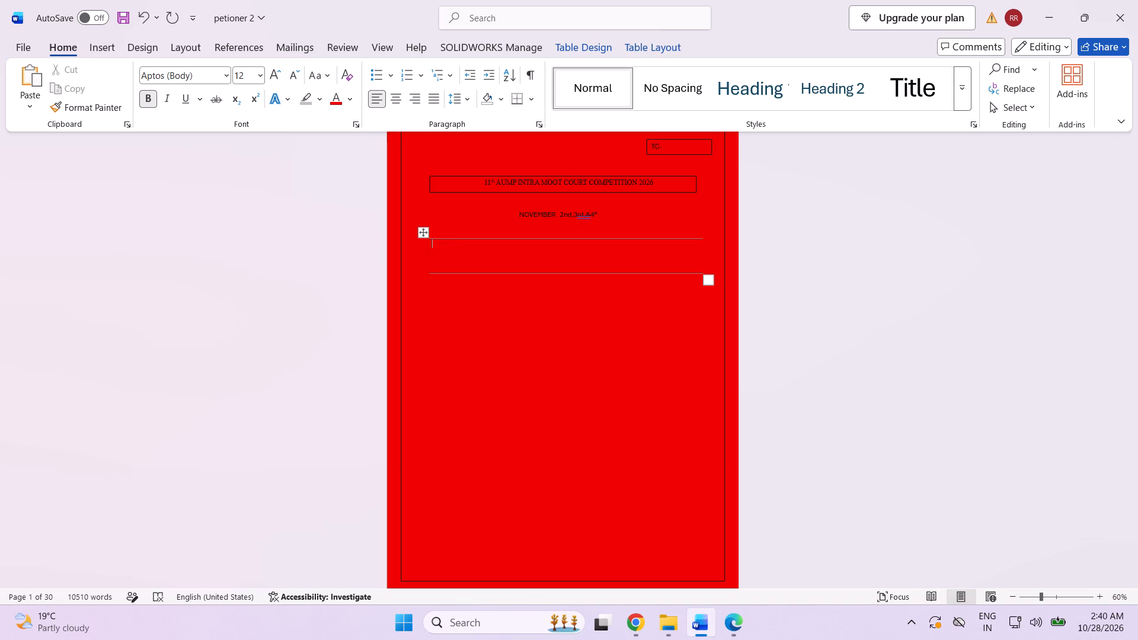
{"action": "type", "text": "BEFORE"}
{"action": "key", "text": "BackSpace"}
{"action": "key", "text": "BackSpace"}
{"action": "key", "text": "BackSpace"}
{"action": "key", "text": "BackSpace"}
{"action": "key", "text": "BackSpace"}
{"action": "type", "text": "efore"}
Insert 20 leading spaces before "Before" to move it towards the centre of the table cell.
{"action": "key", "text": "Left"}
{"action": "key", "text": "Left"}
{"action": "key", "text": "Left"}
{"action": "key", "text": "Left"}
{"action": "key", "text": "Left"}
{"action": "key", "text": "Left"}
{"action": "key", "text": "space"}
{"action": "key", "text": "space"}
{"action": "key", "text": "space"}
{"action": "key", "text": "space"}
{"action": "key", "text": "space"}
{"action": "key", "text": "space"}
{"action": "key", "text": "space"}
{"action": "key", "text": "space"}
{"action": "key", "text": "space"}
{"action": "key", "text": "space"}
{"action": "key", "text": "space"}
{"action": "key", "text": "space"}
{"action": "key", "text": "space"}
{"action": "key", "text": "space"}
{"action": "key", "text": "space"}
{"action": "key", "text": "space"}
{"action": "key", "text": "space"}
{"action": "key", "text": "space"}
{"action": "key", "text": "space"}
{"action": "key", "text": "space"}
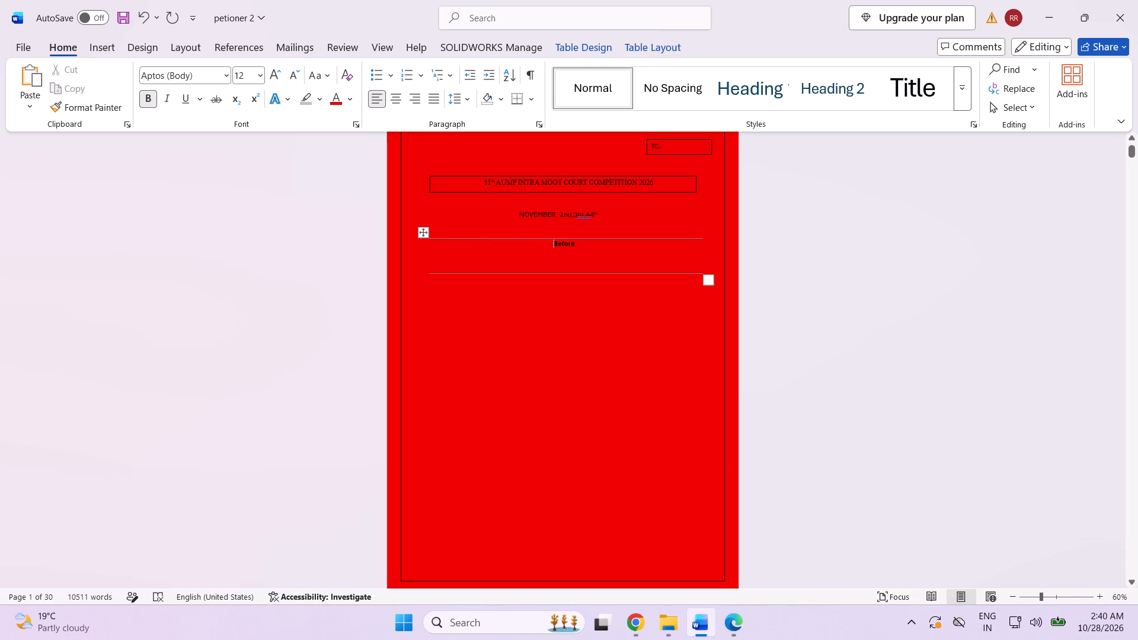
Start a second line under "Before" in the cover table cell reading "THE HON'BLE COURT OF THE SESSIONS JUDGE".
{"action": "left_click", "coordinate": [439, 255]}
{"action": "left_click", "coordinate": [457, 257]}
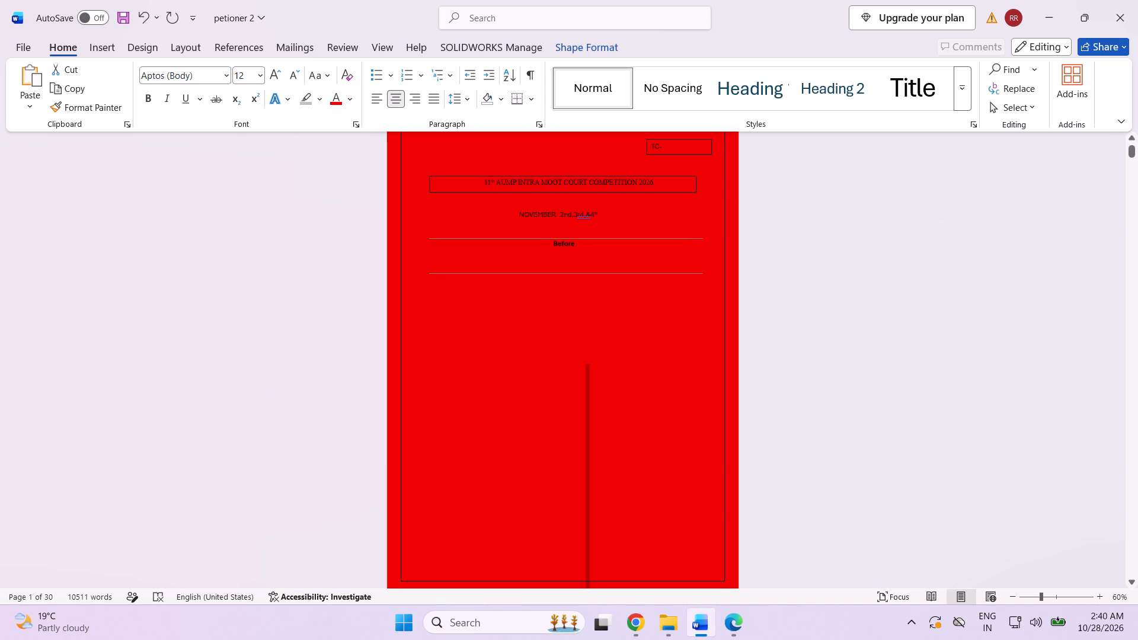
{"action": "left_click", "coordinate": [586, 243]}
{"action": "key", "text": "Return"}
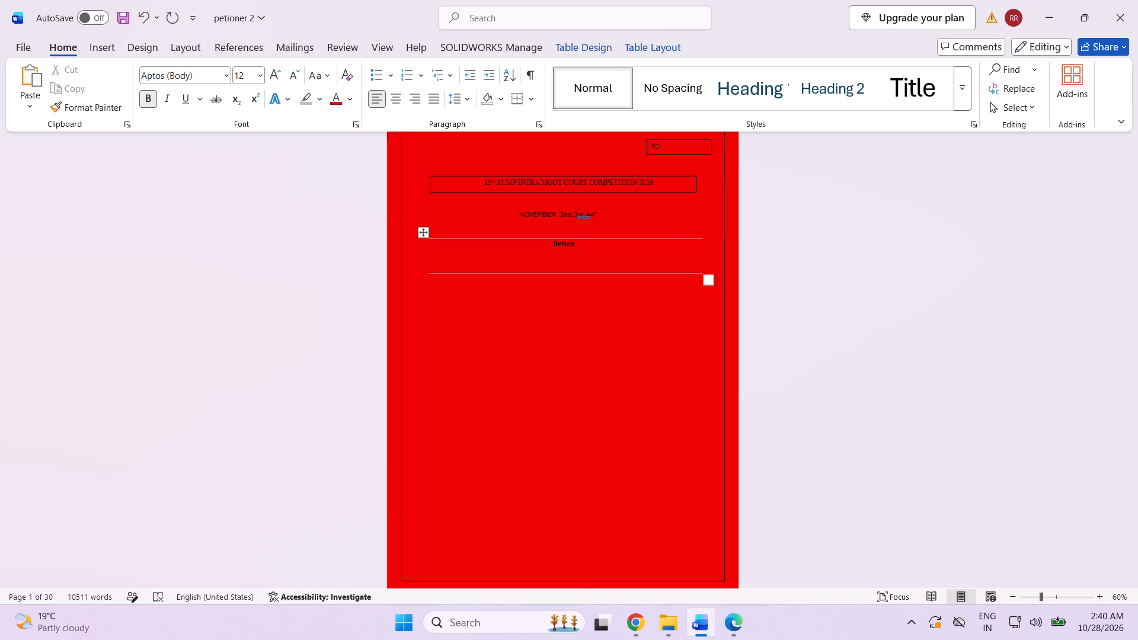
{"action": "type", "text": "th"}
{"action": "key", "text": "BackSpace"}
{"action": "key", "text": "BackSpace"}
{"action": "type", "text": "THE"}
{"action": "key", "text": "space"}
{"action": "type", "text": "HO"}
{"action": "key", "text": "n"}
{"action": "key", "text": "comma"}
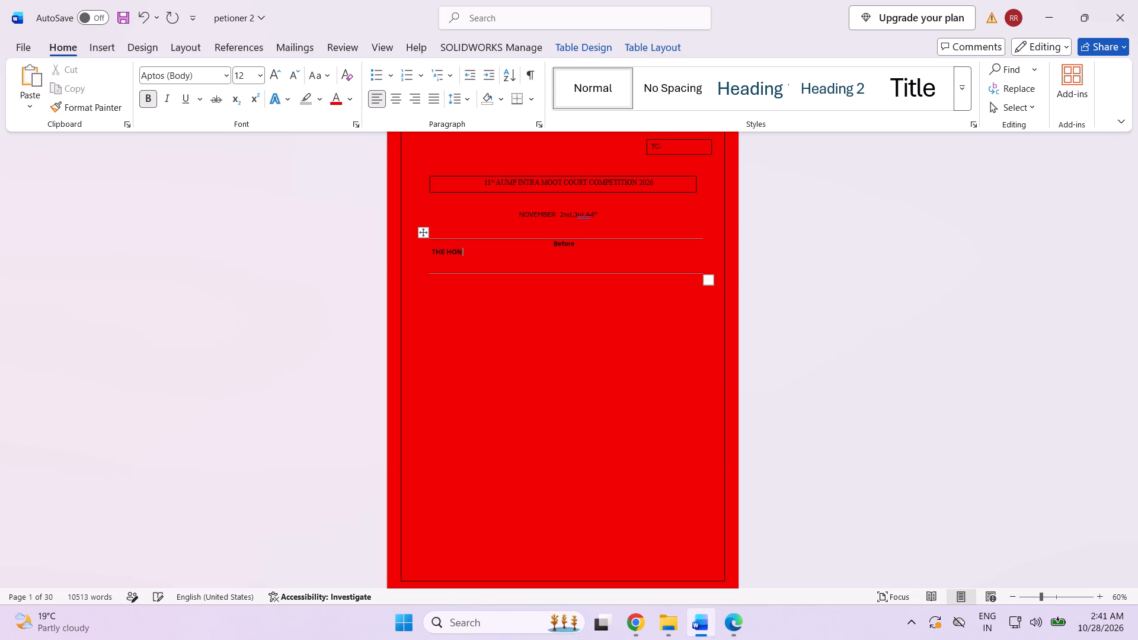
{"action": "key", "text": "BackSpace"}
{"action": "key", "text": "apostrophe"}
{"action": "type", "text": "BLE"}
{"action": "key", "text": "space"}
{"action": "type", "text": "COURT"}
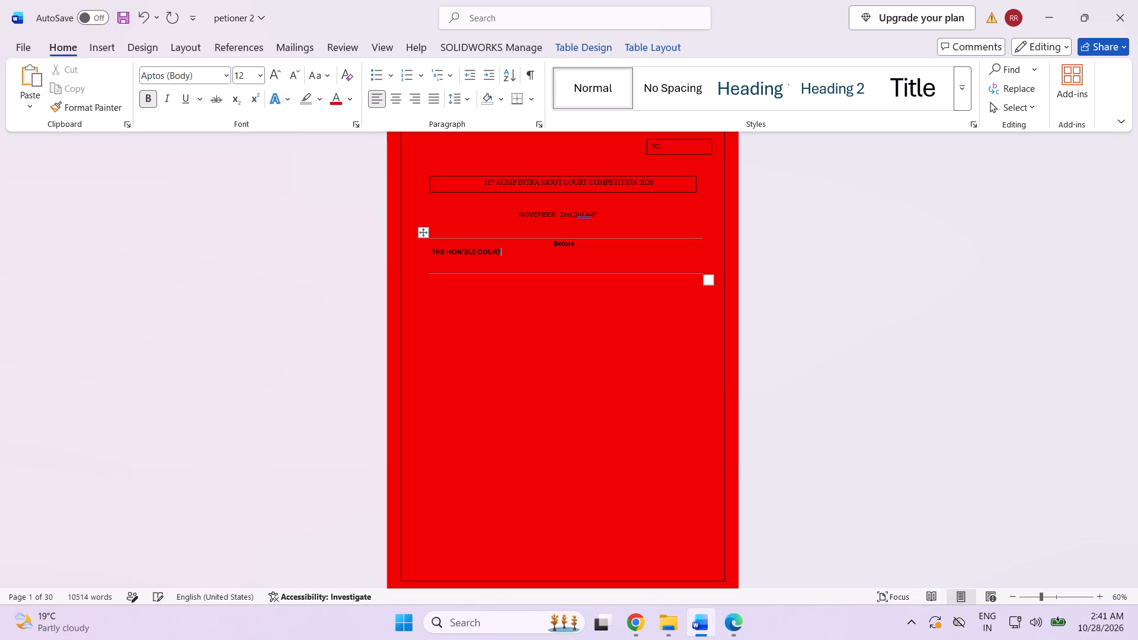
{"action": "key", "text": "space"}
{"action": "type", "text": "OF THE"}
{"action": "key", "text": "space"}
{"action": "type", "text": "SESSION"}
{"action": "type", "text": "S"}
{"action": "key", "text": "space"}
{"action": "type", "text": "JUD"}
{"action": "type", "text": "GE"}
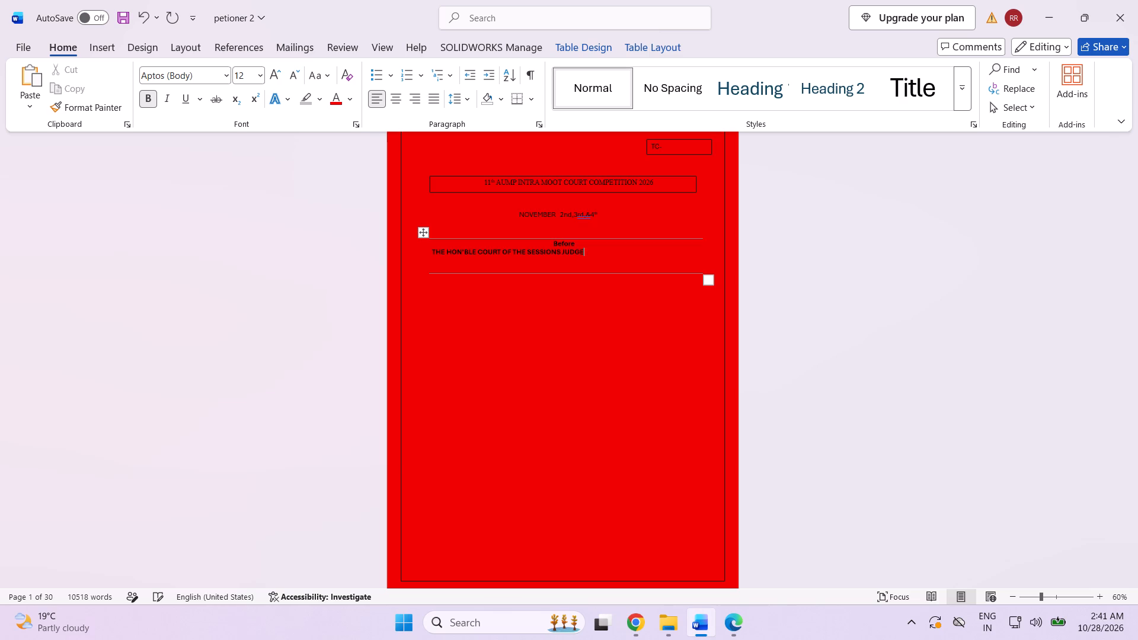
Complete the court heading line by adding "AT POWAI, MUMBAI" after "JUDGE".
{"action": "key", "text": "space"}
{"action": "type", "text": "AT"}
{"action": "key", "text": "space"}
{"action": "type", "text": "PO"}
{"action": "key", "text": "w"}
{"action": "type", "text": "AI"}
{"action": "key", "text": "comma"}
{"action": "key", "text": "space"}
{"action": "type", "text": "MUMBAI"}
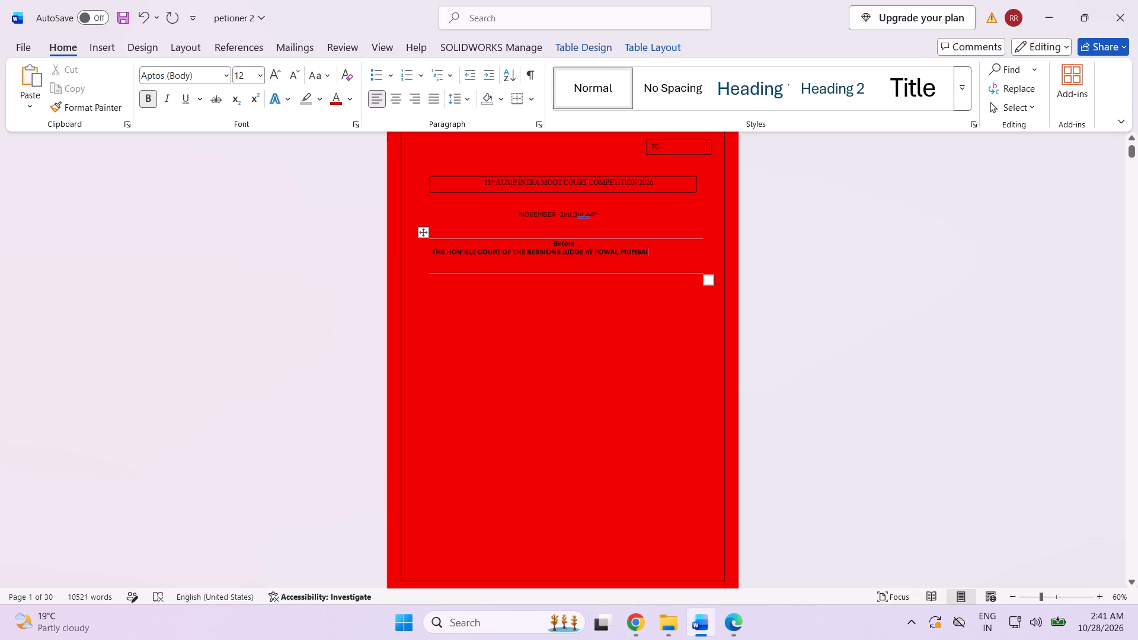
Insert 18 leading spaces before "THE HON'BLE COURT" to shift the court heading towards the centre of the cell.
{"action": "left_click", "coordinate": [429, 251]}
{"action": "left_click", "coordinate": [454, 337]}
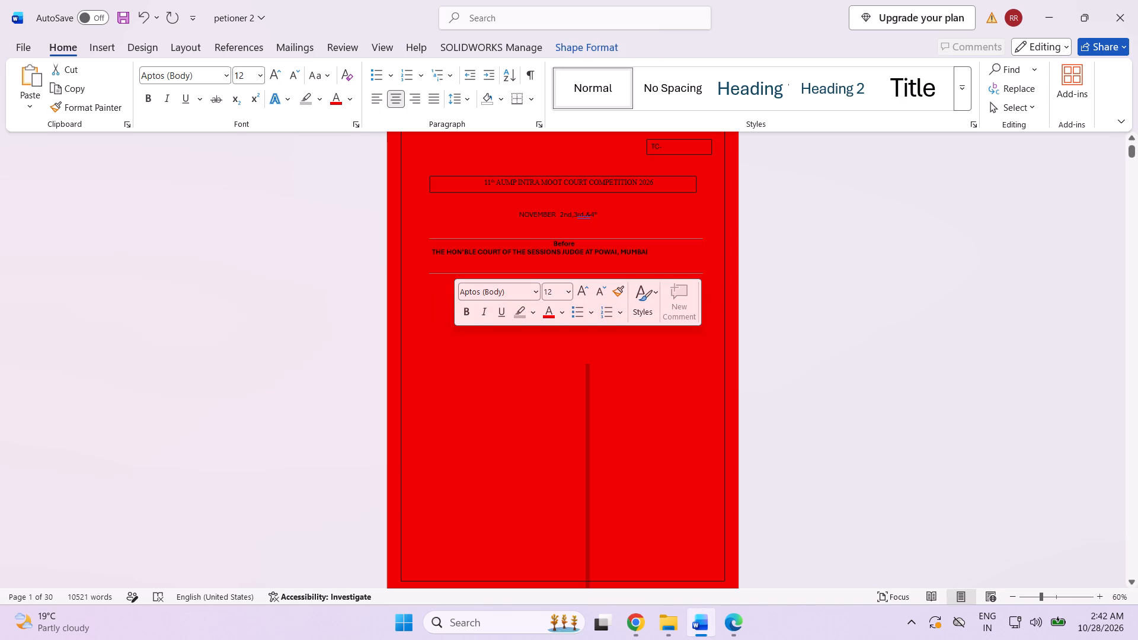
{"action": "left_click", "coordinate": [445, 249]}
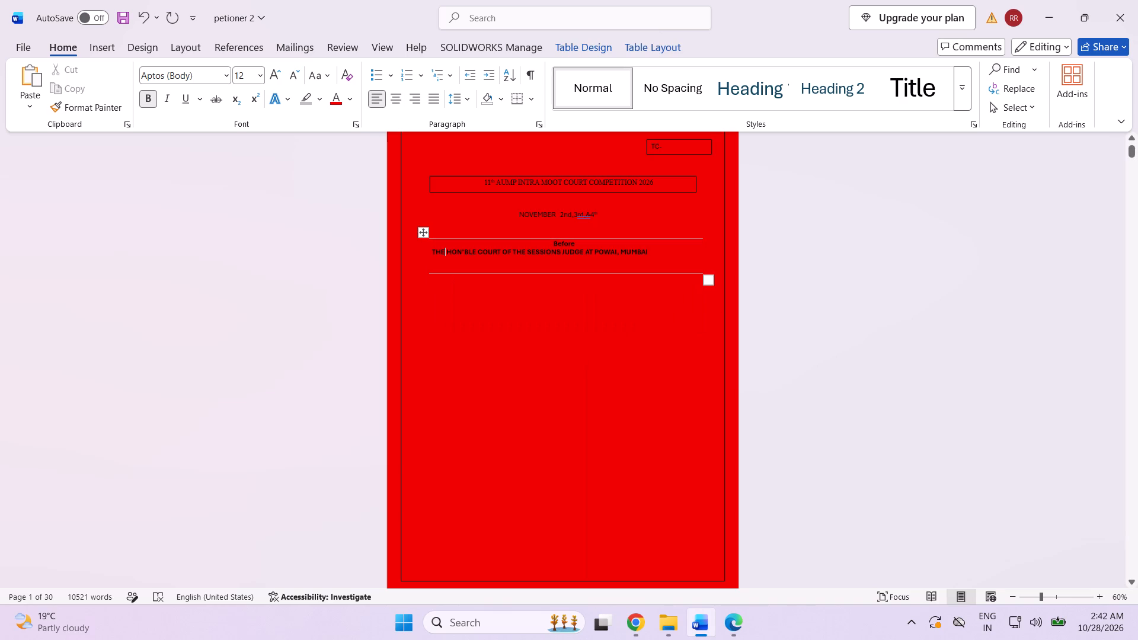
{"action": "key", "text": "Left"}
{"action": "key", "text": "Left"}
{"action": "key", "text": "Left"}
{"action": "key", "text": "space"}
{"action": "key", "text": "space"}
{"action": "key", "text": "space"}
{"action": "key", "text": "space"}
{"action": "key", "text": "space"}
{"action": "key", "text": "space"}
{"action": "key", "text": "space"}
{"action": "key", "text": "space"}
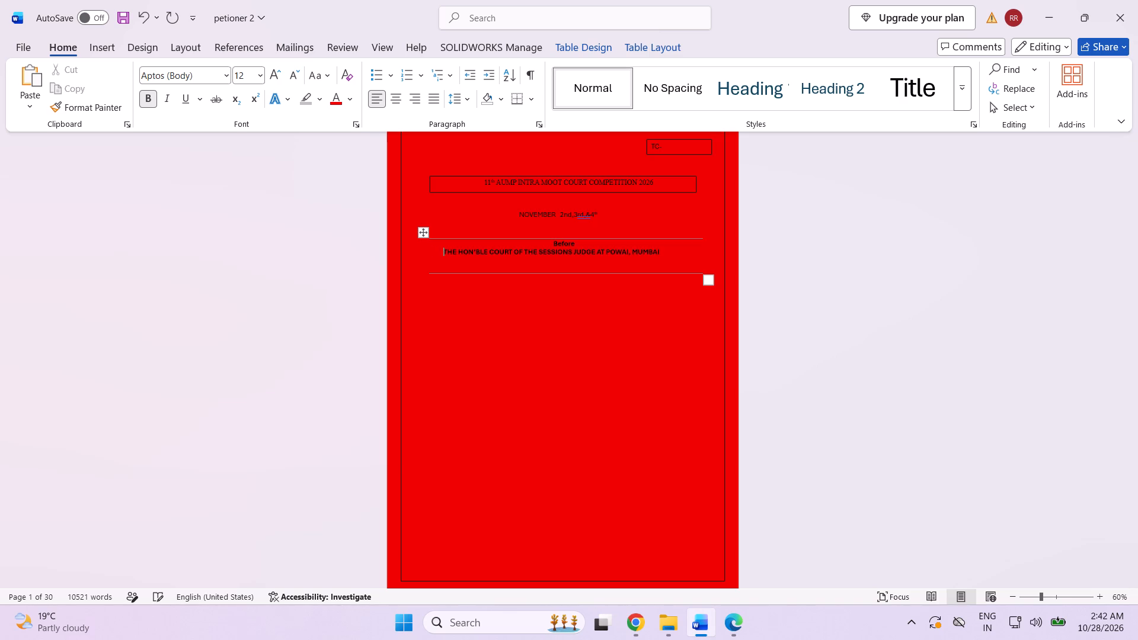
{"action": "key", "text": "space"}
{"action": "key", "text": "space"}
{"action": "key", "text": "space"}
{"action": "key", "text": "space"}
{"action": "key", "text": "space"}
{"action": "key", "text": "space"}
{"action": "key", "text": "space"}
{"action": "key", "text": "space"}
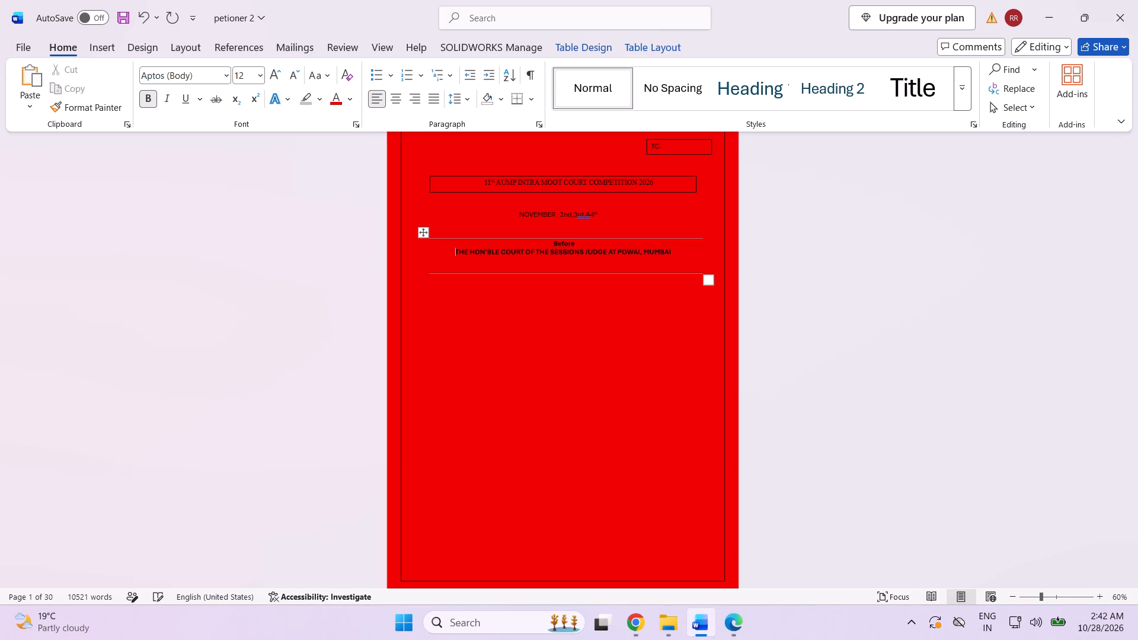
{"action": "key", "text": "space"}
{"action": "key", "text": "space"}
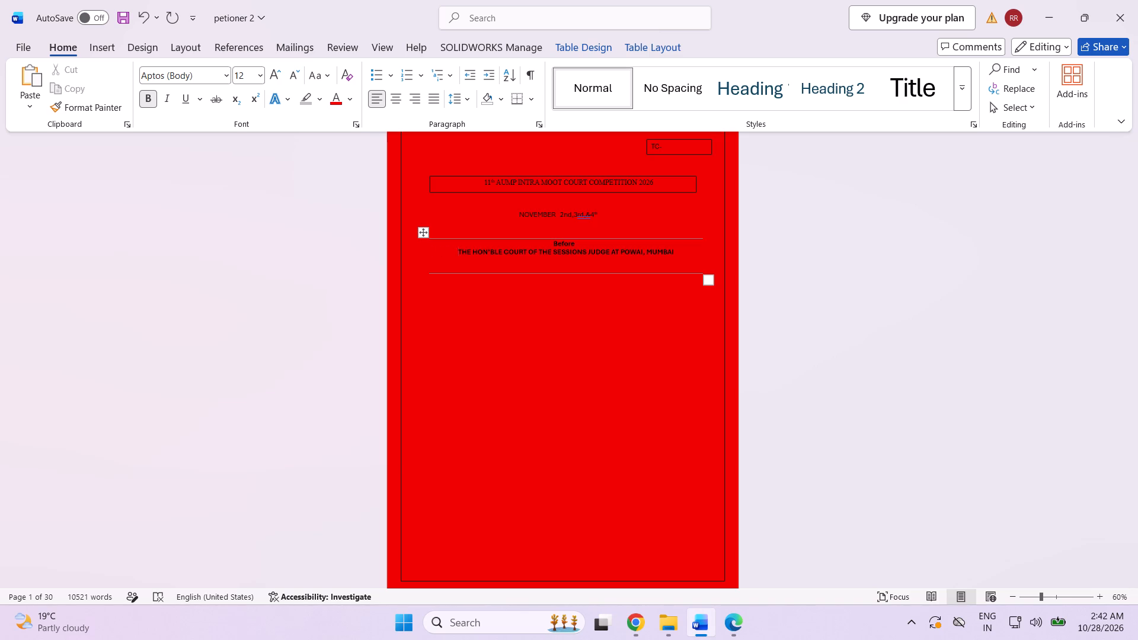
Break the heading after "JUDGE" and indent "AT POWAI, MUMBAI" with spaces towards the centre of its own line.
{"action": "left_click", "coordinate": [611, 252]}
{"action": "key", "text": "Return"}
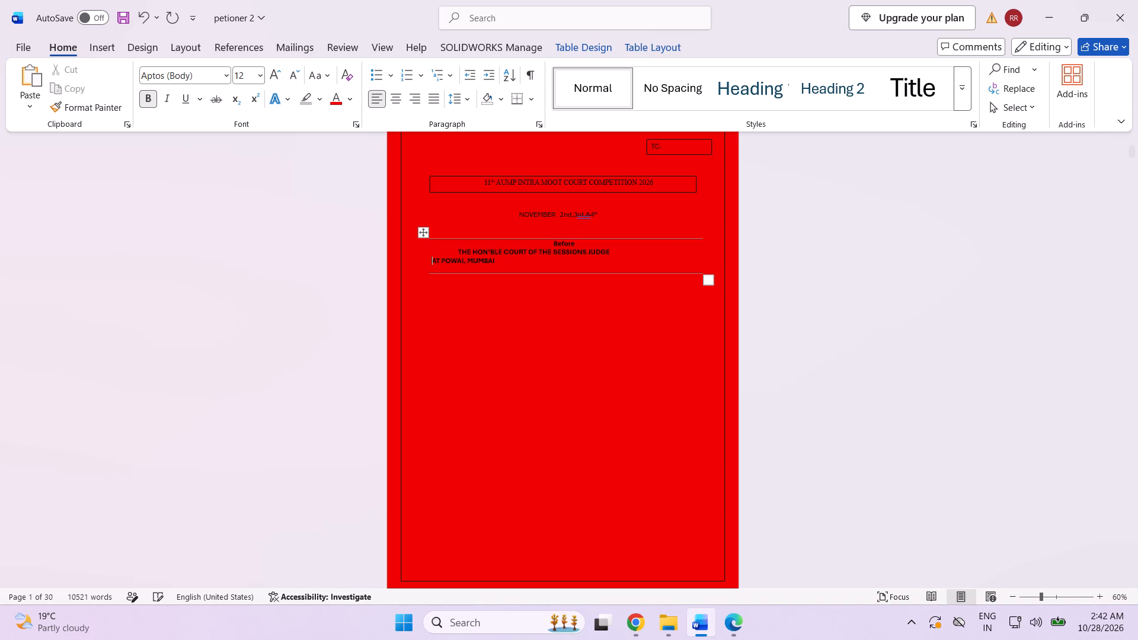
{"action": "key", "text": "space"}
{"action": "key", "text": "space"}
{"action": "key", "text": "space"}
{"action": "key", "text": "space"}
{"action": "key", "text": "space"}
{"action": "key", "text": "space"}
{"action": "key", "text": "space"}
{"action": "key", "text": "space"}
{"action": "key", "text": "space"}
{"action": "key", "text": "space"}
{"action": "key", "text": "space"}
{"action": "key", "text": "space"}
{"action": "key", "text": "space"}
{"action": "key", "text": "space"}
{"action": "key", "text": "space"}
{"action": "key", "text": "space"}
{"action": "key", "text": "space"}
{"action": "key", "text": "space"}
{"action": "key", "text": "space"}
{"action": "key", "text": "space"}
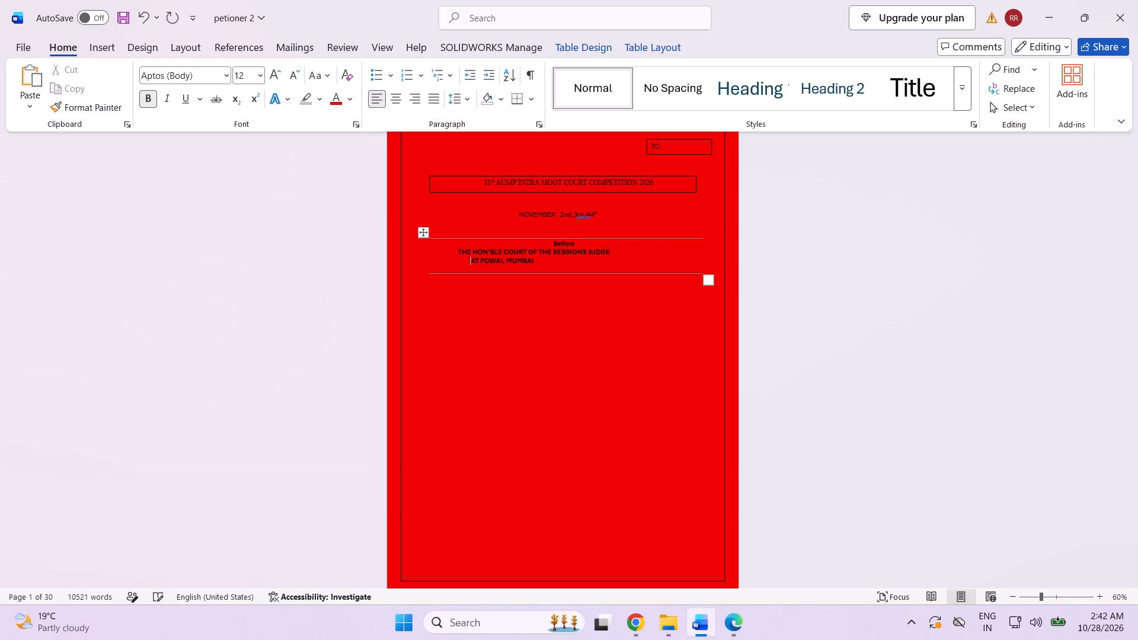
{"action": "key", "text": "space"}
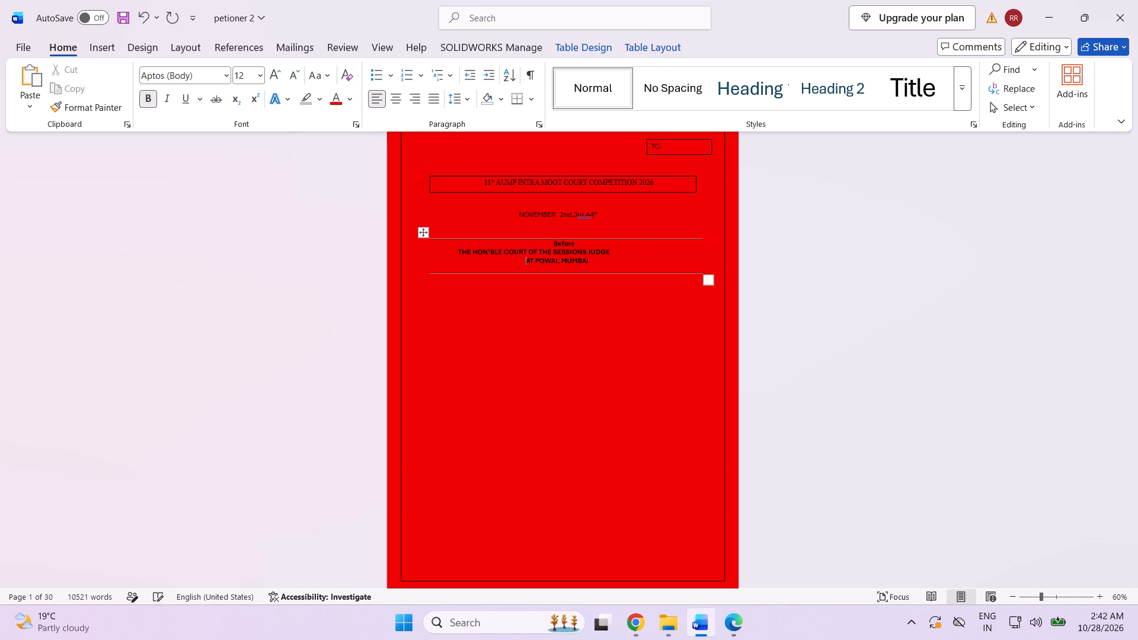
Insert more leading spaces before "THE HON'BLE COURT OF THE SESSIONS JUDGE" to centre it beneath "Before".
{"action": "key", "text": "Up"}
{"action": "key", "text": "Left"}
{"action": "key", "text": "Left"}
{"action": "key", "text": "Left"}
{"action": "key", "text": "Left"}
{"action": "key", "text": "Left"}
{"action": "key", "text": "Left"}
{"action": "key", "text": "Left"}
{"action": "key", "text": "Left"}
{"action": "key", "text": "Left"}
{"action": "key", "text": "Left"}
{"action": "key", "text": "Left"}
{"action": "key", "text": "Left"}
{"action": "key", "text": "Left"}
{"action": "key", "text": "Left"}
{"action": "key", "text": "Left"}
{"action": "key", "text": "Left"}
{"action": "key", "text": "Left"}
{"action": "key", "text": "Left"}
{"action": "key", "text": "space"}
{"action": "key", "text": "space"}
{"action": "key", "text": "space"}
{"action": "key", "text": "space"}
{"action": "key", "text": "space"}
{"action": "key", "text": "space"}
{"action": "key", "text": "space"}
{"action": "key", "text": "space"}
{"action": "key", "text": "space"}
{"action": "key", "text": "space"}
{"action": "key", "text": "space"}
{"action": "key", "text": "space"}
{"action": "key", "text": "space"}
{"action": "key", "text": "space"}
{"action": "key", "text": "space"}
{"action": "key", "text": "space"}
{"action": "key", "text": "space"}
{"action": "key", "text": "space"}
{"action": "key", "text": "space"}
{"action": "key", "text": "space"}
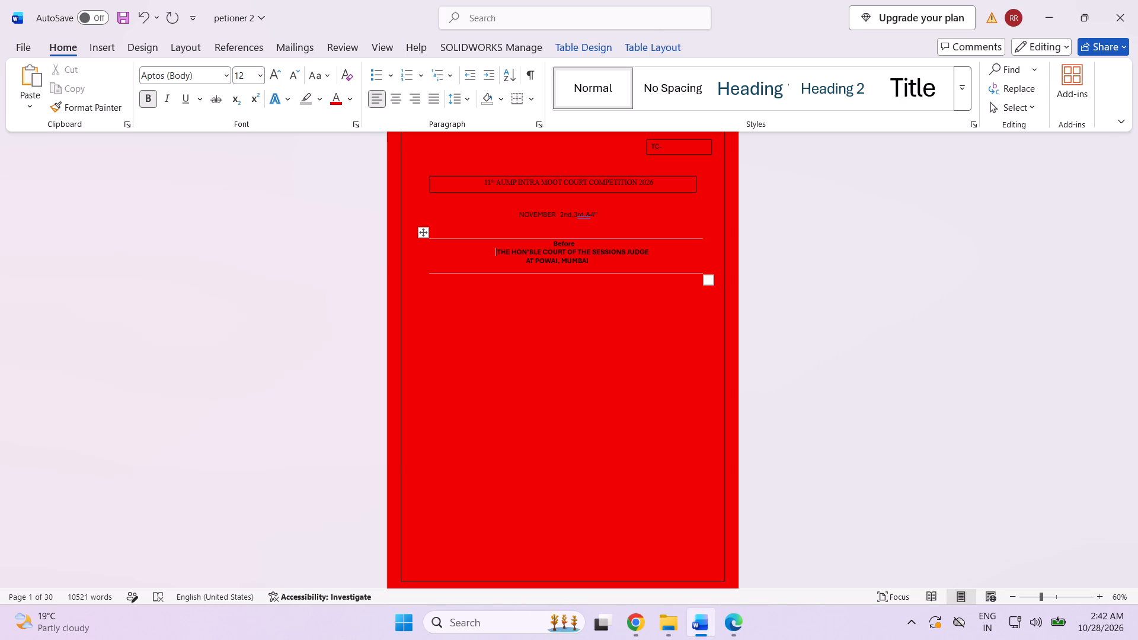
Add three more spaces before "AT POWAI, MUMBAI" to nudge it towards the centre of the line above.
{"action": "key", "text": "Down"}
{"action": "key", "text": "Right"}
{"action": "key", "text": "Right"}
{"action": "key", "text": "Right"}
{"action": "key", "text": "Right"}
{"action": "key", "text": "Right"}
{"action": "key", "text": "Right"}
{"action": "key", "text": "Right"}
{"action": "key", "text": "Right"}
{"action": "key", "text": "Right"}
{"action": "key", "text": "Right"}
{"action": "key", "text": "Right"}
{"action": "key", "text": "Right"}
{"action": "key", "text": "Right"}
{"action": "key", "text": "Right"}
{"action": "key", "text": "Right"}
{"action": "key", "text": "Right"}
{"action": "key", "text": "Right"}
{"action": "key", "text": "Right"}
{"action": "key", "text": "Right"}
{"action": "key", "text": "Right"}
{"action": "key", "text": "space"}
{"action": "key", "text": "space"}
{"action": "key", "text": "space"}
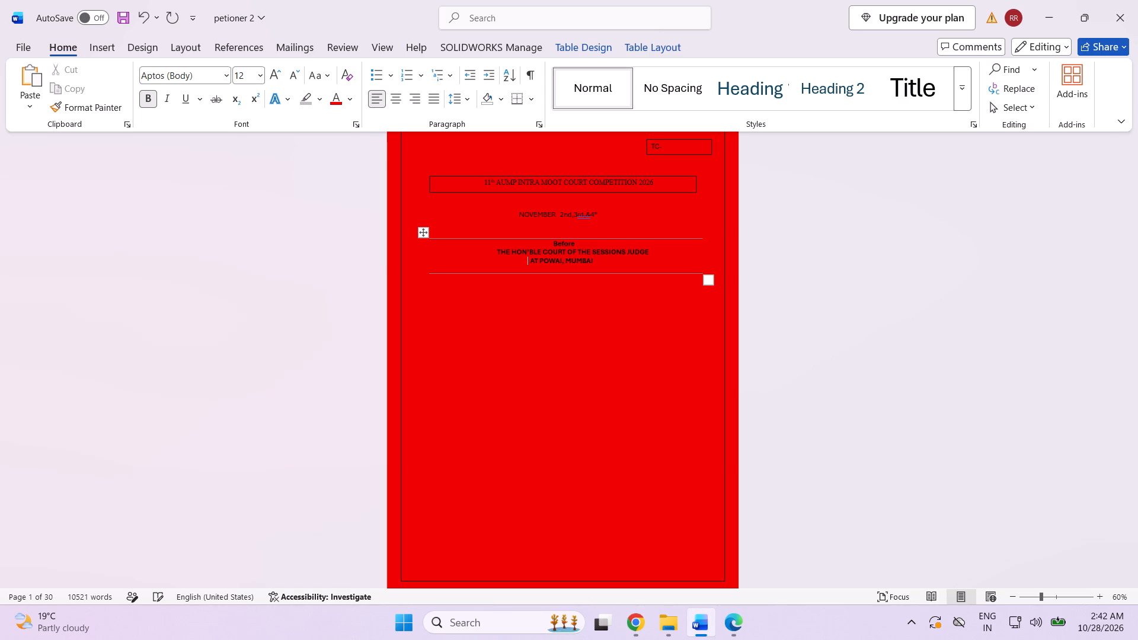
Add two more spaces before "AT POWAI, MUMBAI" to centre it beneath the court heading.
{"action": "key", "text": "space"}
{"action": "key", "text": "space"}
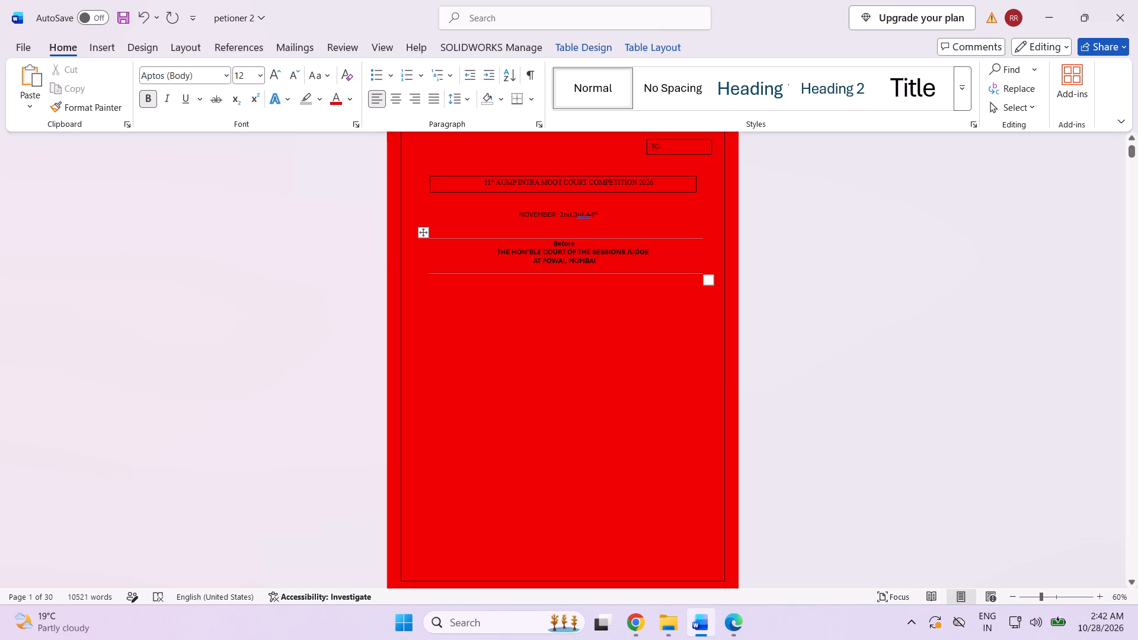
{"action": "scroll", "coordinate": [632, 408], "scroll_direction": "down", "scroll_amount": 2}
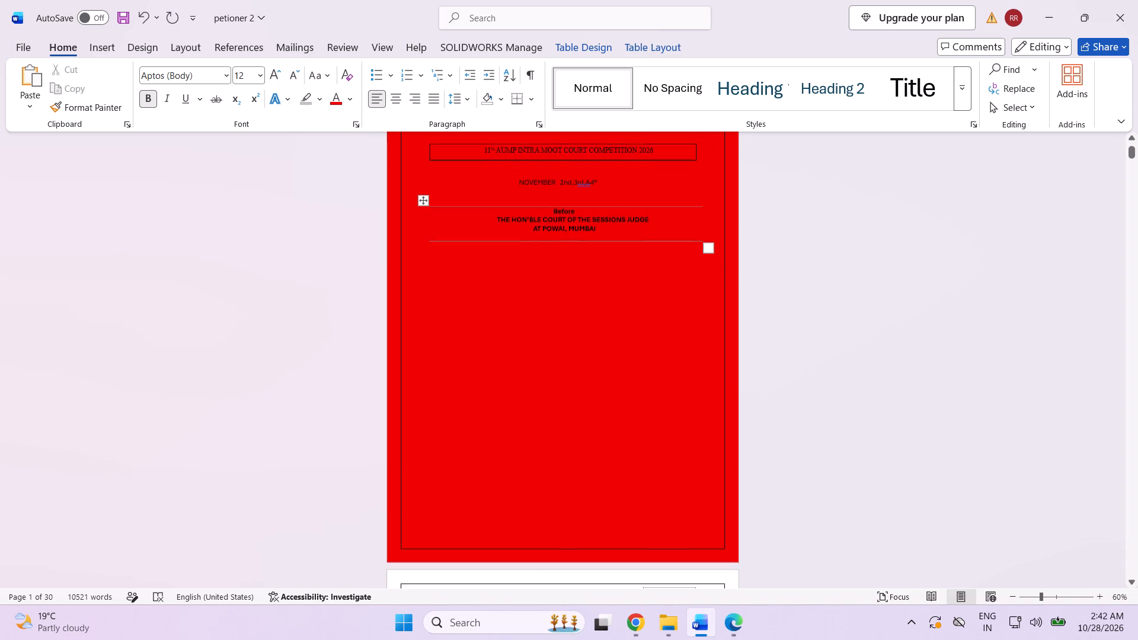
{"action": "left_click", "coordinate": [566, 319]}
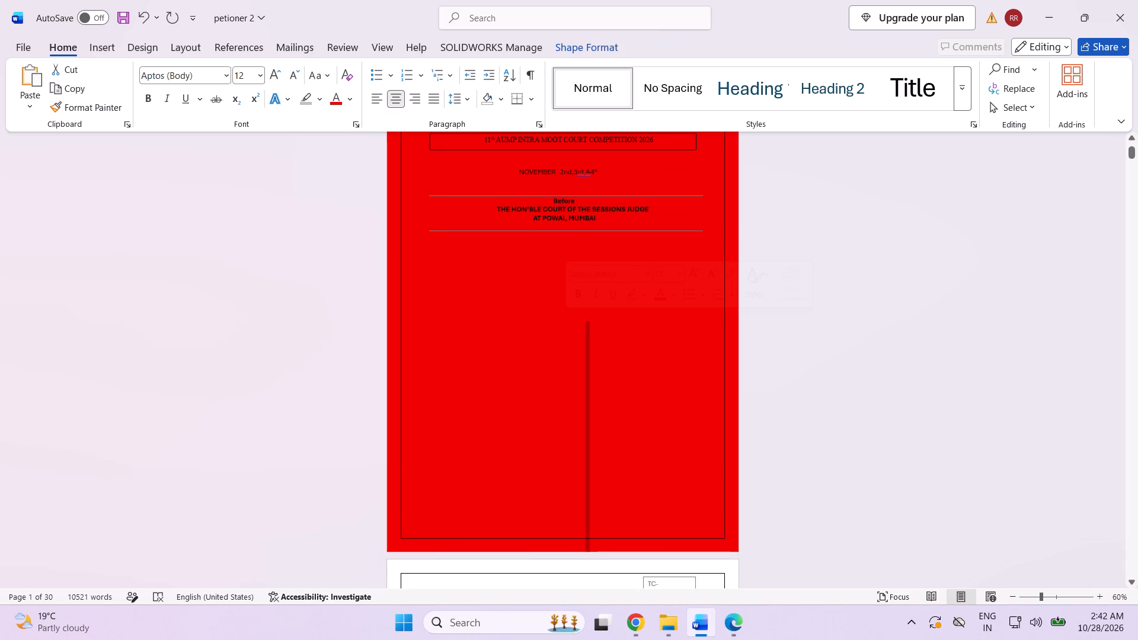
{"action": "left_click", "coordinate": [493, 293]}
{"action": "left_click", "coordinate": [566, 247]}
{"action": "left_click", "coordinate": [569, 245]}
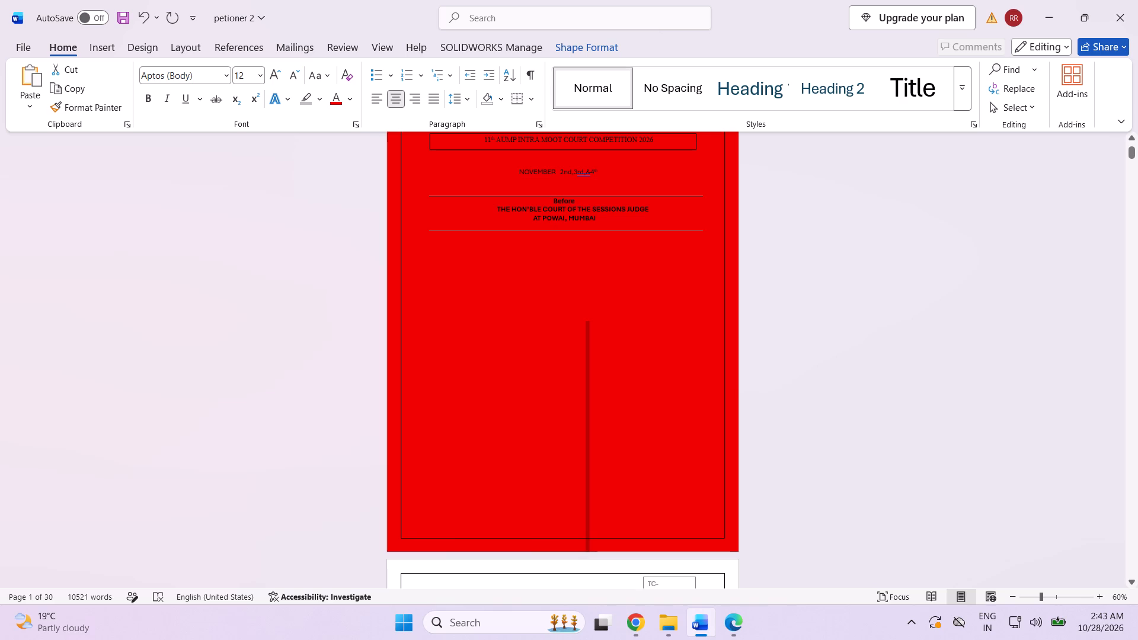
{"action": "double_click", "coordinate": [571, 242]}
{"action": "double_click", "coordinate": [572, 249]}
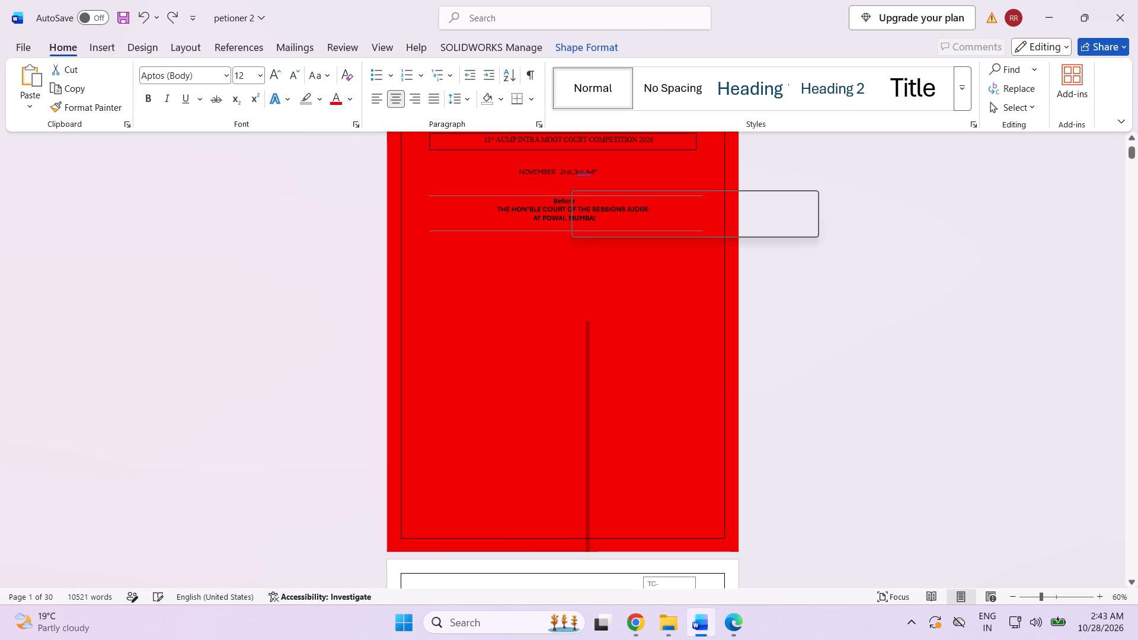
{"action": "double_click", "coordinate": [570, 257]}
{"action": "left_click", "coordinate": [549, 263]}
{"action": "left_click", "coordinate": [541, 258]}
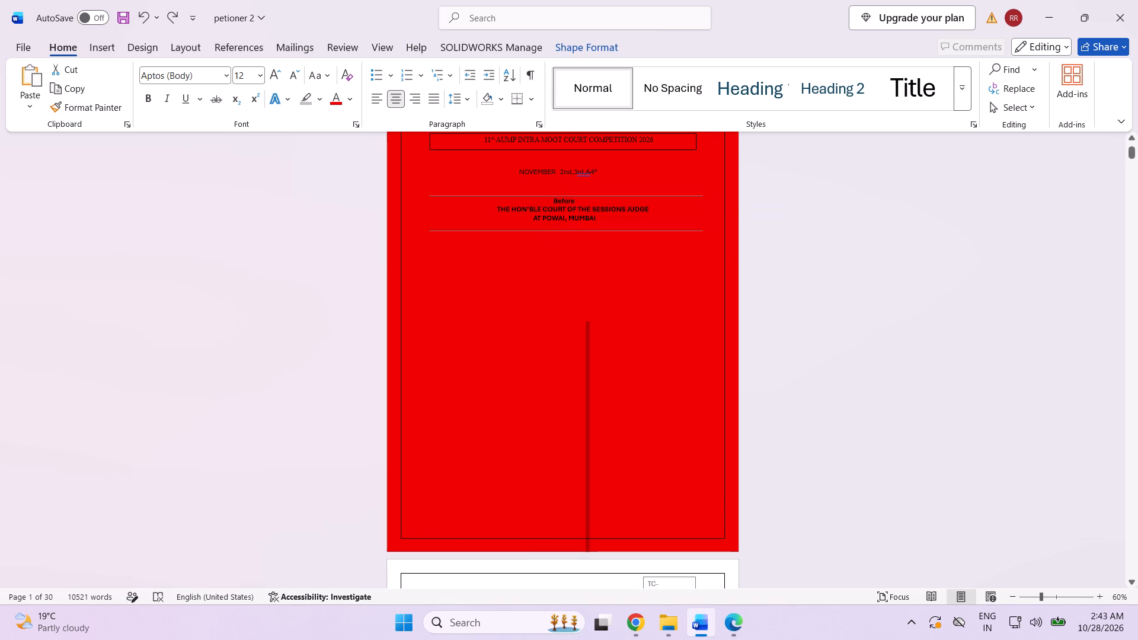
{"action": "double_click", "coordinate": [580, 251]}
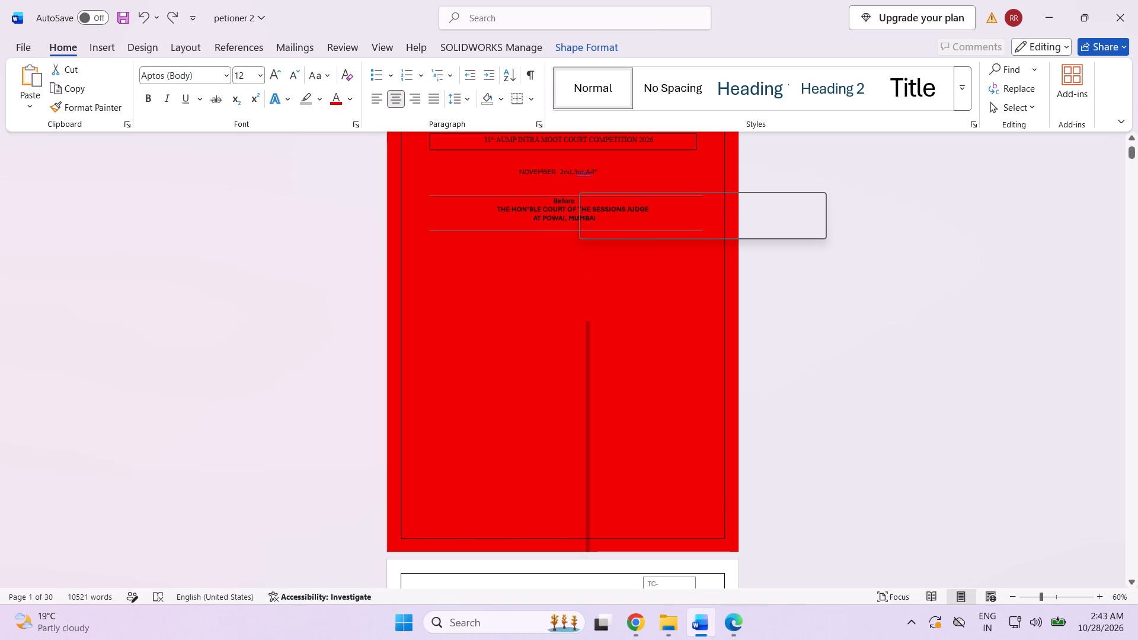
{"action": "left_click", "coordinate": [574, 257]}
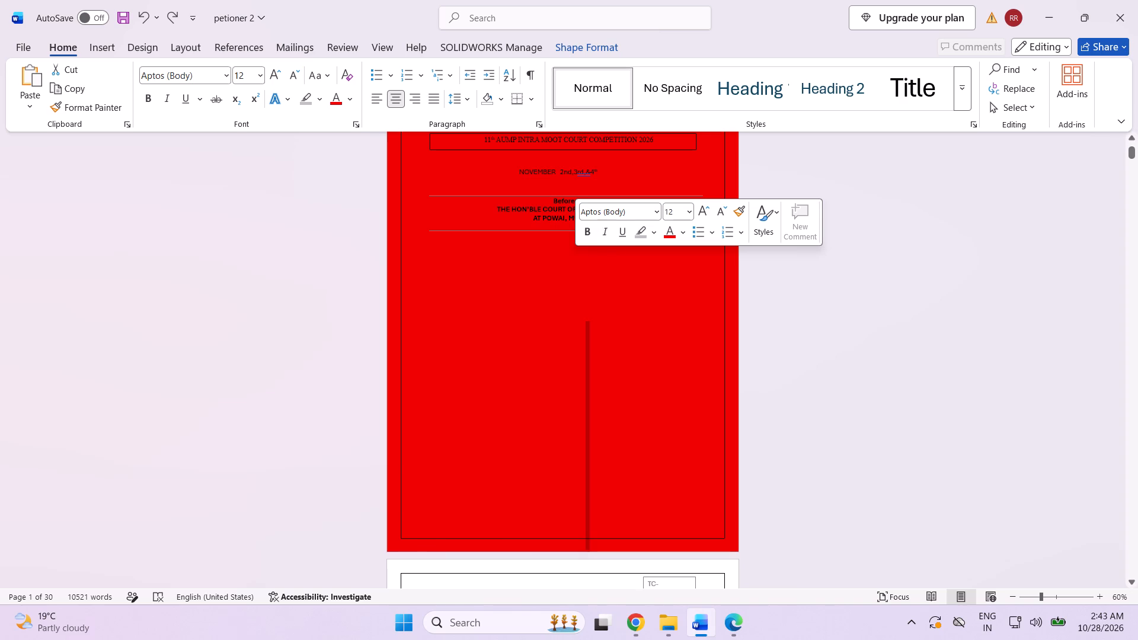
Enter "In the matter of:" directly below the court heading table, indented with leading spaces towards the centre.
{"action": "left_click", "coordinate": [445, 236]}
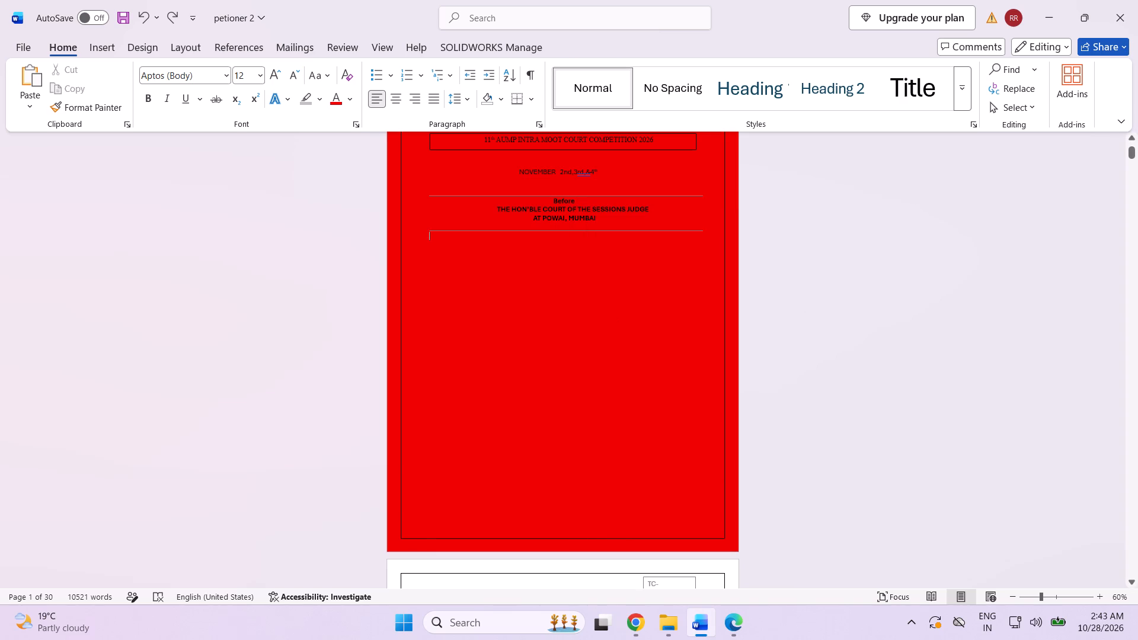
{"action": "key", "text": "space"}
{"action": "key", "text": "space"}
{"action": "key", "text": "i"}
{"action": "type", "text": "n h"}
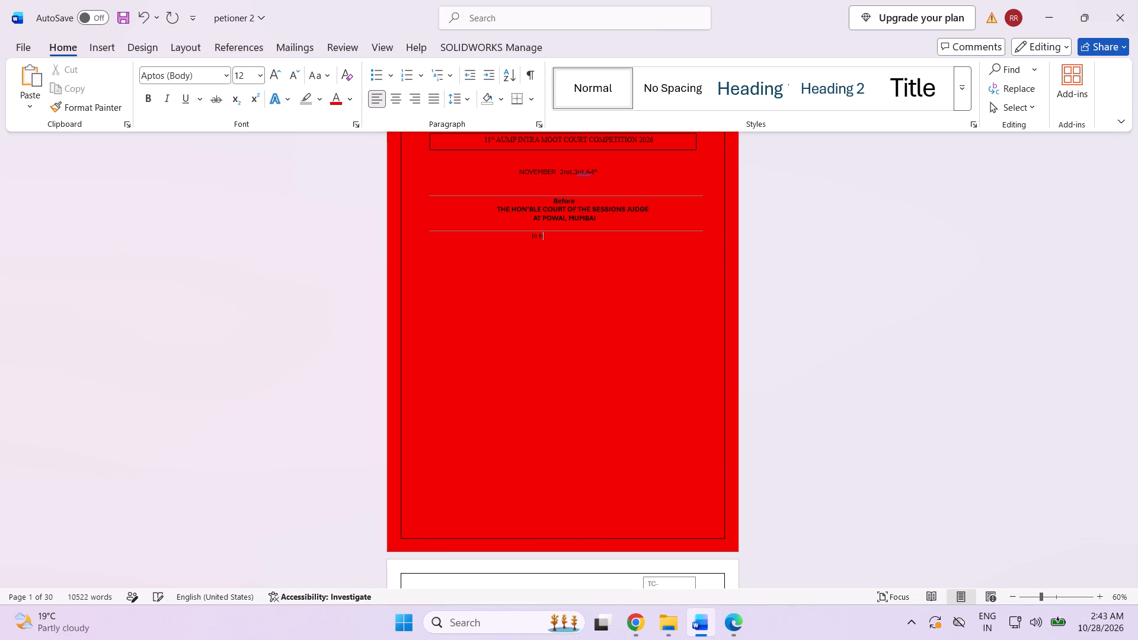
{"action": "key", "text": "BackSpace"}
{"action": "type", "text": "the matter"}
{"action": "key", "text": "space"}
{"action": "type", "text": "of"}
{"action": "key", "text": "shift+colon"}
Insert nine more leading spaces before "In the matter of:" to centre it beneath the court heading.
{"action": "key", "text": "Left"}
{"action": "key", "text": "Left"}
{"action": "key", "text": "Left"}
{"action": "key", "text": "Left"}
{"action": "key", "text": "Left"}
{"action": "key", "text": "Left"}
{"action": "key", "text": "Left"}
{"action": "key", "text": "Left"}
{"action": "key", "text": "Left"}
{"action": "key", "text": "Left"}
{"action": "key", "text": "Left"}
{"action": "key", "text": "Left"}
{"action": "key", "text": "Left"}
{"action": "key", "text": "Left"}
{"action": "key", "text": "Left"}
{"action": "key", "text": "Left"}
{"action": "key", "text": "Left"}
{"action": "key", "text": "Left"}
{"action": "key", "text": "Left"}
{"action": "key", "text": "Left"}
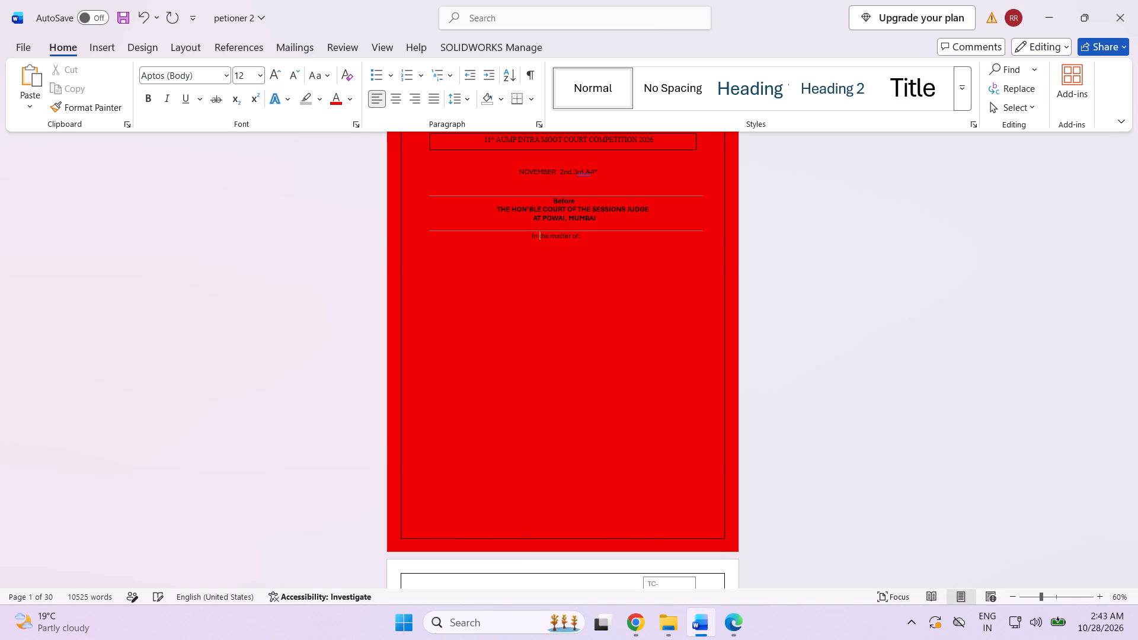
{"action": "key", "text": "Right"}
{"action": "key", "text": "Right"}
{"action": "key", "text": "Right"}
{"action": "key", "text": "Right"}
{"action": "key", "text": "space"}
{"action": "key", "text": "space"}
{"action": "key", "text": "space"}
{"action": "key", "text": "space"}
{"action": "key", "text": "space"}
{"action": "key", "text": "space"}
{"action": "key", "text": "space"}
{"action": "key", "text": "space"}
{"action": "key", "text": "space"}
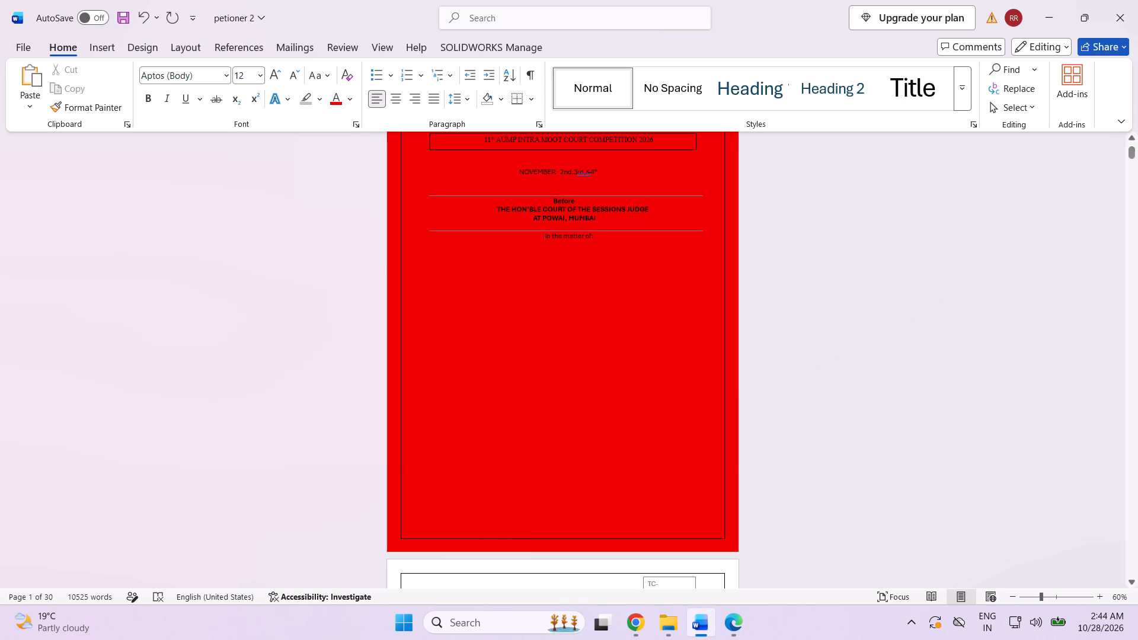
{"action": "key", "text": "Return"}
{"action": "key", "text": "BackSpace"}
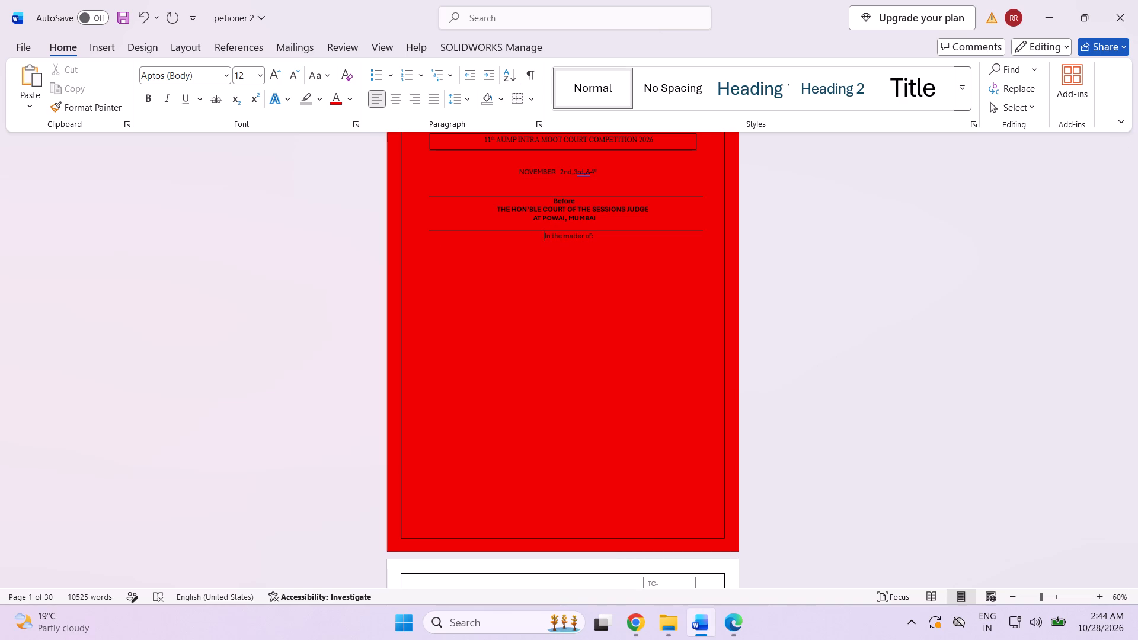
Start a new line below "In the matter of:" on the red cover.
{"action": "left_click", "coordinate": [434, 247]}
{"action": "left_click", "coordinate": [488, 264]}
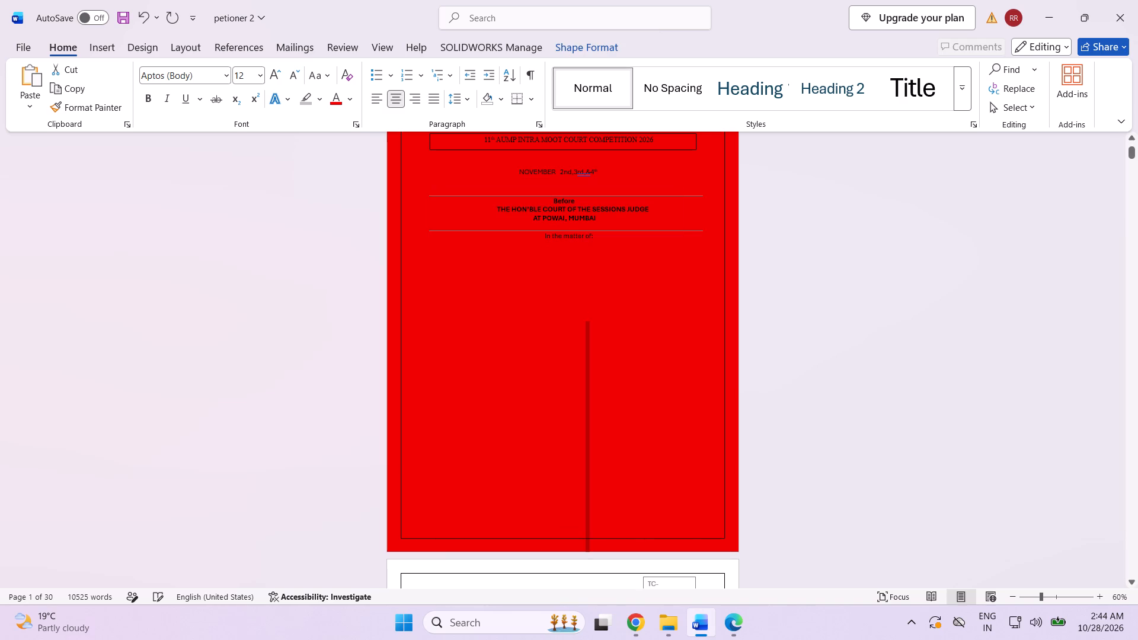
{"action": "left_click", "coordinate": [427, 237]}
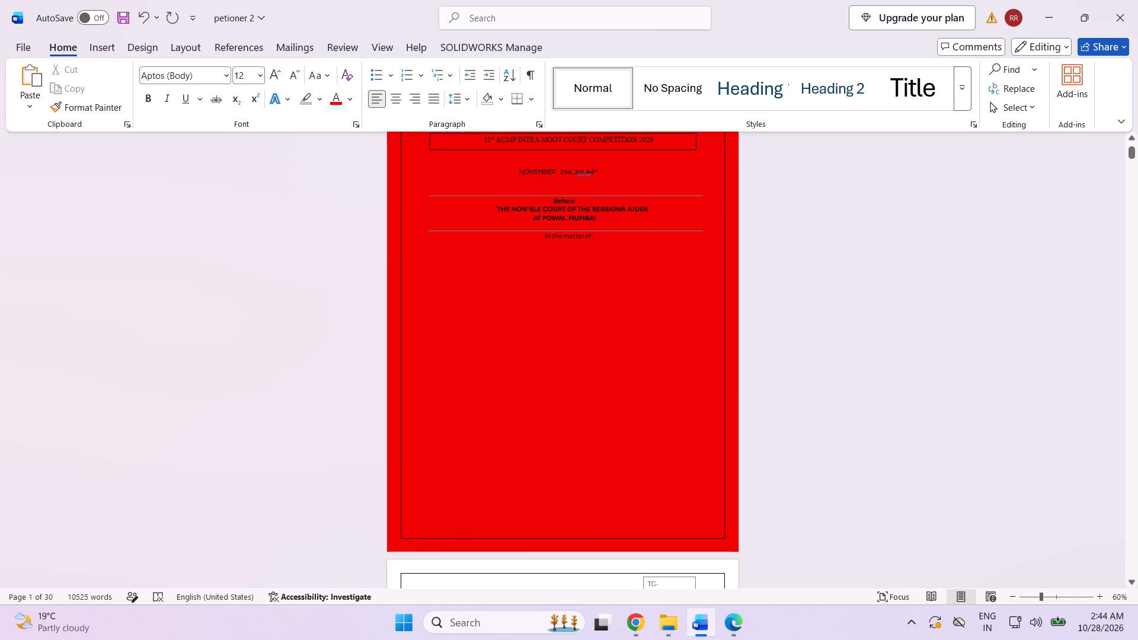
{"action": "left_click", "coordinate": [601, 239]}
{"action": "key", "text": "Return"}
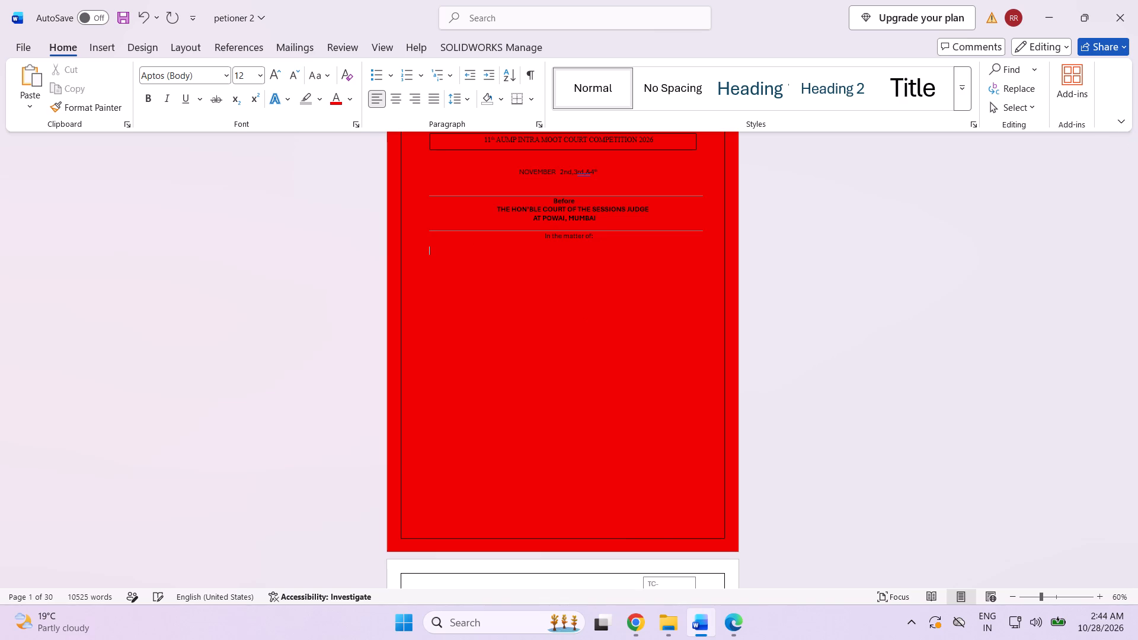
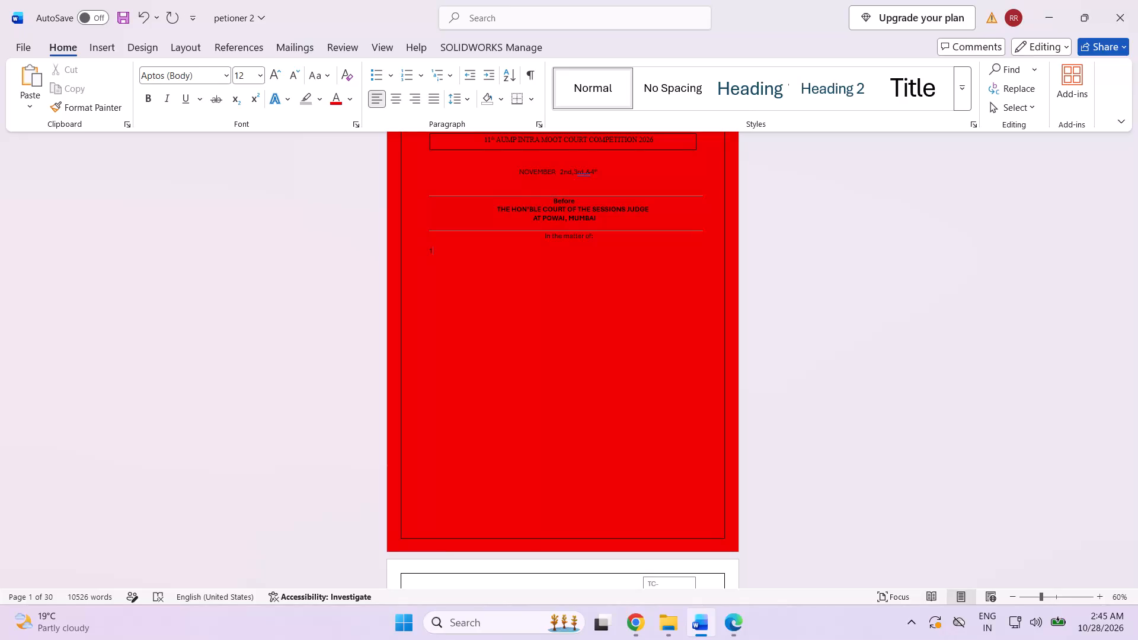
Complete list entry 1 under "In the matter of" with the title "Prof." and the first party's name.
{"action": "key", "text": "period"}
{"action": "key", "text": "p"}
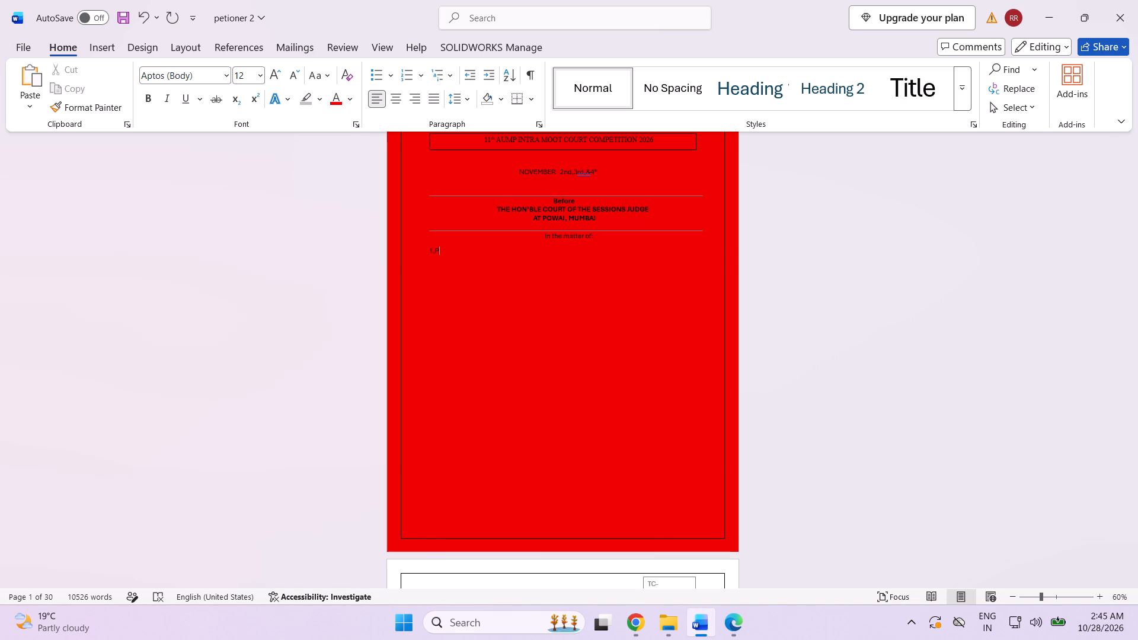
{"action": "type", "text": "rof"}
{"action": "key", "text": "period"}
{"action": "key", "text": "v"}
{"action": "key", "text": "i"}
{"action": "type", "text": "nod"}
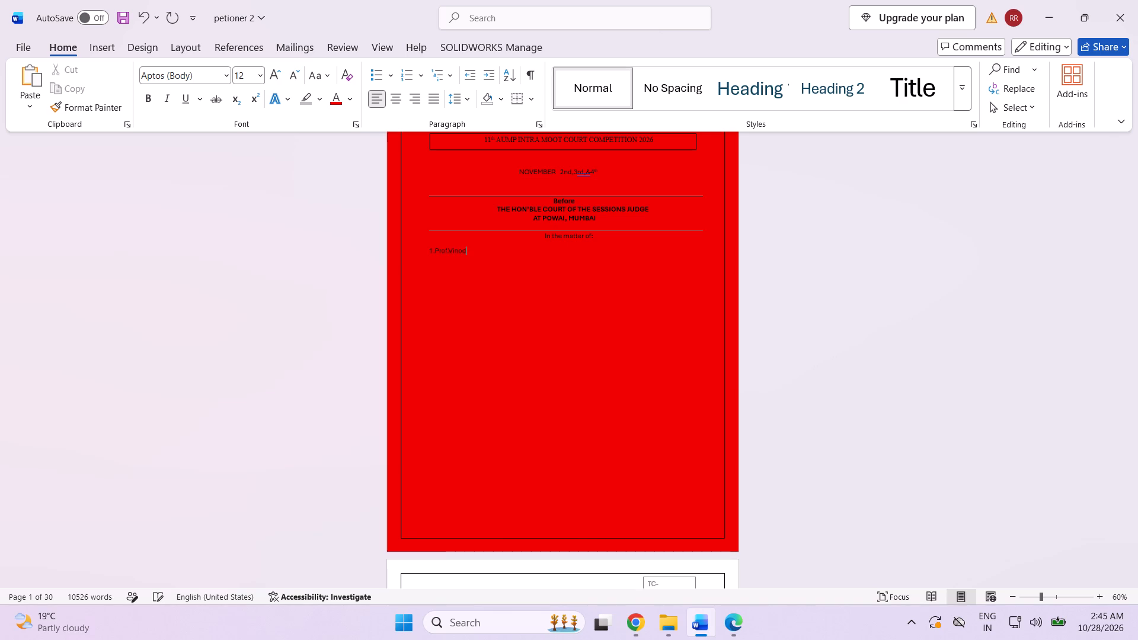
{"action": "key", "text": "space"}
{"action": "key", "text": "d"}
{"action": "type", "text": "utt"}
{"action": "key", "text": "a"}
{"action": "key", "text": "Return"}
Add the words "Father of late" on the line below the first party's name.
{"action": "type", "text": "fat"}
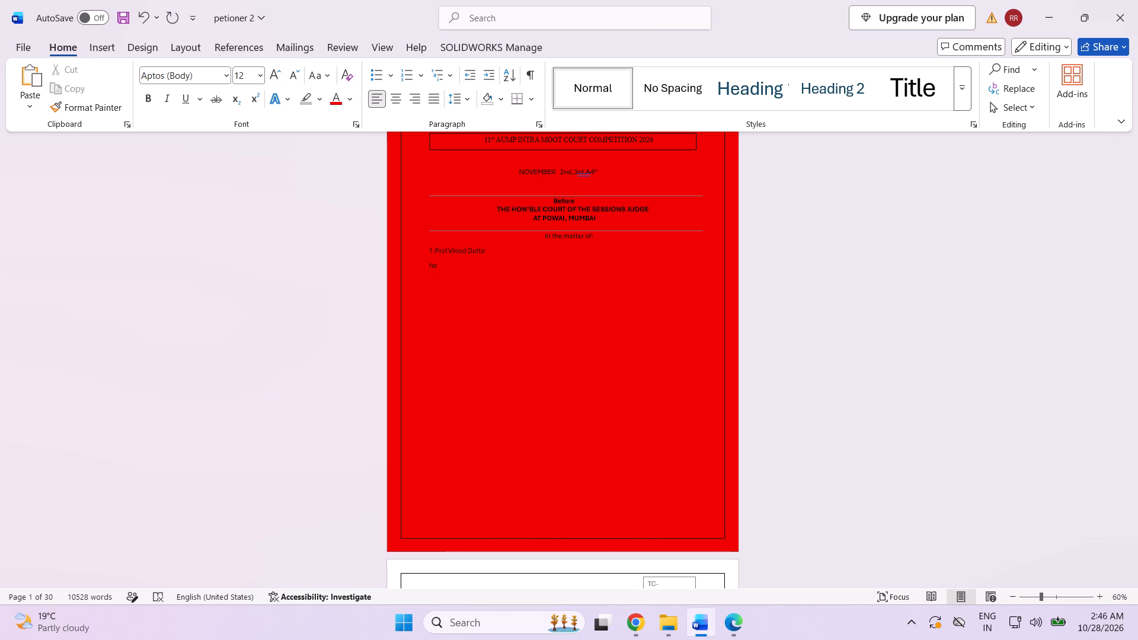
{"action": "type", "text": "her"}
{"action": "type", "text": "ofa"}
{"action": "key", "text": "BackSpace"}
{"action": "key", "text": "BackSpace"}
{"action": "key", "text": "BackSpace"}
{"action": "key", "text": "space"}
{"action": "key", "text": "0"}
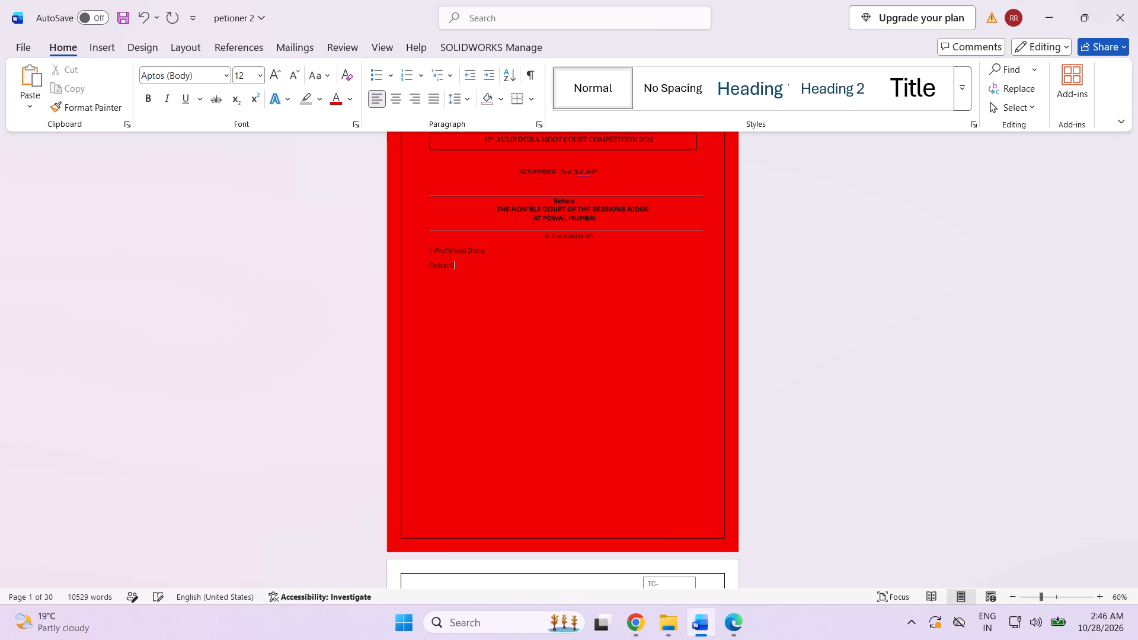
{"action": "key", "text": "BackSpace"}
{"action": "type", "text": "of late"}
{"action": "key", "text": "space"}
Capitalise the first letter of "late" in the "Father of" line so it reads "Late".
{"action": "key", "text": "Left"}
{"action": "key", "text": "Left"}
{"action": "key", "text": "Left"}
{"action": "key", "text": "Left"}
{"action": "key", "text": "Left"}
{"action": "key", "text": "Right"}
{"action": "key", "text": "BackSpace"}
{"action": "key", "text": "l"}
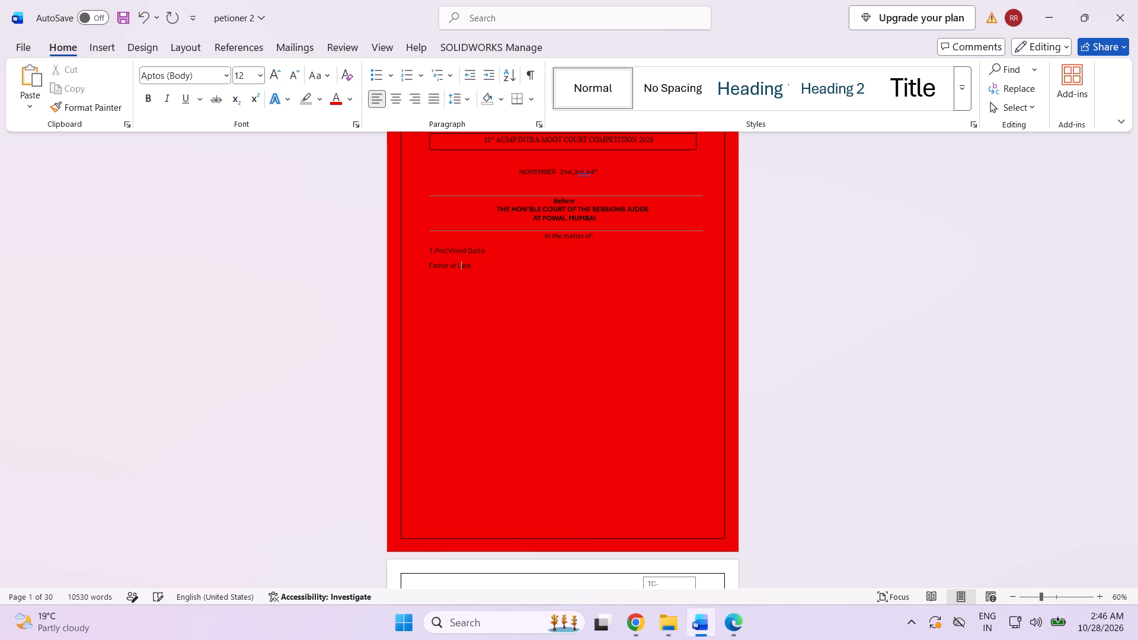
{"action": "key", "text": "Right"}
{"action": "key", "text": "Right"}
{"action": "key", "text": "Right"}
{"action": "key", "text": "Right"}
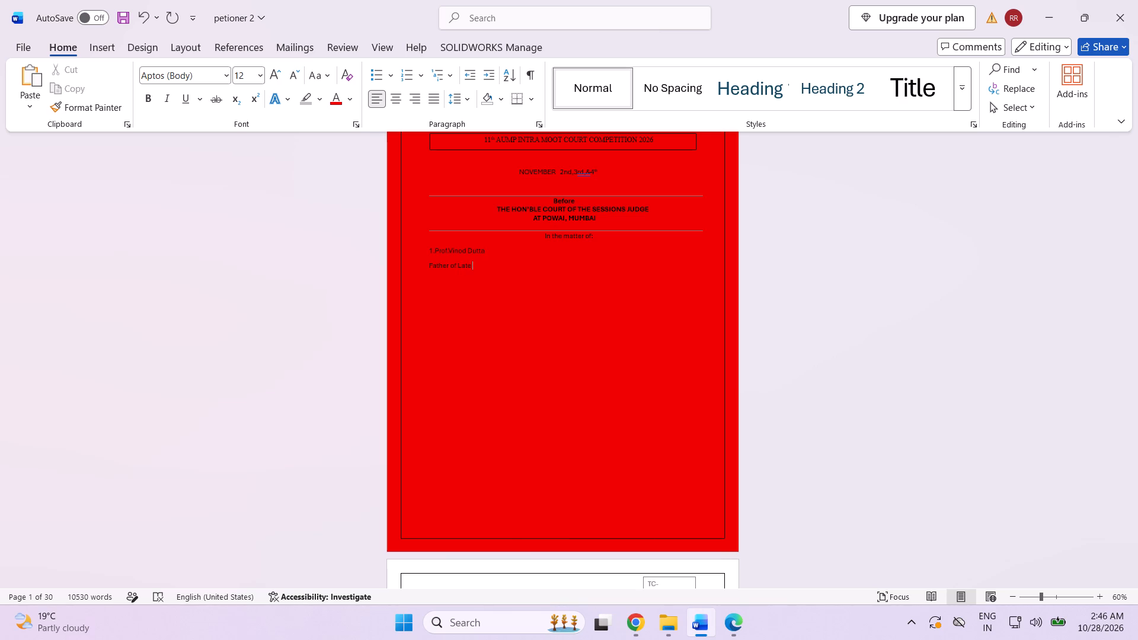
Finish the "Father of Late" line with the deceased's full name and start a new line.
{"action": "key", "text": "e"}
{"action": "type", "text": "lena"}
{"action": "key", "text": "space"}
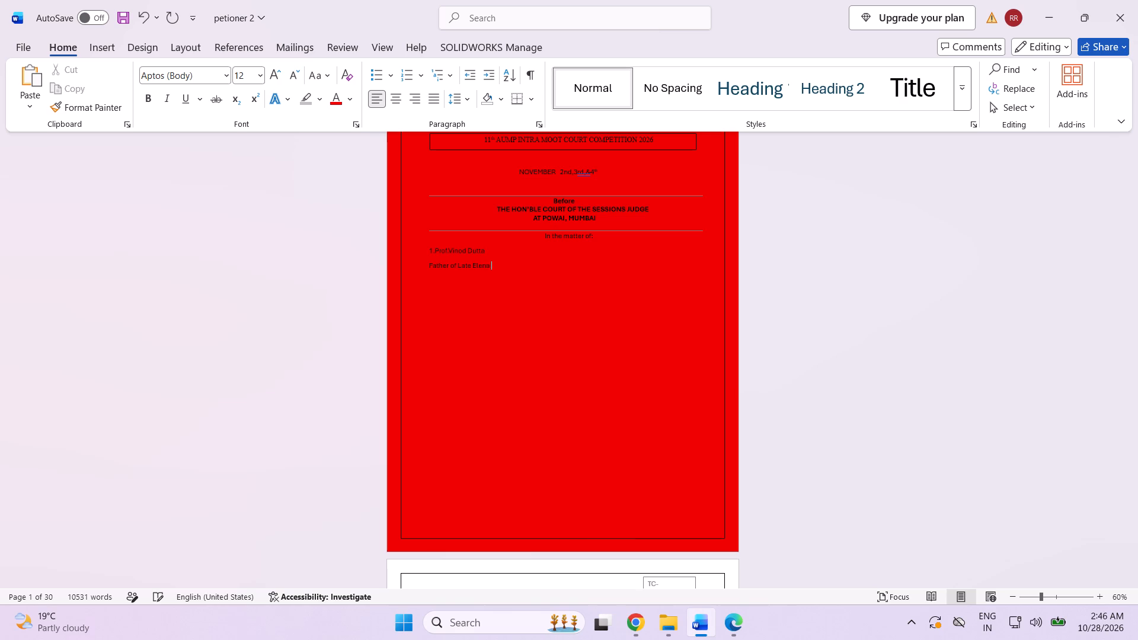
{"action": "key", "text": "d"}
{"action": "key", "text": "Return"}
Add the line "Resident of Bhopal,Madhya Pradesh" beneath the "Father of Late" line and start a new line.
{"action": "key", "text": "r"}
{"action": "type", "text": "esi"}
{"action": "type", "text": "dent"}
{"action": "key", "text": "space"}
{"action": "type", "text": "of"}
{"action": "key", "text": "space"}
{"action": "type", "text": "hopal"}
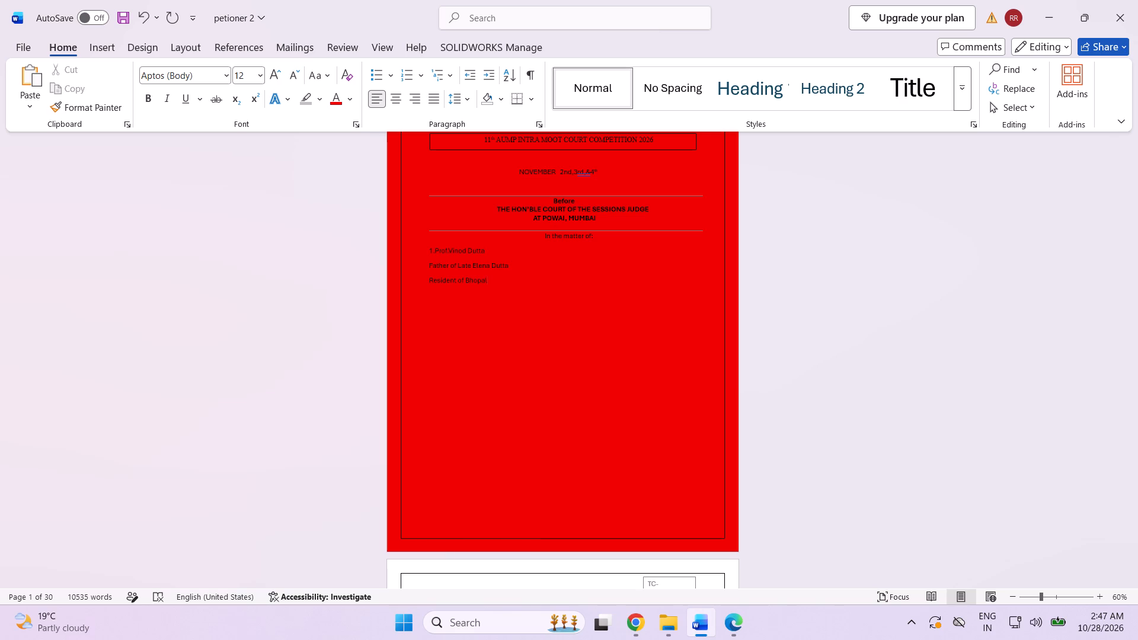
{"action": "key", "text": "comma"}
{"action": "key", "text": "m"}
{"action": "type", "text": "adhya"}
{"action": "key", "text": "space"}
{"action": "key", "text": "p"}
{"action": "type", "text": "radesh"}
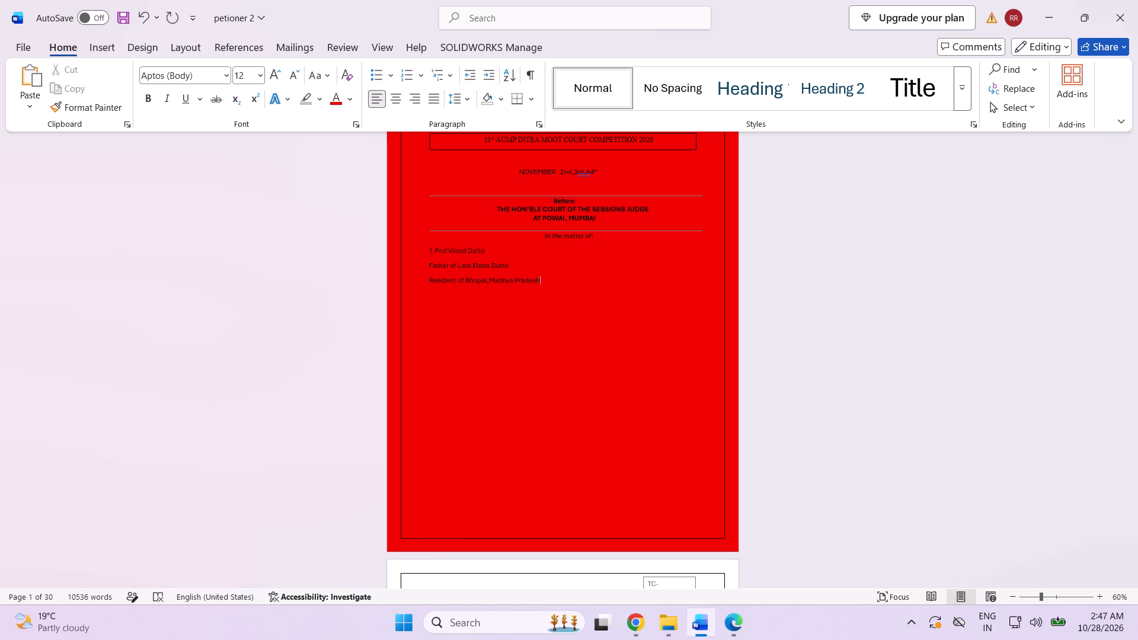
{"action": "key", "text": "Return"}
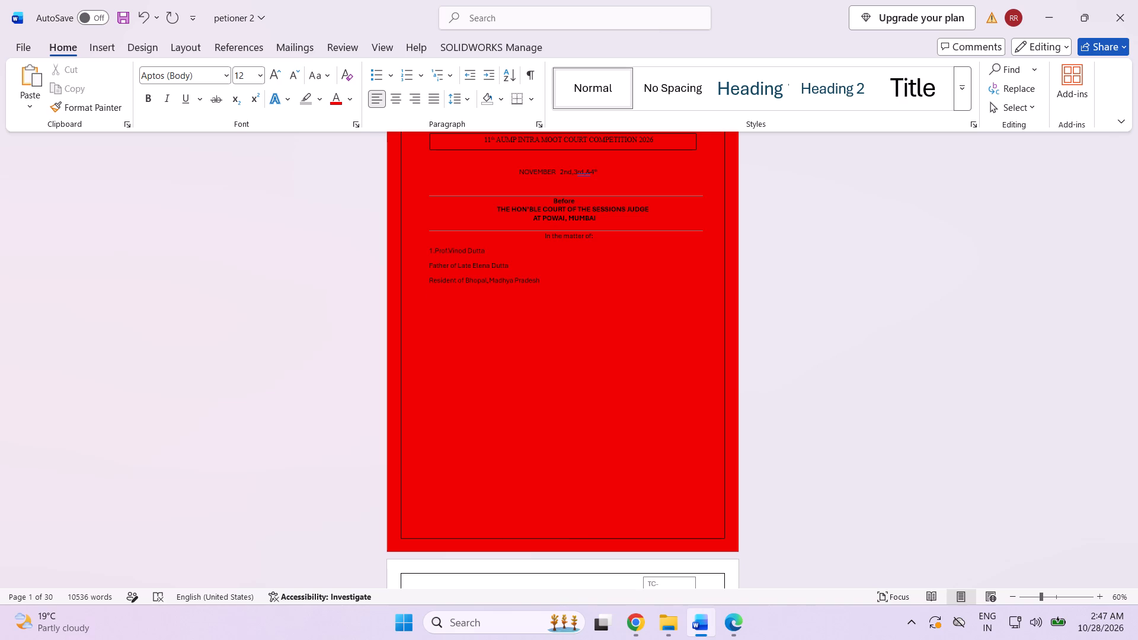
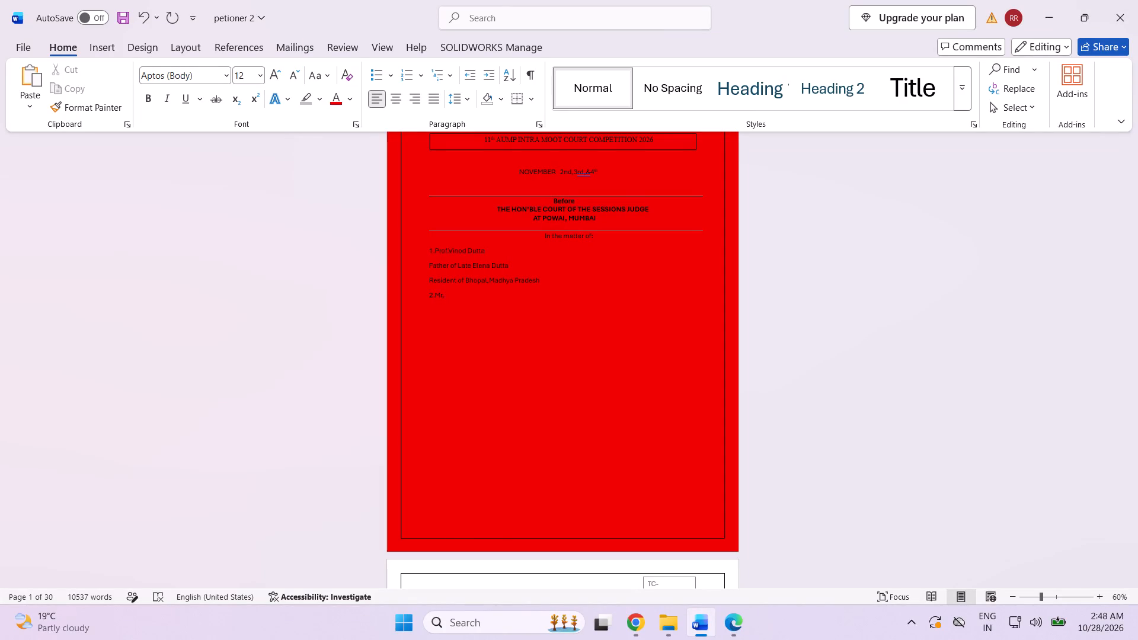
Enter the second party's first name directly after "2.Mr.", with its first letter capitalised.
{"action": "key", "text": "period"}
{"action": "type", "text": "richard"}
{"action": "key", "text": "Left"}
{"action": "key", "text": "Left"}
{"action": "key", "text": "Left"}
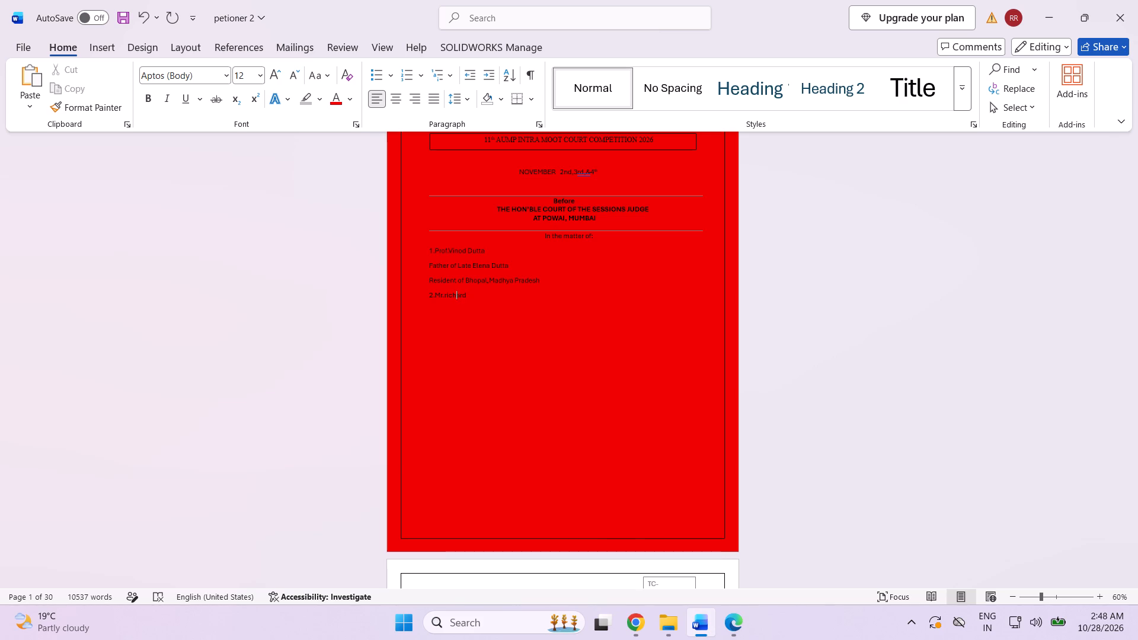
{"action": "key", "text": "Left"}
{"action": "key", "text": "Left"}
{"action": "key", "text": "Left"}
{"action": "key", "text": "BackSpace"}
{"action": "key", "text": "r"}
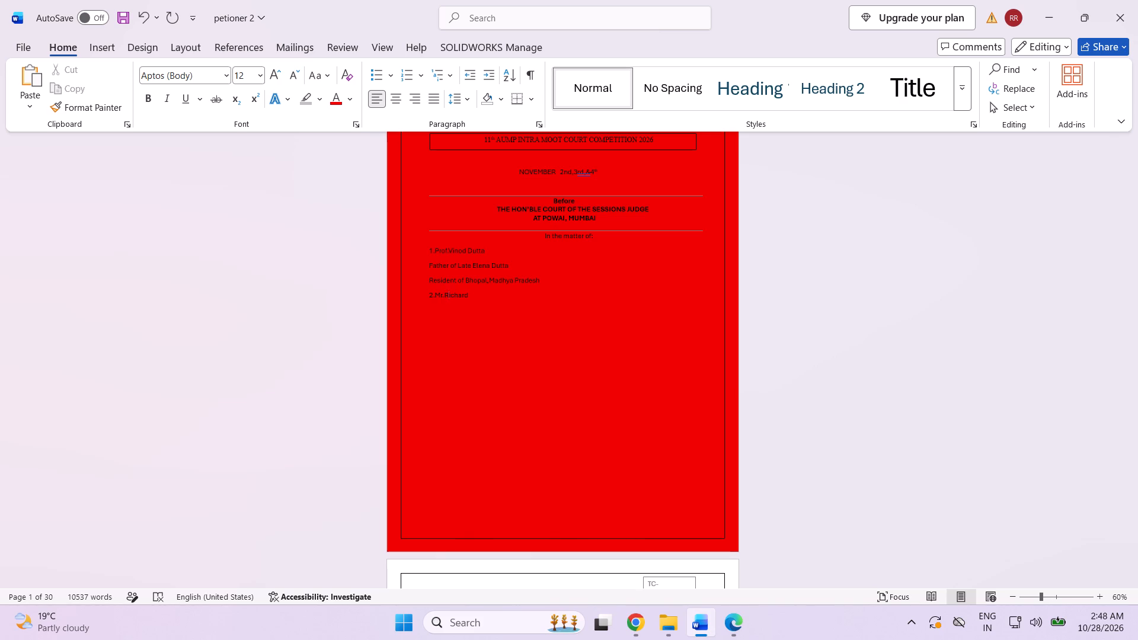
Complete the second party's name with the surname, capitalising only its first letter, and start a new line.
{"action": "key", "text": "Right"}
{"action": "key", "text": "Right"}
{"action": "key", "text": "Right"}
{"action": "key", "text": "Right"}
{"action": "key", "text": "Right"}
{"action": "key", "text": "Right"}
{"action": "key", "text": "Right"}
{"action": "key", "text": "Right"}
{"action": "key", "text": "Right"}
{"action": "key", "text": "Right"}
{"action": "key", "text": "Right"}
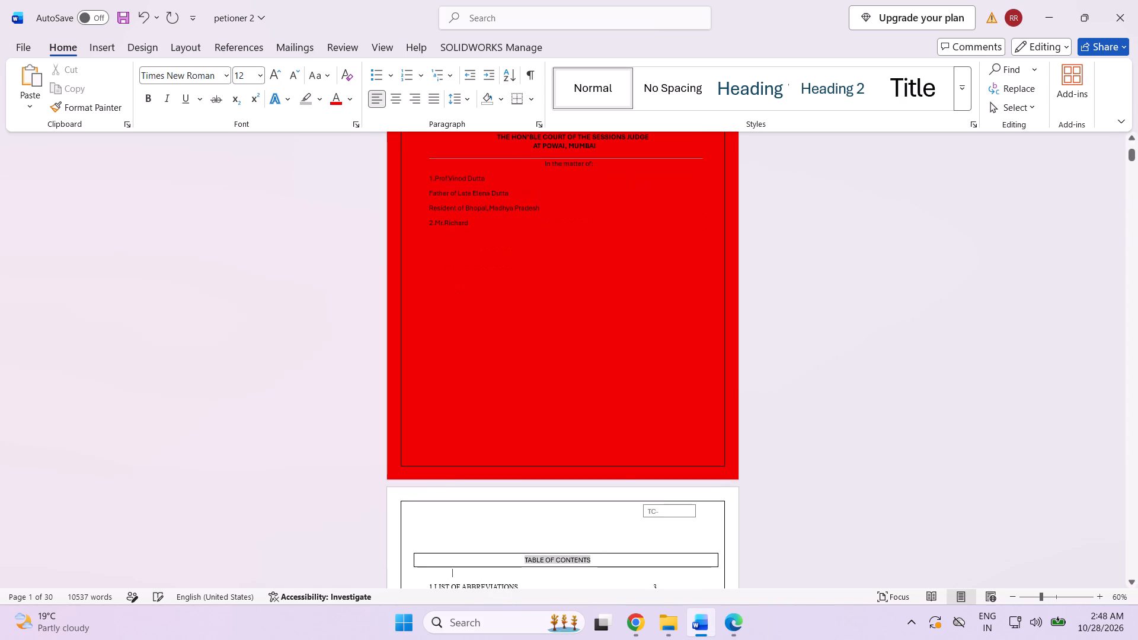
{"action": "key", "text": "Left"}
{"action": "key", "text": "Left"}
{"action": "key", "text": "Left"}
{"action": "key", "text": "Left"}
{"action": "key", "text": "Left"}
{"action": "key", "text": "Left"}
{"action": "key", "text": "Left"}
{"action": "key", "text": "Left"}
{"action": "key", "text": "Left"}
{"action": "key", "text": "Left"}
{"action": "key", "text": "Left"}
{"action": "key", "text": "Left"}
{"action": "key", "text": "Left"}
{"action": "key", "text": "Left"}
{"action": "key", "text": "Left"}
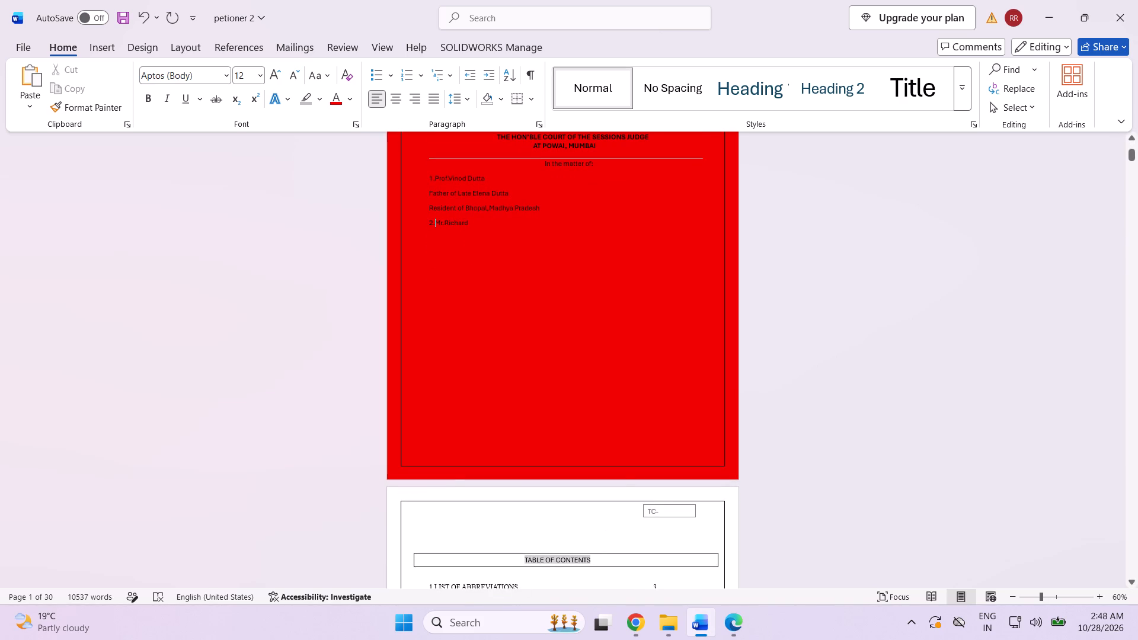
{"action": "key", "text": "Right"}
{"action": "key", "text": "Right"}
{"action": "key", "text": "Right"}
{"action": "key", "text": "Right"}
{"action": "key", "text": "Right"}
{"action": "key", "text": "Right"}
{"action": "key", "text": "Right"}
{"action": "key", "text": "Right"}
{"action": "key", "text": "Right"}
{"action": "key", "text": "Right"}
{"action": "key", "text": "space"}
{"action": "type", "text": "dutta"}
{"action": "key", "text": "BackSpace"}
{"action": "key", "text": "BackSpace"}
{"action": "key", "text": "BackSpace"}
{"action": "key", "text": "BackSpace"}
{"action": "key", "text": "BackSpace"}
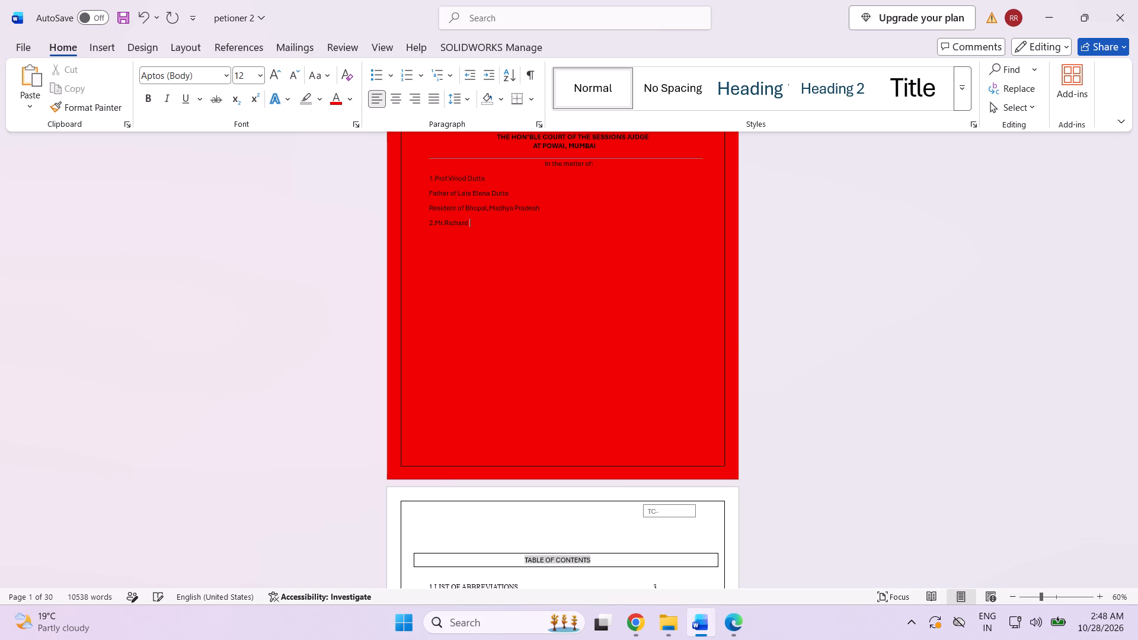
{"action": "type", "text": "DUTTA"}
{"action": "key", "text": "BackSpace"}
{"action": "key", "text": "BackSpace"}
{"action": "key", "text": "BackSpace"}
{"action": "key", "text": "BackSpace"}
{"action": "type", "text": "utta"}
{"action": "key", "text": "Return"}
Add a line beneath the second party's name reading "Brother of late" followed by the deceased's full name in lowercase.
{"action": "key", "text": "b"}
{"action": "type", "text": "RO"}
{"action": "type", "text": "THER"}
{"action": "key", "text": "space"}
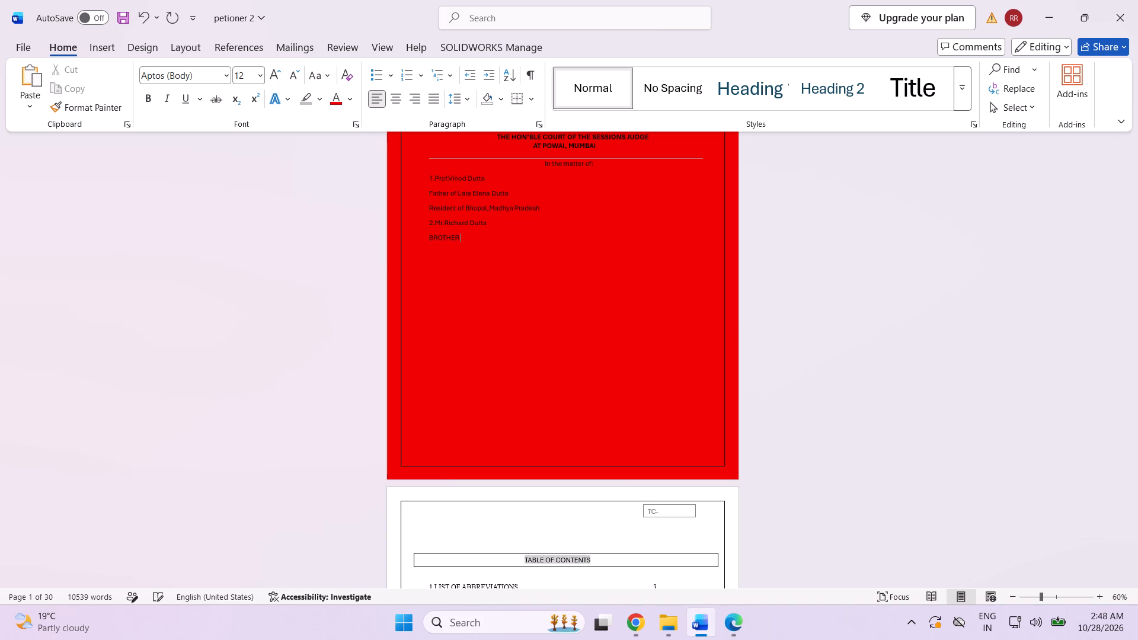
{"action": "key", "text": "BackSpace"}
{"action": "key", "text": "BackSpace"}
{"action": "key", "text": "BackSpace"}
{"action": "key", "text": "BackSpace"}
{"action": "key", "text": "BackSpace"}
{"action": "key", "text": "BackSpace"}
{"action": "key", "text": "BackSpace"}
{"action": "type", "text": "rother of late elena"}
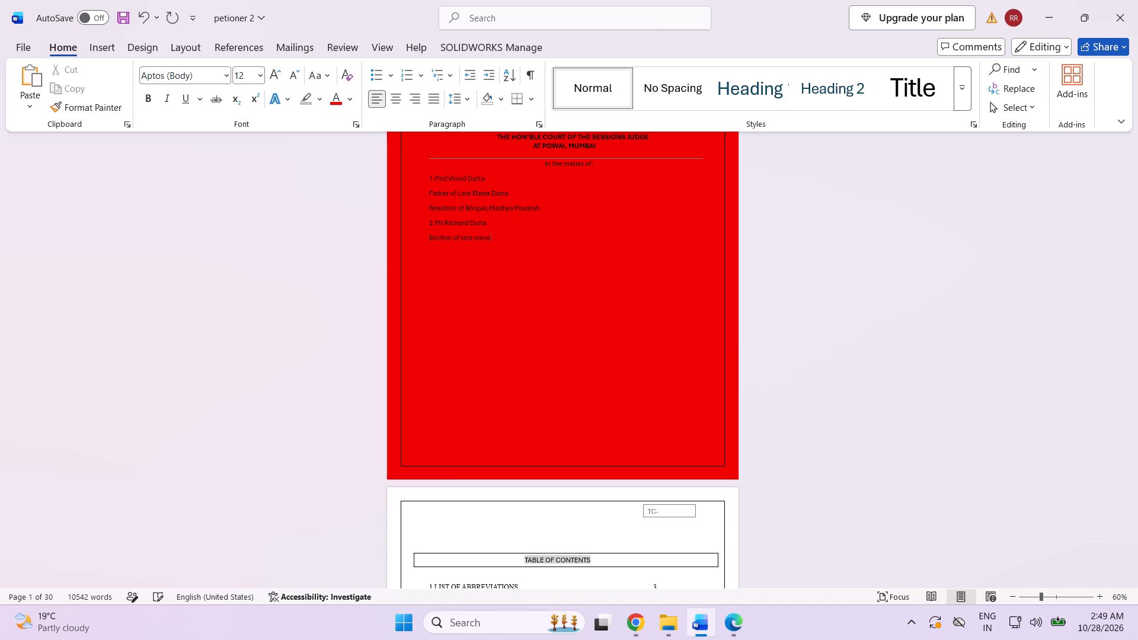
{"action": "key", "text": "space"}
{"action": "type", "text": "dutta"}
Capitalise the first letters of "late" and of the deceased's first name and surname in the "Brother of" line.
{"action": "left_click", "coordinate": [463, 238]}
{"action": "key", "text": "BackSpace"}
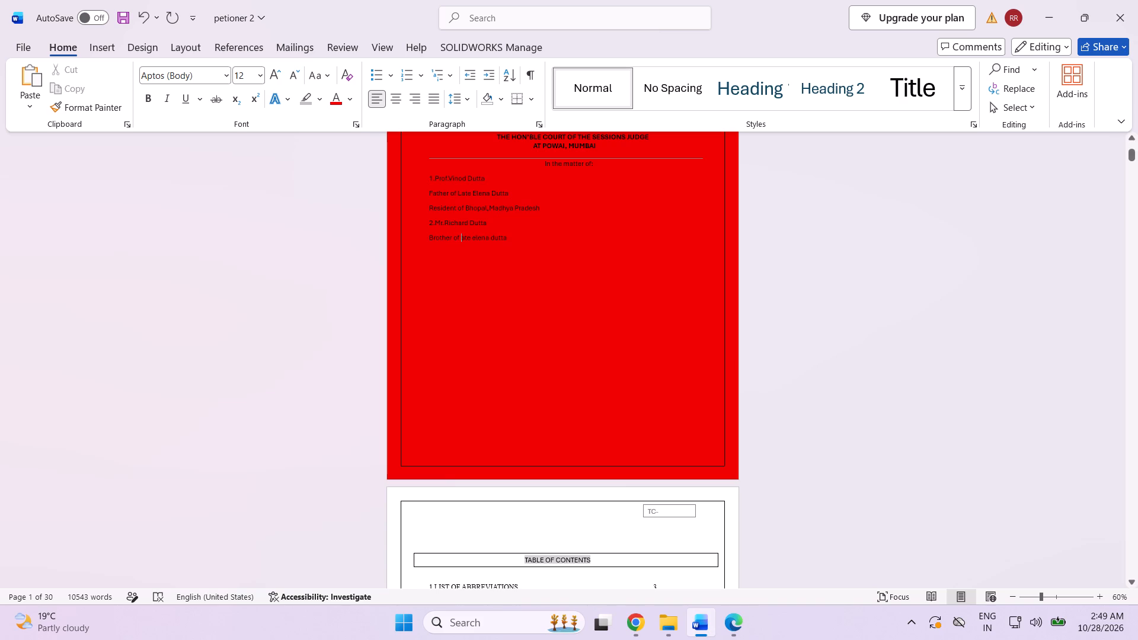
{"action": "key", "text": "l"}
{"action": "left_click", "coordinate": [476, 241]}
{"action": "left_click", "coordinate": [480, 239]}
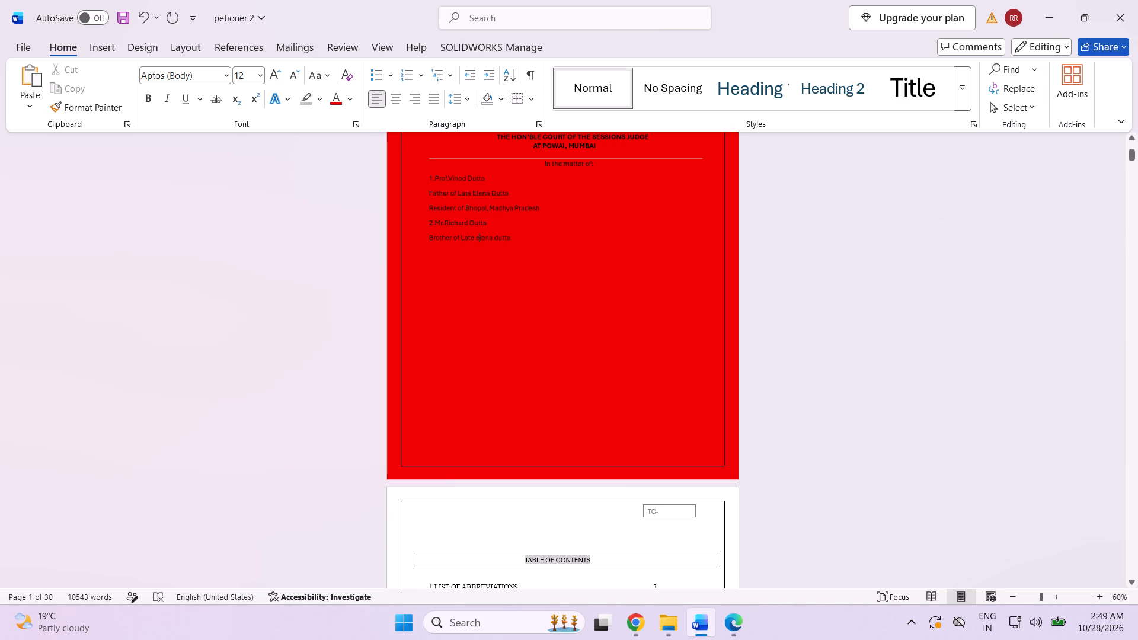
{"action": "key", "text": "BackSpace"}
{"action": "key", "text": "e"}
{"action": "left_click", "coordinate": [499, 235]}
{"action": "key", "text": "BackSpace"}
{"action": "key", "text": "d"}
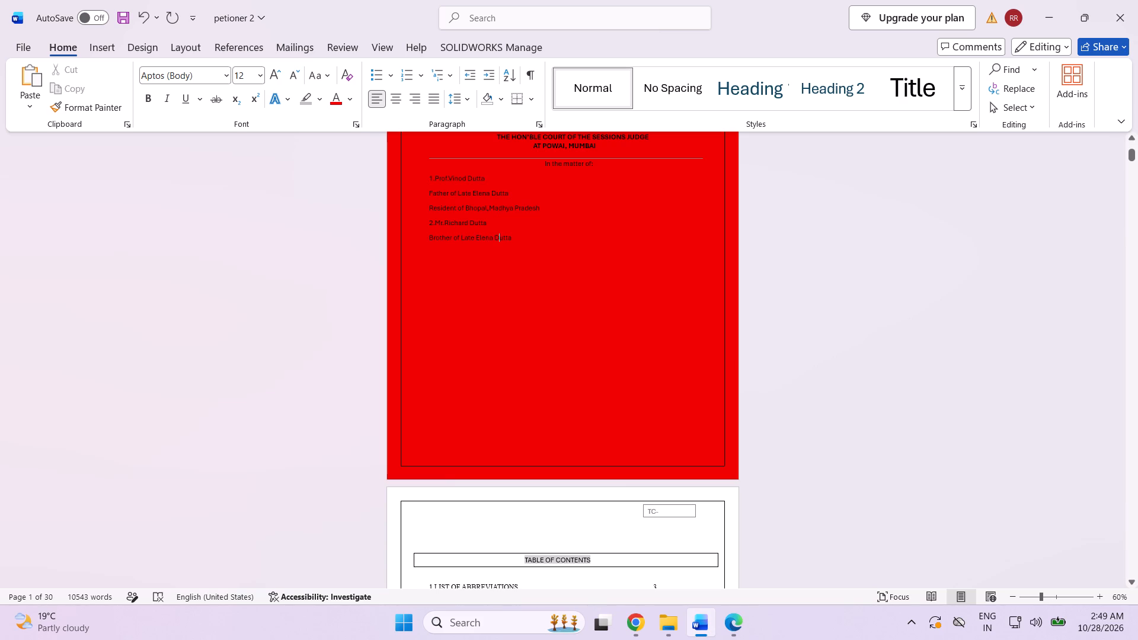
Add a line beneath the "Brother of" line reading "3.Estate of Late" followed by the deceased's full name, capitalised.
{"action": "left_click", "coordinate": [514, 237]}
{"action": "key", "text": "Return"}
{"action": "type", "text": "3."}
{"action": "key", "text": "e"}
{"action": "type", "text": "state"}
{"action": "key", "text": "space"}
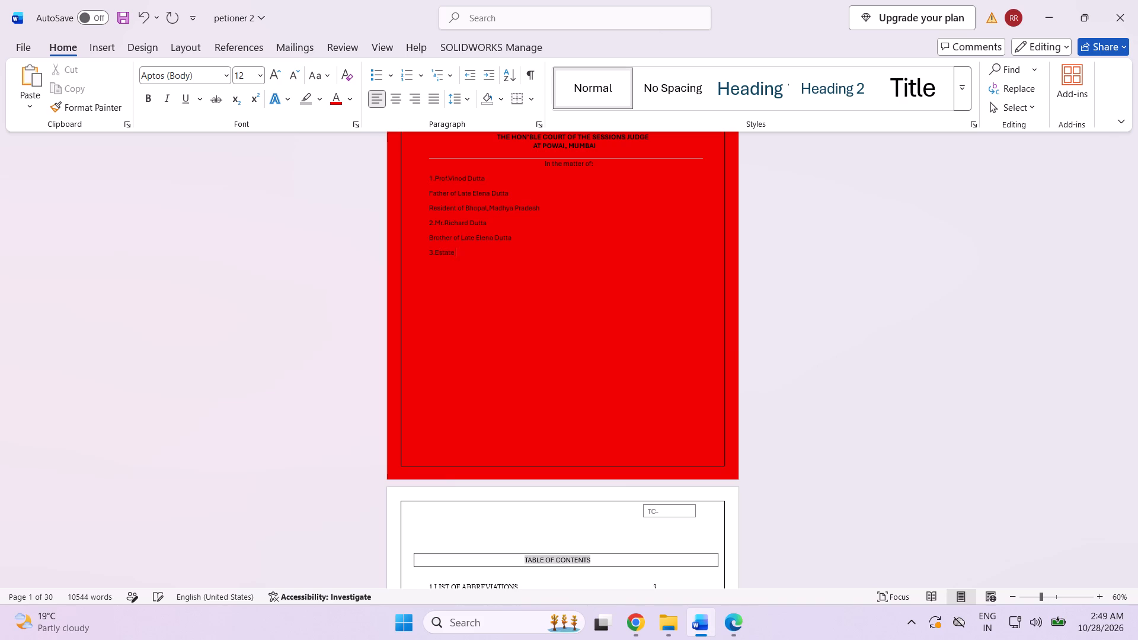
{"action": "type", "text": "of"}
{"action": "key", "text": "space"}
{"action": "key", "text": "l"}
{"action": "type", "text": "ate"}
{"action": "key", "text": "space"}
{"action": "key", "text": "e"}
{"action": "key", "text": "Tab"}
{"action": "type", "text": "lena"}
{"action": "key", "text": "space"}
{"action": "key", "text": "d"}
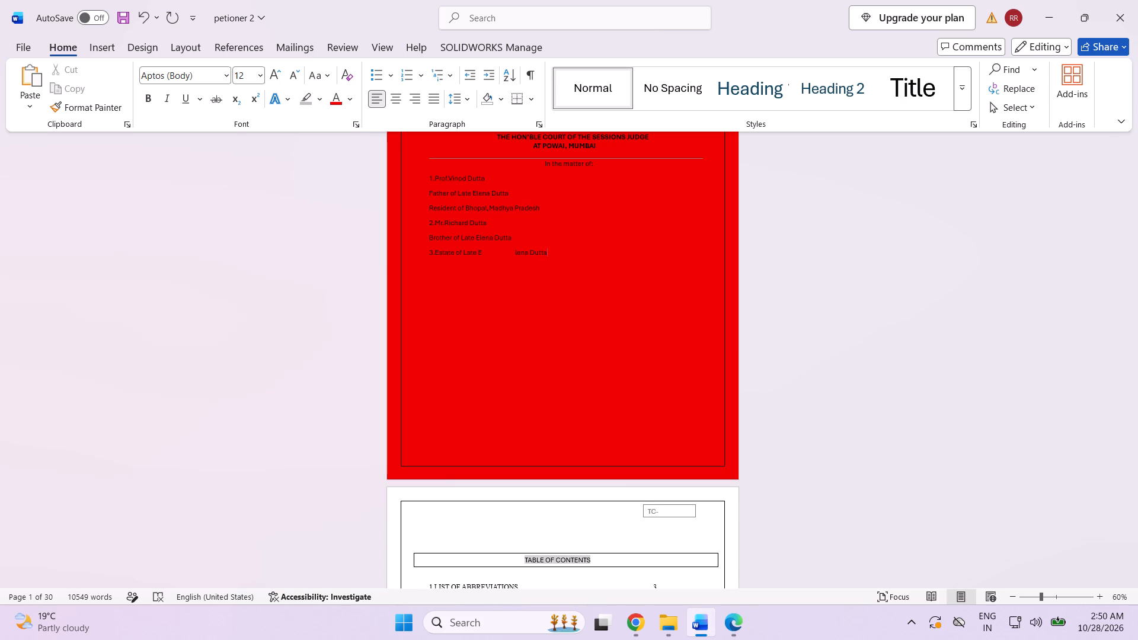
Remove the stray gap inside the deceased's first name on the "3.Estate of Late" line.
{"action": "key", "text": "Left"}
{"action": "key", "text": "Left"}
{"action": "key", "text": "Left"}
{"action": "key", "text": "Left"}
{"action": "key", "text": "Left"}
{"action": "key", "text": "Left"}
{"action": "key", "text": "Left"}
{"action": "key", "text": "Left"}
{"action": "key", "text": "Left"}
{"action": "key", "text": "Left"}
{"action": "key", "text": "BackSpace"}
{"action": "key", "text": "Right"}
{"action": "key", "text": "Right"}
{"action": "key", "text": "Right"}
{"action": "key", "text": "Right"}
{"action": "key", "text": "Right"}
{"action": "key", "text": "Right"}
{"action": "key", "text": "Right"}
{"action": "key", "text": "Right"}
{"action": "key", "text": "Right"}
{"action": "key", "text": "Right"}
Start a new line beneath the estate entry with the word "Through", correcting its missing "r".
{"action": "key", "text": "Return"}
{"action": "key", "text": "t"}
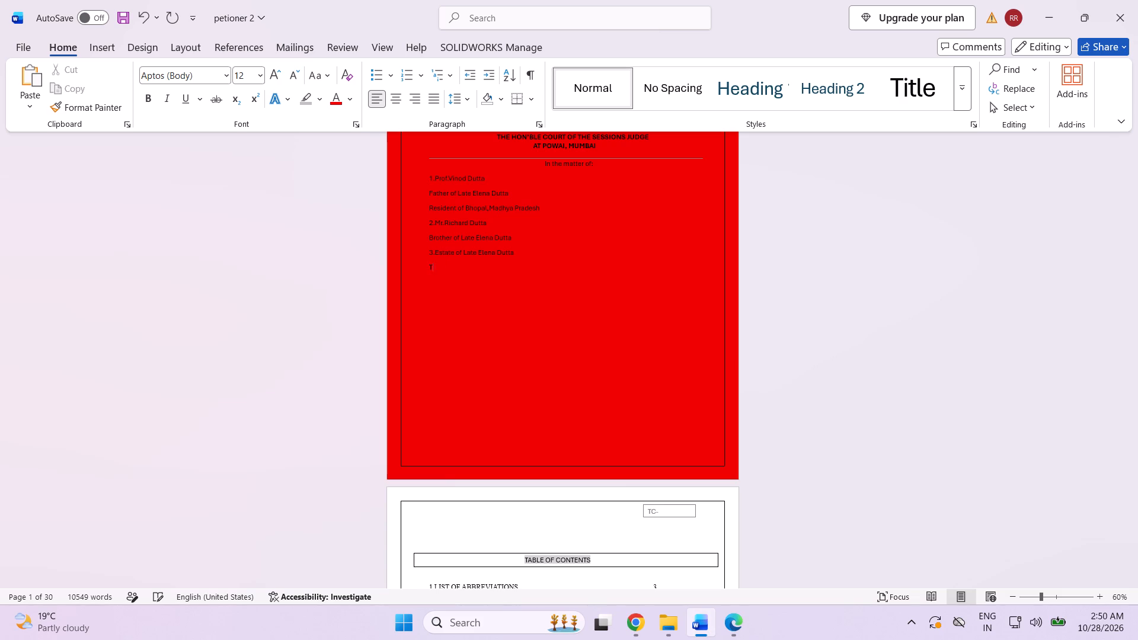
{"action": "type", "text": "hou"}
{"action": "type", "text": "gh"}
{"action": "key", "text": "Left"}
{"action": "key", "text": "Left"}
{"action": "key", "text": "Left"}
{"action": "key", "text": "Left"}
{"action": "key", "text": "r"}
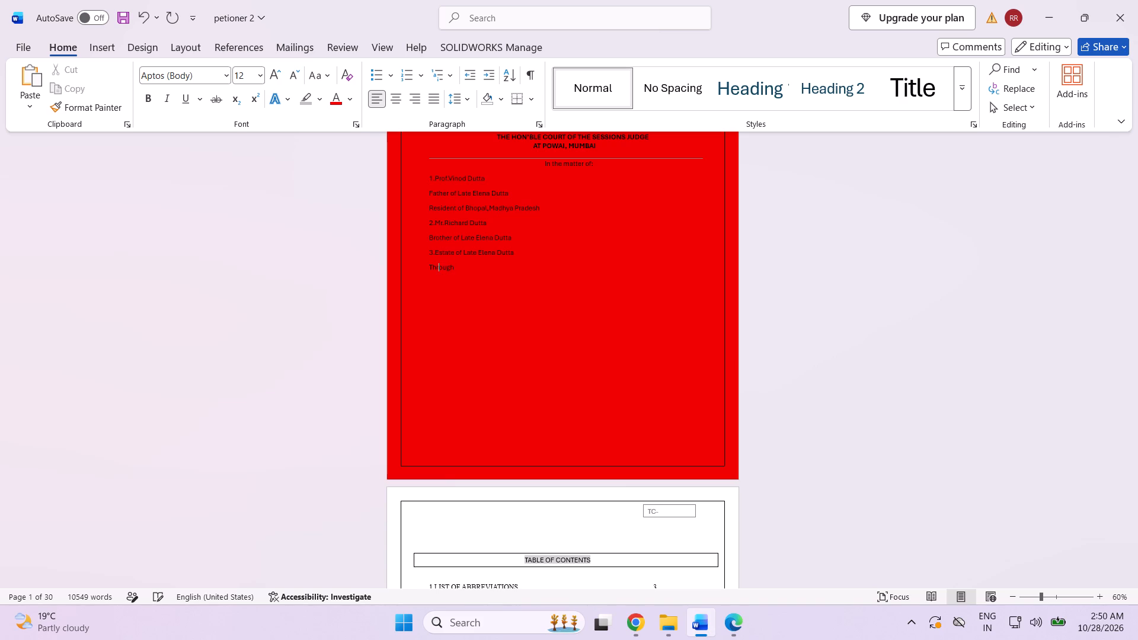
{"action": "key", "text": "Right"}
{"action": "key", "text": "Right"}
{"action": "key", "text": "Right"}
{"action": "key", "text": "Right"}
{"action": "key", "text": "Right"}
Complete the line beneath the estate entry with "Legal Heirs" after "Through", capitalising both words.
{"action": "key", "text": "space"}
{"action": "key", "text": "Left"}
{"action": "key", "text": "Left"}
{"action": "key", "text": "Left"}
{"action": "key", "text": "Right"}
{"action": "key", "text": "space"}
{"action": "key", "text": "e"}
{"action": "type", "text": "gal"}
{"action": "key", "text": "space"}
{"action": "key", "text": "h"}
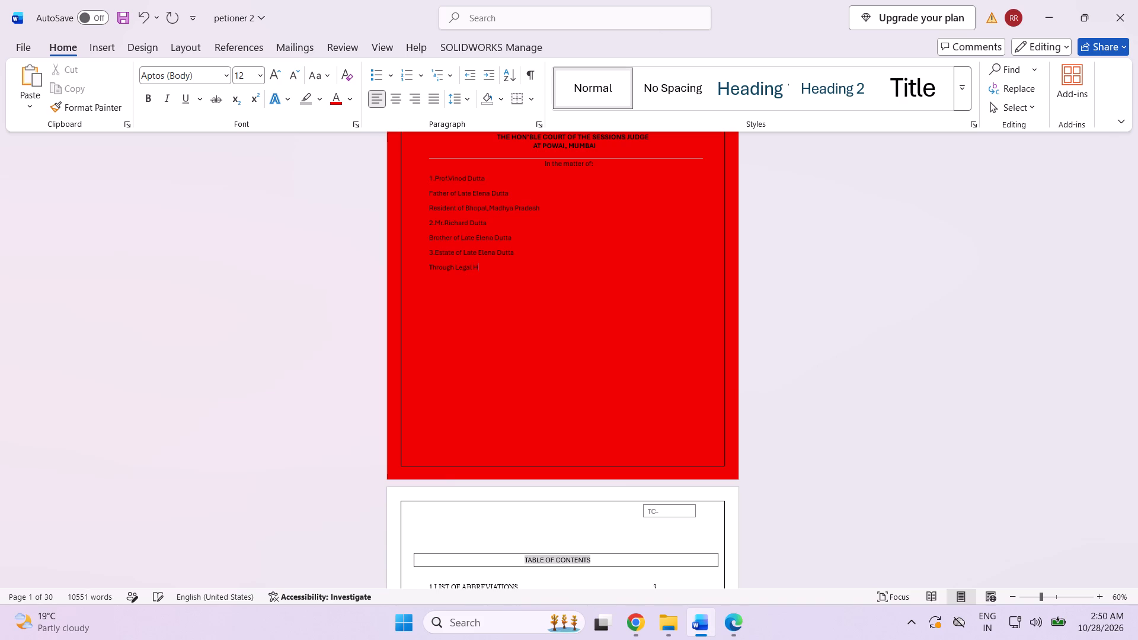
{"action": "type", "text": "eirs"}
Set line spacing to 1.0 for all party lines, from the first party's name through "Through Legal Heirs".
{"action": "left_click_drag", "start_coordinate": [426, 172], "coordinate": [494, 256]}
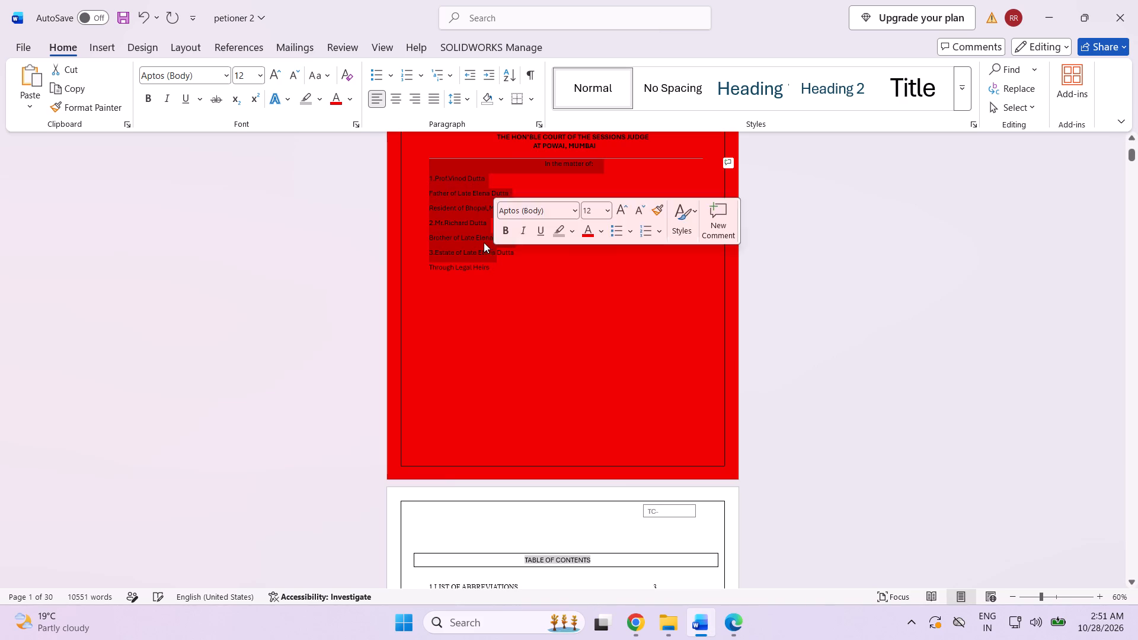
{"action": "left_click", "coordinate": [538, 250]}
{"action": "left_click_drag", "start_coordinate": [497, 270], "coordinate": [470, 236]}
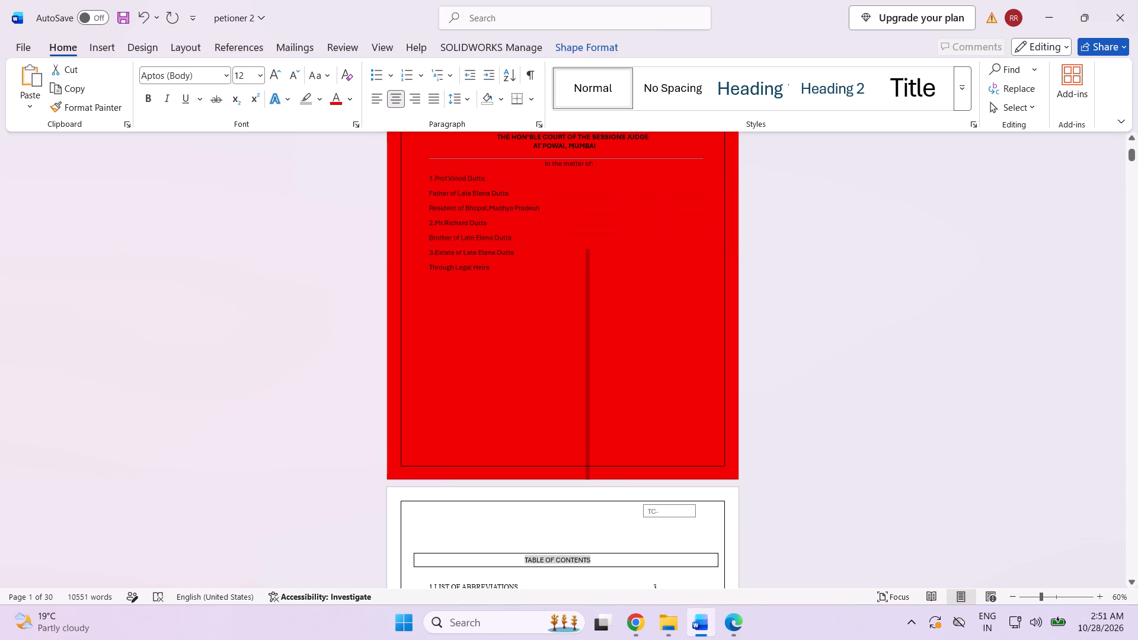
{"action": "left_click_drag", "start_coordinate": [496, 264], "coordinate": [459, 229]}
{"action": "left_click", "coordinate": [487, 272]}
{"action": "left_click", "coordinate": [488, 267]}
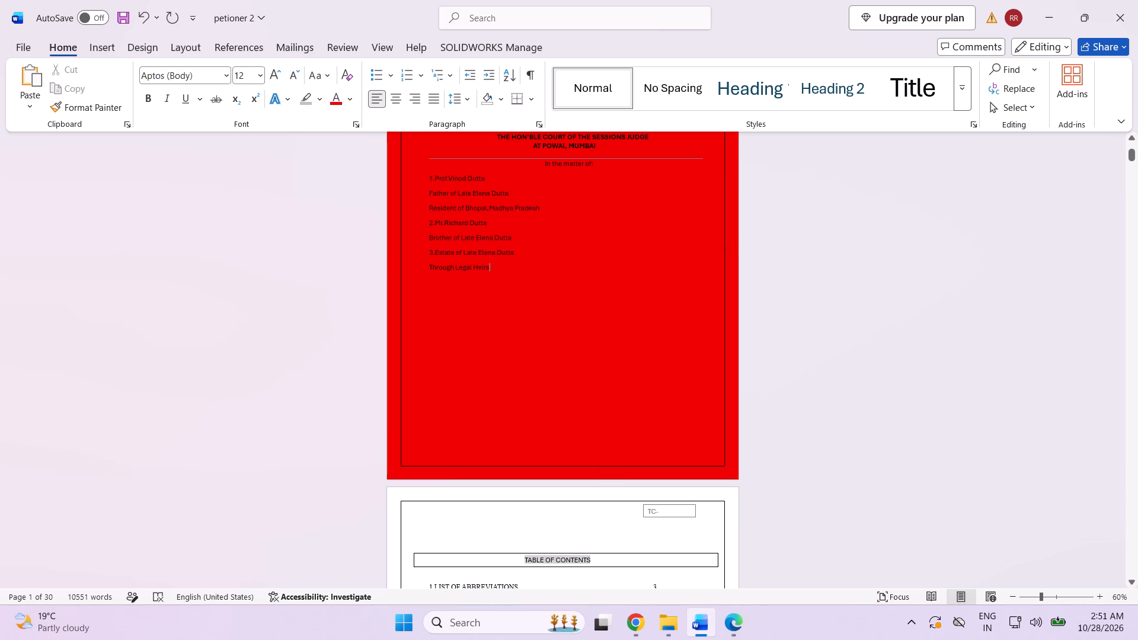
{"action": "left_click_drag", "start_coordinate": [488, 267], "coordinate": [424, 186]}
{"action": "left_click", "coordinate": [467, 101]}
{"action": "left_click", "coordinate": [472, 123]}
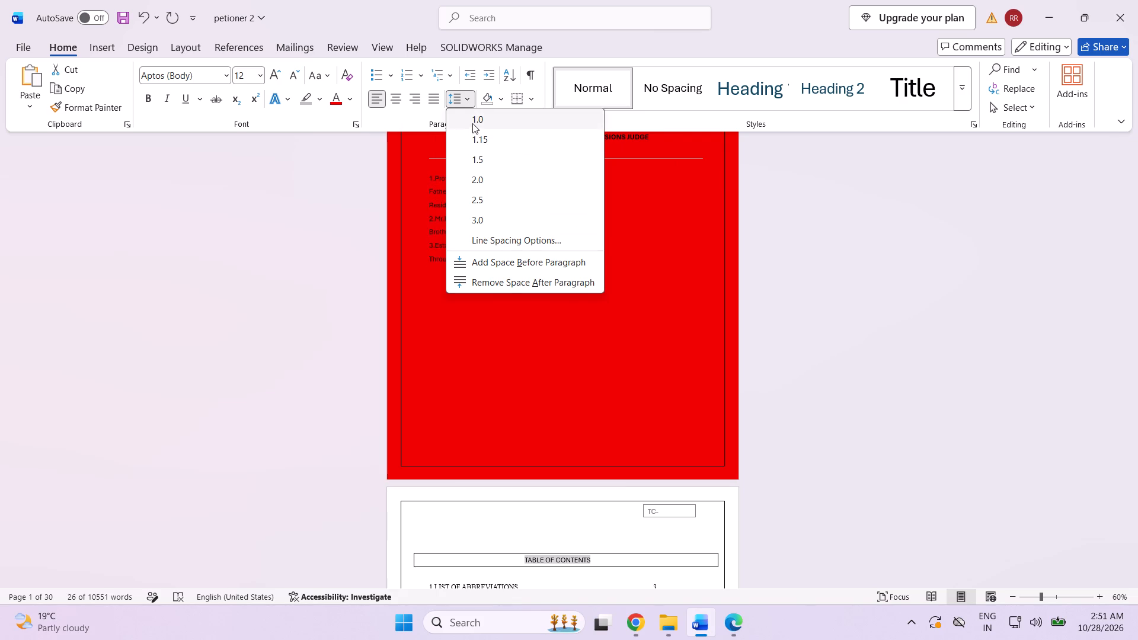
{"action": "left_click", "coordinate": [555, 284]}
{"action": "left_click", "coordinate": [539, 304]}
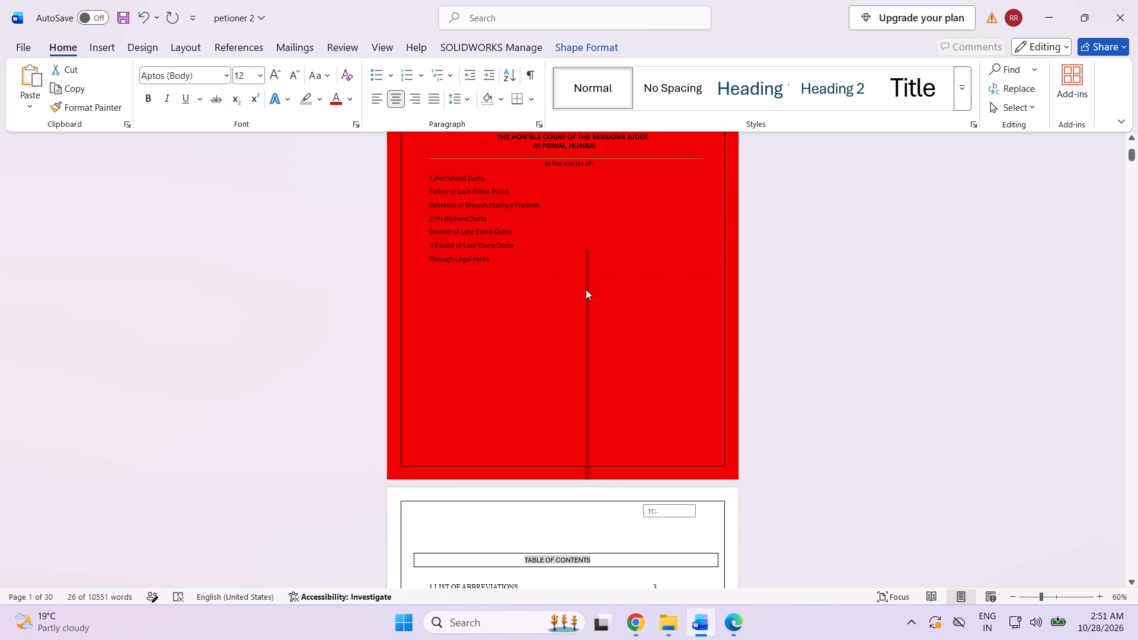
{"action": "left_click", "coordinate": [616, 271]}
{"action": "left_click", "coordinate": [498, 258]}
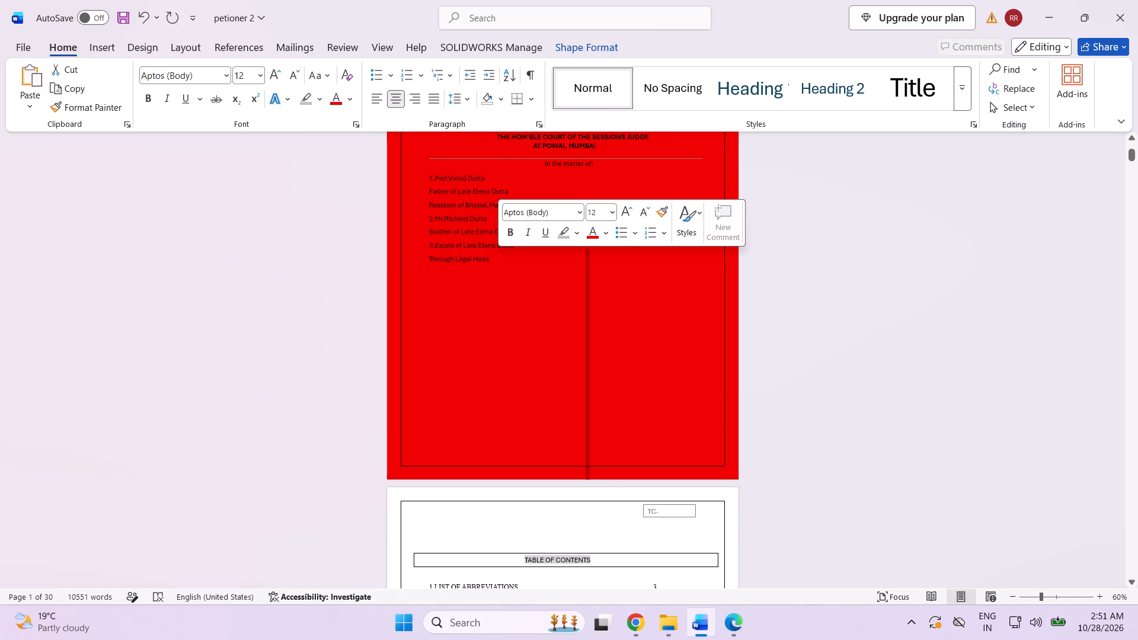
{"action": "left_click", "coordinate": [489, 258]}
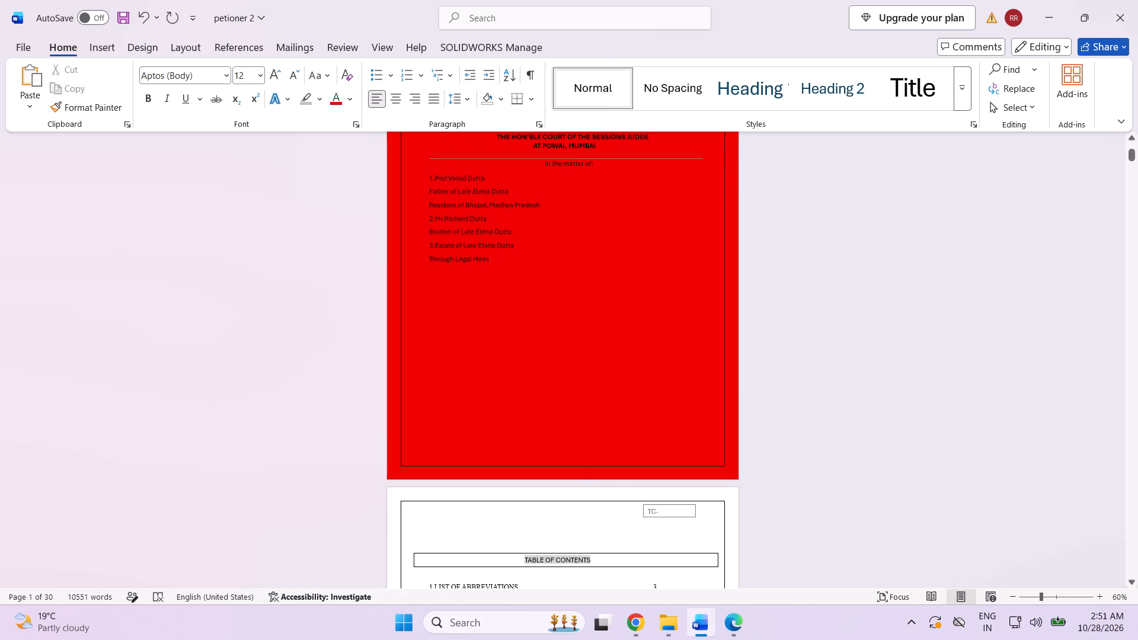
Add the label "Petitioner" on a new line beneath "Through Legal Heirs", spaced over to about the middle of the page.
{"action": "key", "text": "Return"}
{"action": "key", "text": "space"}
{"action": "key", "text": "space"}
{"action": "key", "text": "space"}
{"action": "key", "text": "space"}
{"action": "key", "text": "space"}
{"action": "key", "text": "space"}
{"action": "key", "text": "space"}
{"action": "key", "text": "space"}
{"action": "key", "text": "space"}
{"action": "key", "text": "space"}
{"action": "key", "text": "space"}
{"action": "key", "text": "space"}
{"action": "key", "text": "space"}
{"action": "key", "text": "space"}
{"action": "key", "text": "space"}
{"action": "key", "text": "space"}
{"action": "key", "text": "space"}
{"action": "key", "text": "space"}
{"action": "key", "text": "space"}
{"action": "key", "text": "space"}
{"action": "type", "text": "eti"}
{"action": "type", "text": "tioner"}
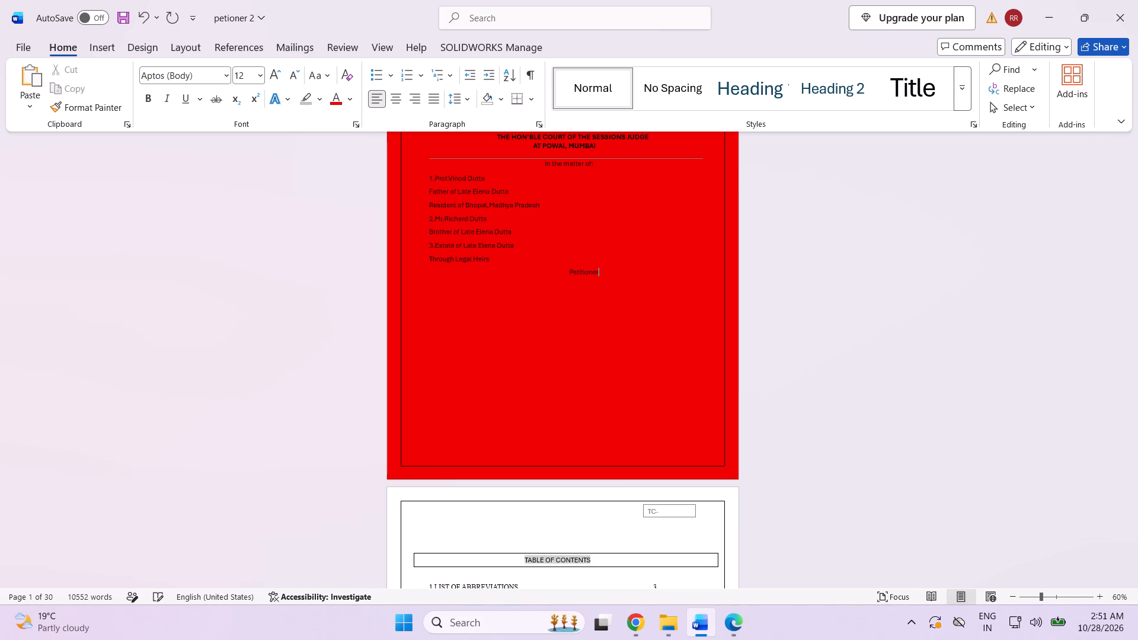
Shift the "Petitioner" label across its line to the right margin by inserting spaces before it.
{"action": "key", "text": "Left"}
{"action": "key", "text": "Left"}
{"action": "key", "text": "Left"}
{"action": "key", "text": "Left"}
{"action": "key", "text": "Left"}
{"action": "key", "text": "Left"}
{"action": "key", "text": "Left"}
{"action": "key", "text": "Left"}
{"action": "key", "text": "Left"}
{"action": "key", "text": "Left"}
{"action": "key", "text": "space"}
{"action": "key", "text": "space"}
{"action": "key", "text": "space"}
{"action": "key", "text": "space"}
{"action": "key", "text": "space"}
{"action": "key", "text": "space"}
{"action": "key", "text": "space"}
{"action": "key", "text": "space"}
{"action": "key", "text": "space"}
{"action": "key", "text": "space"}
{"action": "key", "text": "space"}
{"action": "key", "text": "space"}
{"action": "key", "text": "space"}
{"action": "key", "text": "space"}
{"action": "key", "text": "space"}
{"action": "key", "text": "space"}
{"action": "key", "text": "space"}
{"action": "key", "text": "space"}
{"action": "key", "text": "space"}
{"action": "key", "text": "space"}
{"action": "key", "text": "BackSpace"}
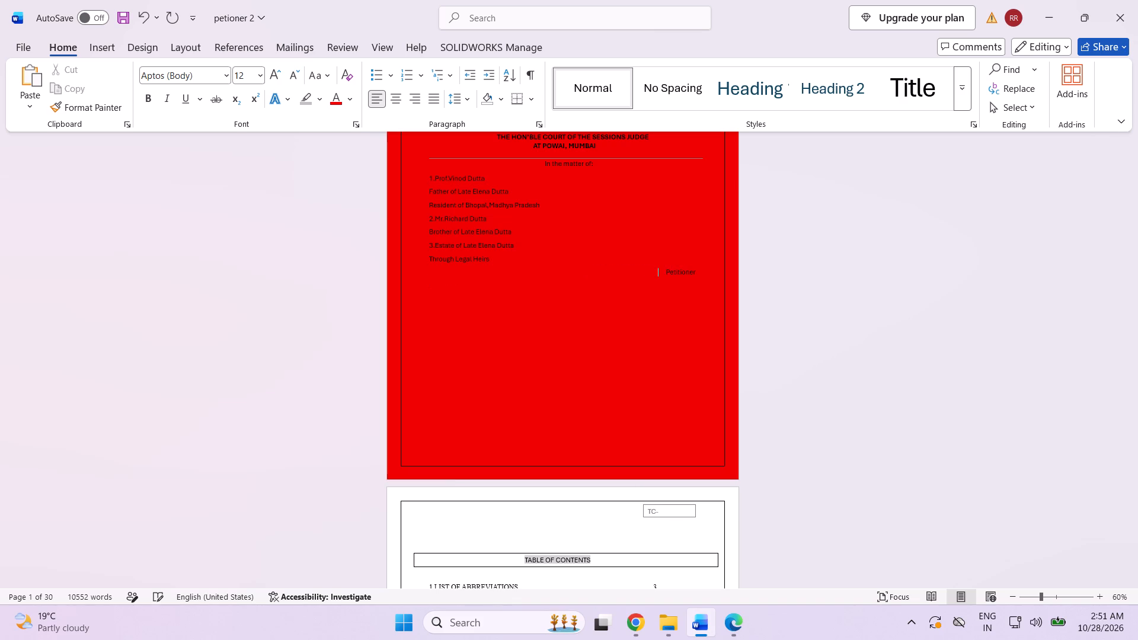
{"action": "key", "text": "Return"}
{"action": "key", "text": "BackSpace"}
Leave one blank line beneath "Petitioner" and enter "State of Maharashtra" at the left margin.
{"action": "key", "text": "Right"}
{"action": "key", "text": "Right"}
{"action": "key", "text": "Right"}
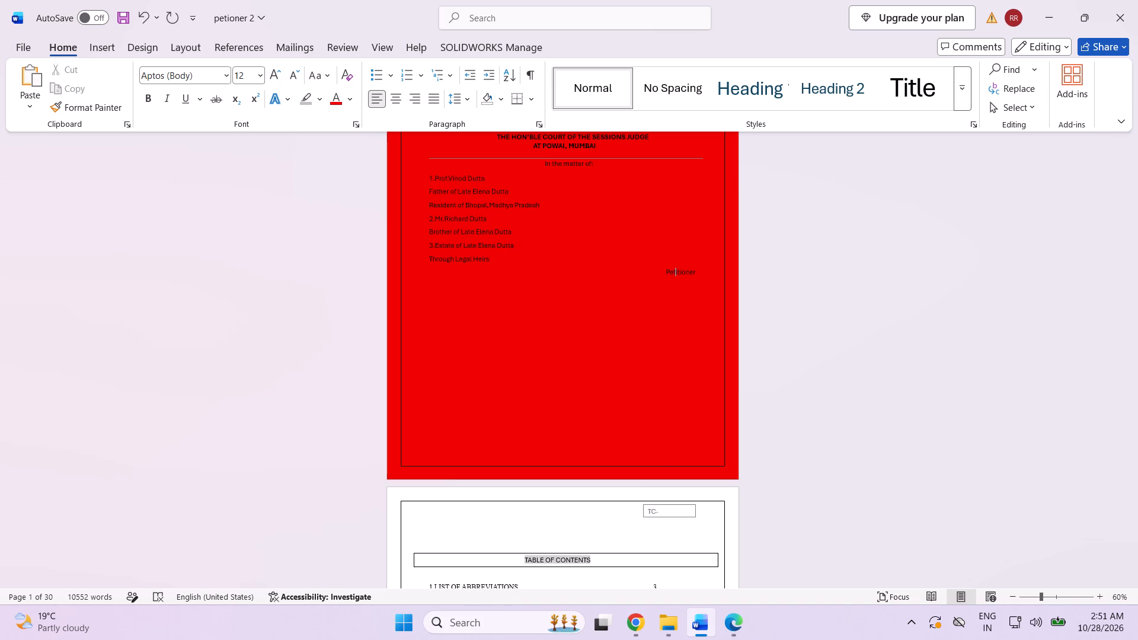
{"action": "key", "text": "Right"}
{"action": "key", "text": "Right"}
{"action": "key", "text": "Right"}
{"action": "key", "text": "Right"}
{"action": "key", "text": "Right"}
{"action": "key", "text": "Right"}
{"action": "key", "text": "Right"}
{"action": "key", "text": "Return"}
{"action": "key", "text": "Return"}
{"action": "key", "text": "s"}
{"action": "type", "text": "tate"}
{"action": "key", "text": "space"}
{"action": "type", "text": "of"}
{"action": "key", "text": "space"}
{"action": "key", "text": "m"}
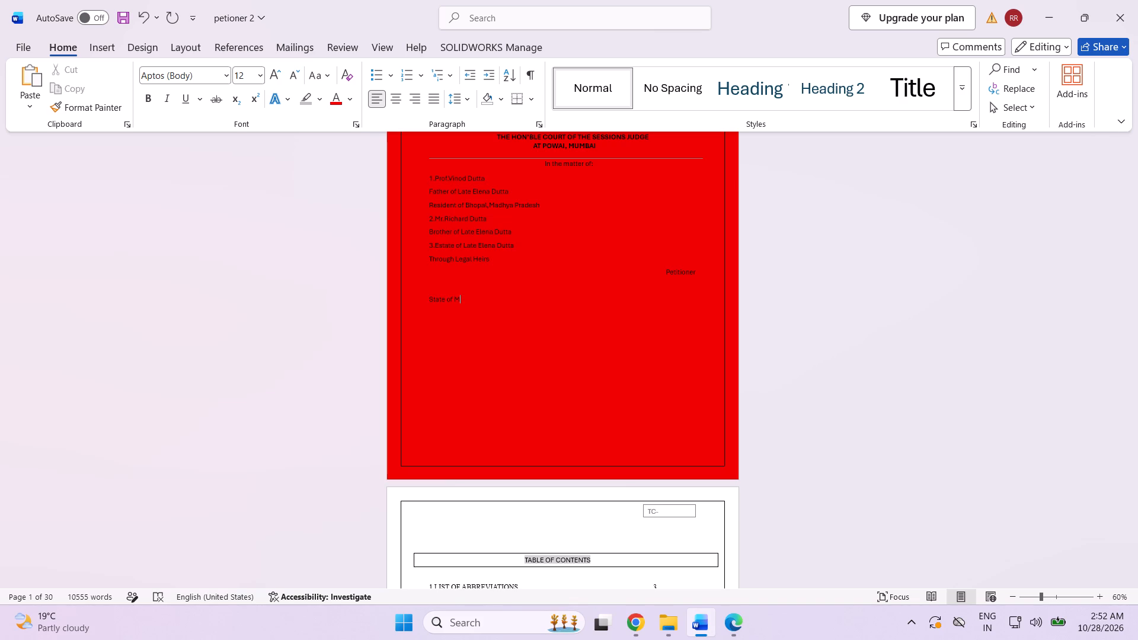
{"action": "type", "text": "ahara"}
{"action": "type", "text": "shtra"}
Add the line "Through commissioner of police,mumbai" beneath "State of Maharashtra".
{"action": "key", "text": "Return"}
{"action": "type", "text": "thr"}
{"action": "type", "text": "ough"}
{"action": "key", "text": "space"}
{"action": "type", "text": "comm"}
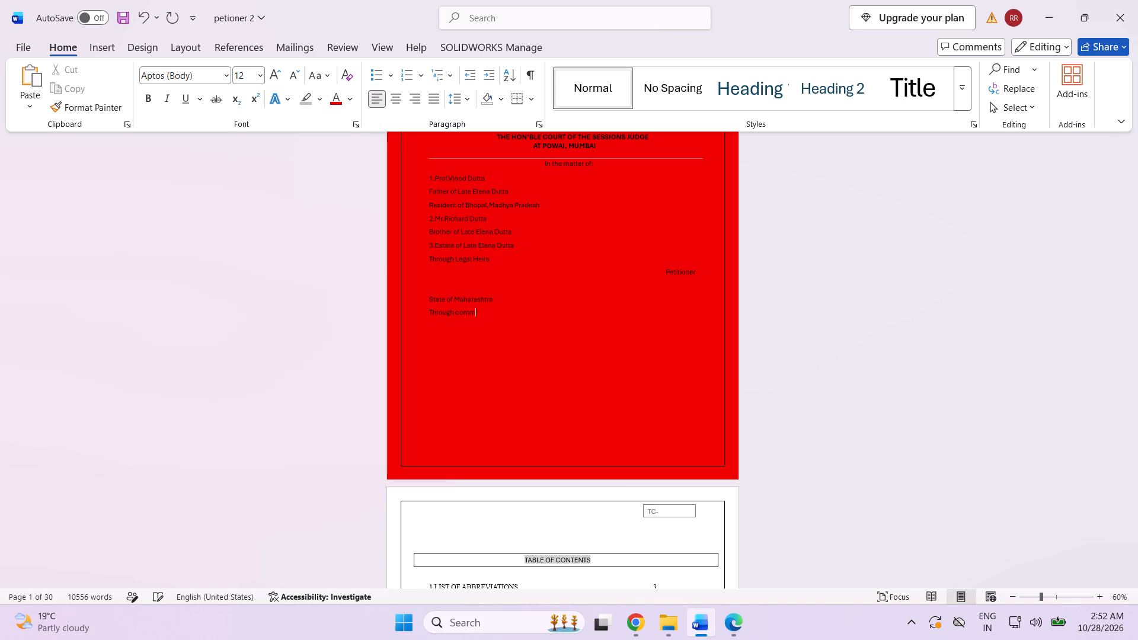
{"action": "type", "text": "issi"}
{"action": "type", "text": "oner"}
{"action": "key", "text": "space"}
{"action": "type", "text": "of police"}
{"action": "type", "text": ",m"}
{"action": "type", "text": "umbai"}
Number the opposing parties, starting a line with "2." beneath the commissioner line and putting "1." before "State of Maharashtra".
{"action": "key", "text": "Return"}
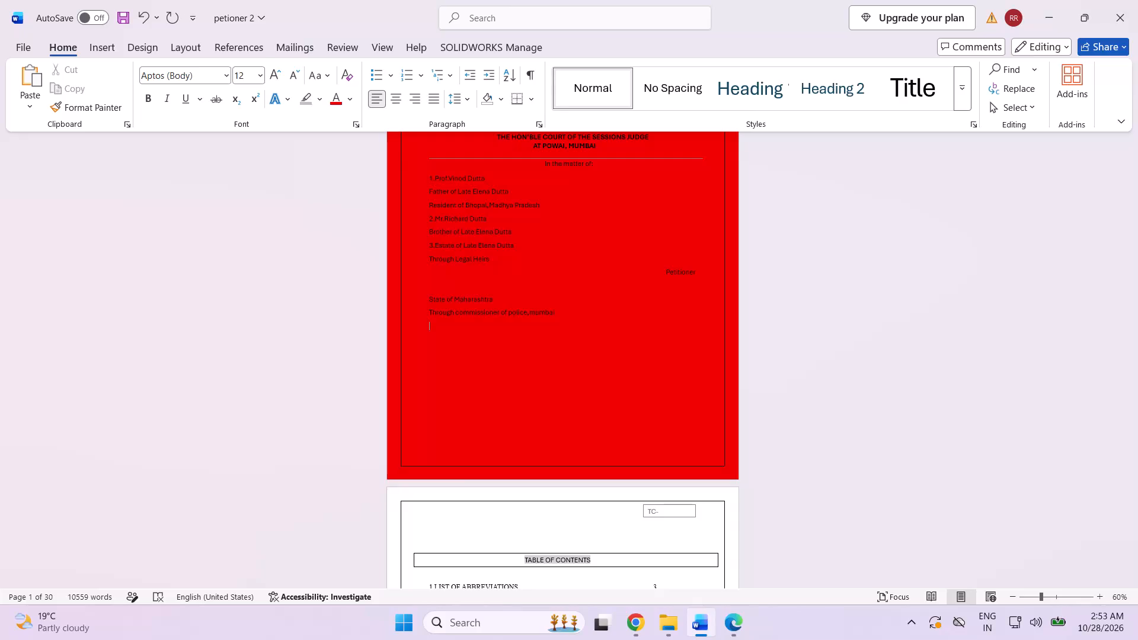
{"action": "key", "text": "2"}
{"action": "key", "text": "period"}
{"action": "left_click", "coordinate": [428, 299]}
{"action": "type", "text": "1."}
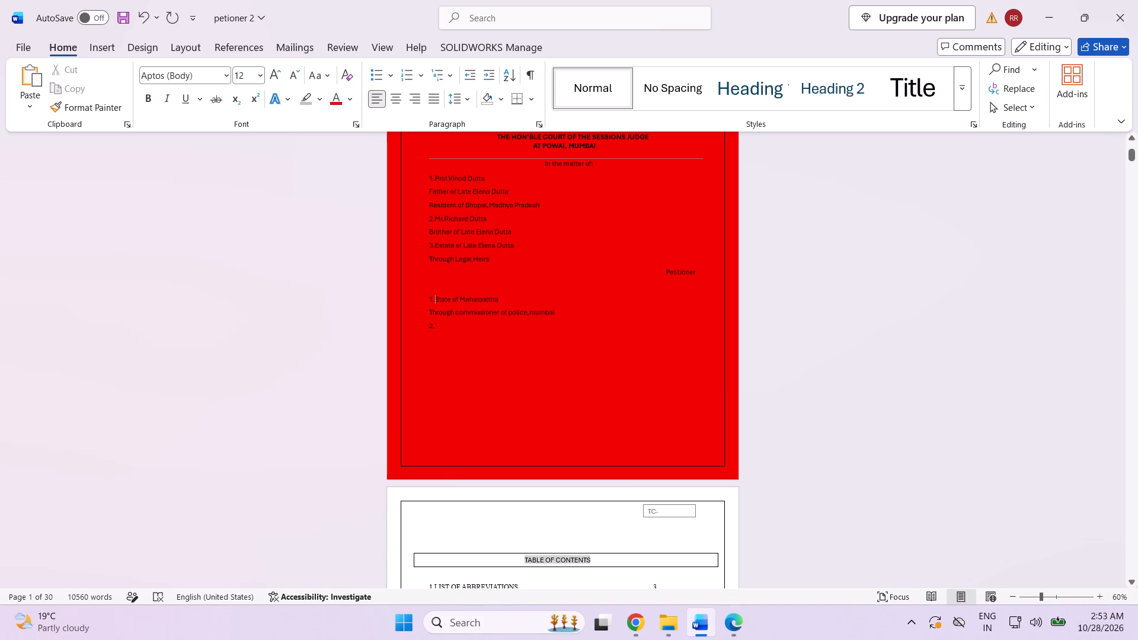
Enter the second opposing party's name with the title "Mr." after "2." and start a new line beneath it.
{"action": "left_click", "coordinate": [434, 325]}
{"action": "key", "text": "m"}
{"action": "key", "text": "BackSpace"}
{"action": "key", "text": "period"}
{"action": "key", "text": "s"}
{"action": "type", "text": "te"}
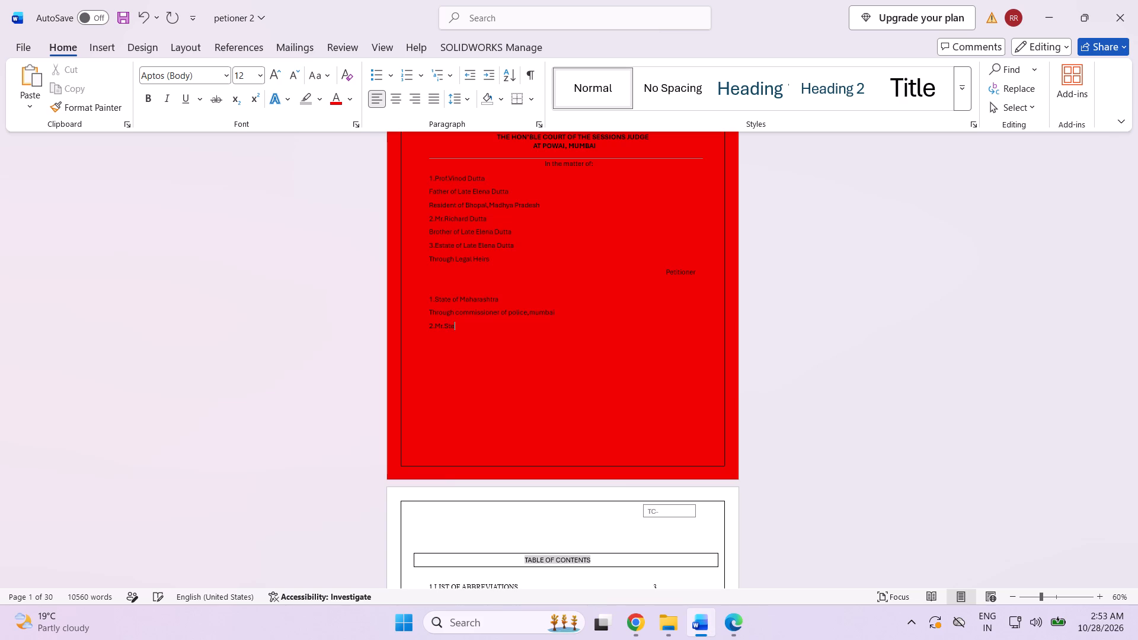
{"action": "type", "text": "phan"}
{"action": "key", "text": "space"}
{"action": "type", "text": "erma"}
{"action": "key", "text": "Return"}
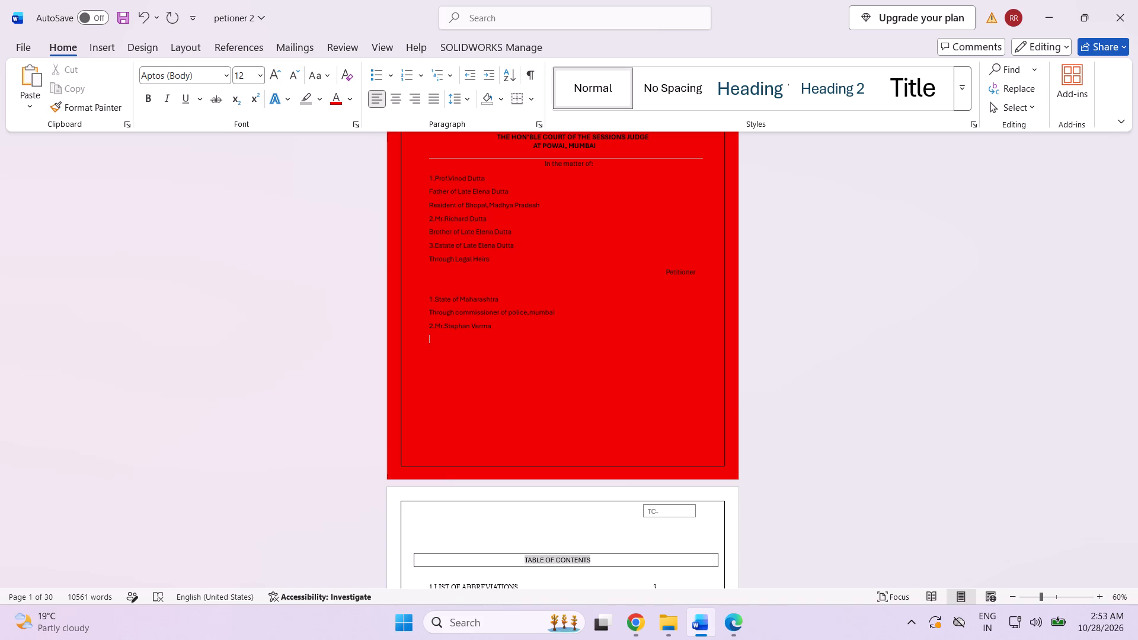
Beneath the second opposing party, add a line reading "Husband of Late" followed by the deceased woman's full name.
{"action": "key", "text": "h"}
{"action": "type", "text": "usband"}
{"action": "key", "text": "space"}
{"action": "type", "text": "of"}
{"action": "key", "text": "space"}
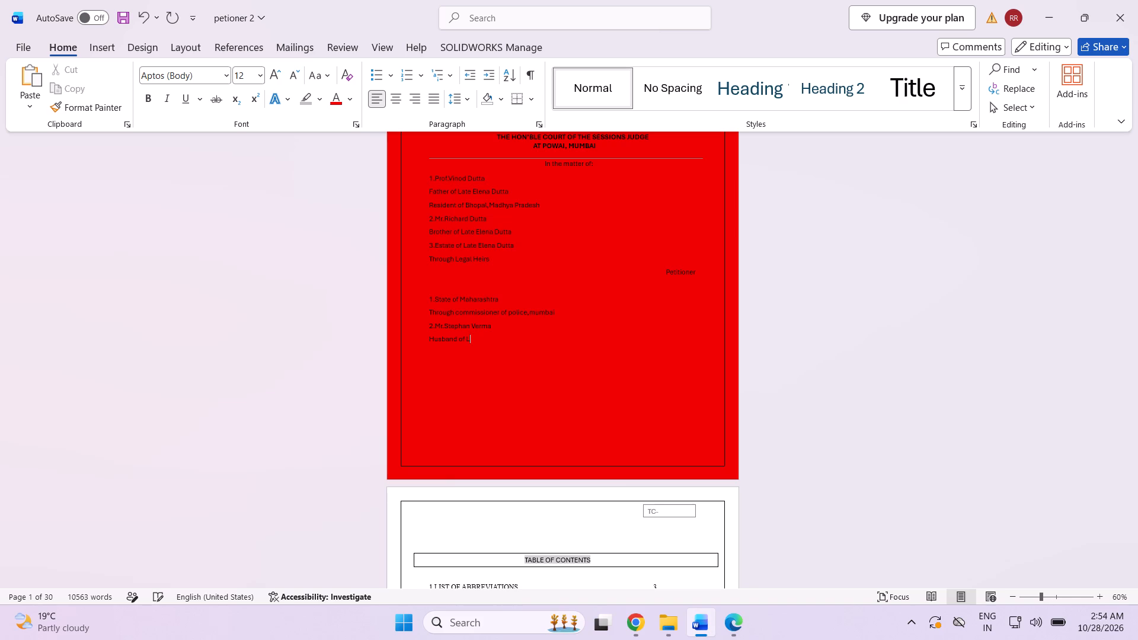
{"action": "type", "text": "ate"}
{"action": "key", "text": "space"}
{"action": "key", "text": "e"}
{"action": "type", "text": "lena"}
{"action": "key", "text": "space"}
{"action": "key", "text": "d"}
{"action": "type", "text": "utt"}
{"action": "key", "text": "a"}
Add the third opposing party on a new line as "3.Union of india".
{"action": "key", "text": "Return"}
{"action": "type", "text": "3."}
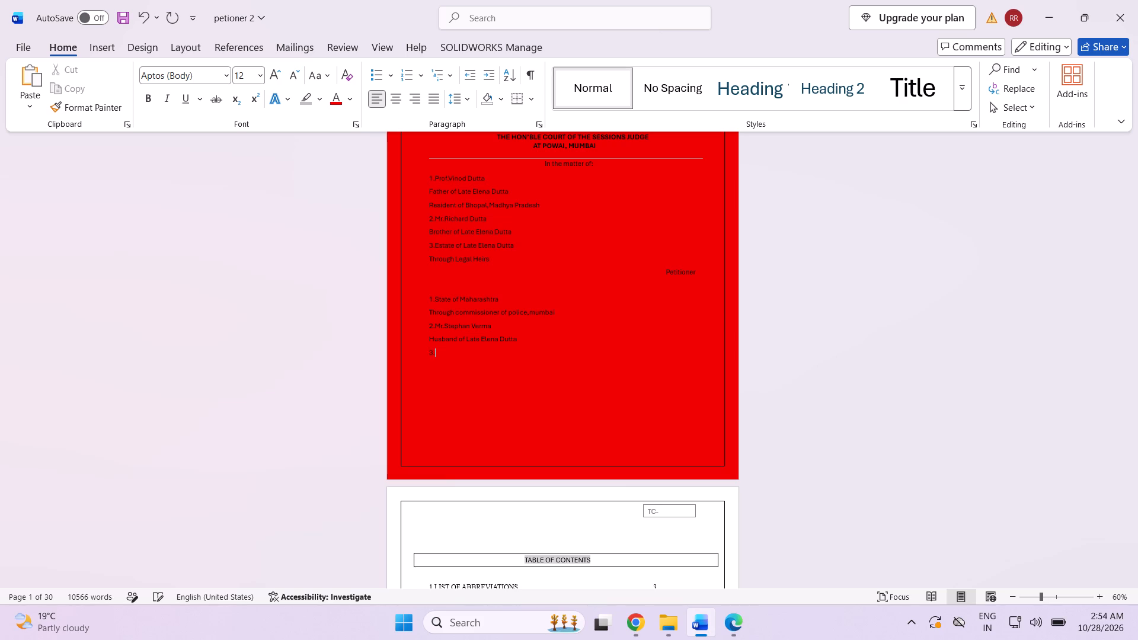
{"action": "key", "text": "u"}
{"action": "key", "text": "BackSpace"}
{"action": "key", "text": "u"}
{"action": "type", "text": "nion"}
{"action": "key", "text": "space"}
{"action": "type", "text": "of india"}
Add the line "Through Ministry of Home Affairs" beneath the third opposing party.
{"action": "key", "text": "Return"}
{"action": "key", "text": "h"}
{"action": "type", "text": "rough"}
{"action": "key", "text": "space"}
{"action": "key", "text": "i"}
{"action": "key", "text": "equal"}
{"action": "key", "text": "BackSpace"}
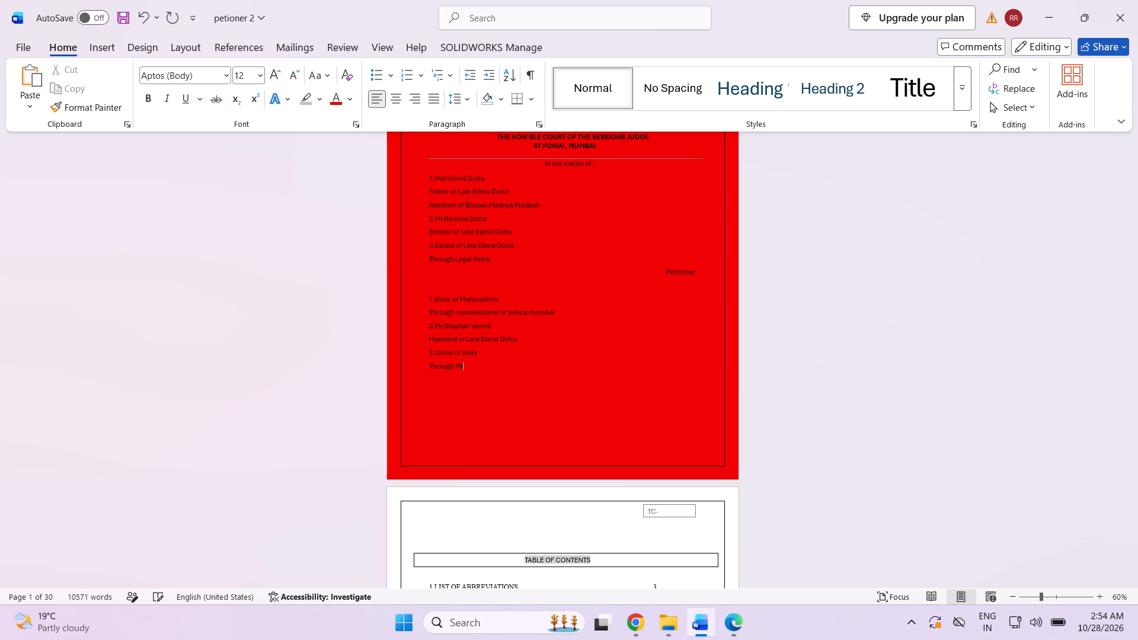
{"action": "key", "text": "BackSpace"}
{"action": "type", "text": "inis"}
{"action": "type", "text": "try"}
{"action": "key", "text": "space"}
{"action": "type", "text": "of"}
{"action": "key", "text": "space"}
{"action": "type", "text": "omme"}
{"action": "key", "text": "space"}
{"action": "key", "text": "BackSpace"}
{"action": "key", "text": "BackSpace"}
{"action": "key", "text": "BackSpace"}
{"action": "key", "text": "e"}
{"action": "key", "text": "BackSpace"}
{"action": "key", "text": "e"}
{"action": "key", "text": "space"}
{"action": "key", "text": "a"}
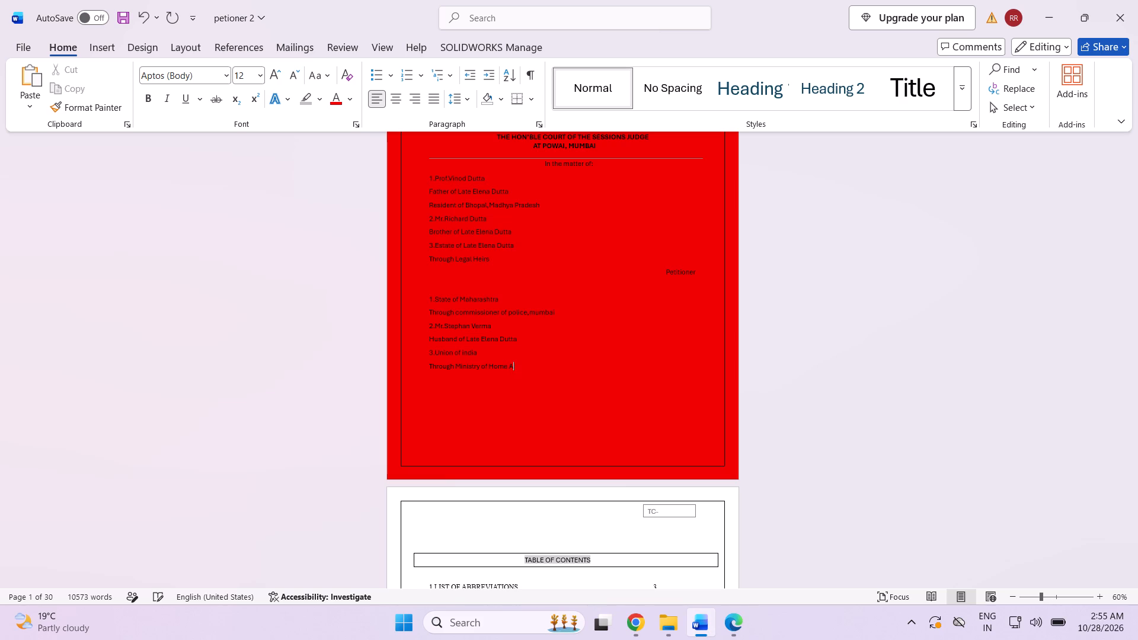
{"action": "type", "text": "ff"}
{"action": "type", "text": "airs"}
Capitalize the first letter of "Commissioner" in the line beneath "State of Maharashtra".
{"action": "left_click", "coordinate": [457, 314]}
{"action": "key", "text": "Right"}
{"action": "key", "text": "BackSpace"}
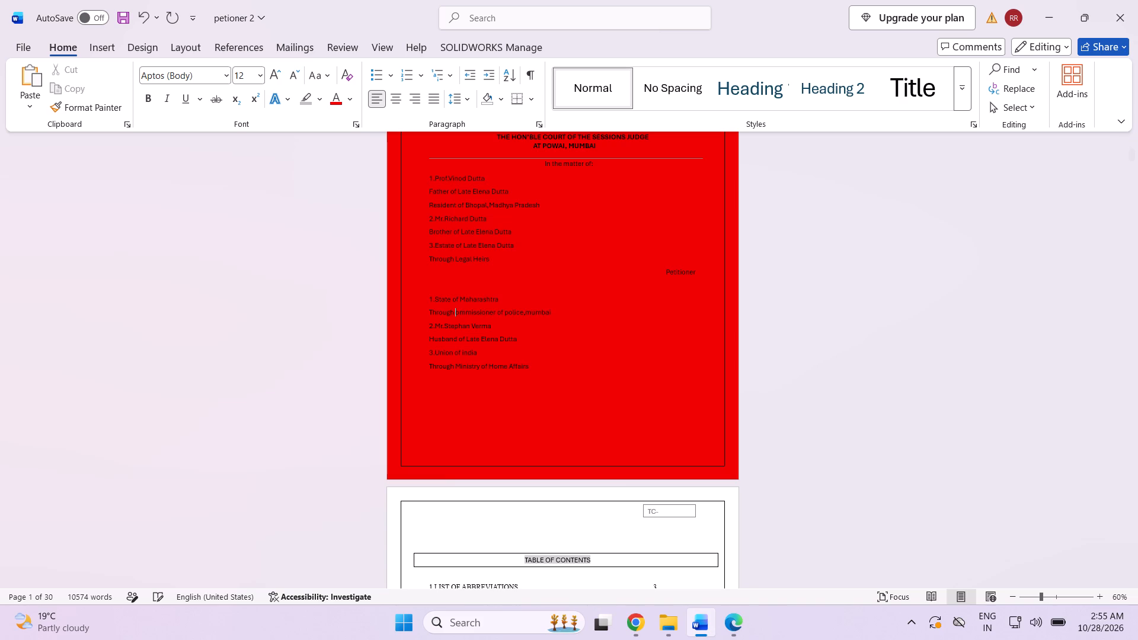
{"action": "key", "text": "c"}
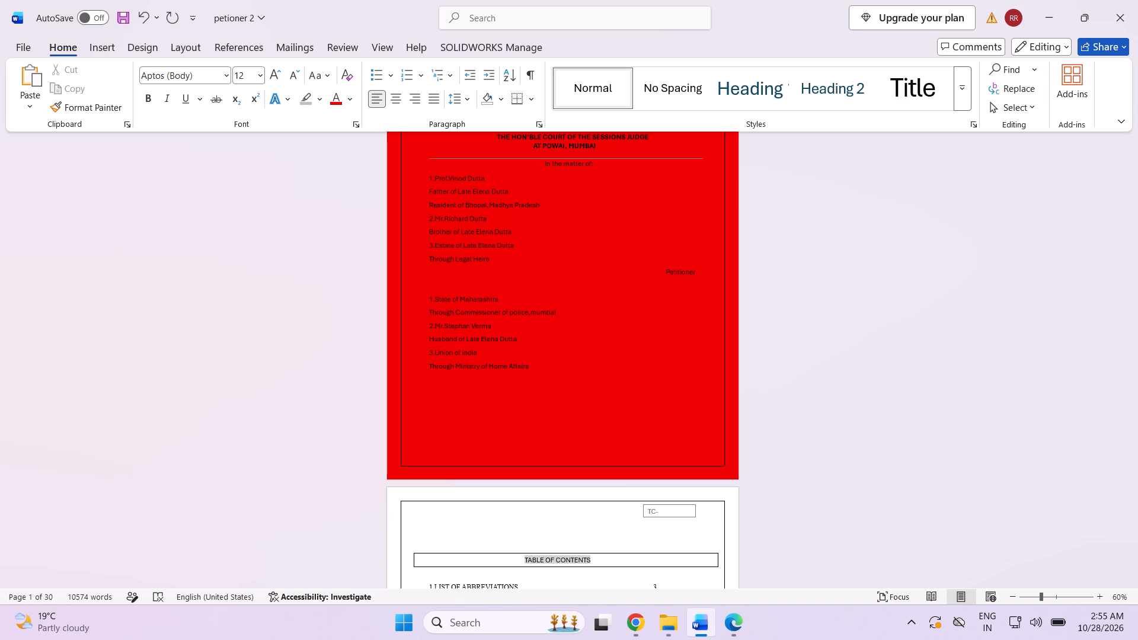
Capitalize the first letter of "Police" in the "Through Commissioner" line beneath "State of Maharashtra".
{"action": "key", "text": "Right"}
{"action": "key", "text": "Right"}
{"action": "key", "text": "Right"}
{"action": "key", "text": "Right"}
{"action": "key", "text": "Right"}
{"action": "key", "text": "Right"}
{"action": "key", "text": "Right"}
{"action": "key", "text": "Right"}
{"action": "key", "text": "Right"}
{"action": "key", "text": "Right"}
{"action": "key", "text": "Right"}
{"action": "key", "text": "Right"}
{"action": "key", "text": "Right"}
{"action": "key", "text": "Right"}
{"action": "key", "text": "Right"}
{"action": "key", "text": "Right"}
{"action": "key", "text": "BackSpace"}
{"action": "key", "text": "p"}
Capitalize the first letter of "Mumbai" at the end of the "Through Commissioner of Police" line.
{"action": "key", "text": "Right"}
{"action": "key", "text": "Right"}
{"action": "key", "text": "Right"}
{"action": "key", "text": "Right"}
{"action": "key", "text": "Right"}
{"action": "key", "text": "Right"}
{"action": "key", "text": "Right"}
{"action": "key", "text": "Right"}
{"action": "key", "text": "Left"}
{"action": "key", "text": "BackSpace"}
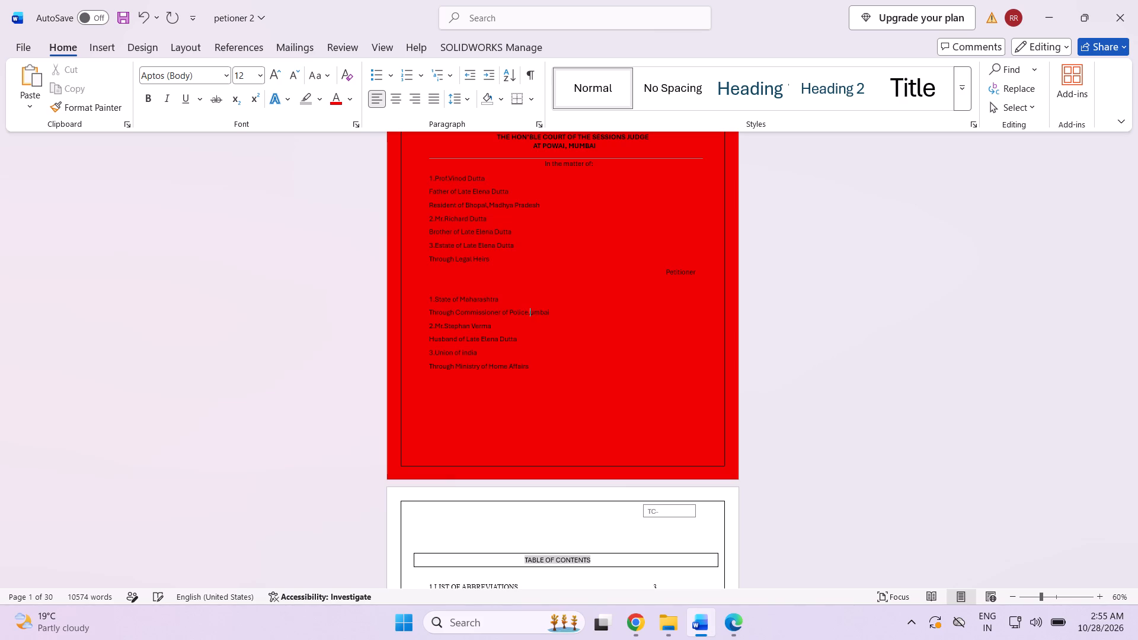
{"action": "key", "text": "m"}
Capitalize the first letter of "India" in the third opposing party's line.
{"action": "left_click", "coordinate": [464, 354]}
{"action": "key", "text": "BackSpace"}
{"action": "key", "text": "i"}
Add a new line beneath "Through Ministry of Home Affairs" with the space-indented label "Respondent".
{"action": "left_click", "coordinate": [565, 363]}
{"action": "left_click", "coordinate": [530, 366]}
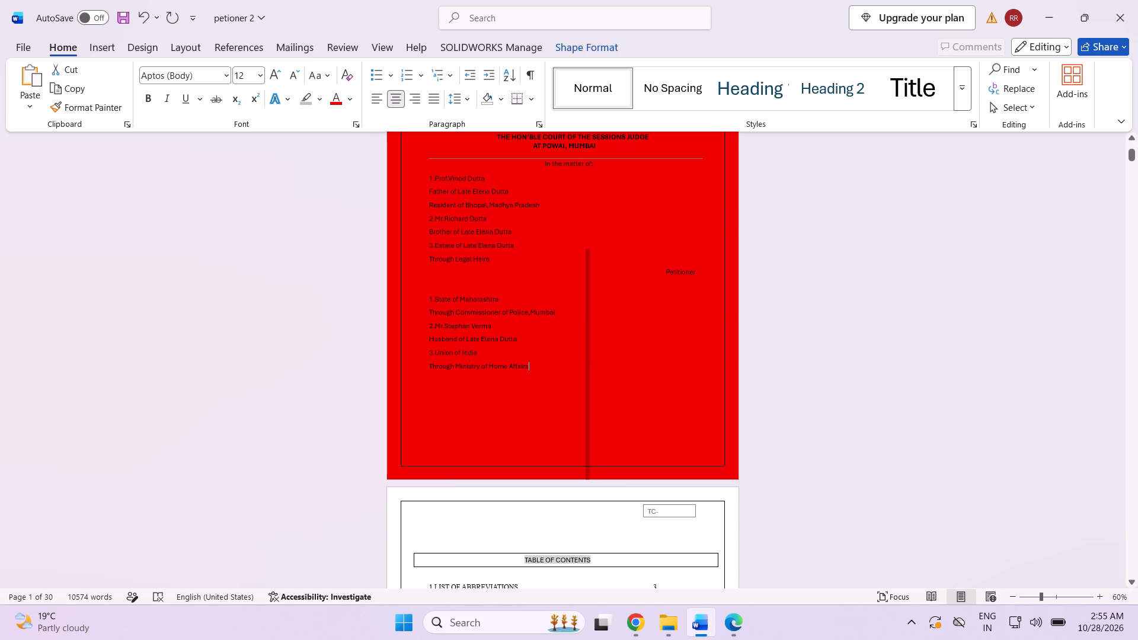
{"action": "key", "text": "Return"}
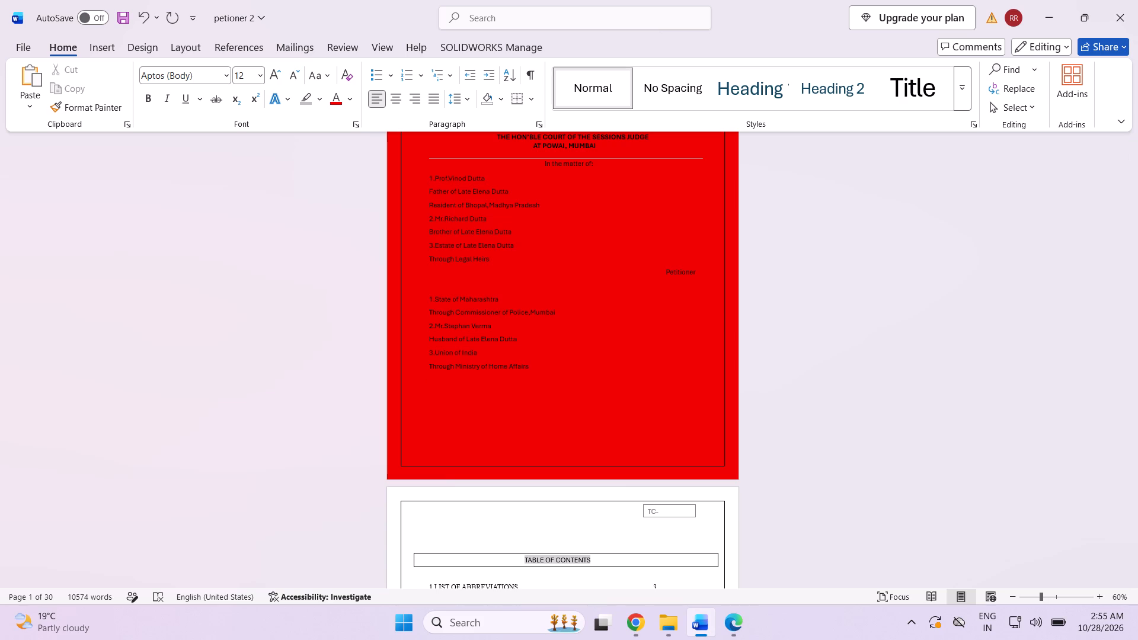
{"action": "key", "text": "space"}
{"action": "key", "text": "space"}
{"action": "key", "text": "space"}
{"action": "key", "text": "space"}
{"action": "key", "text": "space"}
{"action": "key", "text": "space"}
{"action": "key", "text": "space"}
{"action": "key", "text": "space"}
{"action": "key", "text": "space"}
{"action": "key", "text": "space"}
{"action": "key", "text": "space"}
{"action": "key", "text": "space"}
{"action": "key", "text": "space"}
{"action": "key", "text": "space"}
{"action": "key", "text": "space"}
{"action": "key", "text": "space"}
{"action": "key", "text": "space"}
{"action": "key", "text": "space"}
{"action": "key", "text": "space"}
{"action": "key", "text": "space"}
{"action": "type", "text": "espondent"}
Shift the "Respondent" label with leading spaces to the right edge of the text area, in line with "Petitioner" above.
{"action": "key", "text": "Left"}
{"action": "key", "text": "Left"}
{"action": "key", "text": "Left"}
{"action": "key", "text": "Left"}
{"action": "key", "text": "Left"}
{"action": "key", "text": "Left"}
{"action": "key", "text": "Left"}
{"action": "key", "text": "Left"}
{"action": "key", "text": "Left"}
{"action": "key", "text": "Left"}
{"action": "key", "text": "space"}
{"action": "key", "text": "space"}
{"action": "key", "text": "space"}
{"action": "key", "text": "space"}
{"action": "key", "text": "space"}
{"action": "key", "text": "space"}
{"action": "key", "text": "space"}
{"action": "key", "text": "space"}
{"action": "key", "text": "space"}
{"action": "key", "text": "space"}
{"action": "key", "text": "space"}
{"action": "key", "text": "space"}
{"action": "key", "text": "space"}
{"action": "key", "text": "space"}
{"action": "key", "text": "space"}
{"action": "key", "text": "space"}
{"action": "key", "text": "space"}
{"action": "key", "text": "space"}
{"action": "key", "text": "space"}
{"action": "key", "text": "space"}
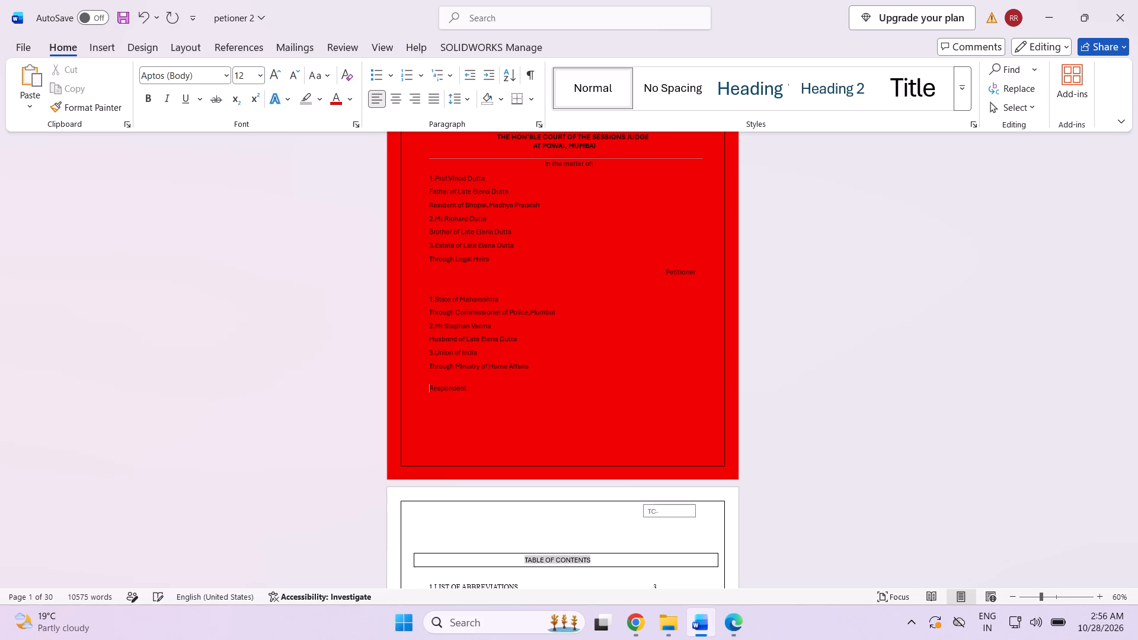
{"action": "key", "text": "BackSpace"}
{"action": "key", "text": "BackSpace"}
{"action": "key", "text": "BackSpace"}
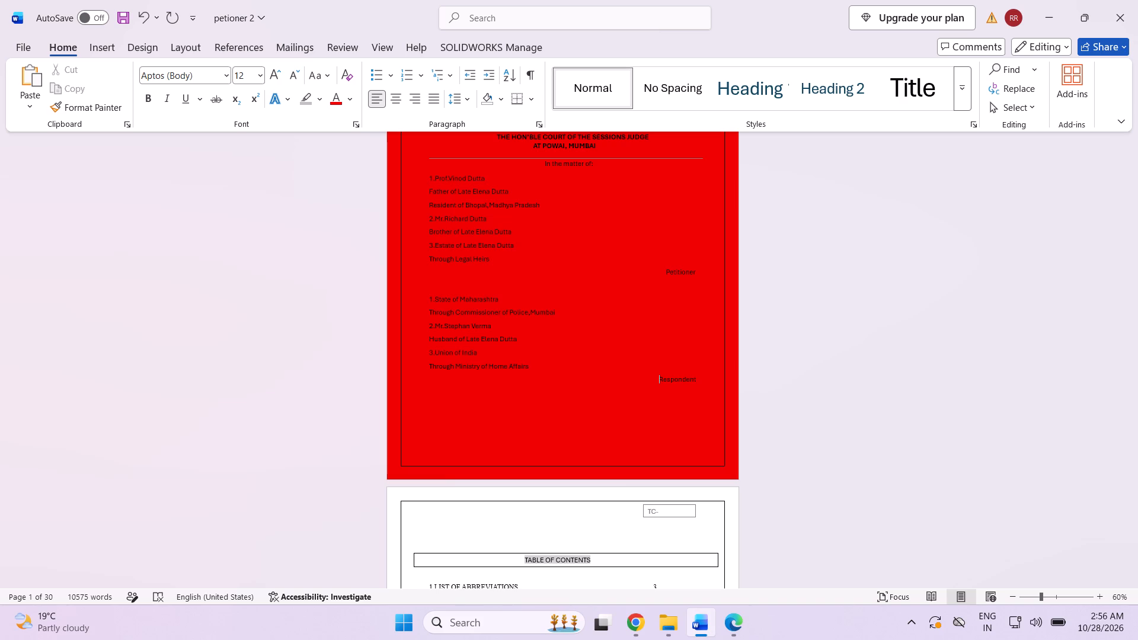
Insert a space before the ampersand in the November competition date line on the cover page.
{"action": "scroll", "coordinate": [549, 378], "scroll_direction": "up", "scroll_amount": 1}
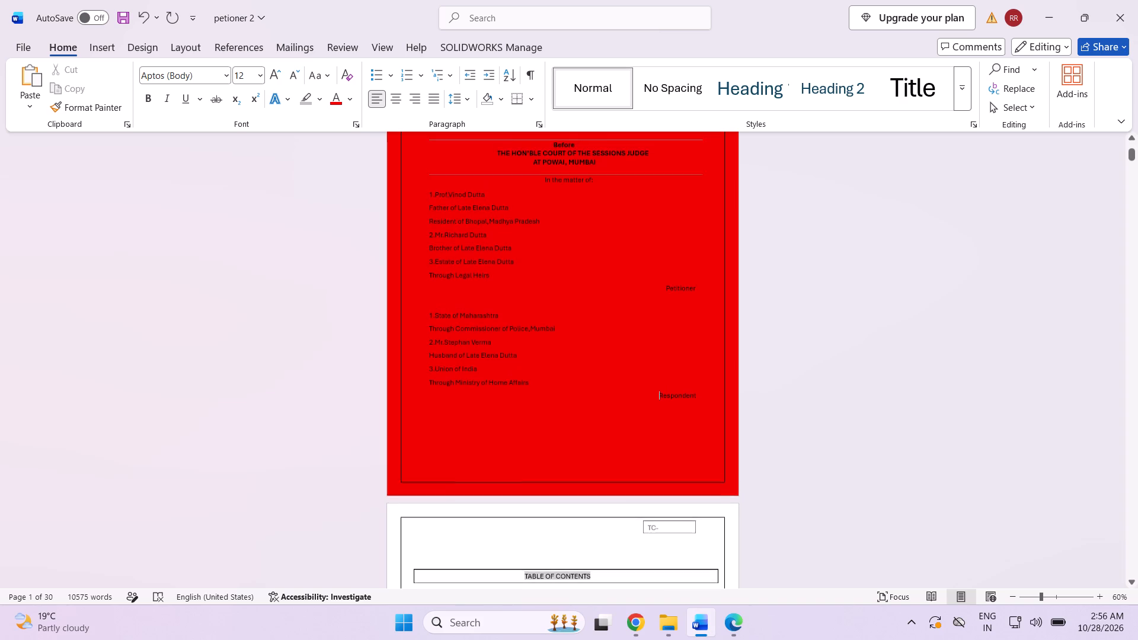
{"action": "scroll", "coordinate": [551, 377], "scroll_direction": "up", "scroll_amount": 4}
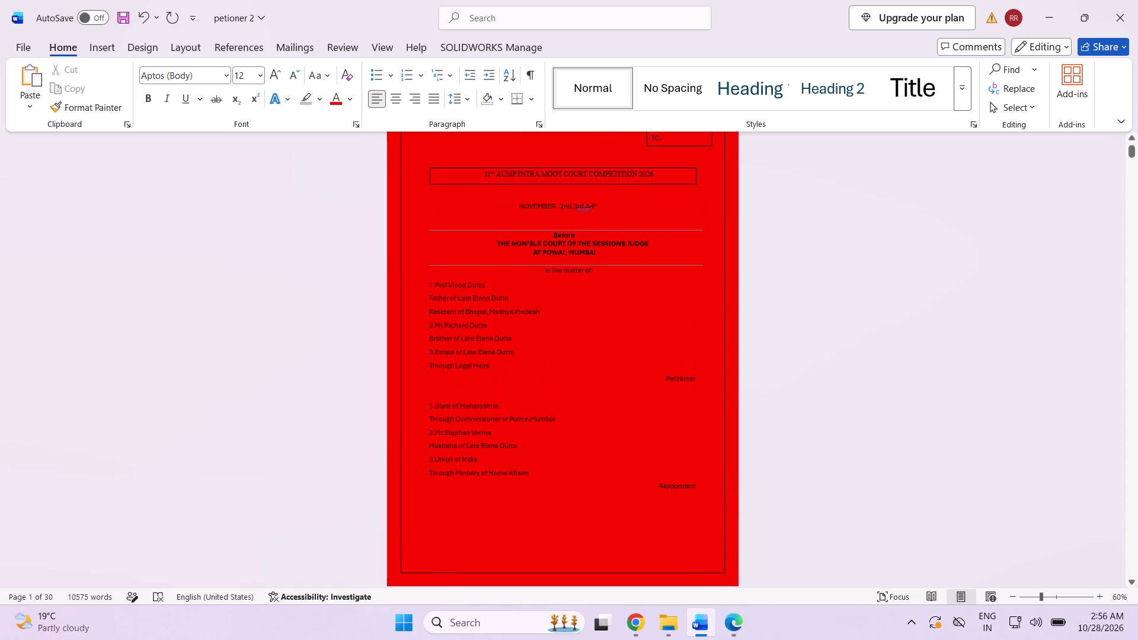
{"action": "scroll", "coordinate": [551, 377], "scroll_direction": "up", "scroll_amount": 1}
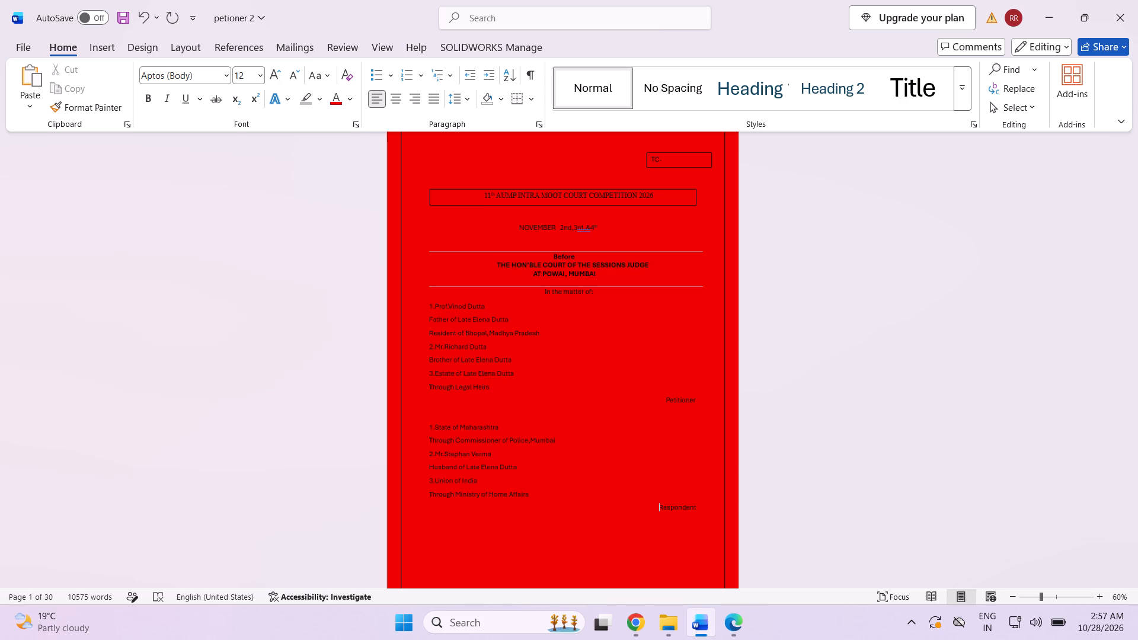
{"action": "left_click", "coordinate": [586, 231]}
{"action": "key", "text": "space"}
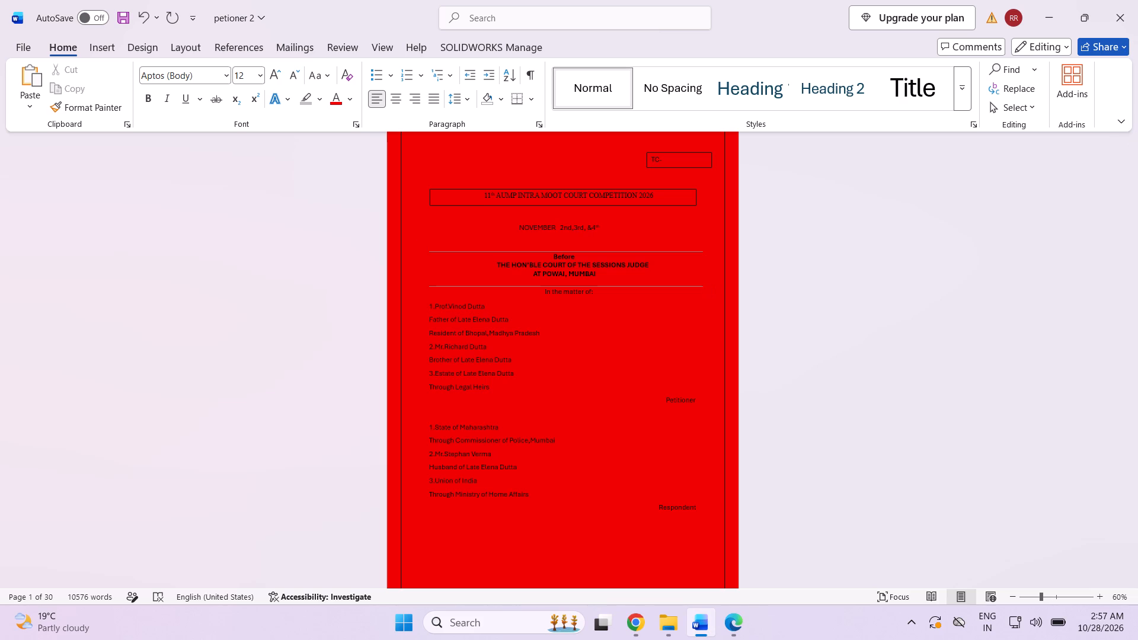
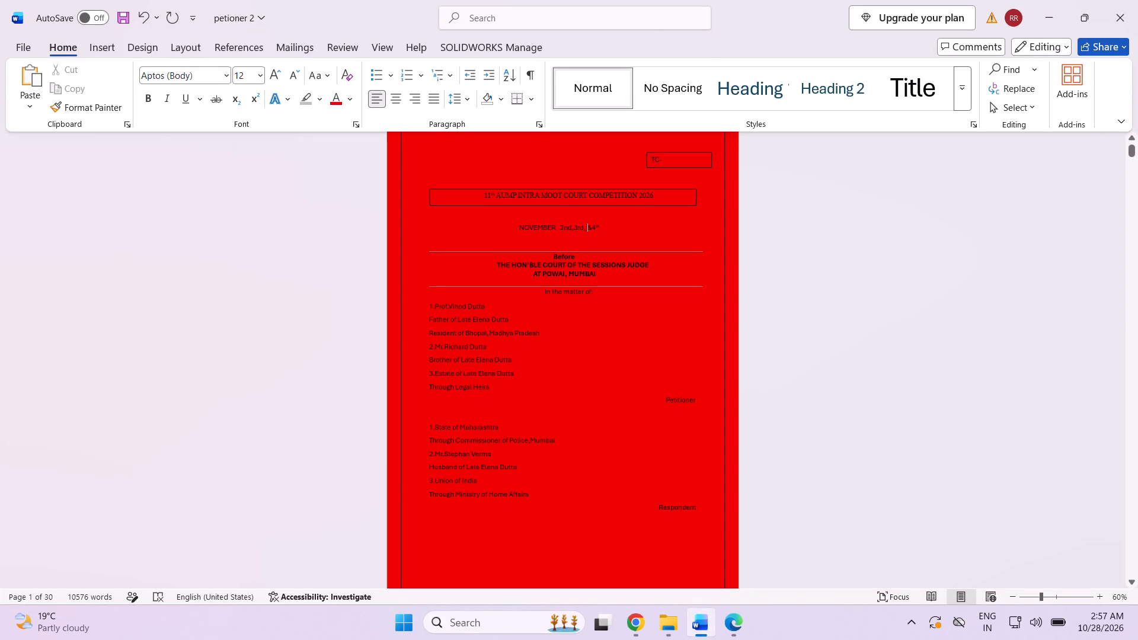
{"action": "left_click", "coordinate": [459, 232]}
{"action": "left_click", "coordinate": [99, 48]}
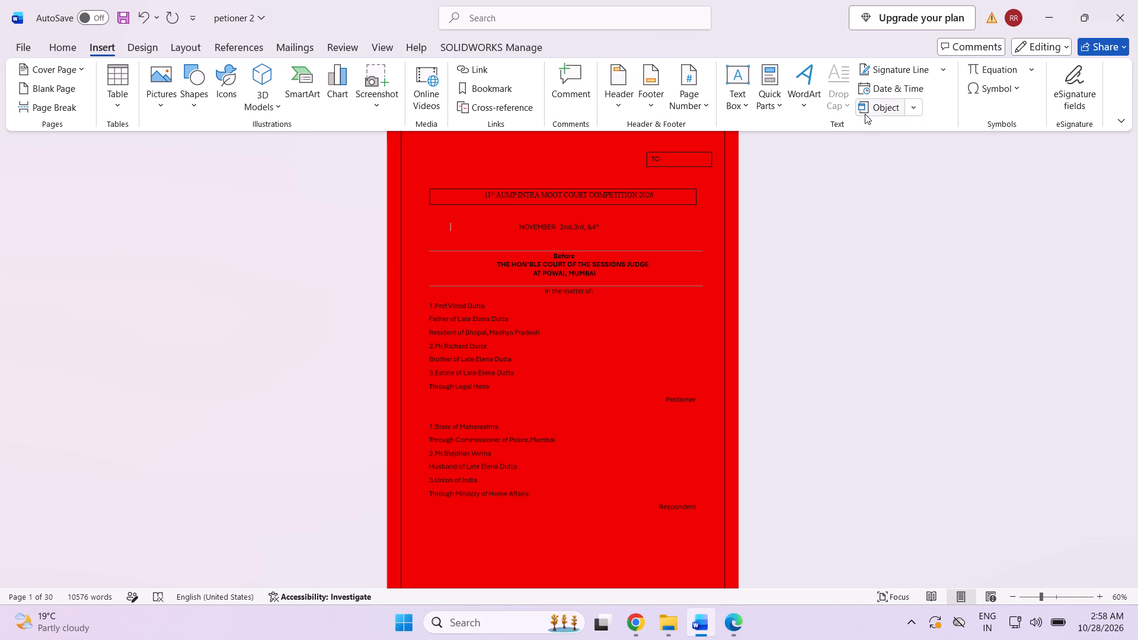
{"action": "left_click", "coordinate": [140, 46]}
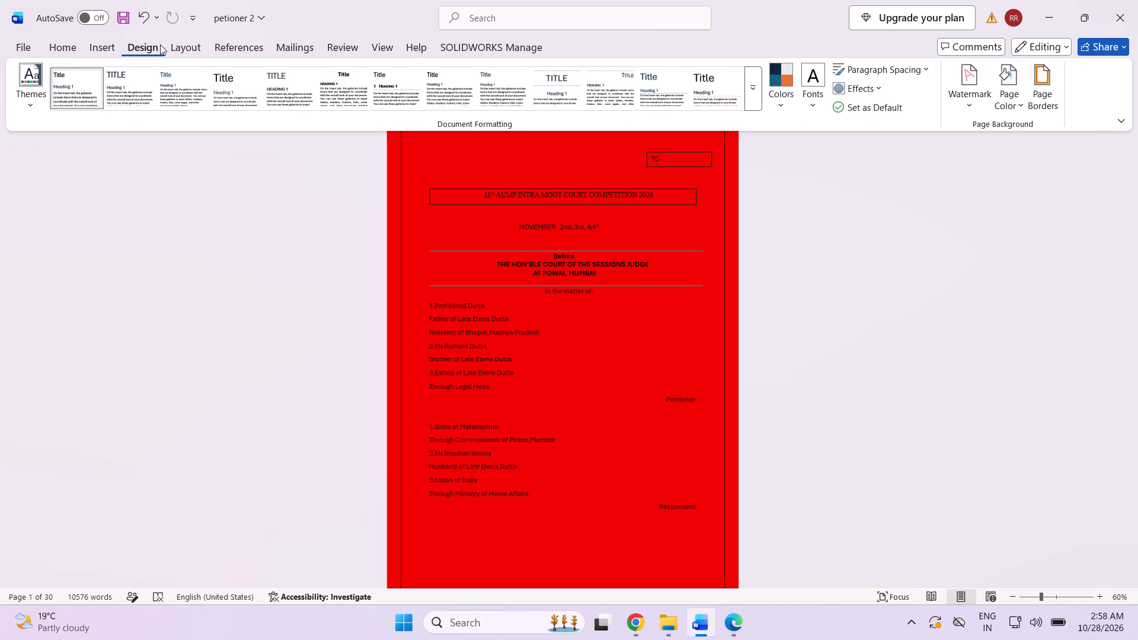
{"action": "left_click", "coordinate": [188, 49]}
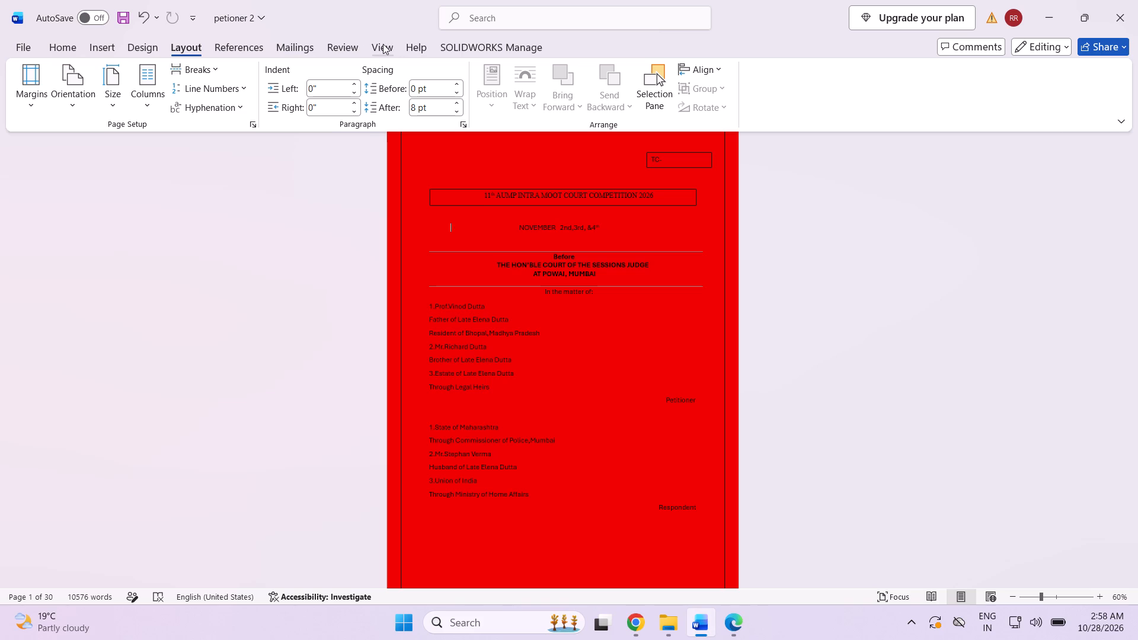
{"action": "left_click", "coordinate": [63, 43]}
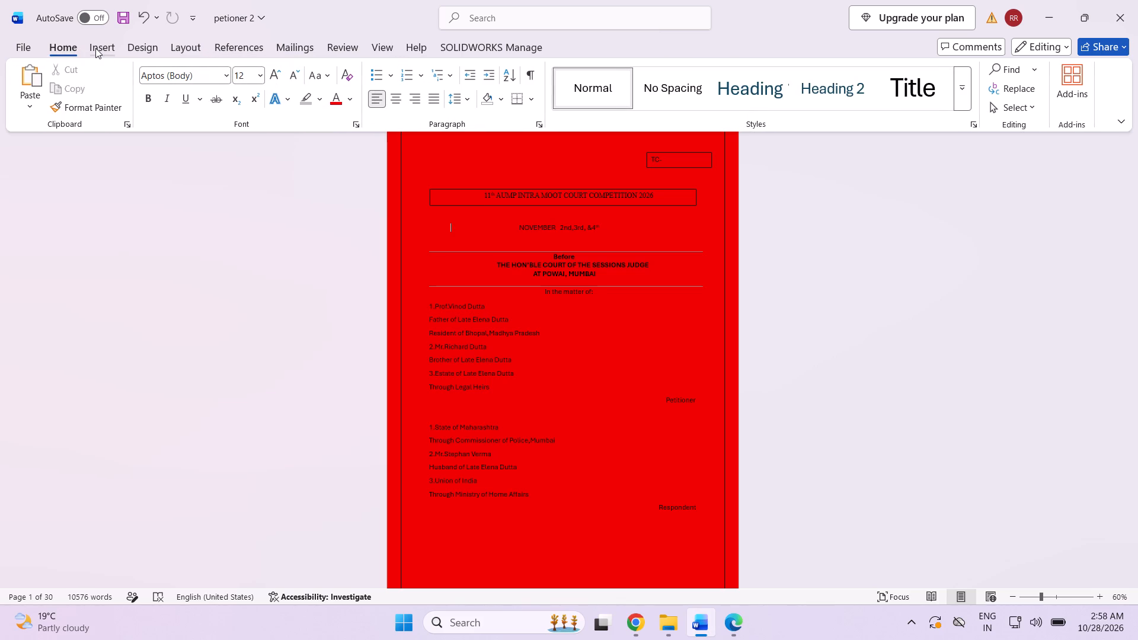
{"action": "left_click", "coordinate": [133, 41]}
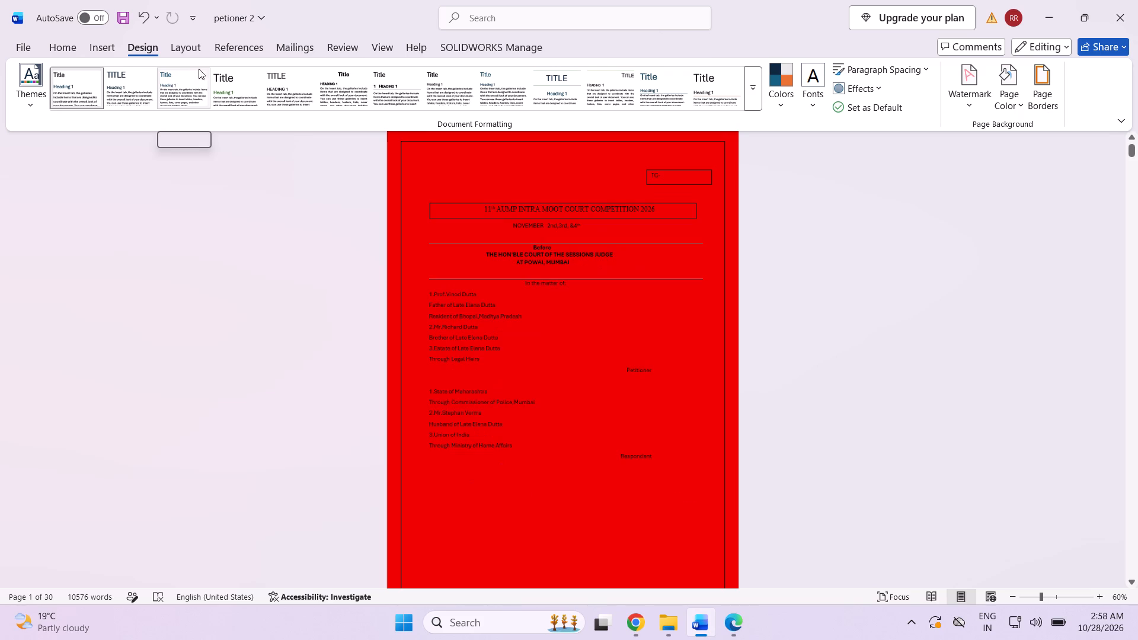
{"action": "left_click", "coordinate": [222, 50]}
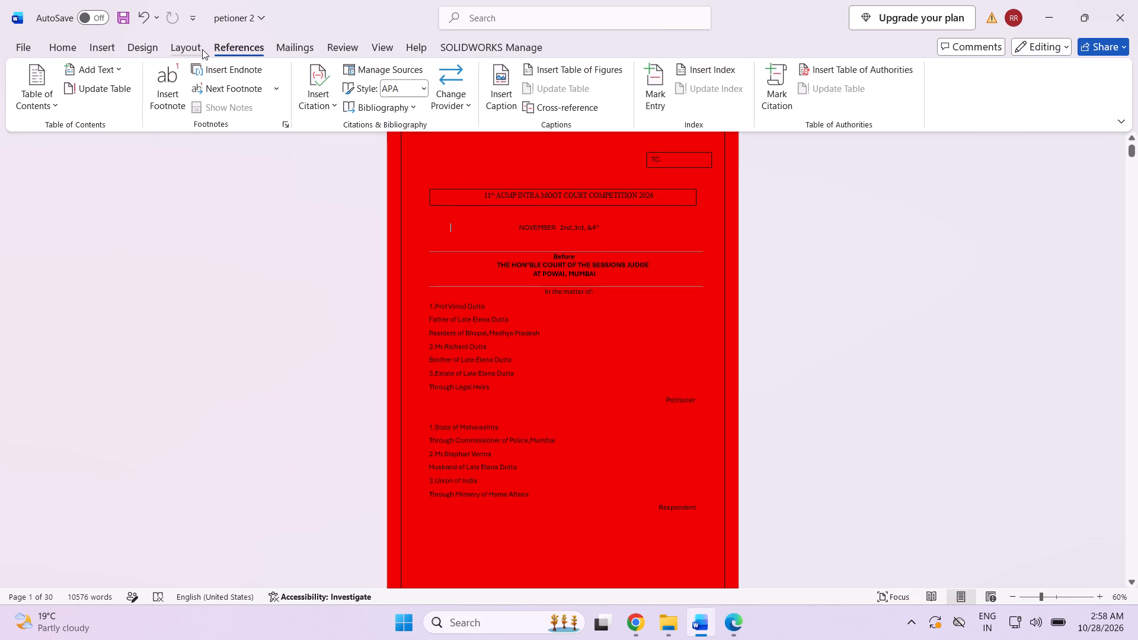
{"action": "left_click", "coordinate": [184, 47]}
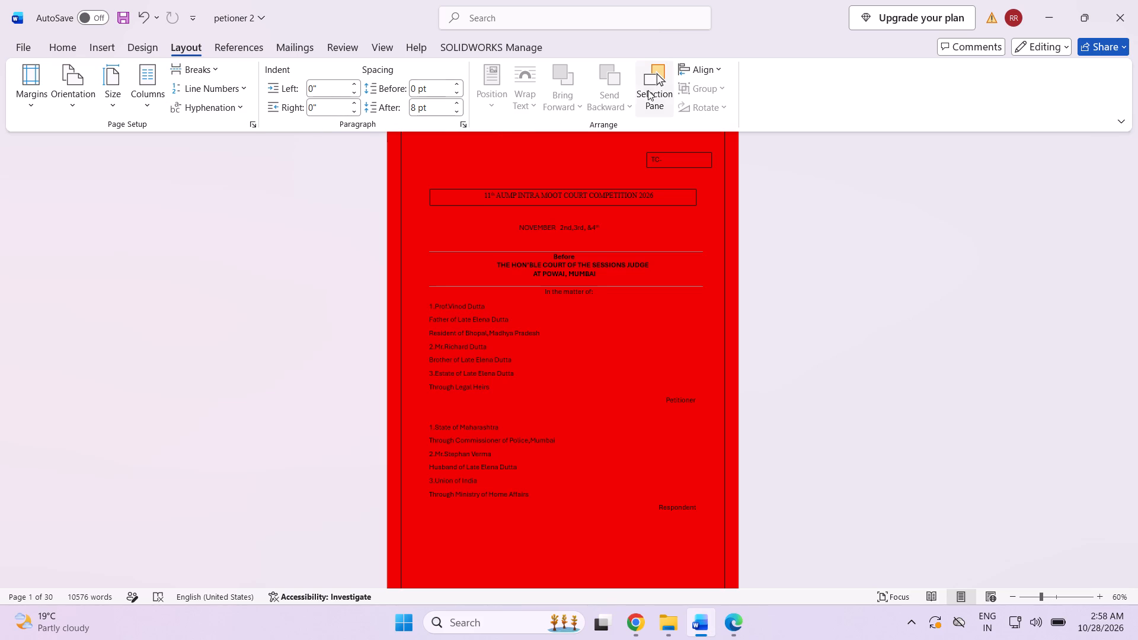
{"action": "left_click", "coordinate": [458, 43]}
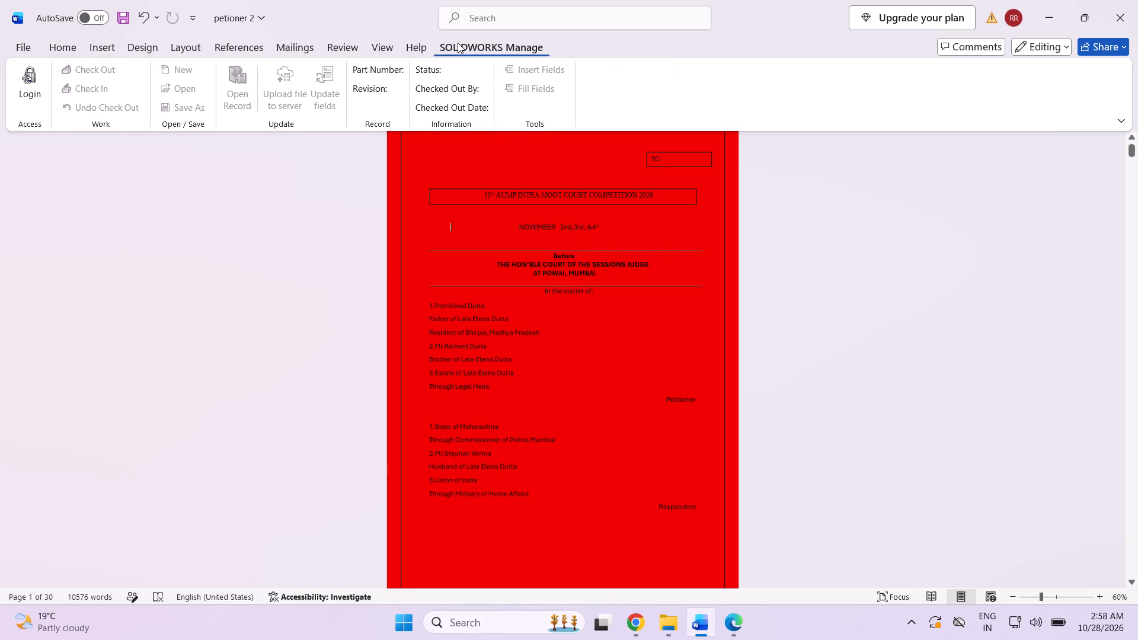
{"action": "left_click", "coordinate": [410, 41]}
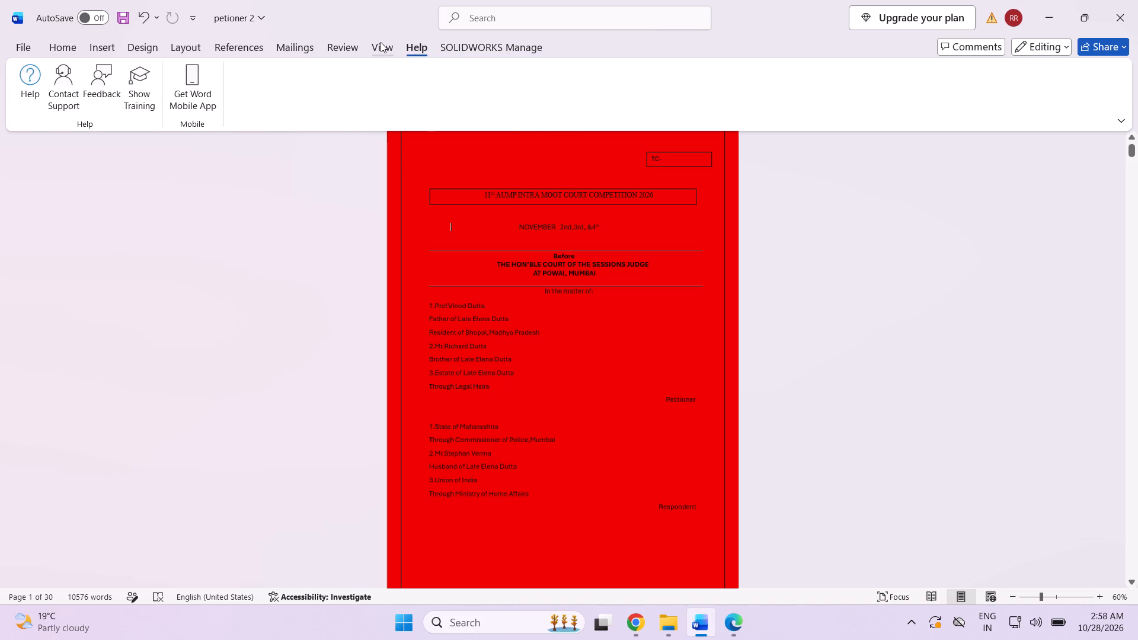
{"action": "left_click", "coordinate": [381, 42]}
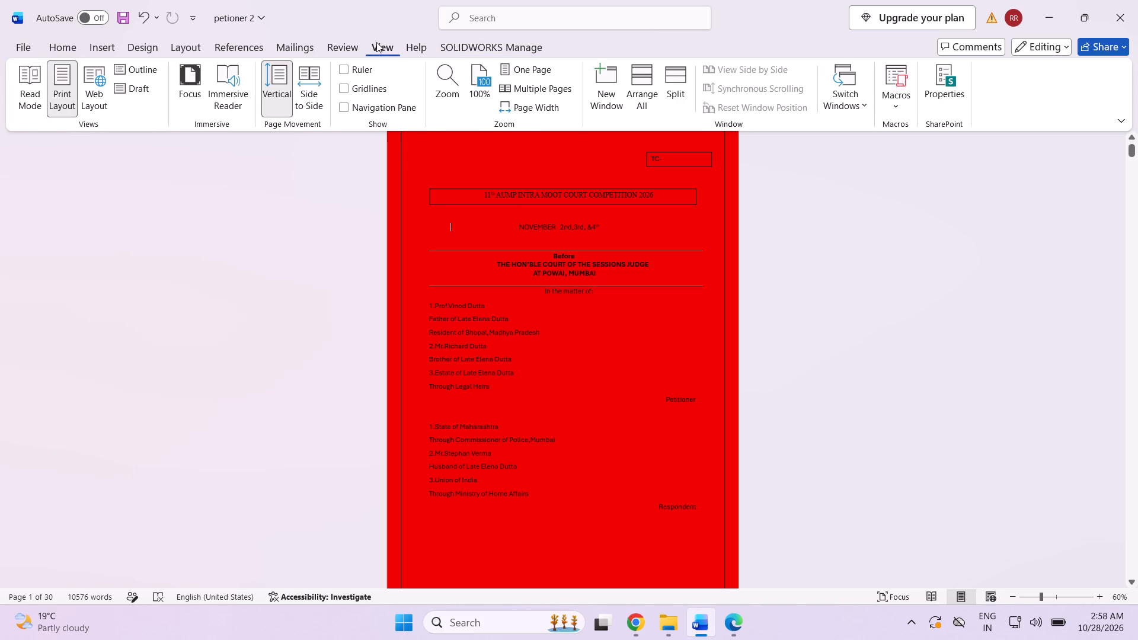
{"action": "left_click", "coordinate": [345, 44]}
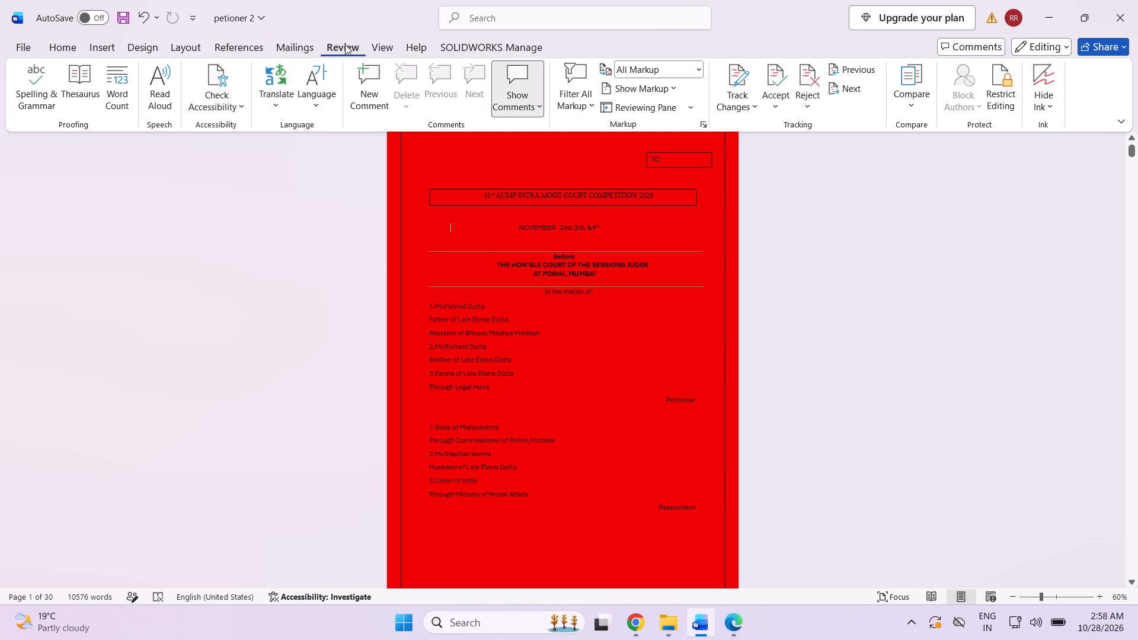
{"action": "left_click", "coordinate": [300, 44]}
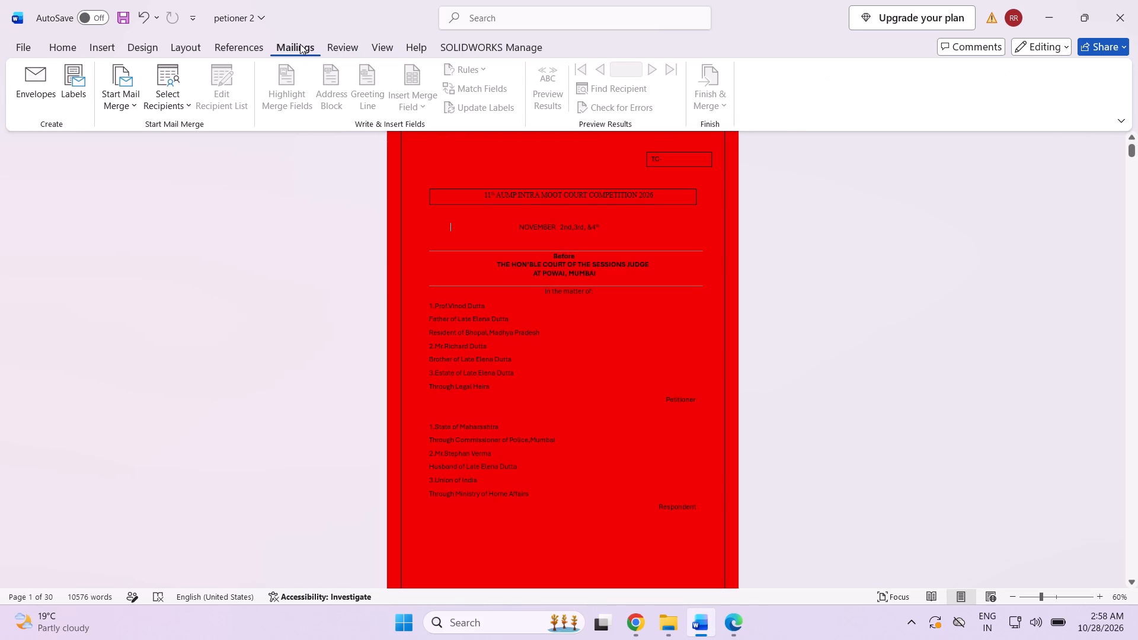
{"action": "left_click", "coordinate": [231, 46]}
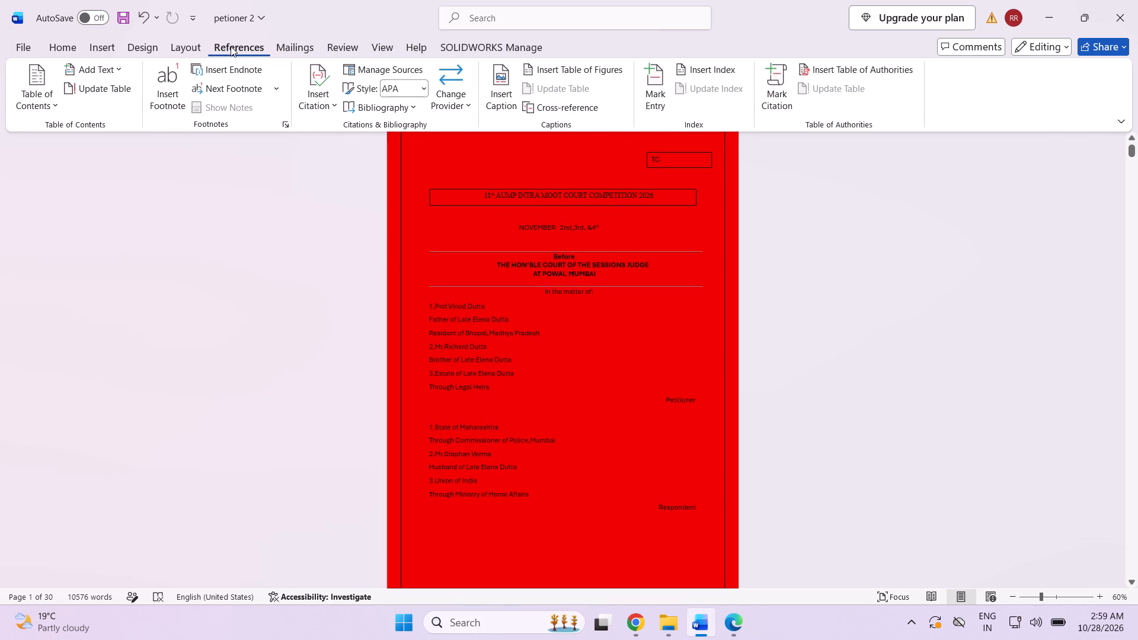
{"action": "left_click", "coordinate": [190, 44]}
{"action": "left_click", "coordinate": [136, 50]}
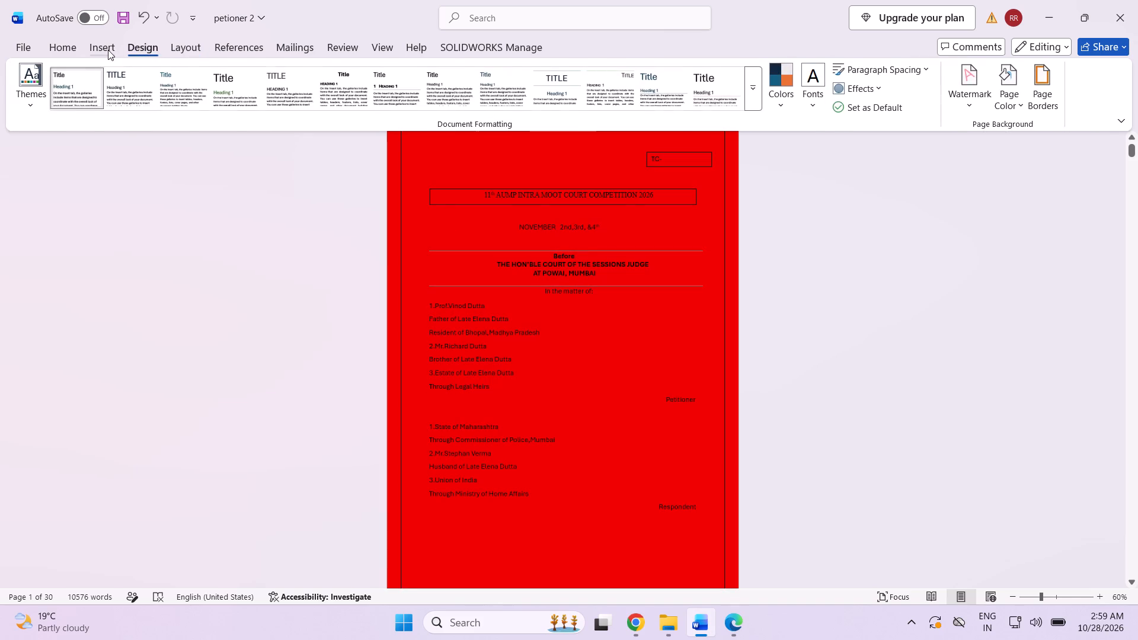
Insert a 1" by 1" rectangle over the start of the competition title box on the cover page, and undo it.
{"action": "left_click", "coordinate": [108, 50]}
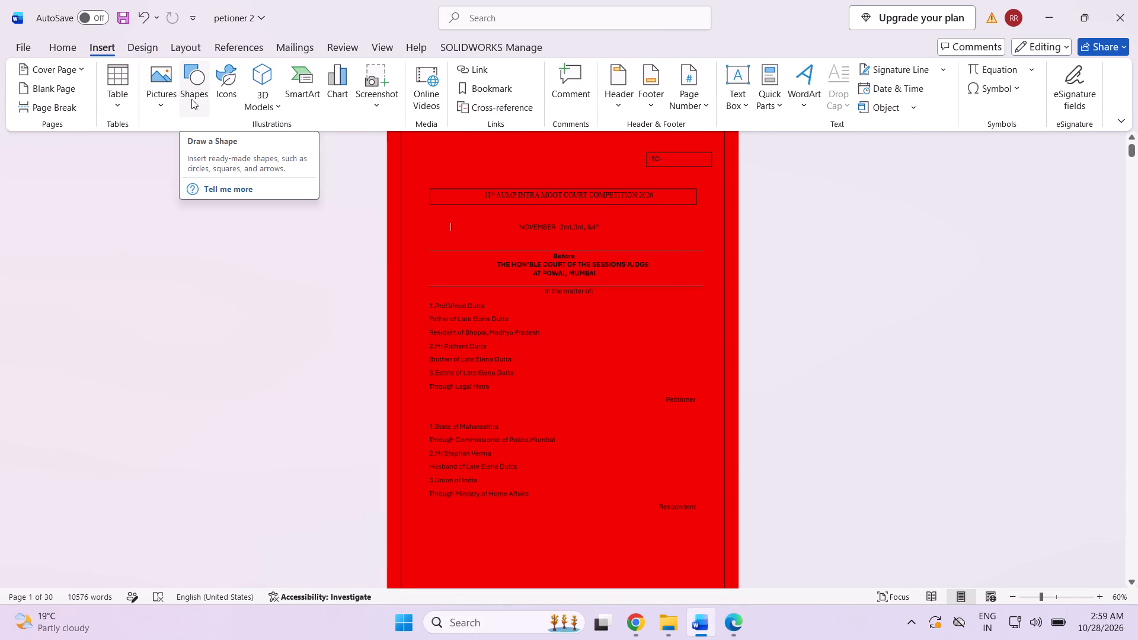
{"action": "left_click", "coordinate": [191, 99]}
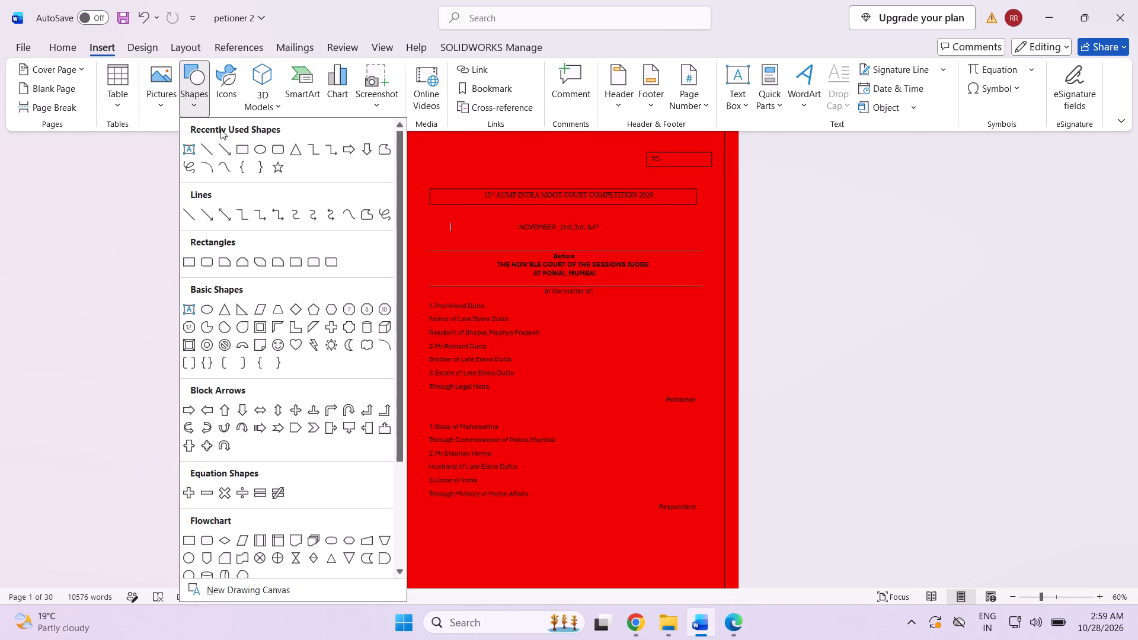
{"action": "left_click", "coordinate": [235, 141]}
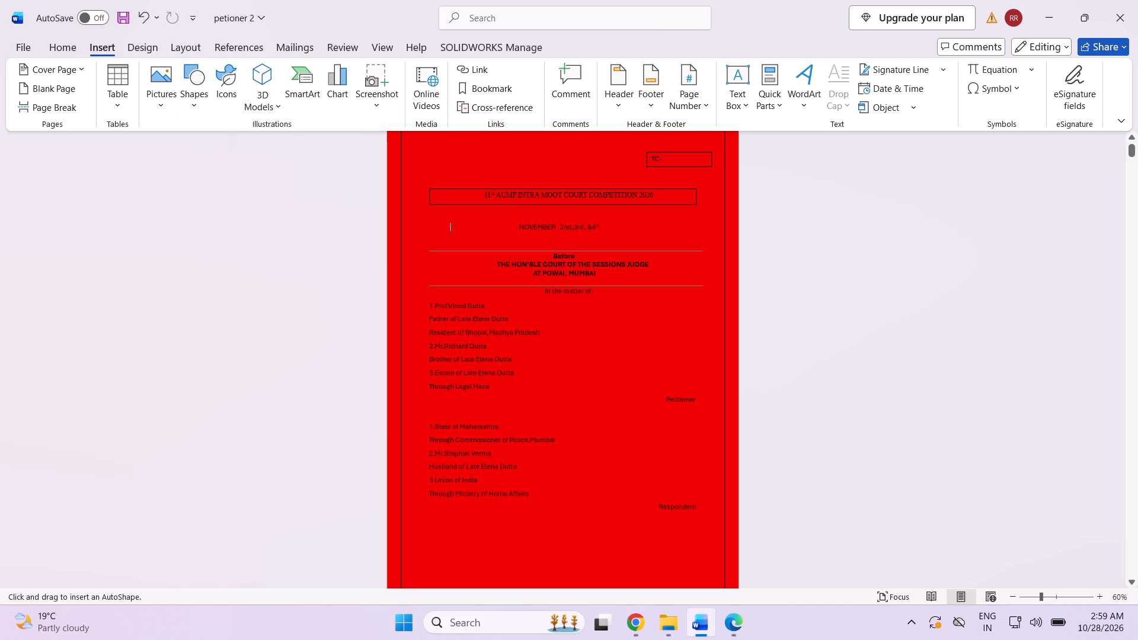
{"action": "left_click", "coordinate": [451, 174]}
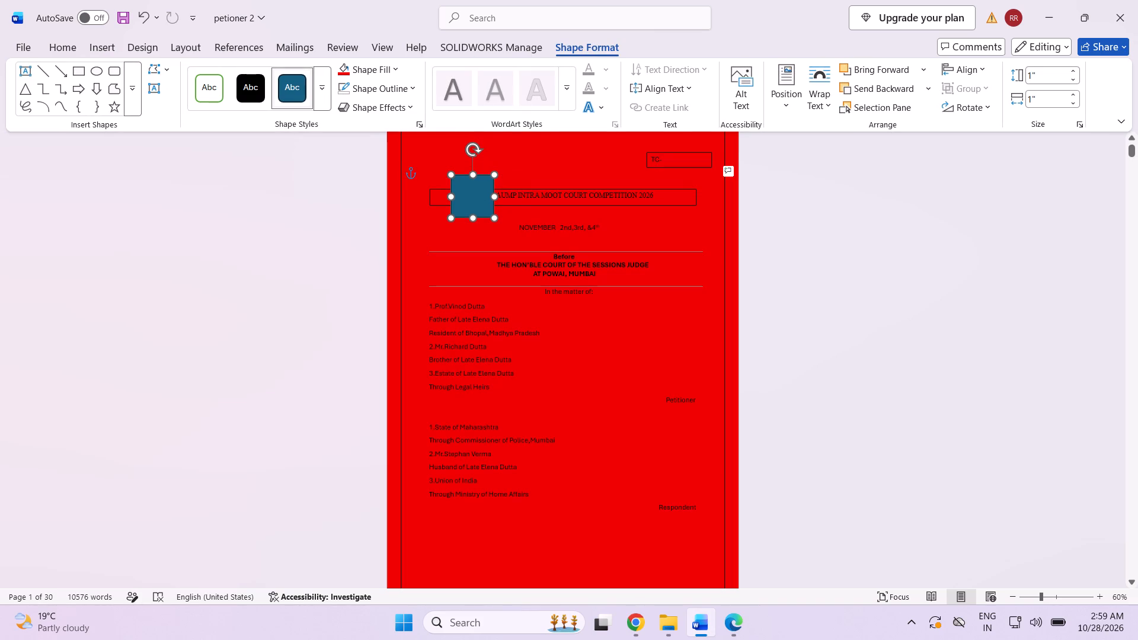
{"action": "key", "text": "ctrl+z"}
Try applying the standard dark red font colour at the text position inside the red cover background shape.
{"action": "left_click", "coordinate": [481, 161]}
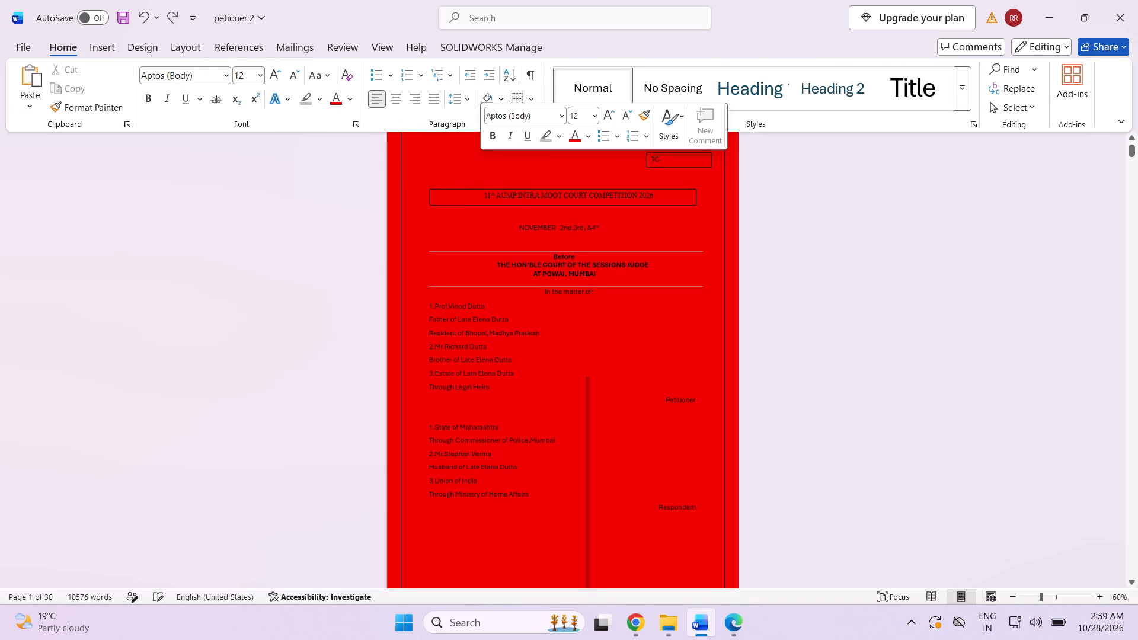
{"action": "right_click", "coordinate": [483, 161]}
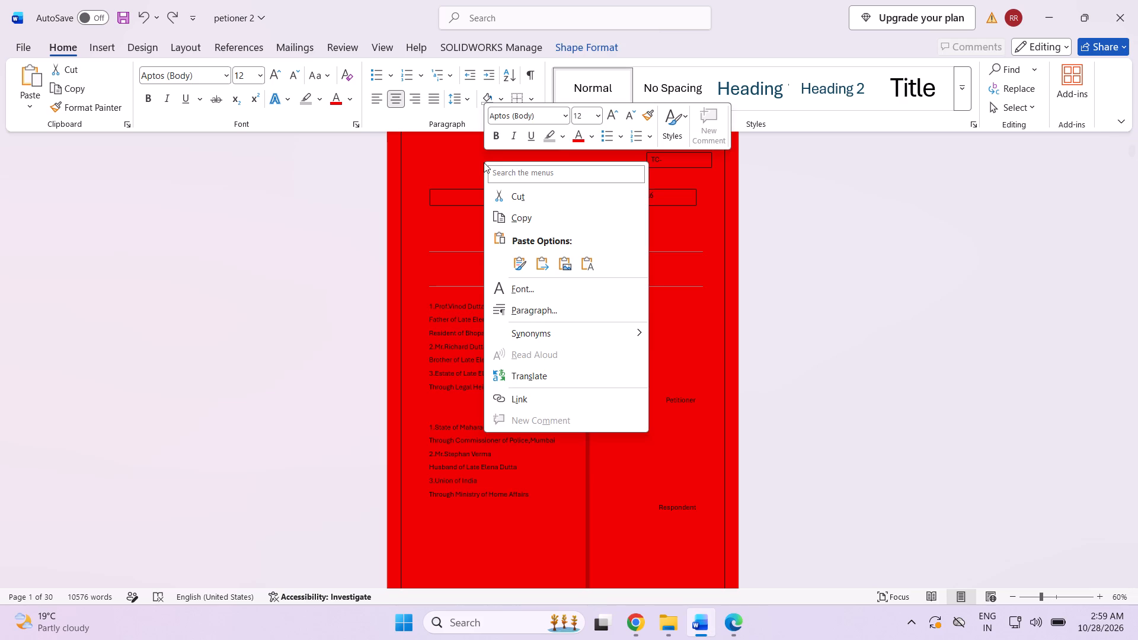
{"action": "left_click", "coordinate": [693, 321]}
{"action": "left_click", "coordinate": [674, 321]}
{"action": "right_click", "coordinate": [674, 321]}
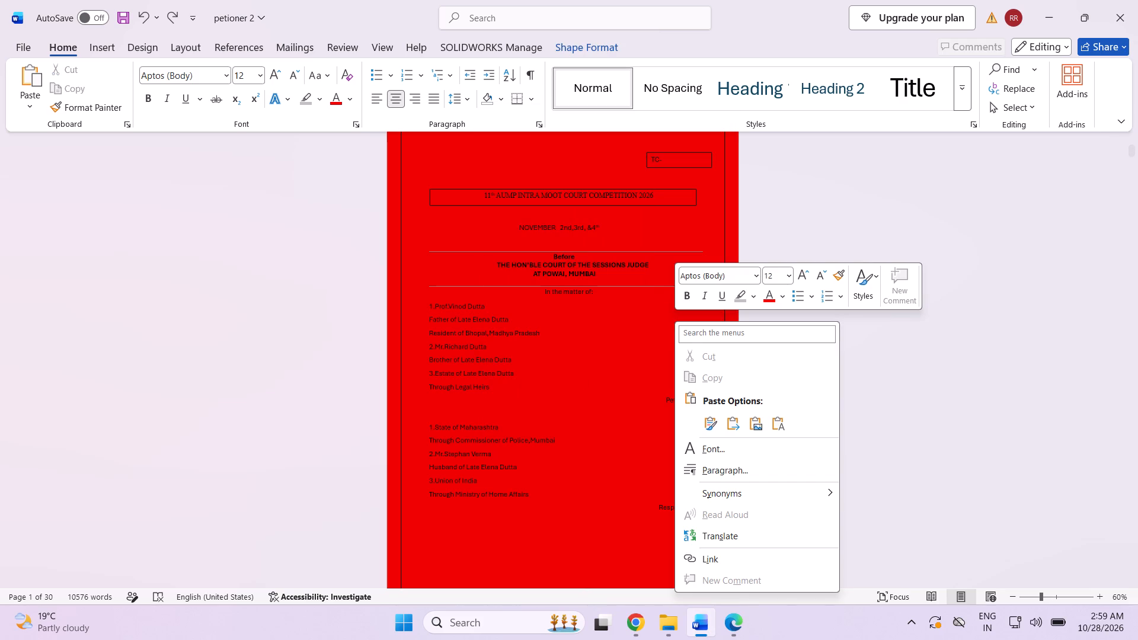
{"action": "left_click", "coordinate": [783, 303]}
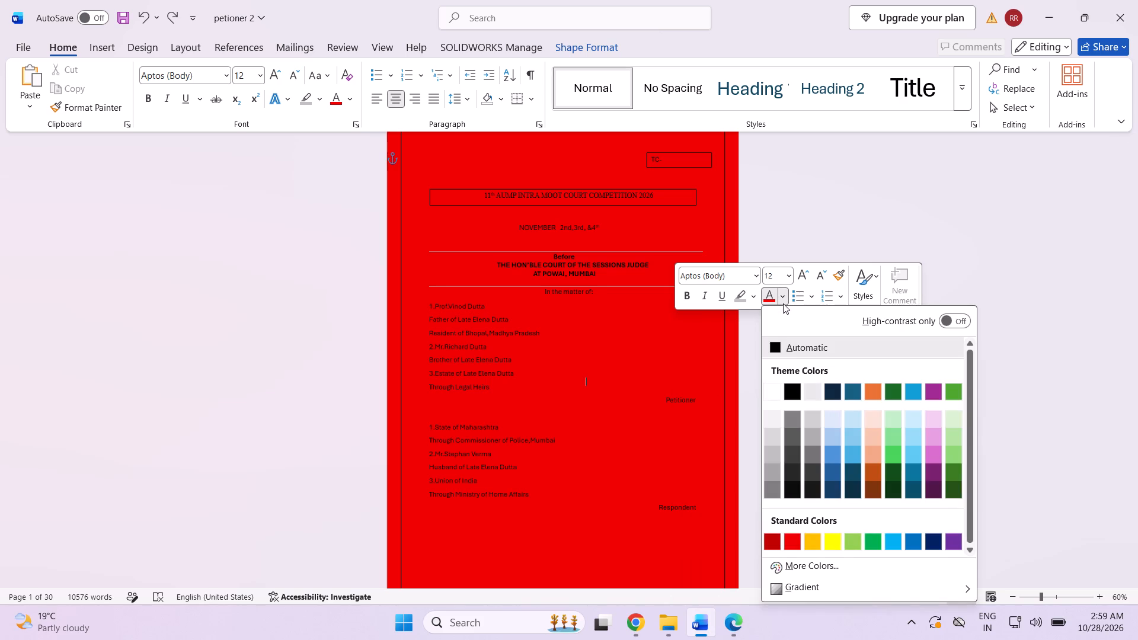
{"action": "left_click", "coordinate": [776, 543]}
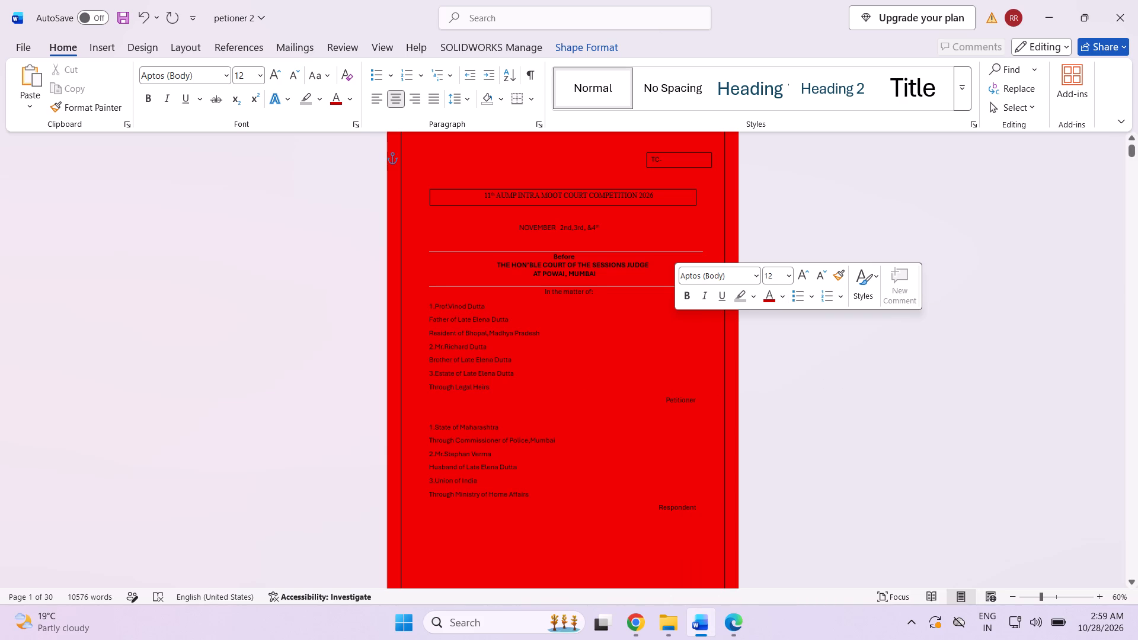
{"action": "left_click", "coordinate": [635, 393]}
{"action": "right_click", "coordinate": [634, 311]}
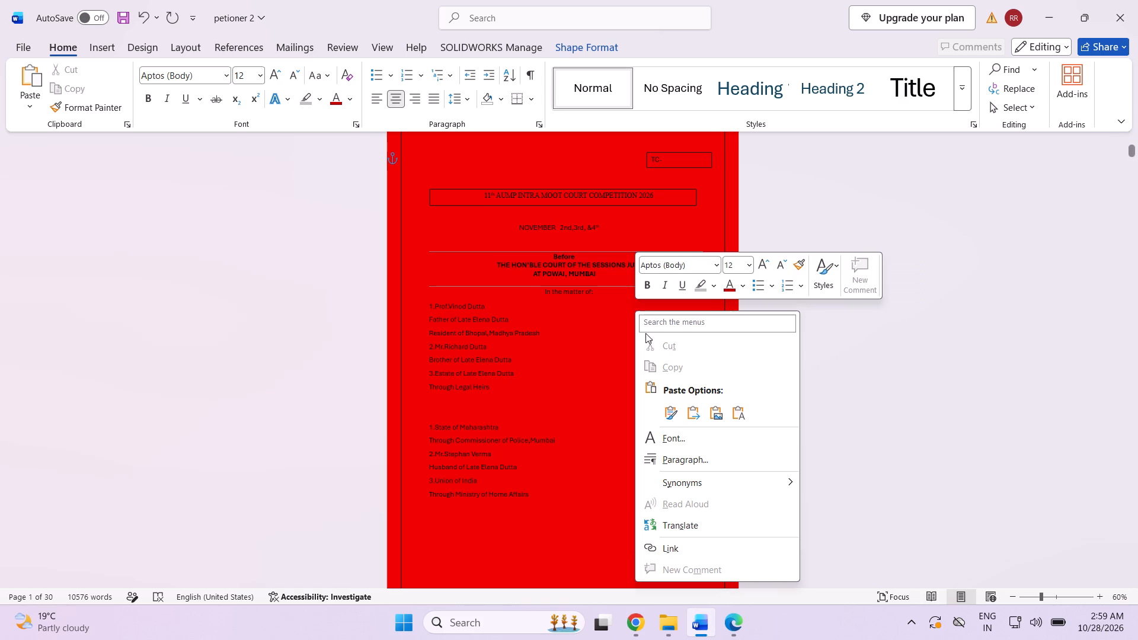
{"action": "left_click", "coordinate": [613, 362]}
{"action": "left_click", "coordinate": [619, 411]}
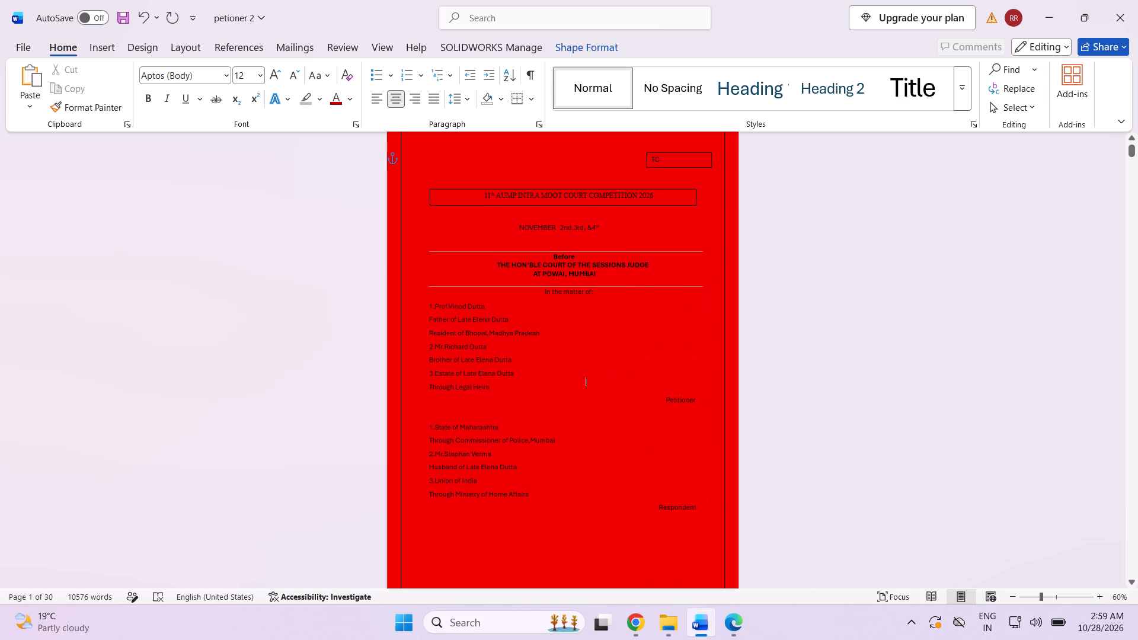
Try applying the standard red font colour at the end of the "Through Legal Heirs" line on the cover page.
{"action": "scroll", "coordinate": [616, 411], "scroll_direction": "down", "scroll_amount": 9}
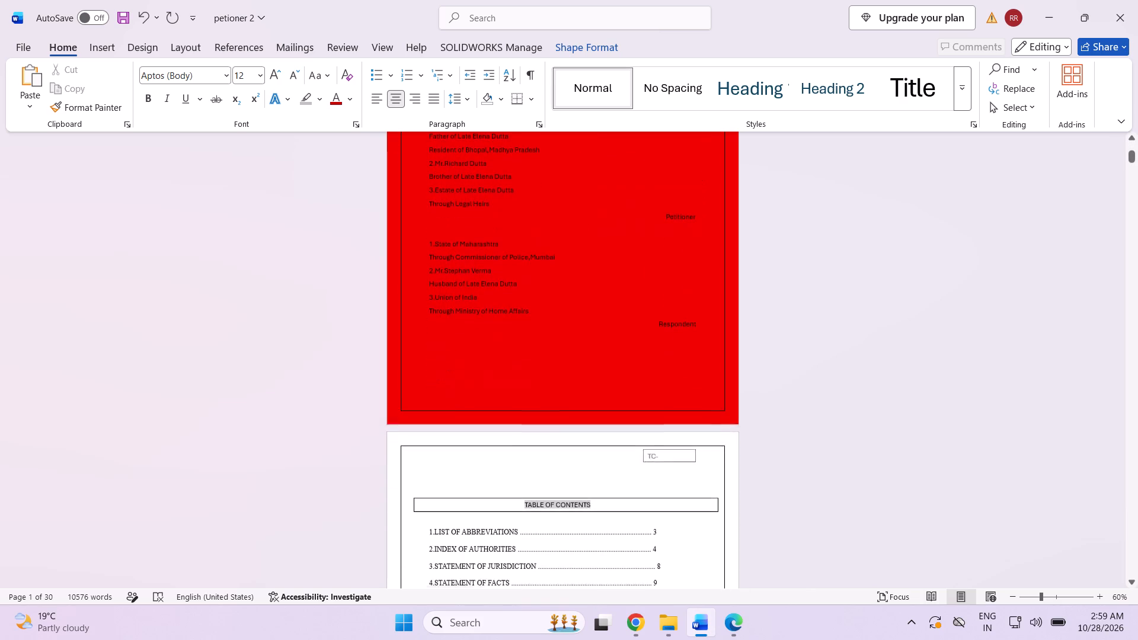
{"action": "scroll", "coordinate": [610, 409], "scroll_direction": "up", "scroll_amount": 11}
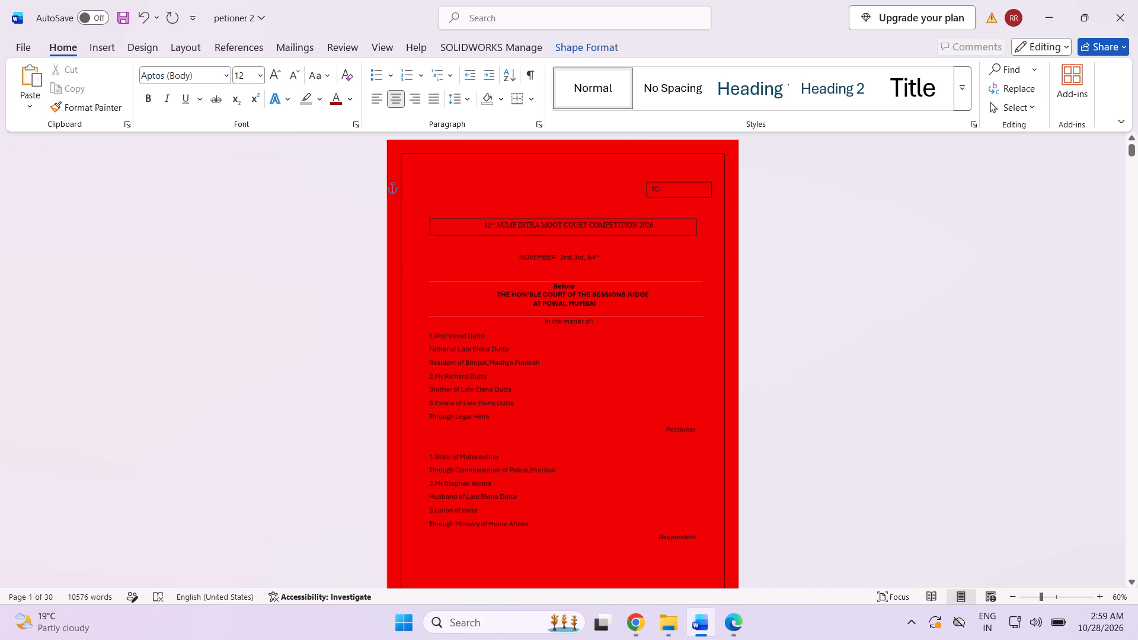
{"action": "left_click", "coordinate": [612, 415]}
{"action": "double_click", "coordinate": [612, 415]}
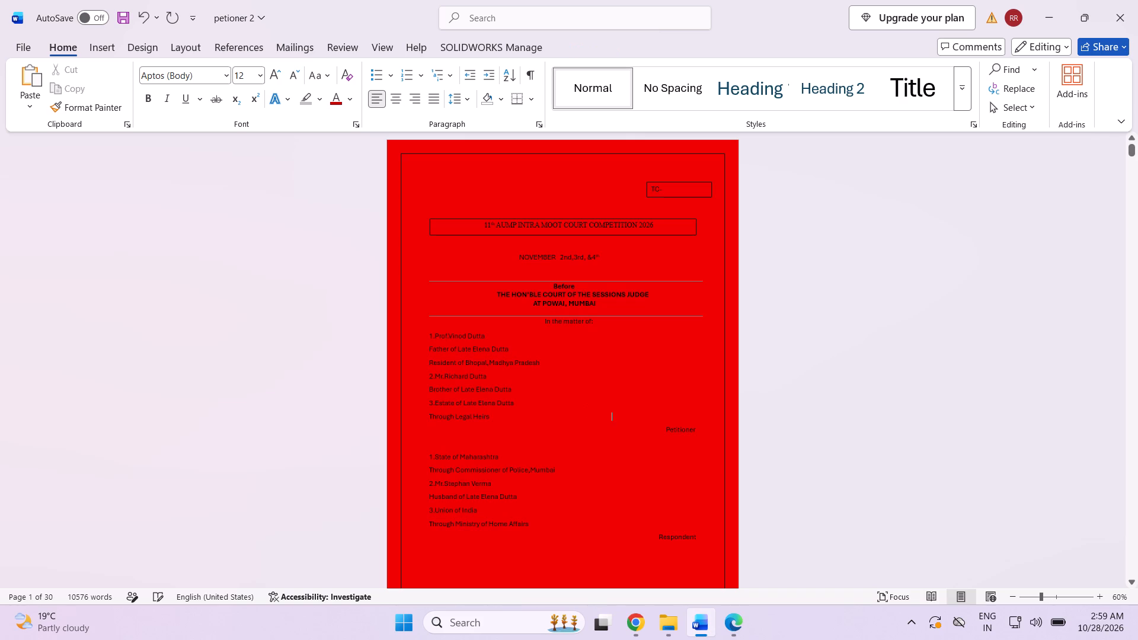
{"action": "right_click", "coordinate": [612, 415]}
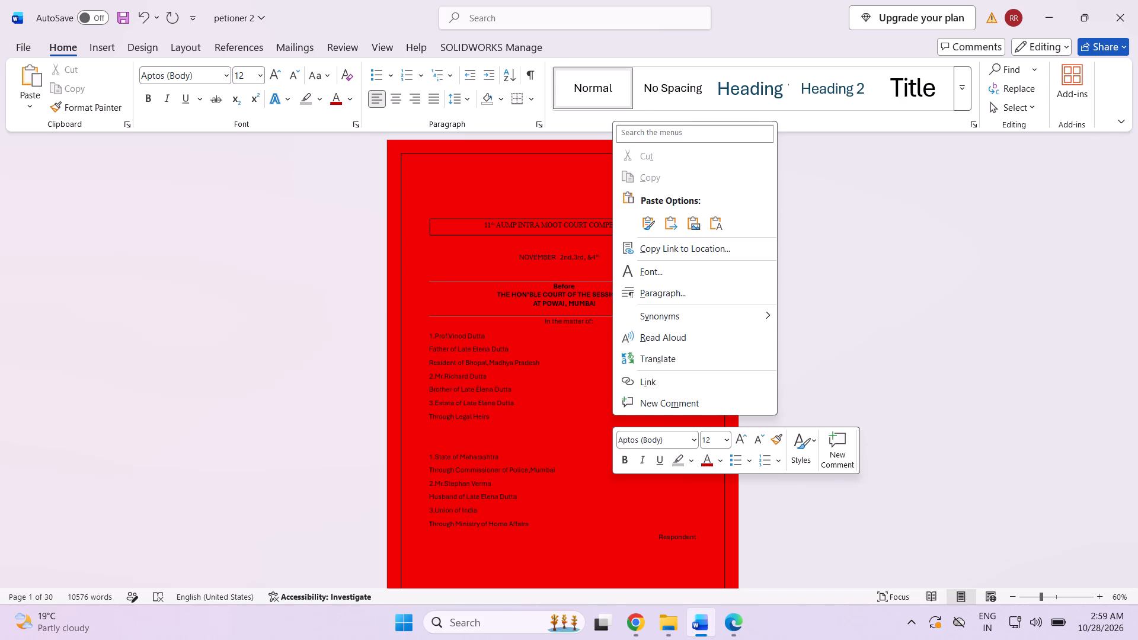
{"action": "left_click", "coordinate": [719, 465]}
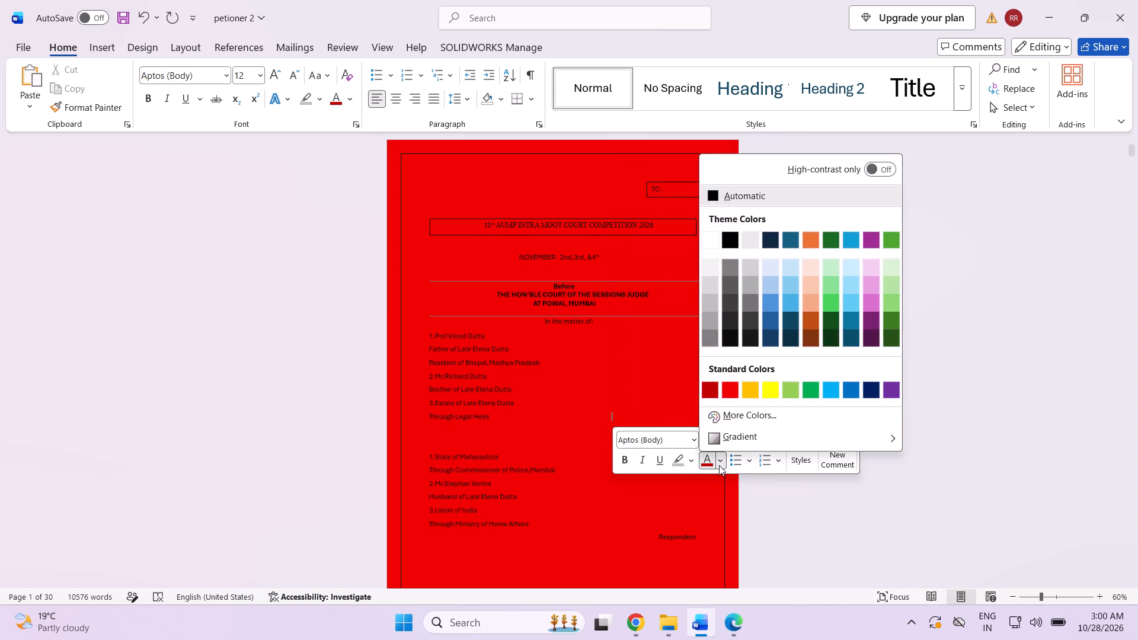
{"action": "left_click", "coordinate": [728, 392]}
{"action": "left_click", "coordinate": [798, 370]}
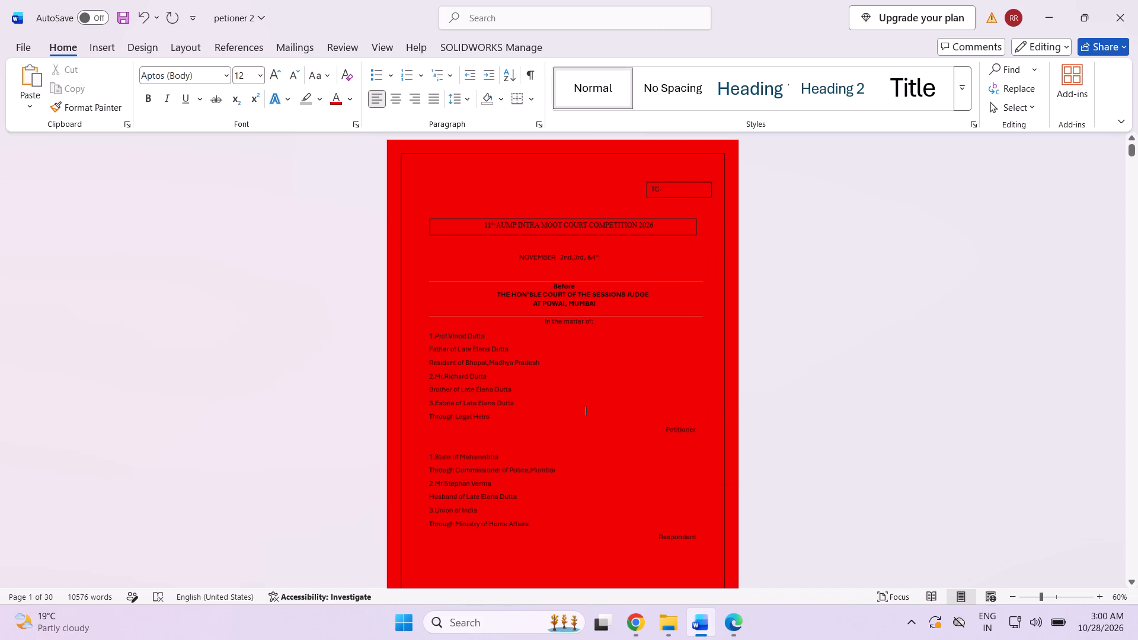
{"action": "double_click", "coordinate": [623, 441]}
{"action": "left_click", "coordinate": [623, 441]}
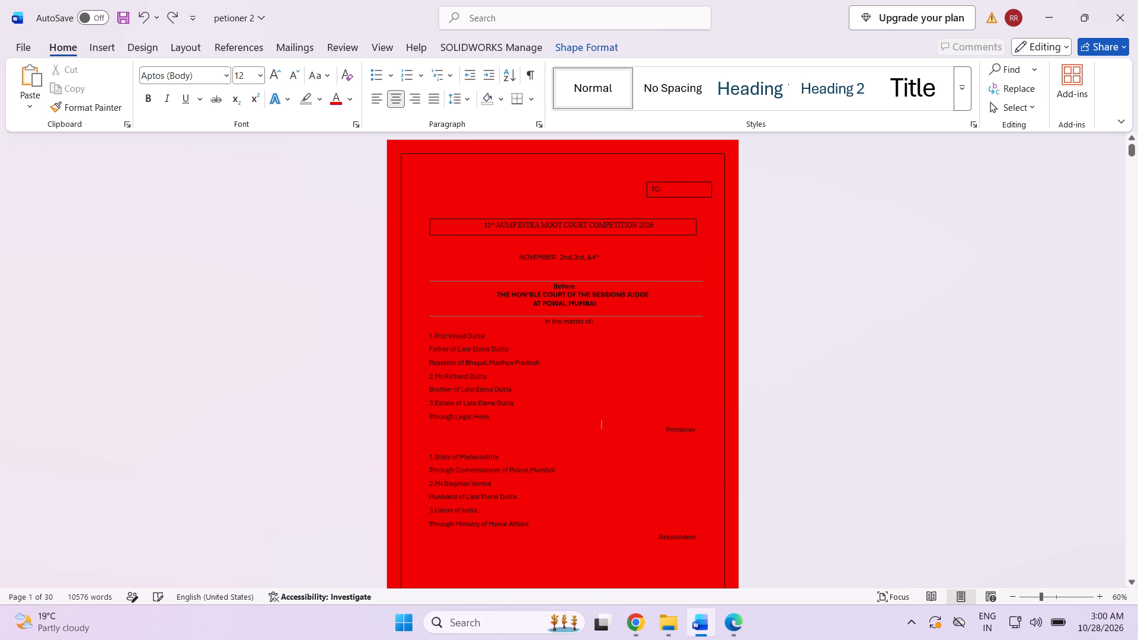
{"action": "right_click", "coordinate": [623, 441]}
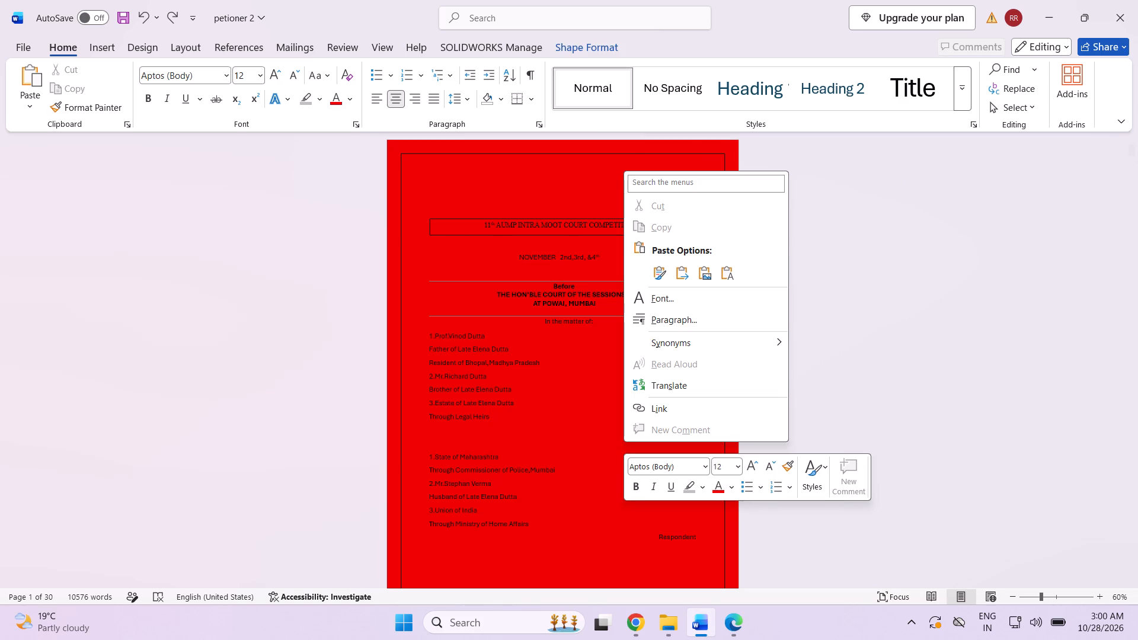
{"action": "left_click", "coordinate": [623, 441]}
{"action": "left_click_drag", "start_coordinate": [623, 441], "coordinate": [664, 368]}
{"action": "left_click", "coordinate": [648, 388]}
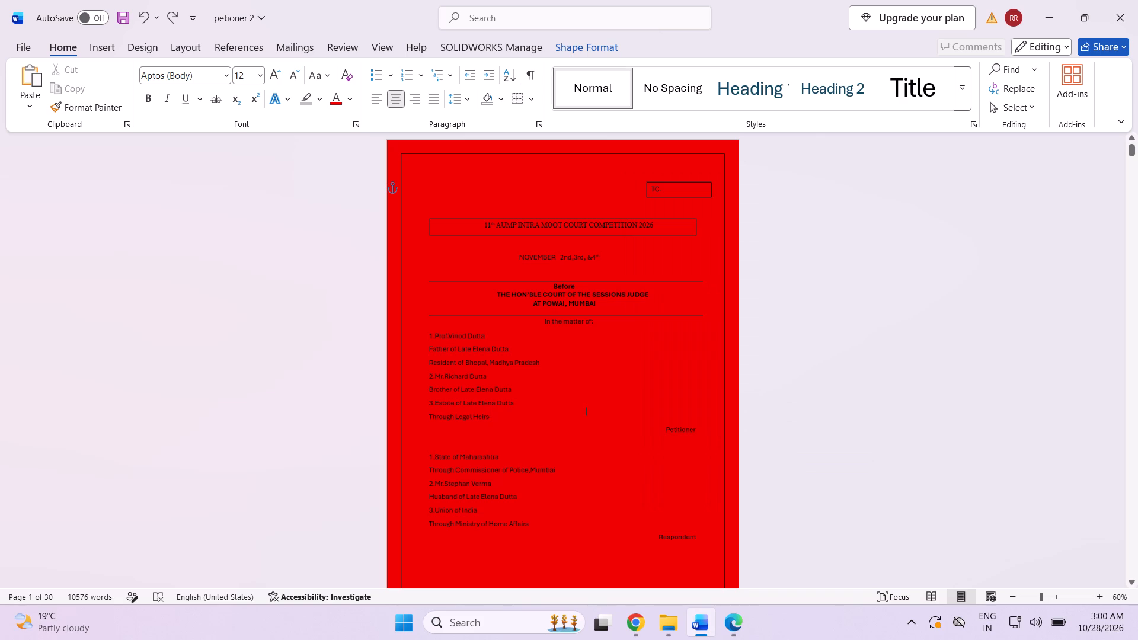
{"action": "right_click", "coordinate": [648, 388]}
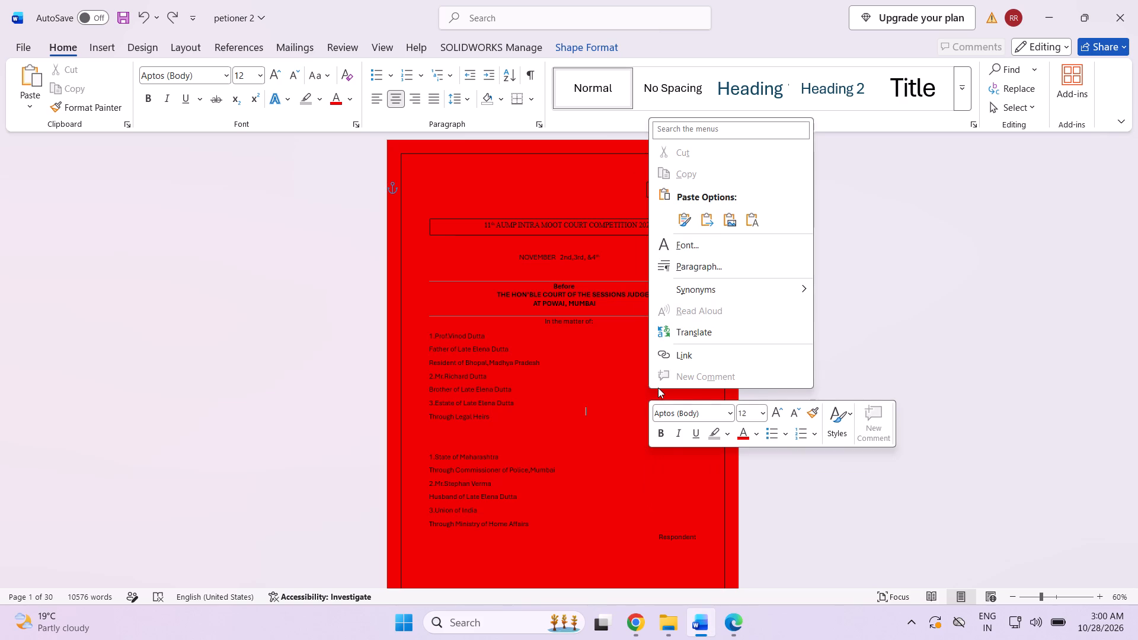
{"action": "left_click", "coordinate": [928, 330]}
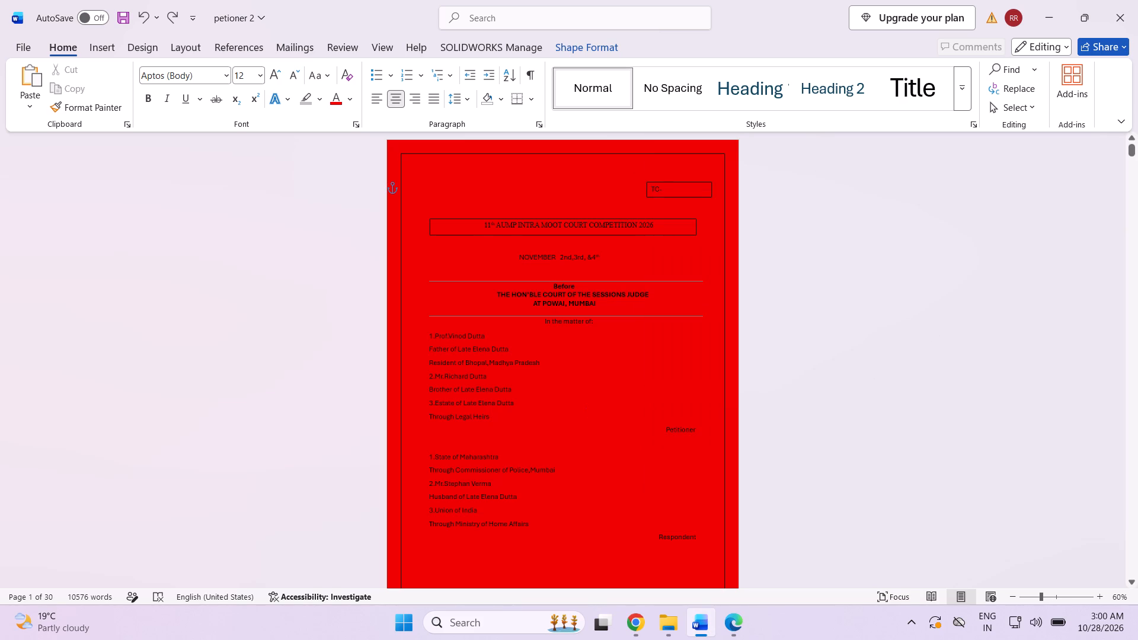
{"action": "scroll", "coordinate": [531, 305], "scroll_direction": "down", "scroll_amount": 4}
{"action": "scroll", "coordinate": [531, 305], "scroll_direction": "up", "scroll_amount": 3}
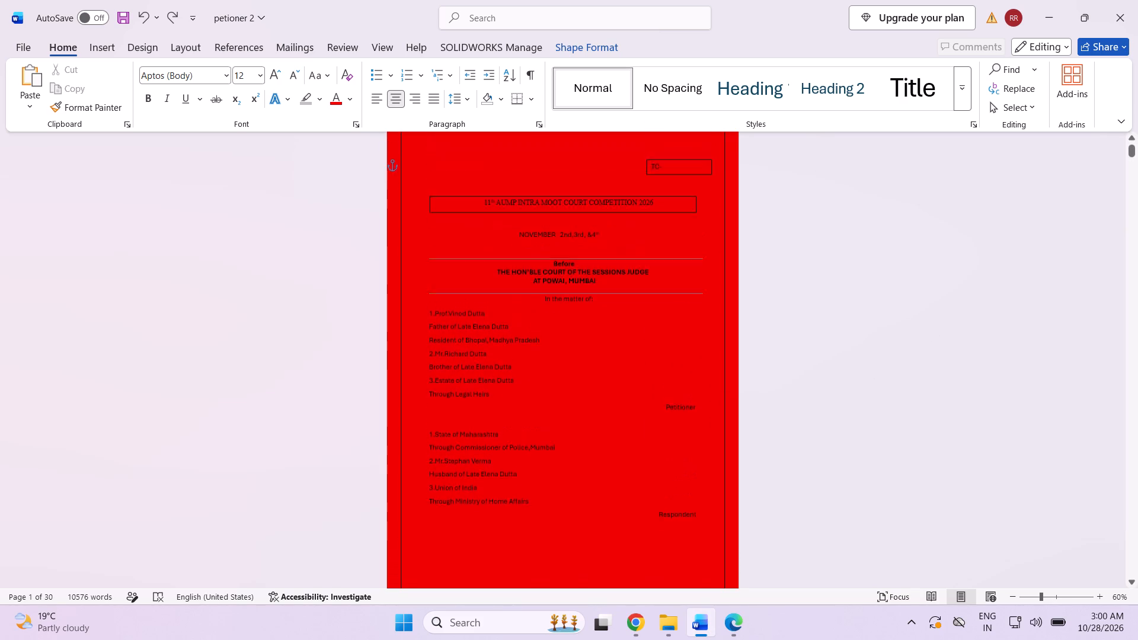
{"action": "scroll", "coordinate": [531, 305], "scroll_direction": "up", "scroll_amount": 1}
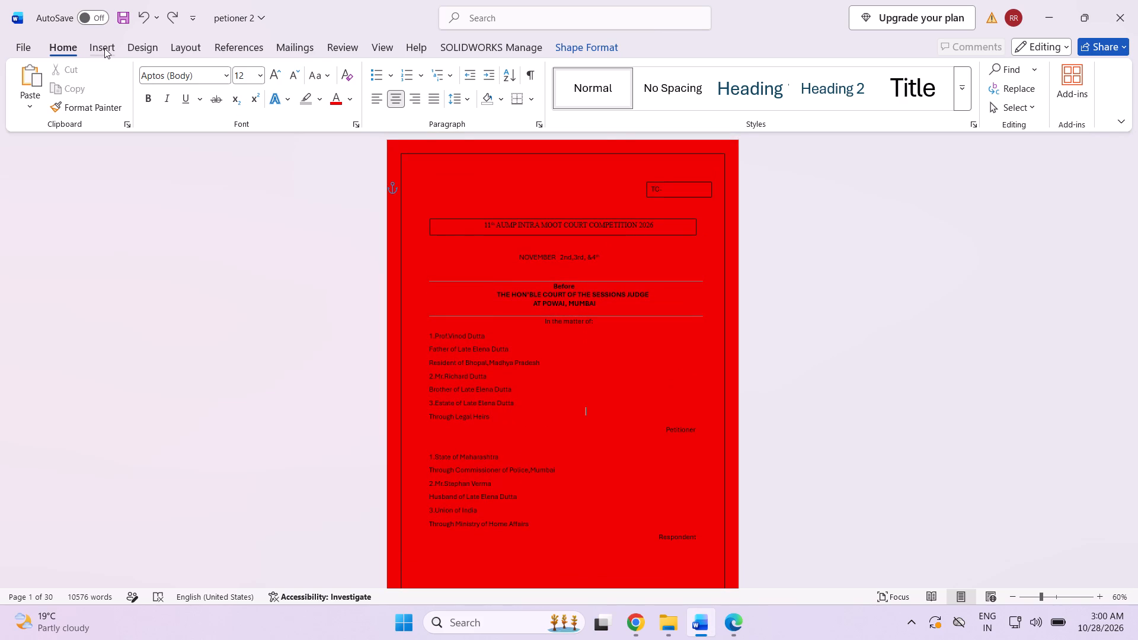
Insert a rectangle from the cover page's top-left corner and enlarge it to about 12.24" high by 11.31" wide, covering the whole page.
{"action": "left_click", "coordinate": [103, 39]}
{"action": "left_click", "coordinate": [184, 88]}
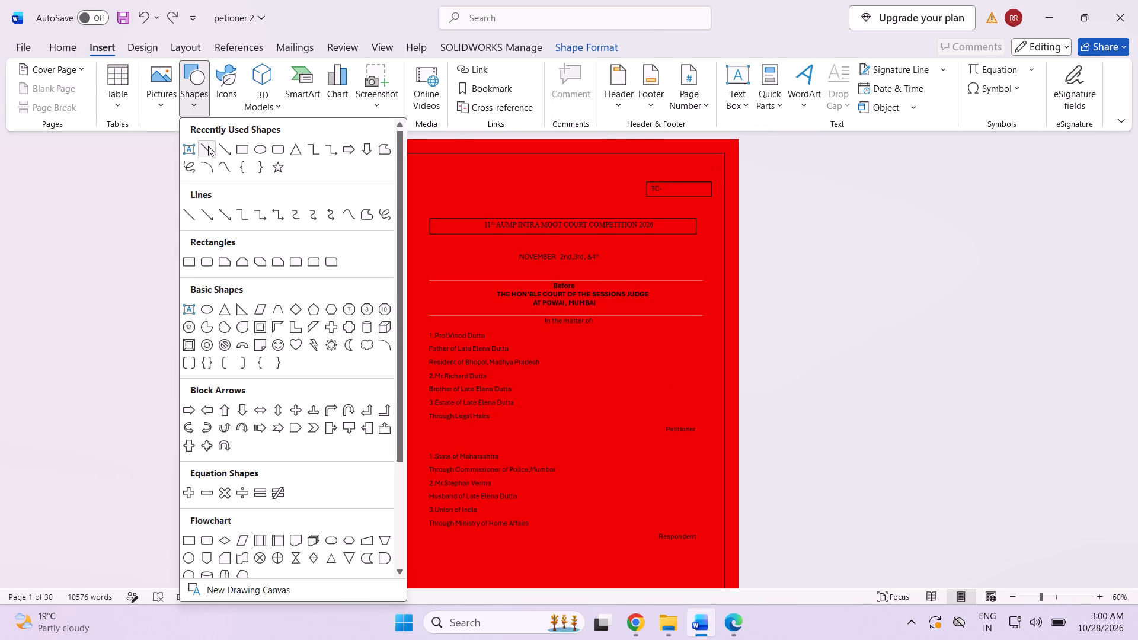
{"action": "left_click", "coordinate": [241, 149]}
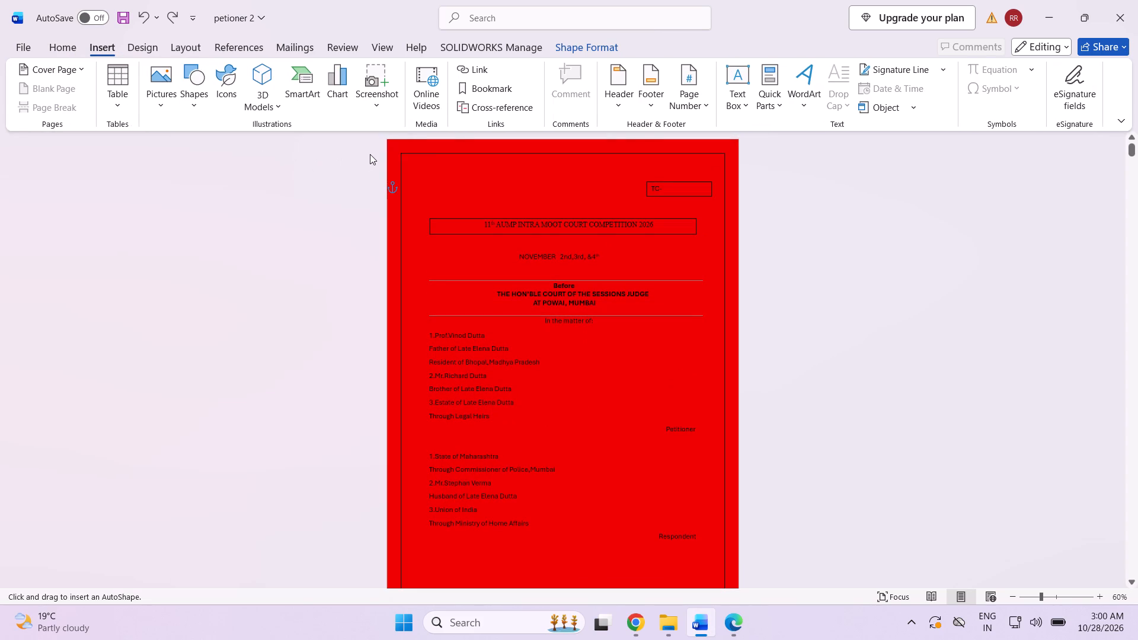
{"action": "left_click", "coordinate": [1032, 592]}
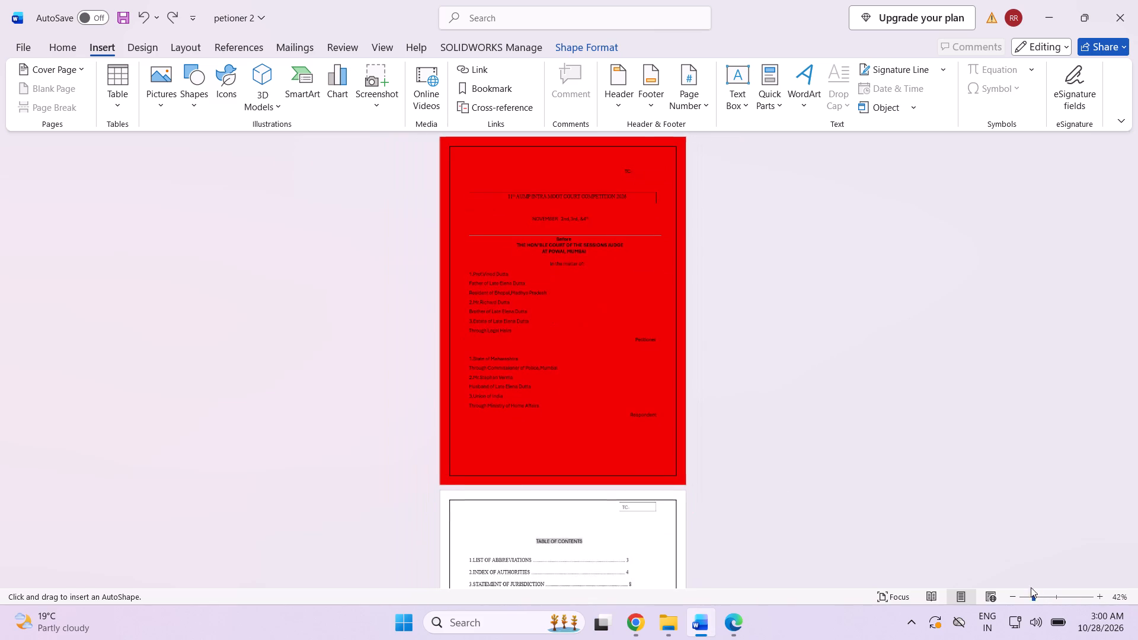
{"action": "left_click", "coordinate": [439, 137]}
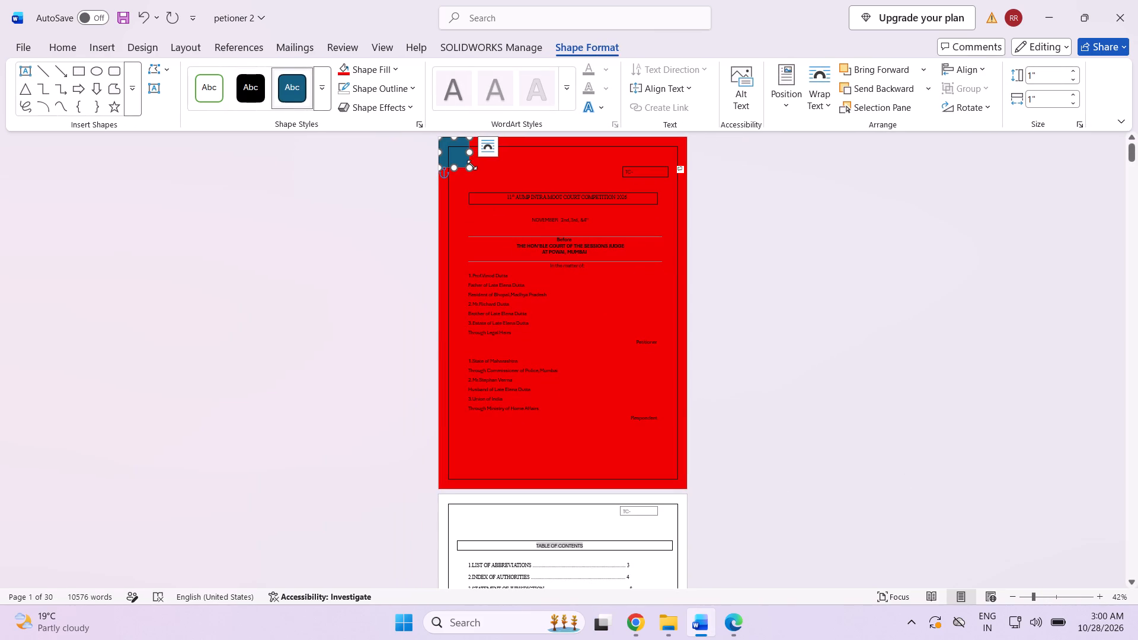
{"action": "left_click_drag", "start_coordinate": [471, 169], "coordinate": [723, 454]}
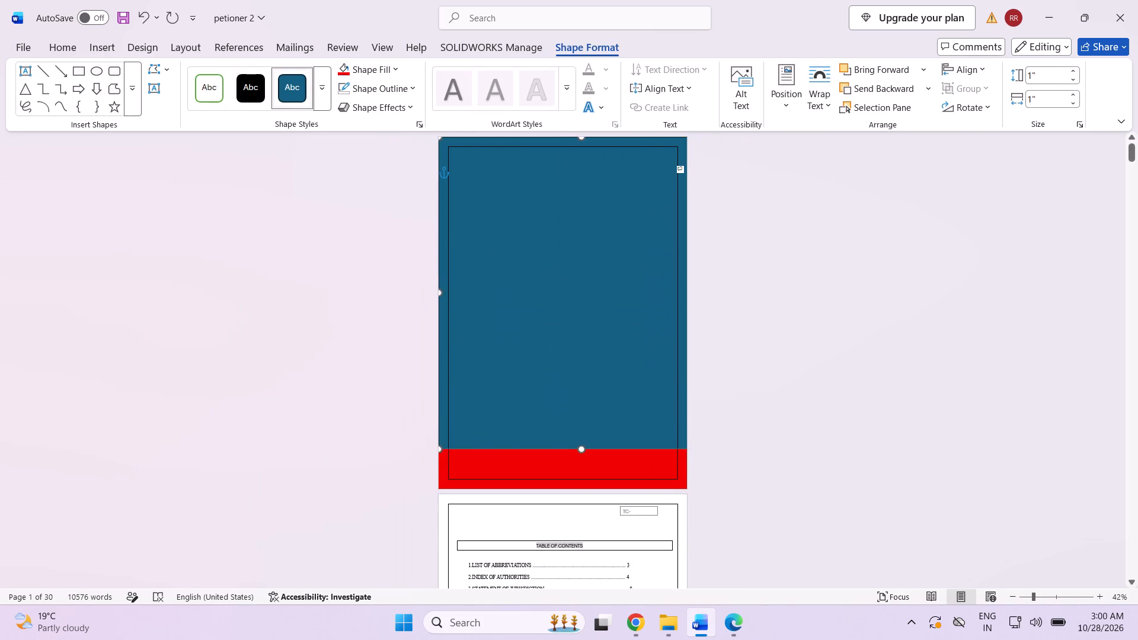
{"action": "left_click_drag", "start_coordinate": [723, 454], "coordinate": [717, 496]}
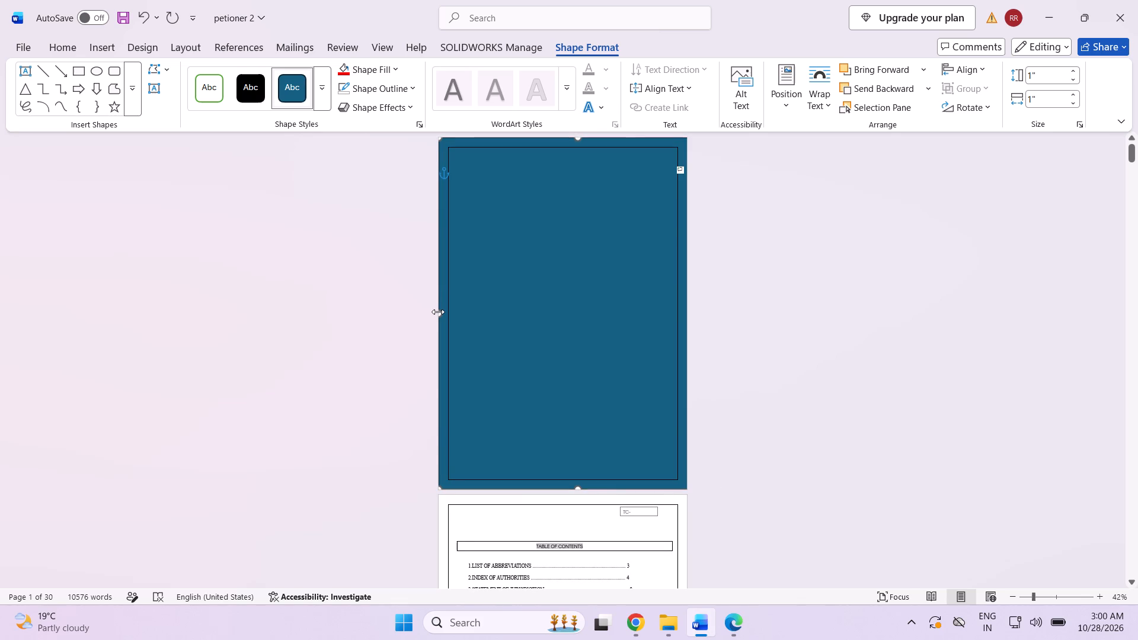
{"action": "left_click_drag", "start_coordinate": [438, 312], "coordinate": [375, 316]}
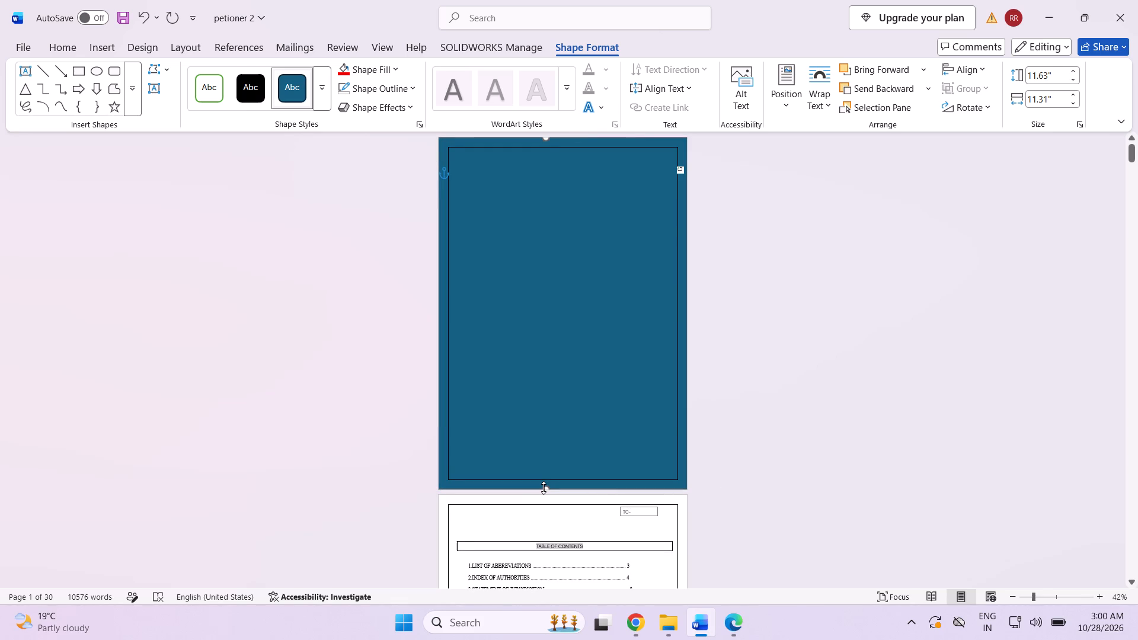
{"action": "left_click_drag", "start_coordinate": [544, 487], "coordinate": [546, 497]}
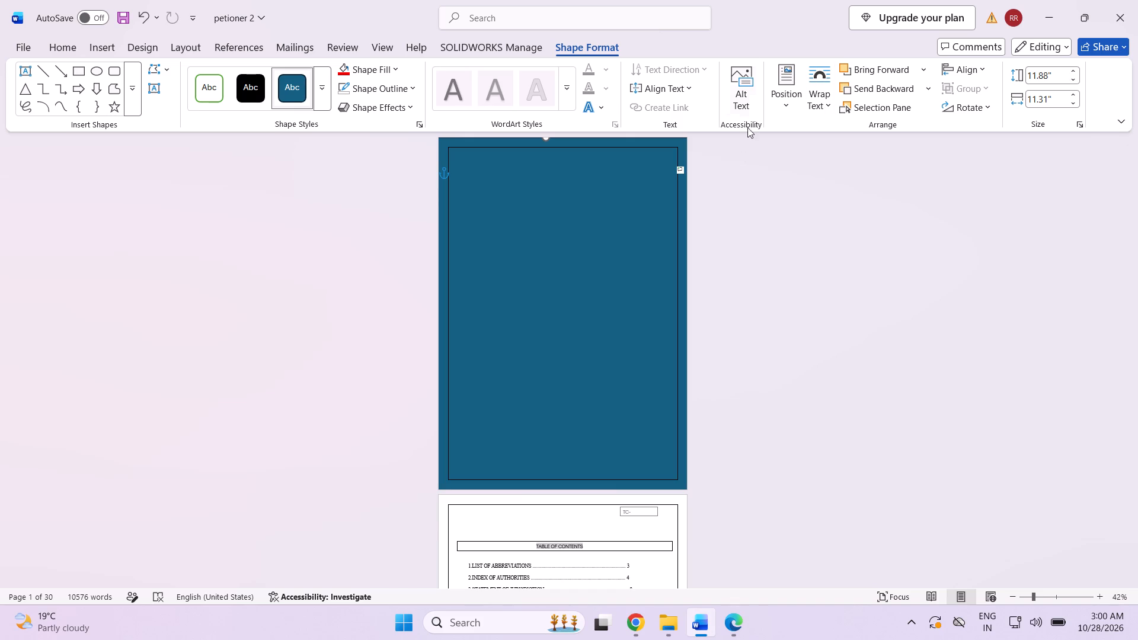
{"action": "left_click_drag", "start_coordinate": [545, 139], "coordinate": [545, 132]}
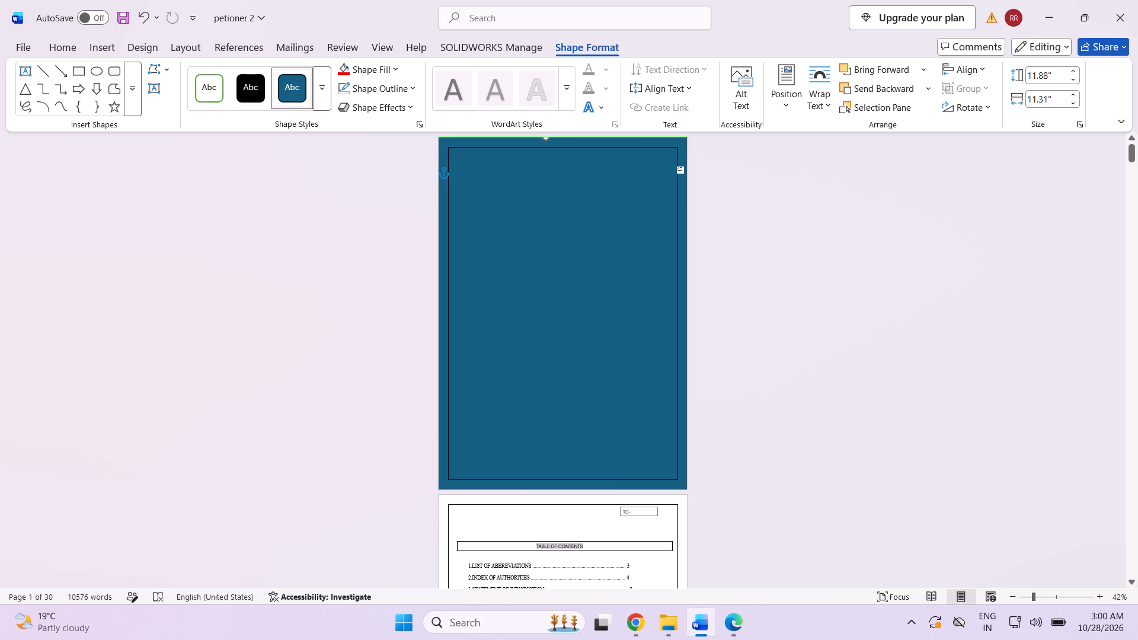
{"action": "left_click_drag", "start_coordinate": [545, 132], "coordinate": [546, 121]}
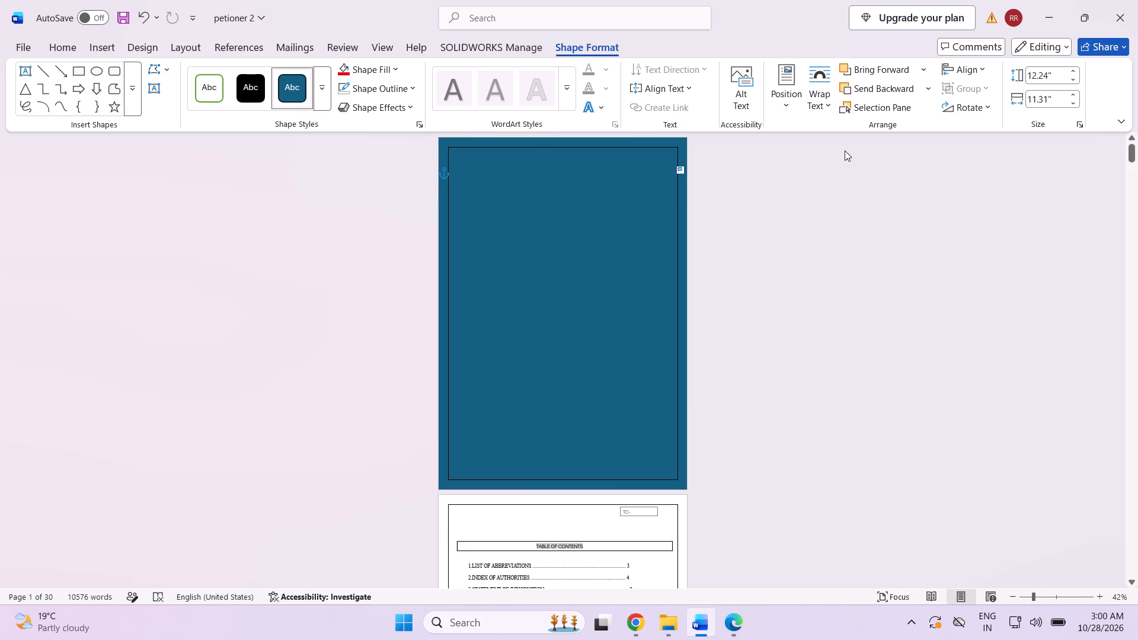
Fill the page-covering rectangle with the standard dark red colour and remove its outline.
{"action": "left_click", "coordinate": [397, 69]}
{"action": "left_click", "coordinate": [340, 287]}
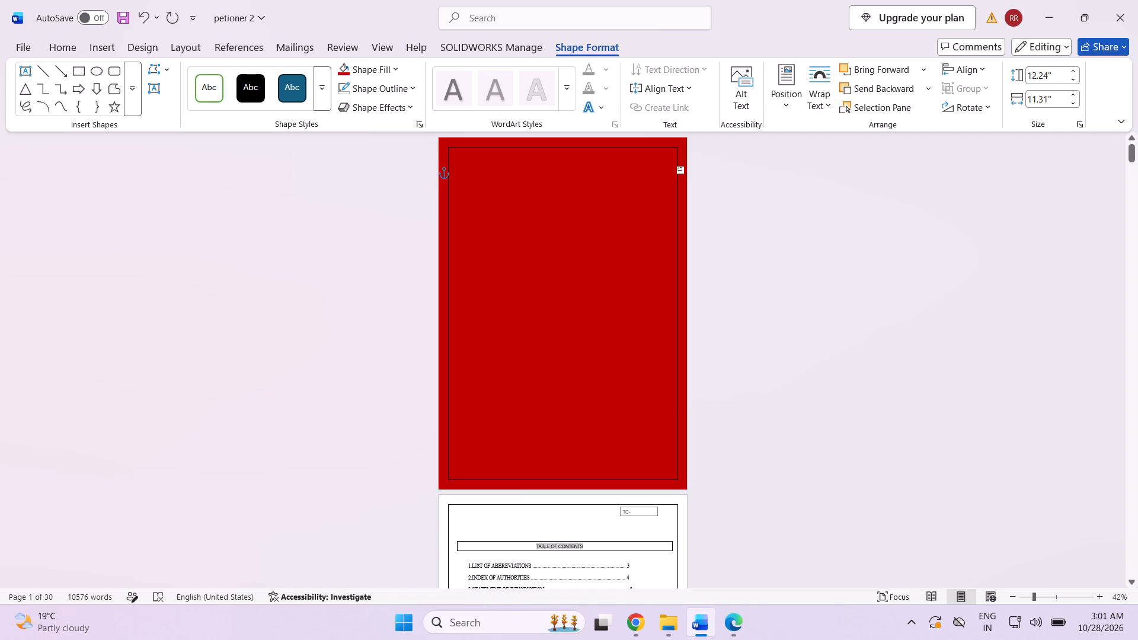
{"action": "left_click", "coordinate": [394, 66]}
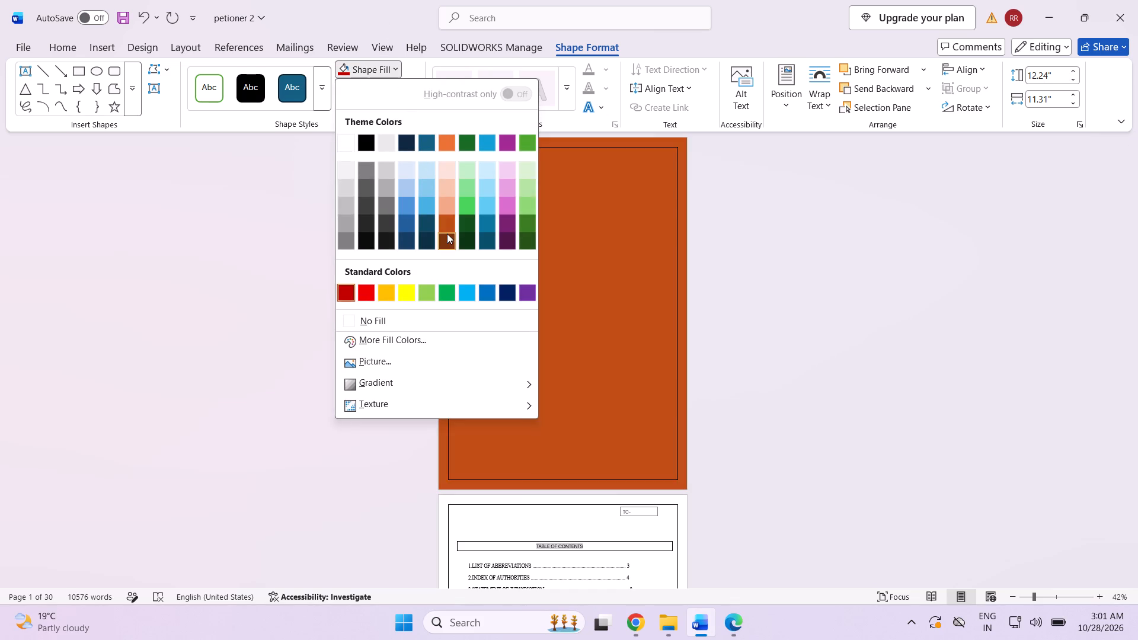
{"action": "left_click", "coordinate": [347, 286]}
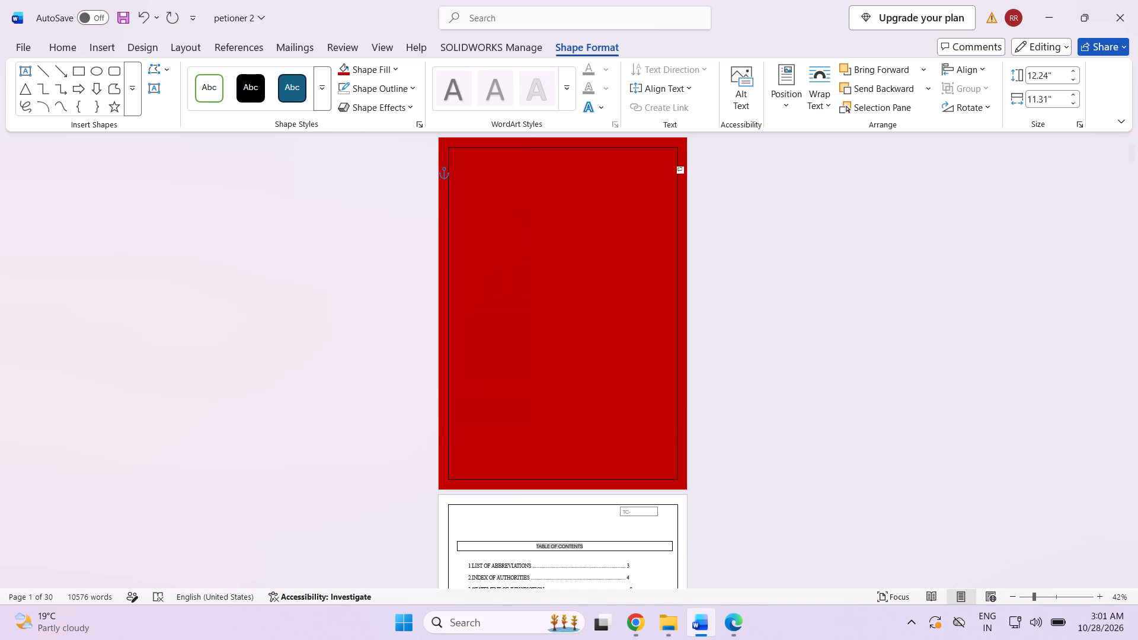
{"action": "left_click", "coordinate": [412, 91]}
{"action": "left_click", "coordinate": [381, 336]}
Set the dark red rectangle's text wrapping to Behind Text.
{"action": "left_click", "coordinate": [825, 93]}
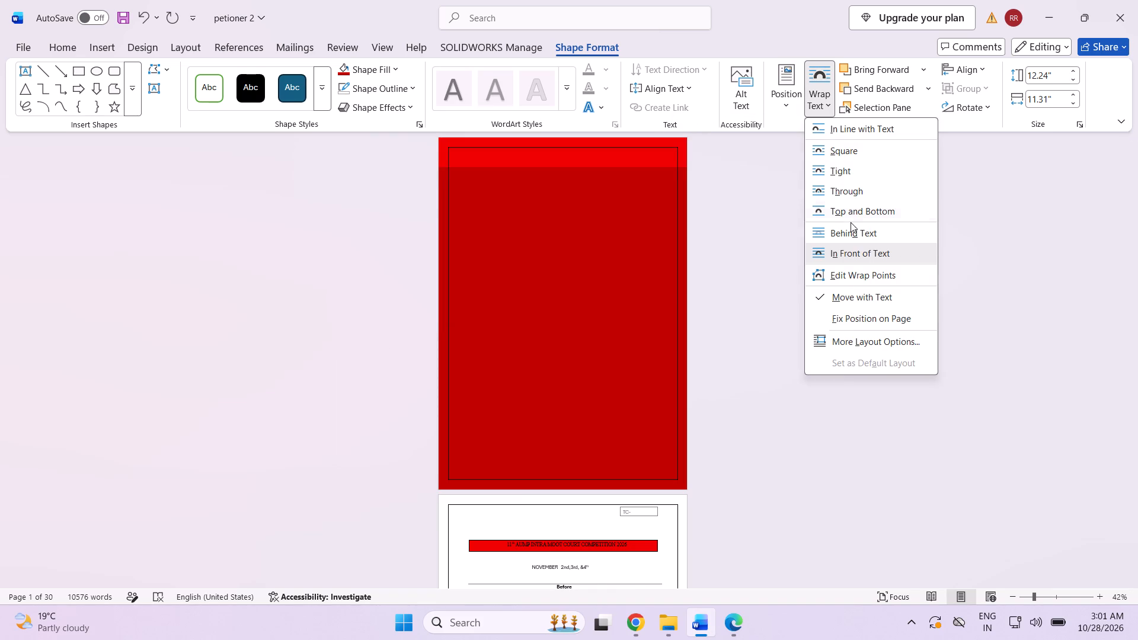
{"action": "left_click", "coordinate": [851, 229]}
{"action": "left_click", "coordinate": [794, 273]}
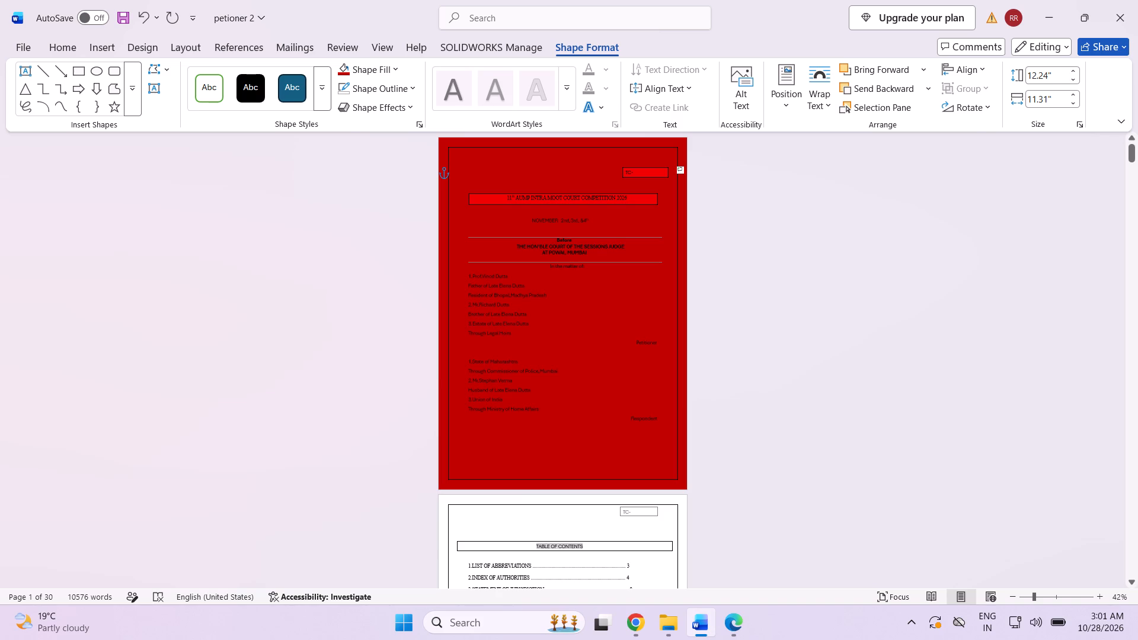
Fill the competition title box on the cover page with the standard dark red colour.
{"action": "left_click", "coordinate": [637, 199]}
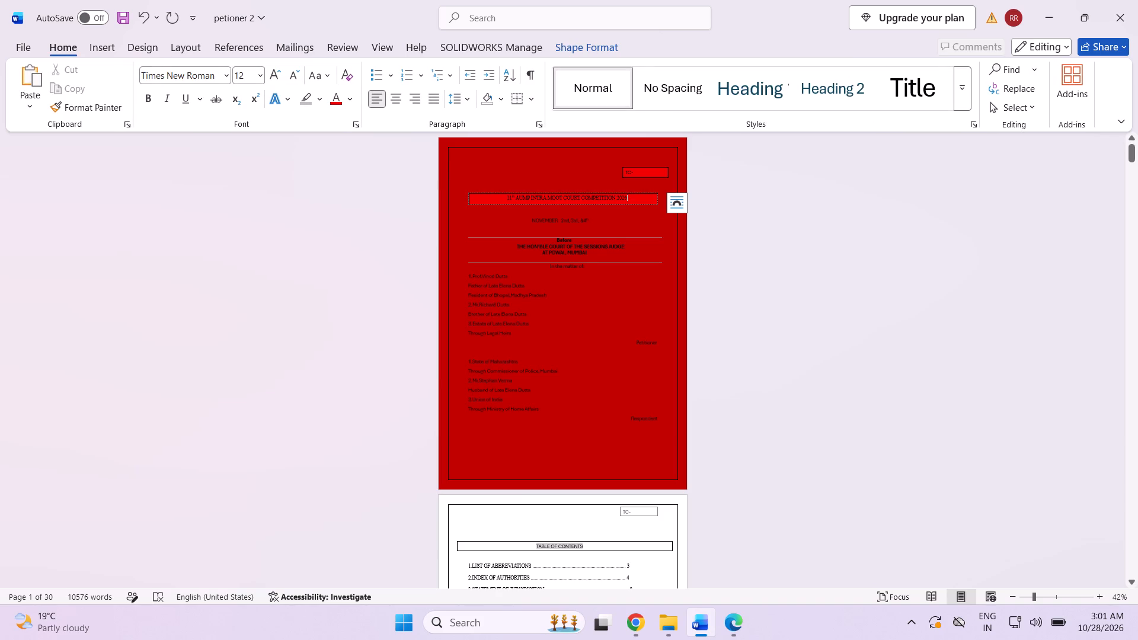
{"action": "right_click", "coordinate": [637, 201]}
{"action": "left_click", "coordinate": [678, 171]}
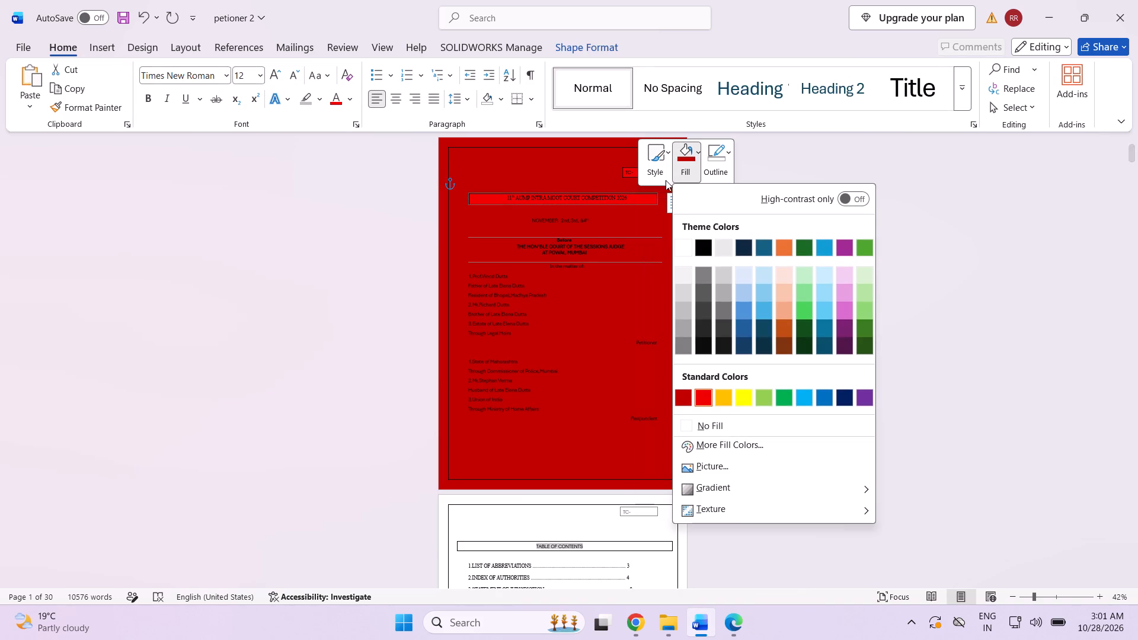
{"action": "left_click", "coordinate": [686, 153]}
{"action": "left_click", "coordinate": [685, 161]}
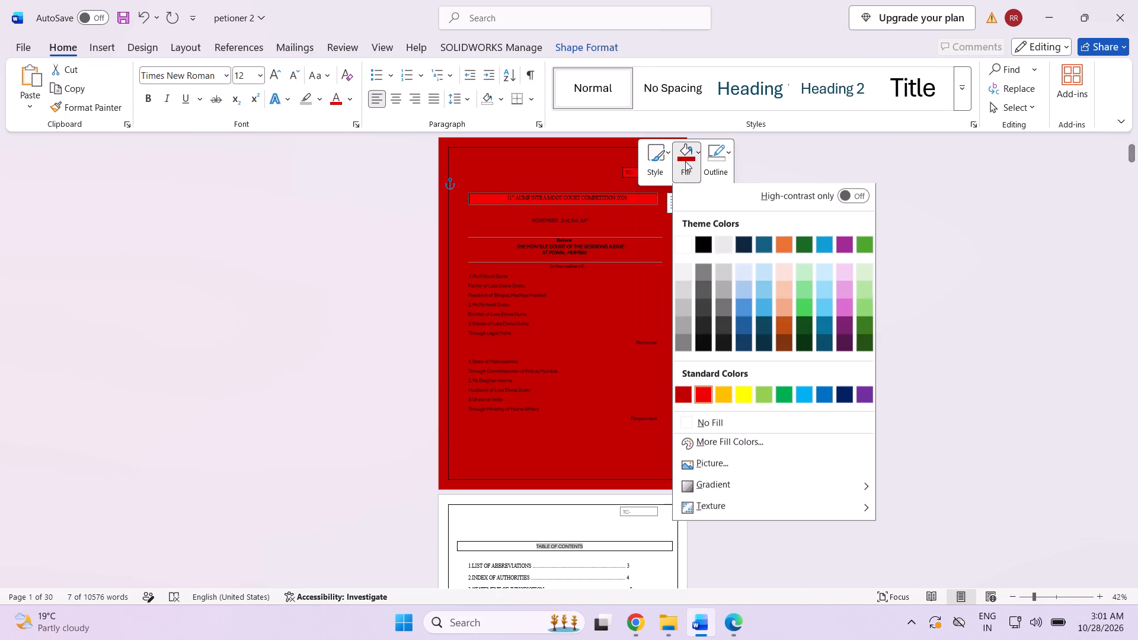
{"action": "left_click", "coordinate": [676, 398]}
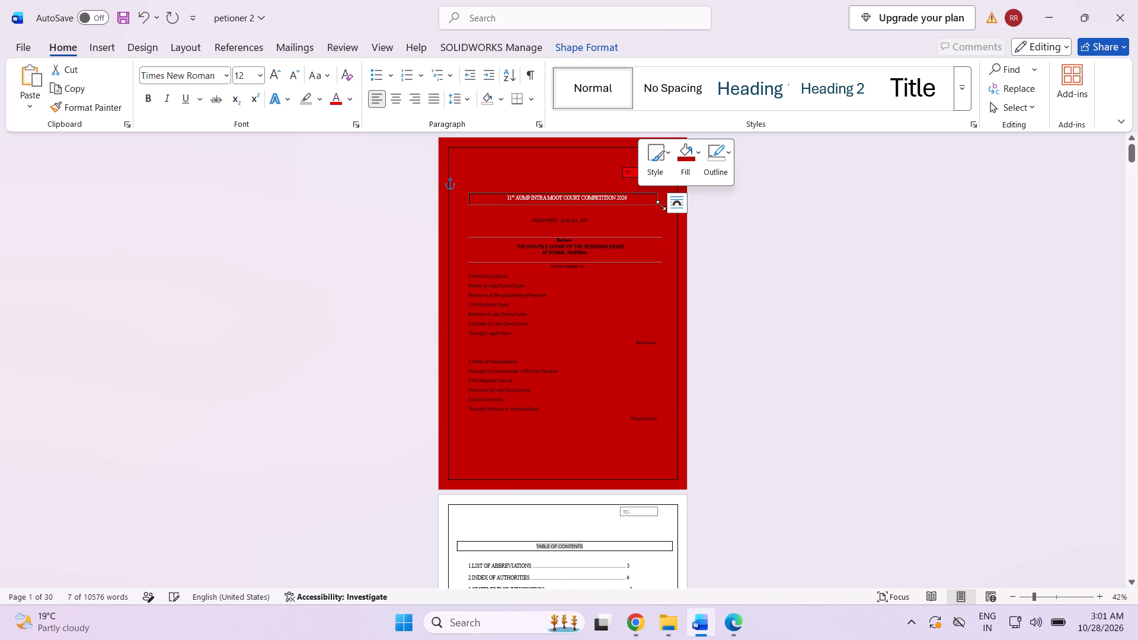
Fill the TC- box on the cover page with the standard dark red colour.
{"action": "left_click", "coordinate": [631, 178]}
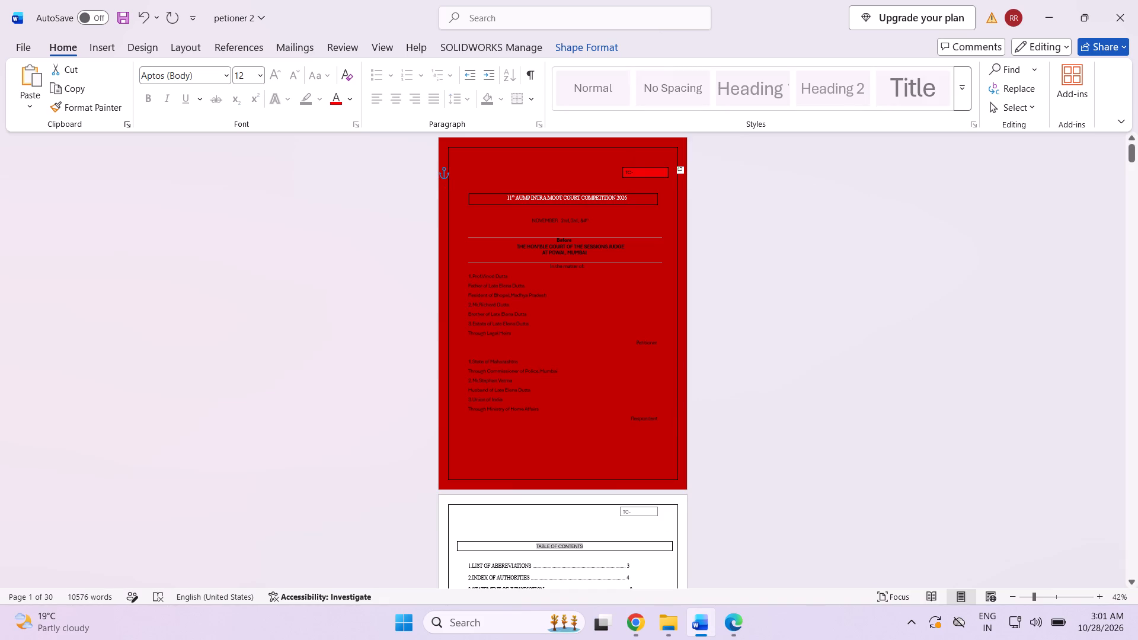
{"action": "left_click", "coordinate": [638, 175]}
{"action": "right_click", "coordinate": [644, 171]}
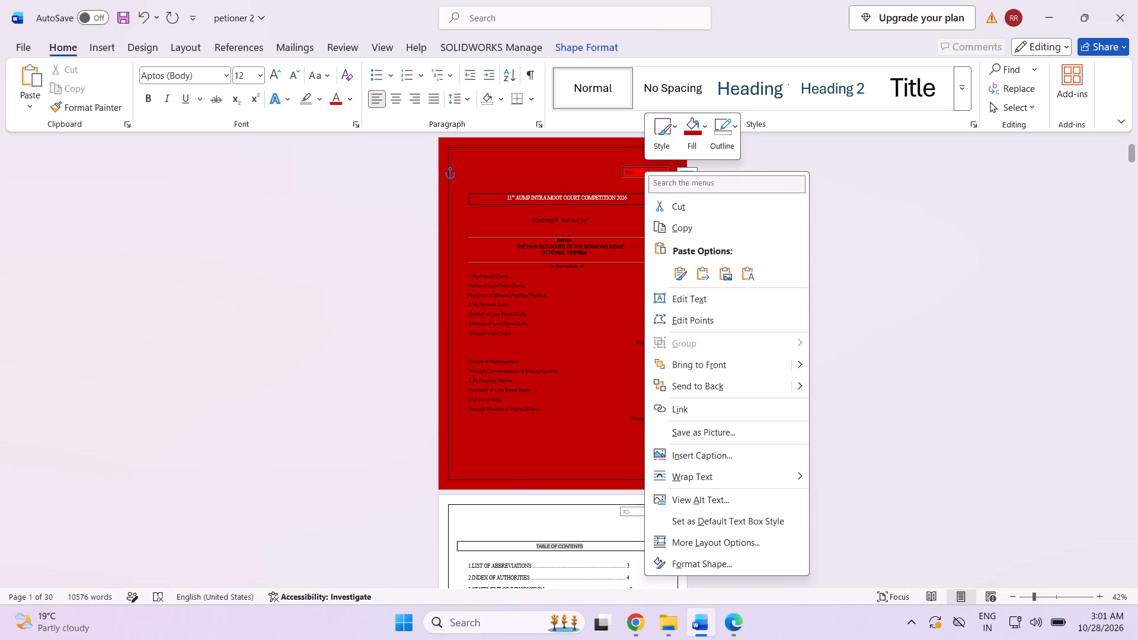
{"action": "left_click", "coordinate": [689, 145]}
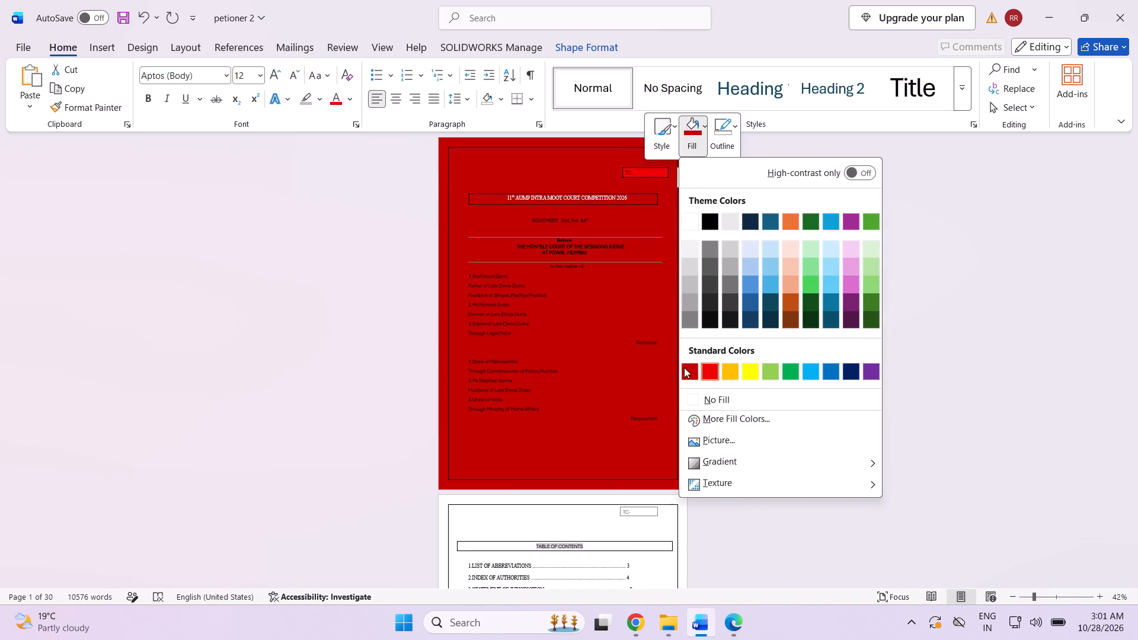
{"action": "left_click", "coordinate": [688, 365]}
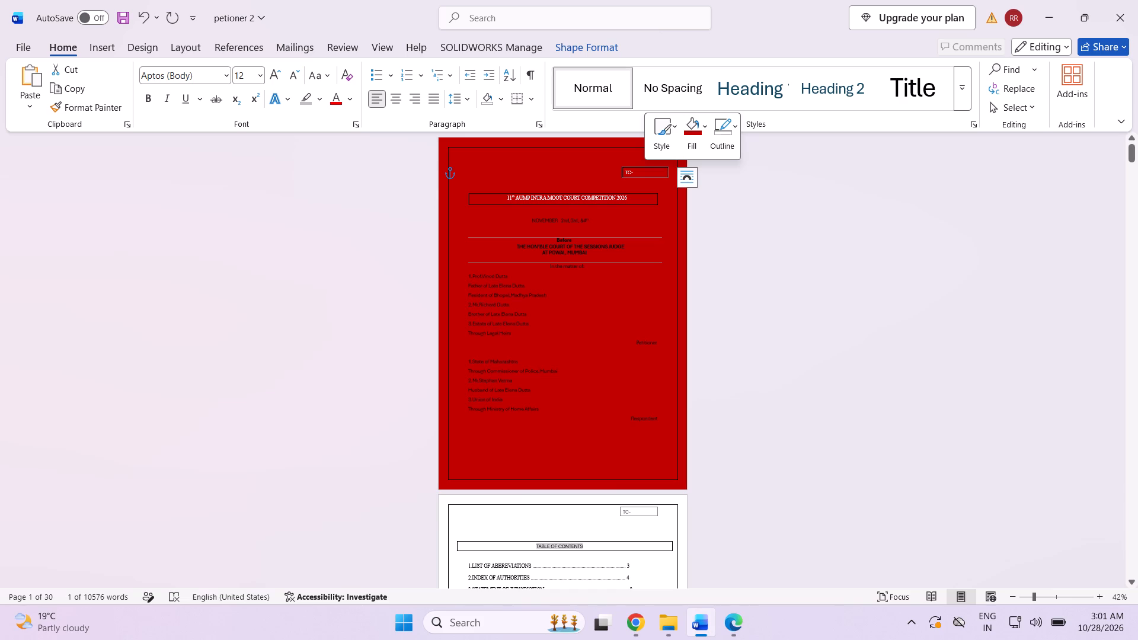
Reposition the competition title box slightly higher above the November date line, centred between the margins, and shrink its height to about 0.18".
{"action": "left_click", "coordinate": [632, 196]}
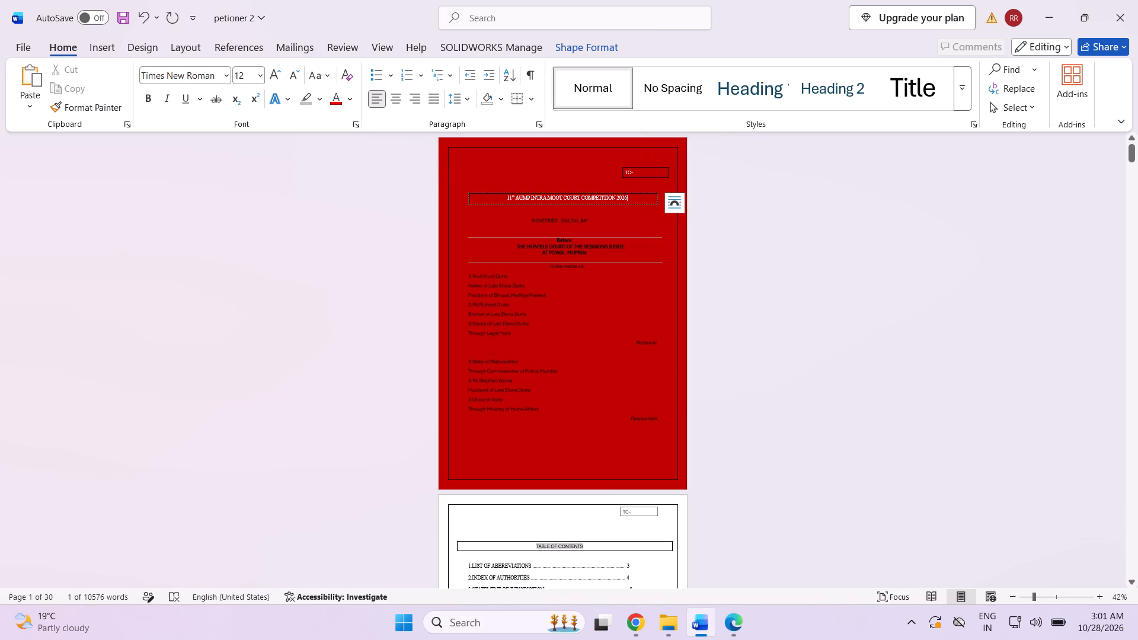
{"action": "left_click_drag", "start_coordinate": [629, 195], "coordinate": [579, 201]}
{"action": "left_click", "coordinate": [591, 199]}
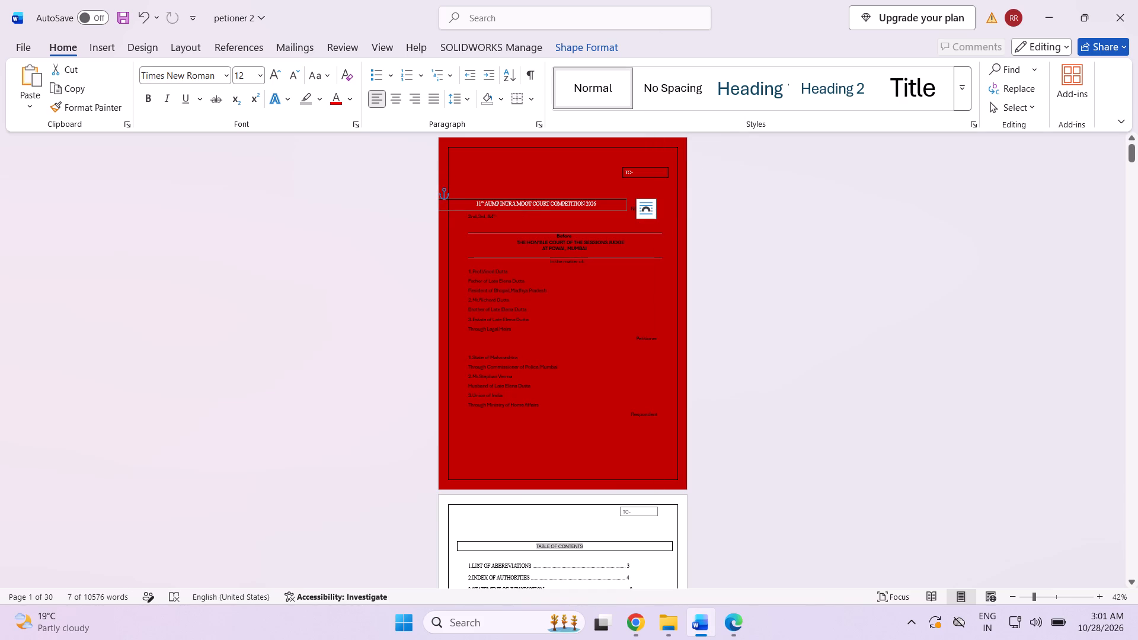
{"action": "left_click_drag", "start_coordinate": [534, 205], "coordinate": [595, 194]}
{"action": "left_click_drag", "start_coordinate": [537, 194], "coordinate": [537, 189]}
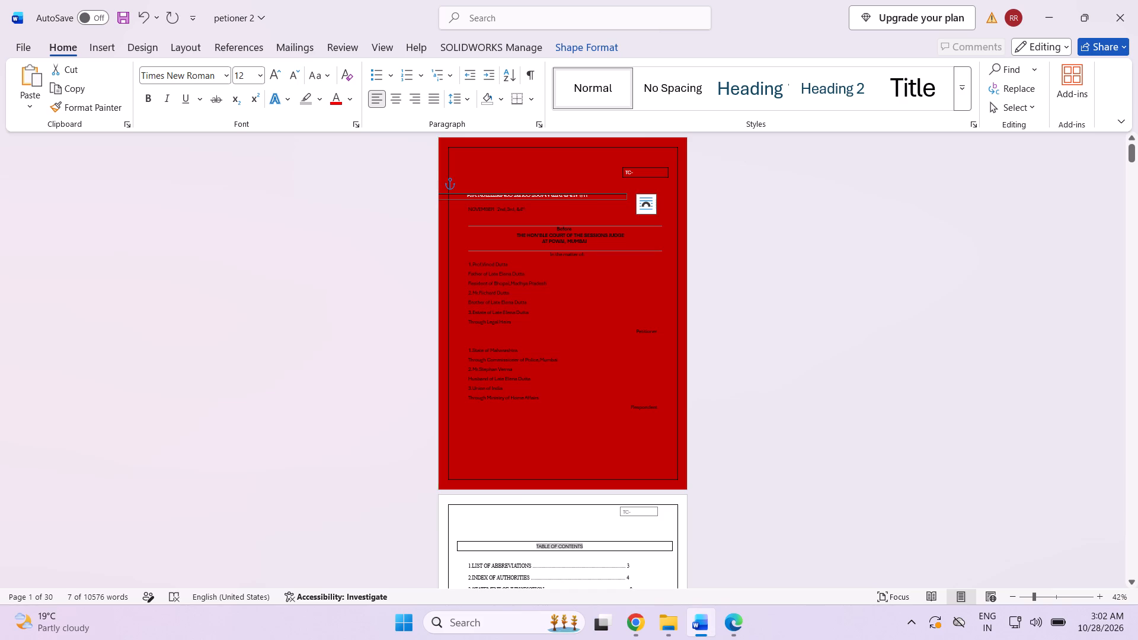
{"action": "left_click_drag", "start_coordinate": [537, 189], "coordinate": [581, 189]}
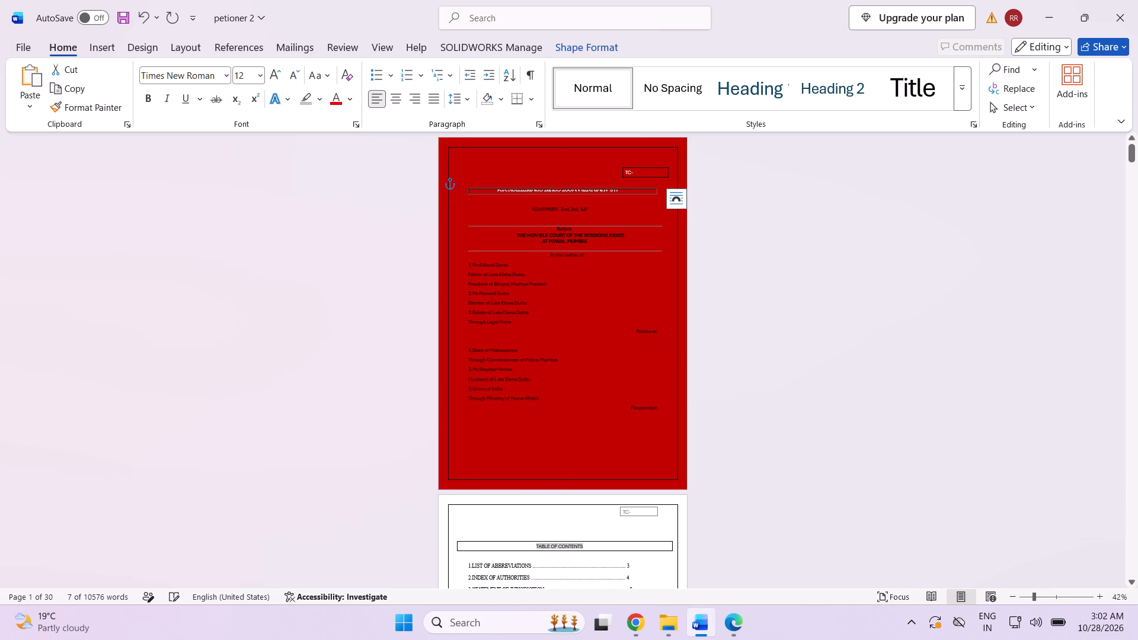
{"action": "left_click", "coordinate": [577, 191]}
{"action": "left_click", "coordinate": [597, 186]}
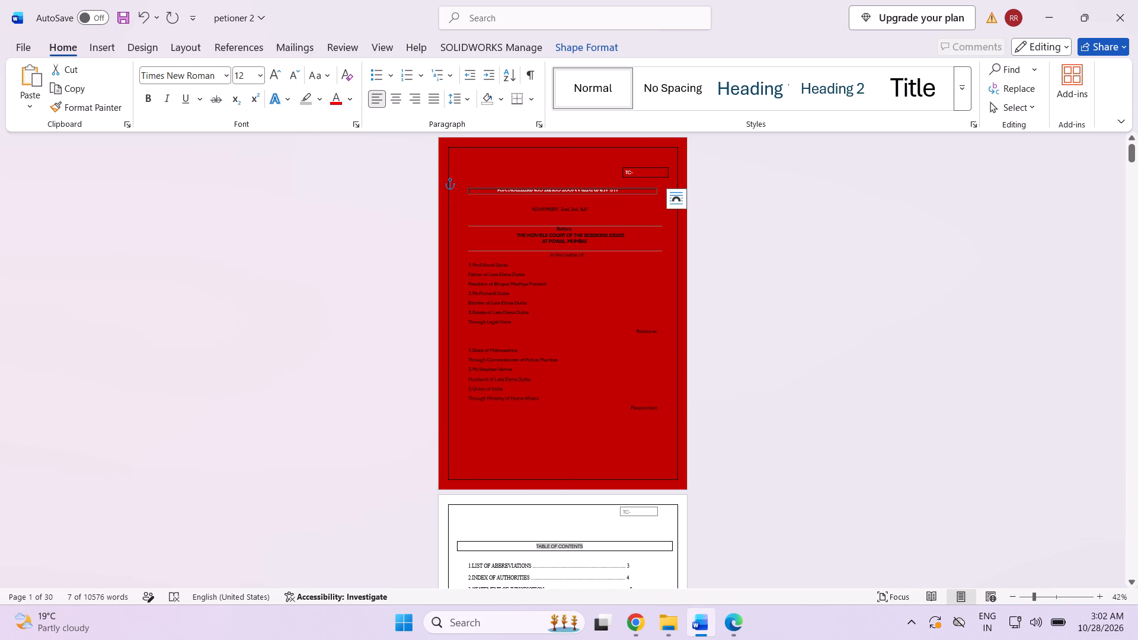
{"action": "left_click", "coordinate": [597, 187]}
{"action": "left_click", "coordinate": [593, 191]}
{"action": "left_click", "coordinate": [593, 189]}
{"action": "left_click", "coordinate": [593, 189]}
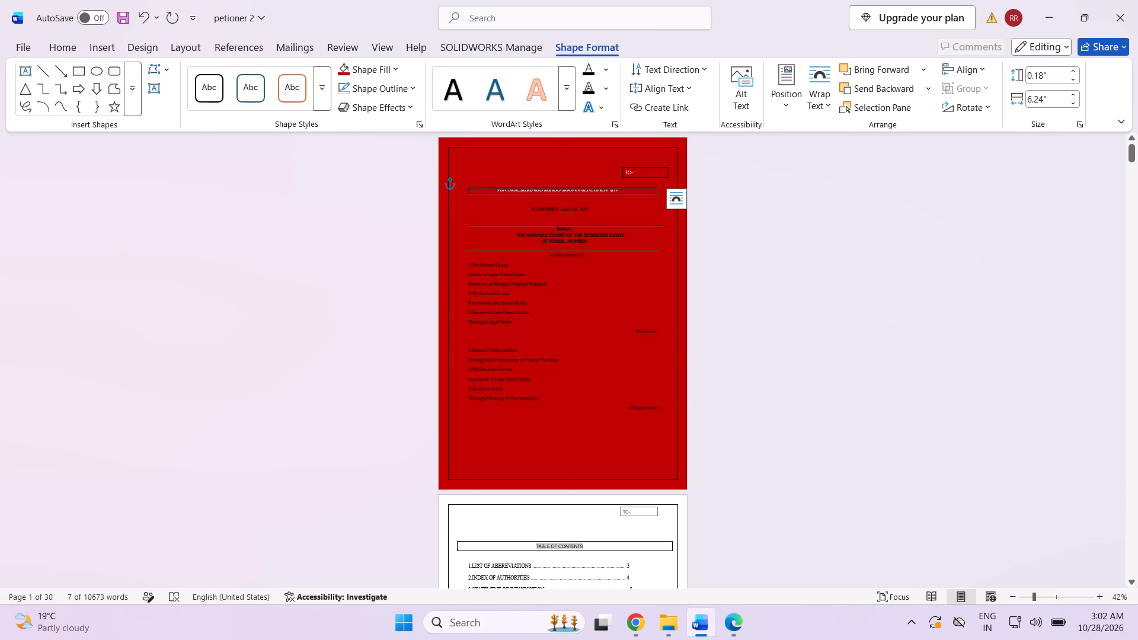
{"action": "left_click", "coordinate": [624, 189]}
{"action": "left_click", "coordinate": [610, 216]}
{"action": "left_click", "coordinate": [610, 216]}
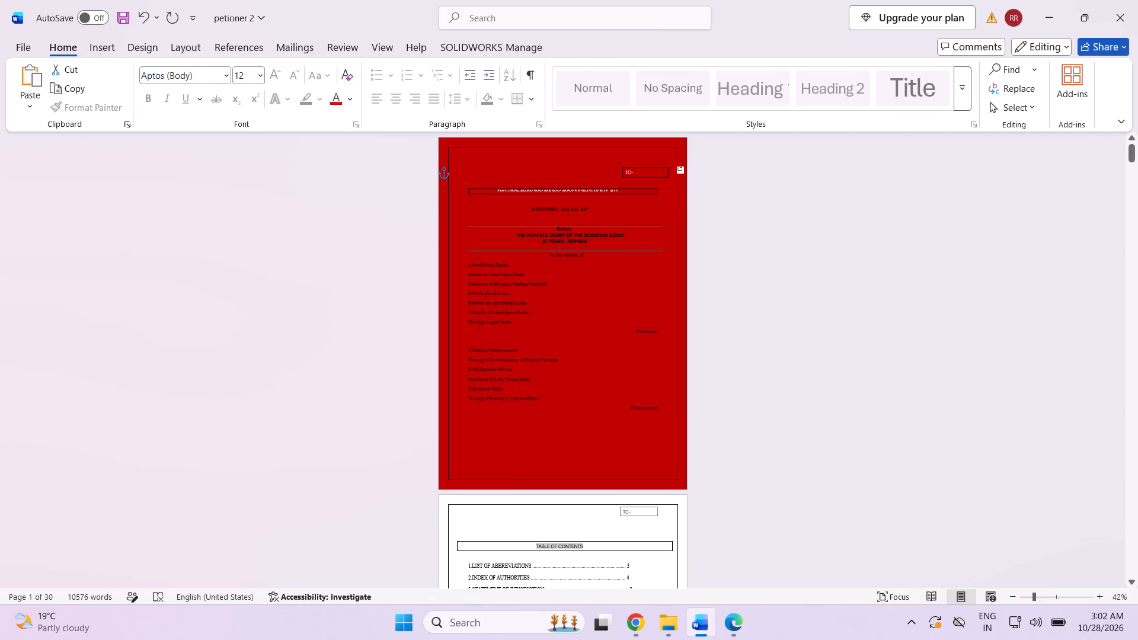
Move the competition title box slightly higher, just below the TC- box, keeping it centred between the page margins.
{"action": "left_click", "coordinate": [601, 191]}
{"action": "left_click_drag", "start_coordinate": [604, 193], "coordinate": [605, 190]}
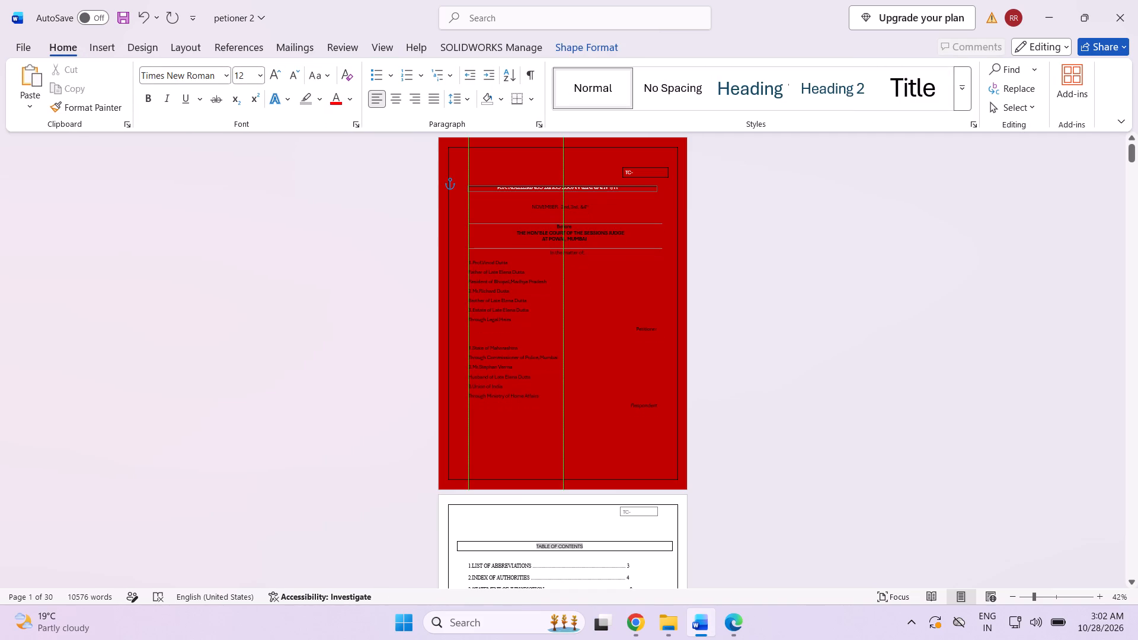
{"action": "left_click_drag", "start_coordinate": [605, 190], "coordinate": [605, 188]}
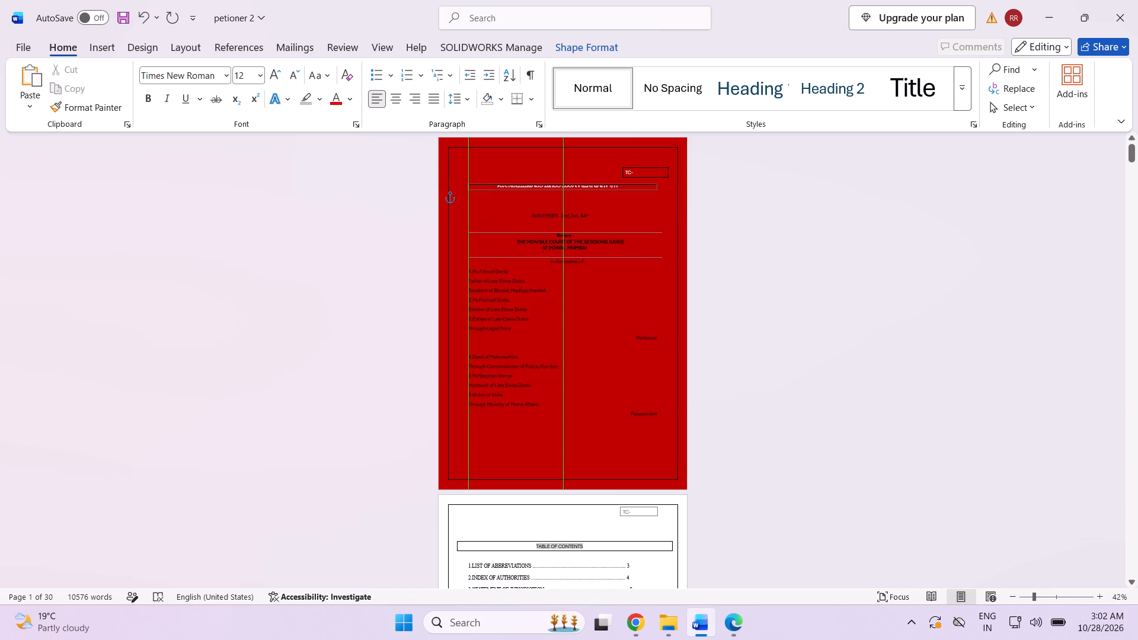
{"action": "left_click_drag", "start_coordinate": [605, 188], "coordinate": [605, 186]}
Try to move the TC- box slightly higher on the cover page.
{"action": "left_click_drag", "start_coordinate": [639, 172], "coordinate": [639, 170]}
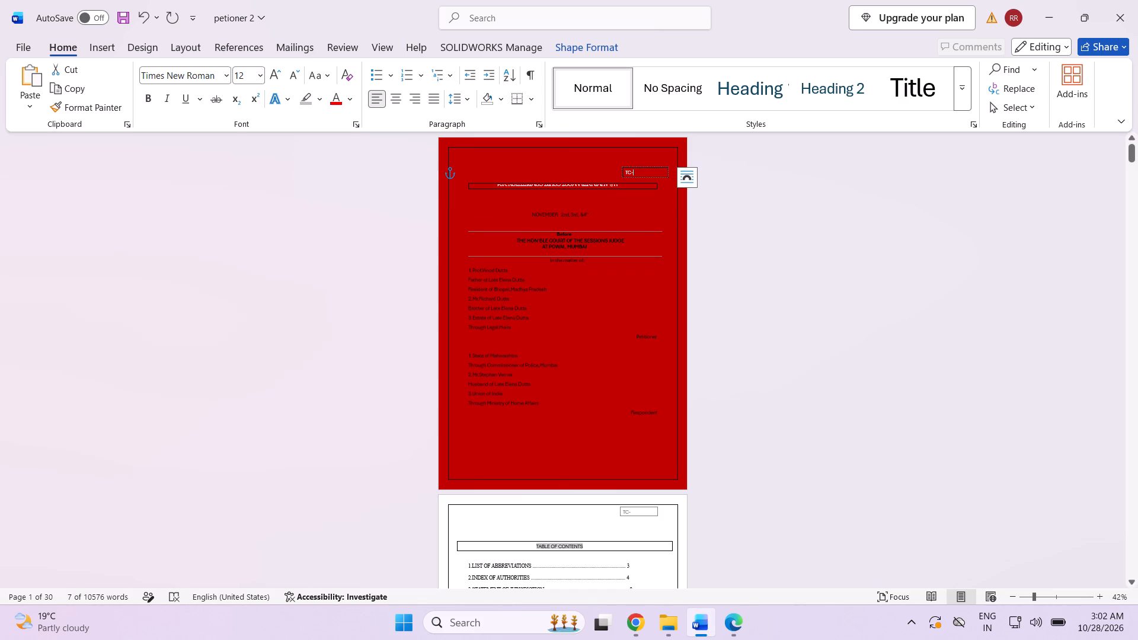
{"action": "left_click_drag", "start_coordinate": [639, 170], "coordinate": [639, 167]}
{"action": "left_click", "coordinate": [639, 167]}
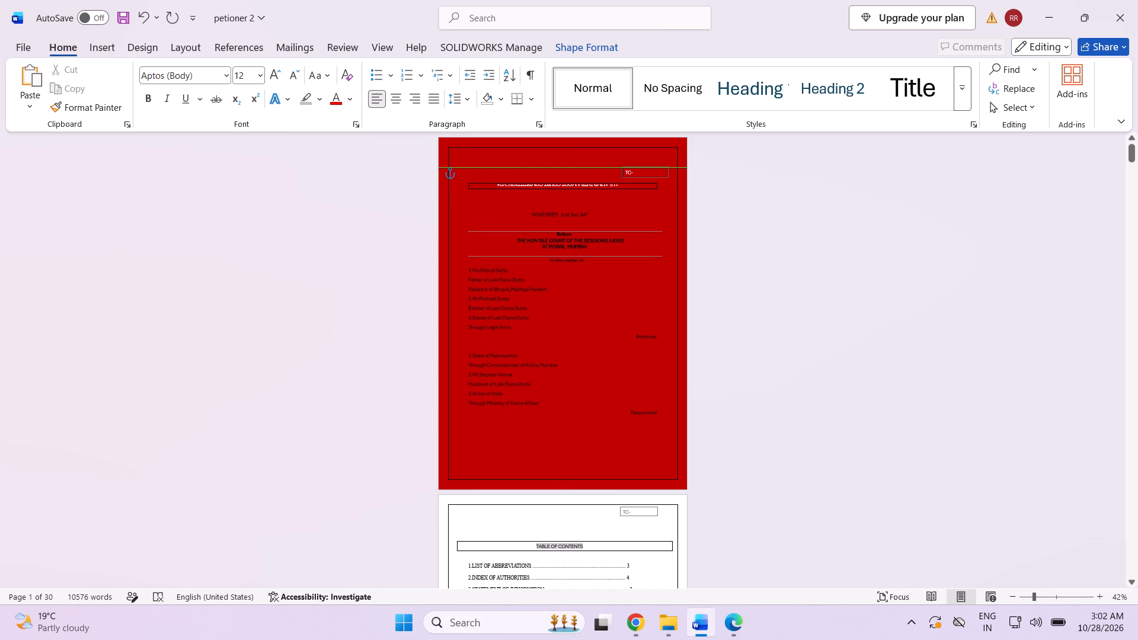
Enlarge the competition title box upward so its height fits the full line of title text.
{"action": "left_click", "coordinate": [564, 186]}
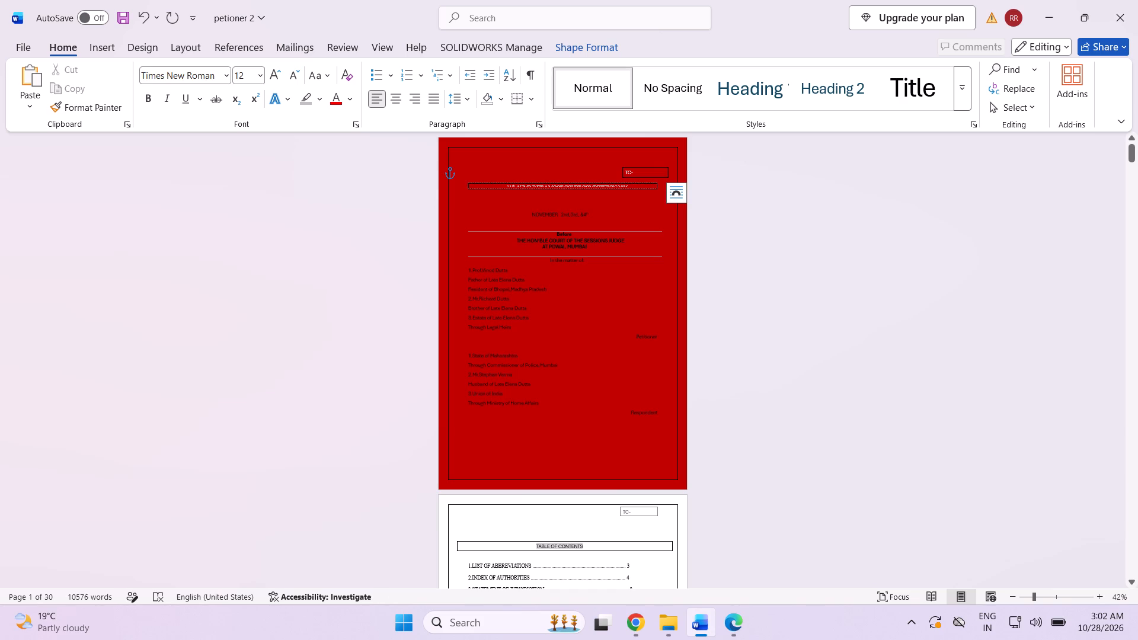
{"action": "left_click", "coordinate": [469, 184]}
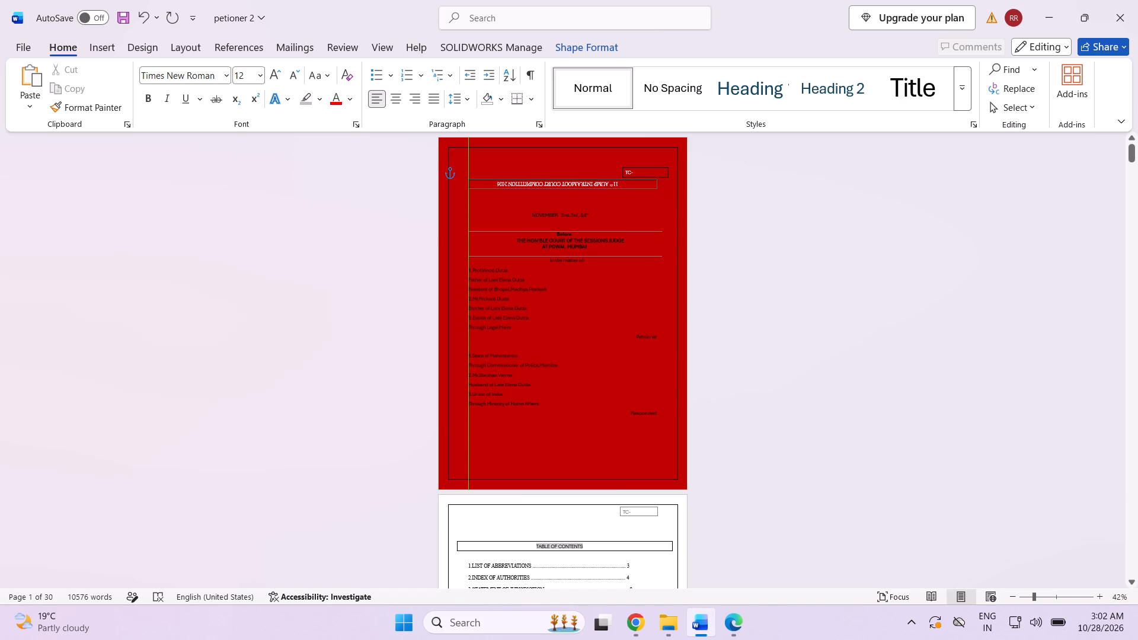
{"action": "left_click", "coordinate": [526, 184]}
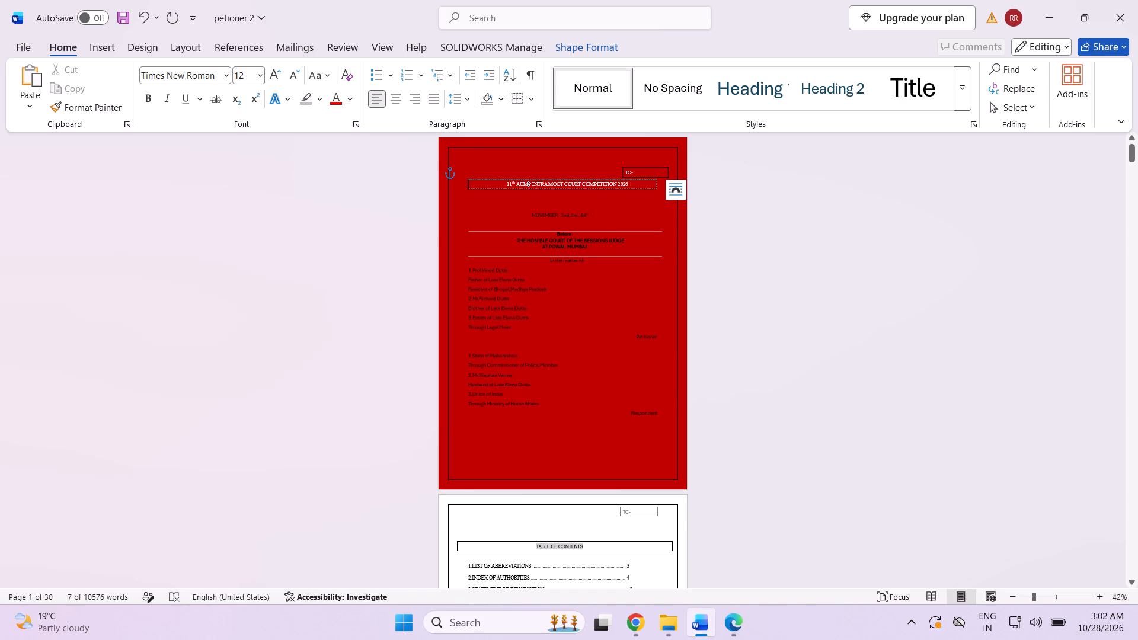
{"action": "left_click", "coordinate": [635, 182]}
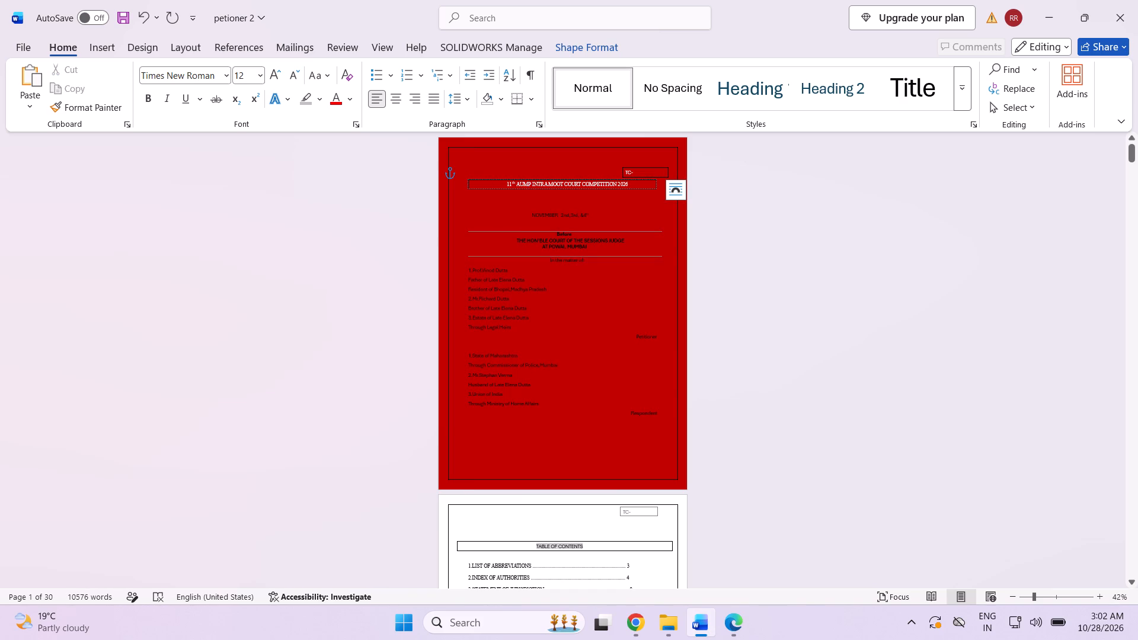
{"action": "left_click", "coordinate": [491, 183]}
{"action": "left_click", "coordinate": [516, 206]}
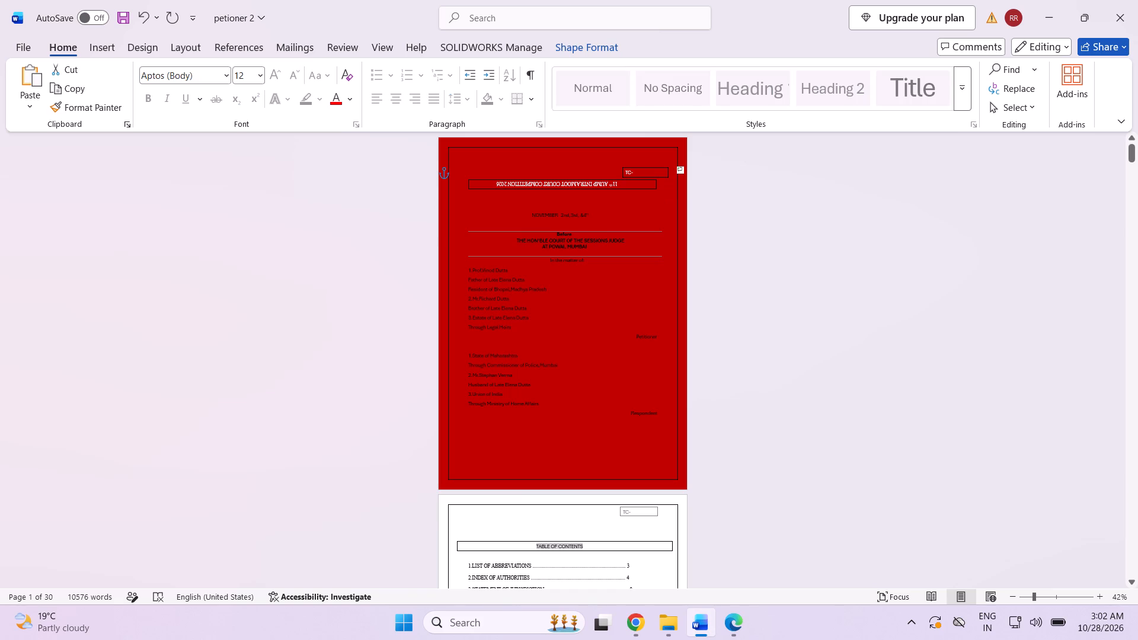
Resize the court name table on the cover page, making it slightly wider and reducing its height to fit its text.
{"action": "left_click", "coordinate": [592, 283]}
{"action": "left_click_drag", "start_coordinate": [666, 260], "coordinate": [664, 254]}
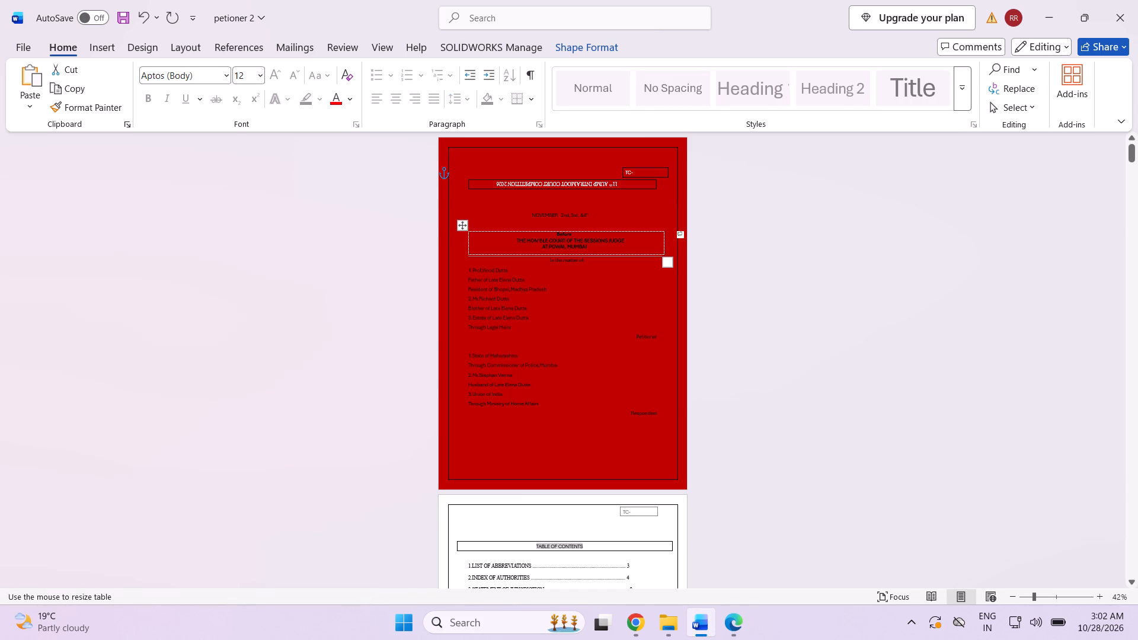
{"action": "left_click_drag", "start_coordinate": [664, 254], "coordinate": [663, 249]}
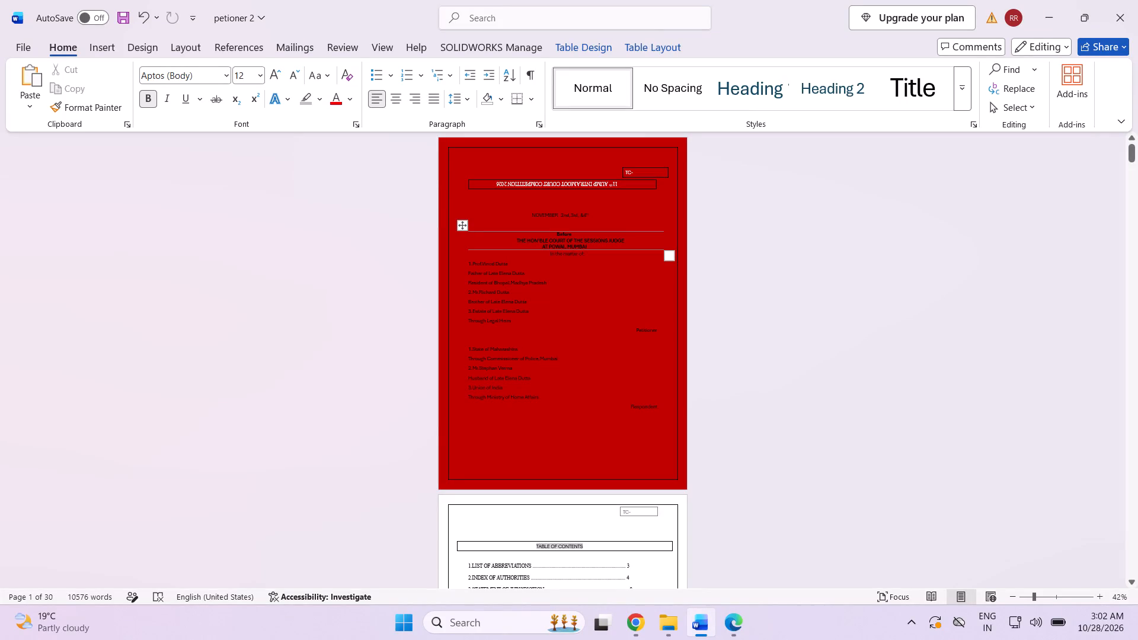
Enlarge the competition title box a little further, extending its top edge up to the TC- box.
{"action": "left_click", "coordinate": [491, 185]}
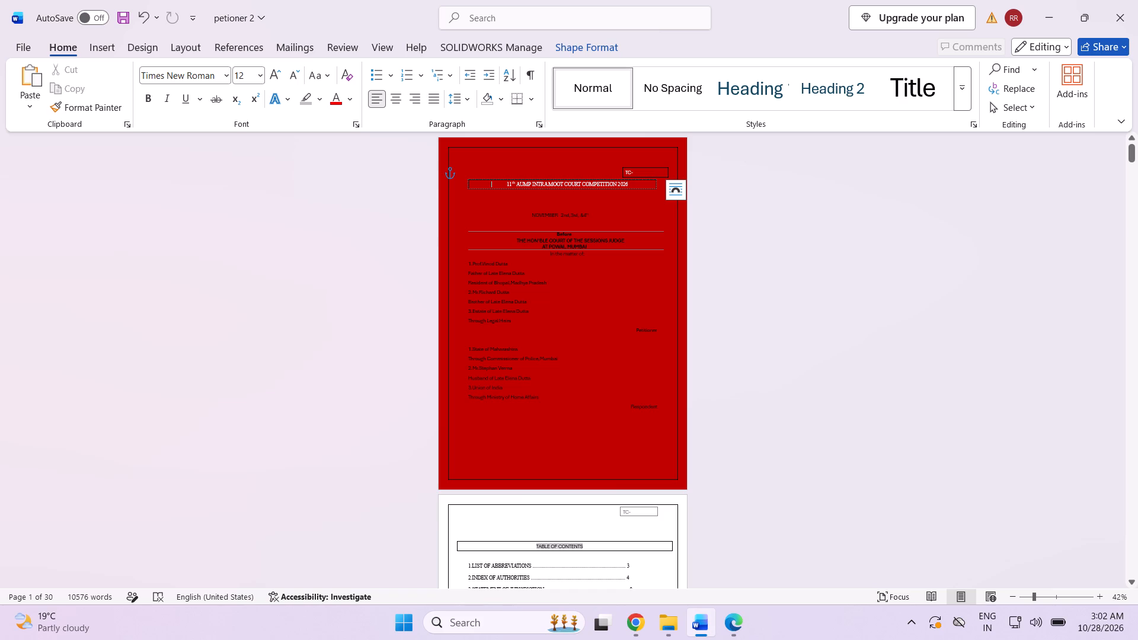
{"action": "left_click", "coordinate": [466, 178]}
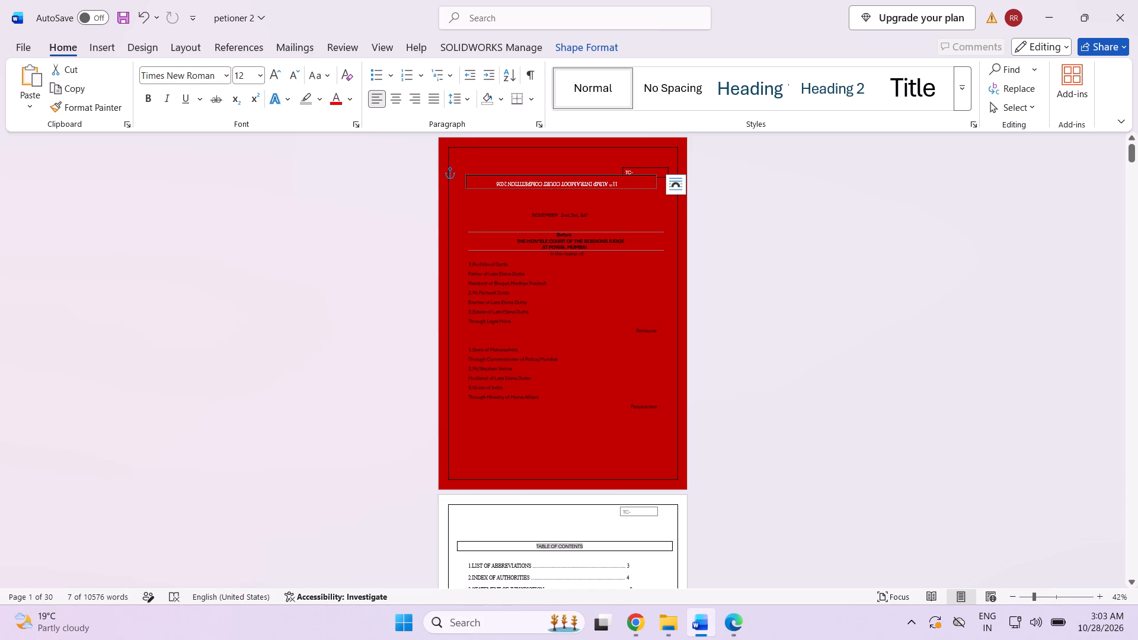
{"action": "left_click", "coordinate": [484, 184]}
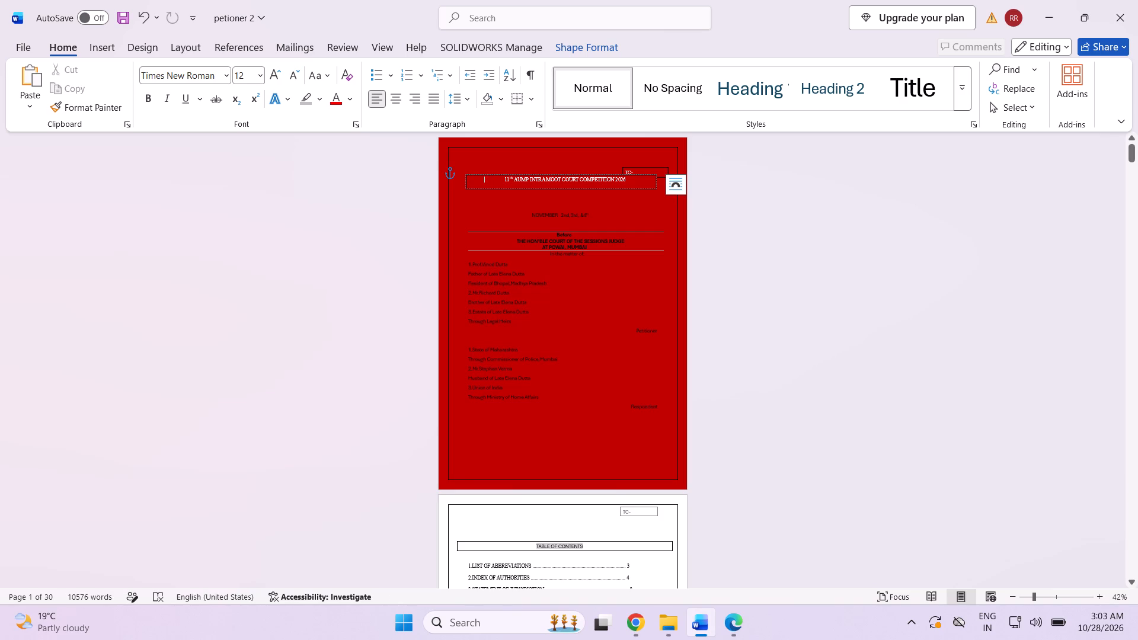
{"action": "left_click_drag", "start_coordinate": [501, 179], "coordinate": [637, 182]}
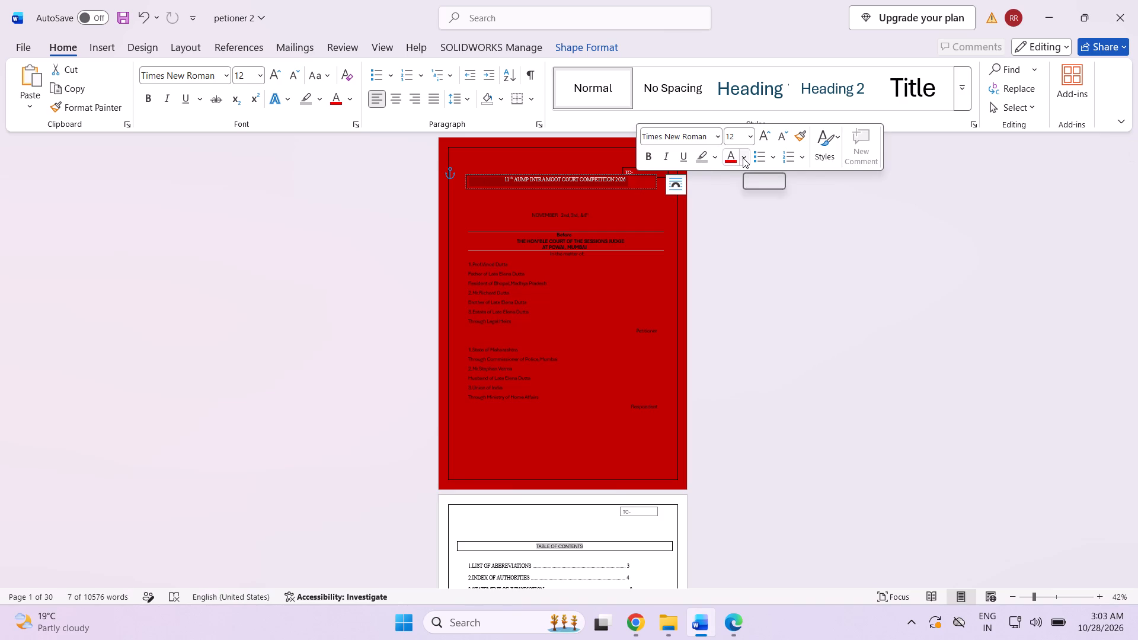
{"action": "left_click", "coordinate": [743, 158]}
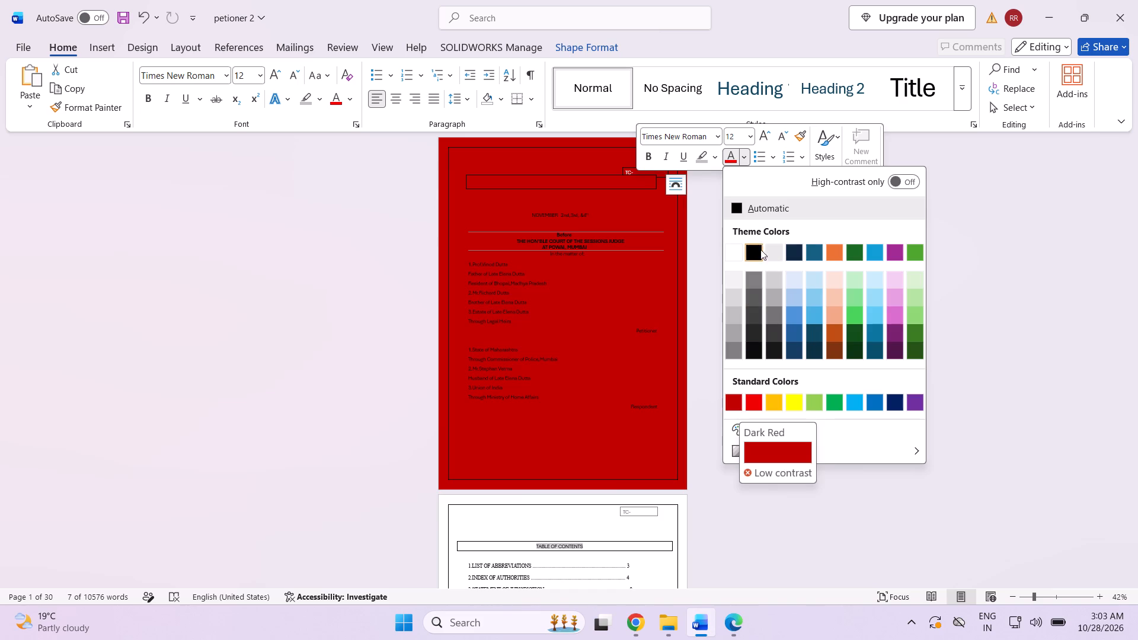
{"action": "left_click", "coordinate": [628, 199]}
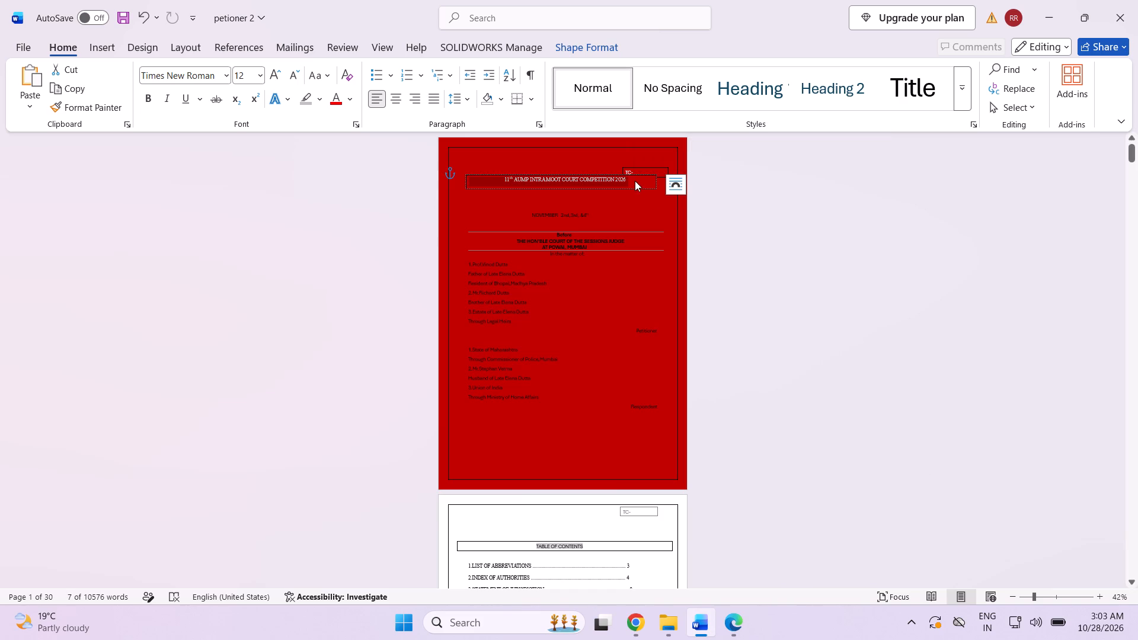
Move the competition title box slightly lower, clear of the TC- box and aligned with the page margins.
{"action": "left_click", "coordinate": [634, 180]}
{"action": "left_click_drag", "start_coordinate": [632, 177], "coordinate": [617, 178]}
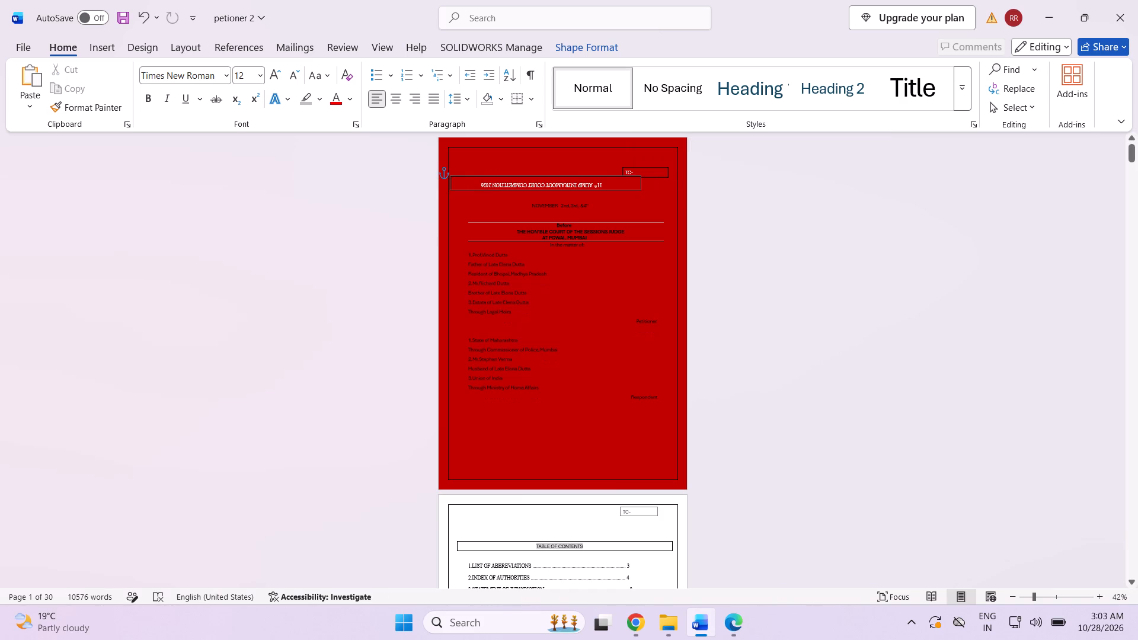
{"action": "left_click_drag", "start_coordinate": [617, 178], "coordinate": [642, 184]}
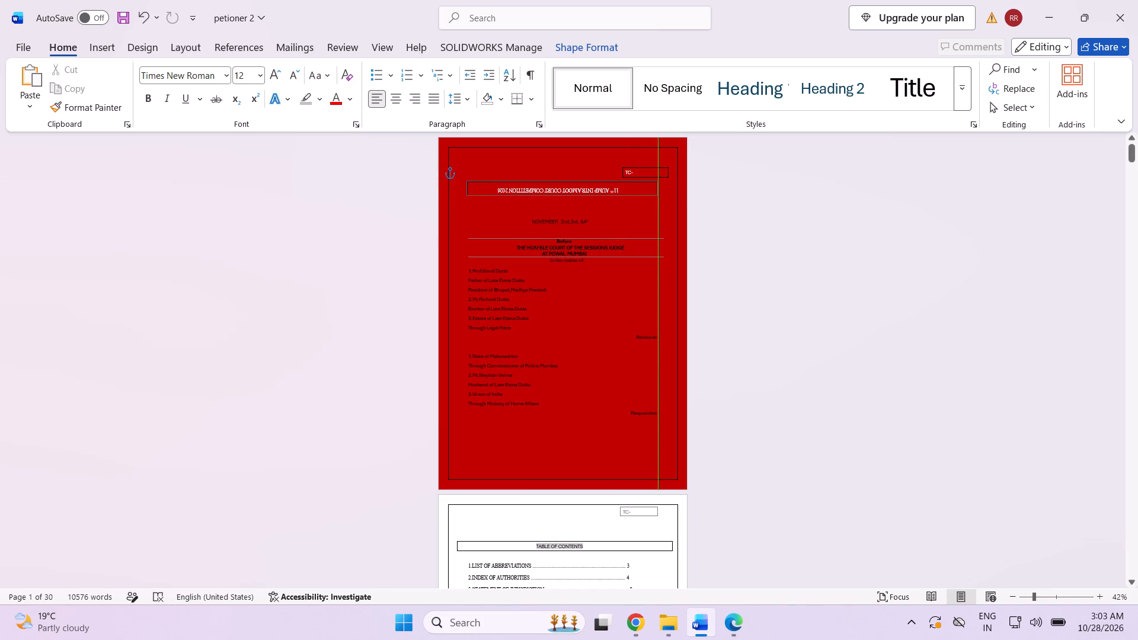
{"action": "left_click_drag", "start_coordinate": [642, 184], "coordinate": [642, 183]}
{"action": "left_click", "coordinate": [620, 189]}
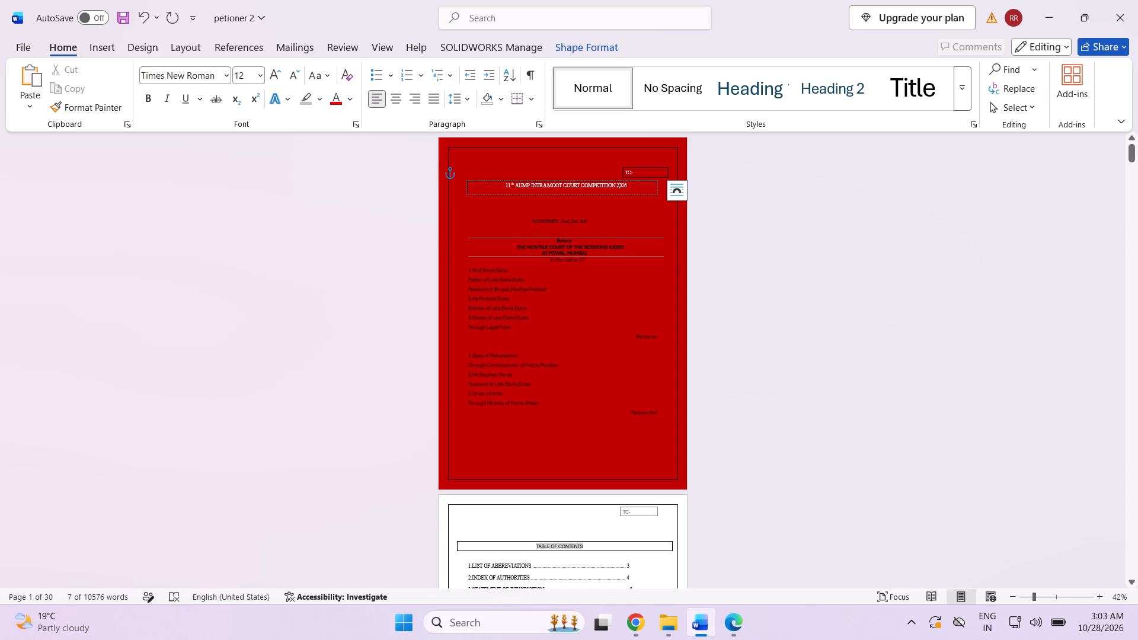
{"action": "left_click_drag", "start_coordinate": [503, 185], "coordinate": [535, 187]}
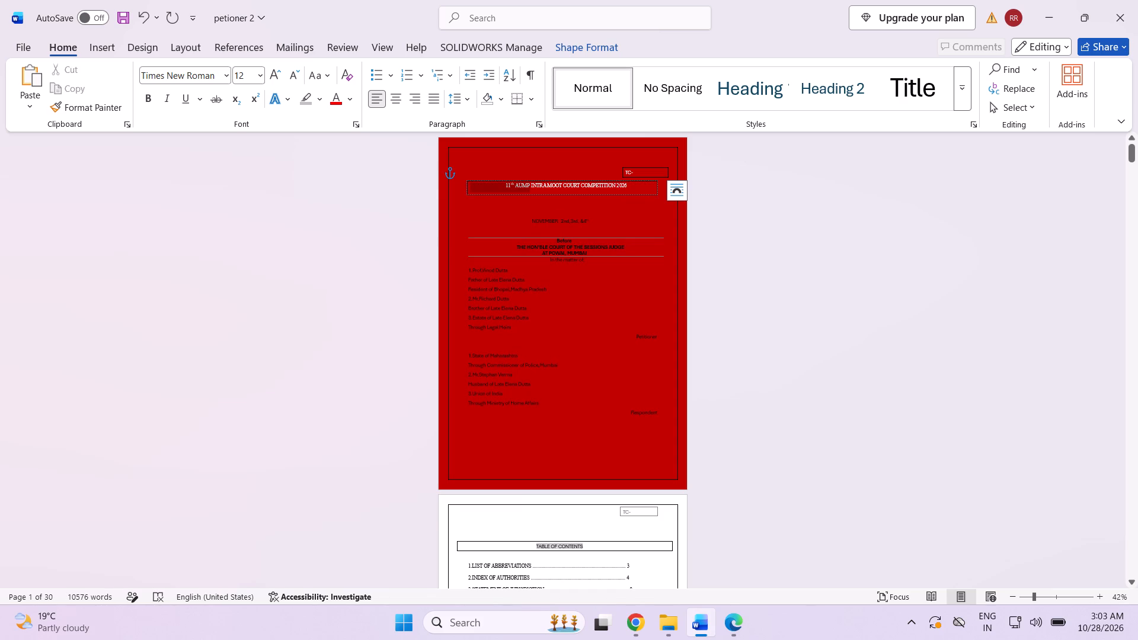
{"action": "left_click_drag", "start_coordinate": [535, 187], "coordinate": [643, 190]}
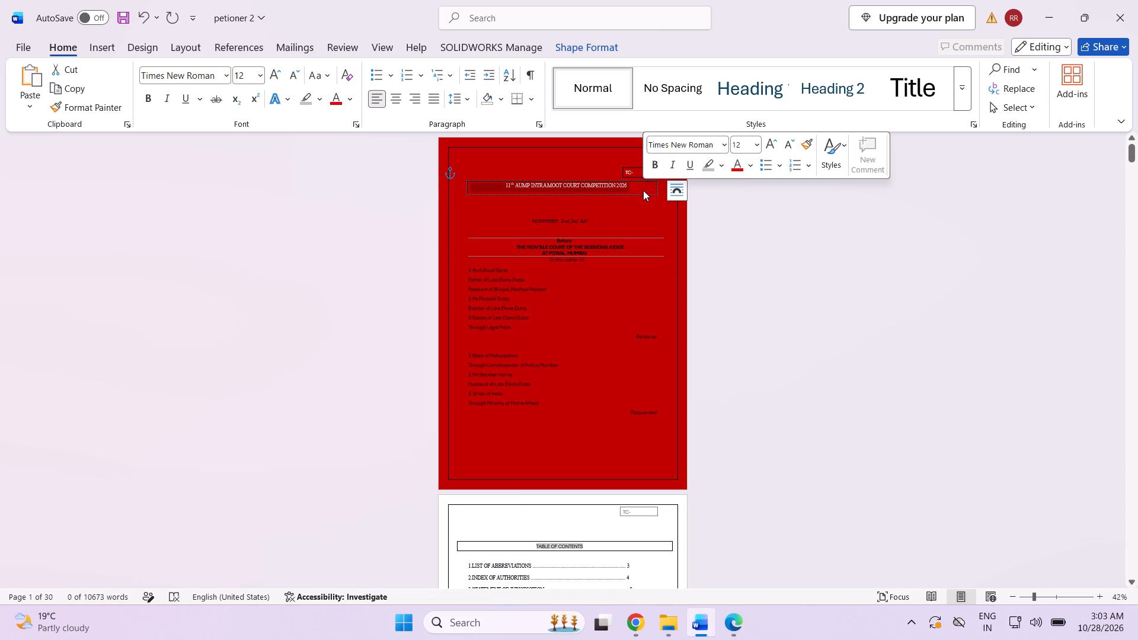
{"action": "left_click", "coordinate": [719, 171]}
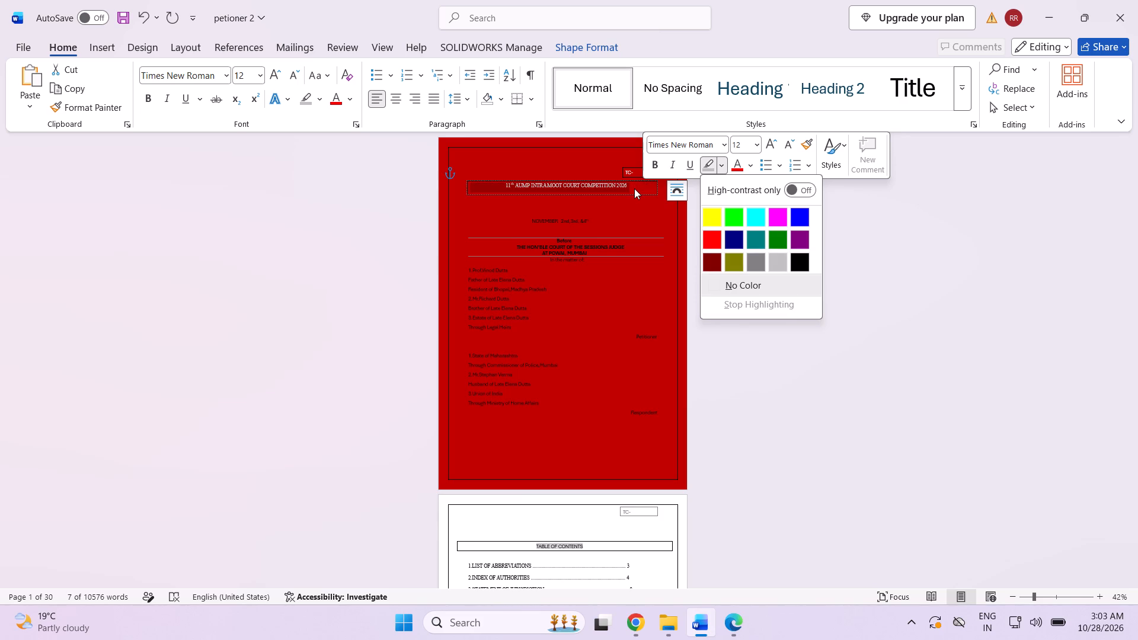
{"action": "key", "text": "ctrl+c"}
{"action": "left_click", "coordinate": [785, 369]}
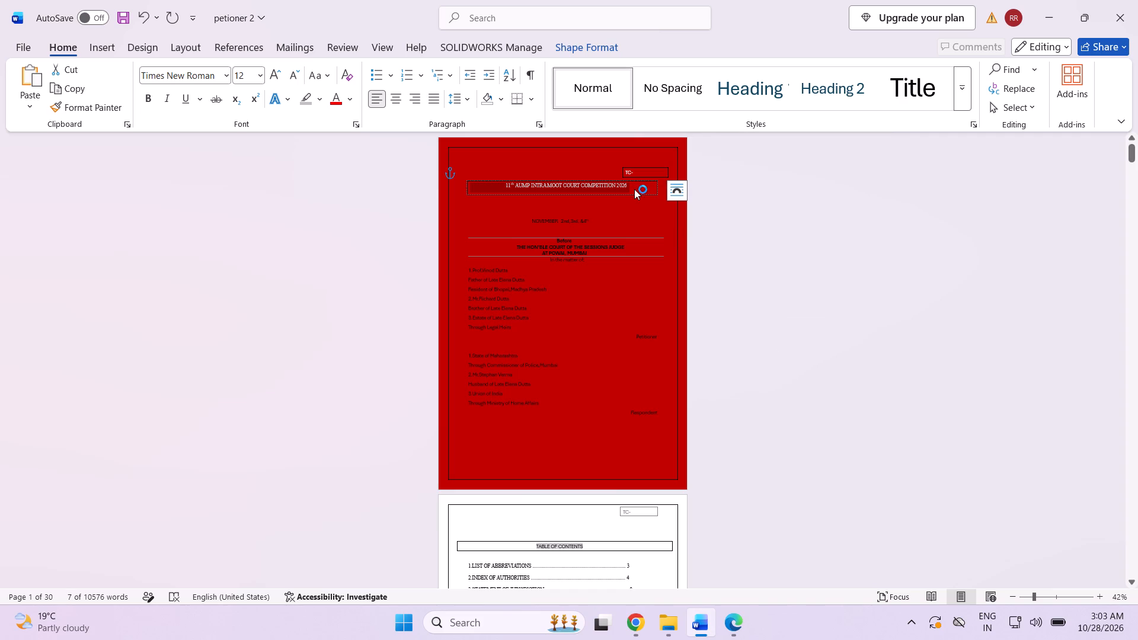
Copy the title text "11th AUMP INTRA MOOT COURT COMPETITION 2026", delete it, and paste it back into its box.
{"action": "left_click", "coordinate": [630, 184]}
{"action": "left_click_drag", "start_coordinate": [630, 184], "coordinate": [556, 197]}
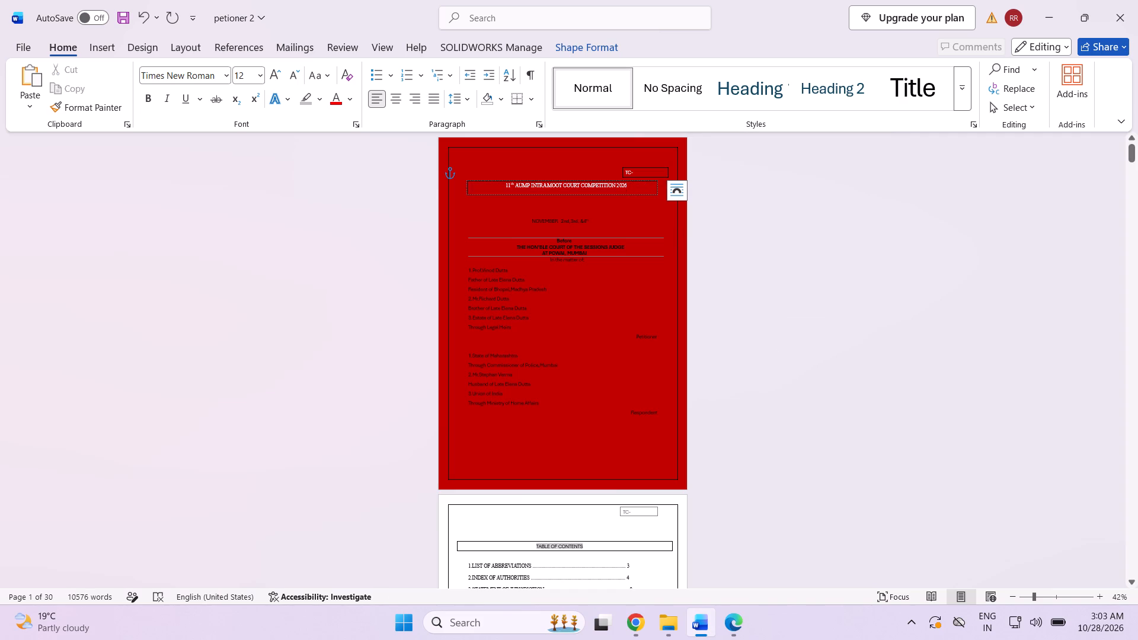
{"action": "left_click_drag", "start_coordinate": [556, 197], "coordinate": [507, 197]}
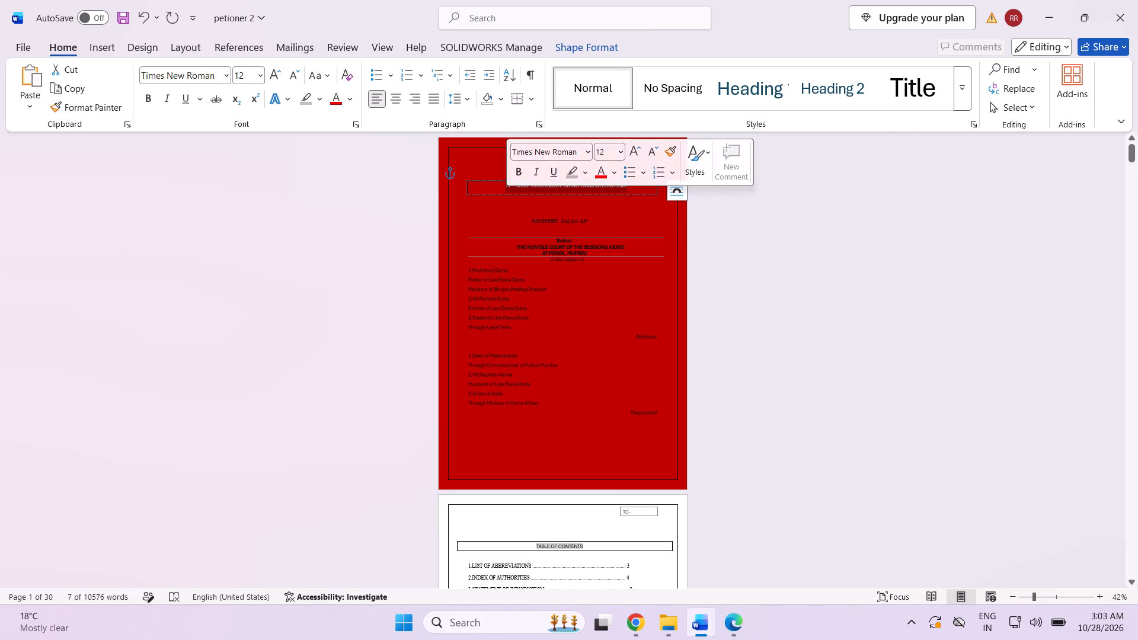
{"action": "key", "text": "ctrl+c"}
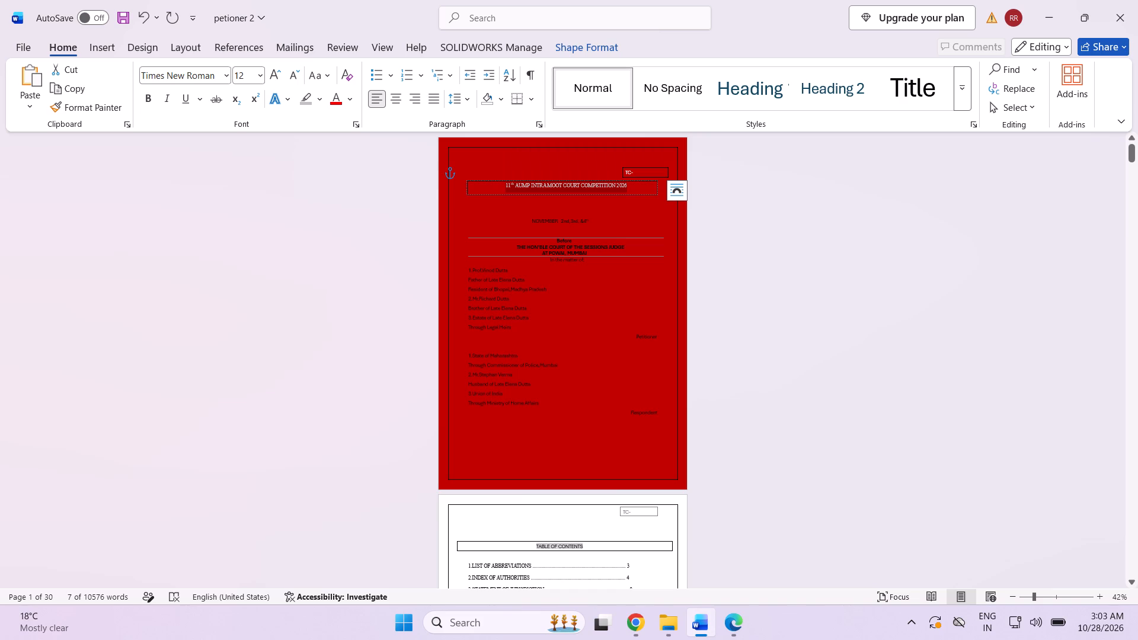
{"action": "key", "text": "BackSpace"}
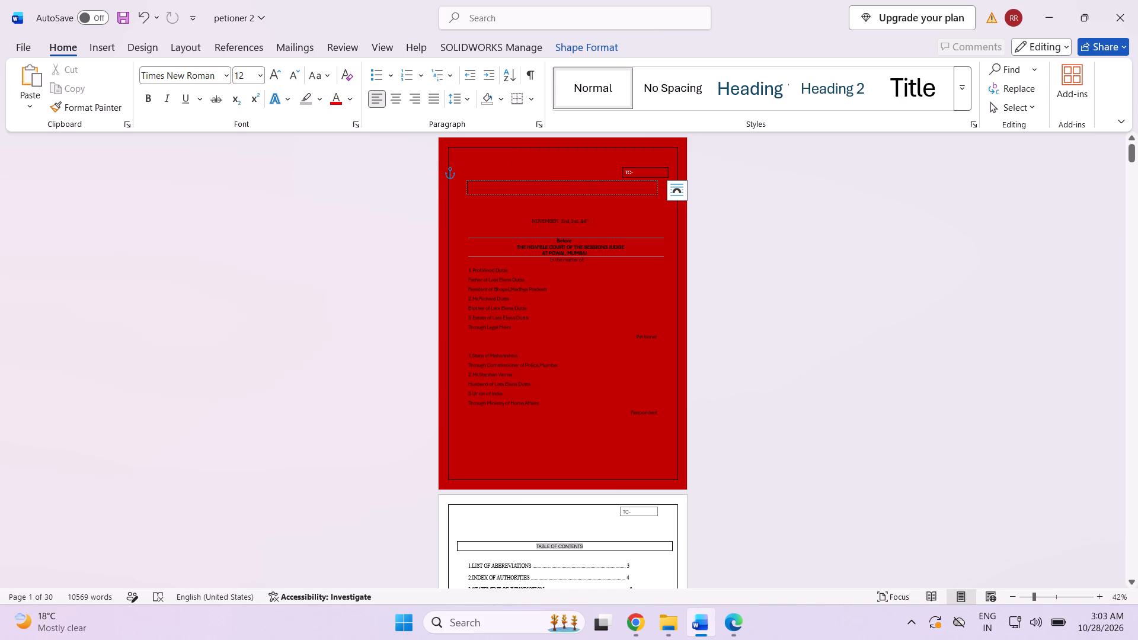
{"action": "left_click", "coordinate": [497, 189]}
{"action": "key", "text": "ctrl+v"}
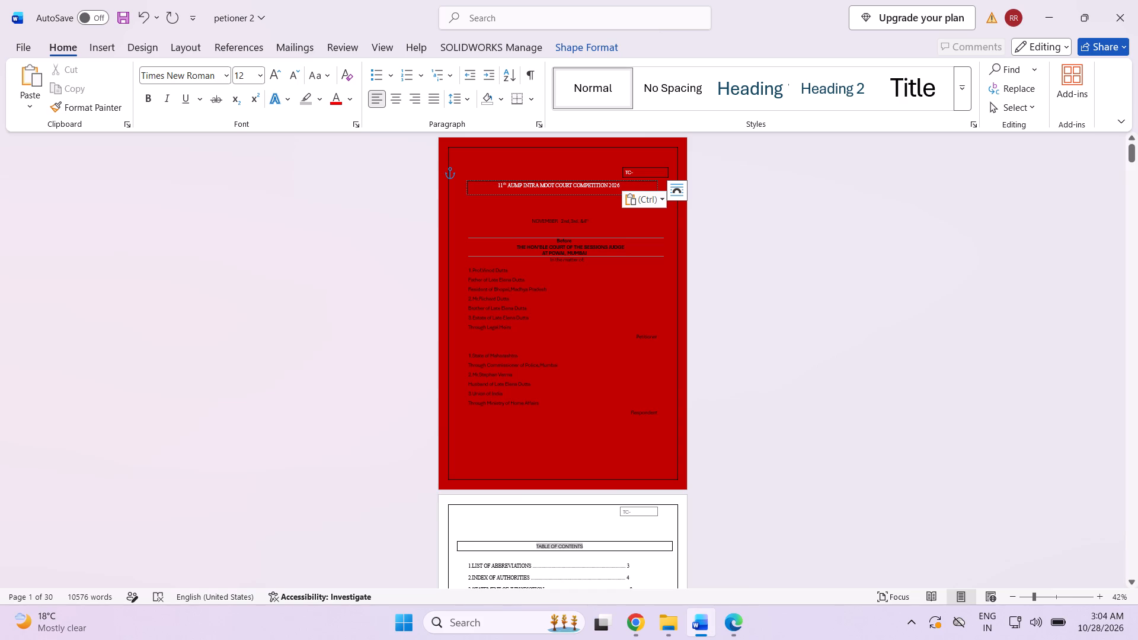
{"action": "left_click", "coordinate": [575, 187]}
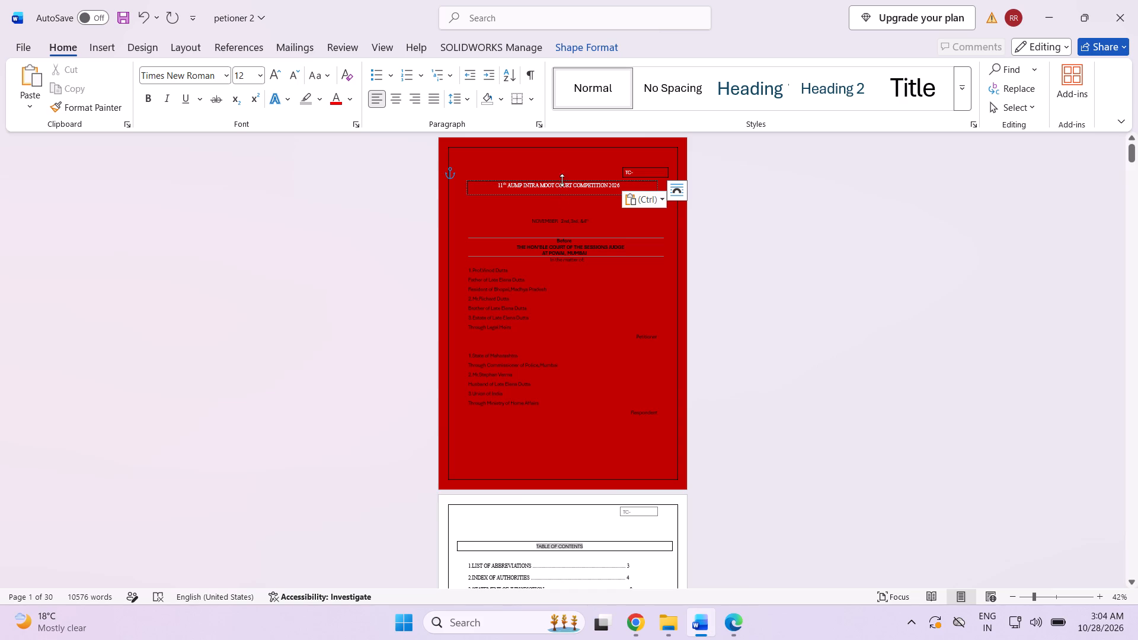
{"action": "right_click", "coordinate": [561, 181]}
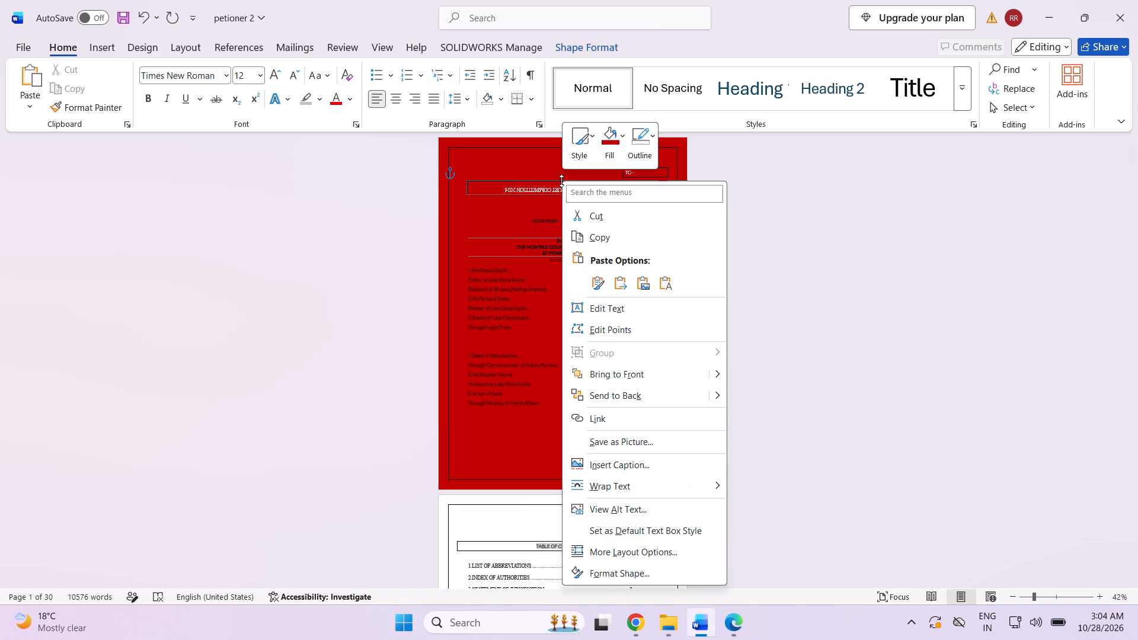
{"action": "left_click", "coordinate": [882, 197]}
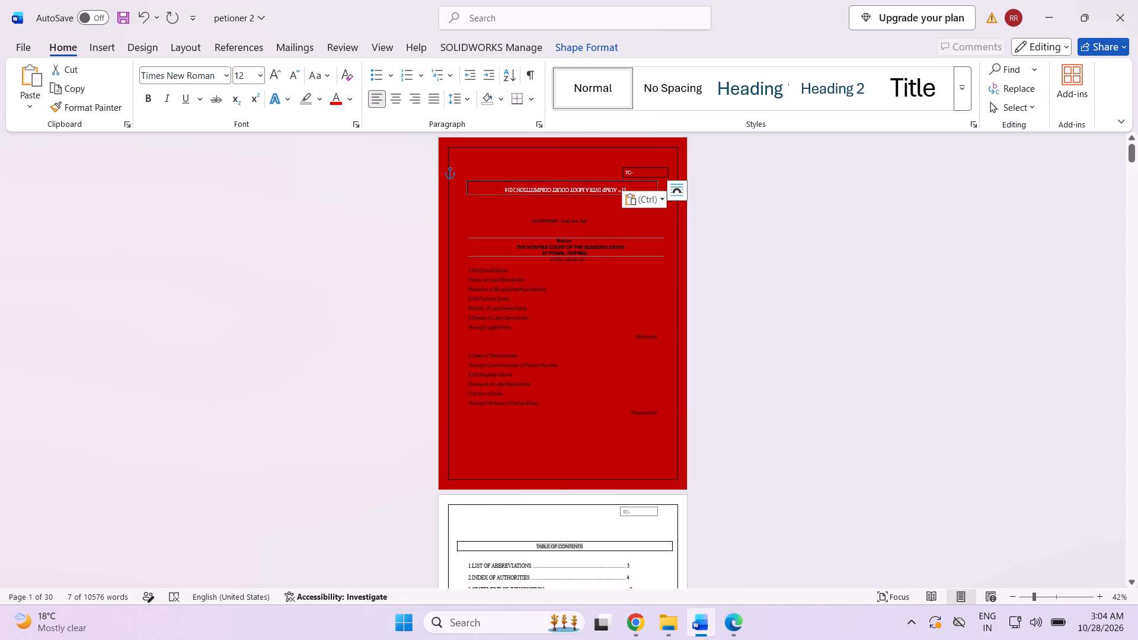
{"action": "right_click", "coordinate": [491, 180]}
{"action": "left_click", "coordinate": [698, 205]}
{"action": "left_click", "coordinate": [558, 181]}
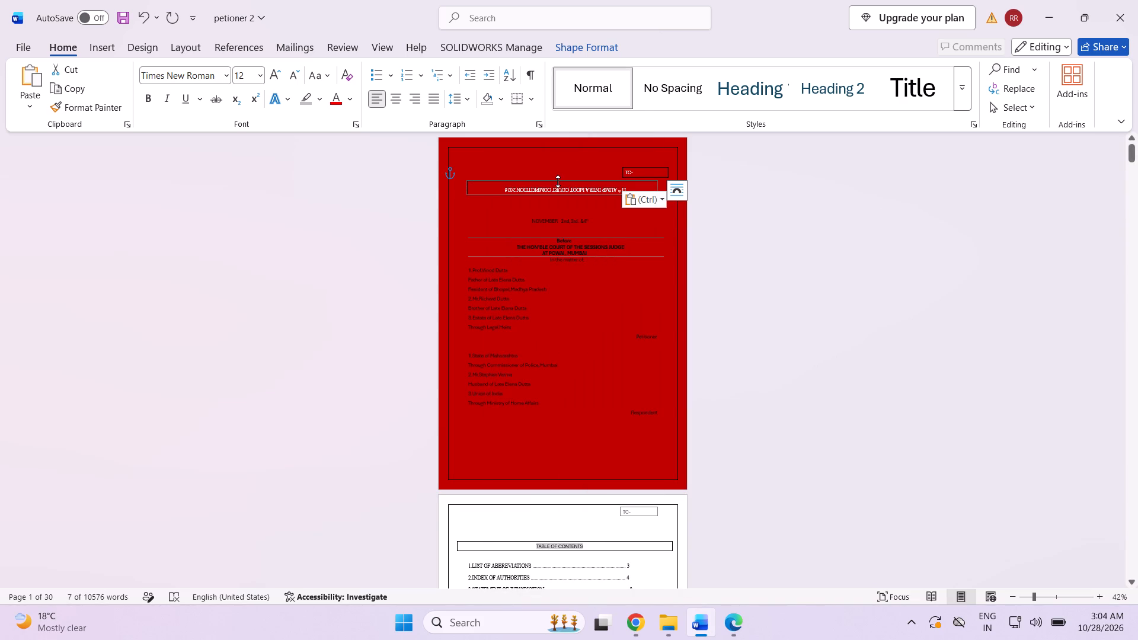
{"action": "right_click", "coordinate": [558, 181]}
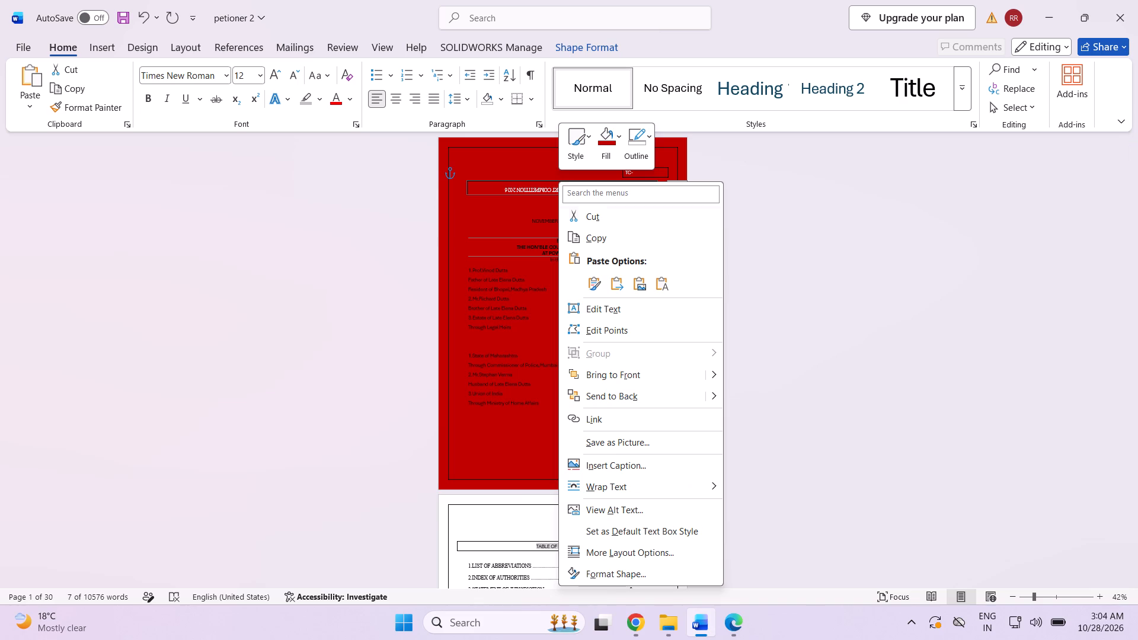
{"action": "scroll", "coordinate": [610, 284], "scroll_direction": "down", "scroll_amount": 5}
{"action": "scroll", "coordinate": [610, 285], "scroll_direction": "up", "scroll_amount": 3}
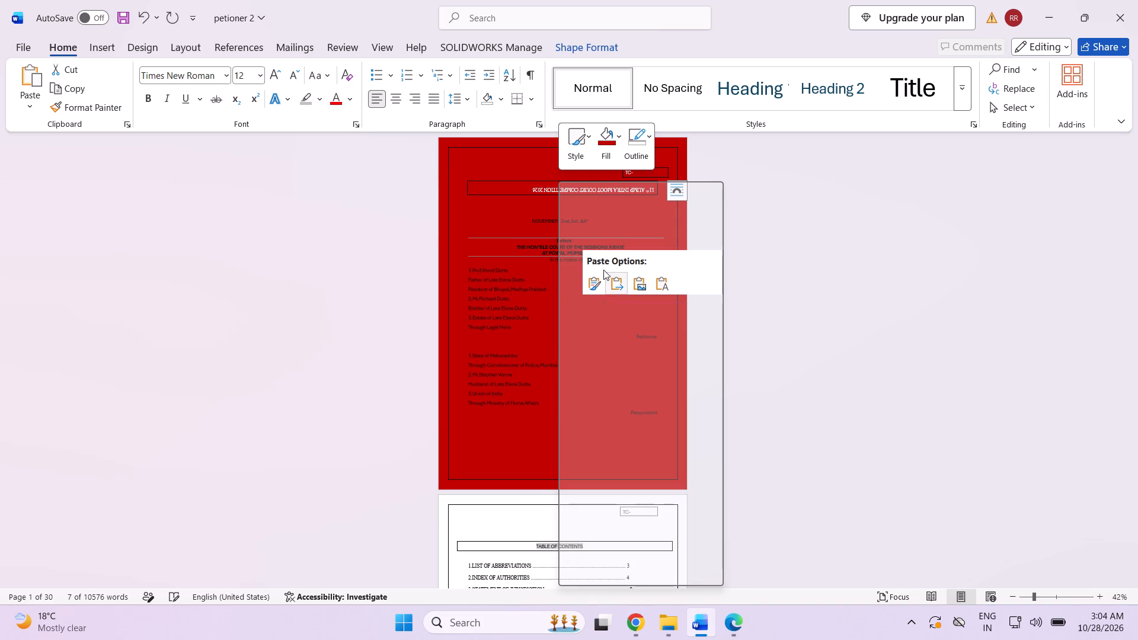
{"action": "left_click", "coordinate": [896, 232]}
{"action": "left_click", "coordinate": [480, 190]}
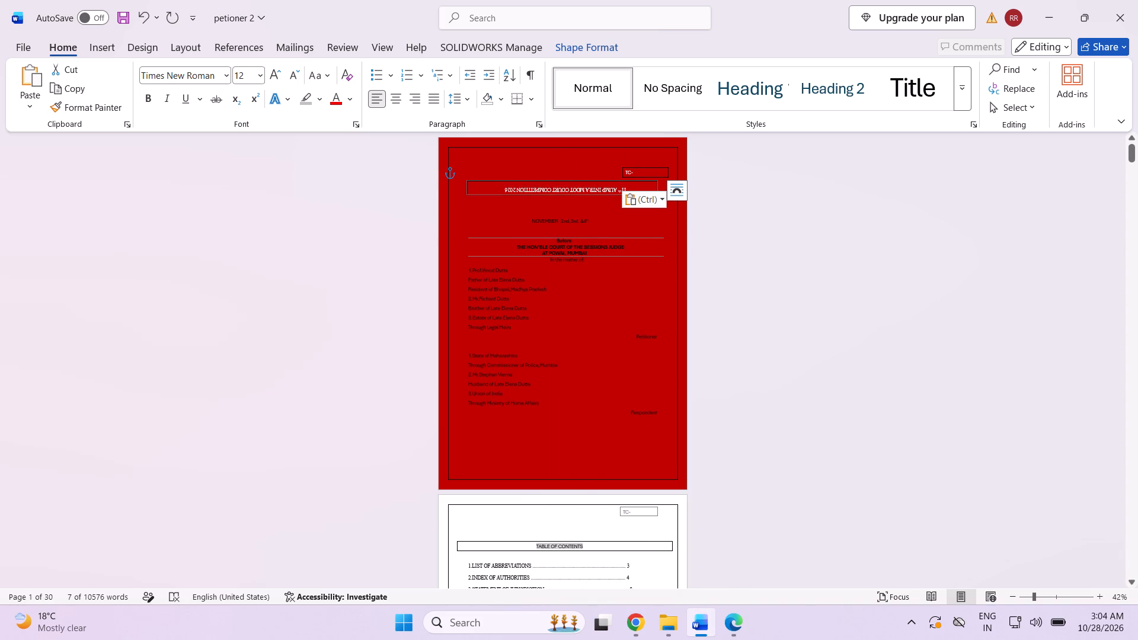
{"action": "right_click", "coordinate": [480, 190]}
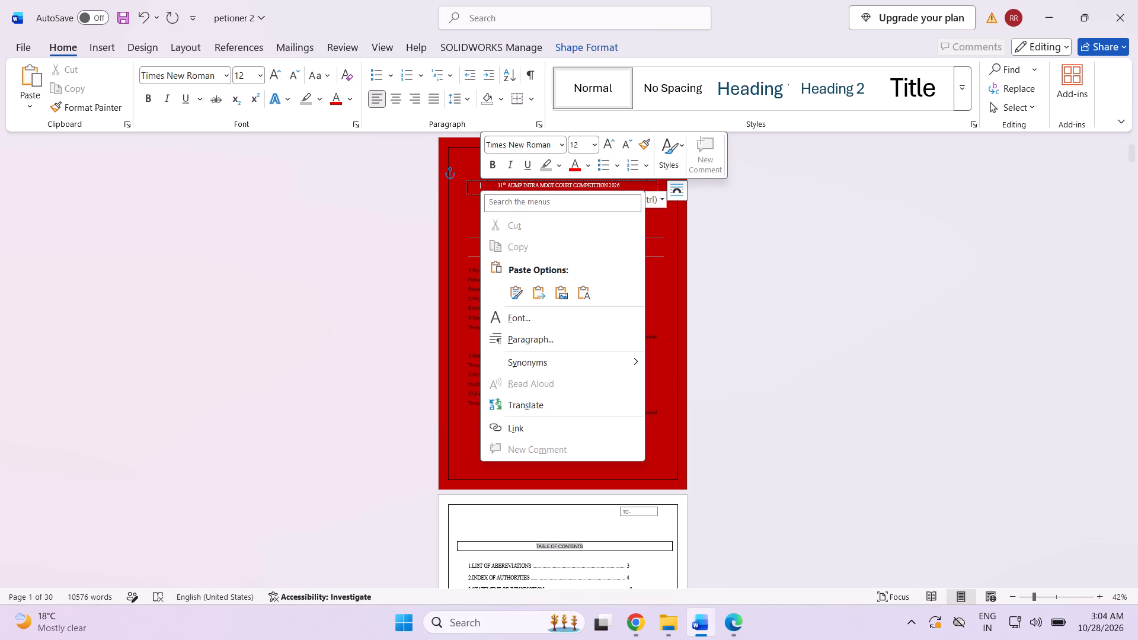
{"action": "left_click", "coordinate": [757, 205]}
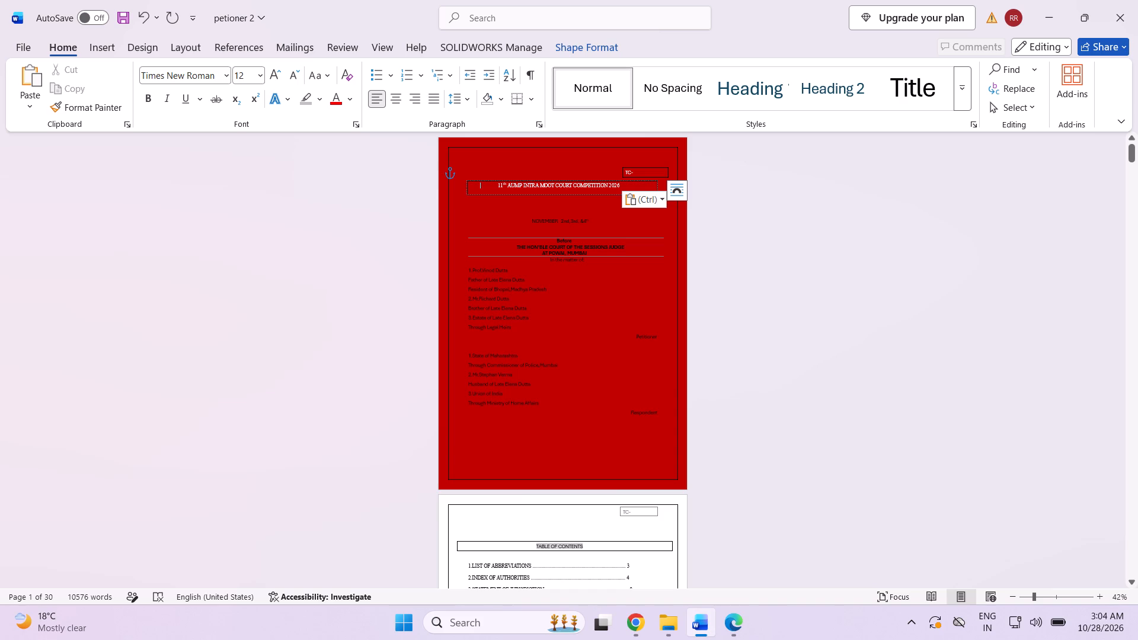
Delete the competition title from its box, set the font colour to black and start the title again with "11".
{"action": "left_click_drag", "start_coordinate": [622, 185], "coordinate": [436, 190]}
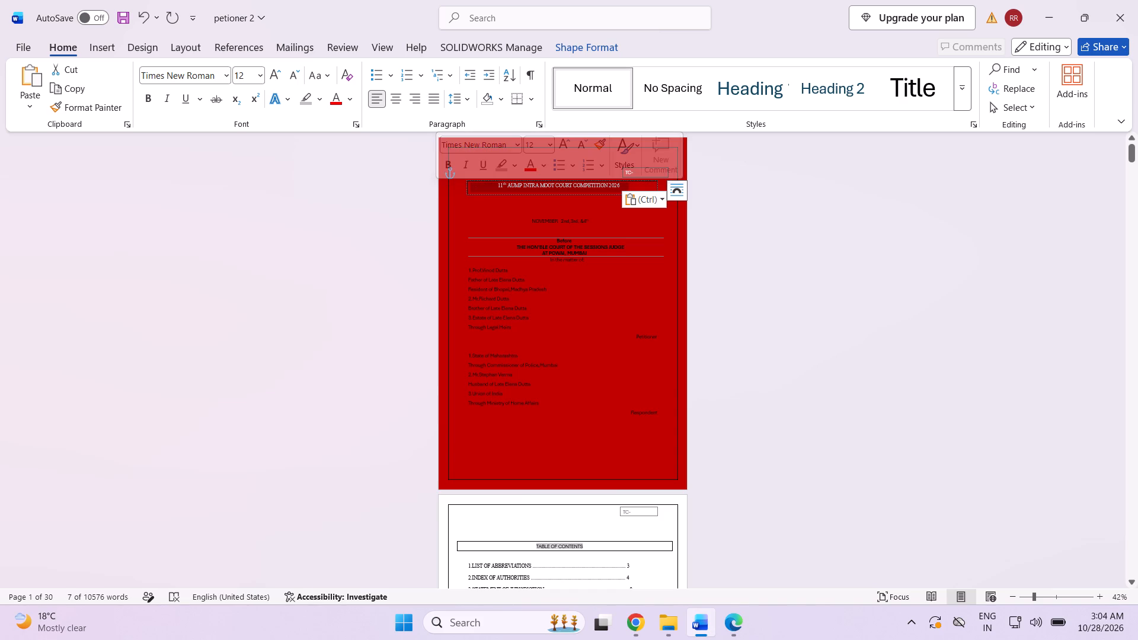
{"action": "key", "text": "BackSpace"}
{"action": "type", "text": "11"}
{"action": "key", "text": "BackSpace"}
{"action": "key", "text": "BackSpace"}
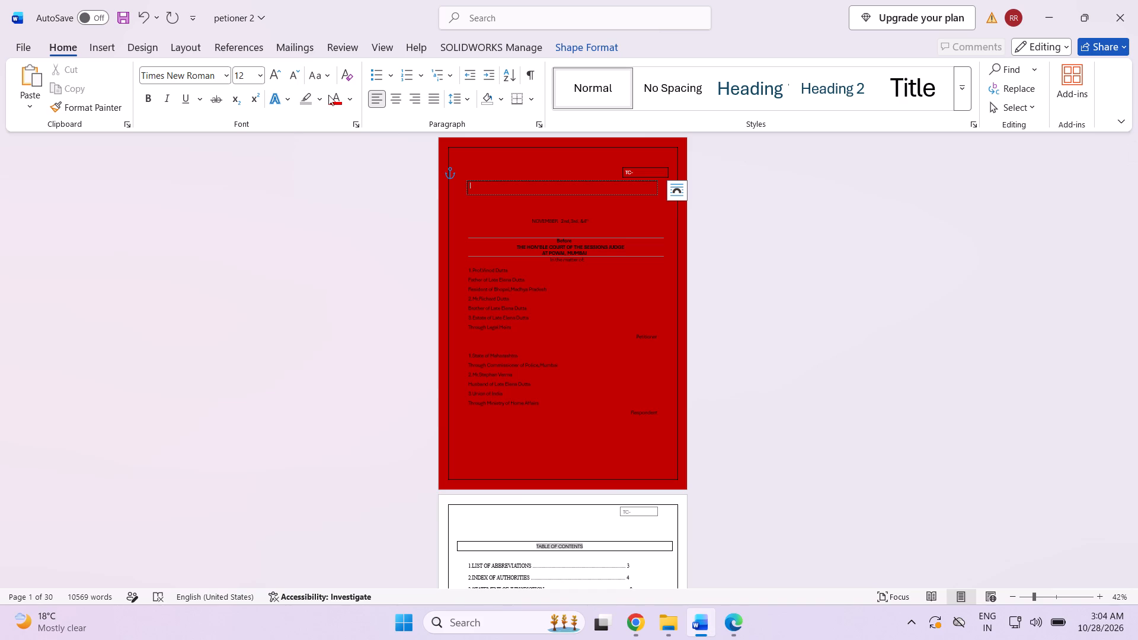
{"action": "left_click", "coordinate": [347, 98]}
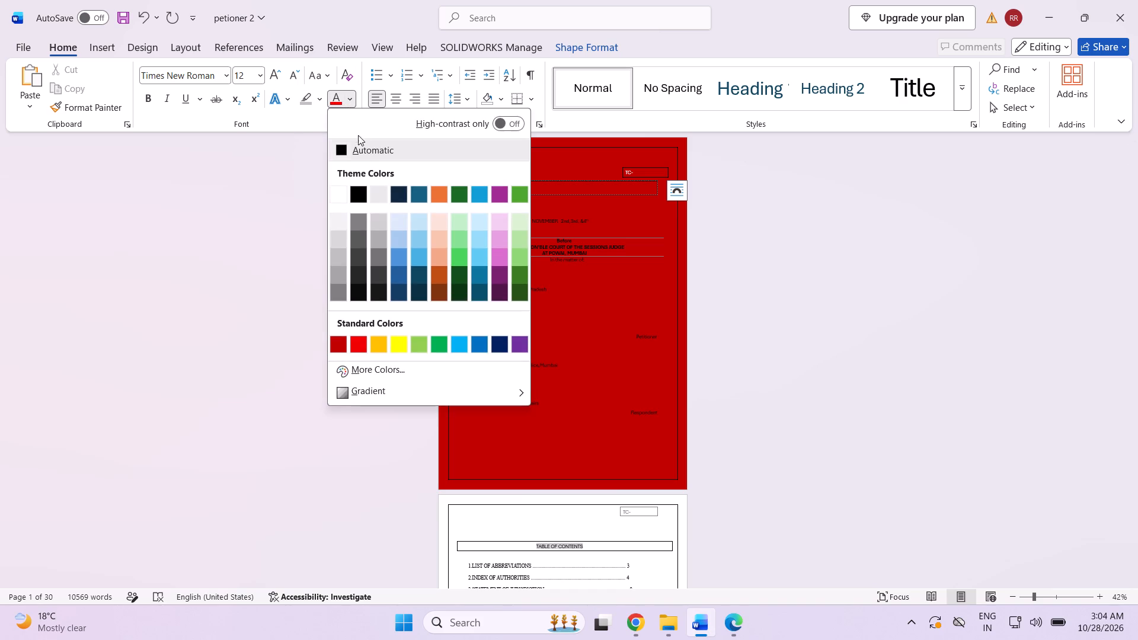
{"action": "left_click", "coordinate": [361, 192]}
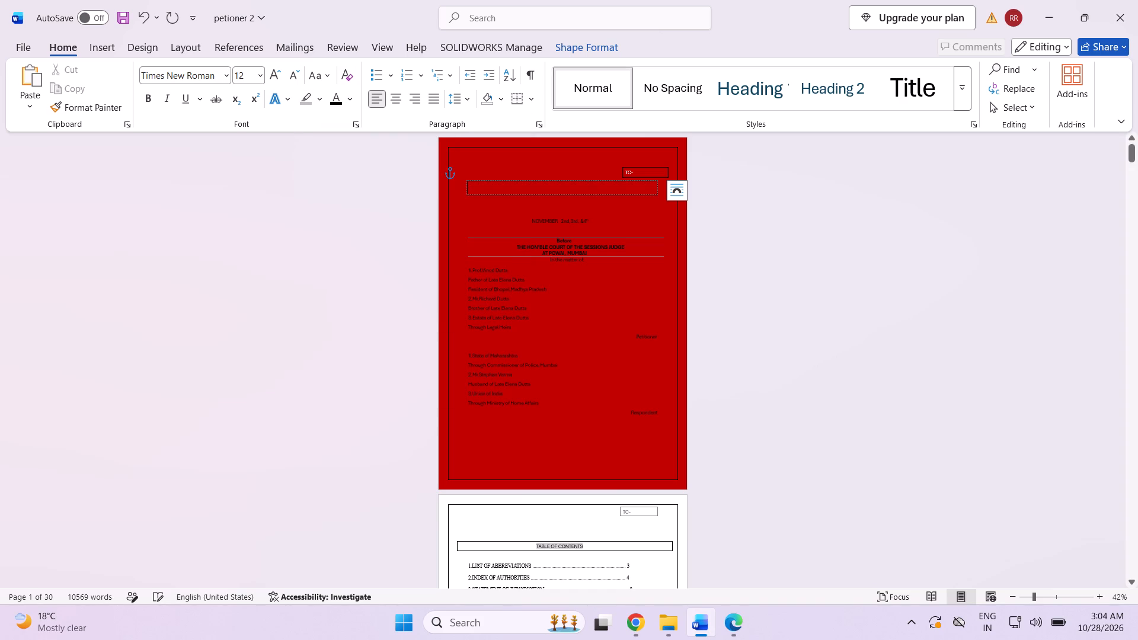
{"action": "type", "text": "11"}
{"action": "key", "text": "space"}
{"action": "key", "text": "space"}
{"action": "key", "text": "BackSpace"}
{"action": "key", "text": "BackSpace"}
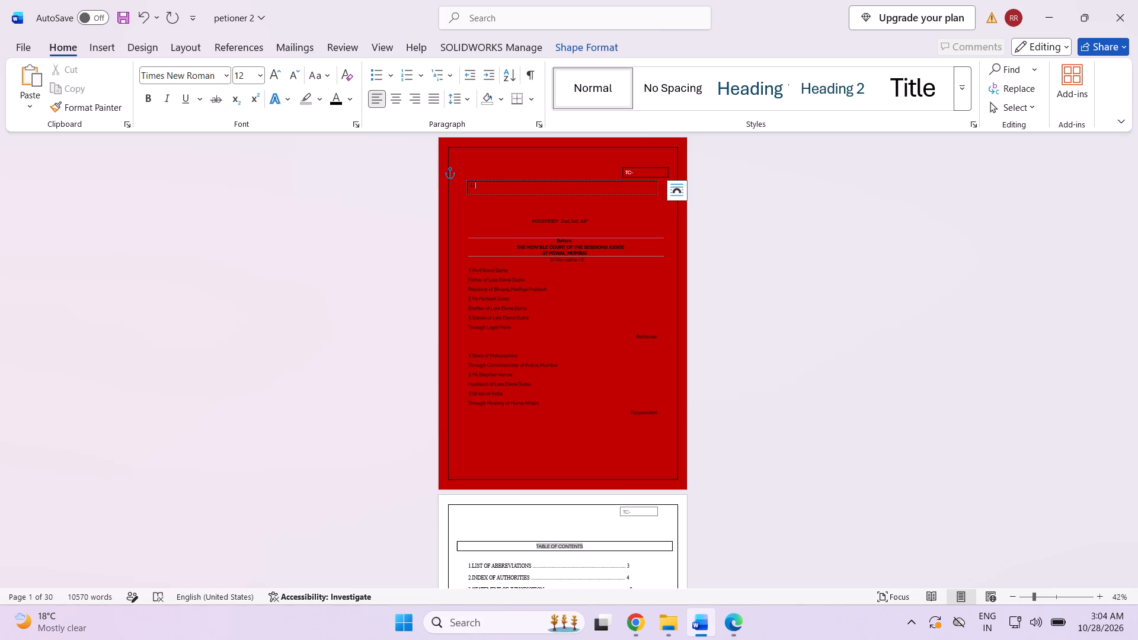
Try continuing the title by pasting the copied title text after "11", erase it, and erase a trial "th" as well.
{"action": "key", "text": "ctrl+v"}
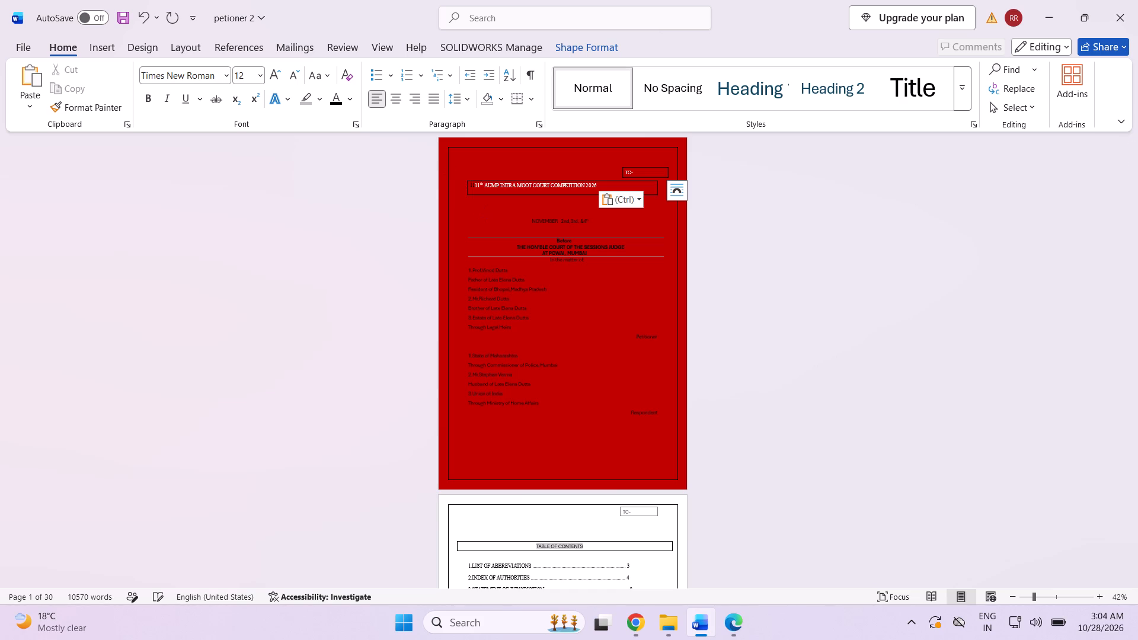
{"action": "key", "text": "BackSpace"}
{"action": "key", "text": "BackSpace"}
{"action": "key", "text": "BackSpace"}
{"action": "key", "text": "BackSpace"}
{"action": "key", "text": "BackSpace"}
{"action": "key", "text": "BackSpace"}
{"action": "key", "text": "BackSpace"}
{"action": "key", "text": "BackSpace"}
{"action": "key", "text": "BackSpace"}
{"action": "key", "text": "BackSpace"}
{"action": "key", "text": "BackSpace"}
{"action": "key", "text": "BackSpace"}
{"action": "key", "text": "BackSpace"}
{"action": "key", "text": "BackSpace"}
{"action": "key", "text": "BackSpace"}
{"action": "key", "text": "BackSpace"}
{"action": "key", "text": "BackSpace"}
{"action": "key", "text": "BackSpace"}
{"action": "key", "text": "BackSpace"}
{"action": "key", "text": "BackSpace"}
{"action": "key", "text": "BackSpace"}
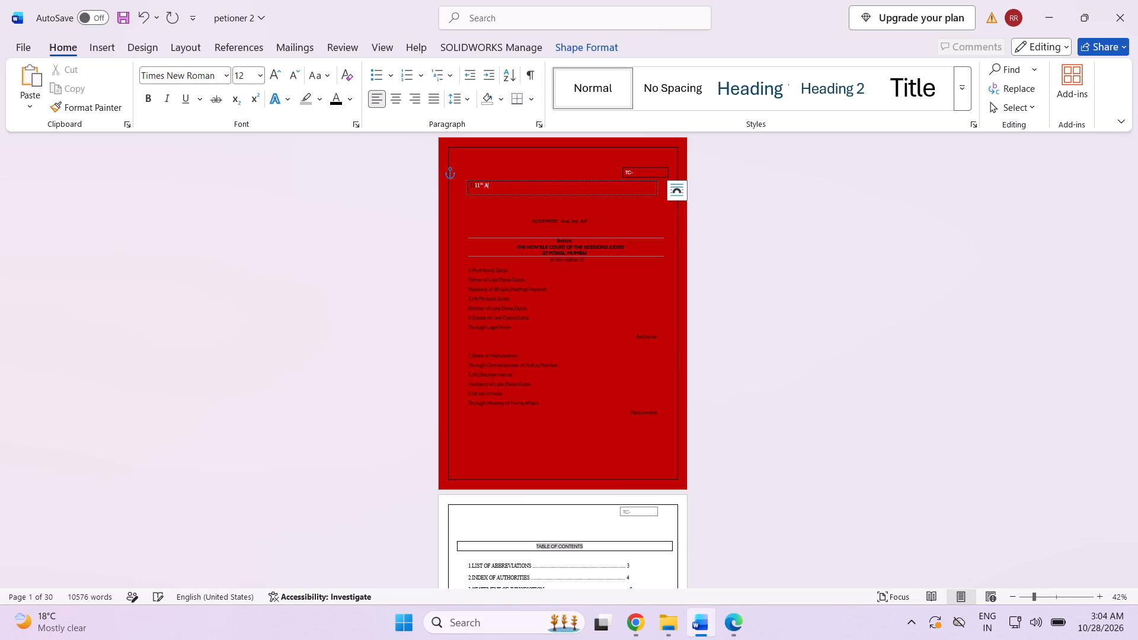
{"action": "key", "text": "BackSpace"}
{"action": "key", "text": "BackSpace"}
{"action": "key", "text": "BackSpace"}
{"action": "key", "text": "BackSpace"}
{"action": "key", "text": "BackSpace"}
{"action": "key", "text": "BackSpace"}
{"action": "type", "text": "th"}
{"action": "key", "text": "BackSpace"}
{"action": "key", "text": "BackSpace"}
Set the font colour to black and complete the title after "11" with "th AUMP INTER MOOT COURT COMPETION 2026".
{"action": "left_click", "coordinate": [349, 100]}
{"action": "left_click", "coordinate": [356, 191]}
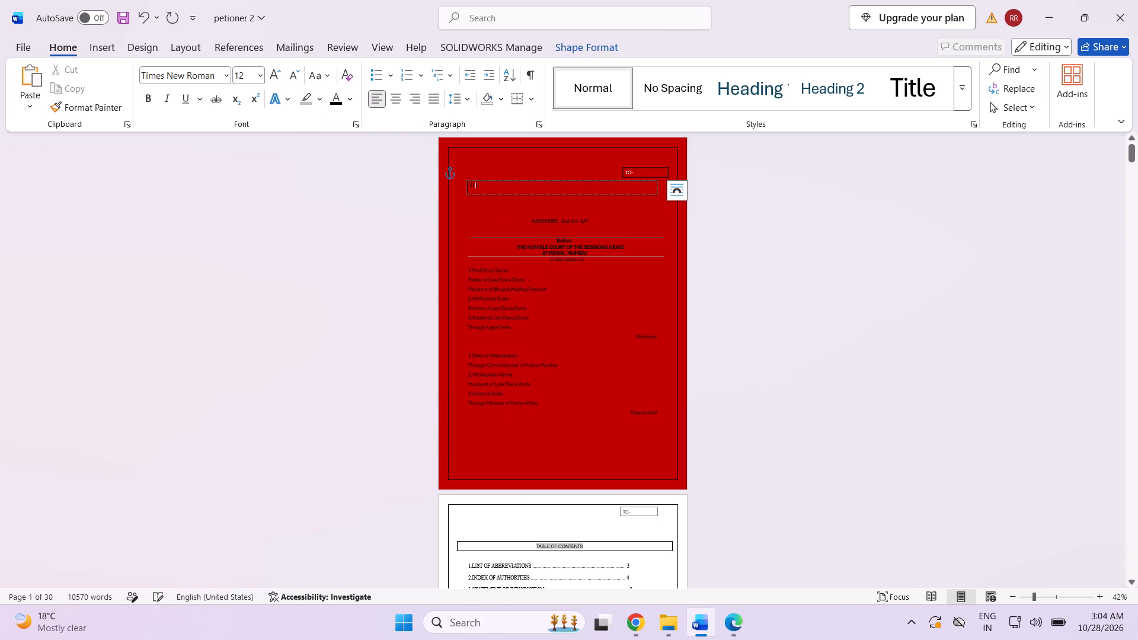
{"action": "key", "text": "t"}
{"action": "type", "text": "h"}
{"action": "key", "text": "space"}
{"action": "type", "text": "AUMP"}
{"action": "key", "text": "space"}
{"action": "type", "text": "INTER"}
{"action": "key", "text": "space"}
{"action": "type", "text": "MOOT"}
{"action": "key", "text": "space"}
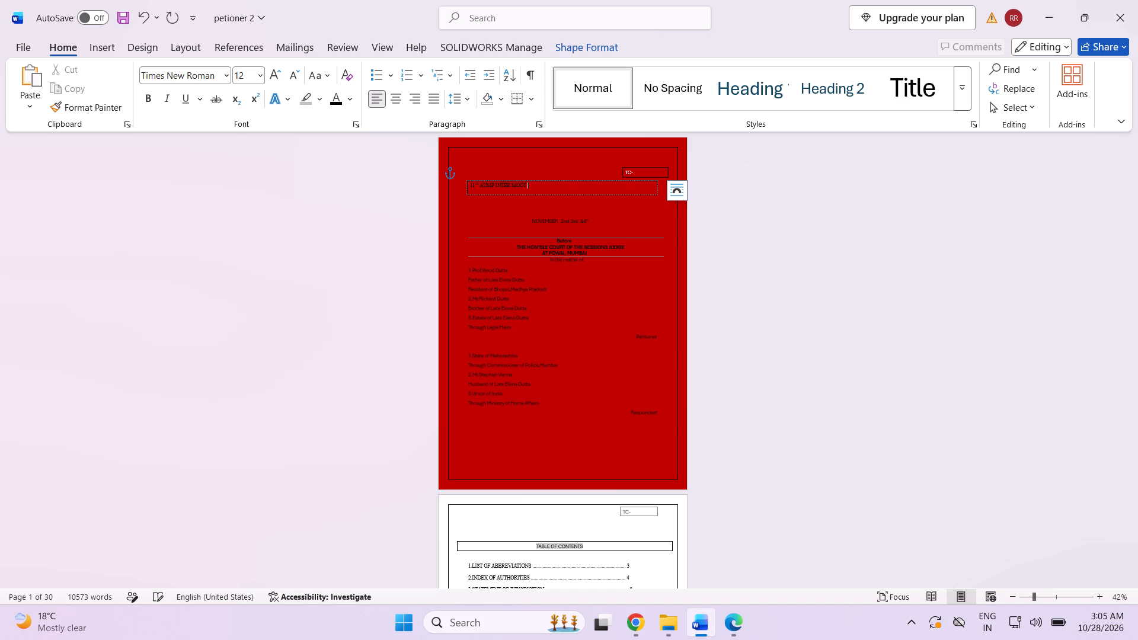
{"action": "type", "text": "COURT"}
{"action": "key", "text": "space"}
{"action": "type", "text": "CO"}
{"action": "type", "text": "MP"}
{"action": "type", "text": "ETION 2026"}
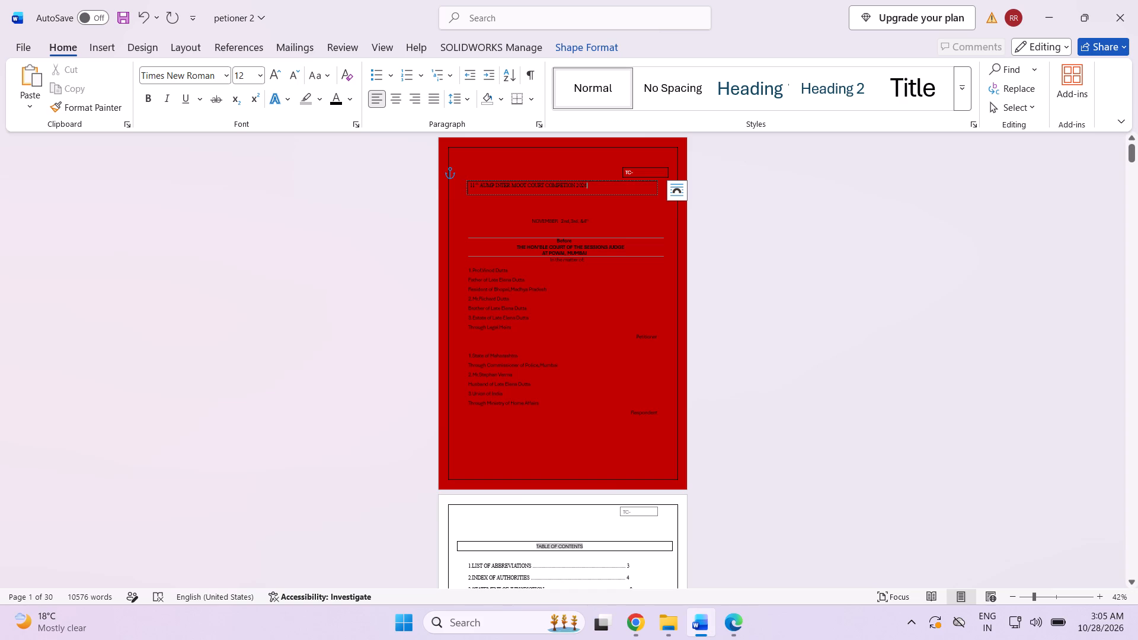
Insert spaces before the competition title on the cover page so that it sits centred in its box.
{"action": "key", "text": "Left"}
{"action": "key", "text": "Left"}
{"action": "key", "text": "Left"}
{"action": "key", "text": "Left"}
{"action": "key", "text": "Left"}
{"action": "key", "text": "Left"}
{"action": "key", "text": "Left"}
{"action": "key", "text": "Left"}
{"action": "key", "text": "Left"}
{"action": "key", "text": "Left"}
{"action": "key", "text": "Left"}
{"action": "key", "text": "Left"}
{"action": "key", "text": "Left"}
{"action": "key", "text": "Left"}
{"action": "key", "text": "Left"}
{"action": "key", "text": "Left"}
{"action": "key", "text": "Left"}
{"action": "key", "text": "Left"}
{"action": "key", "text": "Left"}
{"action": "key", "text": "Left"}
{"action": "key", "text": "Left"}
{"action": "key", "text": "Left"}
{"action": "key", "text": "Left"}
{"action": "key", "text": "Left"}
{"action": "key", "text": "Left"}
{"action": "key", "text": "space"}
{"action": "key", "text": "space"}
{"action": "key", "text": "space"}
{"action": "key", "text": "space"}
{"action": "key", "text": "space"}
{"action": "key", "text": "space"}
{"action": "key", "text": "space"}
{"action": "key", "text": "space"}
{"action": "key", "text": "space"}
{"action": "key", "text": "space"}
{"action": "key", "text": "space"}
{"action": "key", "text": "space"}
{"action": "key", "text": "space"}
{"action": "key", "text": "space"}
{"action": "key", "text": "space"}
{"action": "key", "text": "space"}
{"action": "key", "text": "space"}
{"action": "key", "text": "space"}
{"action": "key", "text": "space"}
{"action": "key", "text": "space"}
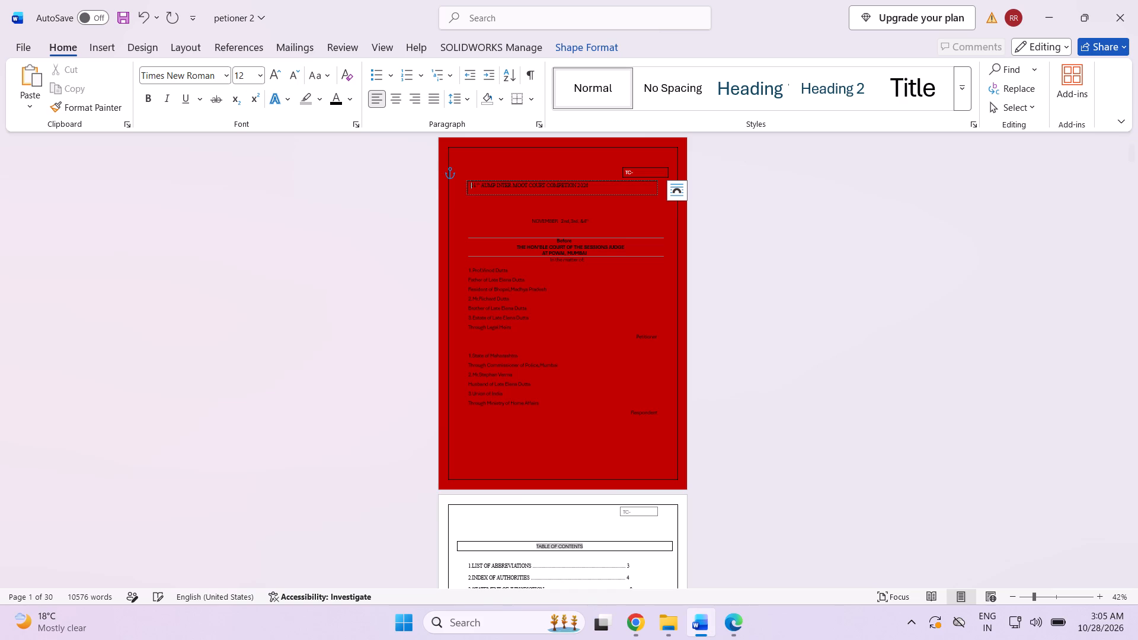
{"action": "key", "text": "space"}
{"action": "key", "text": "space"}
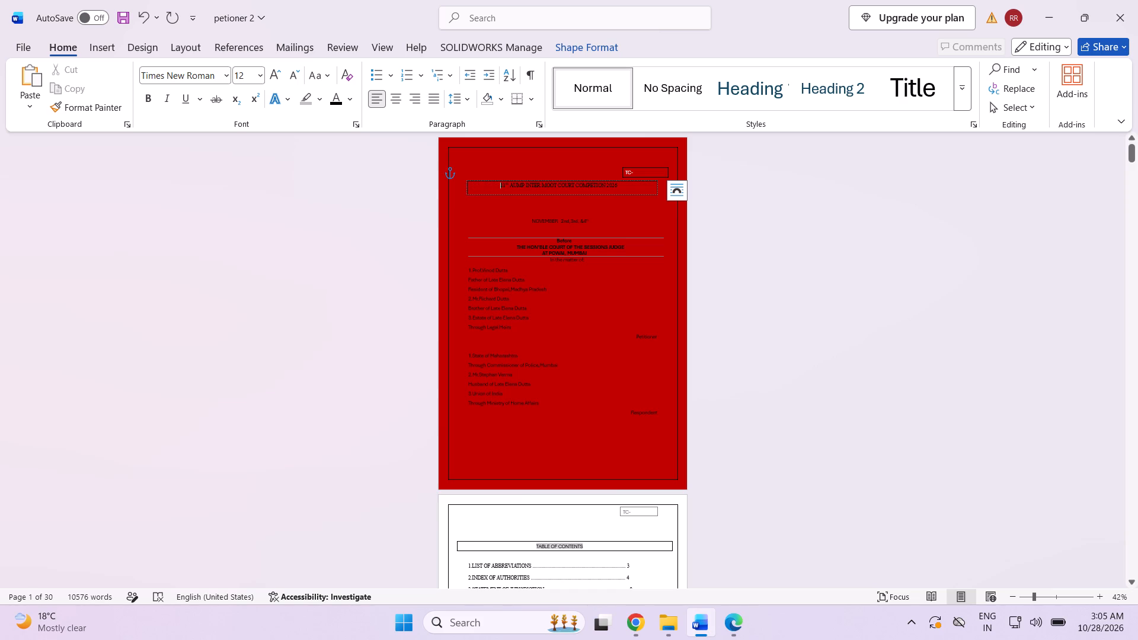
Replace the white label in the small team code box on the cover page with "TC-" in black.
{"action": "left_click", "coordinate": [635, 172]}
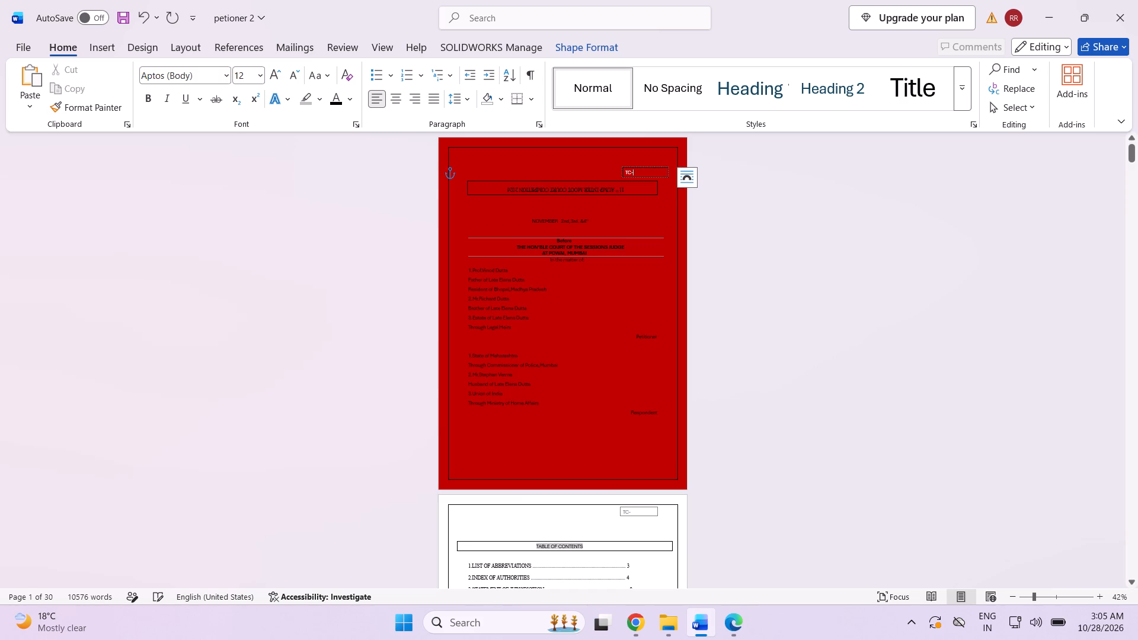
{"action": "key", "text": "BackSpace"}
{"action": "key", "text": "BackSpace"}
{"action": "key", "text": "BackSpace"}
{"action": "key", "text": "t"}
{"action": "key", "text": "BackSpace"}
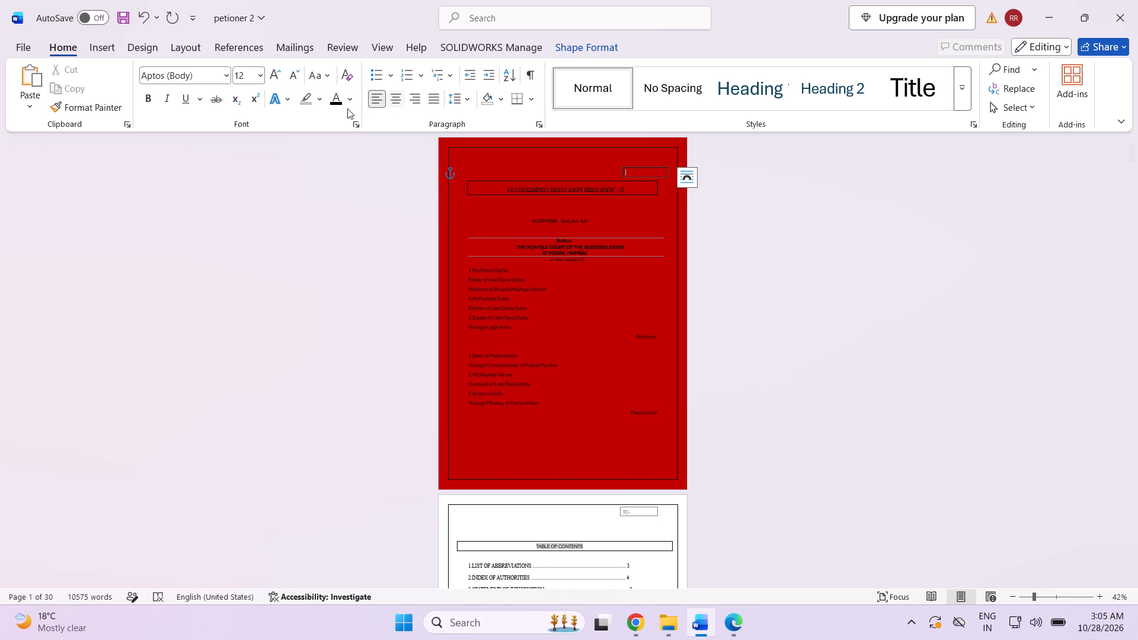
{"action": "left_click", "coordinate": [351, 102]}
{"action": "left_click", "coordinate": [361, 190]}
{"action": "key", "text": "t"}
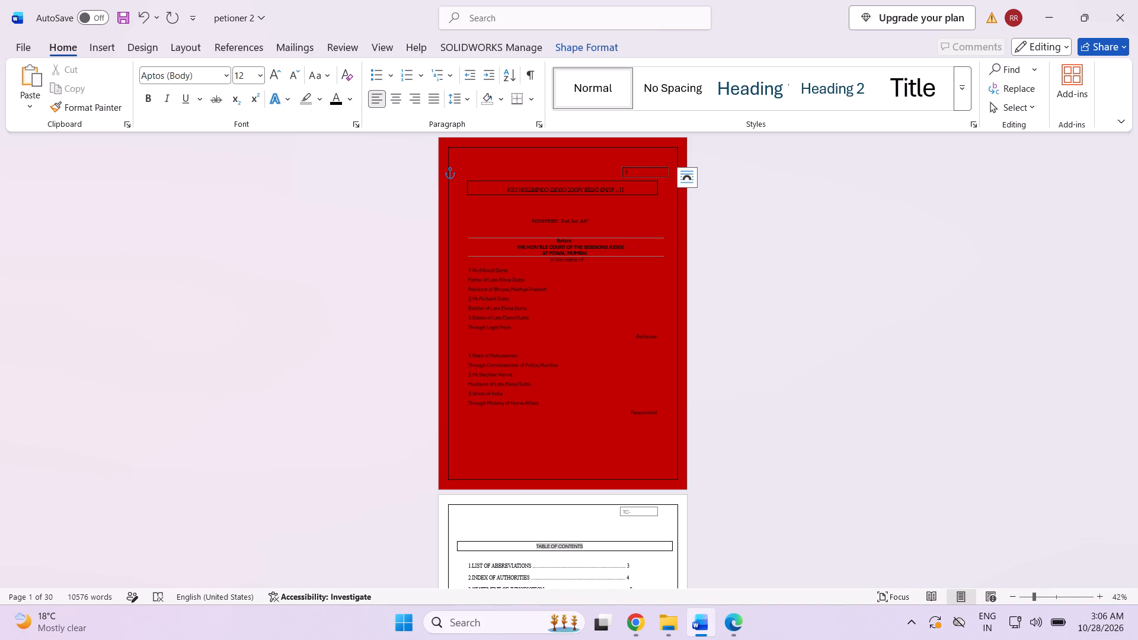
{"action": "key", "text": "c"}
{"action": "key", "text": "minus"}
Delete the spaces and empty lines in front of the November date line under the competition title.
{"action": "left_click", "coordinate": [548, 209]}
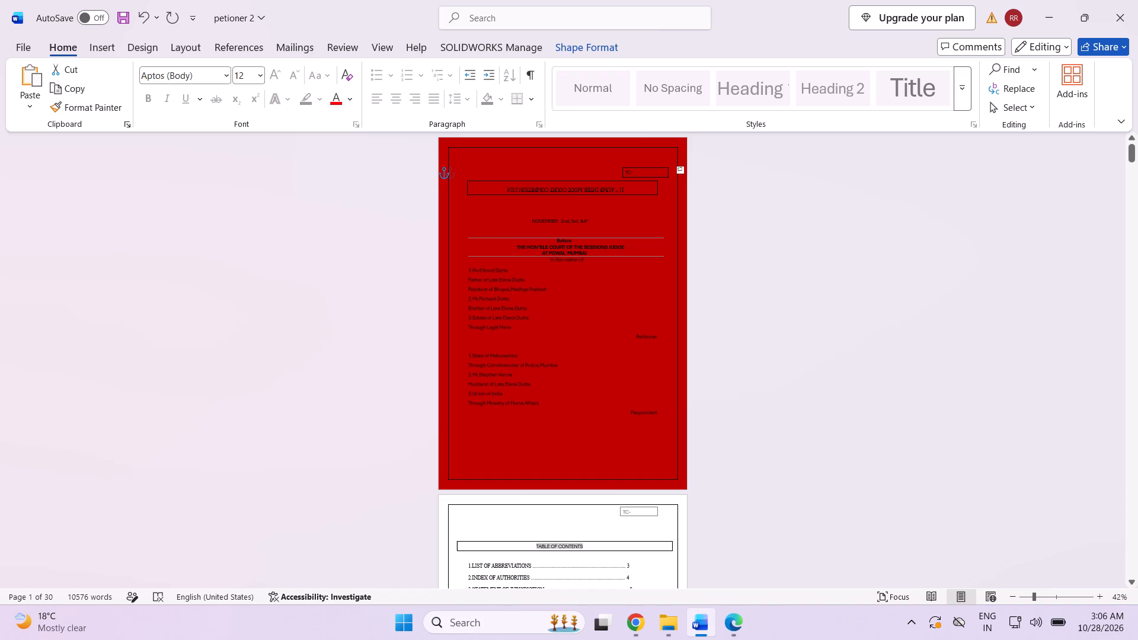
{"action": "left_click", "coordinate": [573, 209]}
{"action": "left_click", "coordinate": [529, 220]}
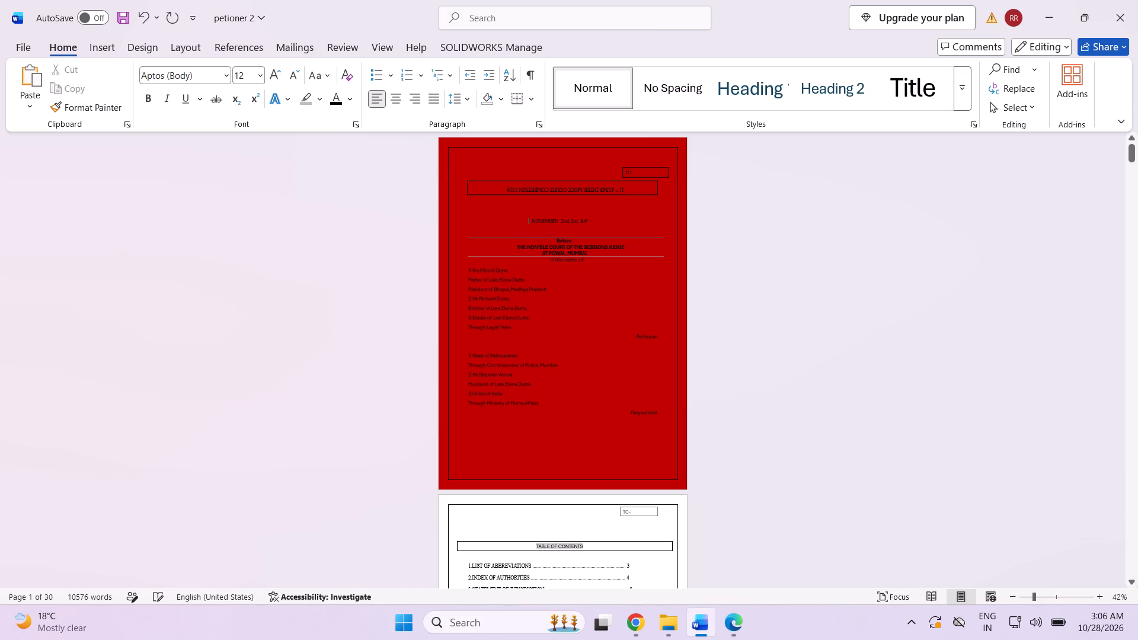
{"action": "key", "text": "BackSpace"}
{"action": "key", "text": "BackSpace"}
{"action": "key", "text": "BackSpace"}
{"action": "key", "text": "BackSpace"}
{"action": "key", "text": "BackSpace"}
{"action": "key", "text": "BackSpace"}
{"action": "key", "text": "BackSpace"}
{"action": "key", "text": "BackSpace"}
{"action": "key", "text": "BackSpace"}
{"action": "key", "text": "BackSpace"}
{"action": "key", "text": "BackSpace"}
{"action": "key", "text": "BackSpace"}
{"action": "key", "text": "BackSpace"}
{"action": "key", "text": "BackSpace"}
{"action": "key", "text": "BackSpace"}
{"action": "key", "text": "BackSpace"}
{"action": "key", "text": "BackSpace"}
{"action": "key", "text": "BackSpace"}
{"action": "key", "text": "BackSpace"}
{"action": "key", "text": "BackSpace"}
{"action": "key", "text": "BackSpace"}
{"action": "key", "text": "BackSpace"}
{"action": "key", "text": "BackSpace"}
{"action": "key", "text": "BackSpace"}
{"action": "key", "text": "BackSpace"}
{"action": "key", "text": "BackSpace"}
{"action": "key", "text": "BackSpace"}
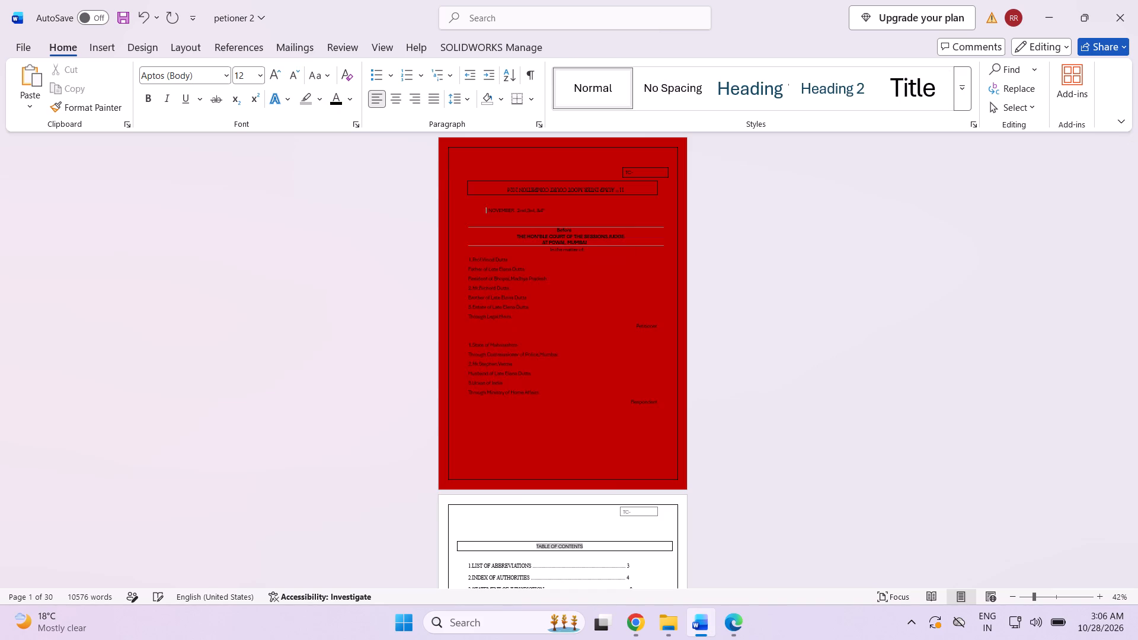
Add three line breaks before the November date line and four blank lines after it.
{"action": "key", "text": "Return"}
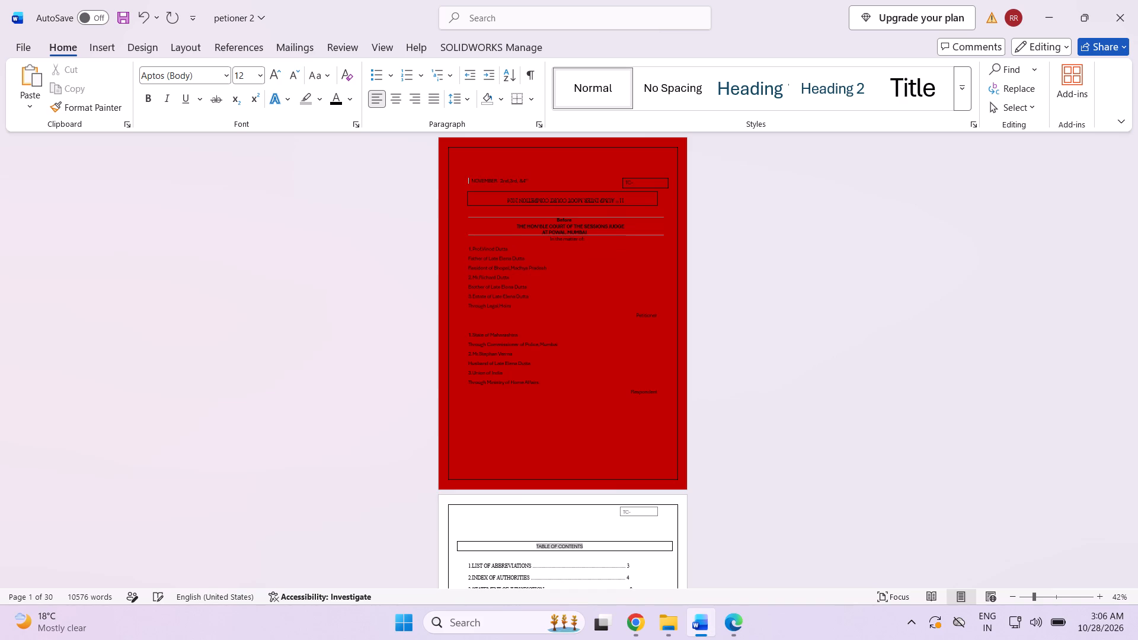
{"action": "key", "text": "Return"}
{"action": "key", "text": "Return"}
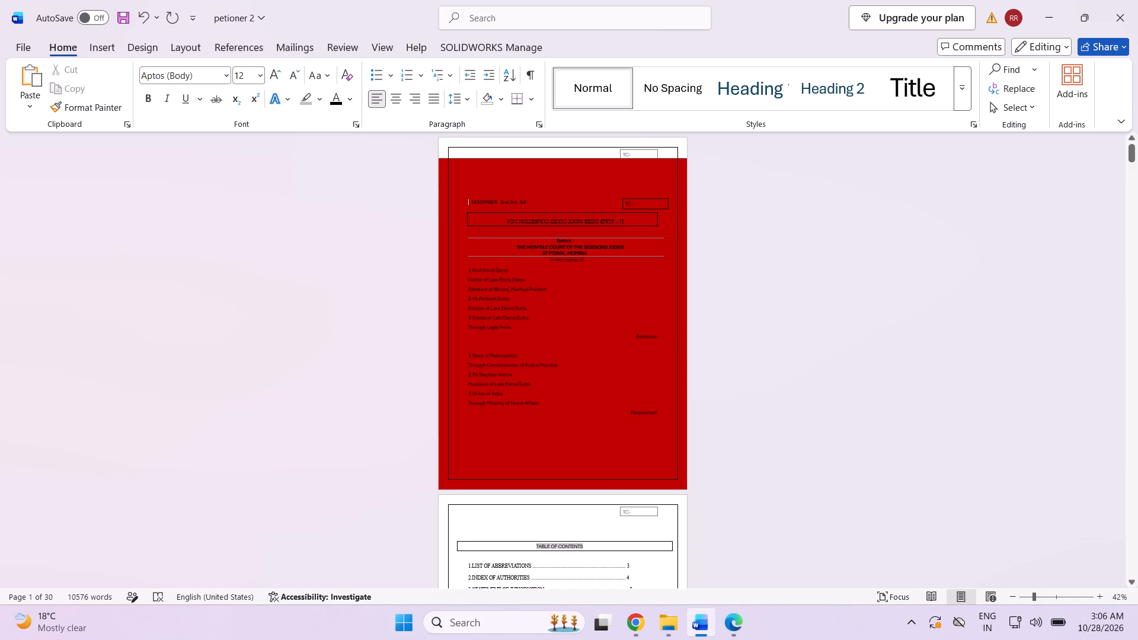
{"action": "left_click", "coordinate": [529, 201]}
{"action": "key", "text": "Return"}
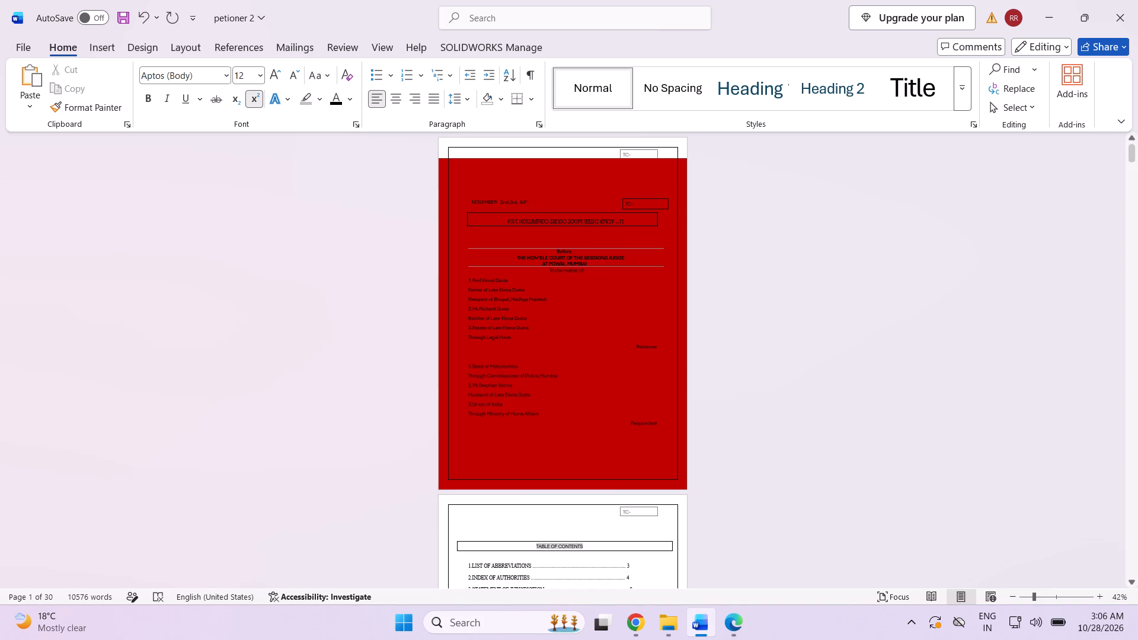
{"action": "key", "text": "Return"}
{"action": "key", "text": "Return"}
{"action": "key", "text": "Return"}
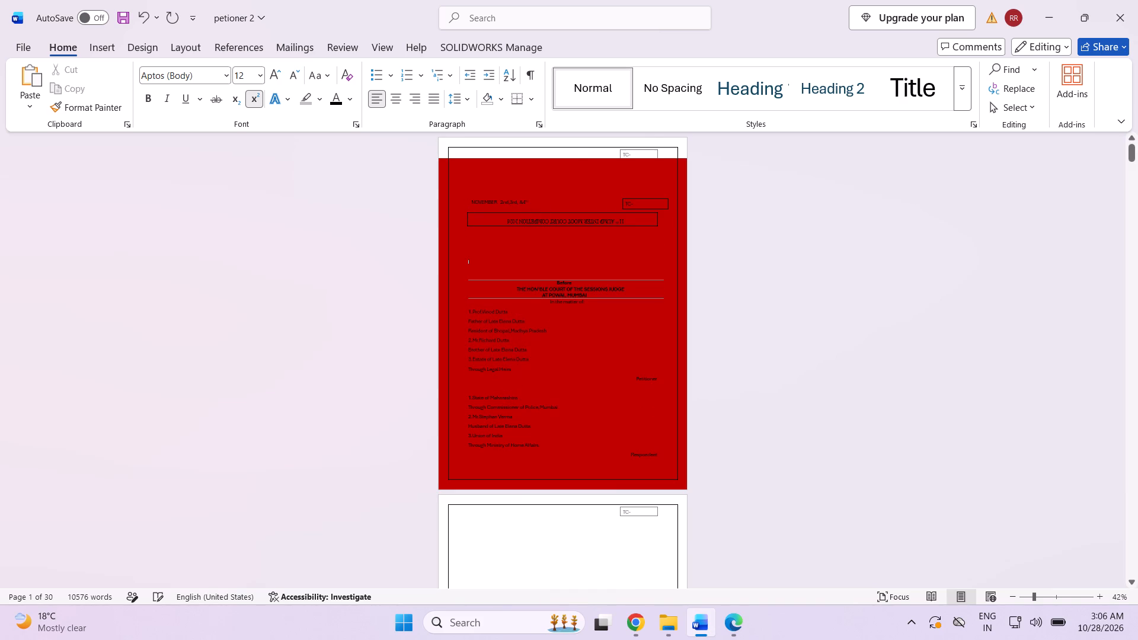
Move the dark red background shape back up so it covers the top of the cover page.
{"action": "left_click_drag", "start_coordinate": [565, 161], "coordinate": [564, 146]}
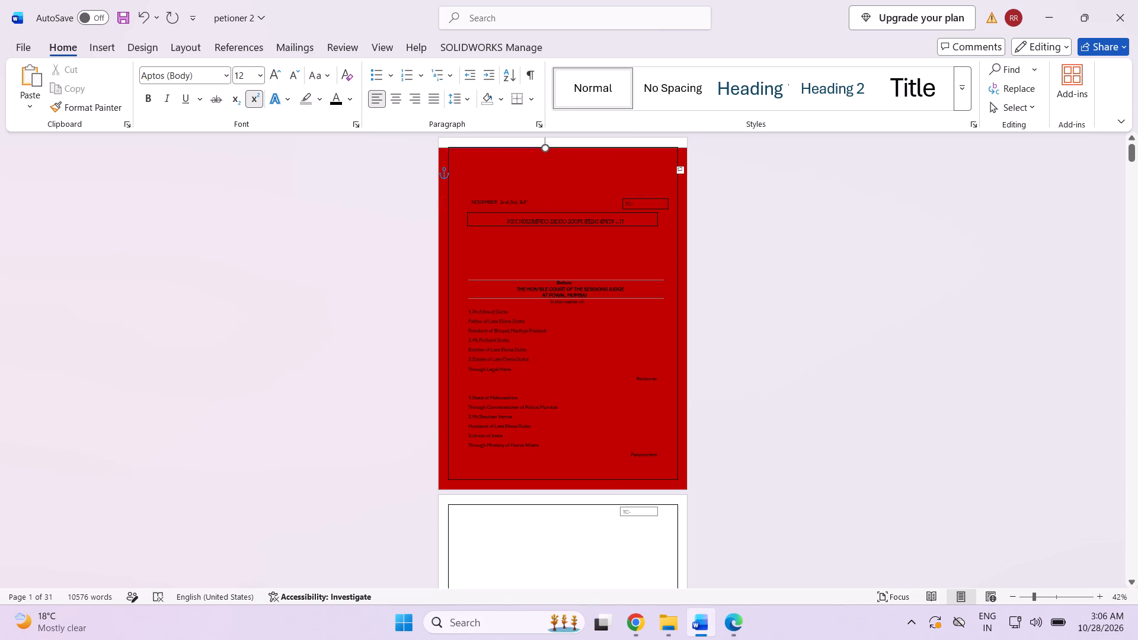
{"action": "left_click_drag", "start_coordinate": [564, 146], "coordinate": [564, 105]}
{"action": "scroll", "coordinate": [594, 239], "scroll_direction": "down", "scroll_amount": 2}
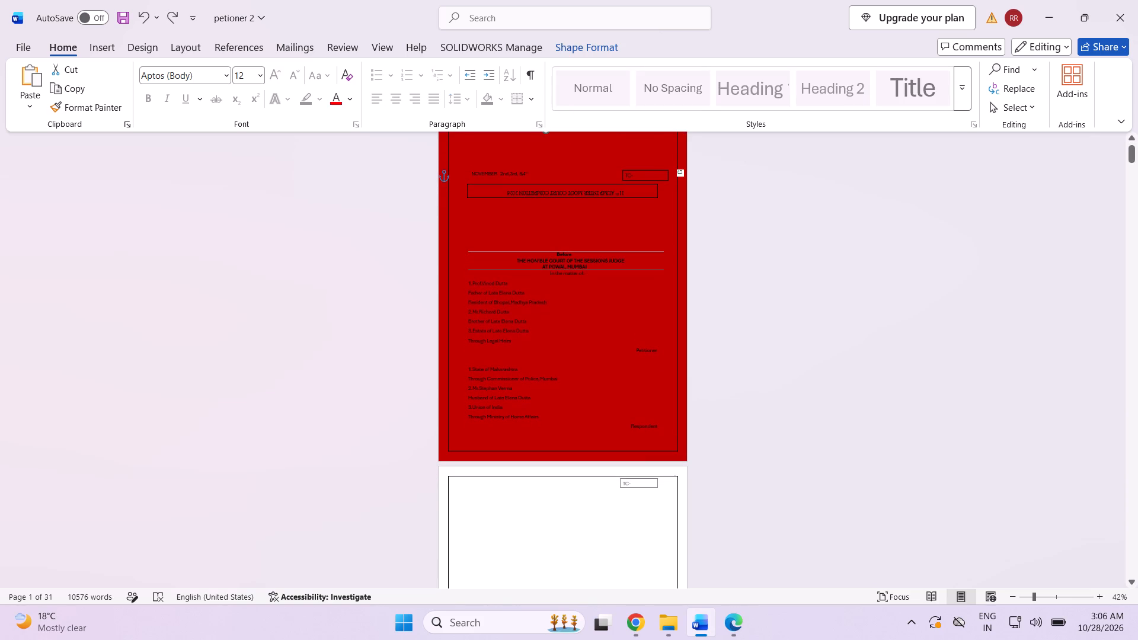
{"action": "left_click", "coordinate": [504, 191]}
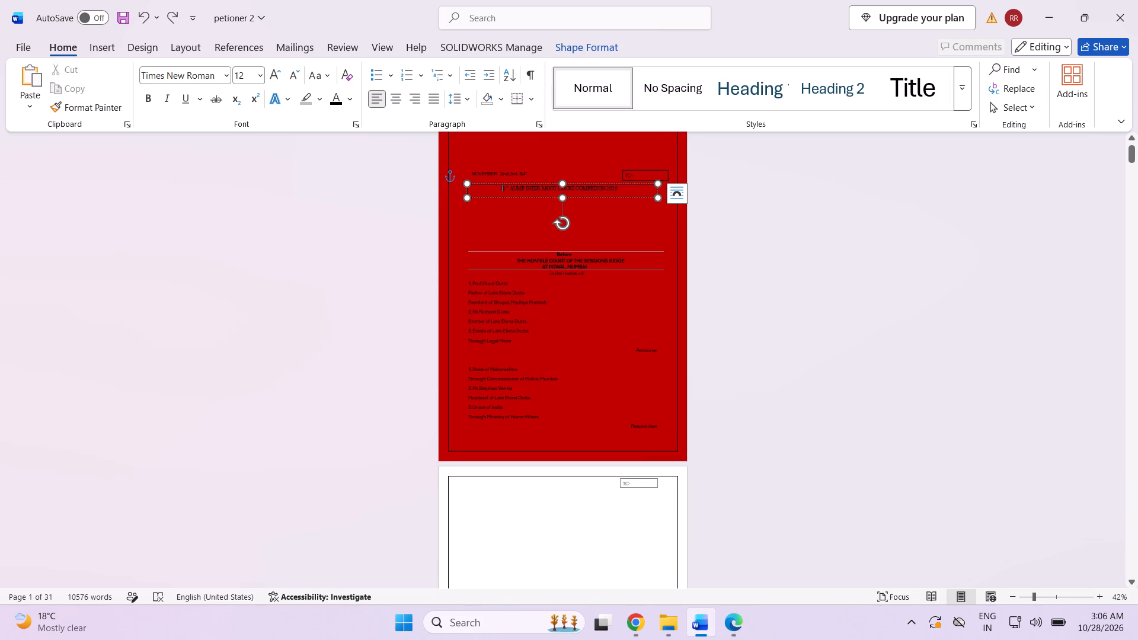
{"action": "left_click", "coordinate": [594, 215]}
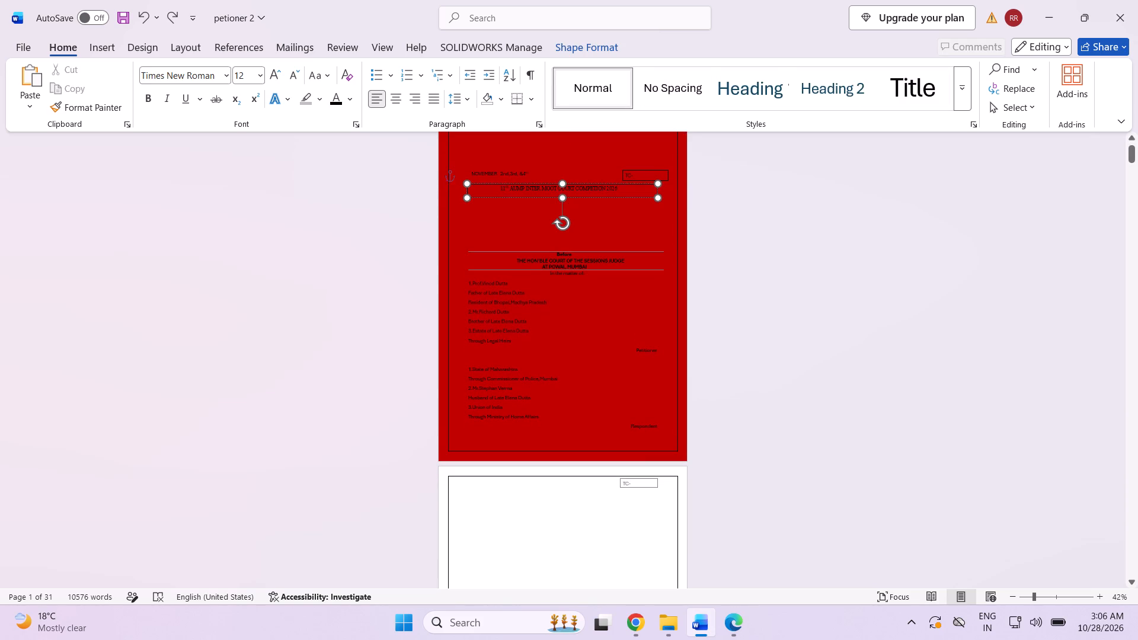
{"action": "scroll", "coordinate": [575, 177], "scroll_direction": "up", "scroll_amount": 2}
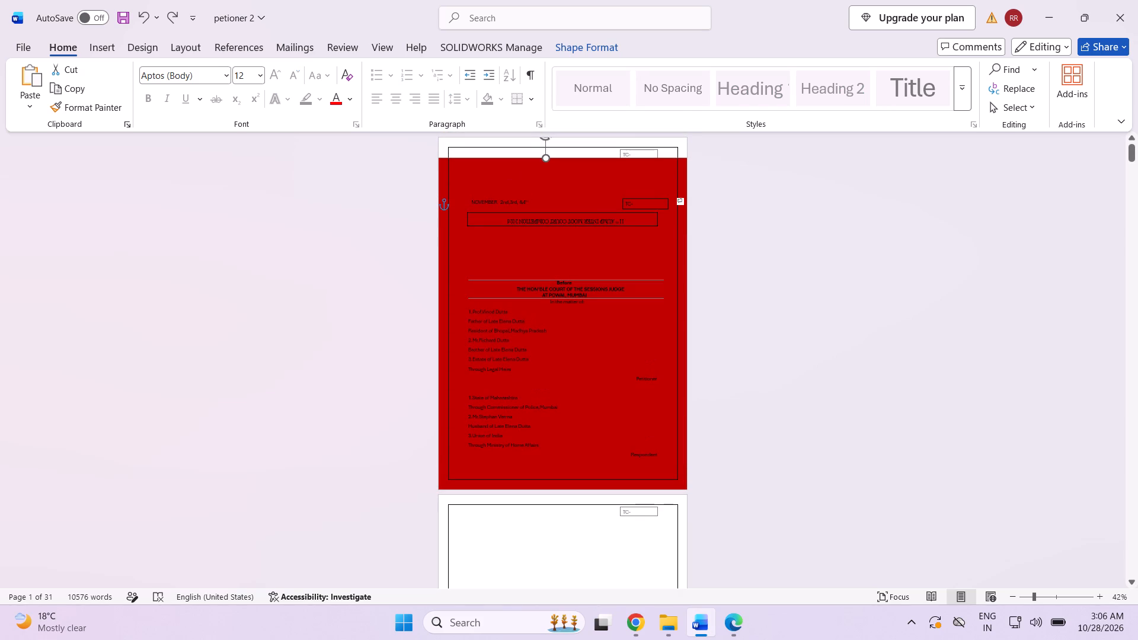
{"action": "scroll", "coordinate": [550, 184], "scroll_direction": "up", "scroll_amount": 3}
{"action": "left_click_drag", "start_coordinate": [546, 154], "coordinate": [546, 129]}
Move the TC- box up to the cover page's upper right corner, just inside the page border.
{"action": "left_click_drag", "start_coordinate": [639, 204], "coordinate": [638, 196]}
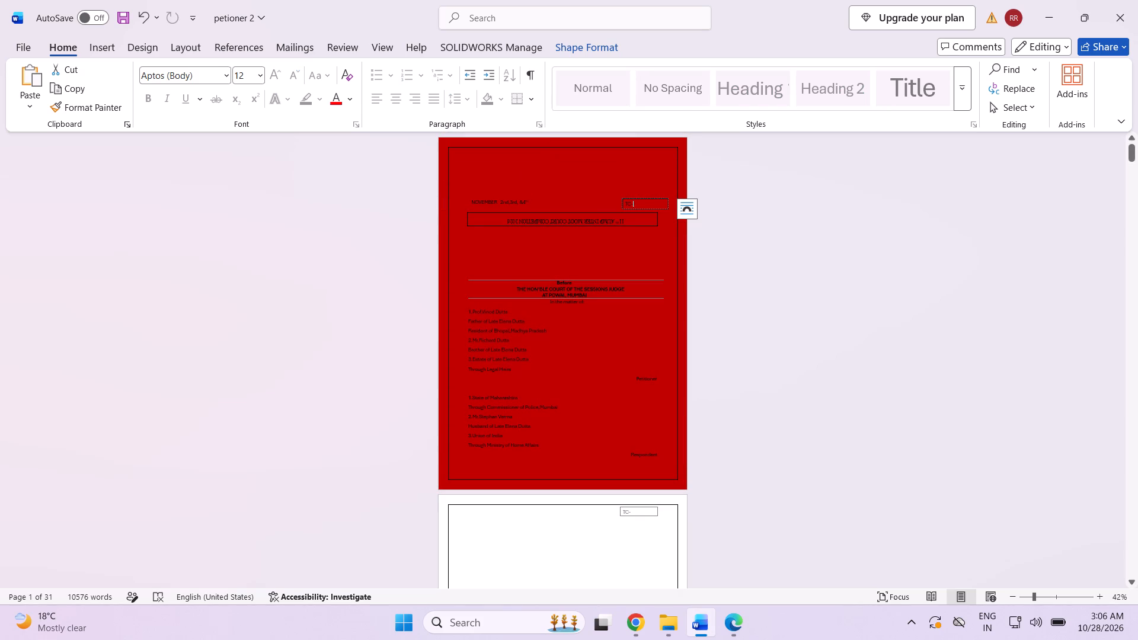
{"action": "left_click_drag", "start_coordinate": [640, 195], "coordinate": [634, 169]}
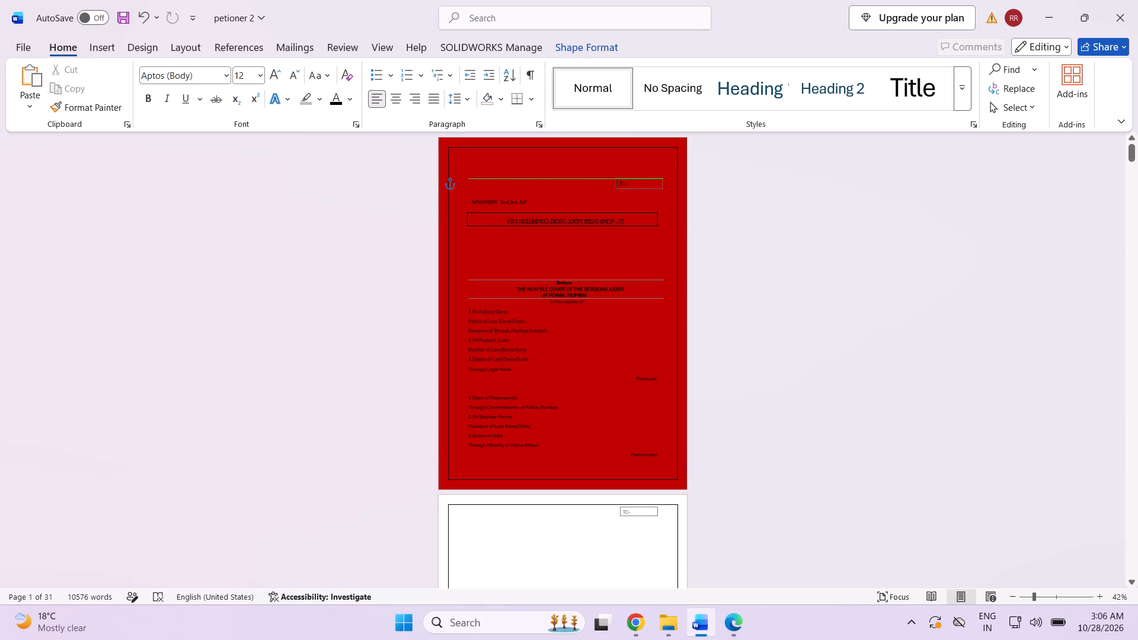
{"action": "left_click_drag", "start_coordinate": [634, 169], "coordinate": [641, 152]}
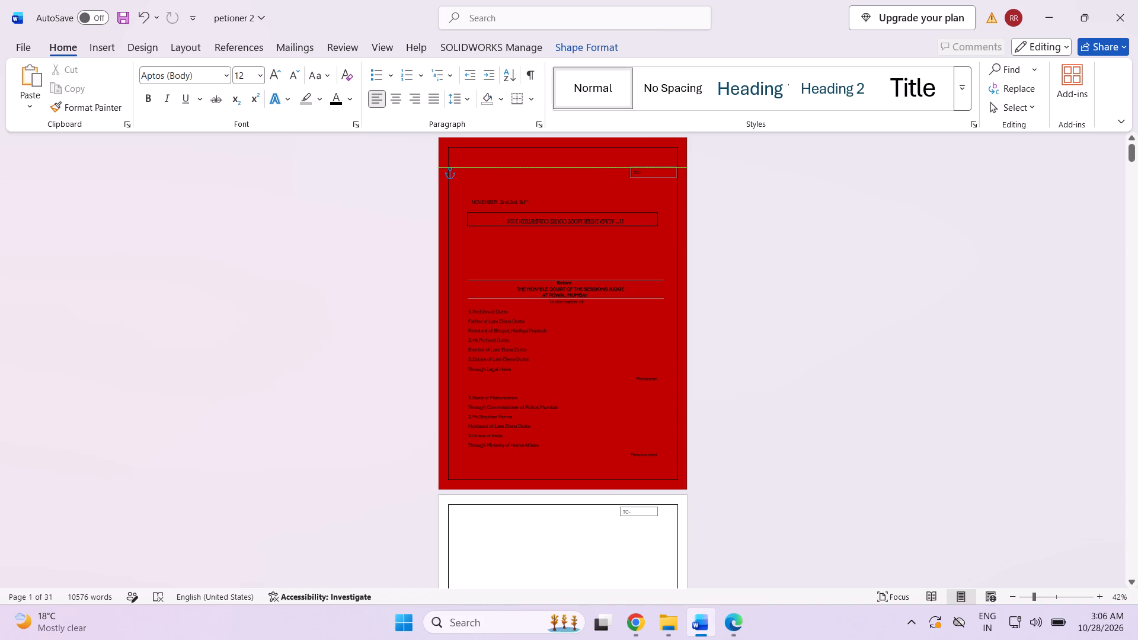
{"action": "left_click_drag", "start_coordinate": [641, 152], "coordinate": [649, 149]}
{"action": "left_click_drag", "start_coordinate": [649, 149], "coordinate": [640, 150]}
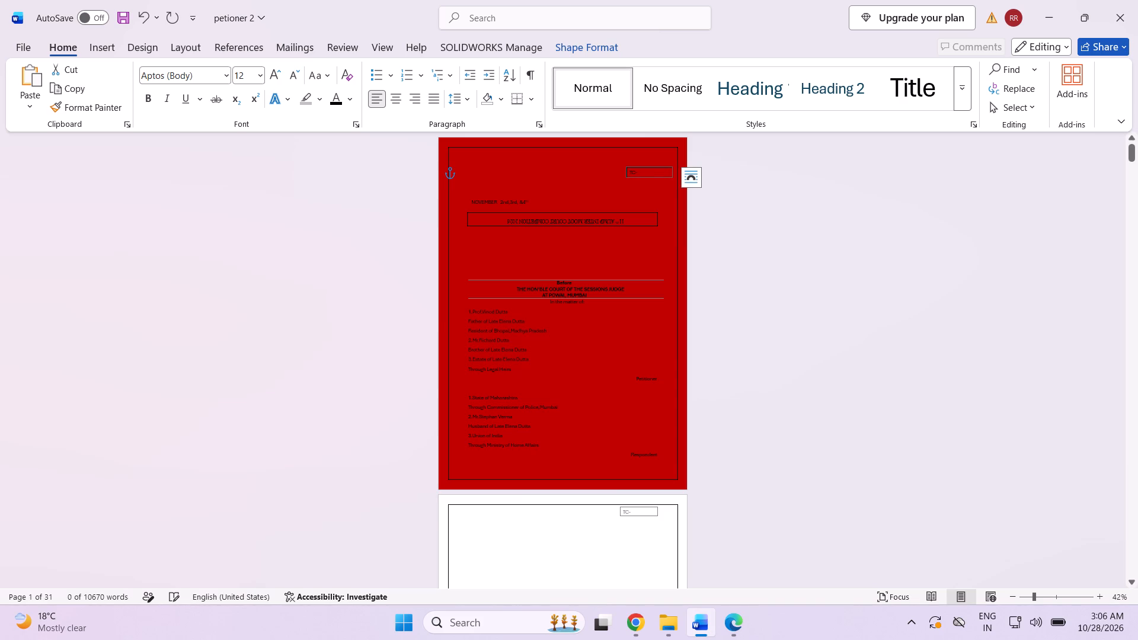
Move the competition title box up to just below the TC- box, centred across the page.
{"action": "left_click", "coordinate": [575, 216]}
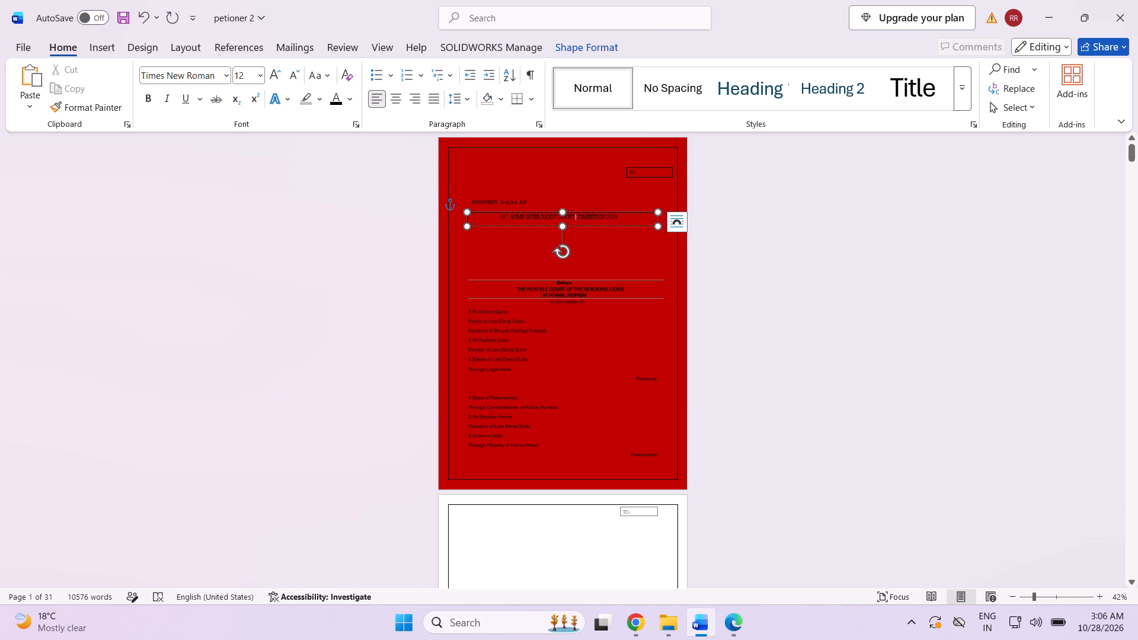
{"action": "left_click_drag", "start_coordinate": [573, 213], "coordinate": [574, 193]}
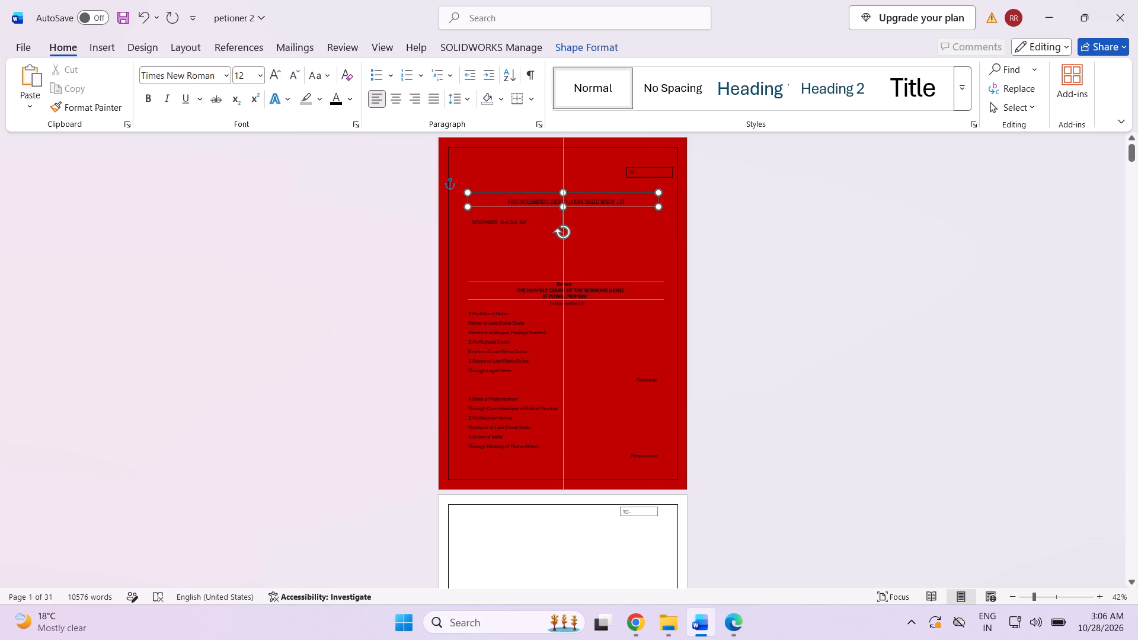
{"action": "left_click_drag", "start_coordinate": [574, 193], "coordinate": [574, 181]}
{"action": "left_click", "coordinate": [631, 193]}
{"action": "left_click", "coordinate": [631, 188]}
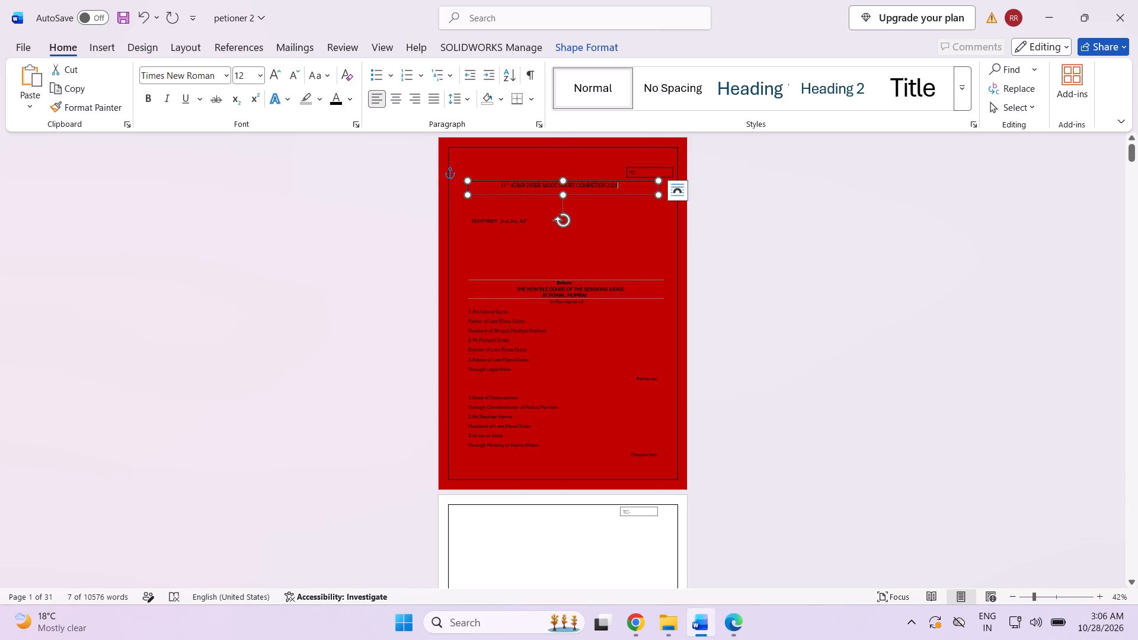
Delete the leading spaces and the gap above the November date line to bring it directly under the title box.
{"action": "left_click", "coordinate": [465, 222]}
{"action": "left_click", "coordinate": [471, 222]}
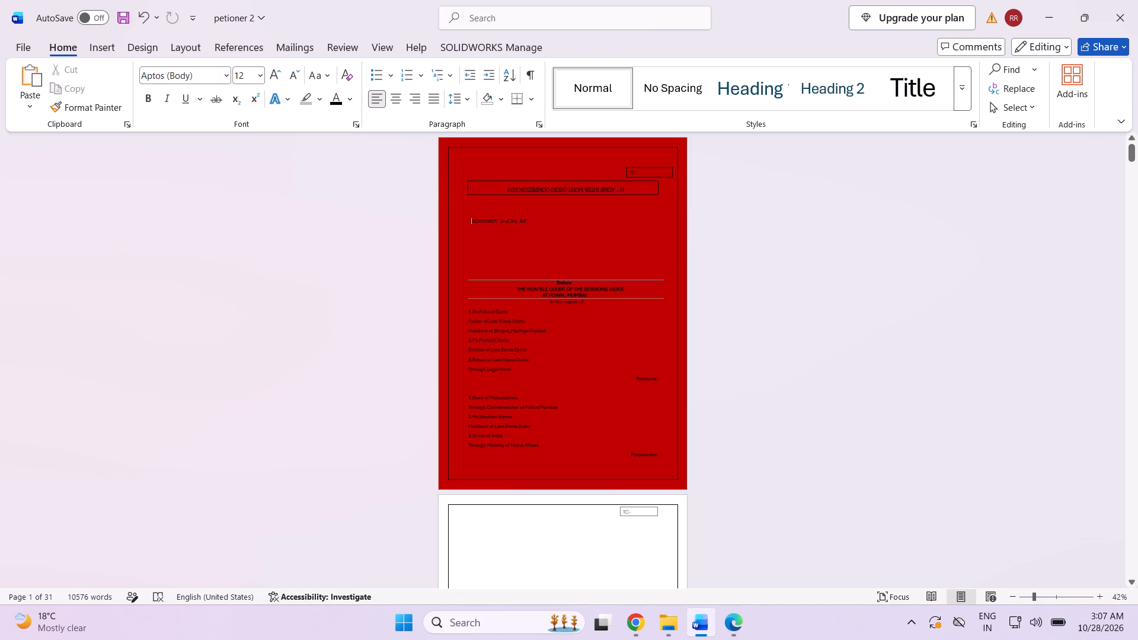
{"action": "key", "text": "BackSpace"}
{"action": "key", "text": "BackSpace"}
{"action": "key", "text": "BackSpace"}
{"action": "key", "text": "BackSpace"}
{"action": "key", "text": "BackSpace"}
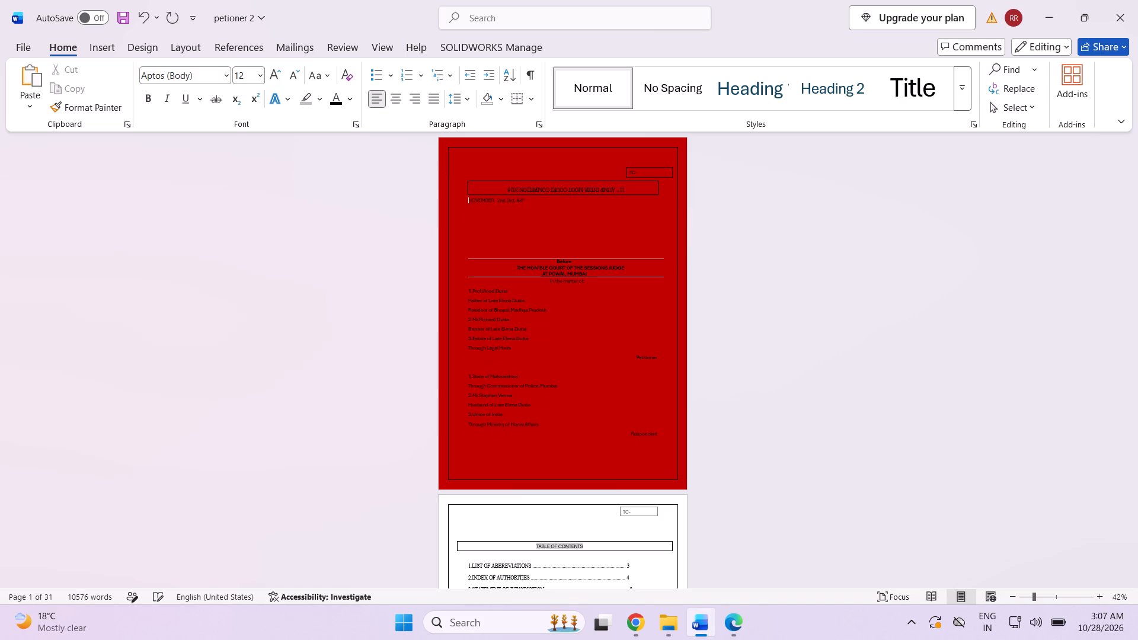
Insert spaces before the November date line to shift it towards the centre beneath the competition title.
{"action": "key", "text": "space"}
{"action": "key", "text": "space"}
{"action": "key", "text": "space"}
{"action": "key", "text": "space"}
{"action": "key", "text": "space"}
{"action": "key", "text": "space"}
{"action": "key", "text": "space"}
{"action": "key", "text": "space"}
{"action": "key", "text": "space"}
{"action": "key", "text": "space"}
{"action": "key", "text": "space"}
{"action": "key", "text": "space"}
{"action": "key", "text": "space"}
{"action": "key", "text": "space"}
{"action": "key", "text": "space"}
{"action": "key", "text": "space"}
{"action": "key", "text": "space"}
{"action": "key", "text": "space"}
{"action": "key", "text": "space"}
{"action": "key", "text": "space"}
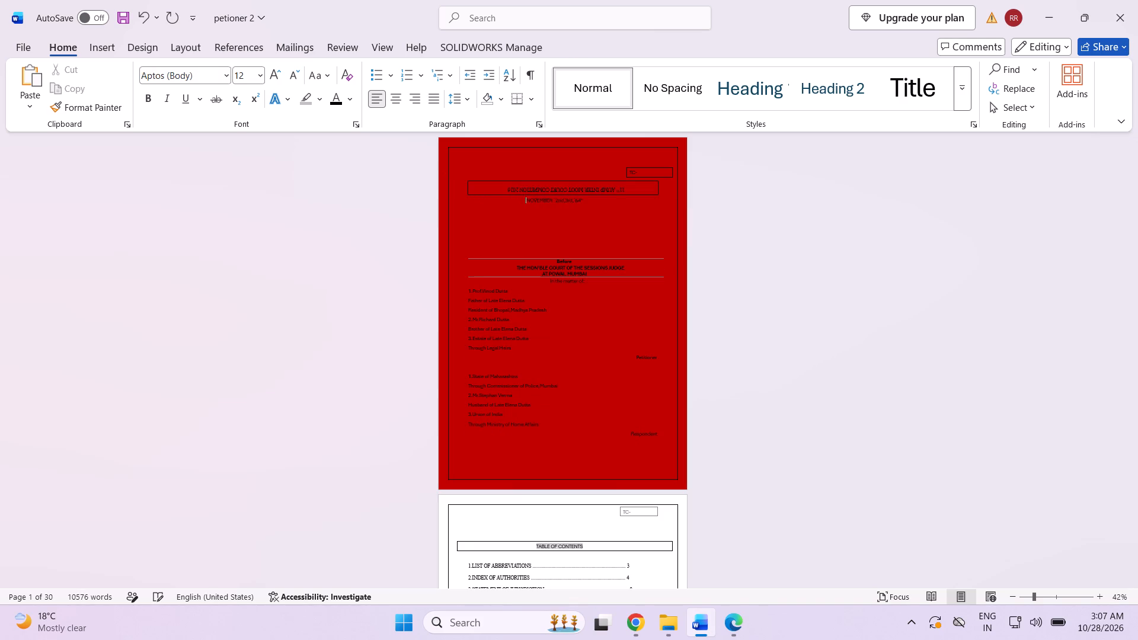
Add one more space before the November date line to nudge it towards the centre.
{"action": "key", "text": "space"}
Delete the blank lines between the November date line and the court heading so the heading sits directly beneath the date.
{"action": "left_click", "coordinate": [507, 252]}
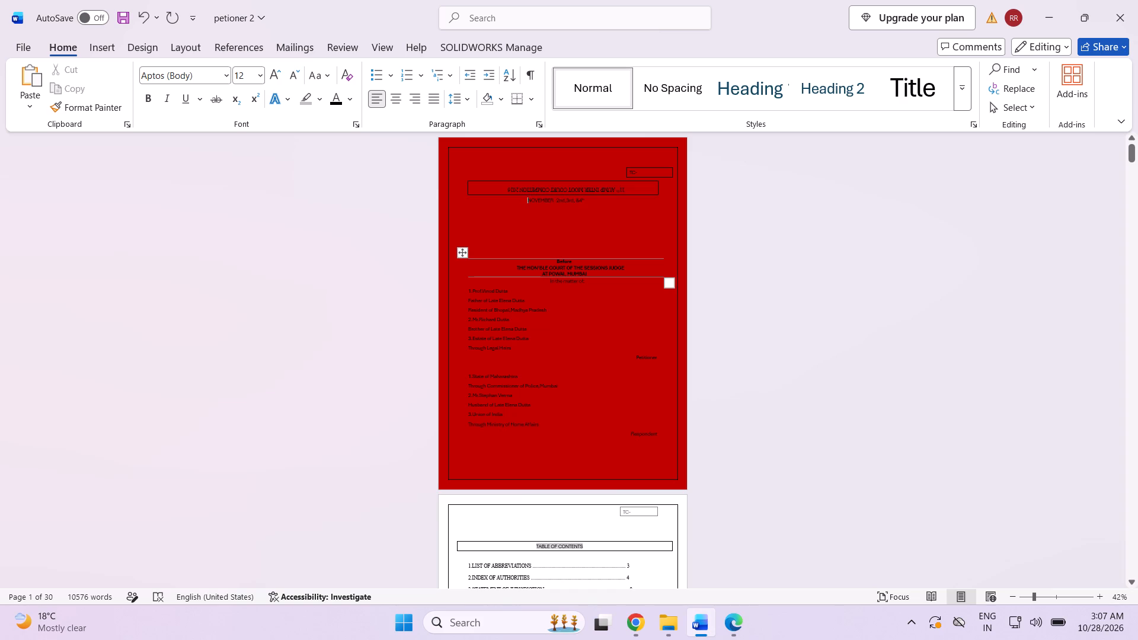
{"action": "key", "text": "BackSpace"}
{"action": "key", "text": "BackSpace"}
{"action": "key", "text": "BackSpace"}
{"action": "key", "text": "BackSpace"}
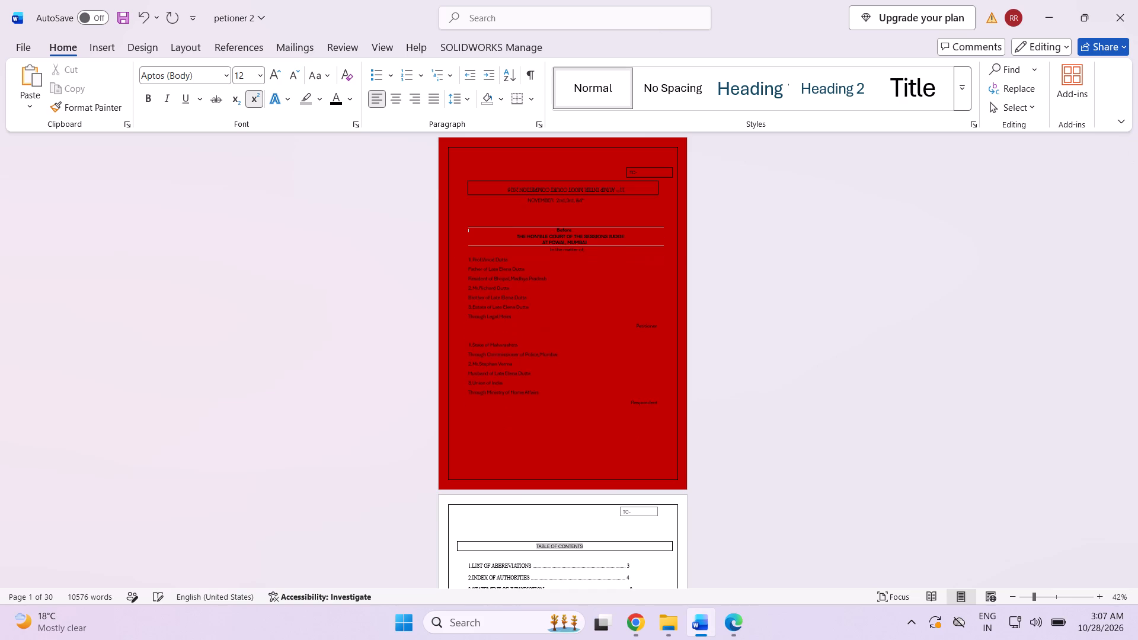
{"action": "key", "text": "BackSpace"}
{"action": "key", "text": "BackSpace"}
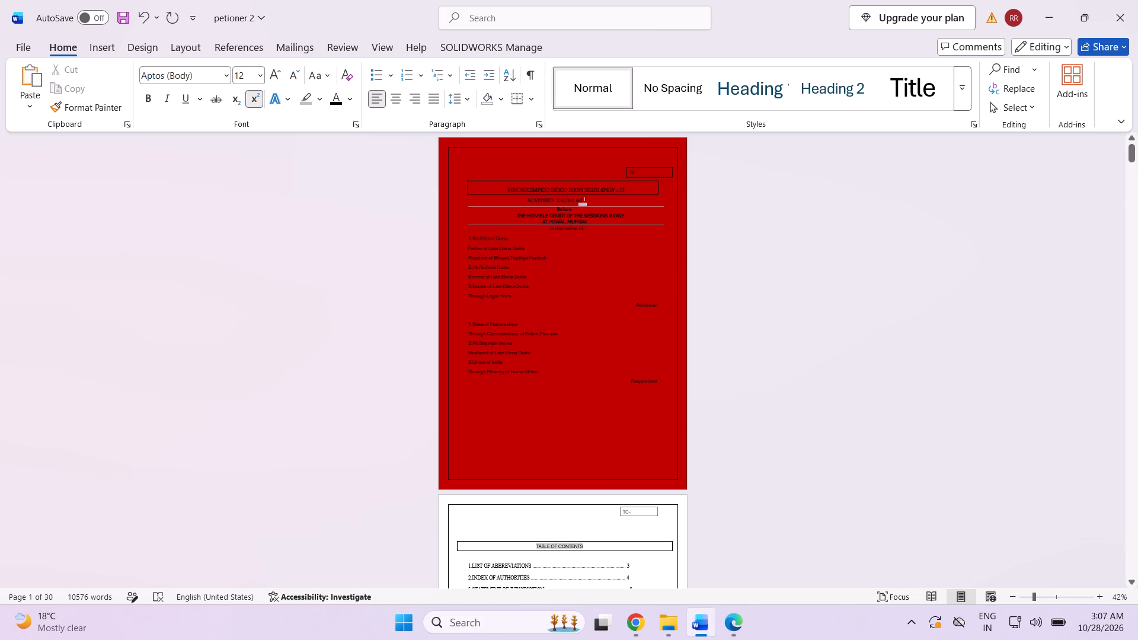
Rotate the upside-down competition title box half a turn so that it lies level and its text reads upright.
{"action": "scroll", "coordinate": [556, 312], "scroll_direction": "down", "scroll_amount": 2}
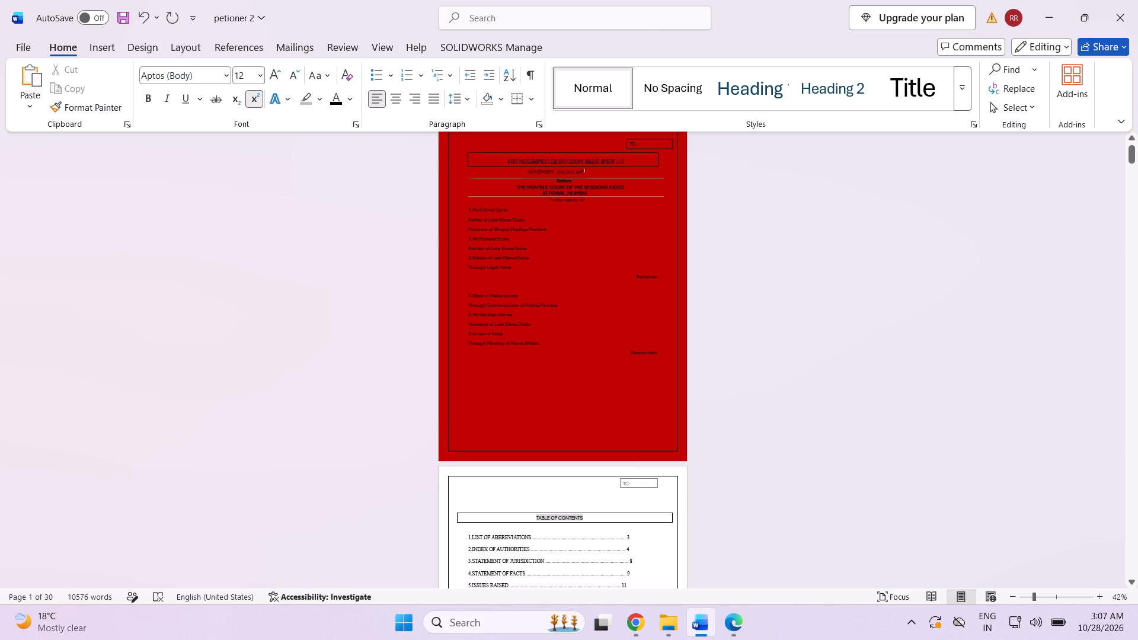
{"action": "scroll", "coordinate": [549, 297], "scroll_direction": "down", "scroll_amount": 1}
{"action": "scroll", "coordinate": [550, 299], "scroll_direction": "up", "scroll_amount": 2}
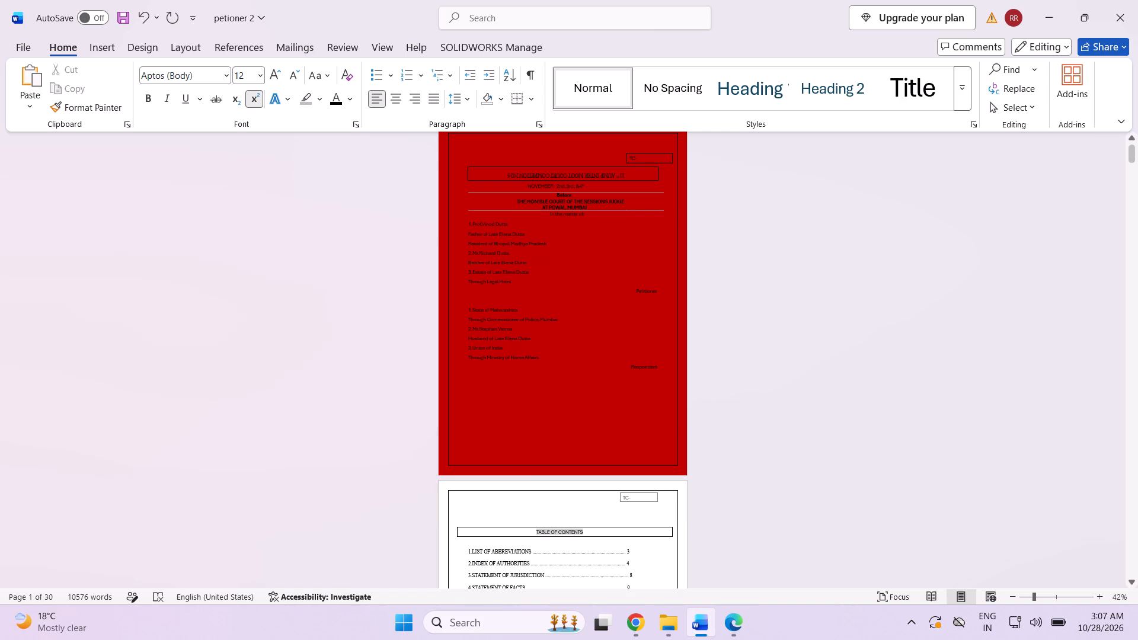
{"action": "left_click", "coordinate": [506, 172]}
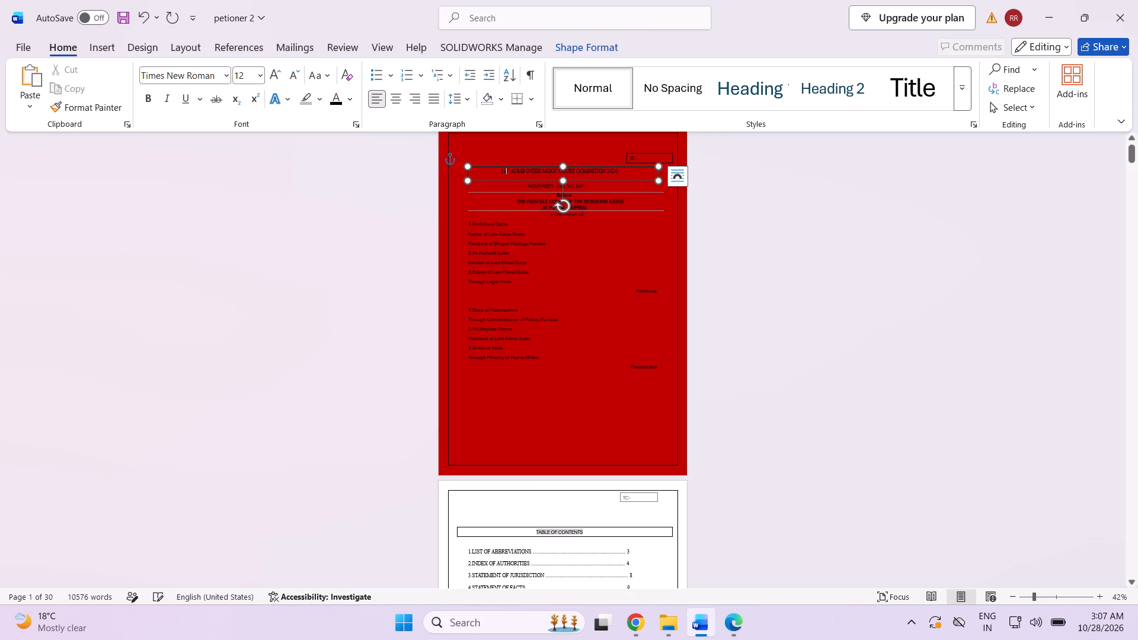
{"action": "left_click", "coordinate": [500, 171]}
{"action": "left_click", "coordinate": [599, 246]}
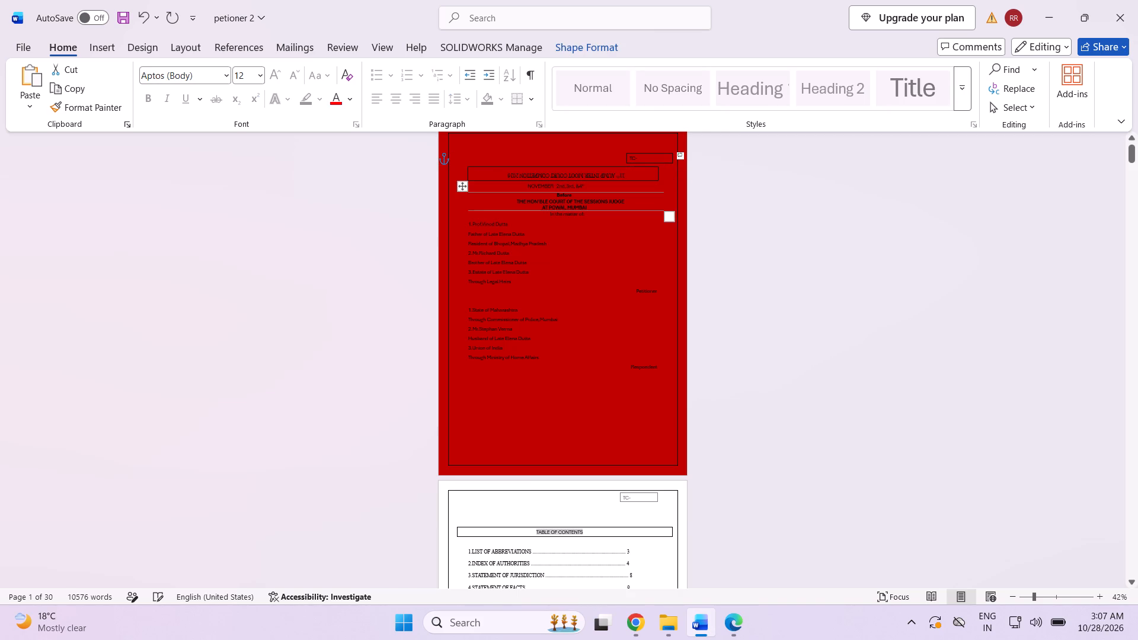
{"action": "left_click", "coordinate": [633, 175]}
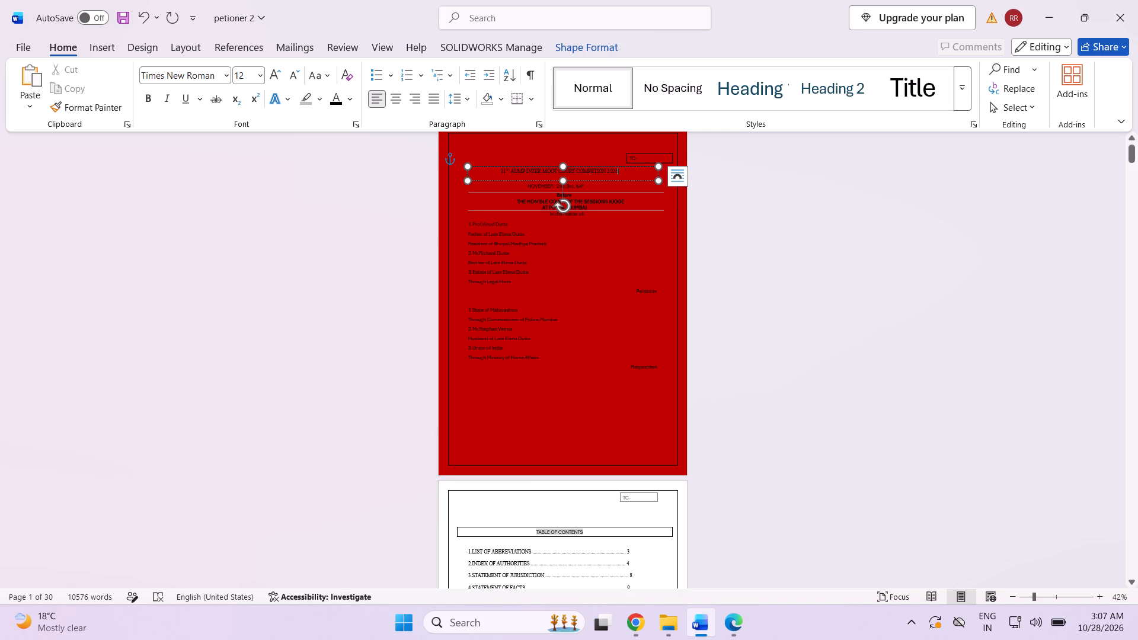
{"action": "left_click", "coordinate": [559, 206]}
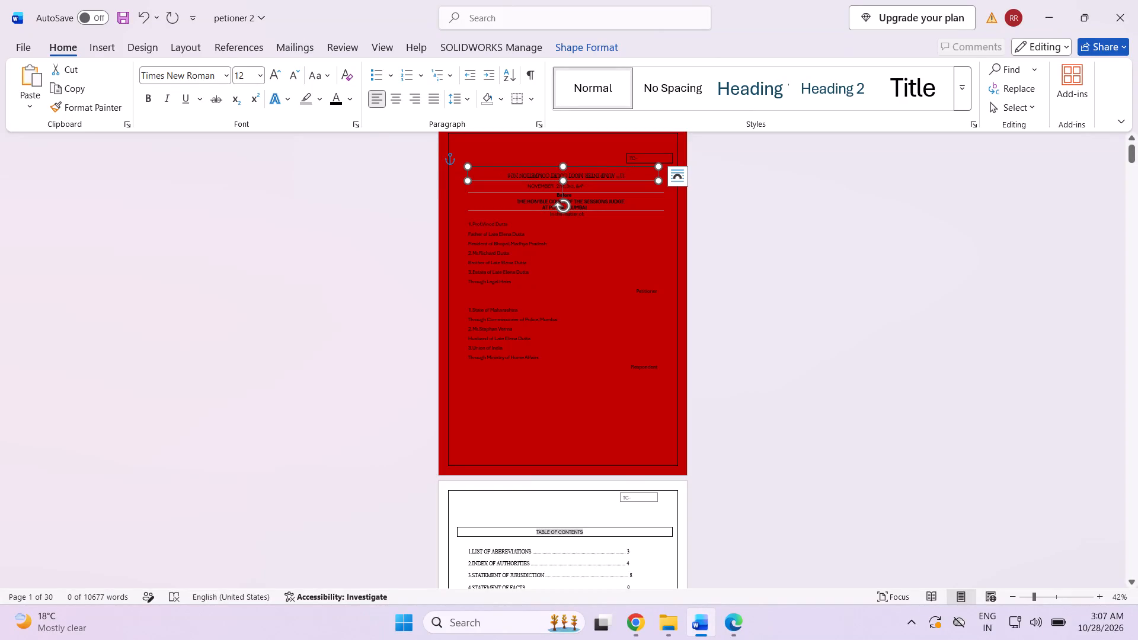
{"action": "left_click", "coordinate": [565, 206]}
{"action": "left_click_drag", "start_coordinate": [564, 203], "coordinate": [567, 171]}
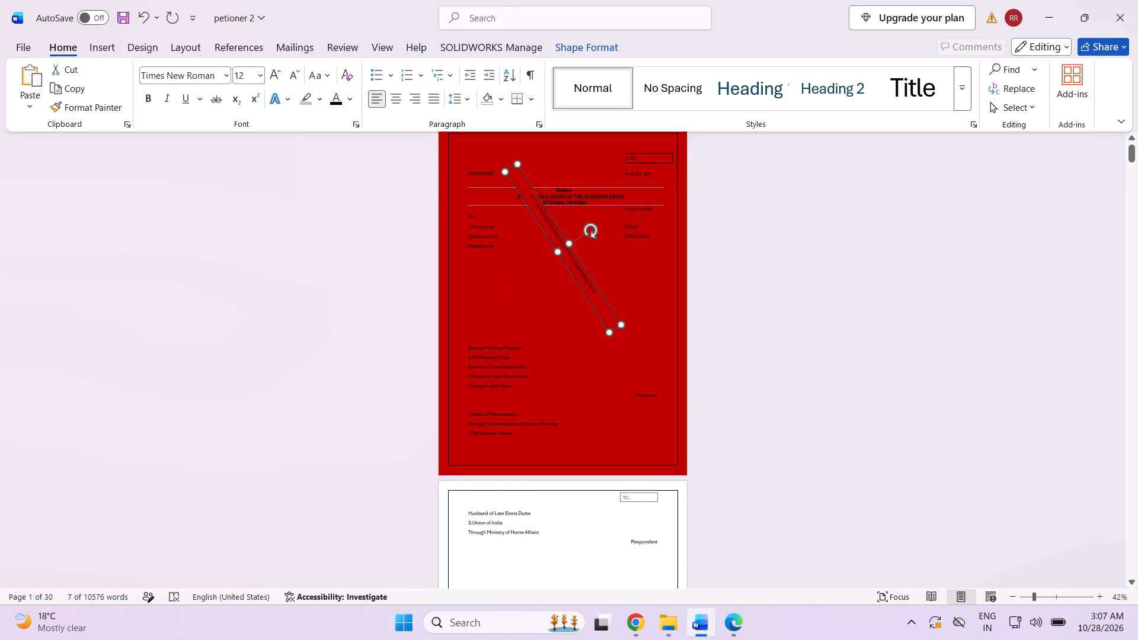
{"action": "left_click_drag", "start_coordinate": [567, 171], "coordinate": [566, 166]}
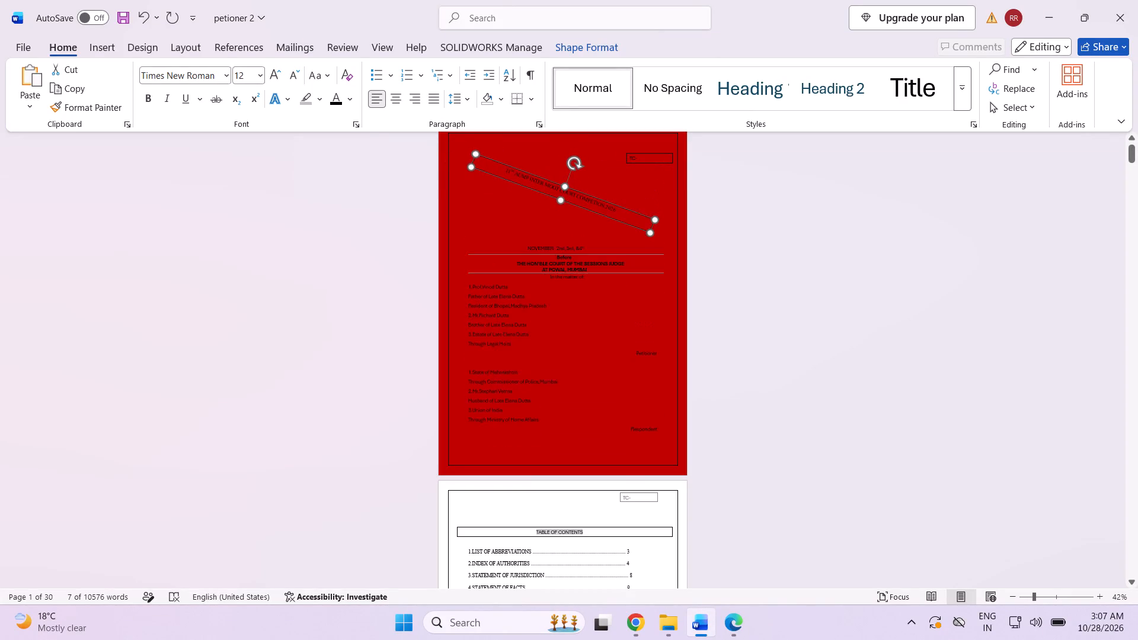
{"action": "left_click_drag", "start_coordinate": [566, 166], "coordinate": [572, 154]}
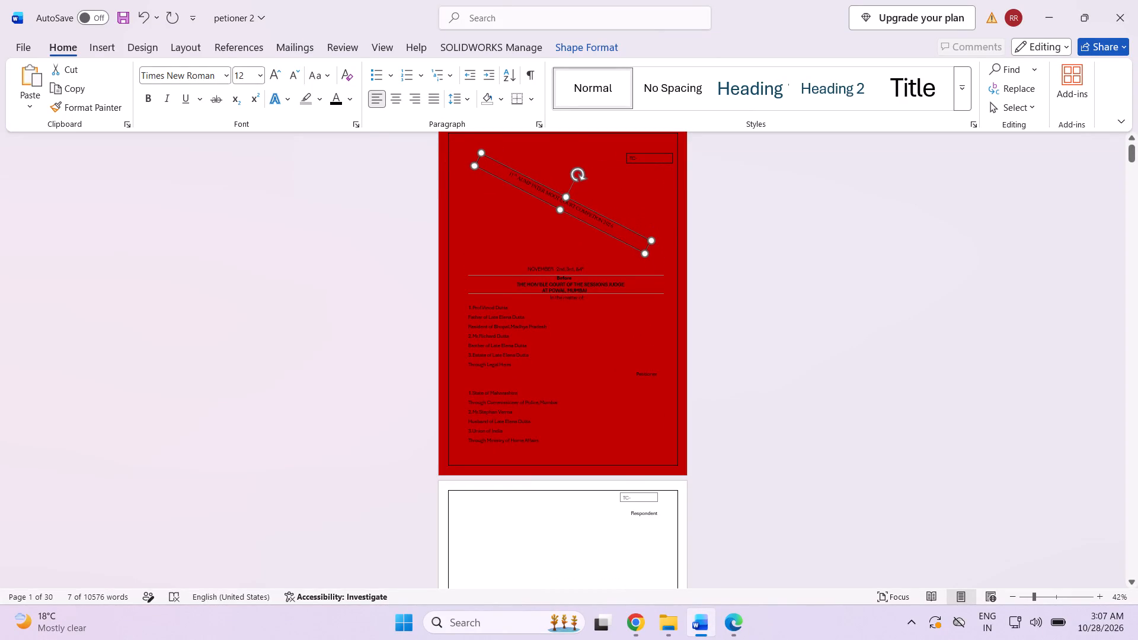
{"action": "left_click_drag", "start_coordinate": [572, 154], "coordinate": [559, 159]}
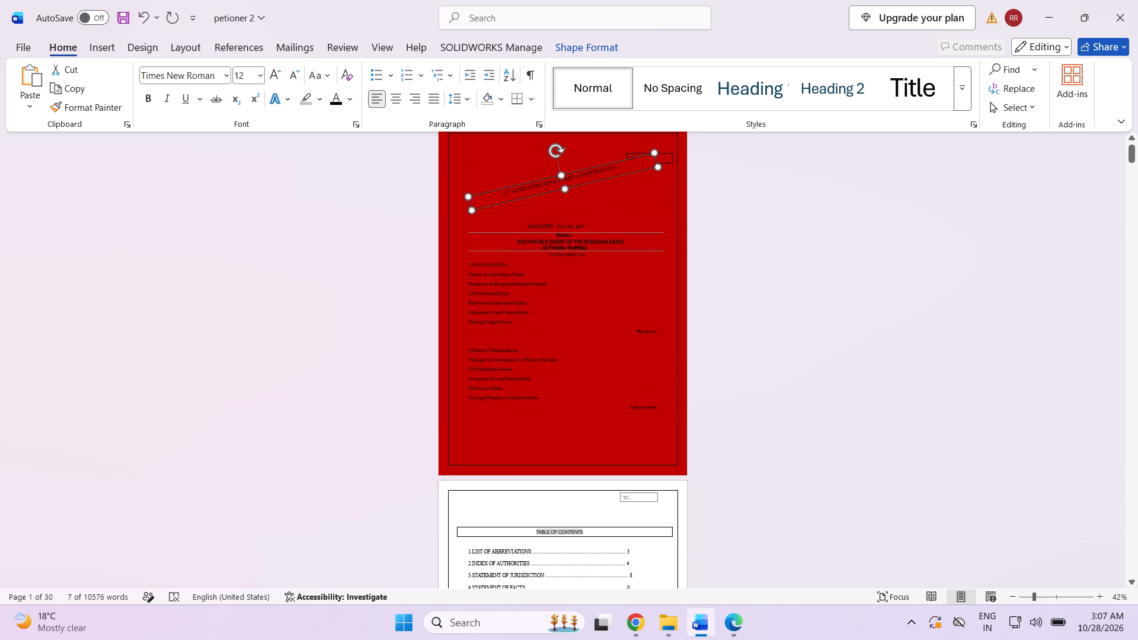
{"action": "left_click_drag", "start_coordinate": [559, 159], "coordinate": [544, 162]}
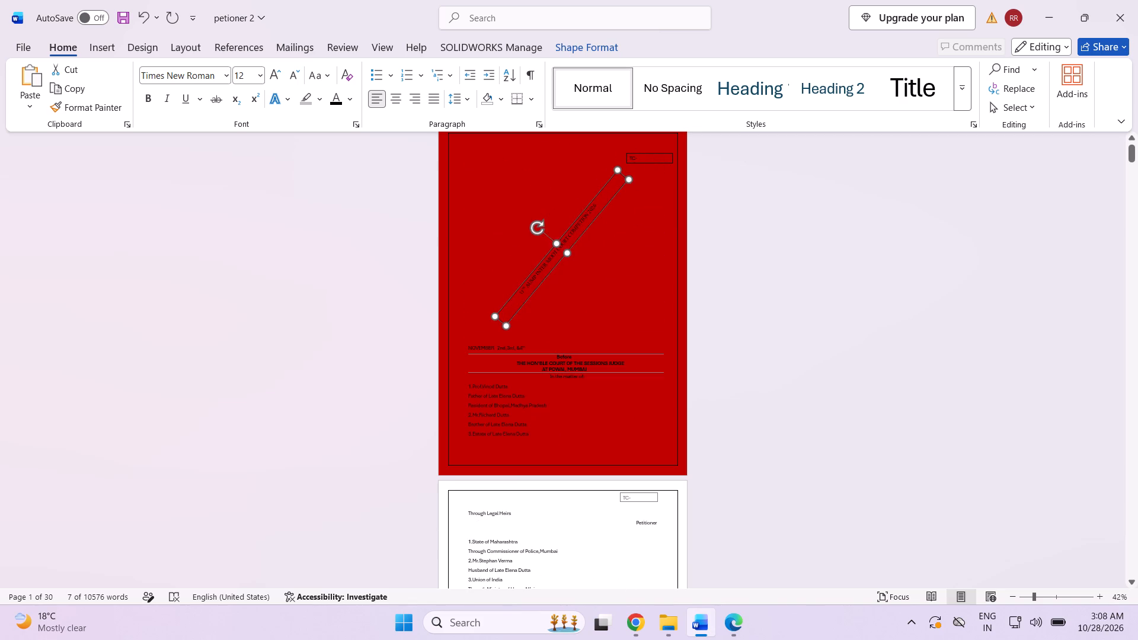
{"action": "left_click_drag", "start_coordinate": [544, 162], "coordinate": [494, 174]}
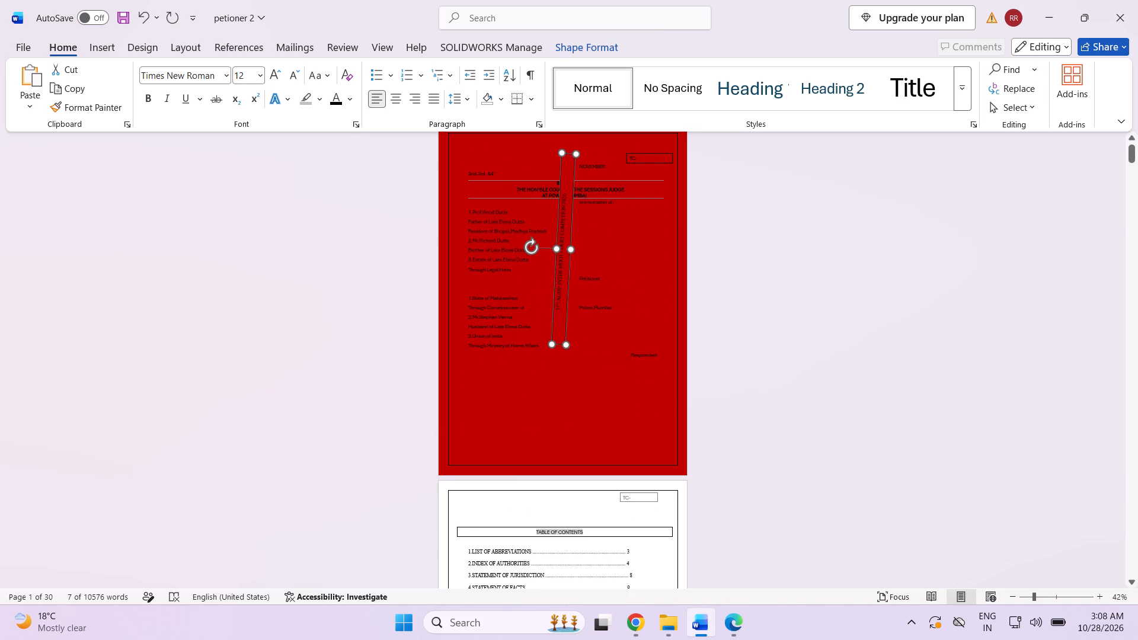
{"action": "left_click_drag", "start_coordinate": [494, 174], "coordinate": [625, 106]}
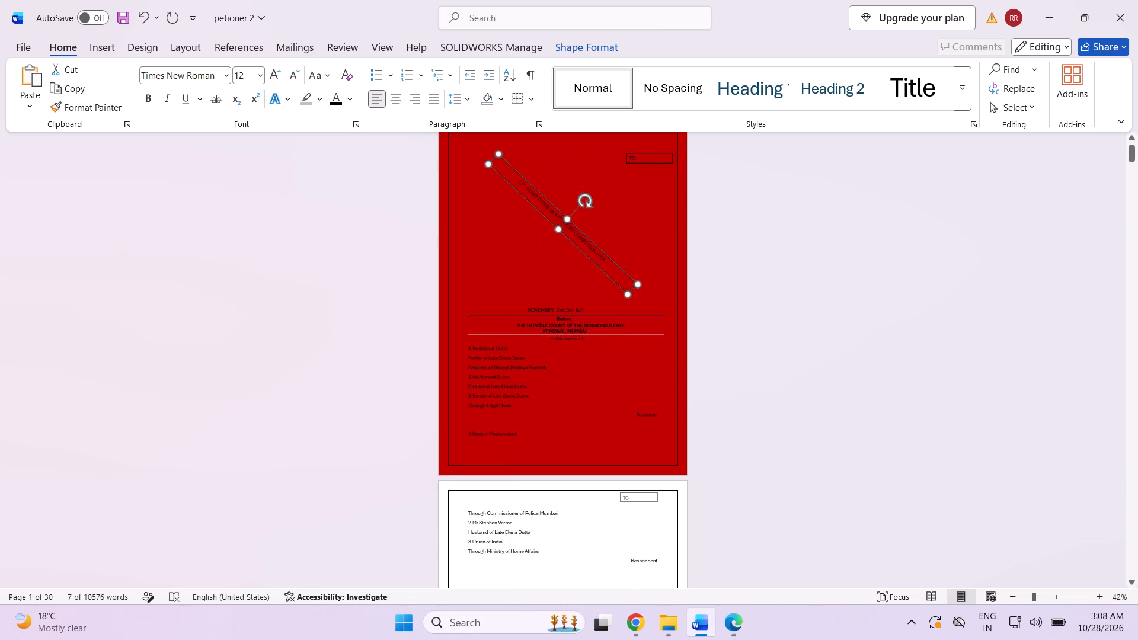
{"action": "left_click_drag", "start_coordinate": [625, 106], "coordinate": [589, 107]}
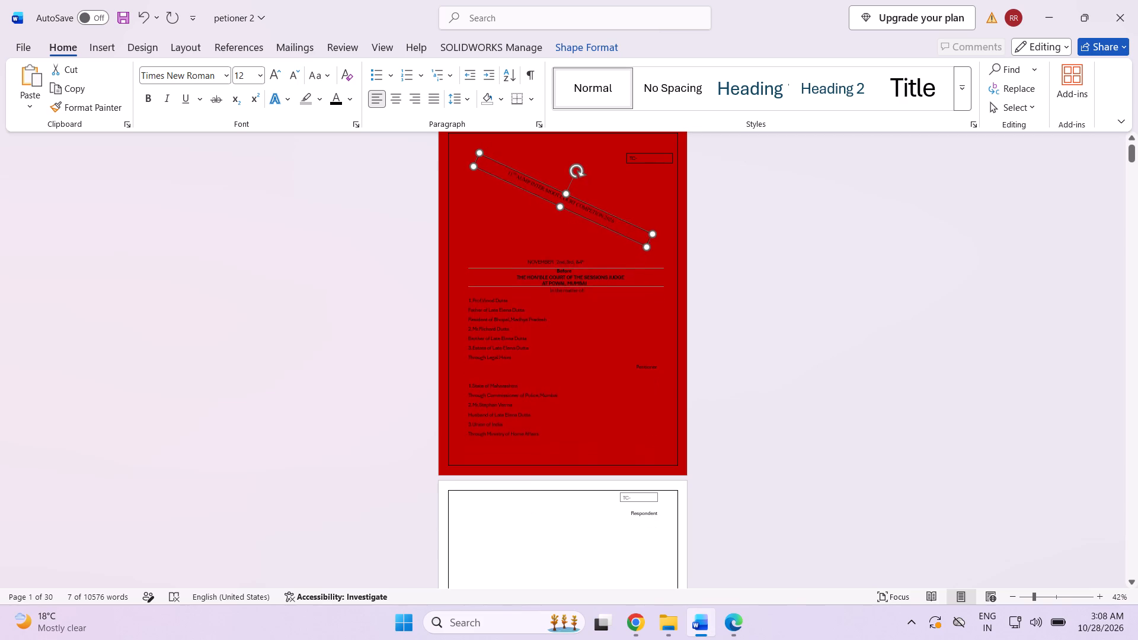
{"action": "left_click_drag", "start_coordinate": [589, 107], "coordinate": [586, 108]}
{"action": "right_click", "coordinate": [586, 108]}
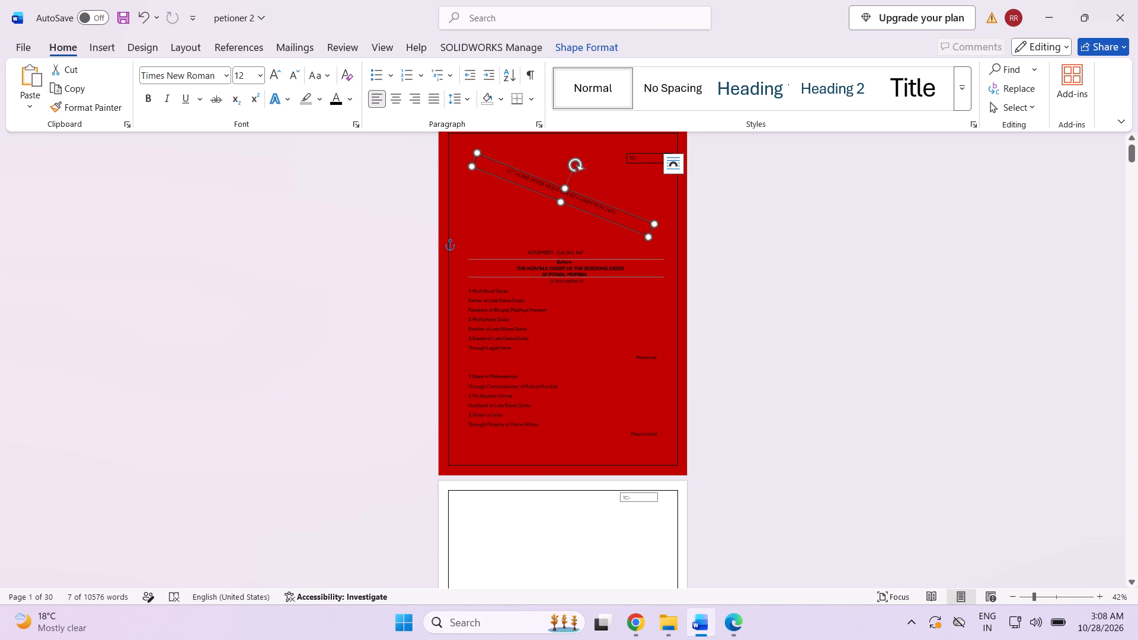
{"action": "left_click_drag", "start_coordinate": [574, 165], "coordinate": [578, 164]}
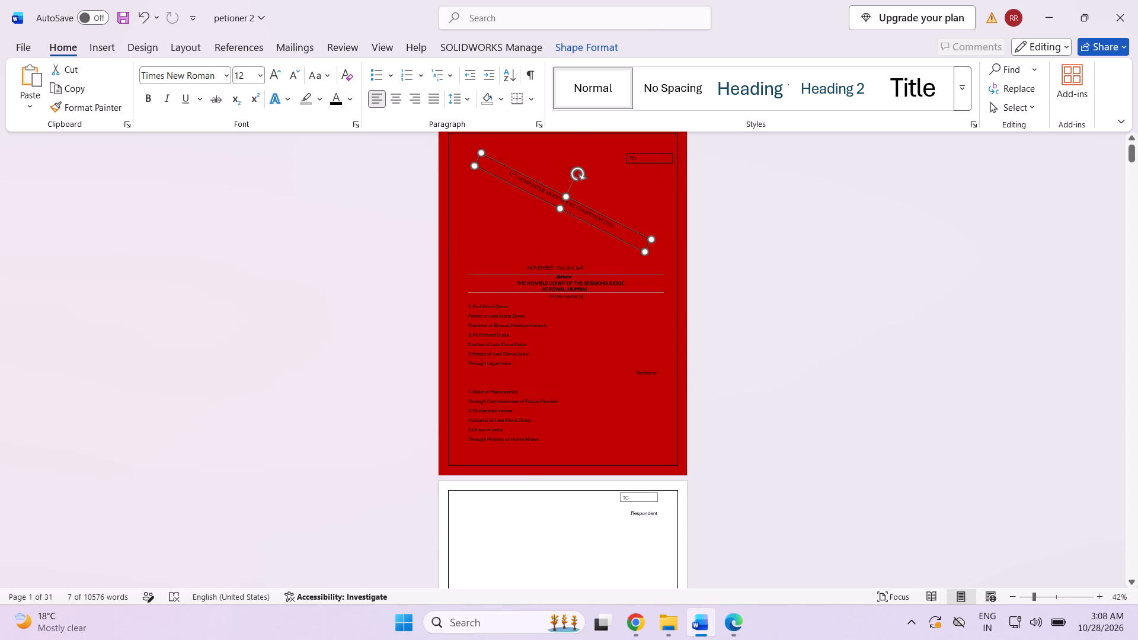
{"action": "left_click_drag", "start_coordinate": [578, 164], "coordinate": [568, 167]}
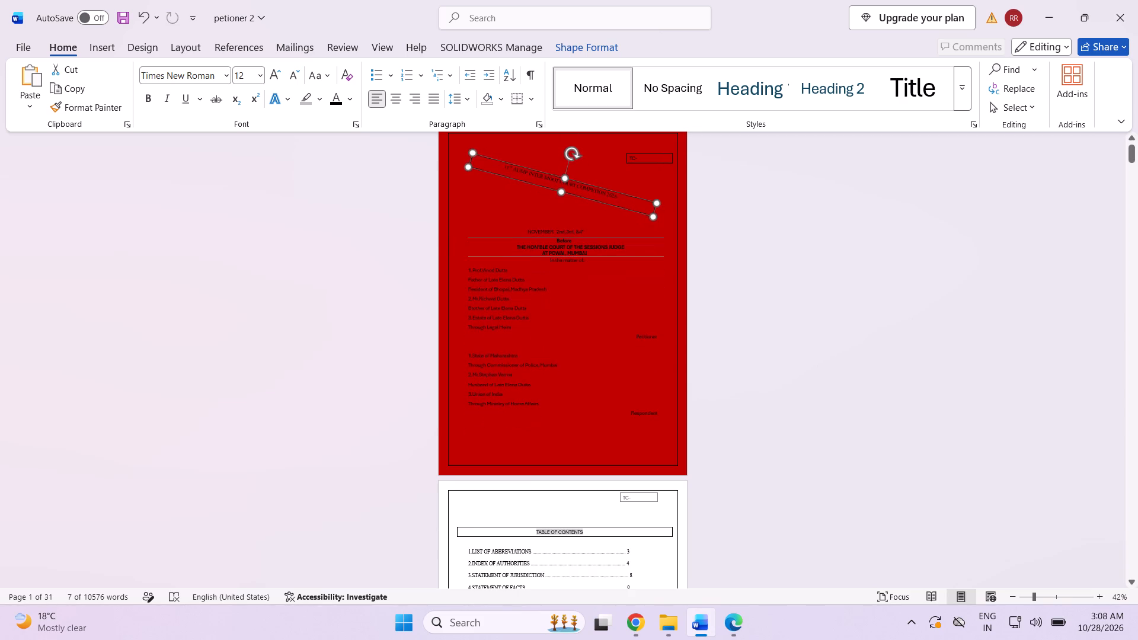
{"action": "left_click_drag", "start_coordinate": [568, 167], "coordinate": [564, 169]}
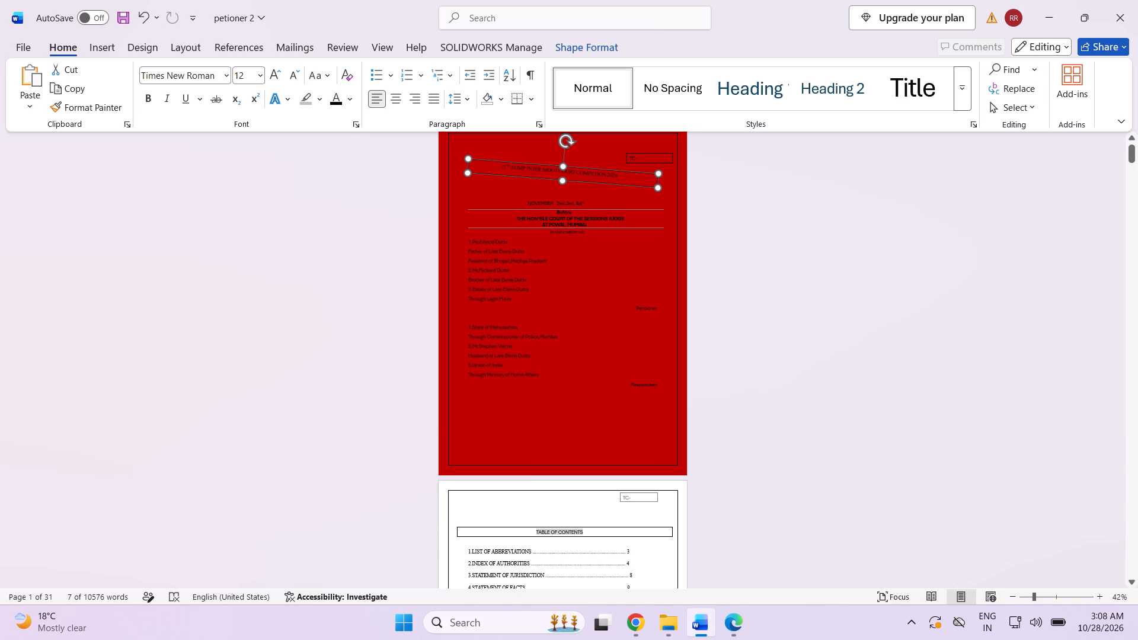
{"action": "left_click_drag", "start_coordinate": [564, 169], "coordinate": [562, 169]}
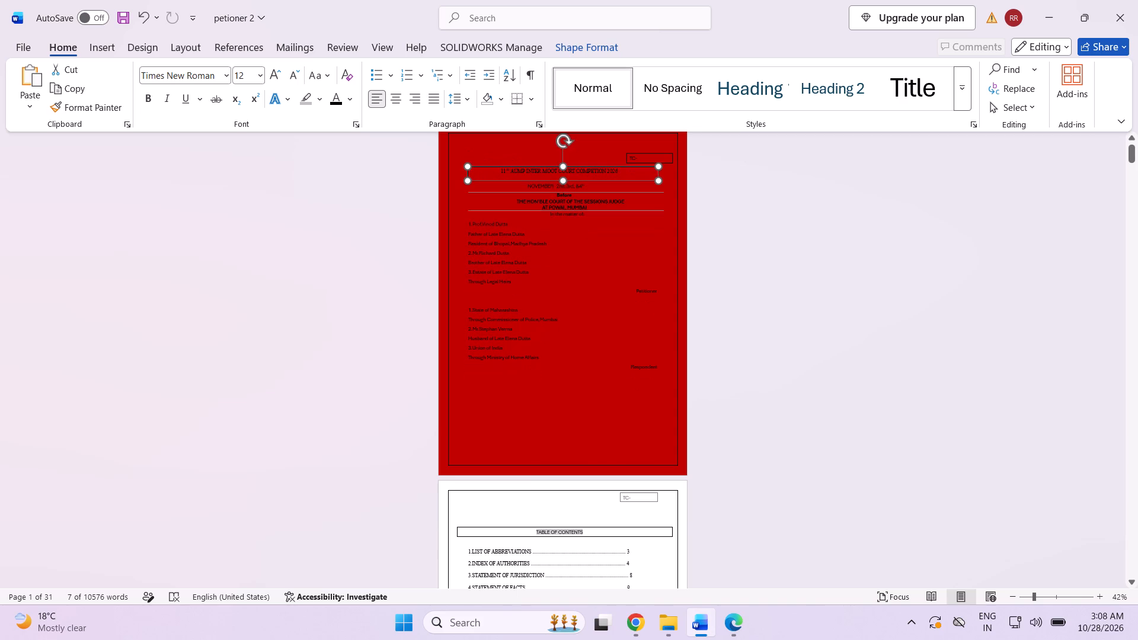
{"action": "left_click_drag", "start_coordinate": [562, 169], "coordinate": [561, 170]}
{"action": "left_click", "coordinate": [582, 167]}
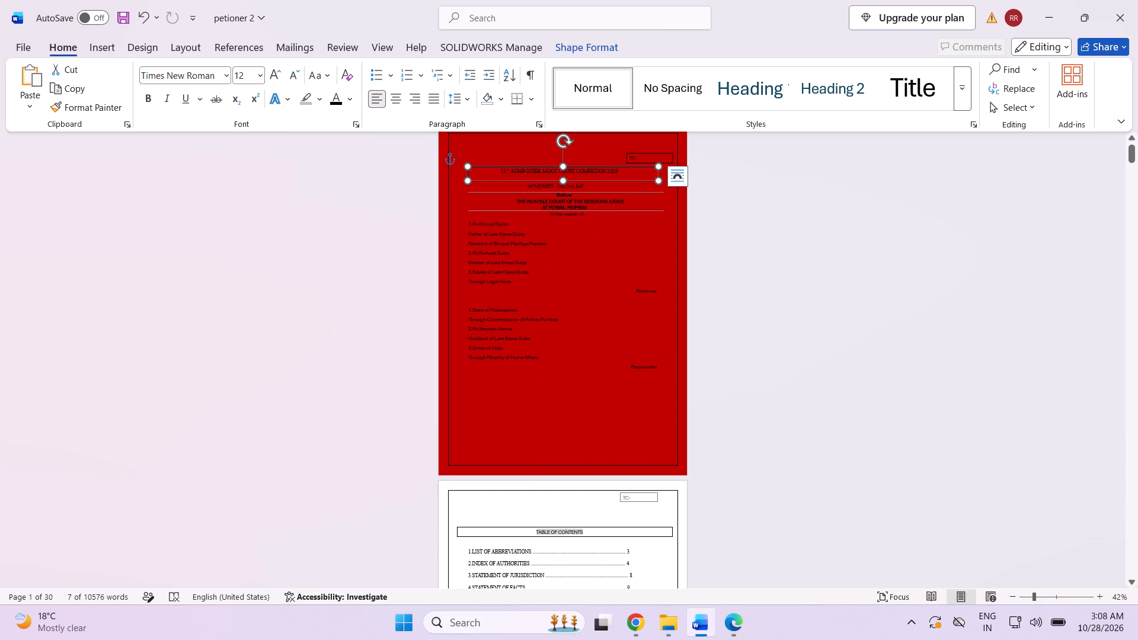
{"action": "left_click", "coordinate": [610, 263]}
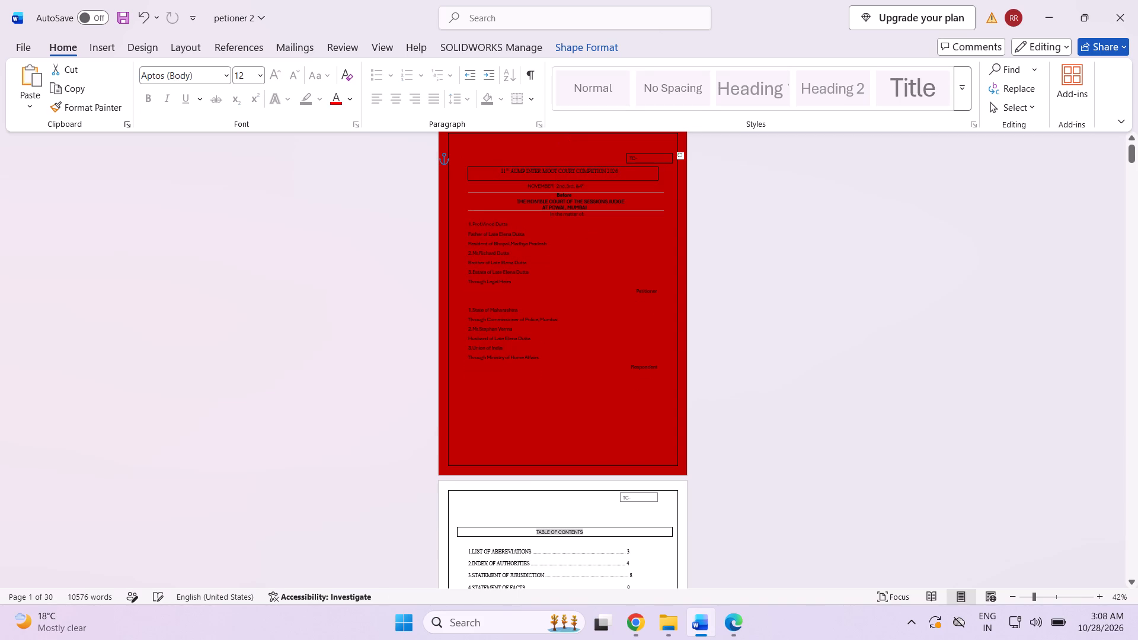
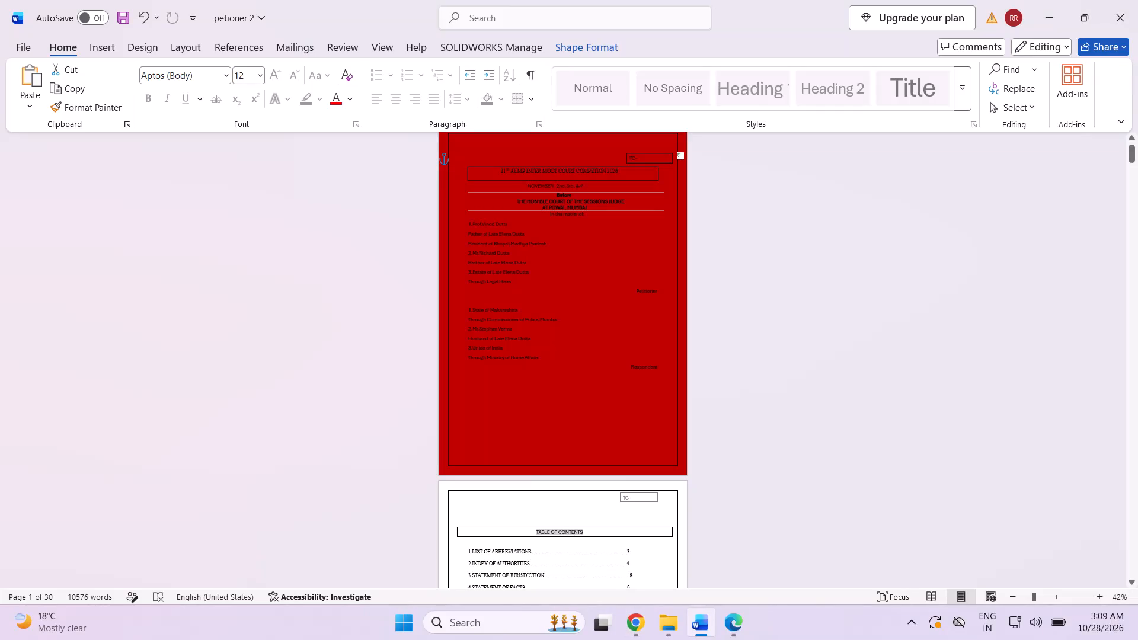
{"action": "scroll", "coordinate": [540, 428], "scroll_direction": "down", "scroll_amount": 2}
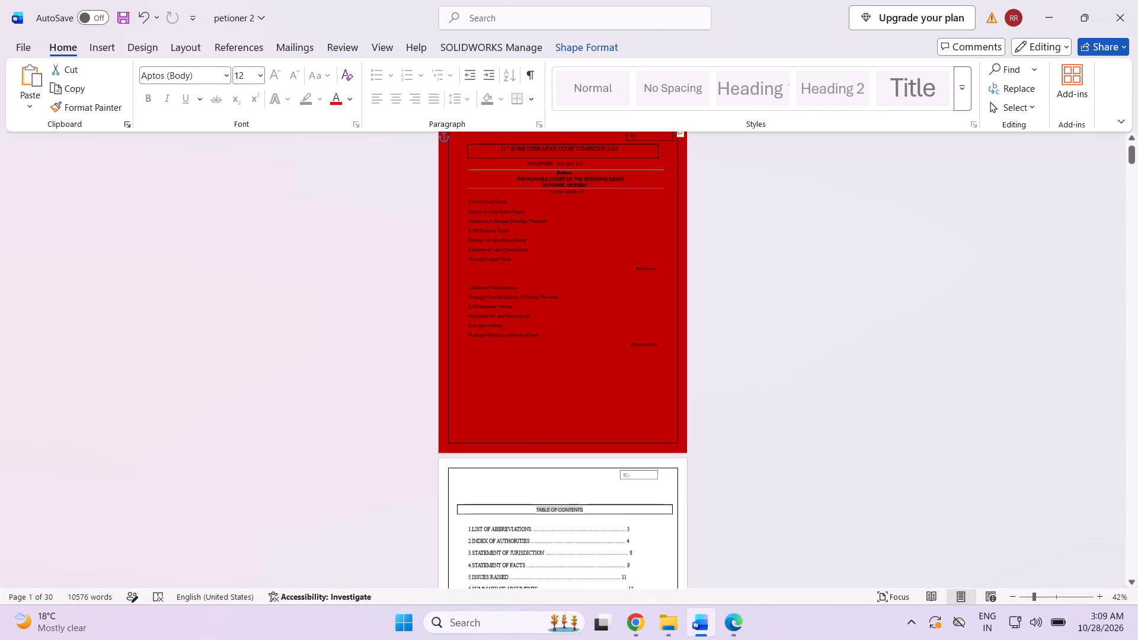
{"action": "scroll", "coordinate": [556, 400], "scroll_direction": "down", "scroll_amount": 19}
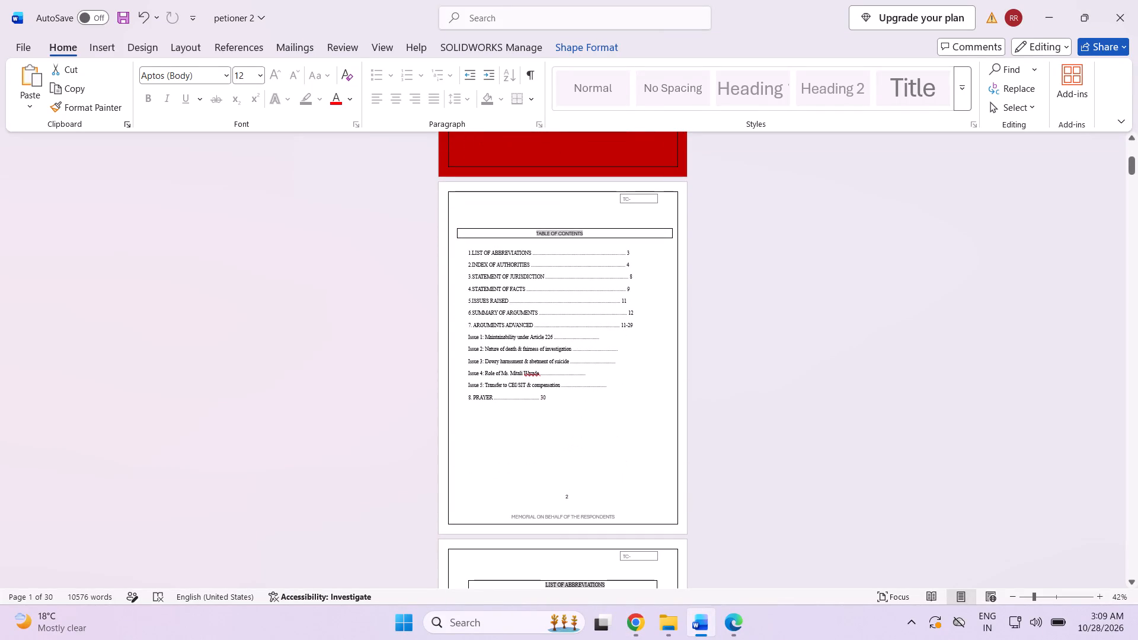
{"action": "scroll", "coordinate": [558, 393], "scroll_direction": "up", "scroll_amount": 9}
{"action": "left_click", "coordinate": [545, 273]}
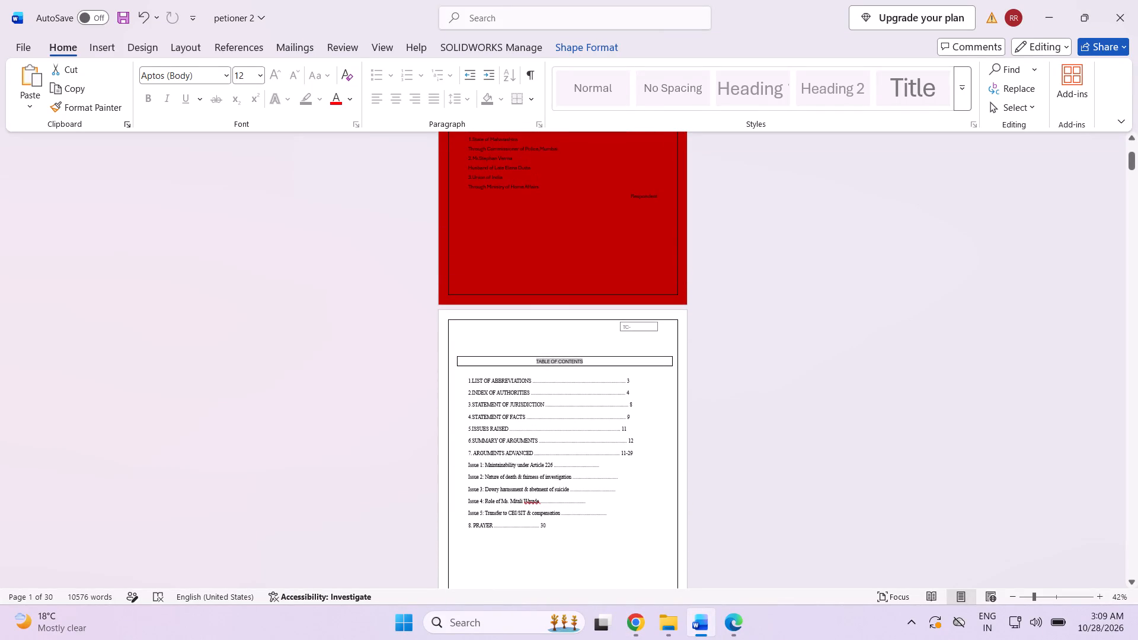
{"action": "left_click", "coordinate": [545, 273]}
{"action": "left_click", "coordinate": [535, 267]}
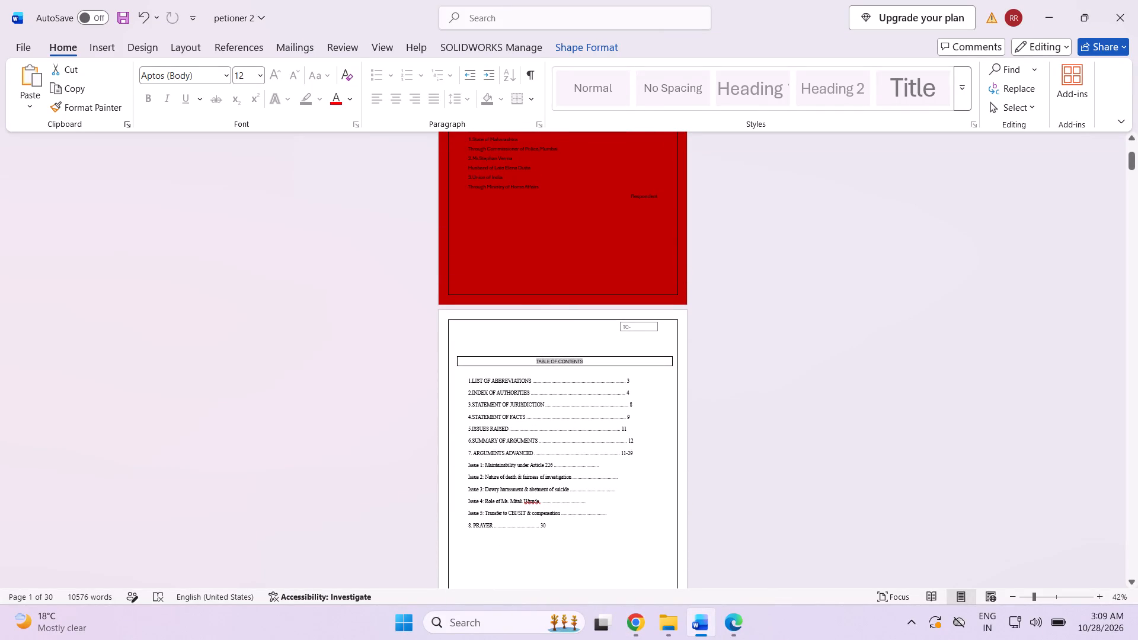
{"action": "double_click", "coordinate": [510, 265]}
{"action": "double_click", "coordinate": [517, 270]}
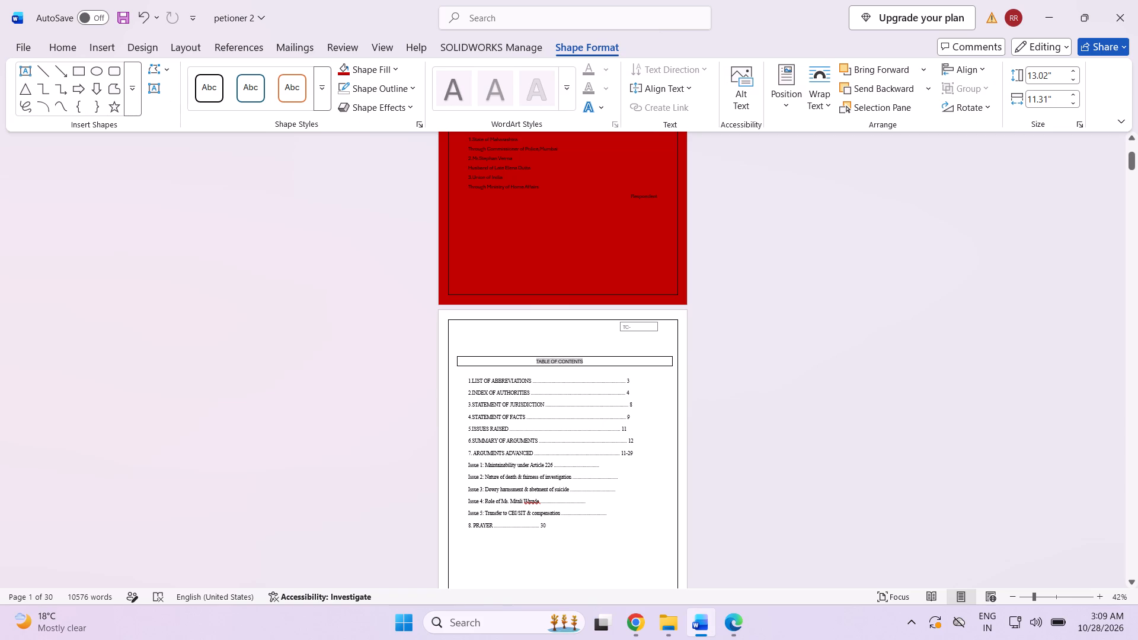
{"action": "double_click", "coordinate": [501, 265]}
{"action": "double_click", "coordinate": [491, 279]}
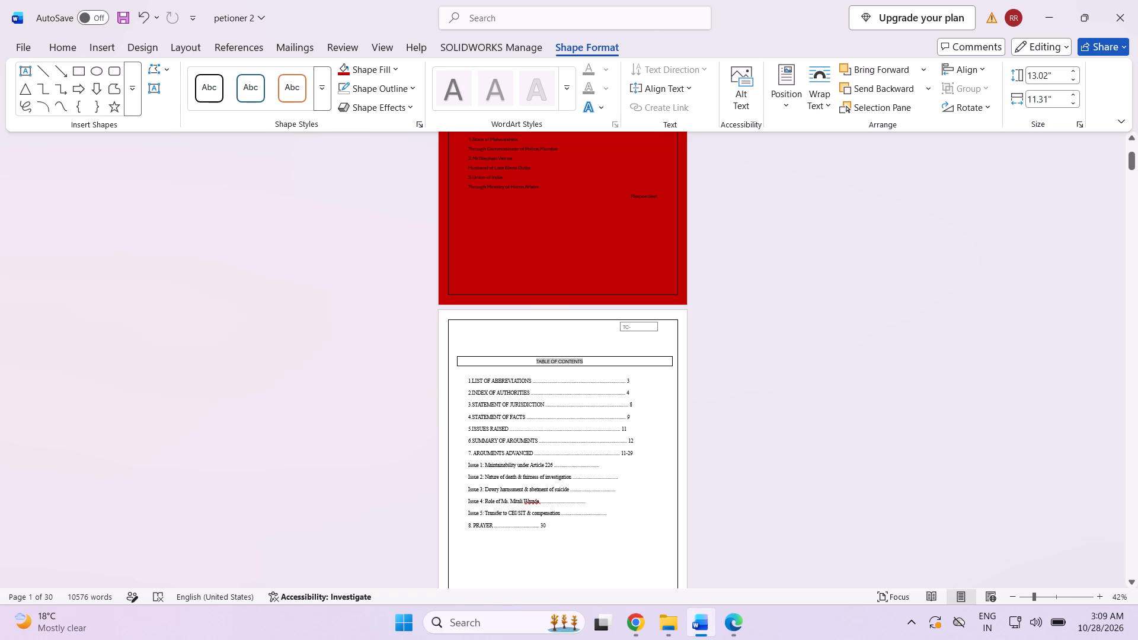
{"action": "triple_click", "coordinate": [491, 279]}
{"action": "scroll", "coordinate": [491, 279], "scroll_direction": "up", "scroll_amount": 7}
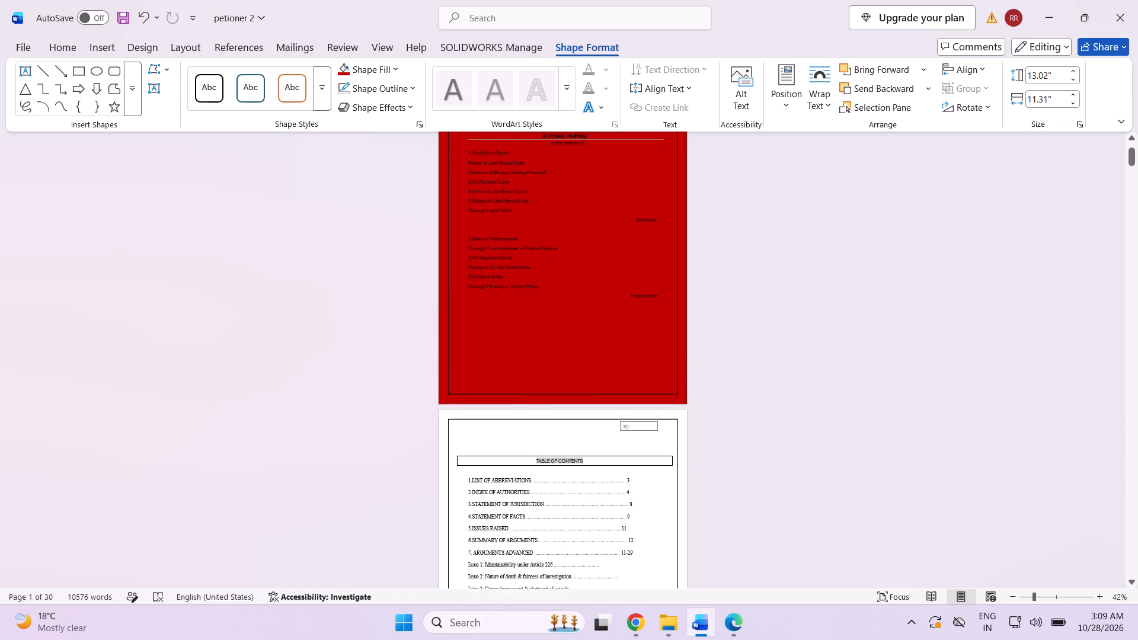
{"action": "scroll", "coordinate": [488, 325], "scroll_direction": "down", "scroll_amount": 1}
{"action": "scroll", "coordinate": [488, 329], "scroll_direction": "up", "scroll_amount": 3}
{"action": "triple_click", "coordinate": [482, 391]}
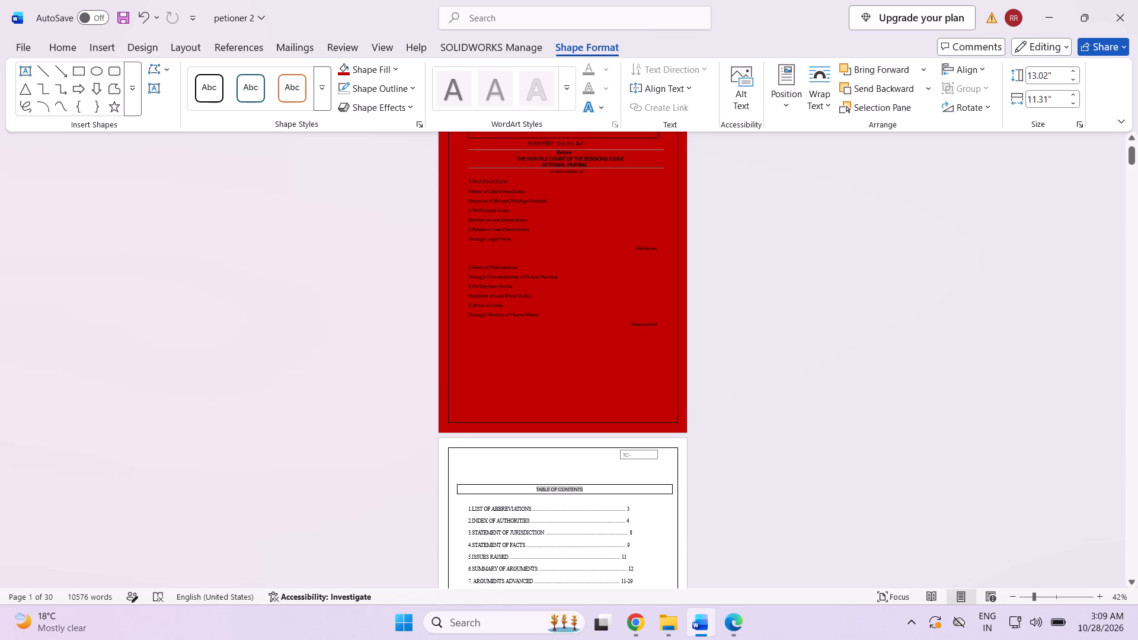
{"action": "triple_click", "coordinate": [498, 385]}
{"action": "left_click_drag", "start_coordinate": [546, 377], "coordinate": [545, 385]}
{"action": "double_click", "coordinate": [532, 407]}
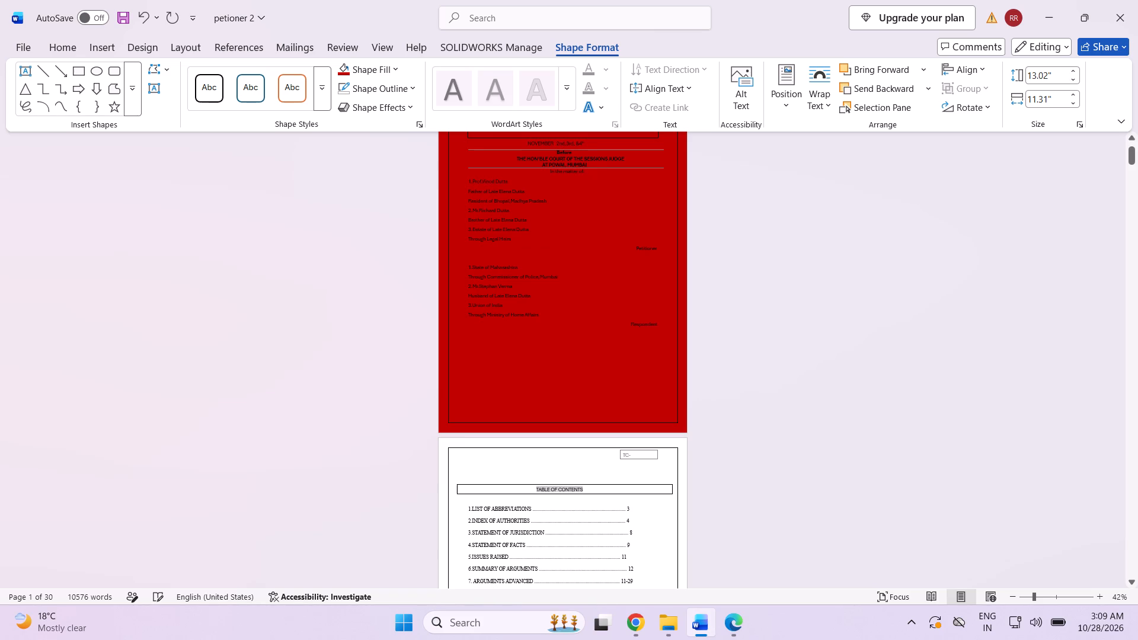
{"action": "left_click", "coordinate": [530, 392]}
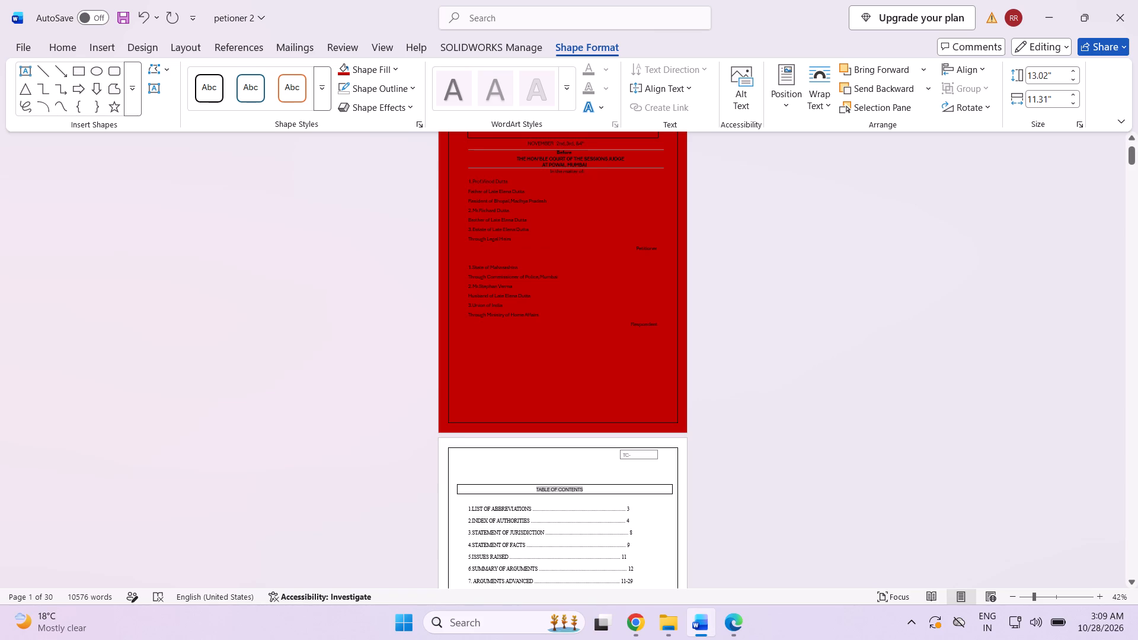
Insert seven new lines after the Respondent label to reach the lower part of the cover page.
{"action": "left_click", "coordinate": [663, 328]}
{"action": "left_click", "coordinate": [656, 325]}
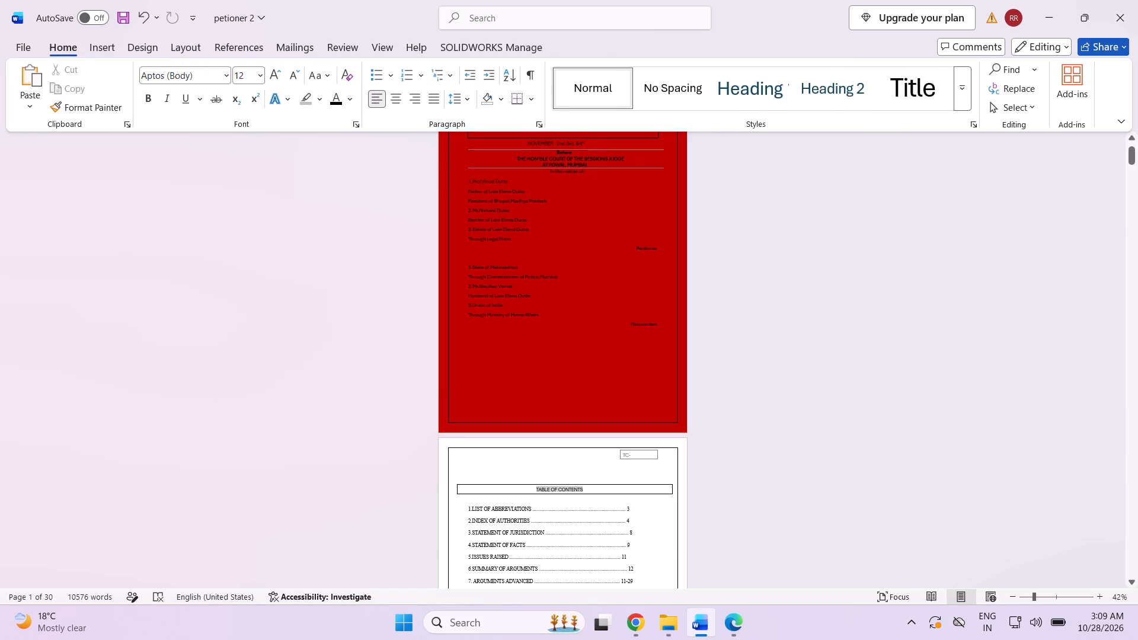
{"action": "key", "text": "Right"}
{"action": "key", "text": "Return"}
{"action": "key", "text": "Return"}
{"action": "key", "text": "Return"}
{"action": "key", "text": "Return"}
{"action": "key", "text": "Return"}
{"action": "key", "text": "Return"}
{"action": "key", "text": "Return"}
{"action": "key", "text": "Return"}
{"action": "key", "text": "Return"}
{"action": "key", "text": "Return"}
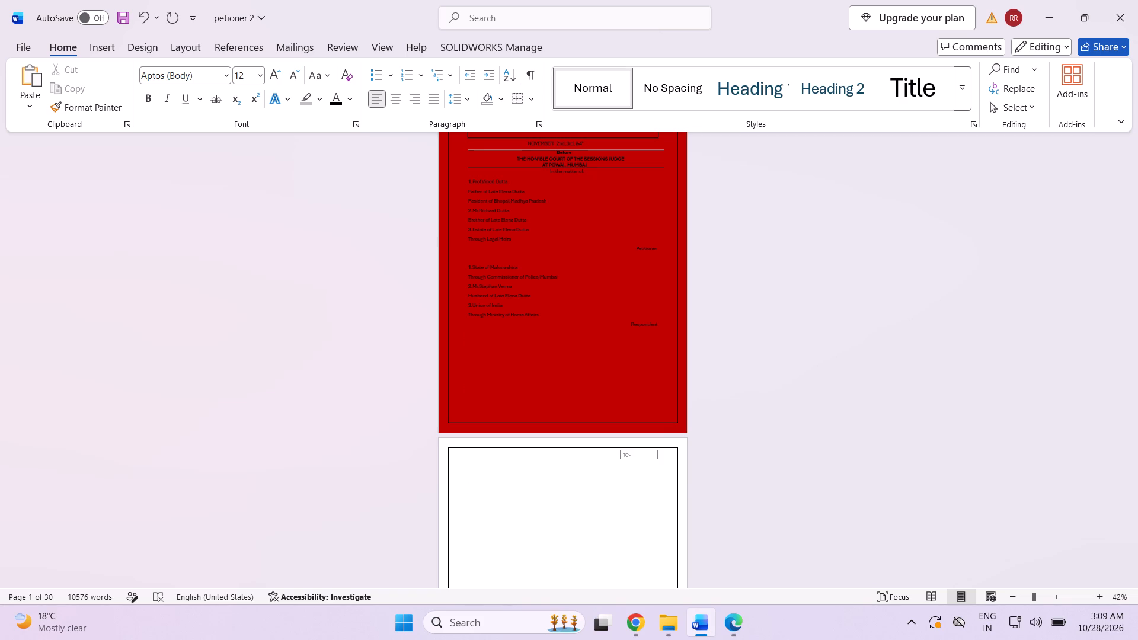
{"action": "key", "text": "BackSpace"}
{"action": "key", "text": "BackSpace"}
{"action": "key", "text": "BackSpace"}
Enter the line "MEMORIAL ON BEHALF OF RESPONDENT" near the foot of the cover page, indented with leading spaces towards the centre.
{"action": "key", "text": "space"}
{"action": "key", "text": "space"}
{"action": "key", "text": "space"}
{"action": "key", "text": "space"}
{"action": "key", "text": "space"}
{"action": "key", "text": "space"}
{"action": "key", "text": "space"}
{"action": "key", "text": "space"}
{"action": "key", "text": "space"}
{"action": "key", "text": "space"}
{"action": "key", "text": "space"}
{"action": "key", "text": "space"}
{"action": "key", "text": "space"}
{"action": "key", "text": "space"}
{"action": "key", "text": "space"}
{"action": "key", "text": "space"}
{"action": "key", "text": "space"}
{"action": "key", "text": "space"}
{"action": "key", "text": "space"}
{"action": "key", "text": "space"}
{"action": "type", "text": "MEMOR"}
{"action": "type", "text": "IAL ON BEHAF"}
{"action": "scroll", "coordinate": [669, 334], "scroll_direction": "up", "scroll_amount": 1}
{"action": "scroll", "coordinate": [687, 325], "scroll_direction": "down", "scroll_amount": 7}
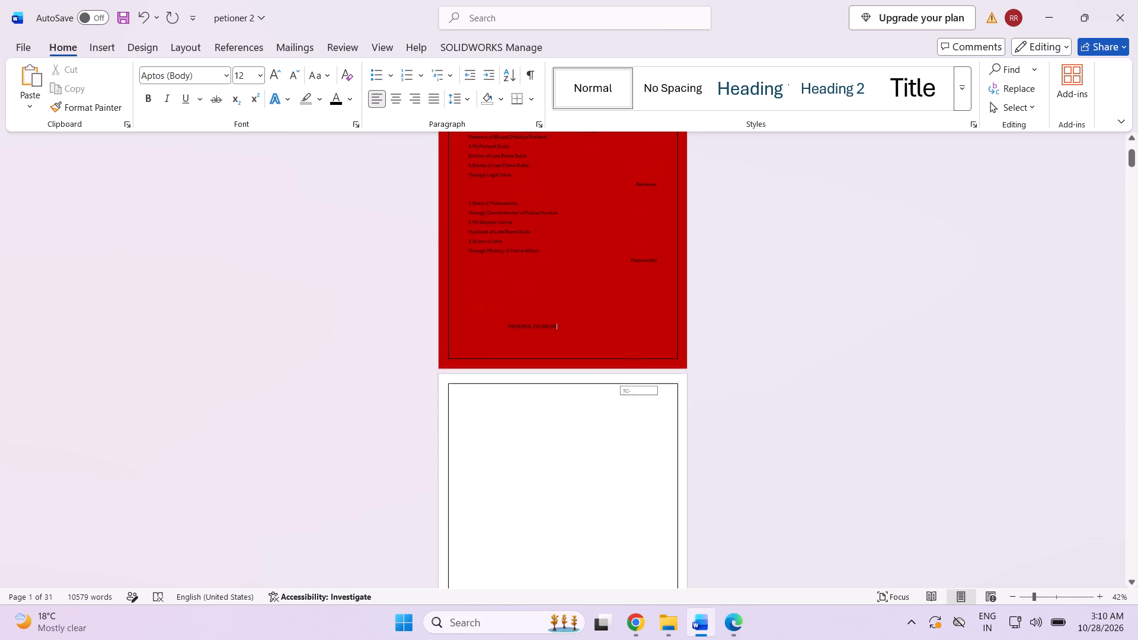
{"action": "scroll", "coordinate": [687, 325], "scroll_direction": "down", "scroll_amount": 10}
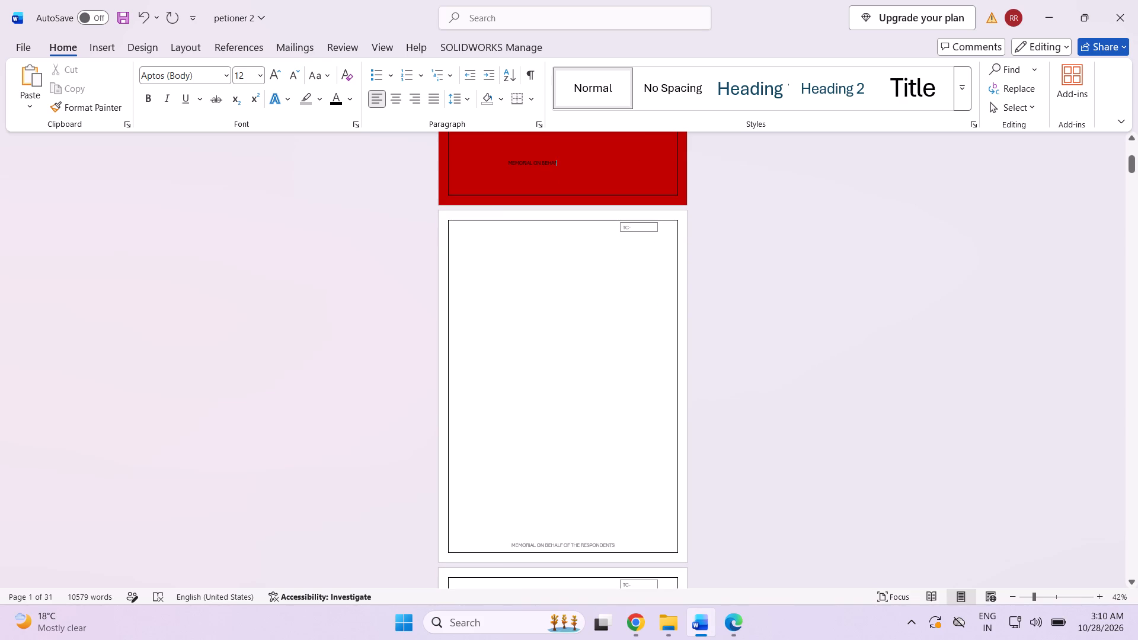
{"action": "key", "text": "BackSpace"}
{"action": "key", "text": "l"}
{"action": "type", "text": "F"}
{"action": "key", "text": "space"}
{"action": "type", "text": "OF"}
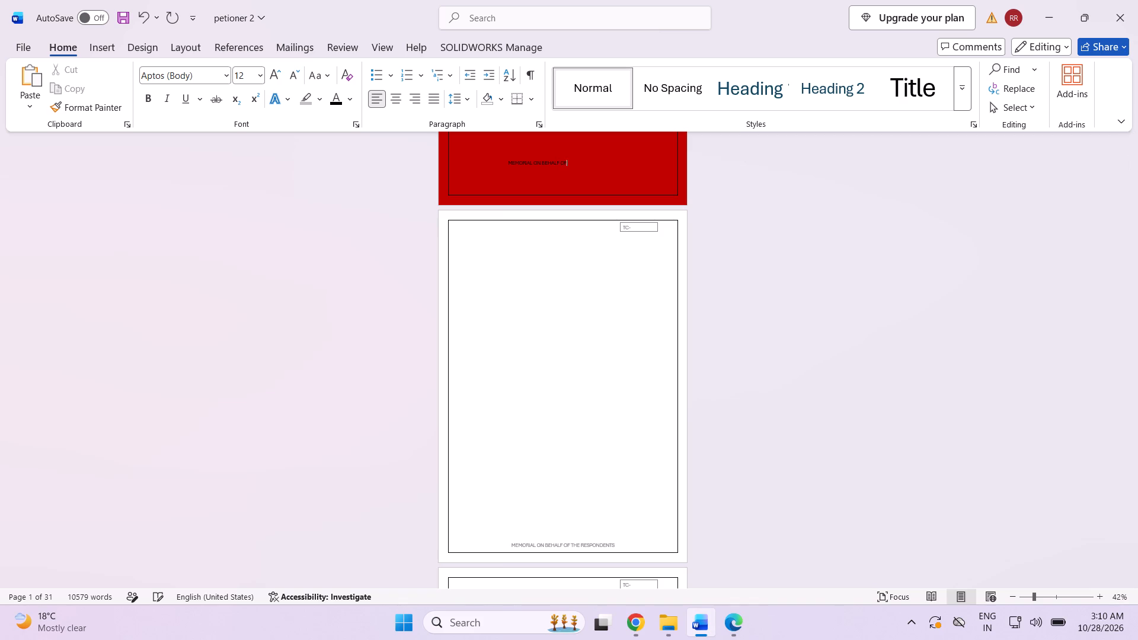
{"action": "key", "text": "space"}
{"action": "type", "text": "RESPONDENT"}
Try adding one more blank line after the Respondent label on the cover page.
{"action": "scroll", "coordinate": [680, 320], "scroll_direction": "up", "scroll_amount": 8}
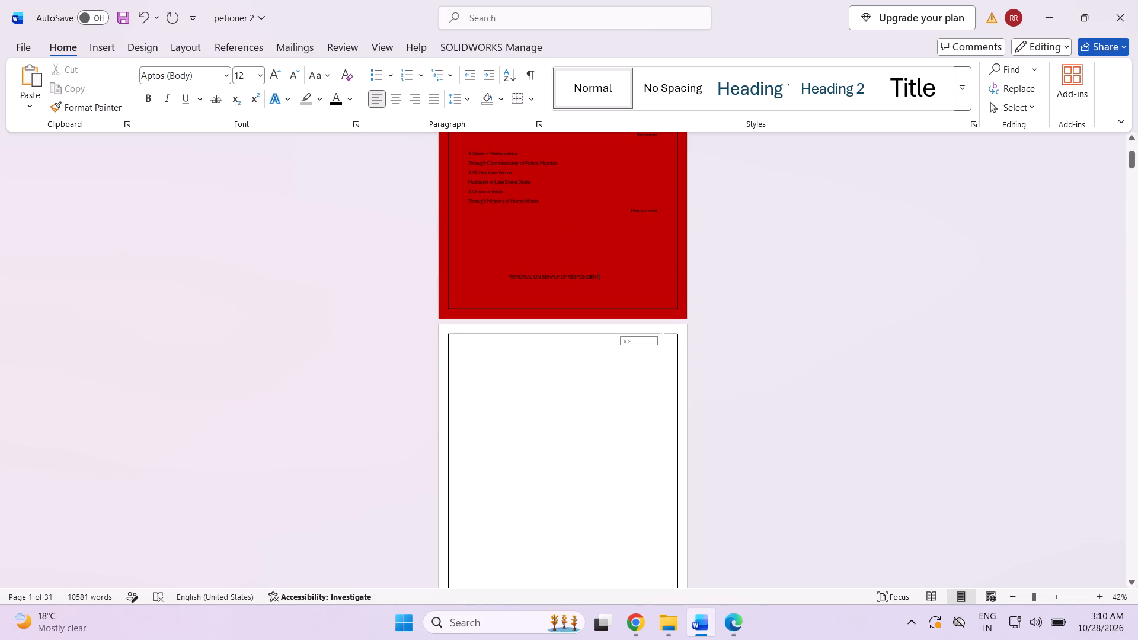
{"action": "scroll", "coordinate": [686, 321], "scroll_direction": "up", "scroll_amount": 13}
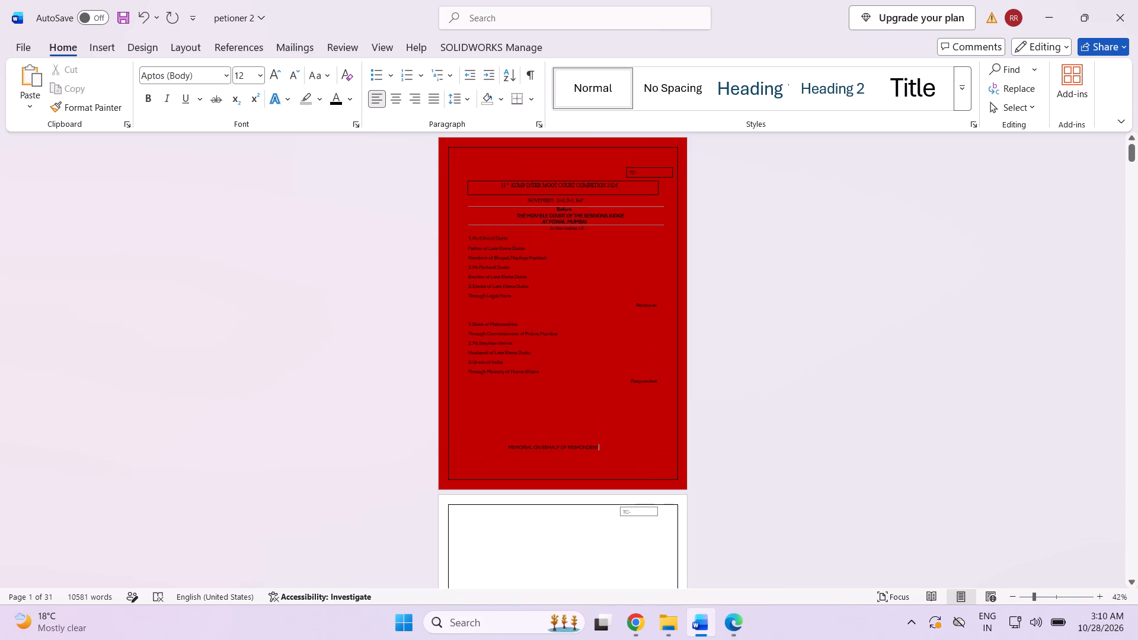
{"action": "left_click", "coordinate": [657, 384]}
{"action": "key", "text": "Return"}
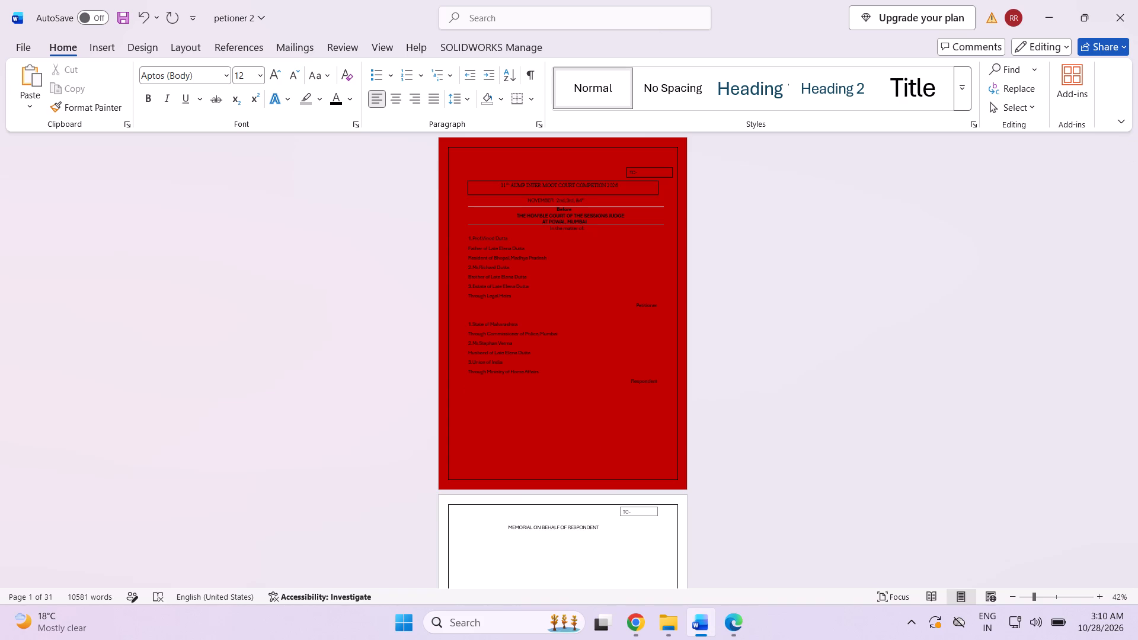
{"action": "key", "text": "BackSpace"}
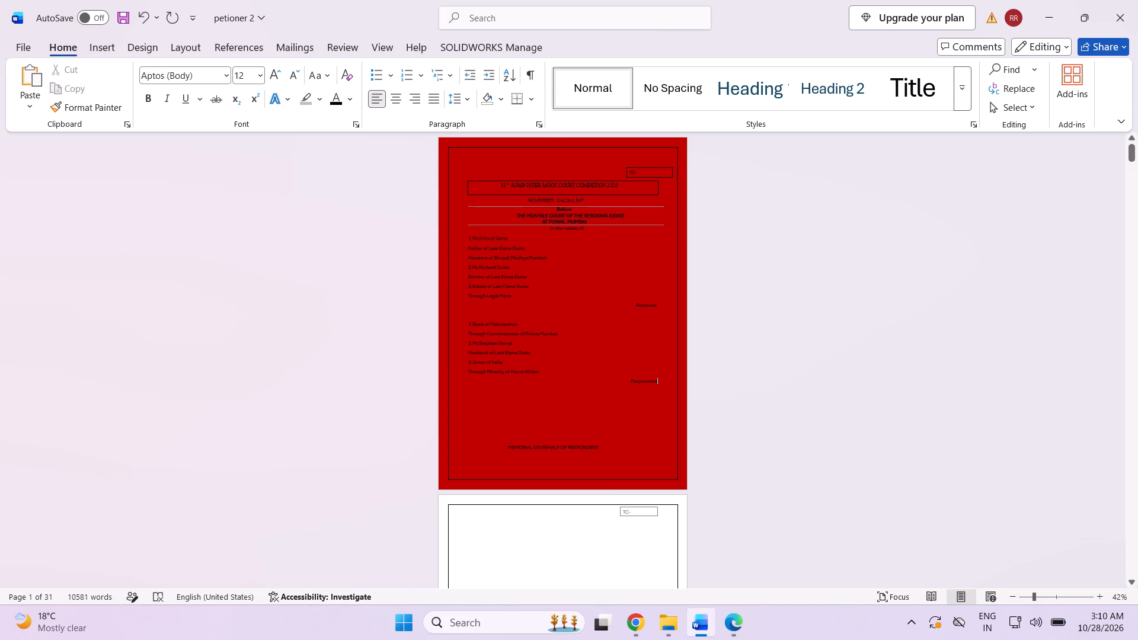
Start a new line directly below the Respondent label with the word "UNDER", beginning at the left margin.
{"action": "double_click", "coordinate": [638, 392]}
{"action": "double_click", "coordinate": [635, 392]}
{"action": "type", "text": "UNDER"}
{"action": "key", "text": "space"}
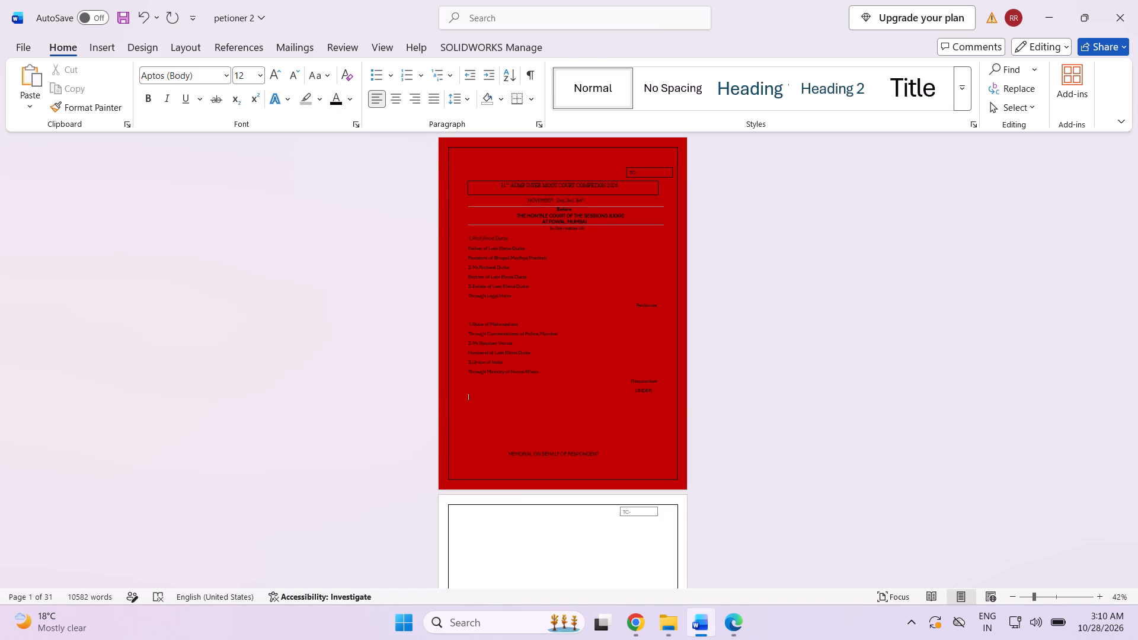
{"action": "key", "text": "BackSpace"}
{"action": "key", "text": "BackSpace"}
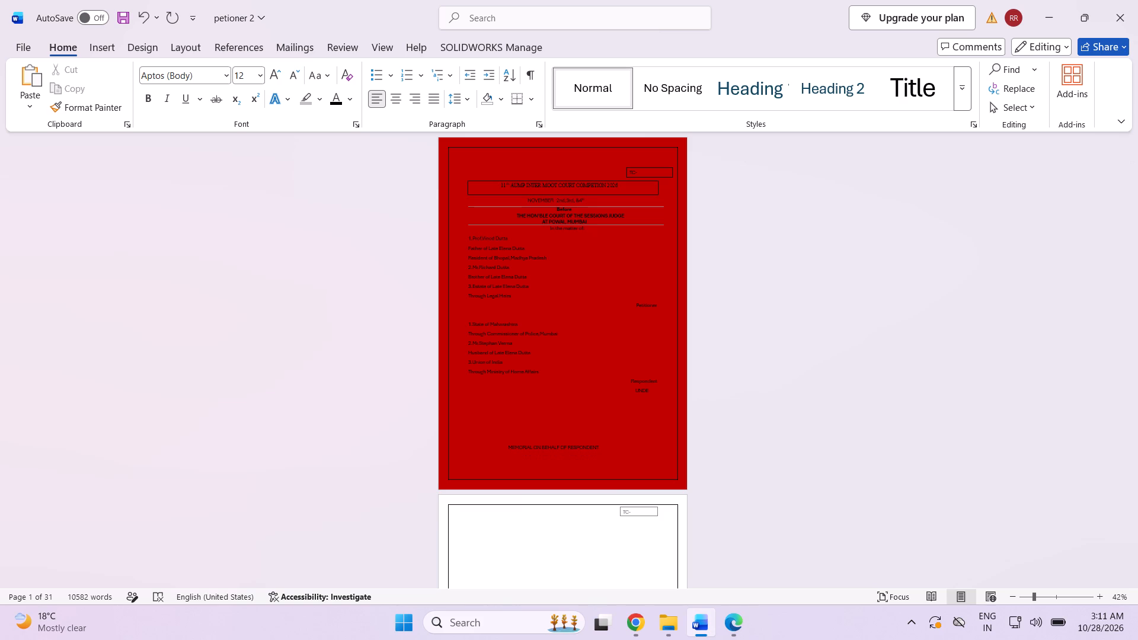
{"action": "key", "text": "Left"}
{"action": "key", "text": "Left"}
{"action": "key", "text": "Left"}
{"action": "key", "text": "Left"}
{"action": "key", "text": "BackSpace"}
Continue the new line below the Respondent label so that it reads "UNDER ARTICLE 226".
{"action": "key", "text": "Right"}
{"action": "key", "text": "Right"}
{"action": "key", "text": "Right"}
{"action": "key", "text": "Right"}
{"action": "type", "text": "R A"}
{"action": "type", "text": "RTICAL"}
{"action": "key", "text": "space"}
{"action": "type", "text": "226"}
Add "OF THE CONSTITUTION OF INDIA" at the end of the Article 226 line.
{"action": "key", "text": "Left"}
{"action": "key", "text": "Left"}
{"action": "key", "text": "Left"}
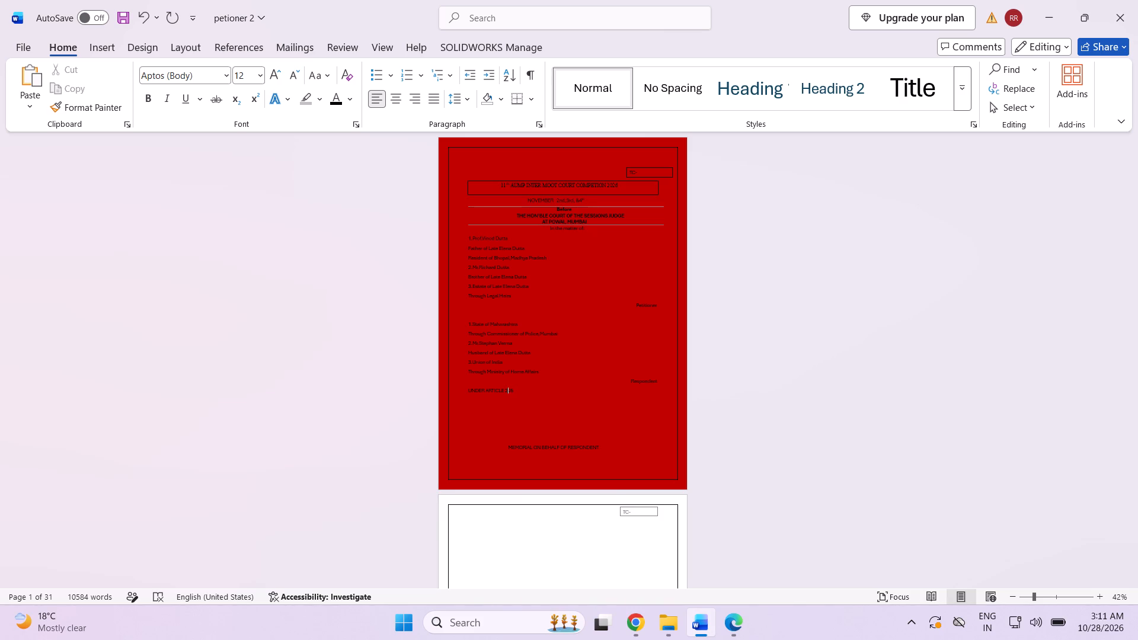
{"action": "key", "text": "Left"}
{"action": "key", "text": "Left"}
{"action": "key", "text": "Left"}
{"action": "key", "text": "Left"}
{"action": "key", "text": "Right"}
{"action": "key", "text": "Right"}
{"action": "key", "text": "Right"}
{"action": "key", "text": "Right"}
{"action": "key", "text": "Right"}
{"action": "key", "text": "Right"}
{"action": "key", "text": "Right"}
{"action": "type", "text": "OF THE CONSI"}
{"action": "key", "text": "BackSpace"}
{"action": "type", "text": "TITU"}
{"action": "type", "text": "TION"}
{"action": "key", "text": "space"}
{"action": "type", "text": "OF INDIA"}
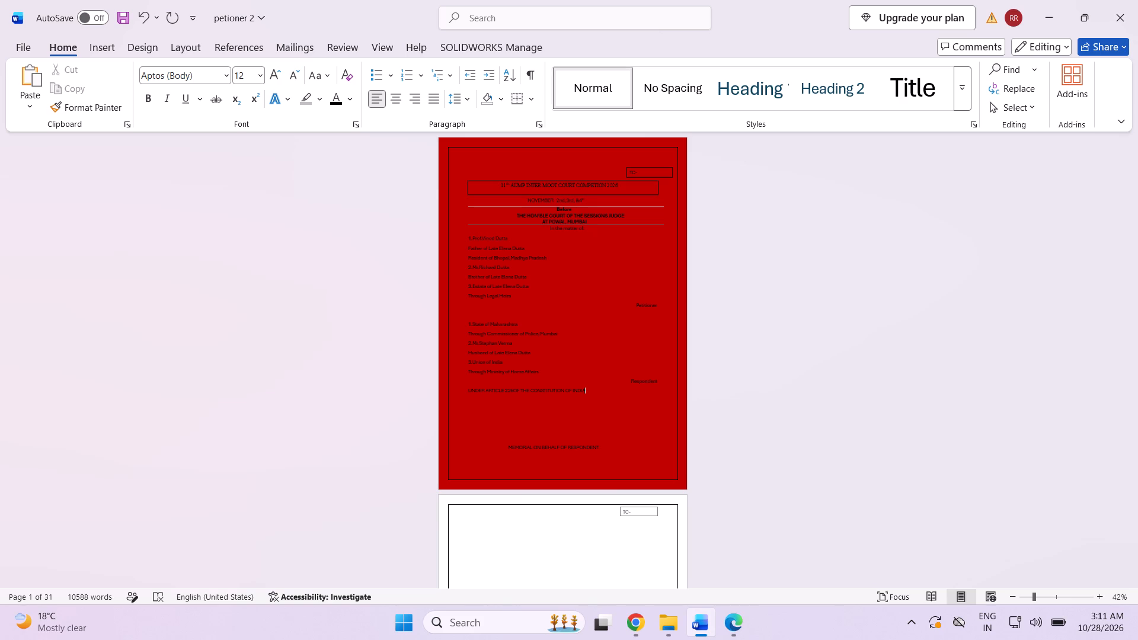
Indent the Article 226 line with leading spaces so that it fits on one line and ends at the right margin.
{"action": "key", "text": "Left"}
{"action": "key", "text": "Left"}
{"action": "key", "text": "Left"}
{"action": "key", "text": "Left"}
{"action": "key", "text": "Left"}
{"action": "key", "text": "Left"}
{"action": "key", "text": "Left"}
{"action": "key", "text": "Left"}
{"action": "key", "text": "Left"}
{"action": "key", "text": "Left"}
{"action": "key", "text": "Left"}
{"action": "key", "text": "Left"}
{"action": "key", "text": "Left"}
{"action": "key", "text": "Left"}
{"action": "key", "text": "Left"}
{"action": "key", "text": "Left"}
{"action": "key", "text": "Left"}
{"action": "key", "text": "Left"}
{"action": "key", "text": "Left"}
{"action": "key", "text": "Left"}
{"action": "key", "text": "Left"}
{"action": "key", "text": "Left"}
{"action": "key", "text": "Left"}
{"action": "key", "text": "Left"}
{"action": "key", "text": "Left"}
{"action": "key", "text": "Right"}
{"action": "key", "text": "space"}
{"action": "key", "text": "space"}
{"action": "key", "text": "space"}
{"action": "key", "text": "space"}
{"action": "key", "text": "space"}
{"action": "key", "text": "space"}
{"action": "key", "text": "space"}
{"action": "key", "text": "space"}
{"action": "key", "text": "space"}
{"action": "key", "text": "space"}
{"action": "key", "text": "space"}
{"action": "key", "text": "space"}
{"action": "key", "text": "space"}
{"action": "key", "text": "space"}
{"action": "key", "text": "space"}
{"action": "key", "text": "space"}
{"action": "key", "text": "space"}
{"action": "key", "text": "space"}
{"action": "key", "text": "space"}
{"action": "key", "text": "space"}
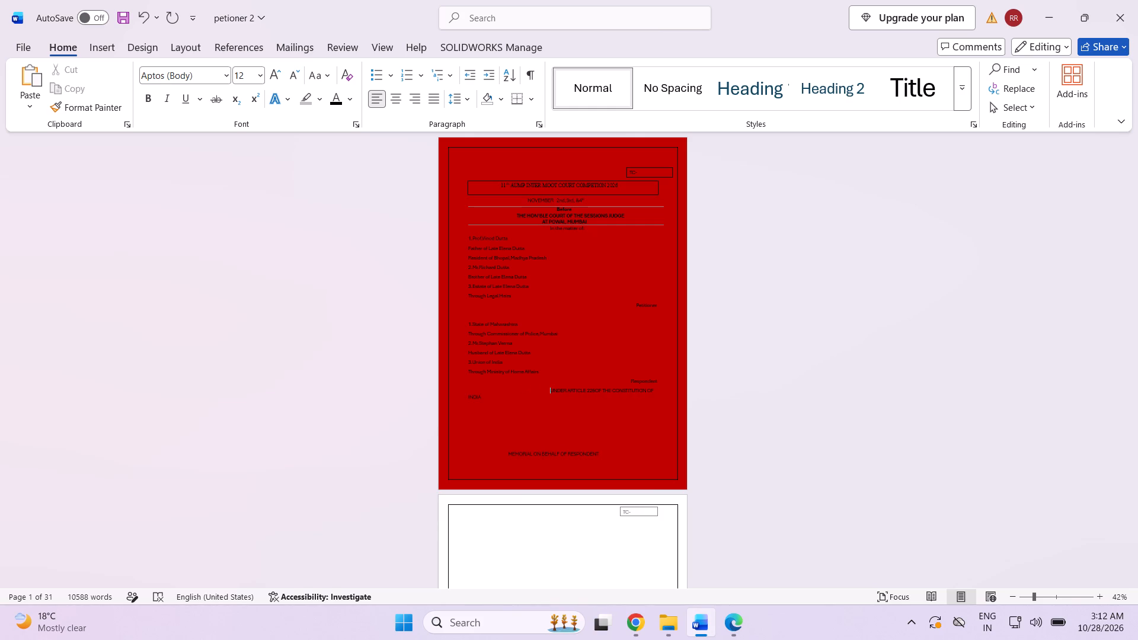
{"action": "key", "text": "BackSpace"}
{"action": "key", "text": "BackSpace"}
{"action": "key", "text": "BackSpace"}
{"action": "key", "text": "BackSpace"}
{"action": "key", "text": "BackSpace"}
{"action": "key", "text": "BackSpace"}
{"action": "key", "text": "BackSpace"}
{"action": "key", "text": "BackSpace"}
{"action": "key", "text": "BackSpace"}
{"action": "key", "text": "BackSpace"}
{"action": "key", "text": "BackSpace"}
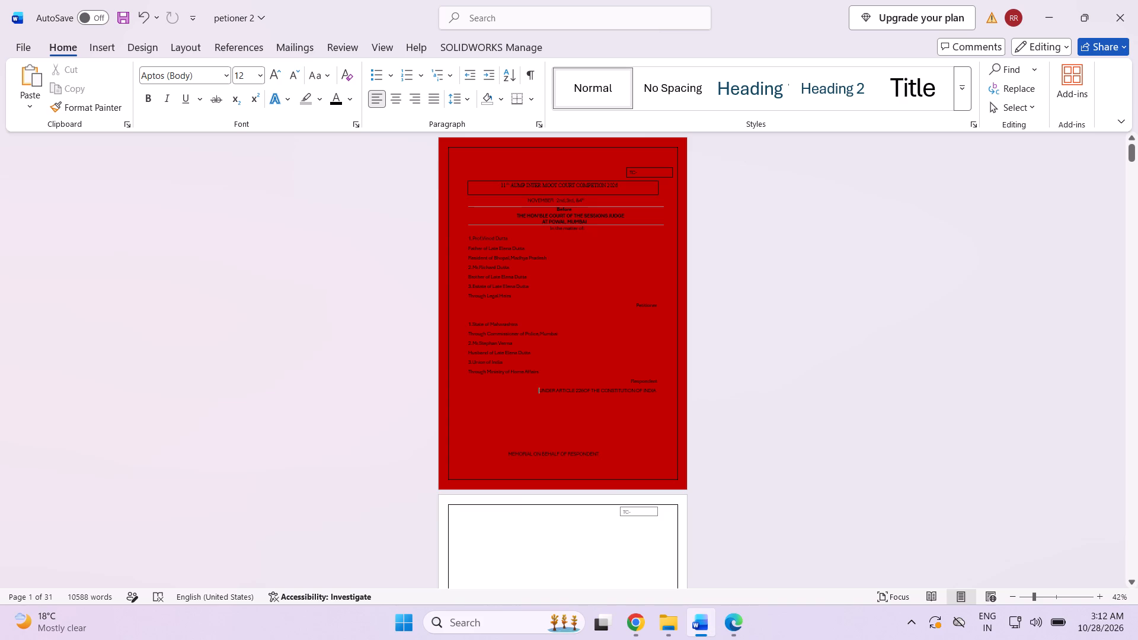
Copy the whole "UNDER ARTICLE 226" line below the Respondent label.
{"action": "left_click_drag", "start_coordinate": [536, 391], "coordinate": [657, 395]}
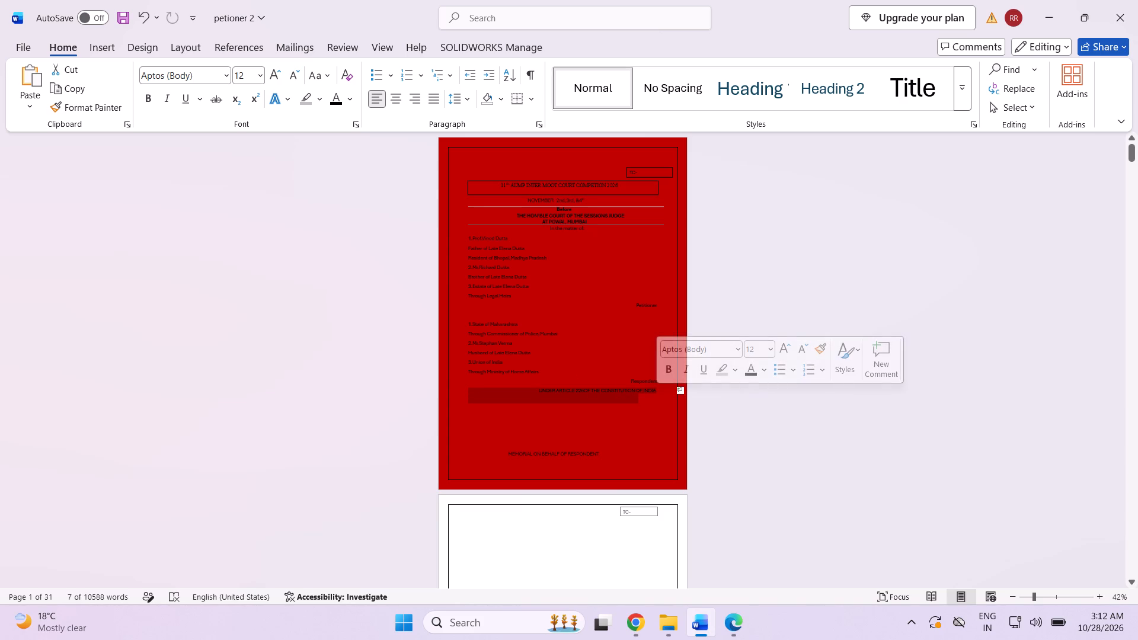
{"action": "key", "text": "ctrl+v"}
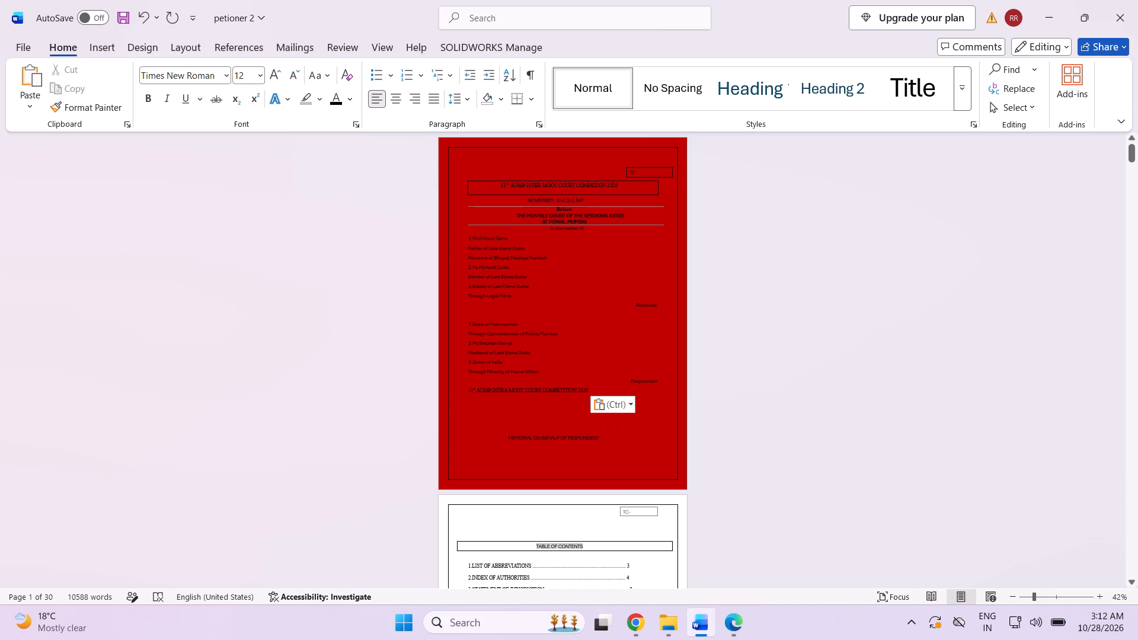
{"action": "key", "text": "ctrl+z"}
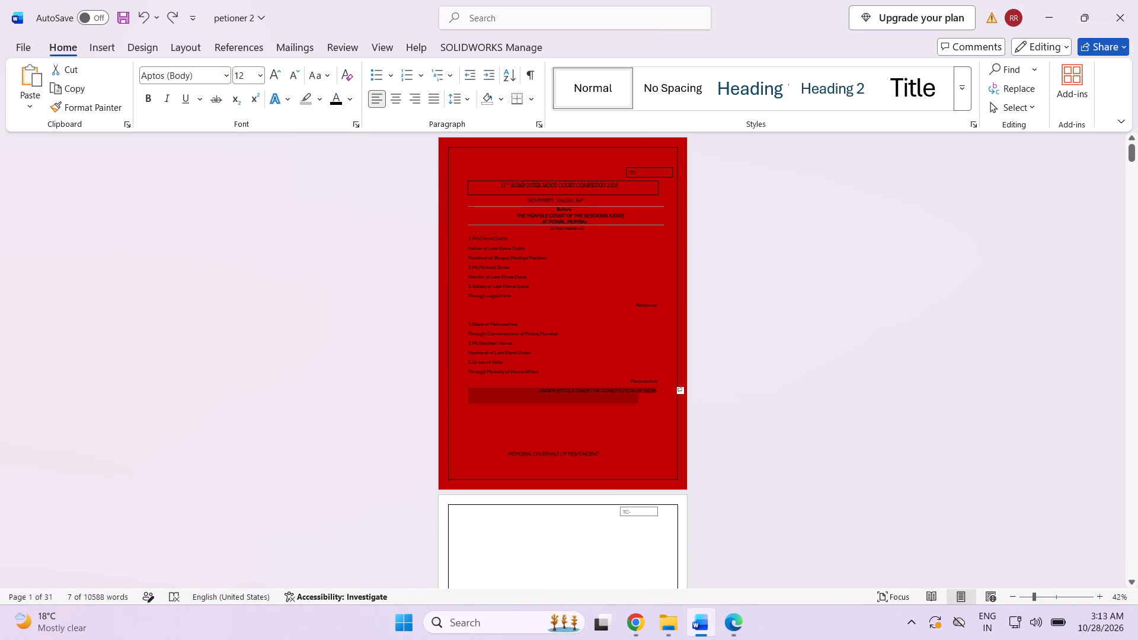
{"action": "key", "text": "ctrl+c"}
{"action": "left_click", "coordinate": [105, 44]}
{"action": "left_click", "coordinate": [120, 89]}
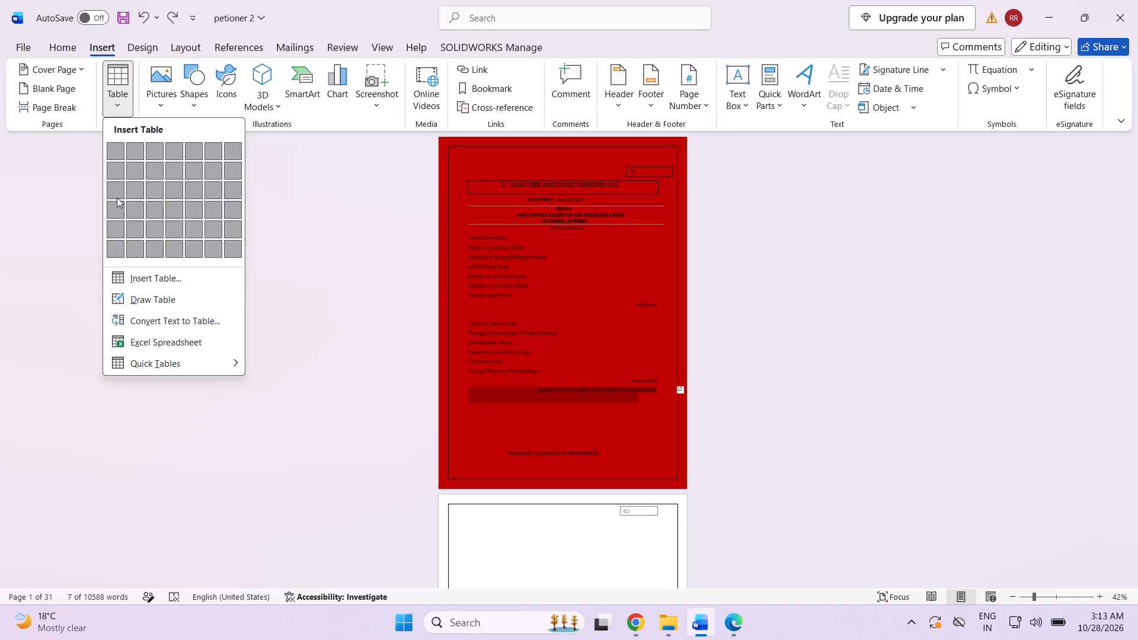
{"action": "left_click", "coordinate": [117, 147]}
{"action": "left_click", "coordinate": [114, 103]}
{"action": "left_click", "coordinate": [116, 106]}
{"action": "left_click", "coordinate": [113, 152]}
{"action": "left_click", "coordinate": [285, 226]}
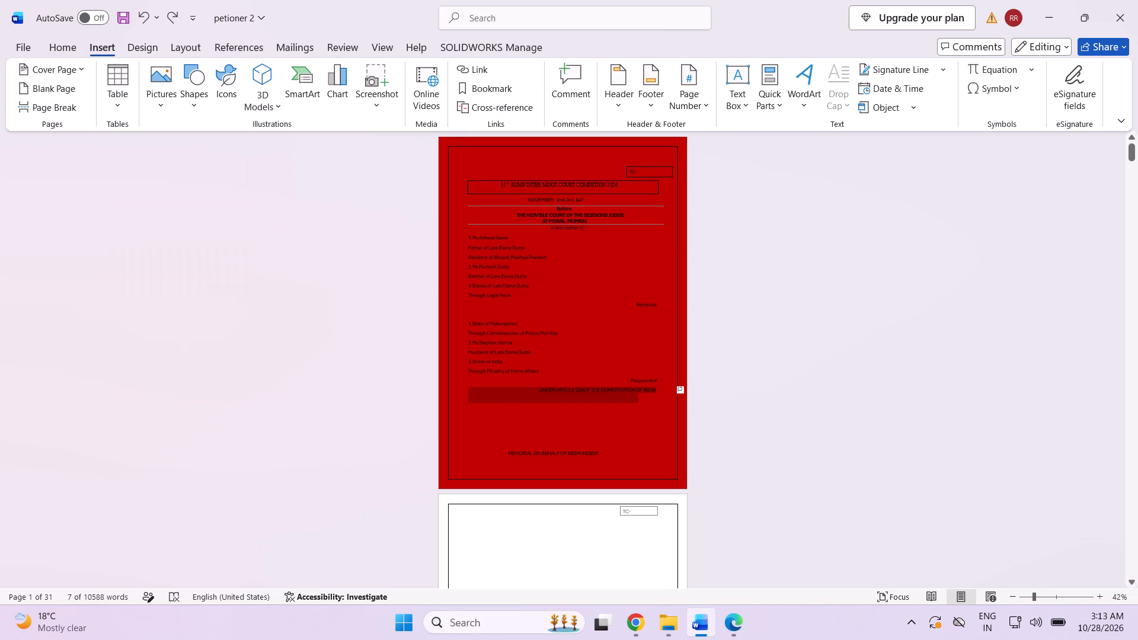
Insert a one-cell table around the "Father of Late" line in the petitioner details.
{"action": "left_click", "coordinate": [315, 251]}
{"action": "left_click", "coordinate": [122, 108]}
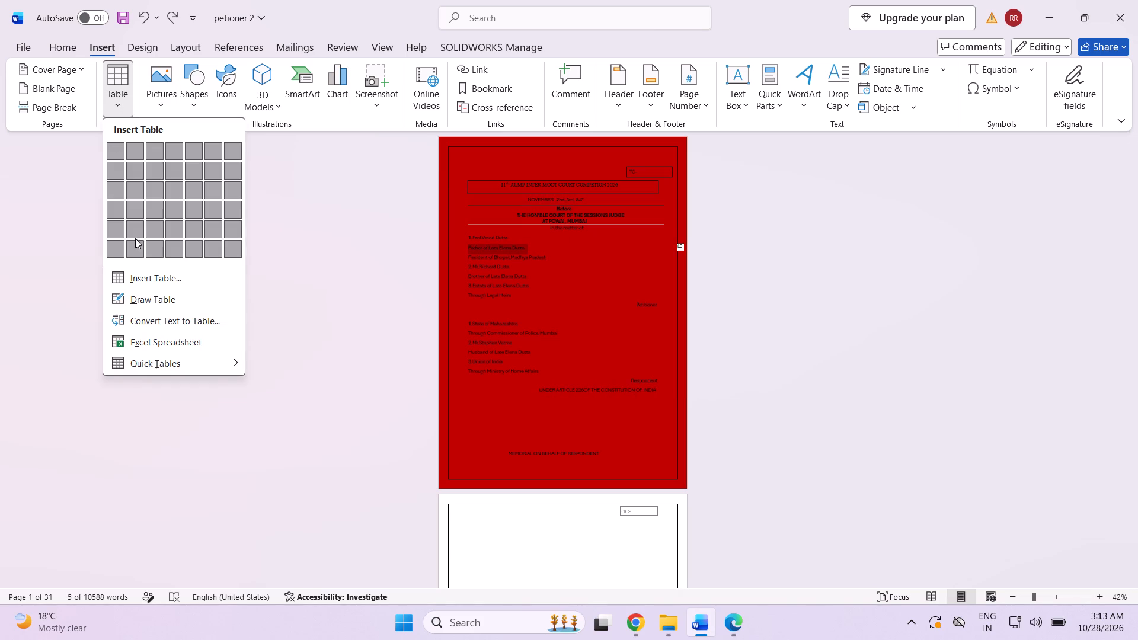
{"action": "left_click", "coordinate": [134, 273]}
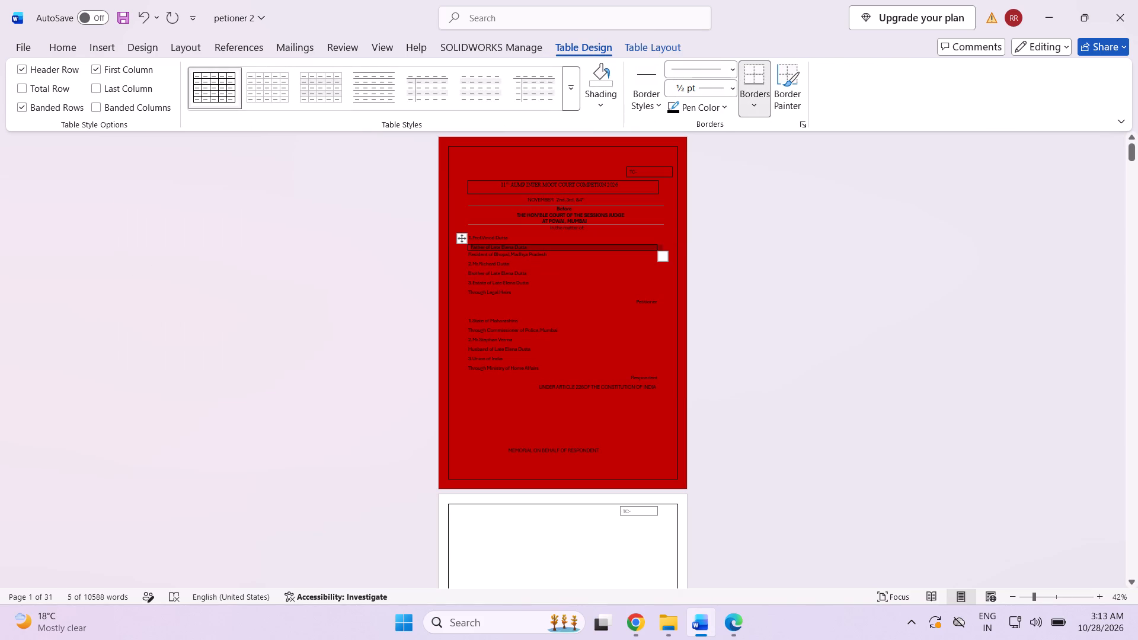
{"action": "left_click", "coordinate": [130, 245]}
{"action": "left_click", "coordinate": [220, 308]}
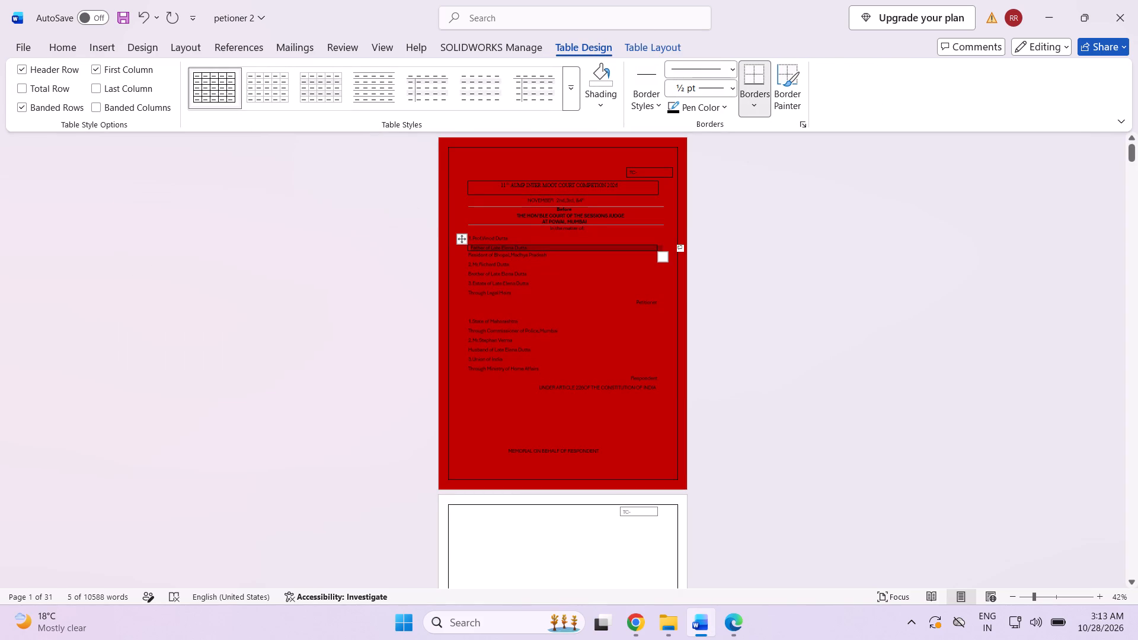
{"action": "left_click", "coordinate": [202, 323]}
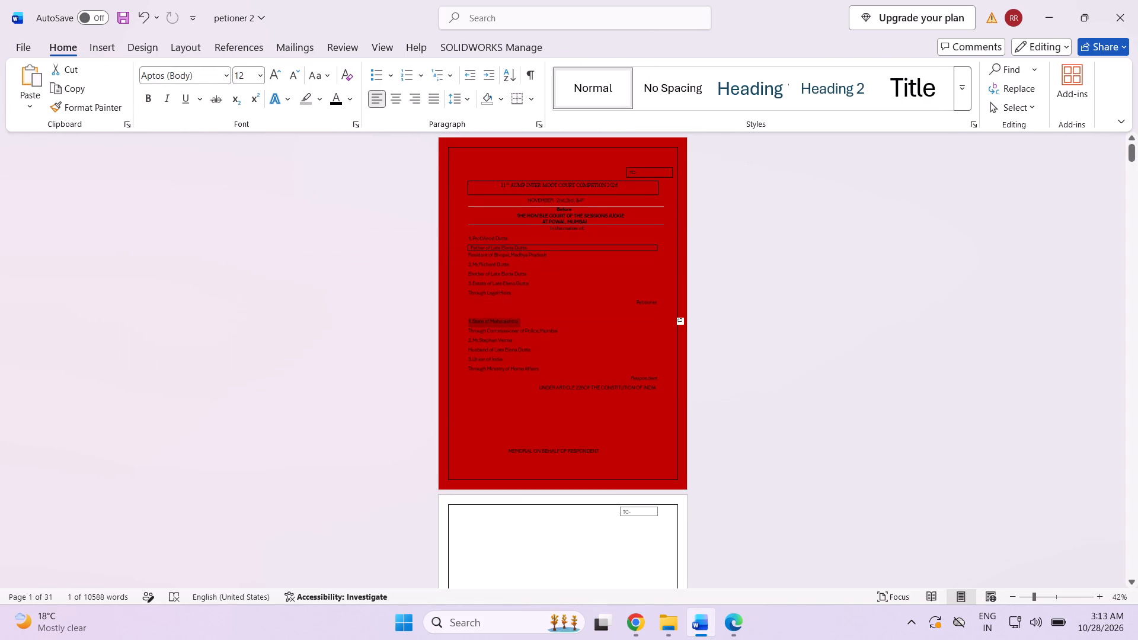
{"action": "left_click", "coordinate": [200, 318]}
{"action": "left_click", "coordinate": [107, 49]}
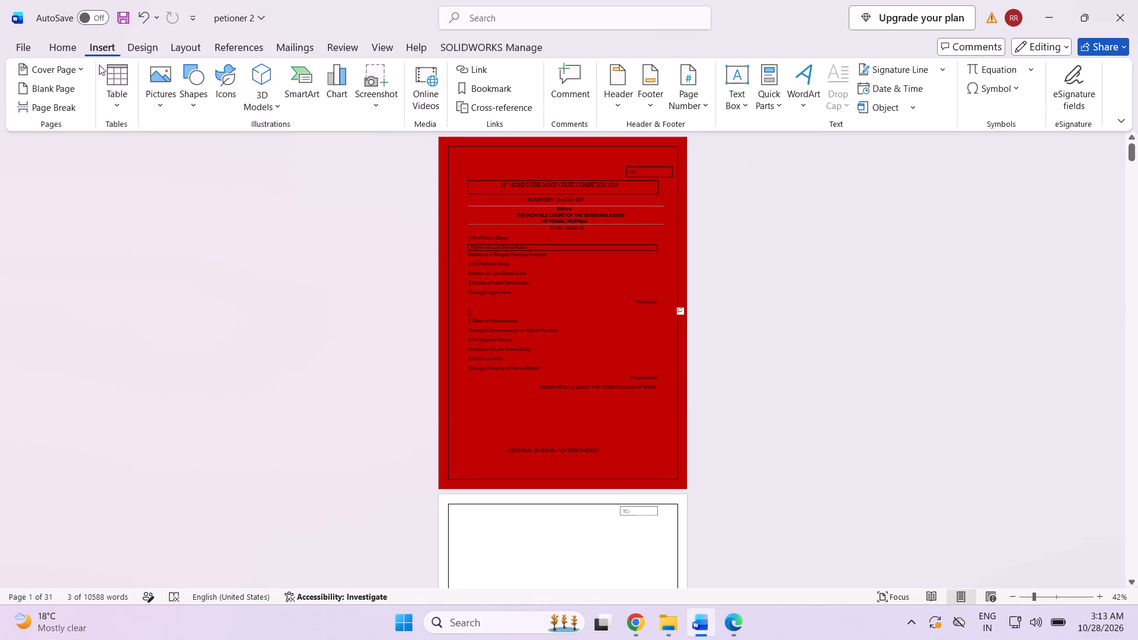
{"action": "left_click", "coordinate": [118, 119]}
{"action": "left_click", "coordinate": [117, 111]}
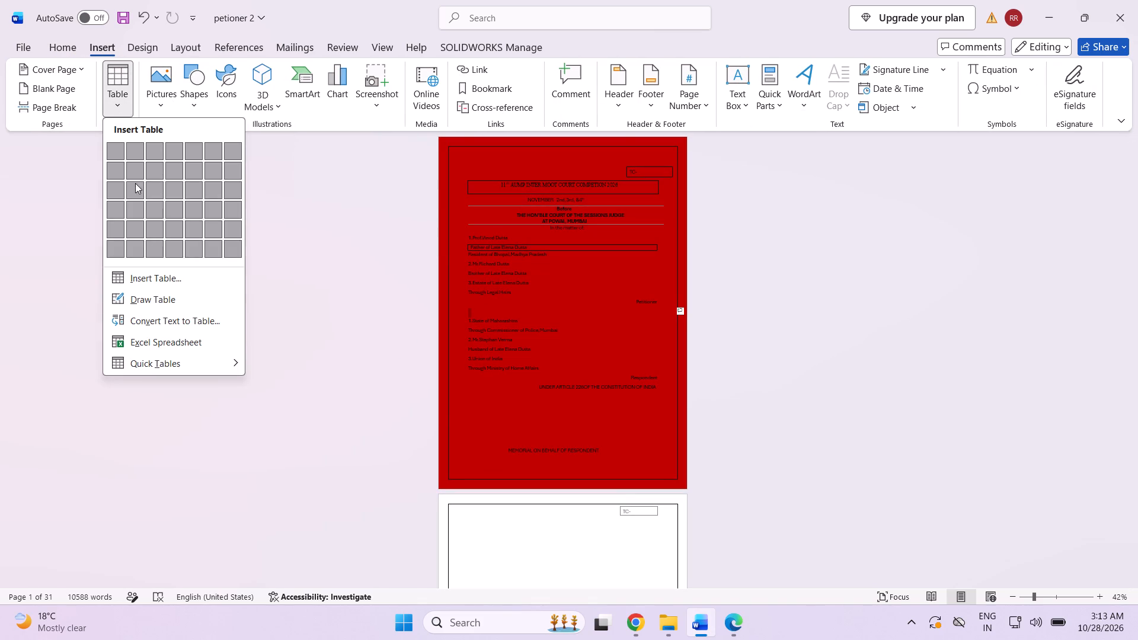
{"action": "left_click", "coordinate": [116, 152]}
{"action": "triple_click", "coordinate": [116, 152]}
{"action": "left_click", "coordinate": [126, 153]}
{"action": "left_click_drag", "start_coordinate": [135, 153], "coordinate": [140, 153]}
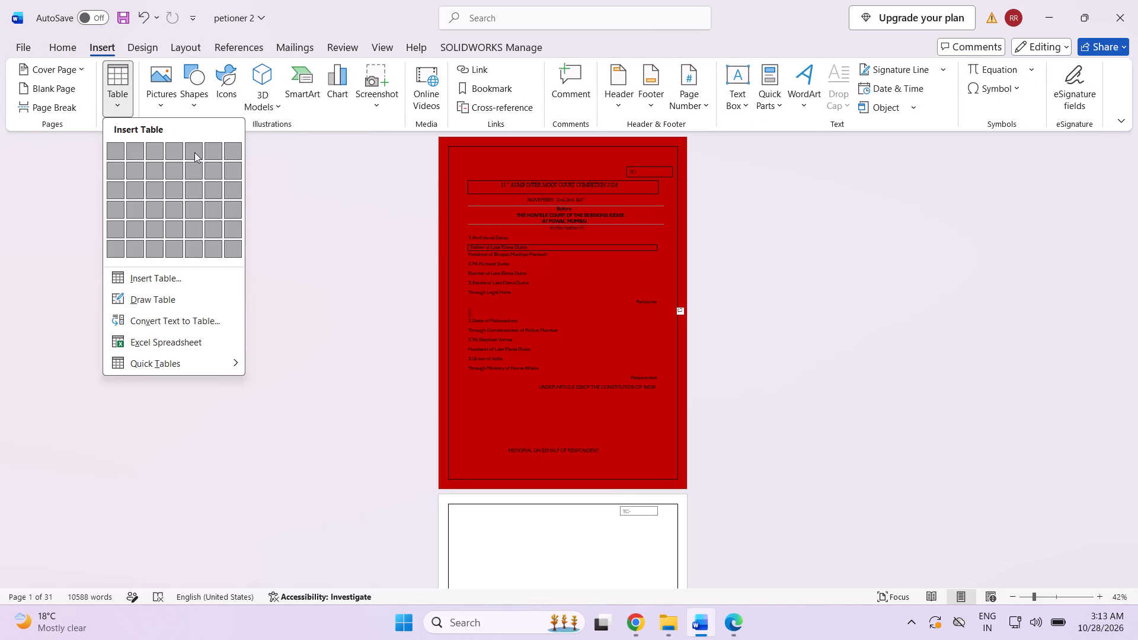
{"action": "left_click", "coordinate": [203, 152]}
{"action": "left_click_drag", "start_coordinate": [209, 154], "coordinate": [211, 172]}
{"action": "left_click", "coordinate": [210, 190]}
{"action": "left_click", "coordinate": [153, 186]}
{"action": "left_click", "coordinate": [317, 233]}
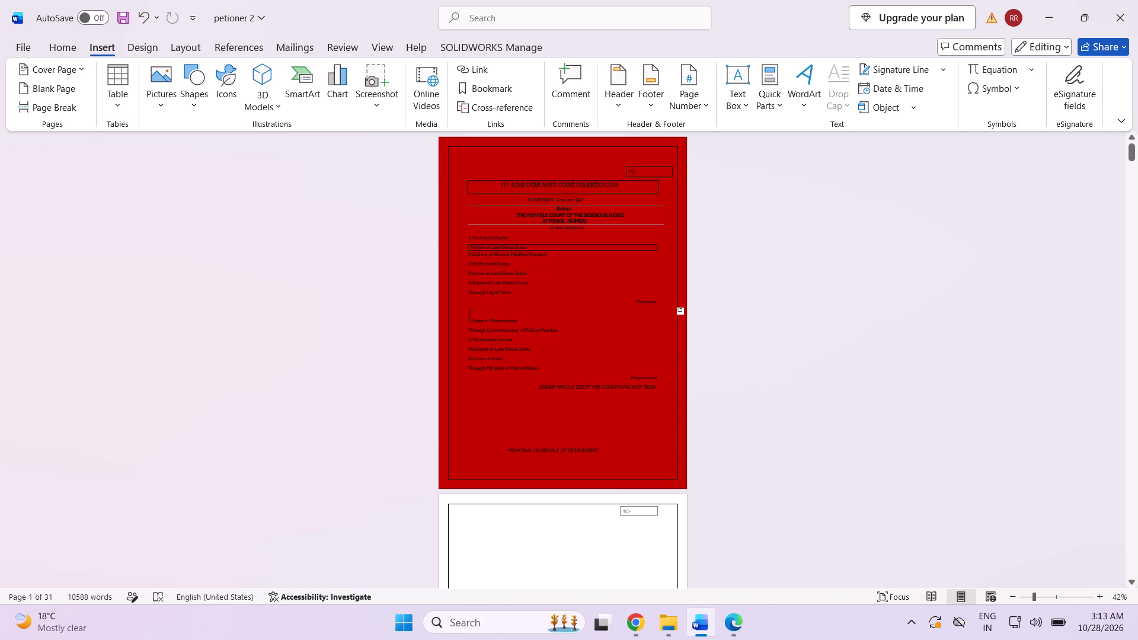
Undo the insertion of the one-cell table around the "Father of Late" line in the petitioner details.
{"action": "right_click", "coordinate": [568, 249]}
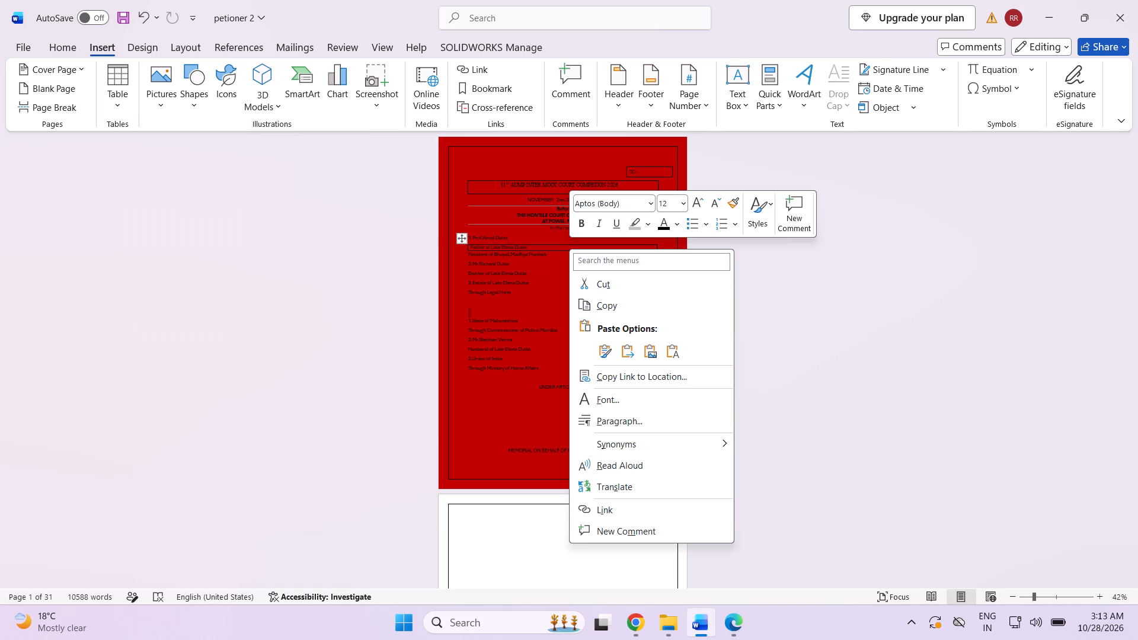
{"action": "key", "text": "ctrl+z"}
{"action": "left_click", "coordinate": [325, 281]}
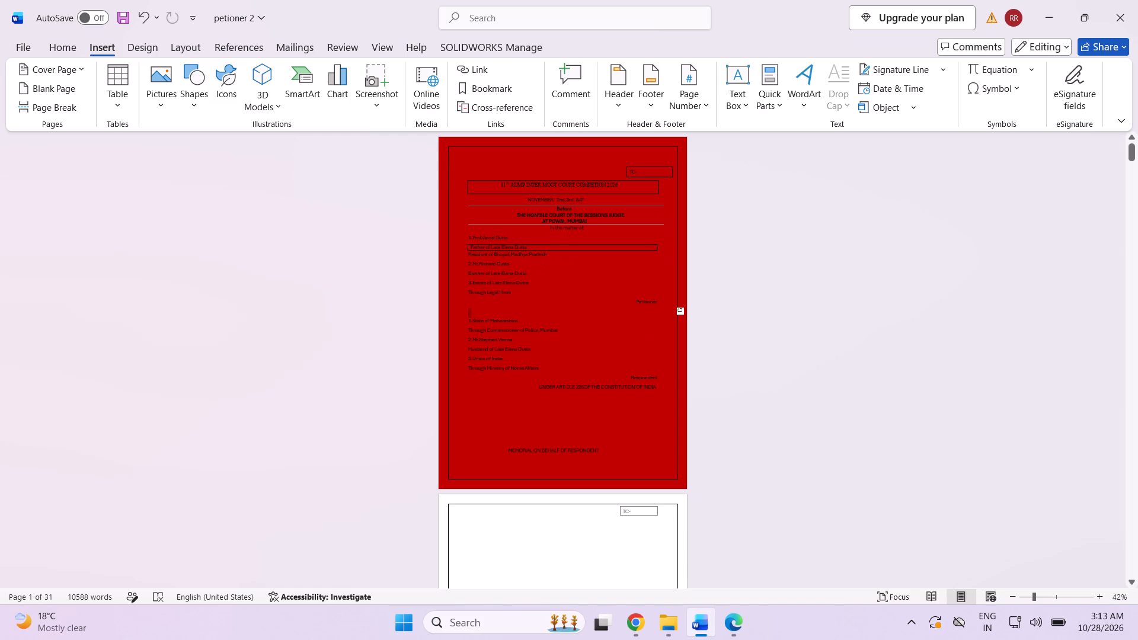
{"action": "key", "text": "ctrl+z"}
{"action": "left_click", "coordinate": [342, 282]}
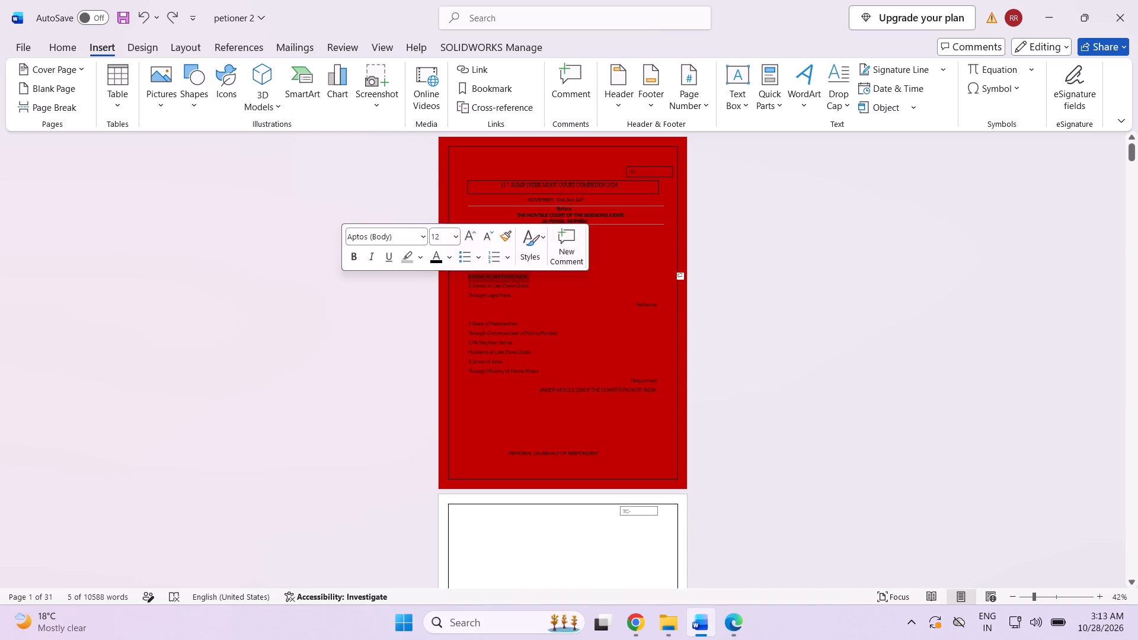
Remove the leading spaces before "UNDER ARTICLE 226 OF THE CONSTITUTION OF INDIA" below the Respondent label.
{"action": "left_click", "coordinate": [554, 370]}
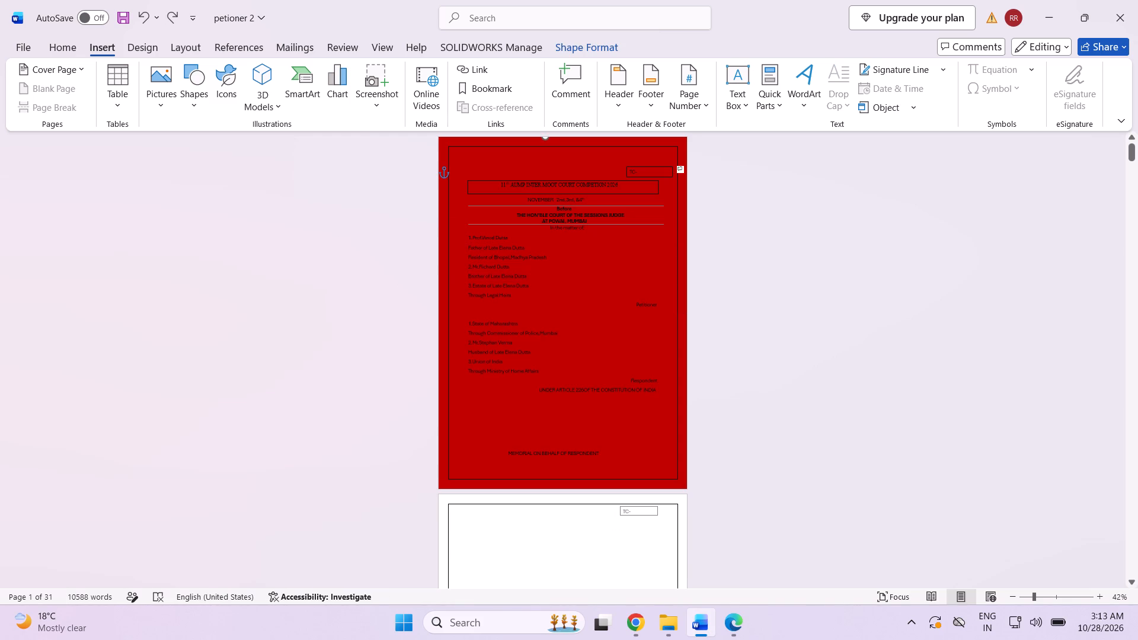
{"action": "left_click", "coordinate": [657, 387]}
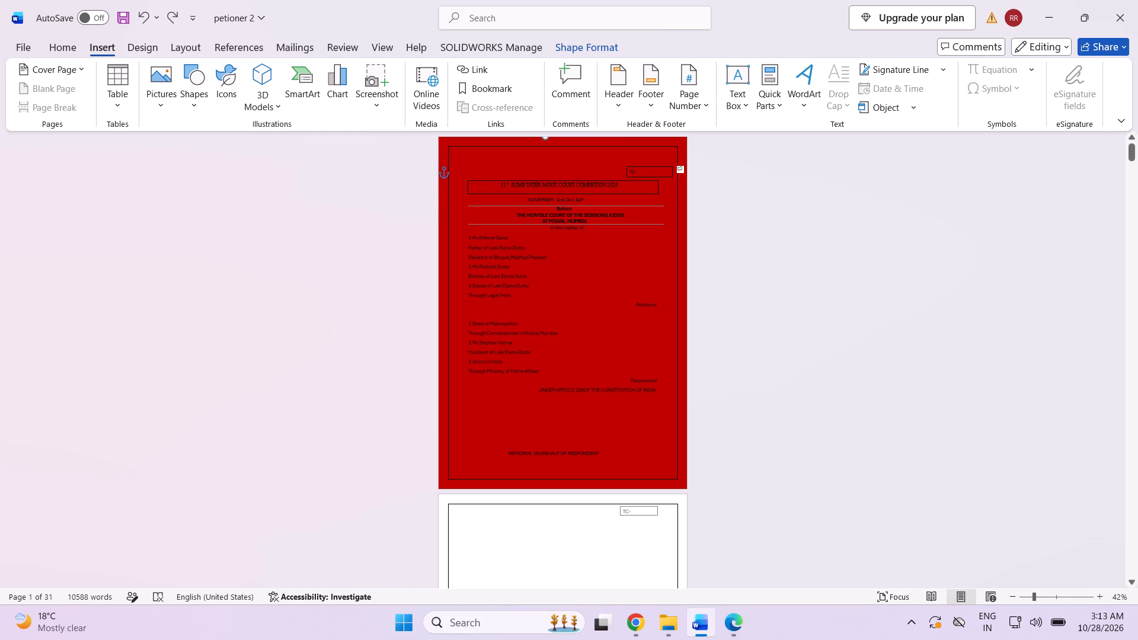
{"action": "left_click", "coordinate": [657, 385]}
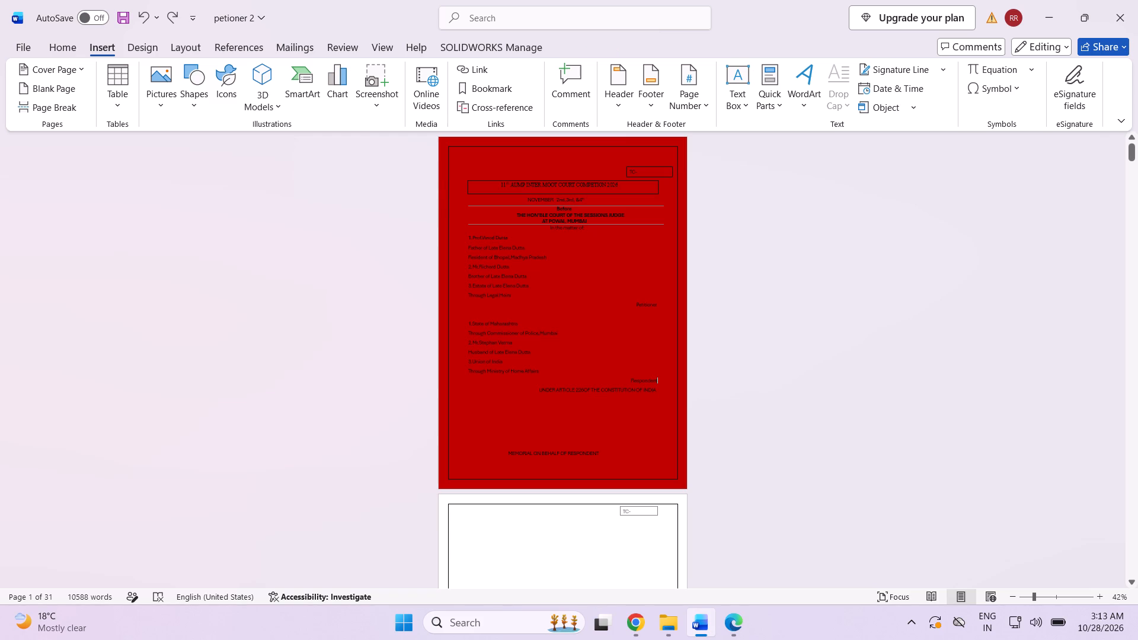
{"action": "left_click", "coordinate": [656, 389]}
{"action": "key", "text": "Left"}
{"action": "key", "text": "Left"}
{"action": "key", "text": "Left"}
{"action": "key", "text": "Left"}
{"action": "key", "text": "Left"}
{"action": "key", "text": "Left"}
{"action": "key", "text": "Left"}
{"action": "key", "text": "Left"}
{"action": "key", "text": "Left"}
{"action": "key", "text": "Left"}
{"action": "key", "text": "Left"}
{"action": "key", "text": "Left"}
{"action": "key", "text": "Left"}
{"action": "key", "text": "Left"}
{"action": "key", "text": "Left"}
{"action": "key", "text": "Left"}
{"action": "key", "text": "Left"}
{"action": "key", "text": "Left"}
{"action": "key", "text": "Left"}
{"action": "key", "text": "Left"}
{"action": "key", "text": "Left"}
{"action": "key", "text": "Left"}
{"action": "key", "text": "Left"}
{"action": "key", "text": "Left"}
{"action": "key", "text": "Left"}
{"action": "key", "text": "Left"}
{"action": "key", "text": "Left"}
{"action": "key", "text": "Left"}
{"action": "key", "text": "Left"}
{"action": "key", "text": "Left"}
{"action": "key", "text": "Left"}
{"action": "key", "text": "BackSpace"}
{"action": "key", "text": "BackSpace"}
{"action": "key", "text": "BackSpace"}
{"action": "key", "text": "BackSpace"}
{"action": "key", "text": "BackSpace"}
{"action": "key", "text": "BackSpace"}
{"action": "key", "text": "BackSpace"}
{"action": "key", "text": "BackSpace"}
{"action": "key", "text": "BackSpace"}
{"action": "key", "text": "BackSpace"}
{"action": "key", "text": "BackSpace"}
{"action": "key", "text": "BackSpace"}
{"action": "key", "text": "BackSpace"}
{"action": "key", "text": "BackSpace"}
{"action": "key", "text": "BackSpace"}
{"action": "key", "text": "BackSpace"}
{"action": "key", "text": "BackSpace"}
{"action": "key", "text": "BackSpace"}
{"action": "key", "text": "BackSpace"}
{"action": "key", "text": "BackSpace"}
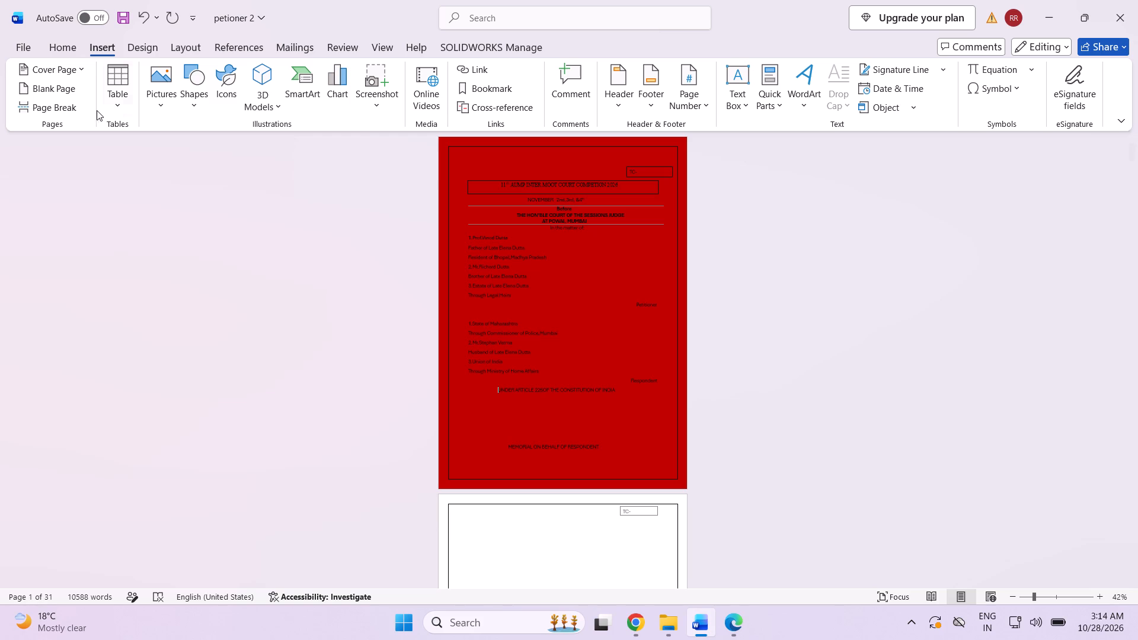
Insert a one-cell table directly above the Article 226 line and apply a plain style with only horizontal lines.
{"action": "left_click", "coordinate": [114, 108]}
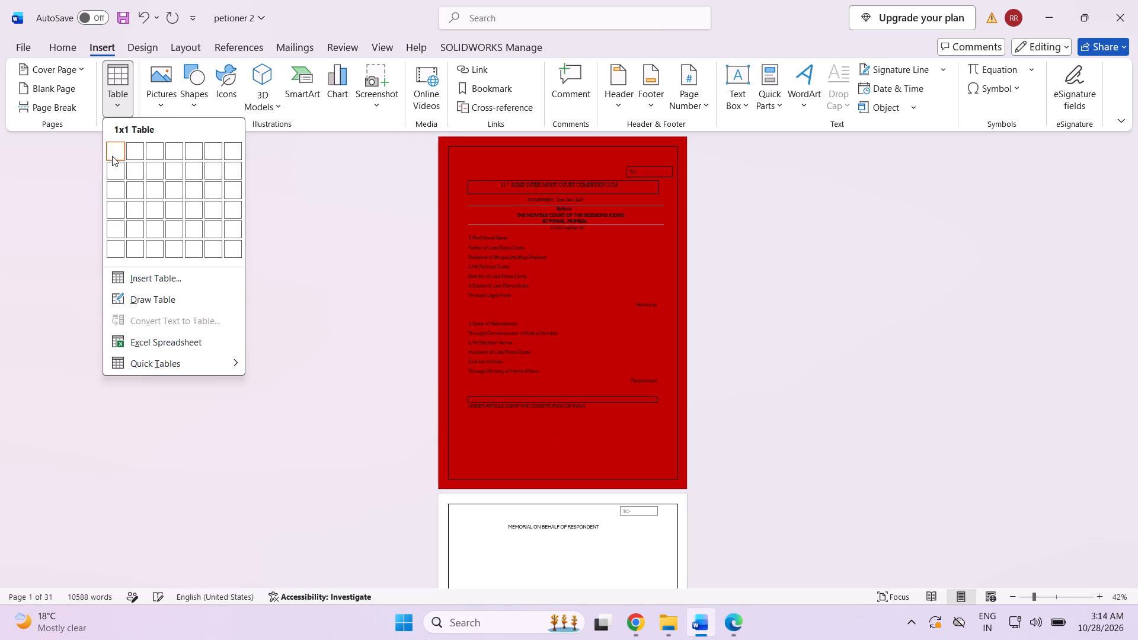
{"action": "left_click", "coordinate": [112, 156]}
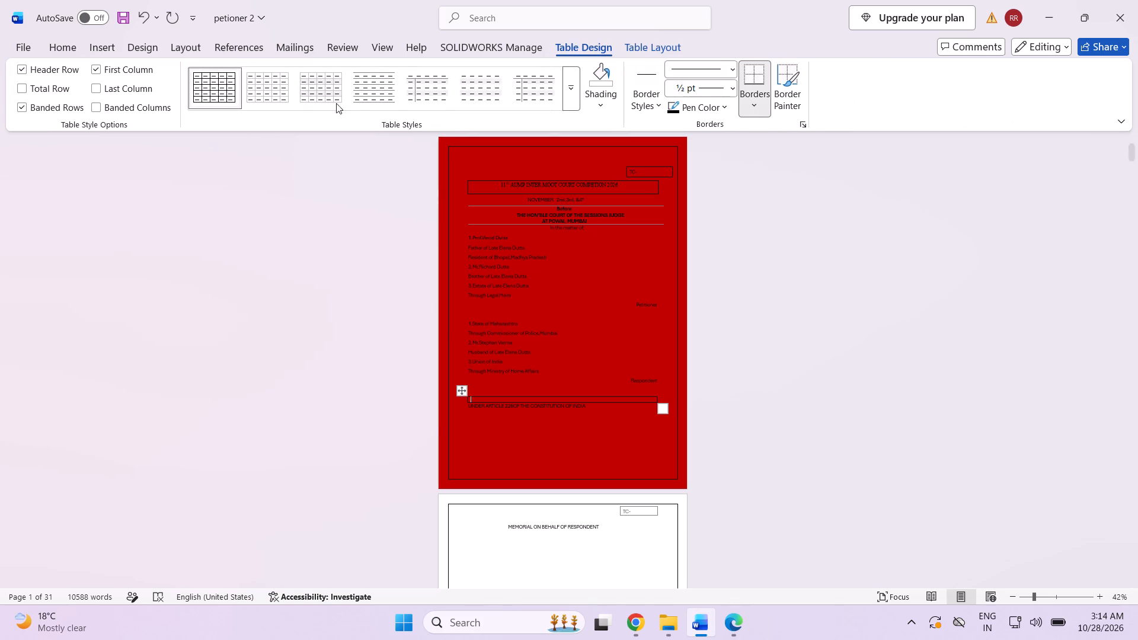
{"action": "left_click", "coordinate": [364, 90]}
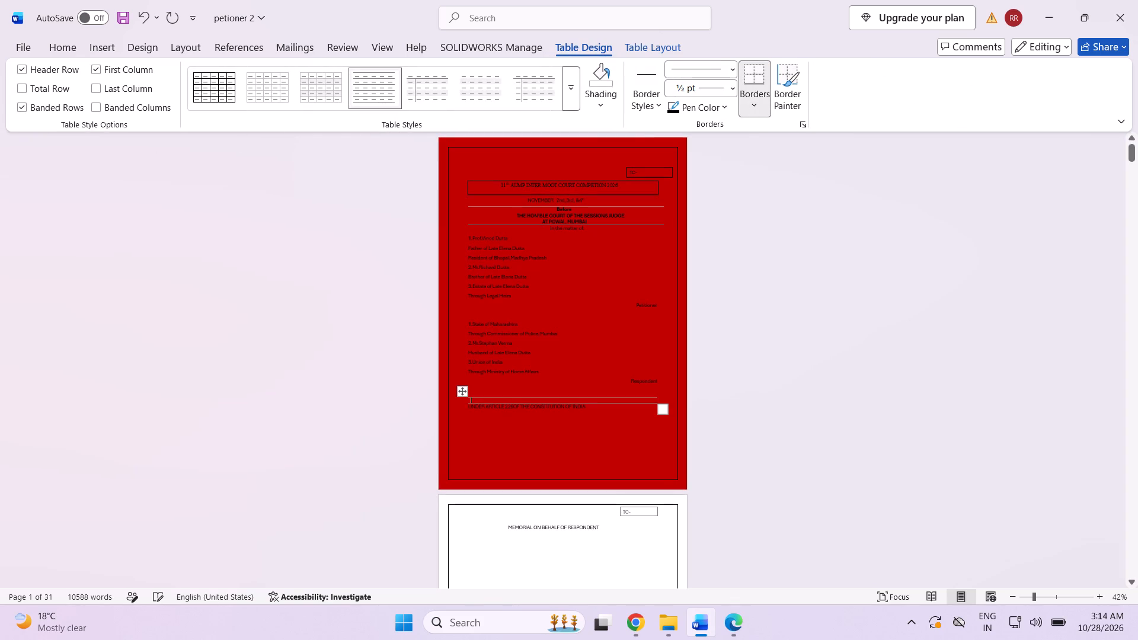
Copy the whole "UNDER ARTICLE 226 OF THE CONSTITUTION OF INDIA" line into the new table cell.
{"action": "left_click_drag", "start_coordinate": [585, 407], "coordinate": [535, 411]}
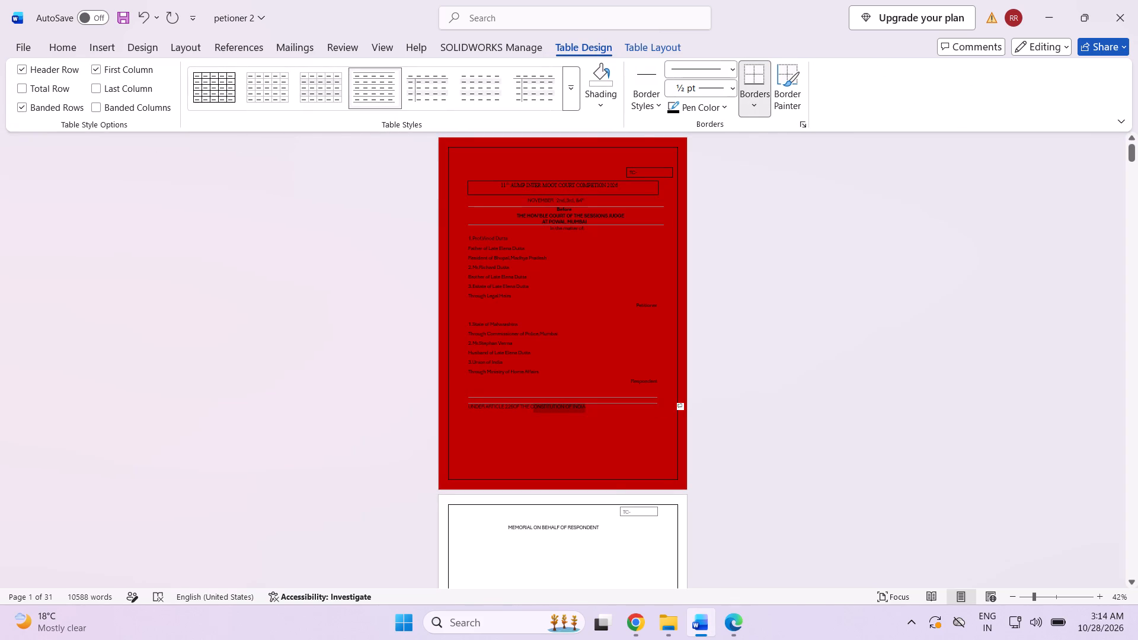
{"action": "left_click_drag", "start_coordinate": [535, 411], "coordinate": [447, 415]}
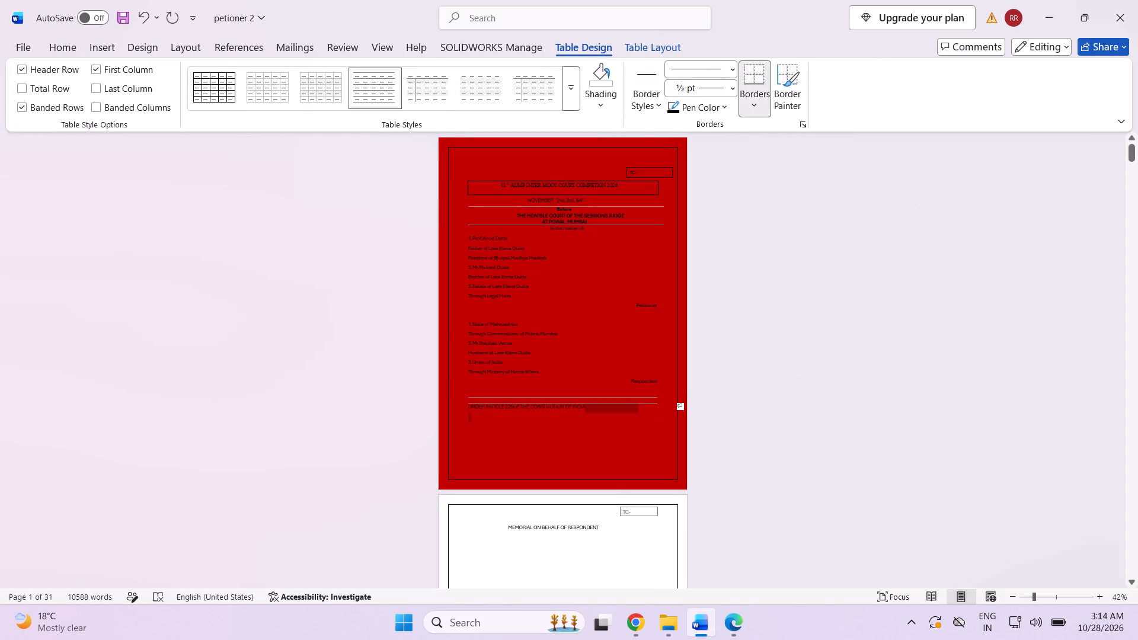
{"action": "left_click_drag", "start_coordinate": [447, 415], "coordinate": [446, 398]}
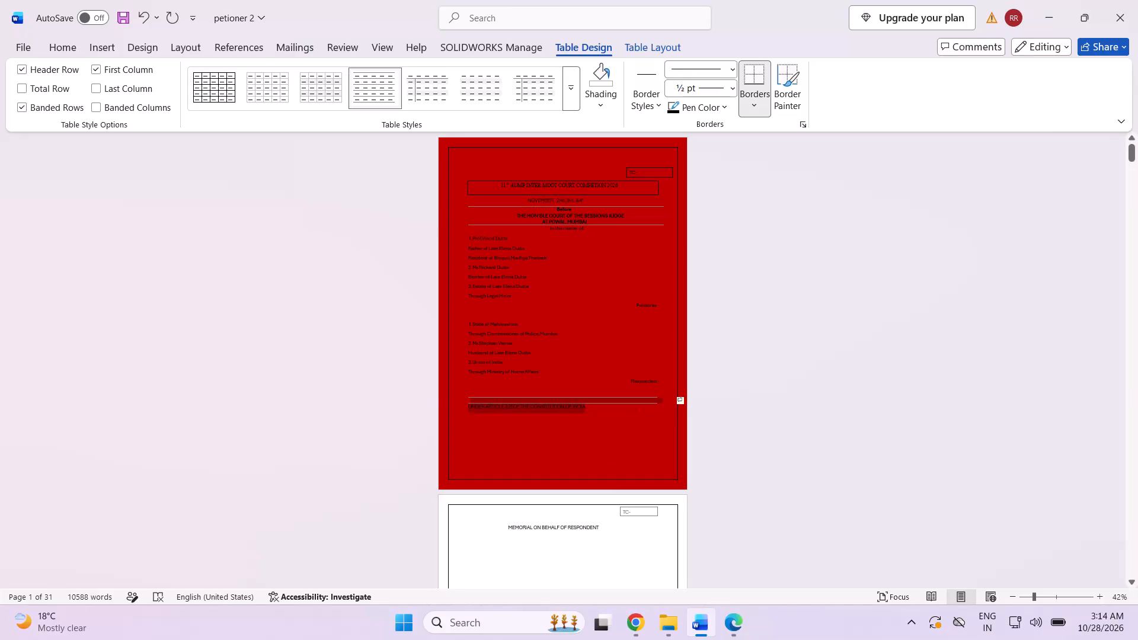
{"action": "left_click_drag", "start_coordinate": [446, 398], "coordinate": [442, 410]}
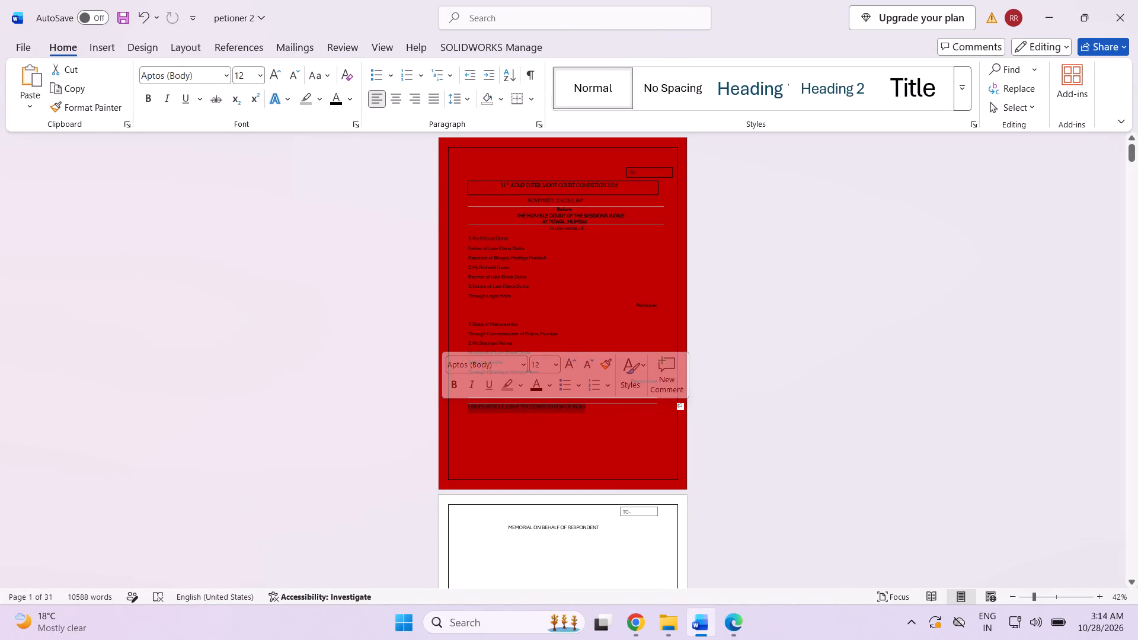
{"action": "key", "text": "ctrl+c"}
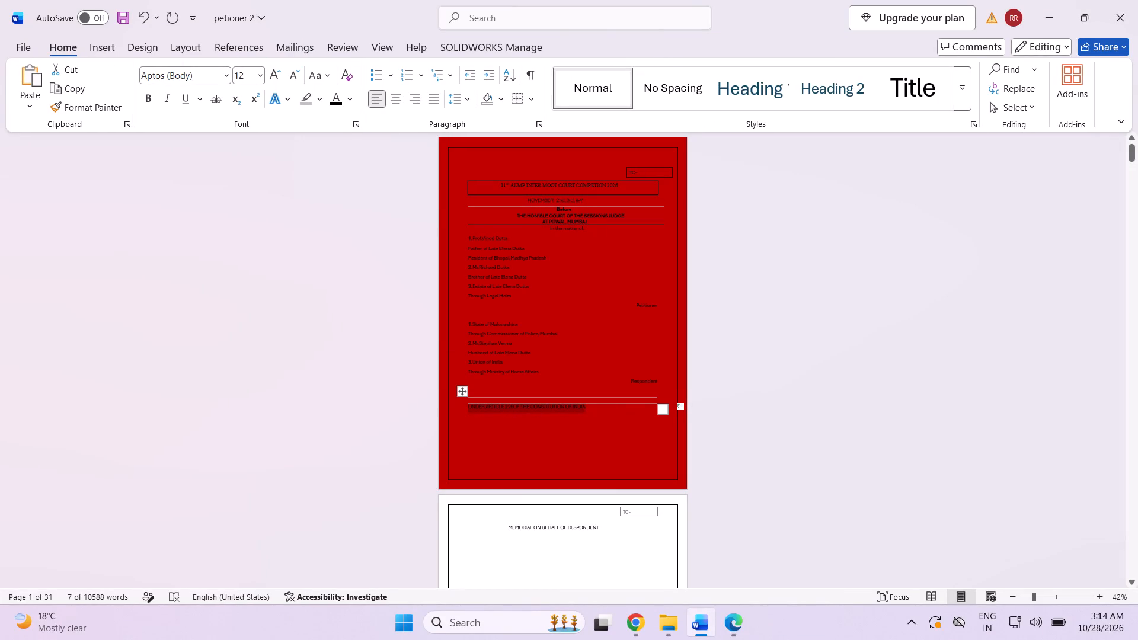
{"action": "left_click", "coordinate": [510, 399]}
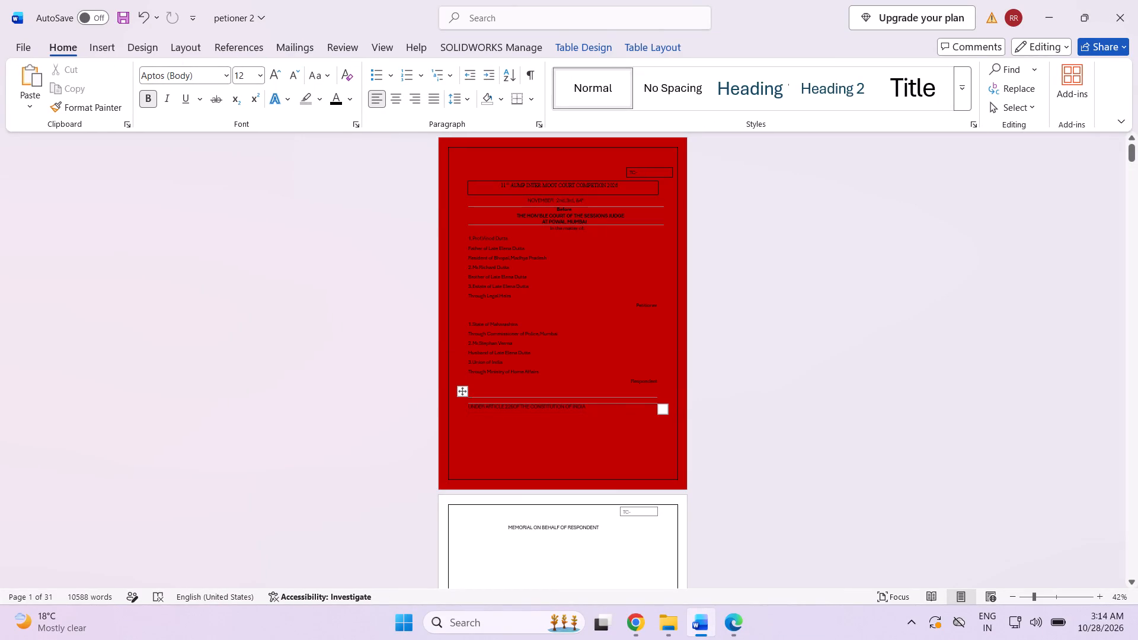
{"action": "key", "text": "ctrl+v"}
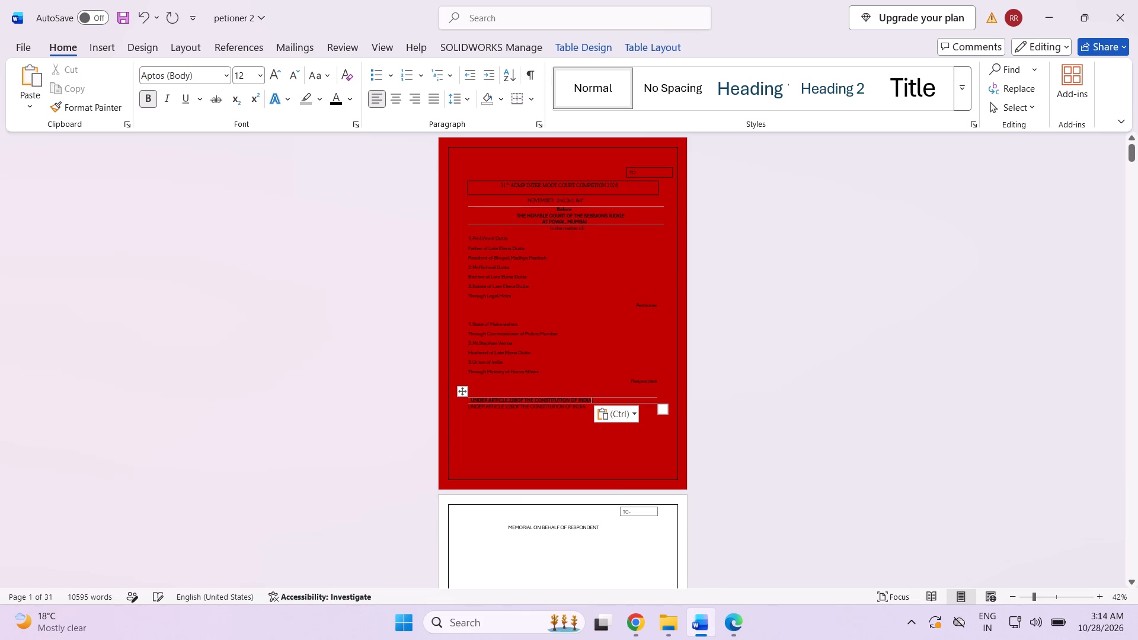
Delete the original Article 226 line below the table, leaving only the copy inside the cell.
{"action": "left_click", "coordinate": [584, 407]}
{"action": "key", "text": "BackSpace"}
{"action": "key", "text": "BackSpace"}
{"action": "key", "text": "BackSpace"}
{"action": "key", "text": "BackSpace"}
{"action": "key", "text": "BackSpace"}
{"action": "key", "text": "BackSpace"}
{"action": "key", "text": "BackSpace"}
{"action": "key", "text": "BackSpace"}
{"action": "key", "text": "BackSpace"}
{"action": "key", "text": "BackSpace"}
{"action": "key", "text": "BackSpace"}
{"action": "key", "text": "BackSpace"}
{"action": "key", "text": "BackSpace"}
{"action": "key", "text": "BackSpace"}
{"action": "key", "text": "BackSpace"}
{"action": "key", "text": "BackSpace"}
{"action": "key", "text": "BackSpace"}
{"action": "key", "text": "BackSpace"}
{"action": "key", "text": "BackSpace"}
{"action": "key", "text": "BackSpace"}
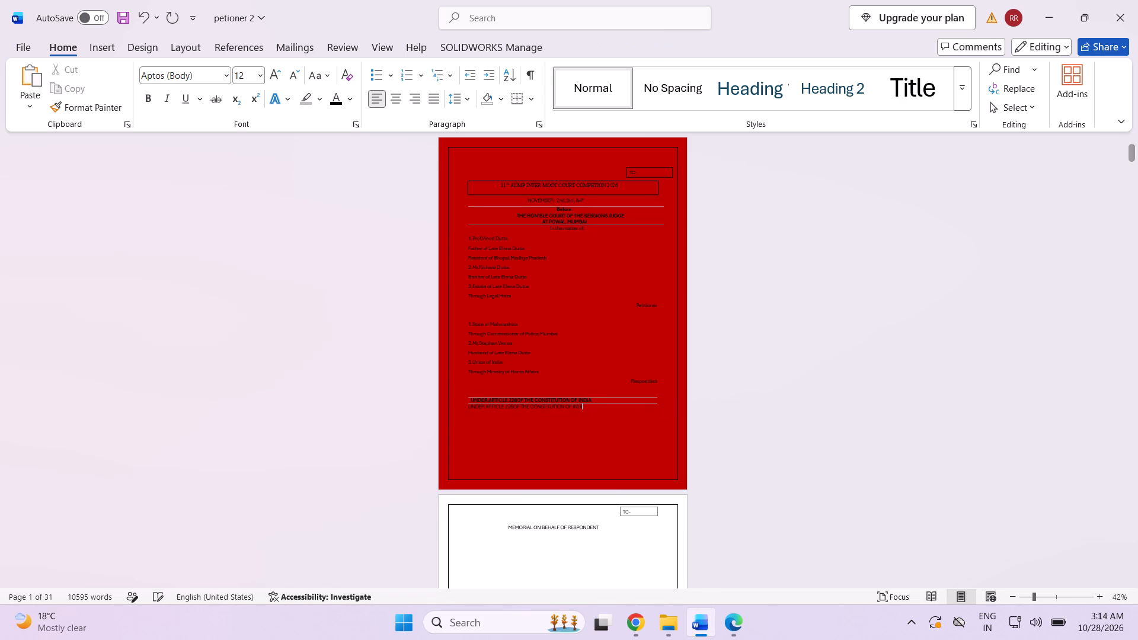
{"action": "key", "text": "BackSpace"}
{"action": "key", "text": "BackSpace"}
{"action": "key", "text": "BackSpace"}
{"action": "key", "text": "BackSpace"}
{"action": "key", "text": "BackSpace"}
{"action": "key", "text": "BackSpace"}
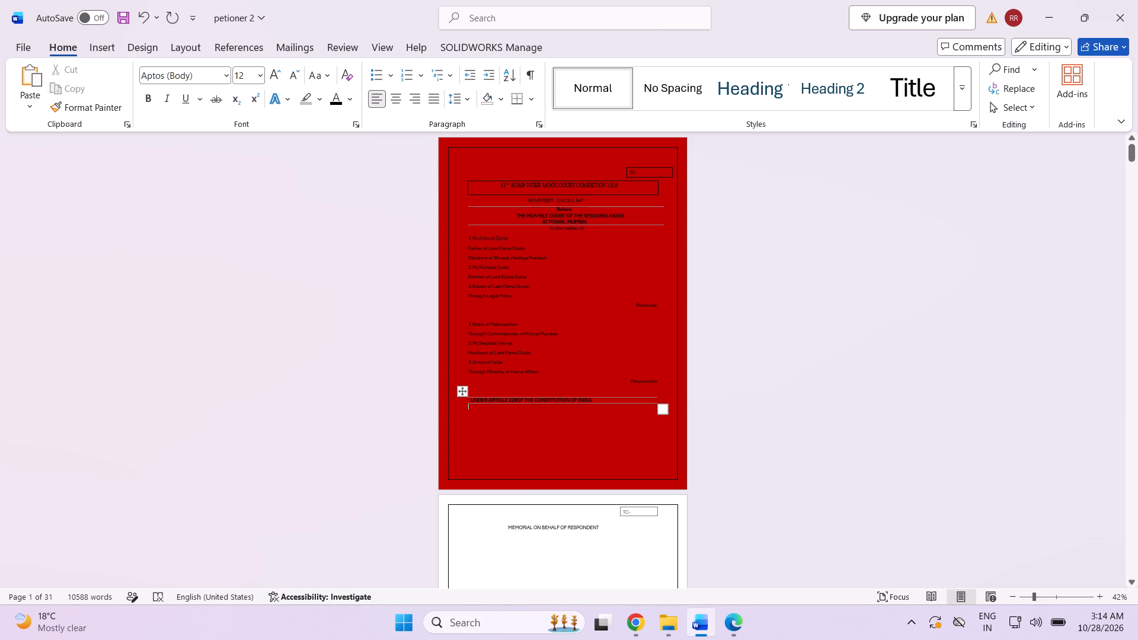
Enlarge the Article 226 table slightly in width and height.
{"action": "left_click", "coordinate": [663, 412]}
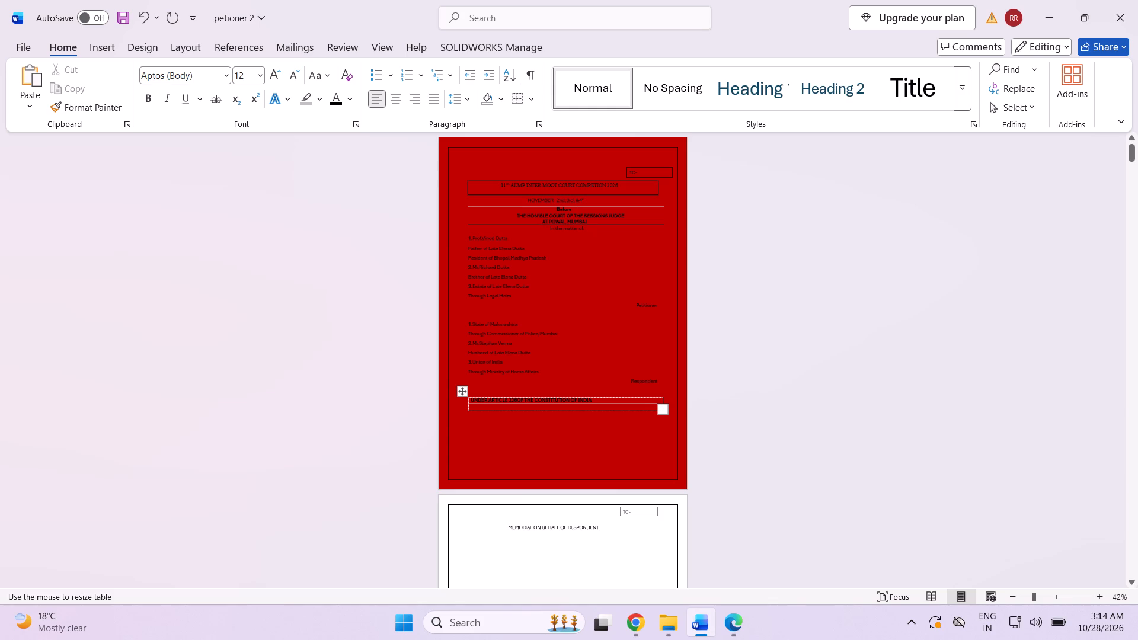
{"action": "left_click_drag", "start_coordinate": [590, 395], "coordinate": [589, 358]}
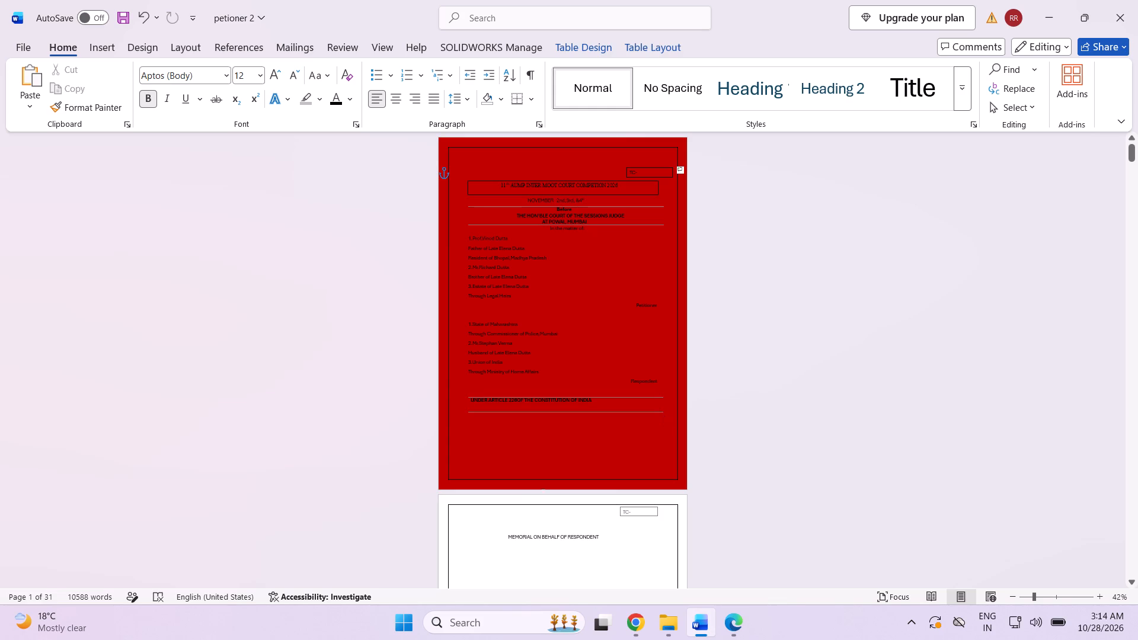
{"action": "left_click_drag", "start_coordinate": [589, 358], "coordinate": [583, 380]}
{"action": "left_click", "coordinate": [465, 390]}
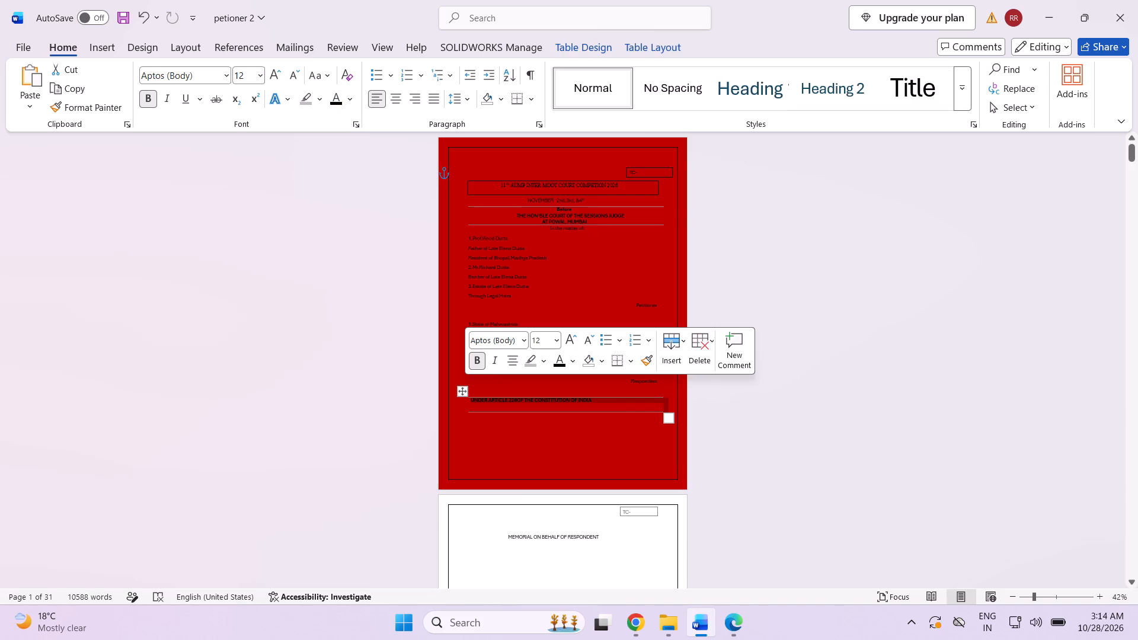
{"action": "left_click", "coordinate": [481, 446]}
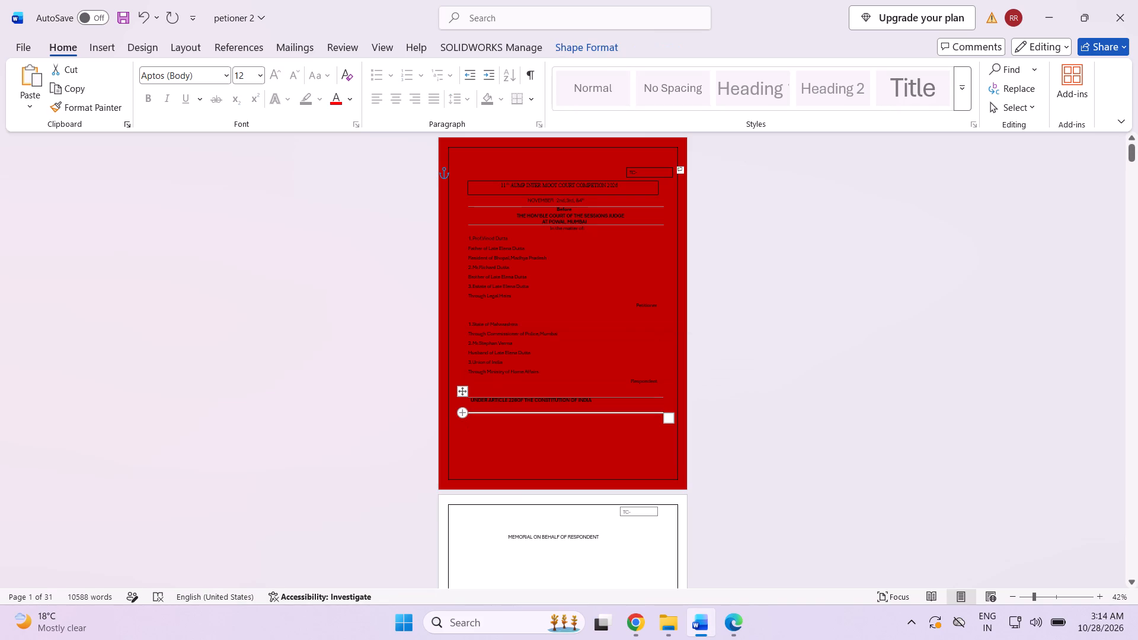
Move the Article 226 table up so it sits directly beneath the respondent line.
{"action": "left_click_drag", "start_coordinate": [463, 392], "coordinate": [463, 388]}
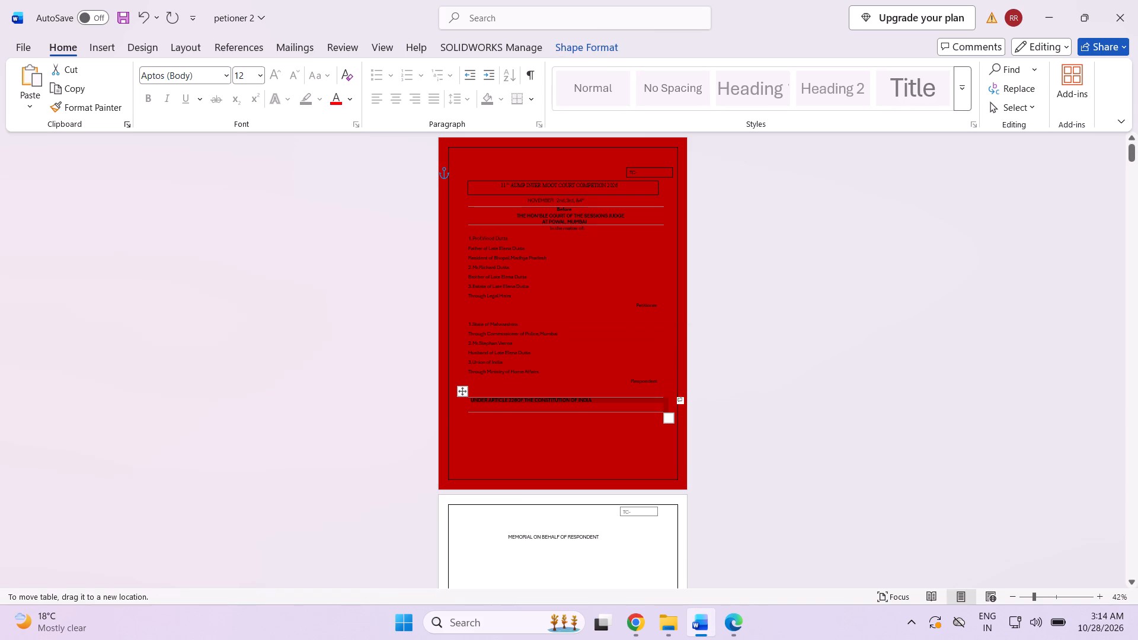
{"action": "left_click_drag", "start_coordinate": [463, 388], "coordinate": [463, 380]}
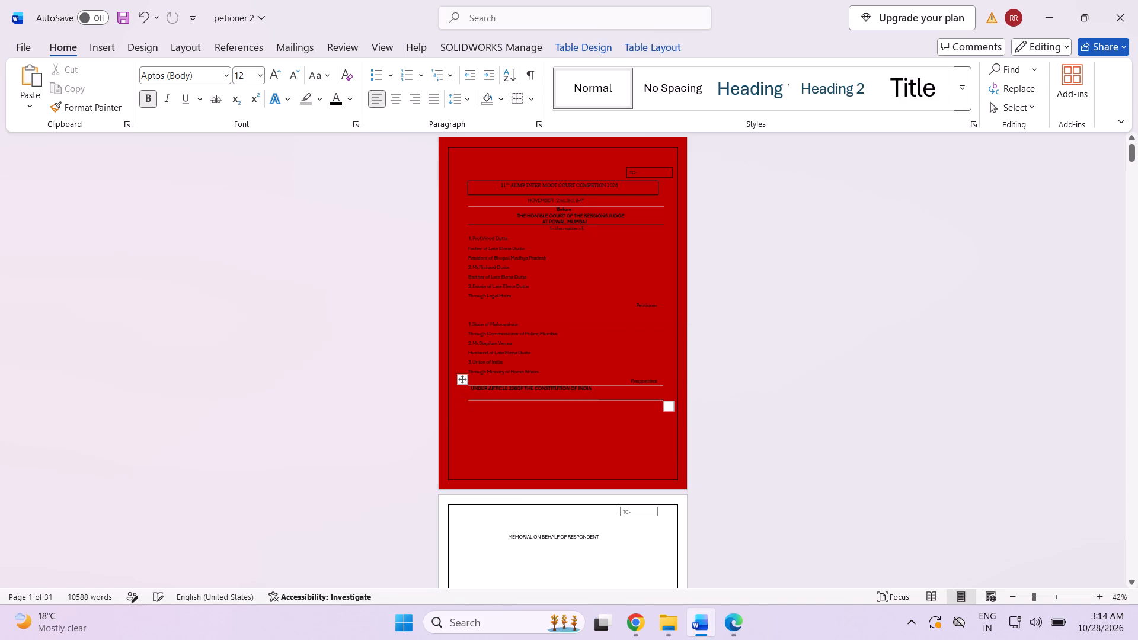
{"action": "left_click", "coordinate": [533, 464]}
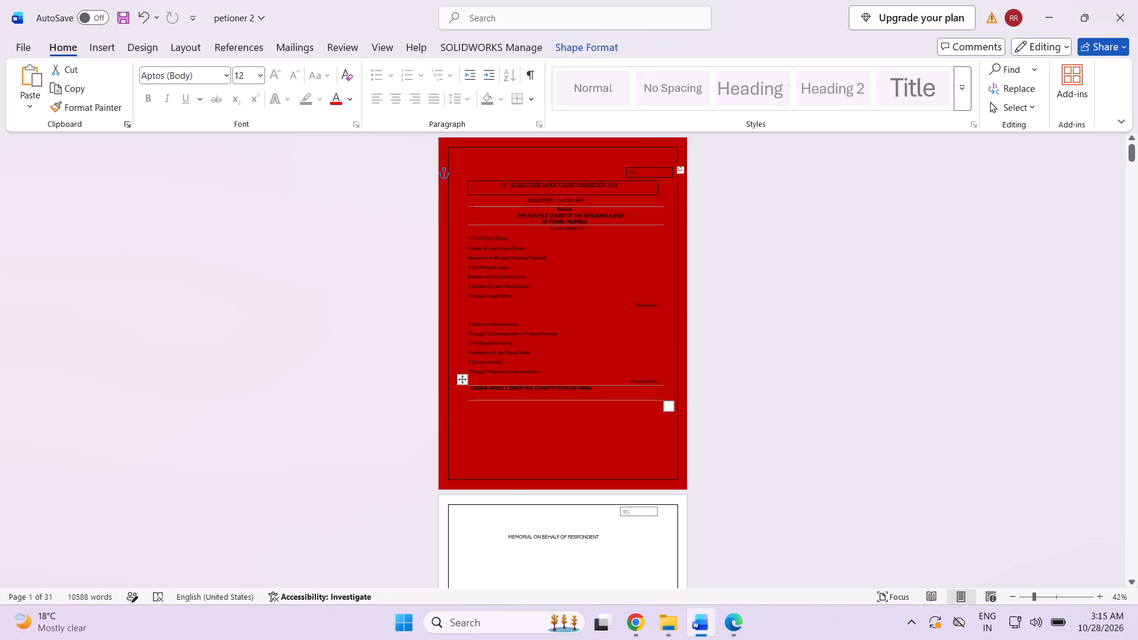
Resize the Article 226 table to be slightly shorter in height and slightly wider.
{"action": "left_click", "coordinate": [583, 399]}
{"action": "left_click", "coordinate": [552, 392]}
{"action": "left_click", "coordinate": [661, 397]}
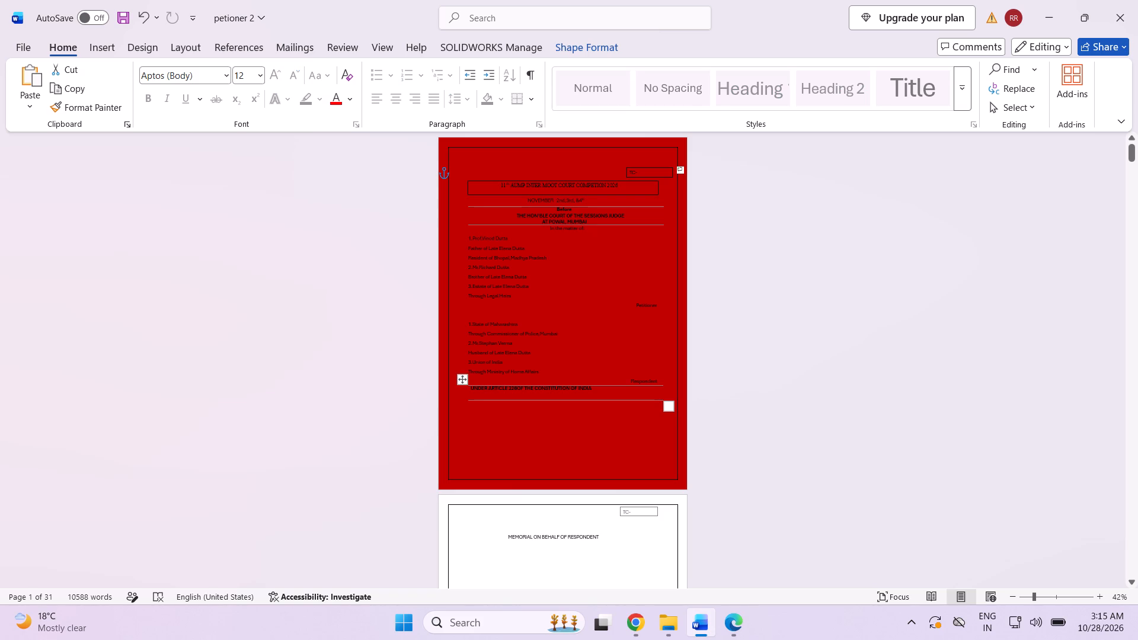
{"action": "left_click_drag", "start_coordinate": [672, 411], "coordinate": [667, 402]}
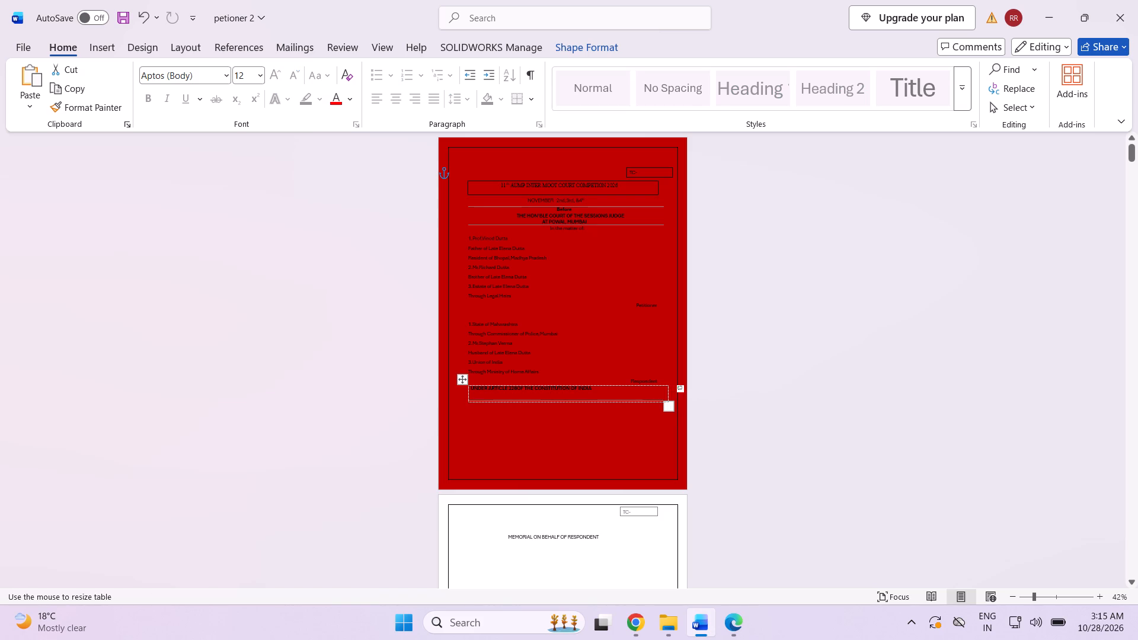
{"action": "left_click_drag", "start_coordinate": [667, 402], "coordinate": [666, 395]}
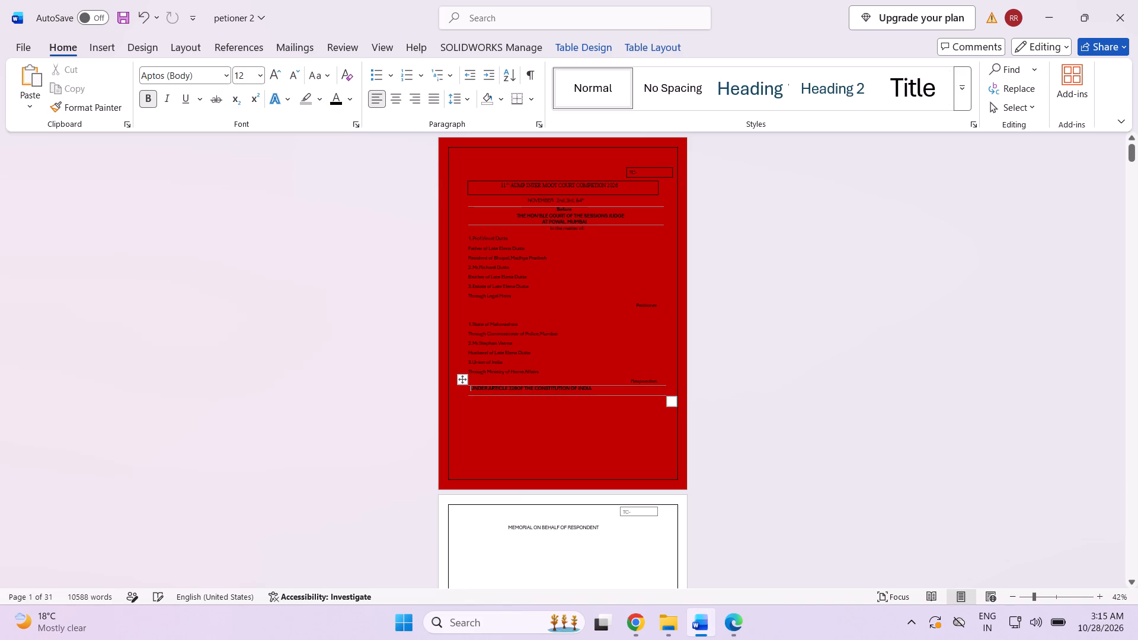
Push the Article 226 text inward with leading spaces until it is roughly centred in its table cell.
{"action": "key", "text": "space"}
{"action": "key", "text": "space"}
{"action": "key", "text": "space"}
{"action": "key", "text": "space"}
{"action": "key", "text": "space"}
{"action": "key", "text": "space"}
{"action": "key", "text": "space"}
{"action": "key", "text": "space"}
{"action": "key", "text": "space"}
{"action": "key", "text": "space"}
{"action": "key", "text": "space"}
{"action": "key", "text": "space"}
{"action": "key", "text": "space"}
{"action": "key", "text": "space"}
{"action": "key", "text": "space"}
{"action": "key", "text": "space"}
{"action": "key", "text": "space"}
{"action": "key", "text": "space"}
{"action": "key", "text": "space"}
{"action": "key", "text": "space"}
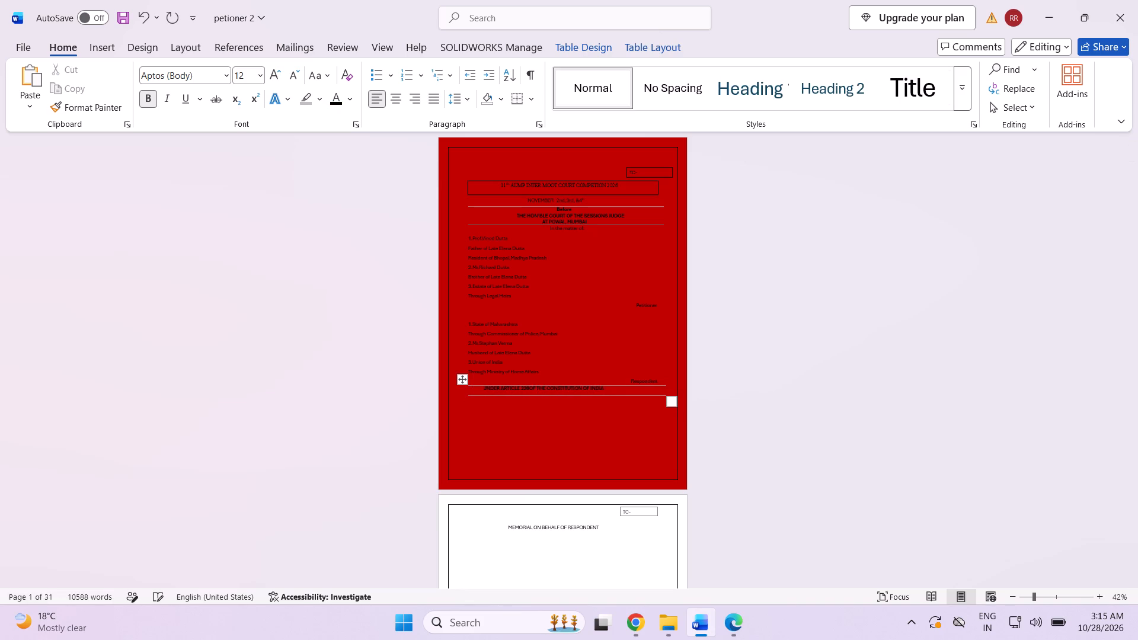
{"action": "key", "text": "space"}
{"action": "key", "text": "space"}
{"action": "key", "text": "space"}
{"action": "key", "text": "space"}
{"action": "key", "text": "space"}
{"action": "left_click", "coordinate": [631, 460]}
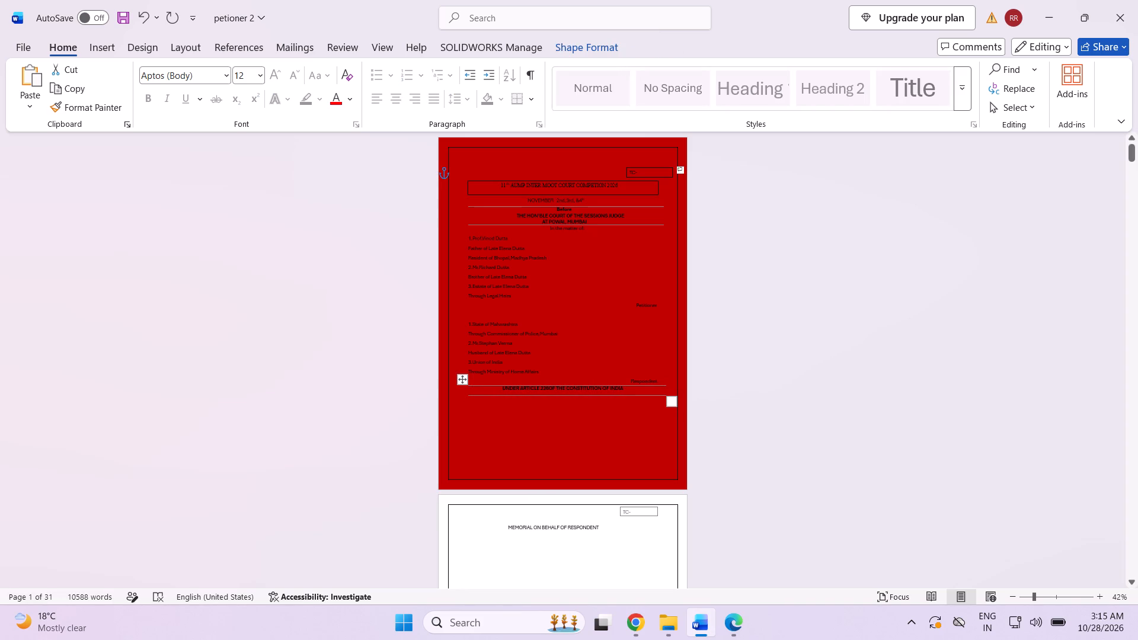
Remove surplus blank lines in the empty area below the Article 226 table.
{"action": "double_click", "coordinate": [490, 412]}
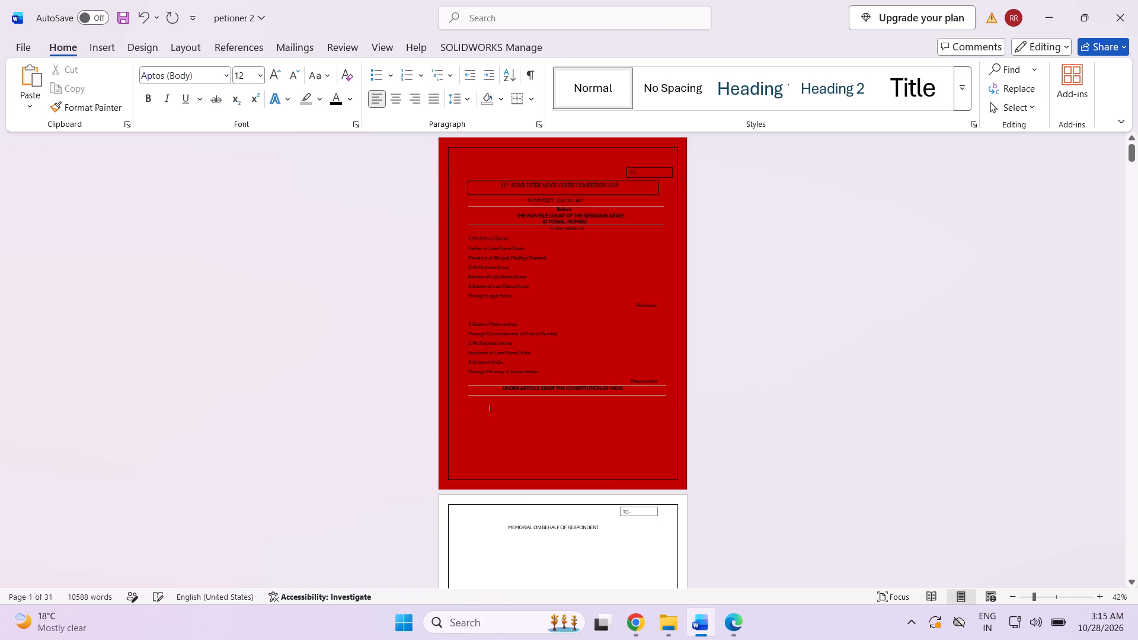
{"action": "double_click", "coordinate": [539, 421]}
{"action": "left_click", "coordinate": [569, 413]}
{"action": "left_click", "coordinate": [577, 411]}
{"action": "key", "text": "BackSpace"}
{"action": "key", "text": "BackSpace"}
{"action": "key", "text": "BackSpace"}
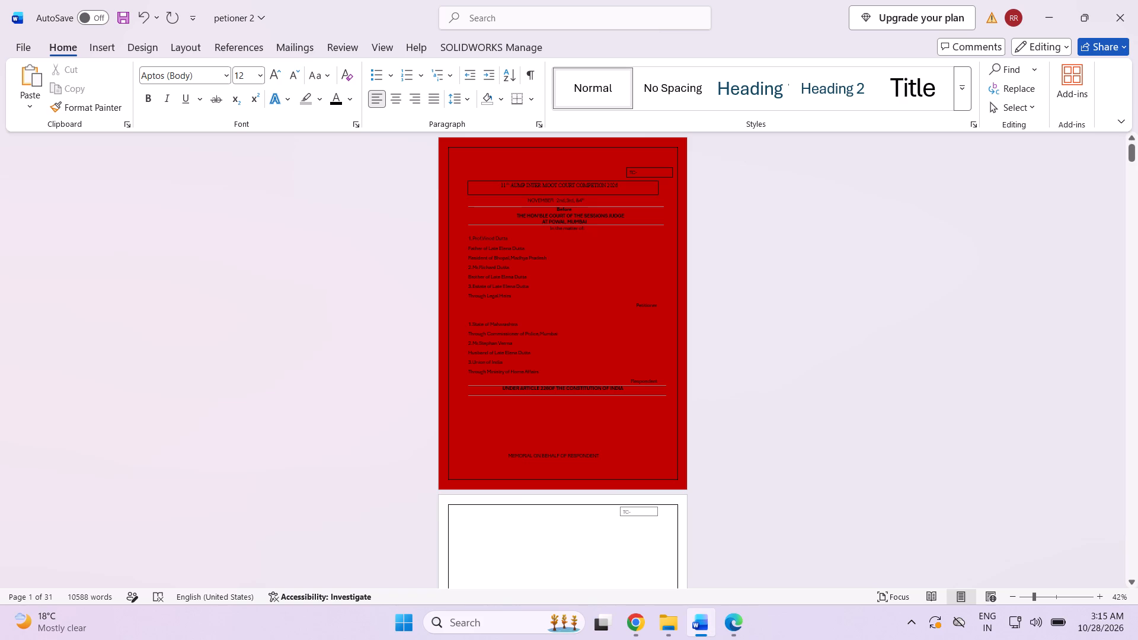
Add a centred "ON SUBMISSION" line directly below the Article 226 table and start a new line after it.
{"action": "left_click", "coordinate": [549, 402]}
{"action": "double_click", "coordinate": [556, 402]}
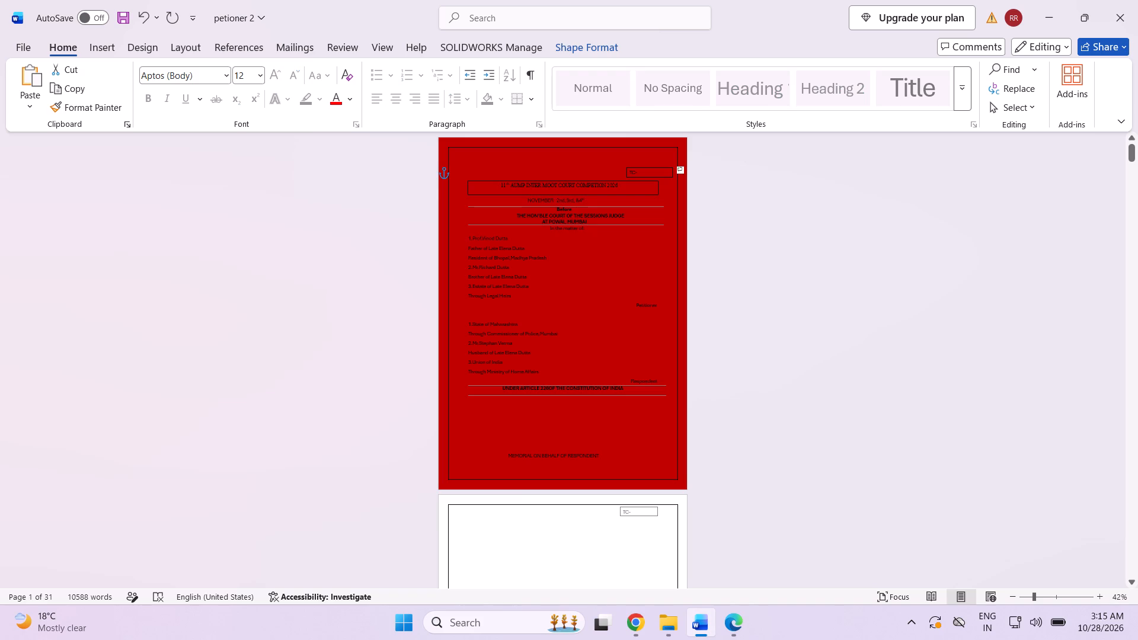
{"action": "left_click", "coordinate": [559, 401]}
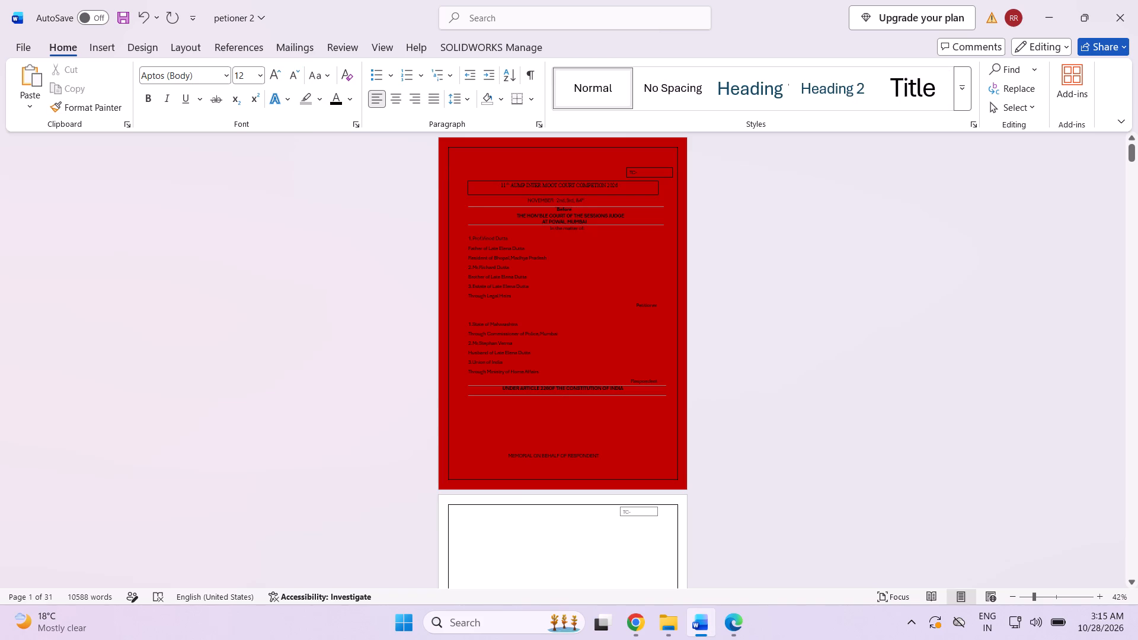
{"action": "type", "text": "ON"}
{"action": "key", "text": "space"}
{"action": "type", "text": "SU"}
{"action": "type", "text": "BM"}
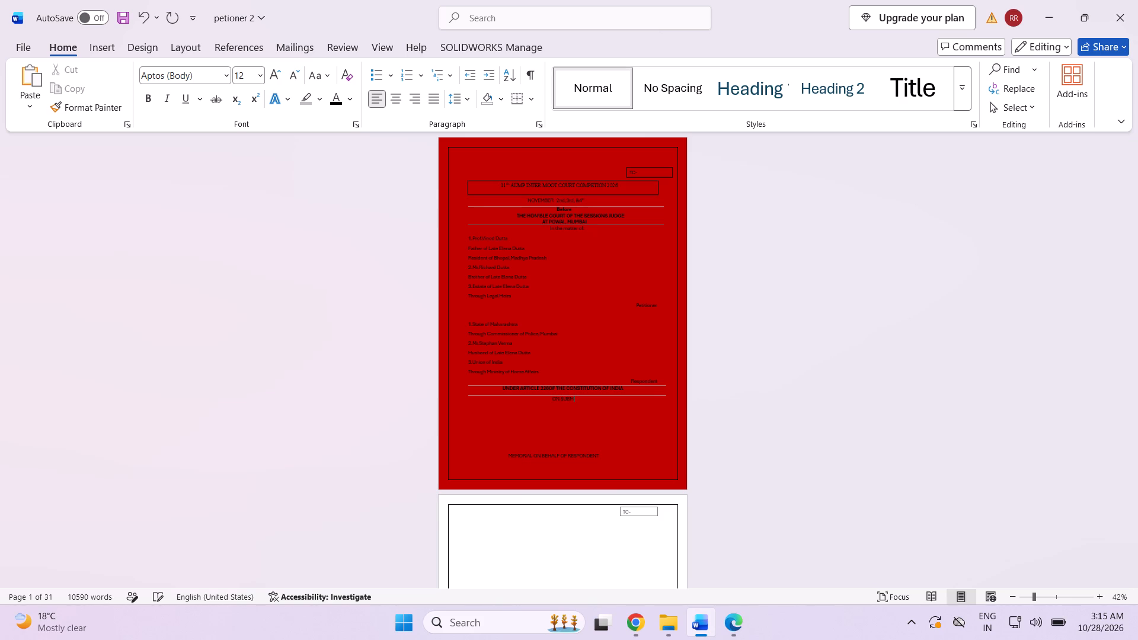
{"action": "type", "text": "ISSION"}
{"action": "key", "text": "Return"}
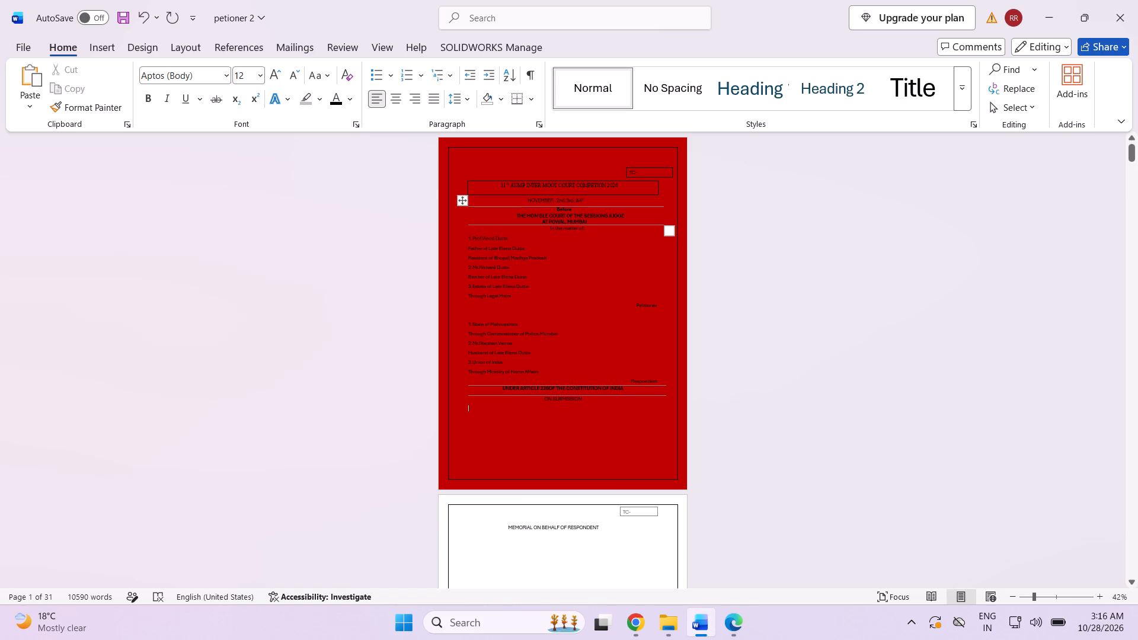
Copy the Sessions Judge court name and place from below "Before" onto a new line beneath "ON SUBMISSION".
{"action": "left_click_drag", "start_coordinate": [514, 215], "coordinate": [574, 215]}
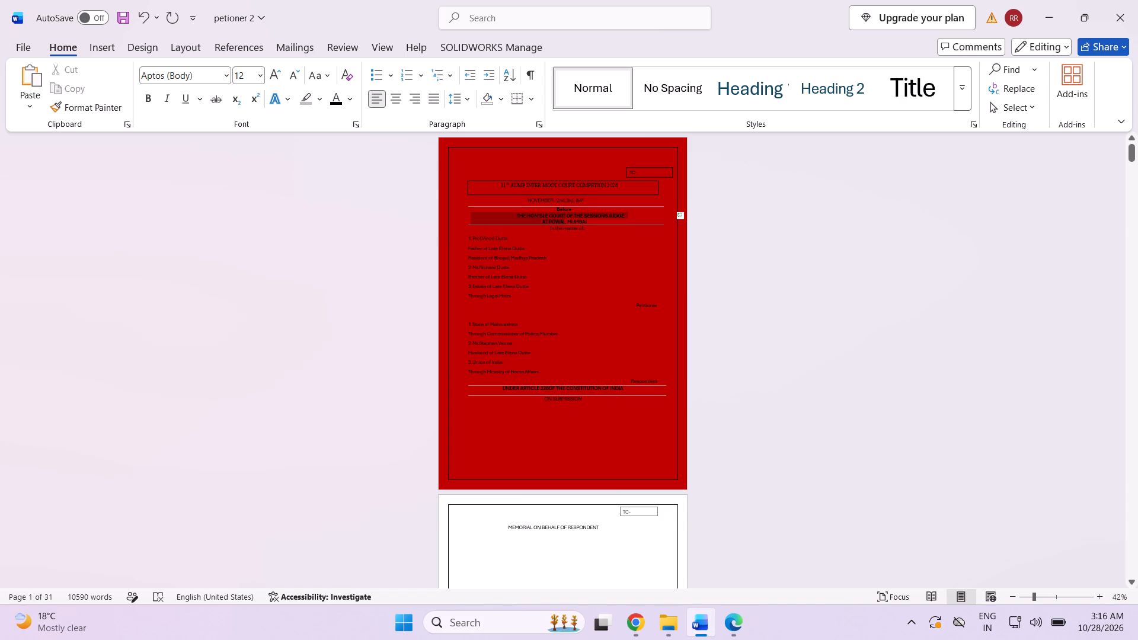
{"action": "left_click_drag", "start_coordinate": [574, 215], "coordinate": [629, 213]}
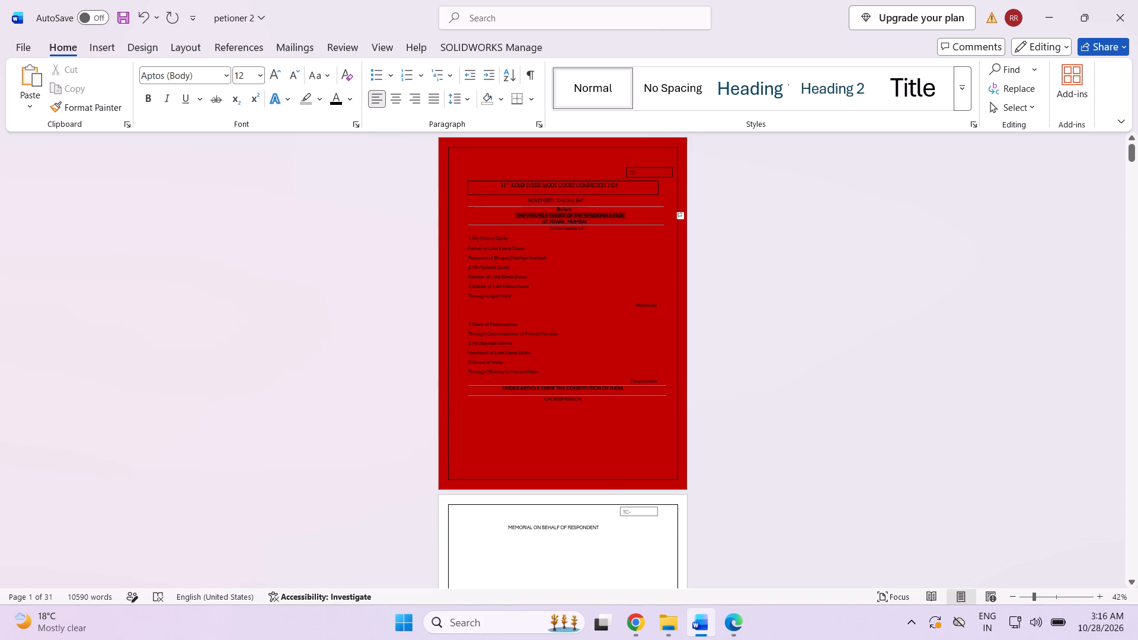
{"action": "left_click_drag", "start_coordinate": [629, 213], "coordinate": [616, 223]}
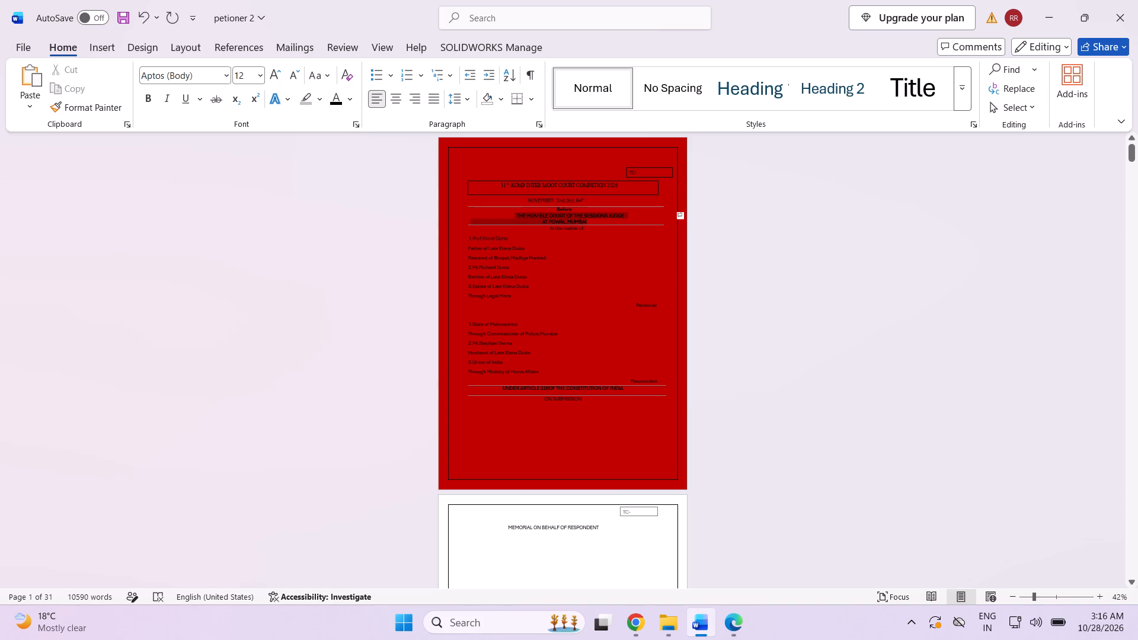
{"action": "left_click_drag", "start_coordinate": [616, 223], "coordinate": [616, 223]}
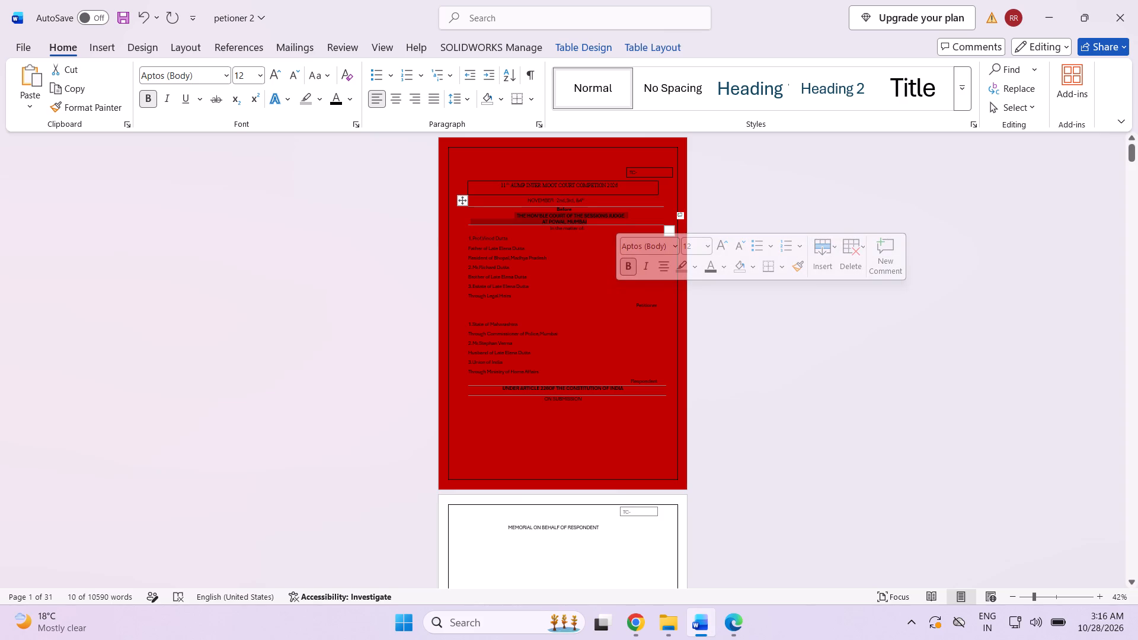
{"action": "key", "text": "ctrl+c"}
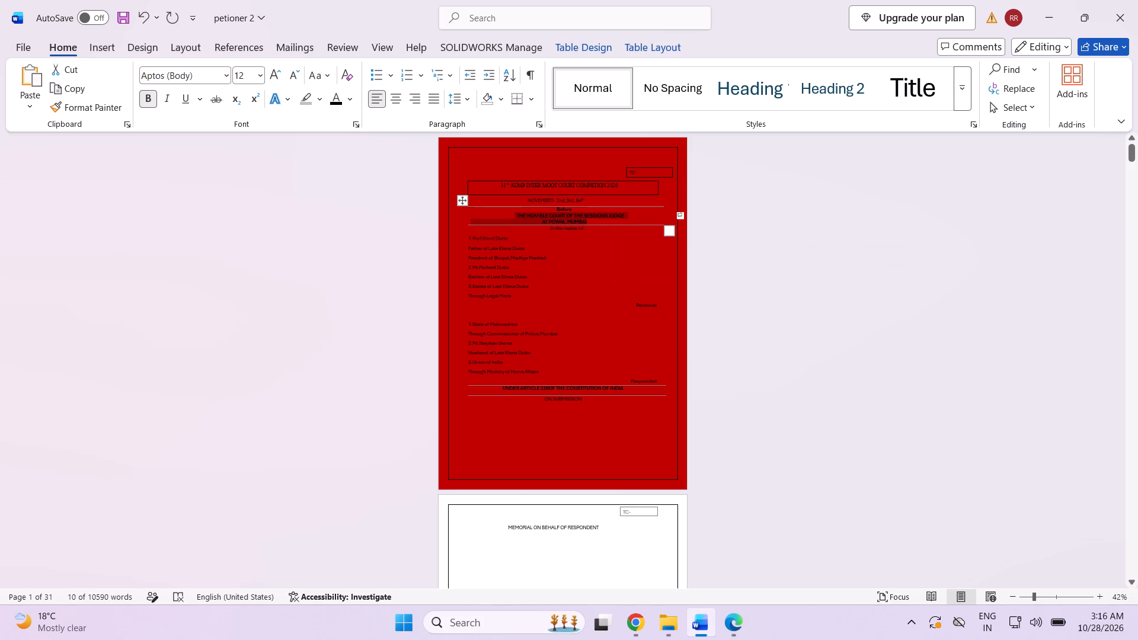
{"action": "left_click", "coordinate": [583, 248]}
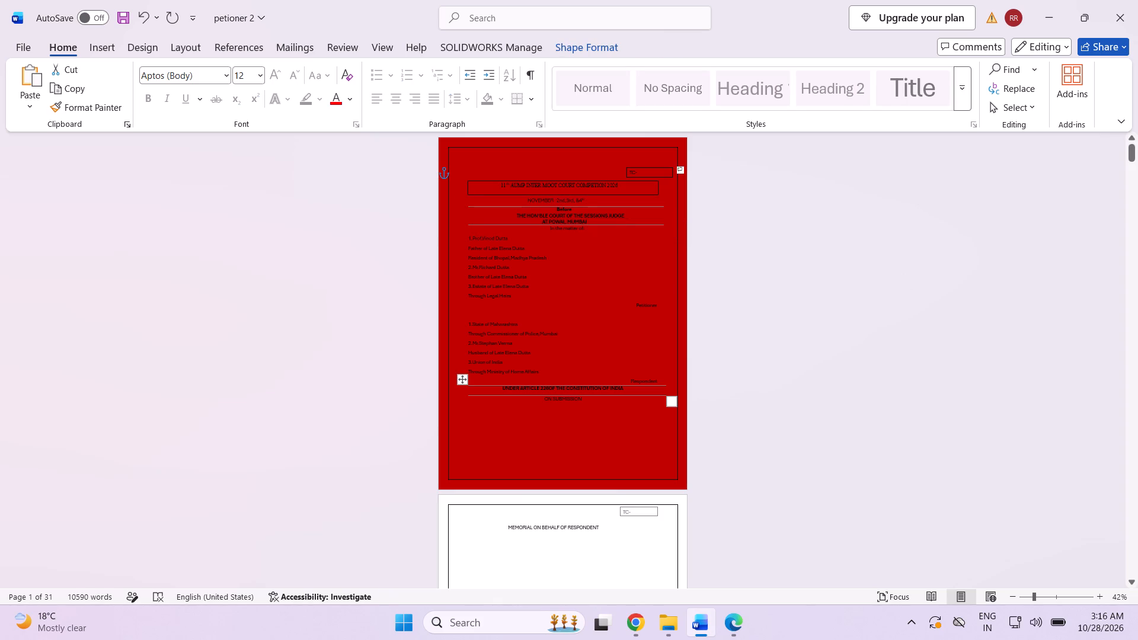
{"action": "left_click", "coordinate": [586, 400]}
{"action": "left_click", "coordinate": [583, 396]}
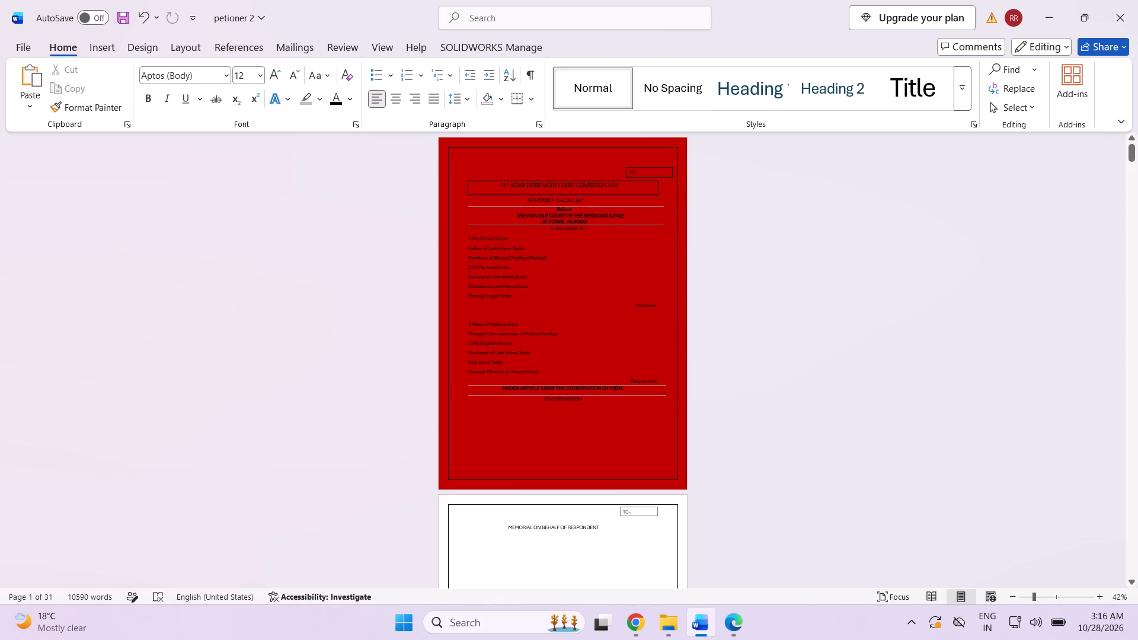
{"action": "key", "text": "Return"}
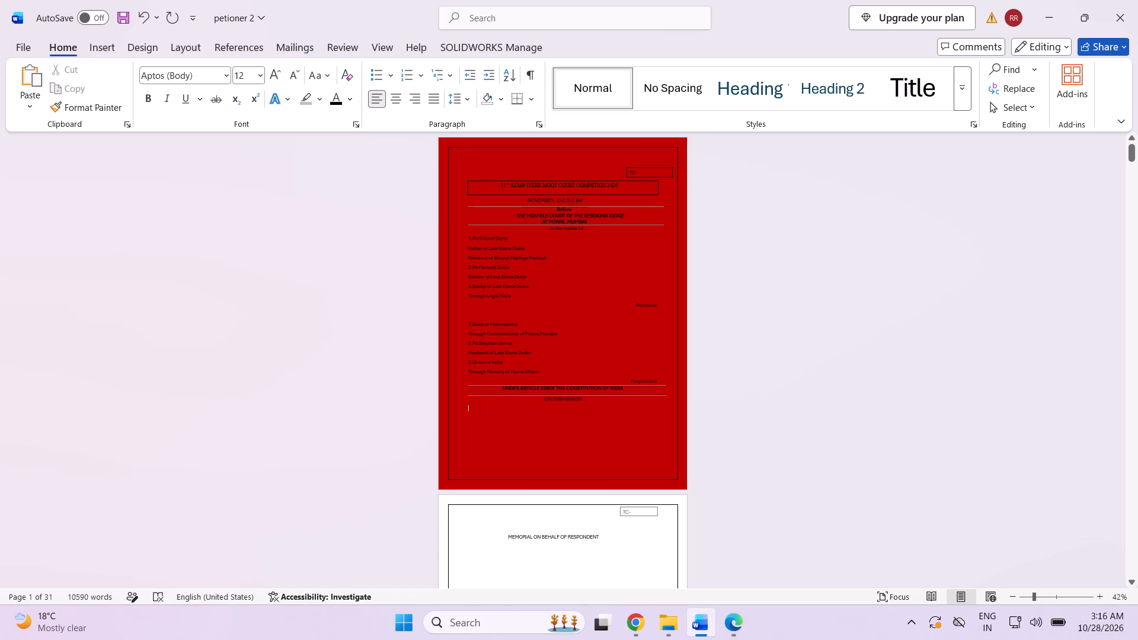
{"action": "key", "text": "ctrl+v"}
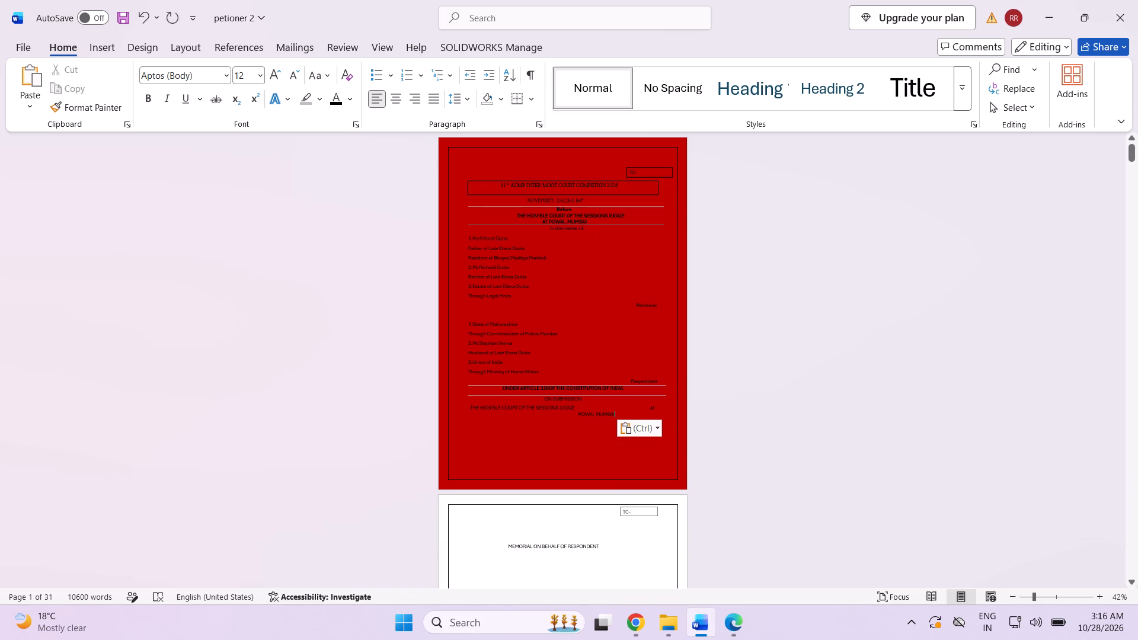
Delete the extra spaces between the pasted court name and its place so both fit on one line.
{"action": "left_click", "coordinate": [646, 409]}
{"action": "key", "text": "BackSpace"}
{"action": "key", "text": "BackSpace"}
{"action": "key", "text": "BackSpace"}
{"action": "key", "text": "BackSpace"}
{"action": "key", "text": "BackSpace"}
{"action": "key", "text": "BackSpace"}
{"action": "key", "text": "BackSpace"}
{"action": "key", "text": "BackSpace"}
{"action": "key", "text": "BackSpace"}
{"action": "key", "text": "BackSpace"}
{"action": "key", "text": "BackSpace"}
{"action": "key", "text": "BackSpace"}
{"action": "key", "text": "BackSpace"}
{"action": "key", "text": "BackSpace"}
{"action": "key", "text": "BackSpace"}
{"action": "key", "text": "BackSpace"}
{"action": "key", "text": "BackSpace"}
{"action": "key", "text": "BackSpace"}
{"action": "key", "text": "BackSpace"}
{"action": "key", "text": "BackSpace"}
{"action": "key", "text": "BackSpace"}
{"action": "key", "text": "BackSpace"}
{"action": "key", "text": "BackSpace"}
{"action": "key", "text": "BackSpace"}
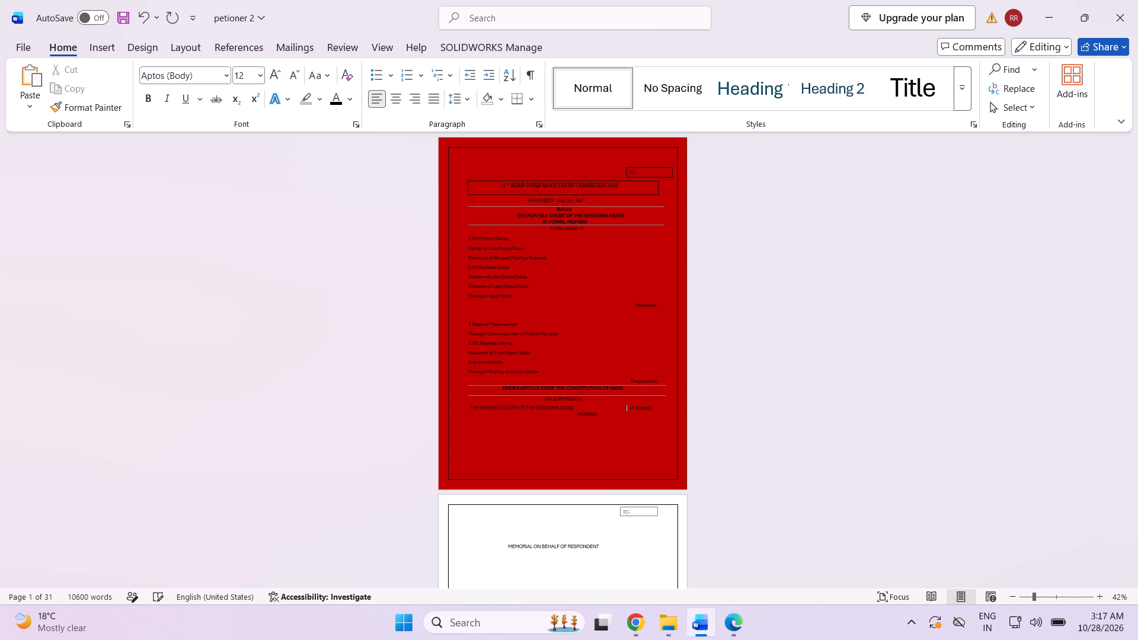
{"action": "key", "text": "BackSpace"}
{"action": "key", "text": "BackSpace"}
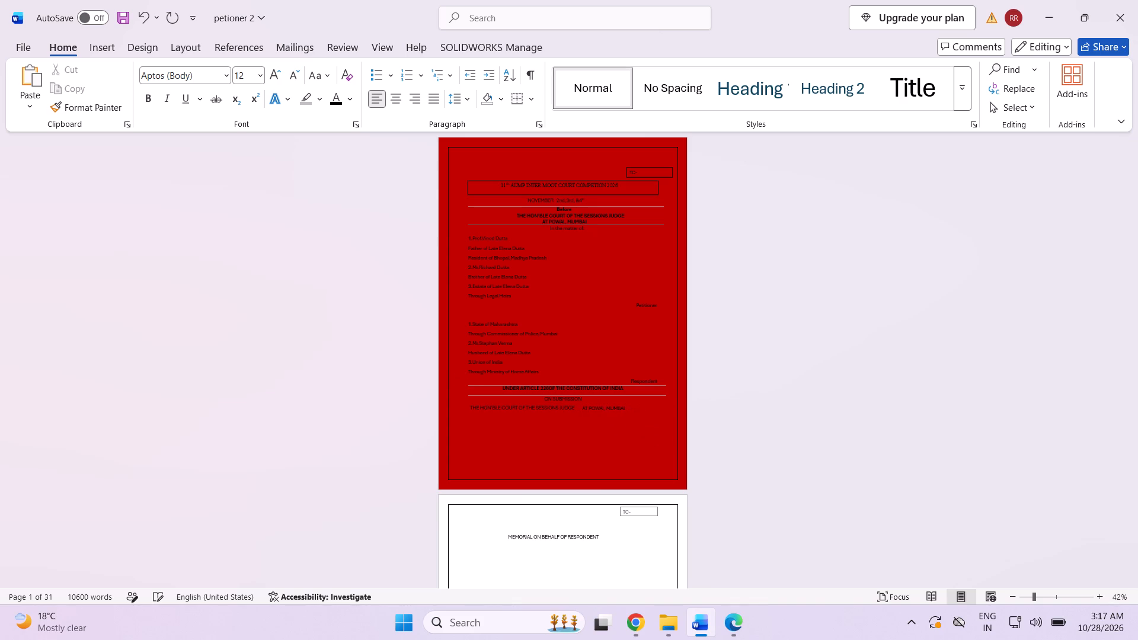
{"action": "key", "text": "BackSpace"}
{"action": "key", "text": "BackSpace"}
{"action": "key", "text": "Right"}
{"action": "key", "text": "Right"}
{"action": "key", "text": "Right"}
{"action": "key", "text": "BackSpace"}
{"action": "key", "text": "BackSpace"}
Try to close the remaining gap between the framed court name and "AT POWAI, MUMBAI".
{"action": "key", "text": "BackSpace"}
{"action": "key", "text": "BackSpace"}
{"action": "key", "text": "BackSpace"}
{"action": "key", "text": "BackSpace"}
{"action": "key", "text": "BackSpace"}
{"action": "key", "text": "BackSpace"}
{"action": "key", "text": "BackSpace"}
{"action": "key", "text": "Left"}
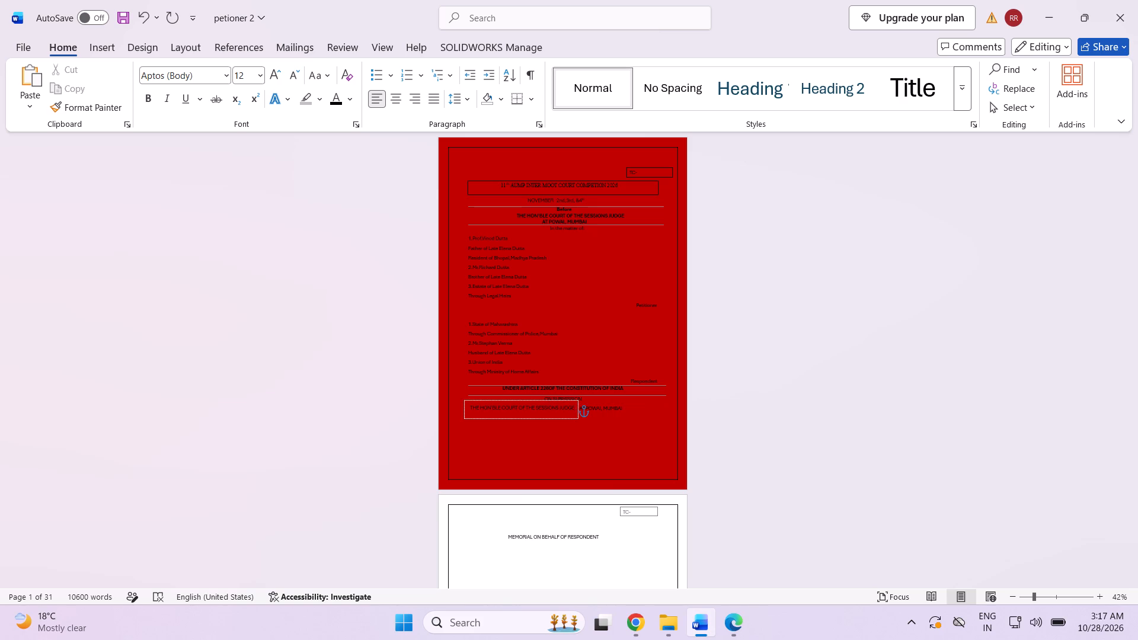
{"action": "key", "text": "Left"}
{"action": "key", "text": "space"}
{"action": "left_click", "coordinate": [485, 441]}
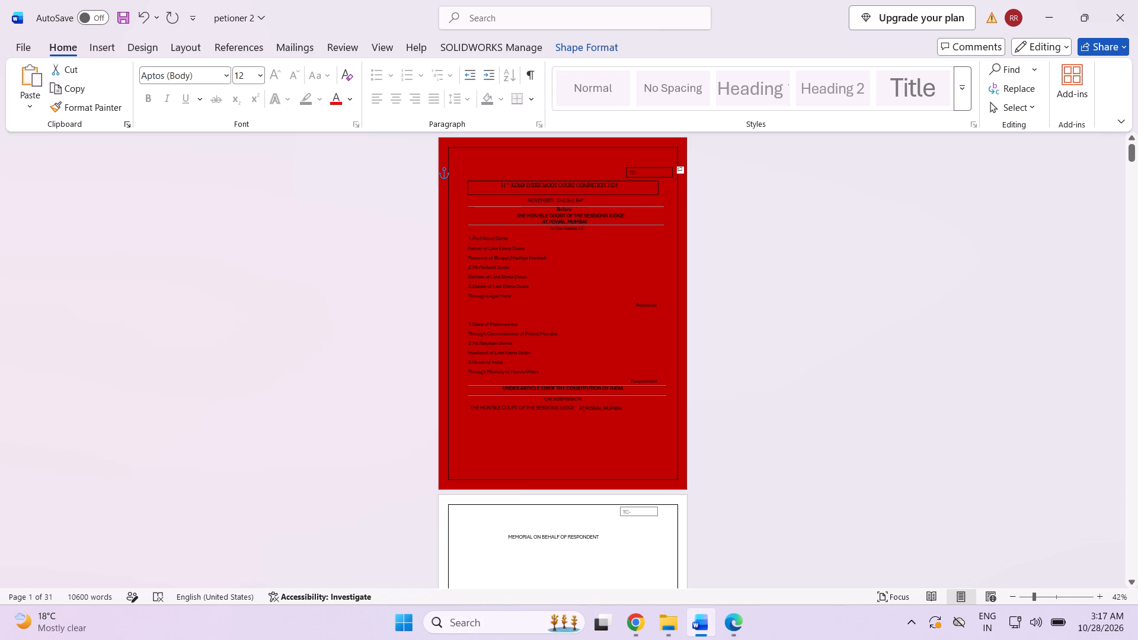
Indent the court name beneath "ON SUBMISSION" with eight leading spaces so the line sits closer to the page centre.
{"action": "left_click", "coordinate": [468, 407]}
{"action": "key", "text": "space"}
{"action": "key", "text": "space"}
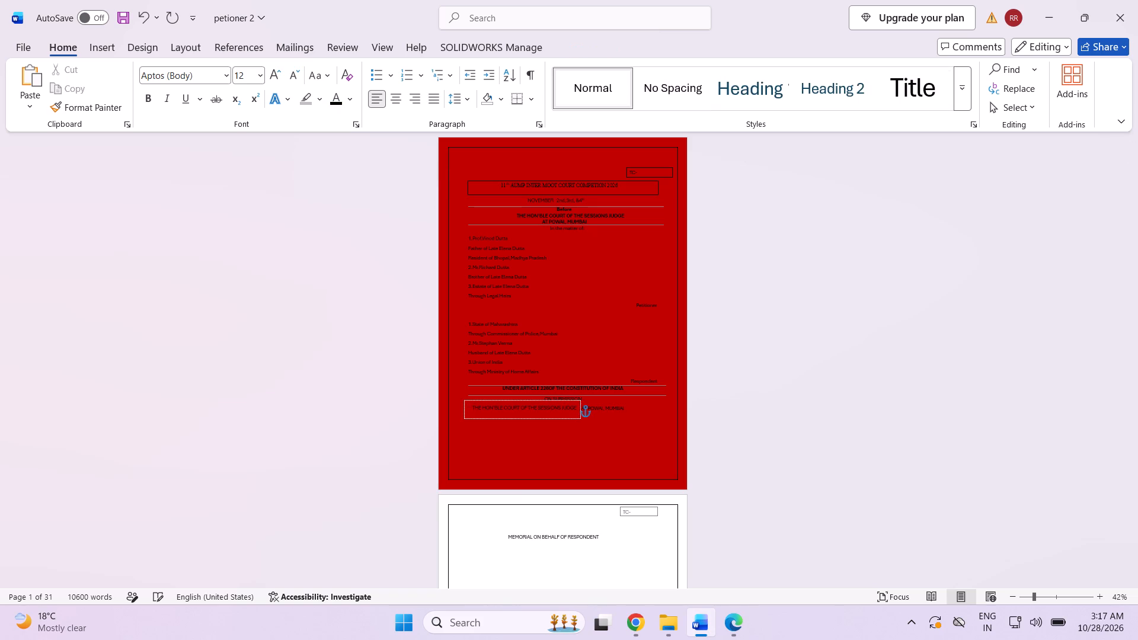
{"action": "key", "text": "space"}
{"action": "key", "text": "space"}
{"action": "key", "text": "space"}
{"action": "key", "text": "space"}
{"action": "key", "text": "space"}
{"action": "key", "text": "space"}
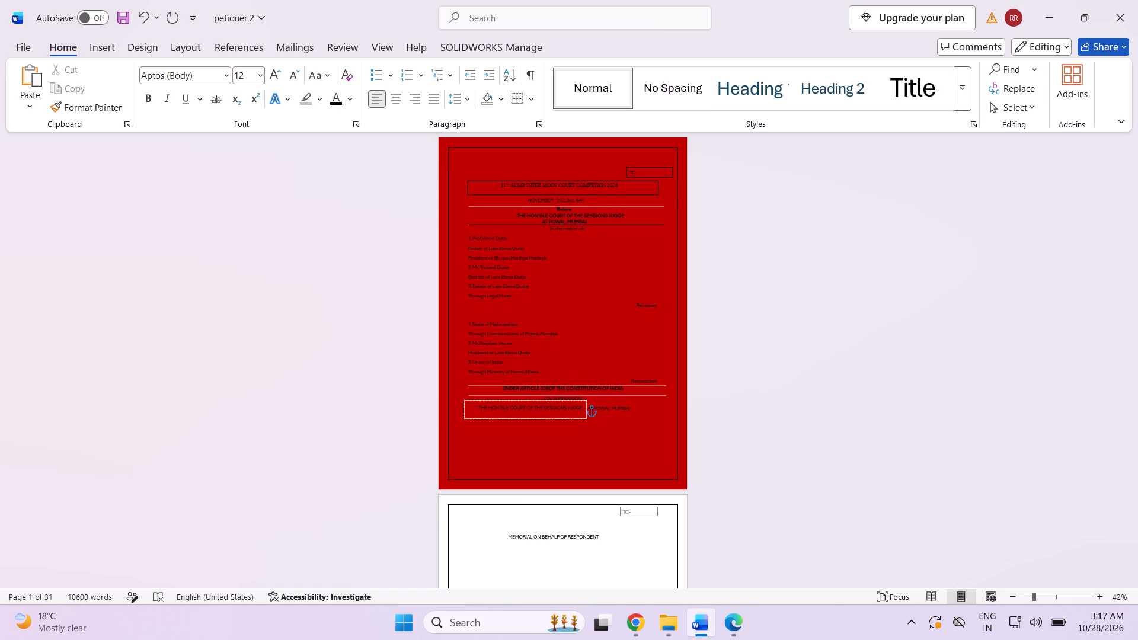
{"action": "left_click", "coordinate": [538, 449]}
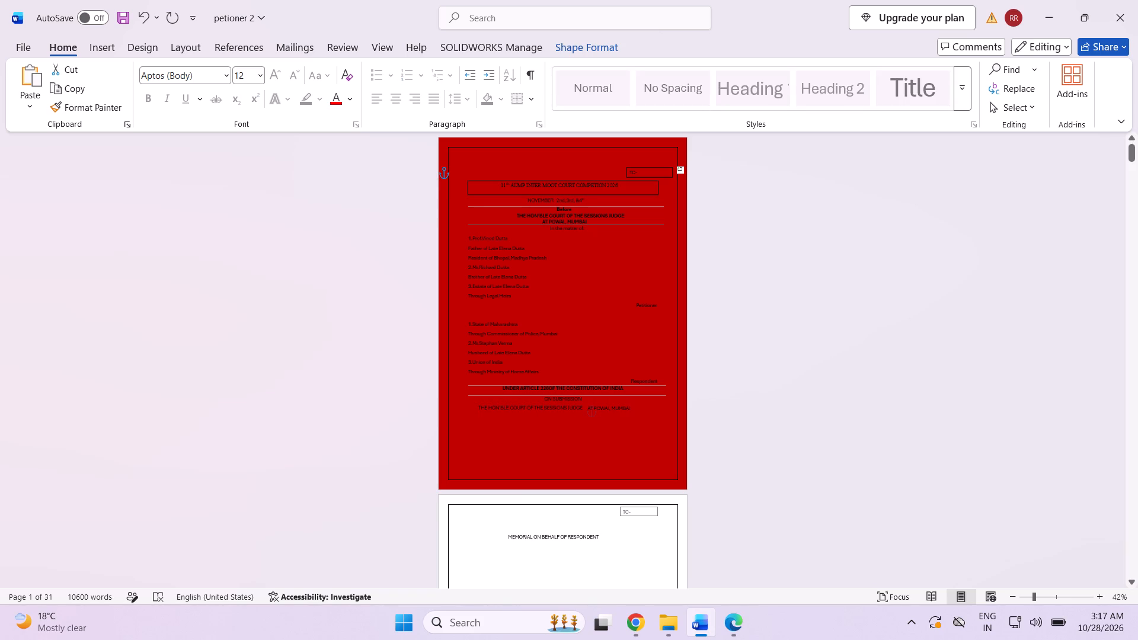
Delete a surplus space between the court name and "AT POWAI, MUMBAI".
{"action": "left_click_drag", "start_coordinate": [589, 407], "coordinate": [583, 407]}
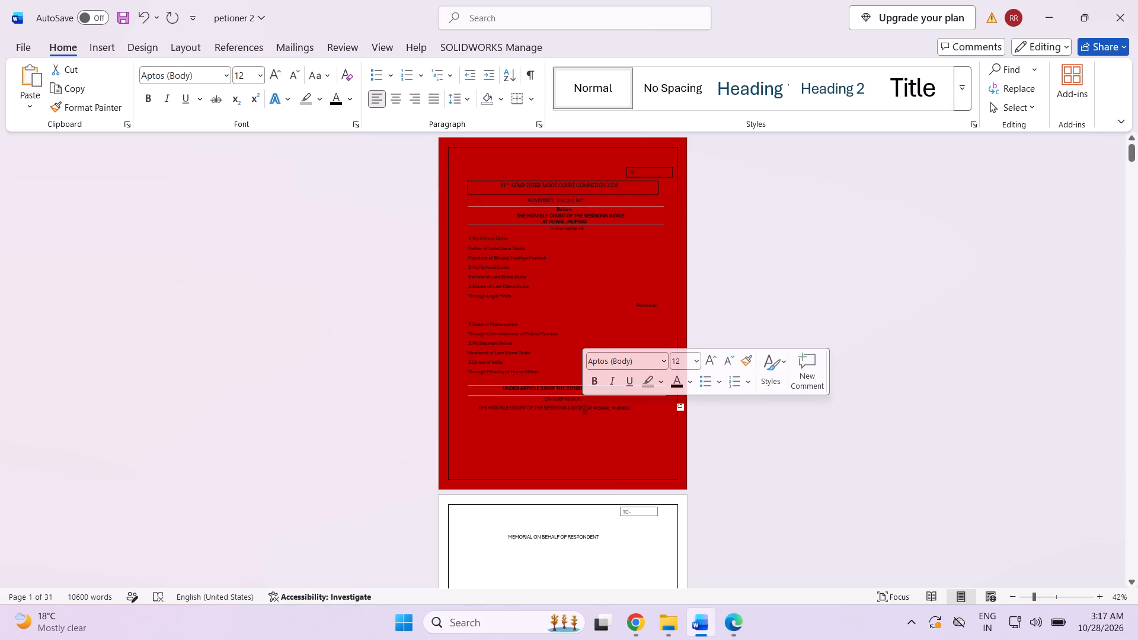
{"action": "key", "text": "BackSpace"}
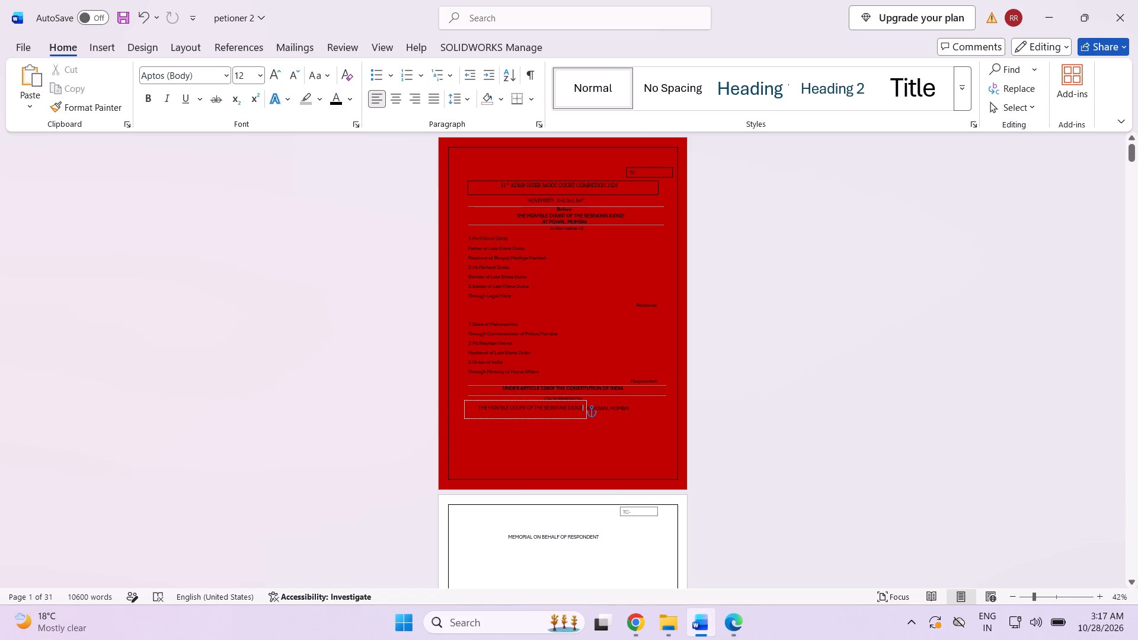
Enlarge the frame around the court name to about 6.57" wide and 0.61" high.
{"action": "left_click_drag", "start_coordinate": [586, 406], "coordinate": [583, 411]}
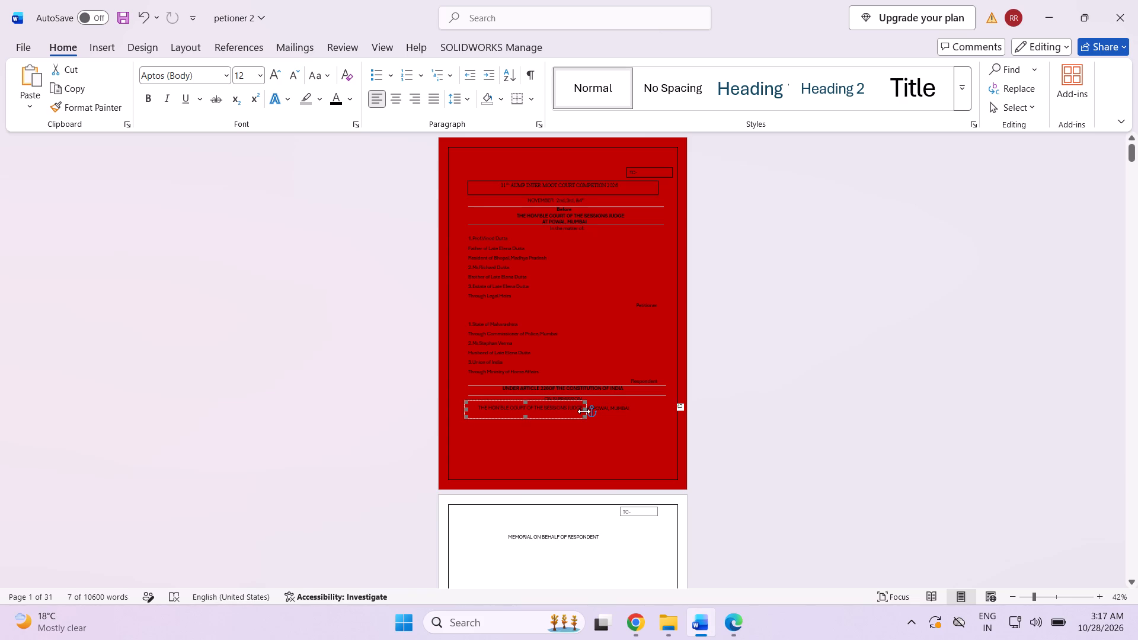
{"action": "left_click_drag", "start_coordinate": [585, 411], "coordinate": [632, 410]}
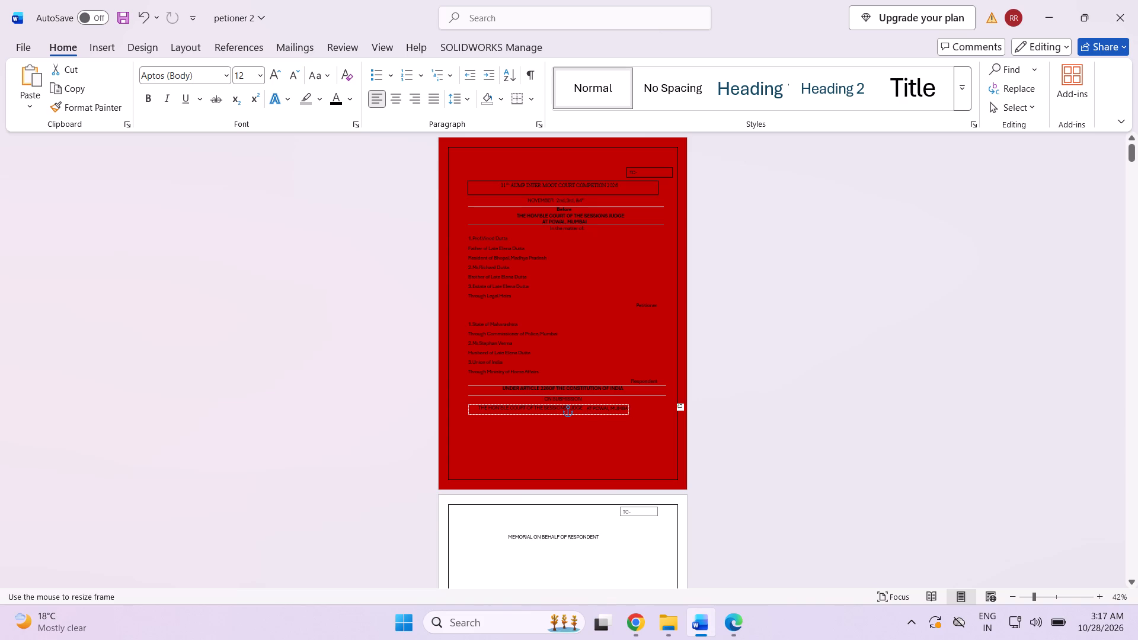
{"action": "left_click_drag", "start_coordinate": [632, 410], "coordinate": [642, 408]}
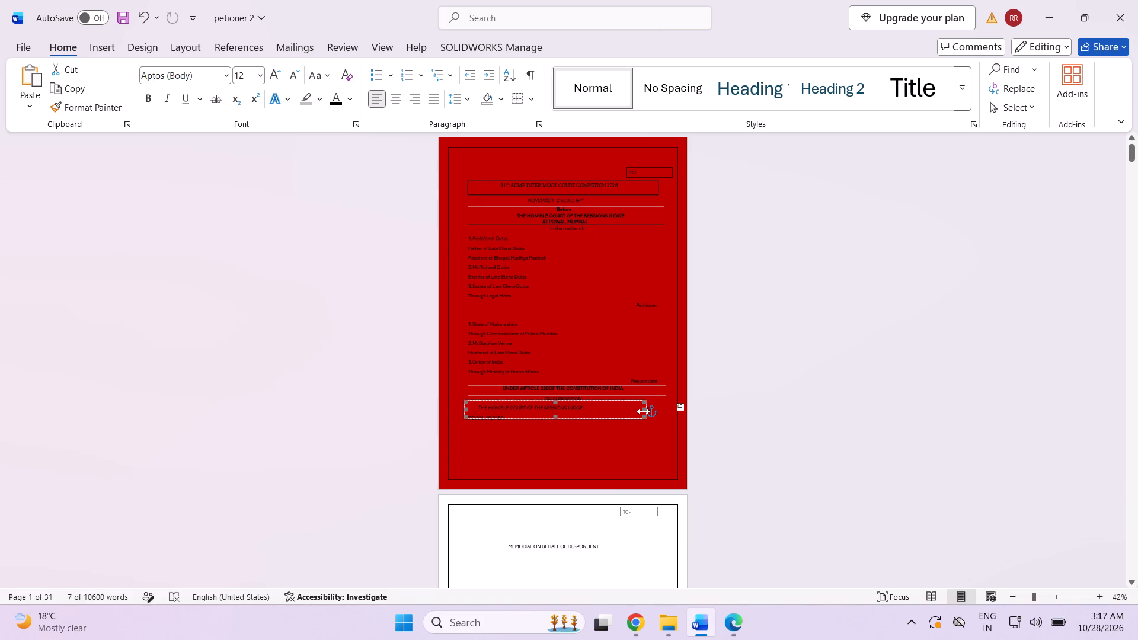
{"action": "left_click_drag", "start_coordinate": [643, 411], "coordinate": [657, 411]}
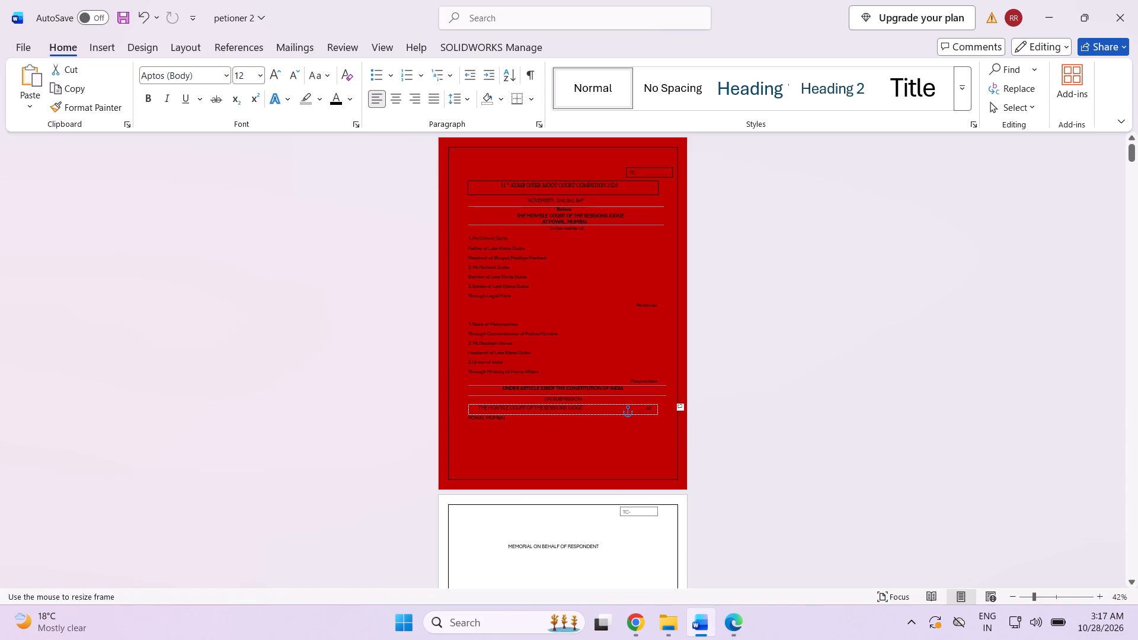
{"action": "left_click_drag", "start_coordinate": [657, 411], "coordinate": [666, 425]}
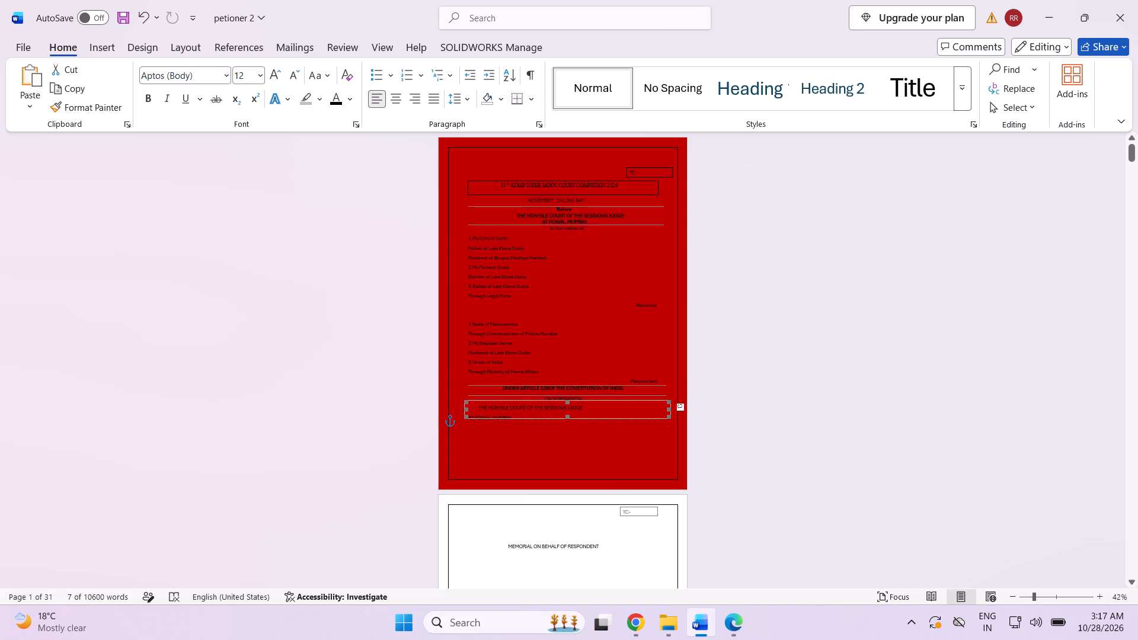
{"action": "left_click_drag", "start_coordinate": [567, 417], "coordinate": [567, 421]}
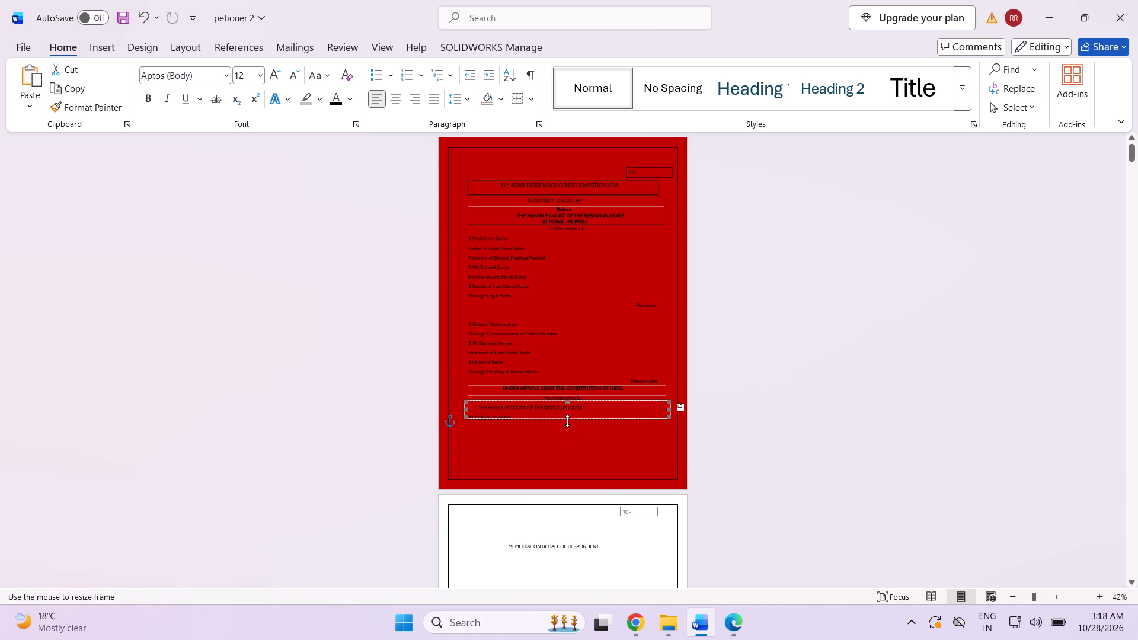
{"action": "left_click_drag", "start_coordinate": [567, 421], "coordinate": [568, 423]}
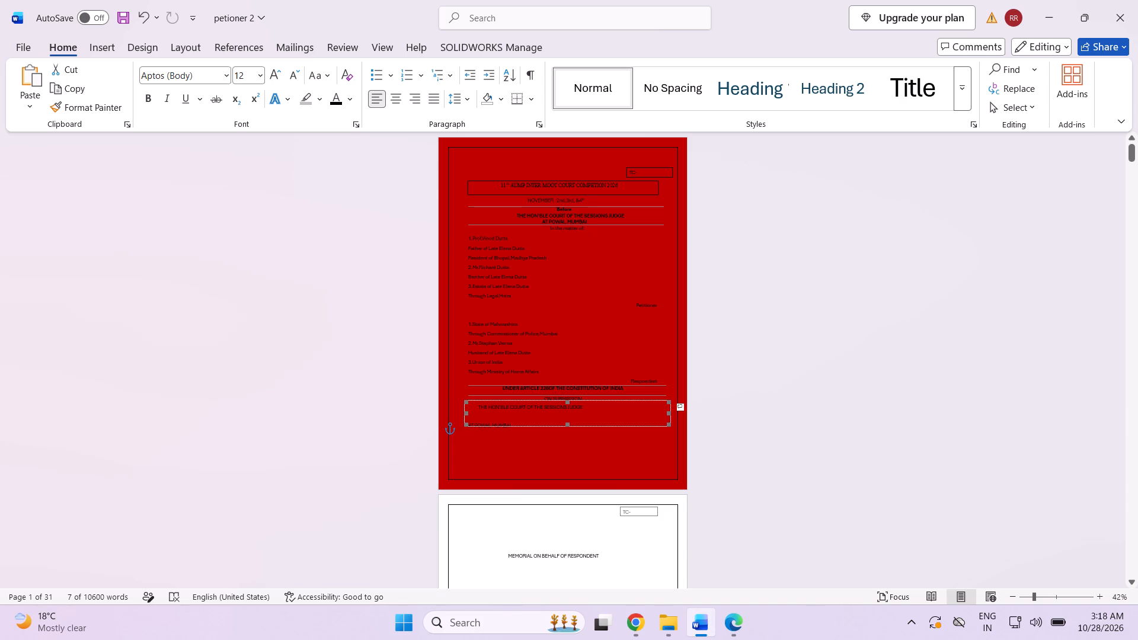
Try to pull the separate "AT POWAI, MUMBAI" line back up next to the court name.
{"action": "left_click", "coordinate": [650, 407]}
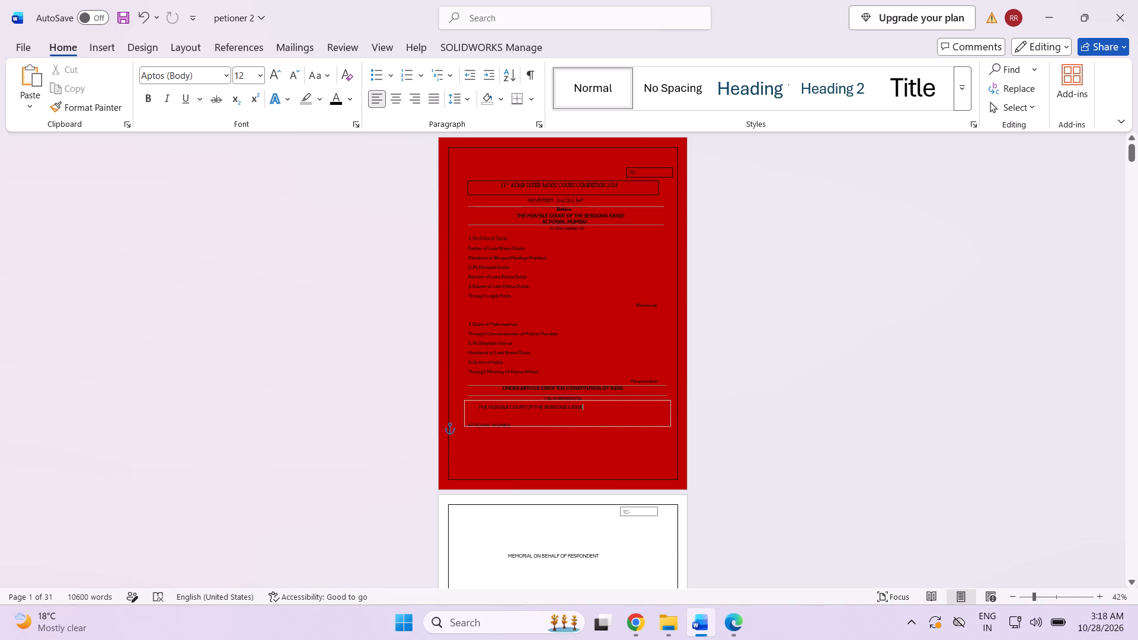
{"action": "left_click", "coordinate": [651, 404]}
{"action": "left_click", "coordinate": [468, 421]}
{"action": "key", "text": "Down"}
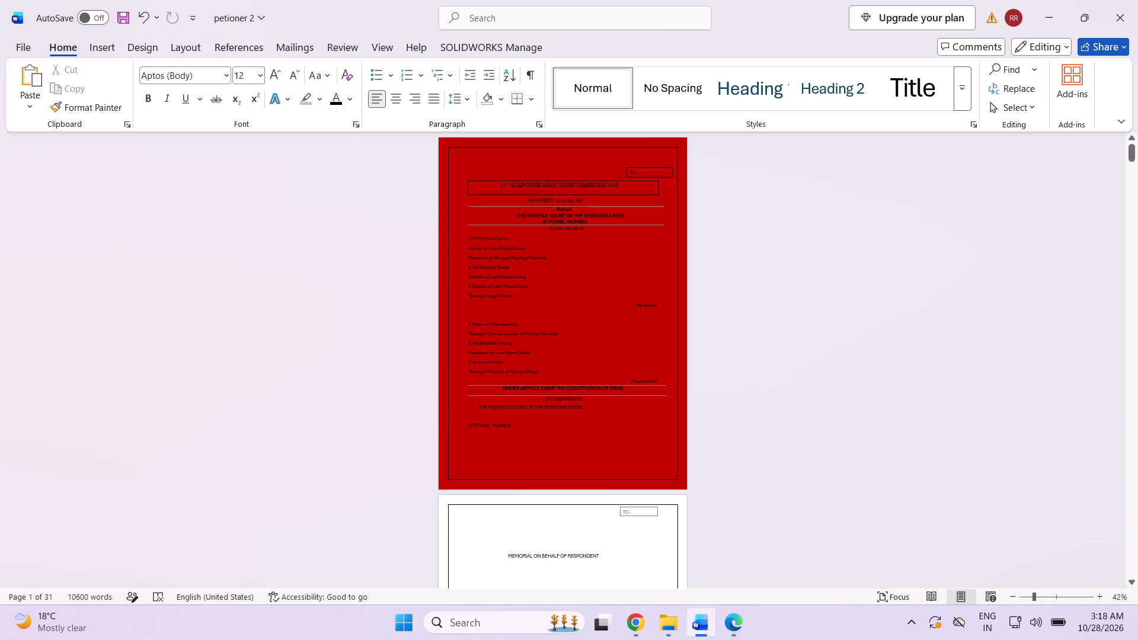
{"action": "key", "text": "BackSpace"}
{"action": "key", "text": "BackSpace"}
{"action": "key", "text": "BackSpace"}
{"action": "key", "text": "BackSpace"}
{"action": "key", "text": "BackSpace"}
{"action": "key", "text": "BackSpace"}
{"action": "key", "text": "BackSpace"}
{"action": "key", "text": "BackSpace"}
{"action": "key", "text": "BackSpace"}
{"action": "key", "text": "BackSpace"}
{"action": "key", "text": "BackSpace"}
Add "AT POWAI,MUMBAI" directly after the court name inside the frame.
{"action": "left_click", "coordinate": [592, 405]}
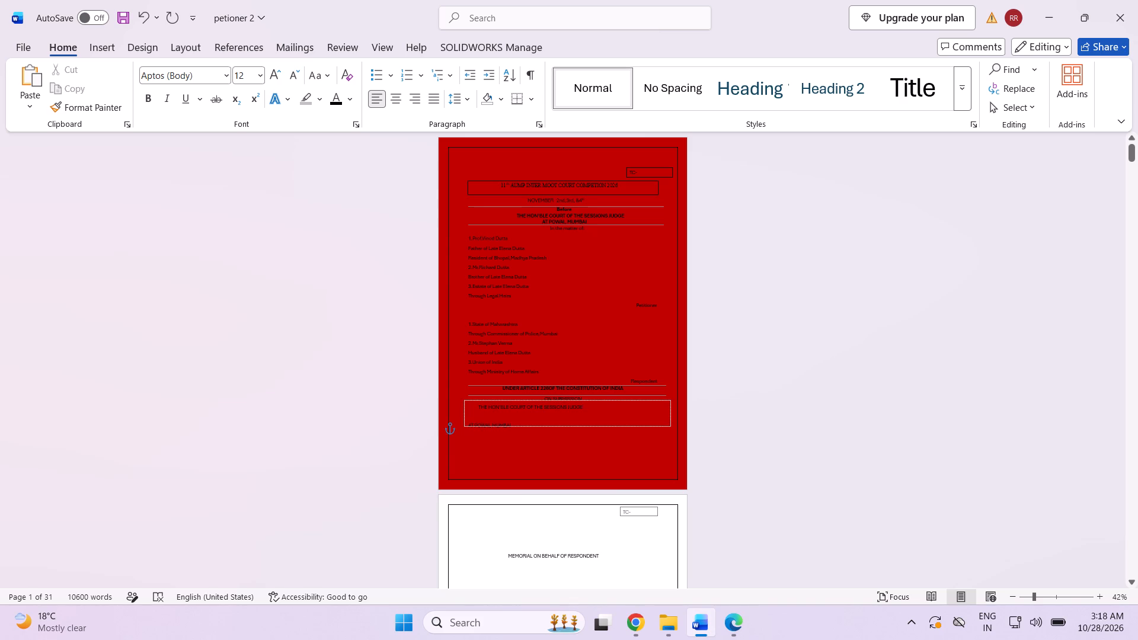
{"action": "key", "text": "space"}
{"action": "type", "text": "AT"}
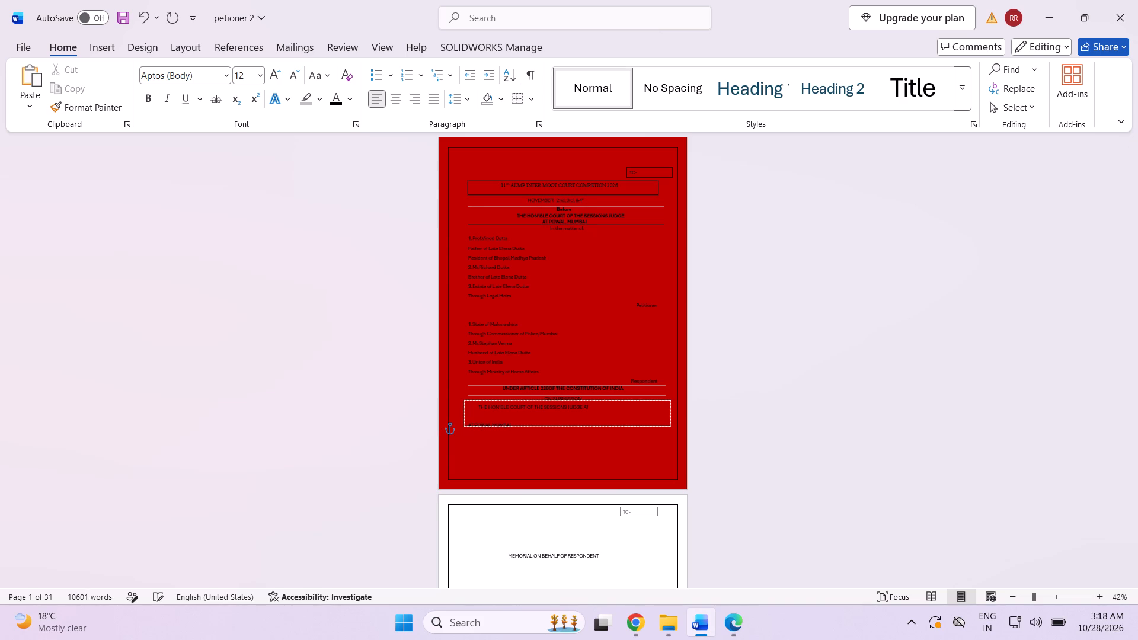
{"action": "key", "text": "space"}
{"action": "type", "text": "PO"}
{"action": "type", "text": "WAI"}
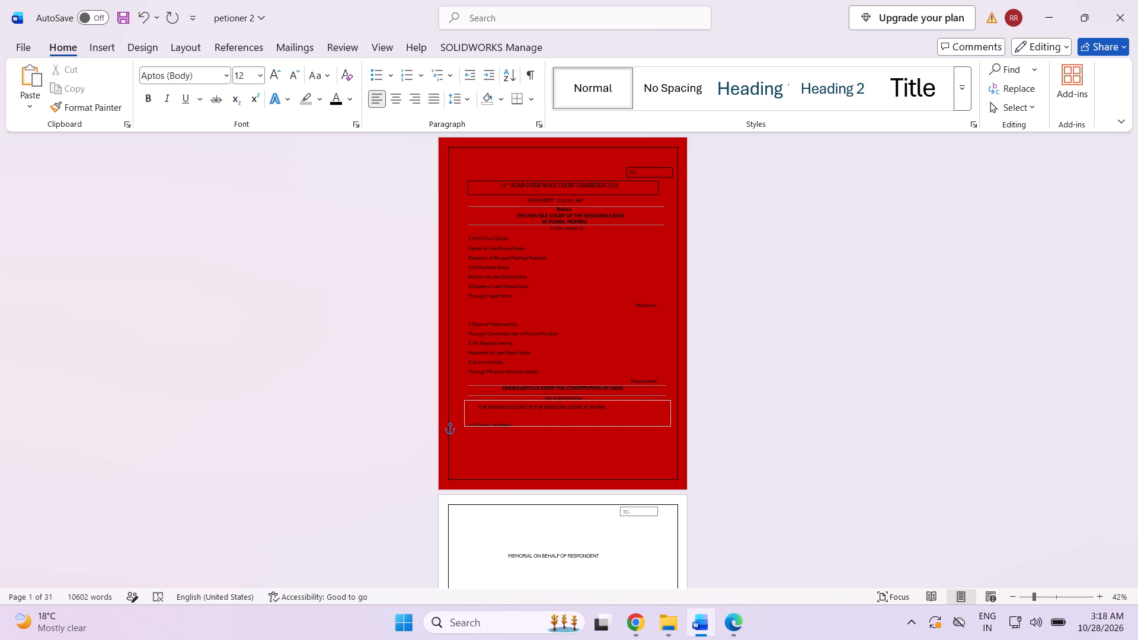
{"action": "key", "text": "comma"}
{"action": "type", "text": "MUMBAI"}
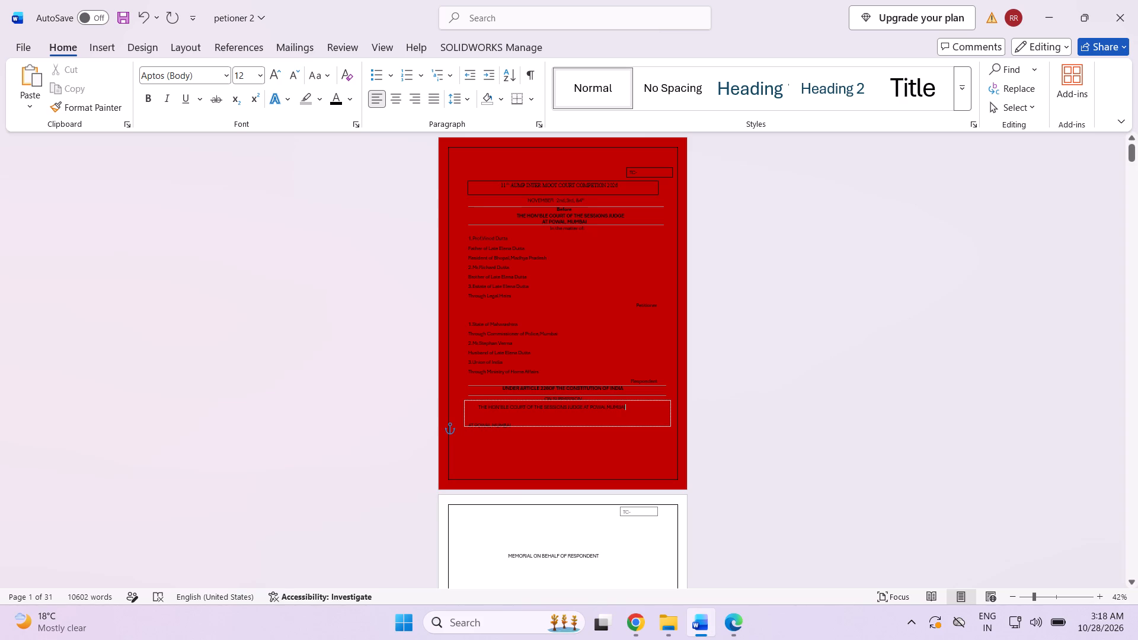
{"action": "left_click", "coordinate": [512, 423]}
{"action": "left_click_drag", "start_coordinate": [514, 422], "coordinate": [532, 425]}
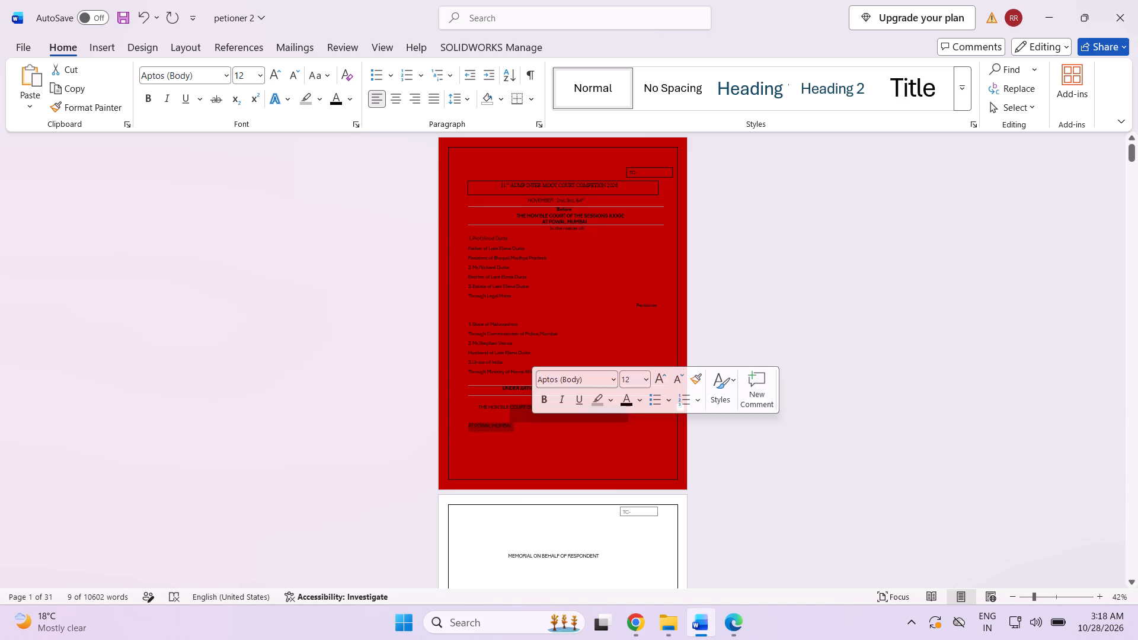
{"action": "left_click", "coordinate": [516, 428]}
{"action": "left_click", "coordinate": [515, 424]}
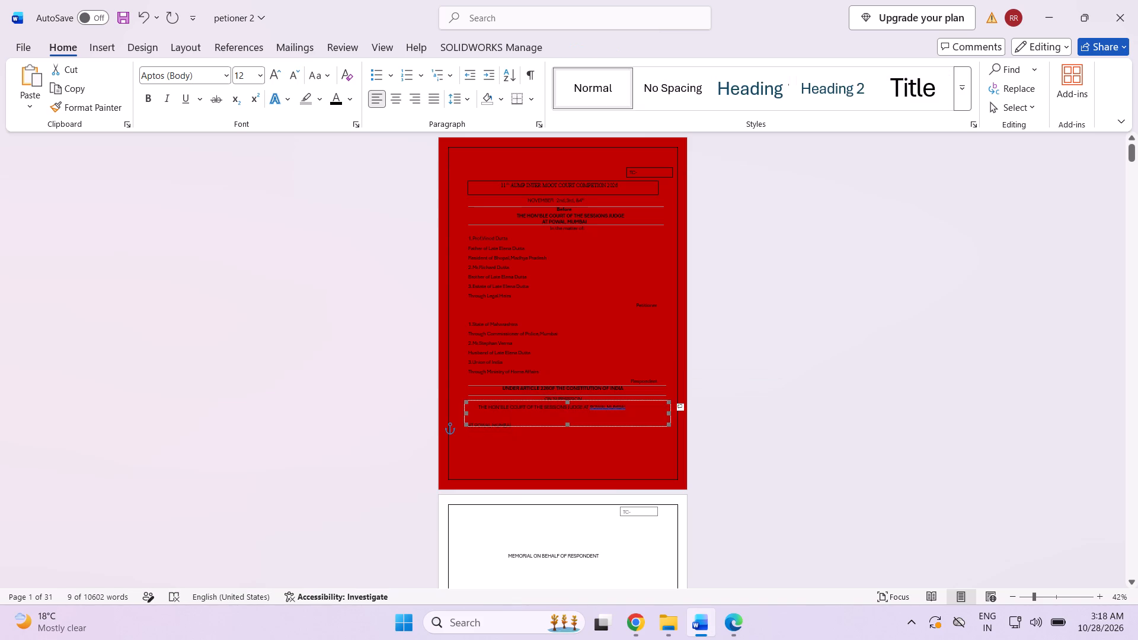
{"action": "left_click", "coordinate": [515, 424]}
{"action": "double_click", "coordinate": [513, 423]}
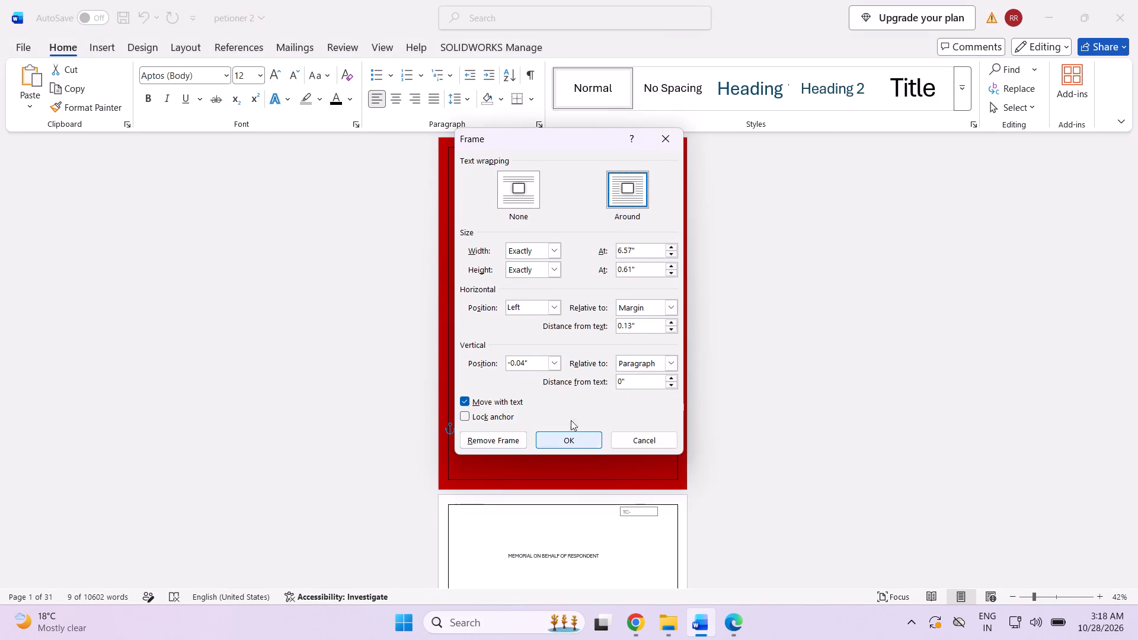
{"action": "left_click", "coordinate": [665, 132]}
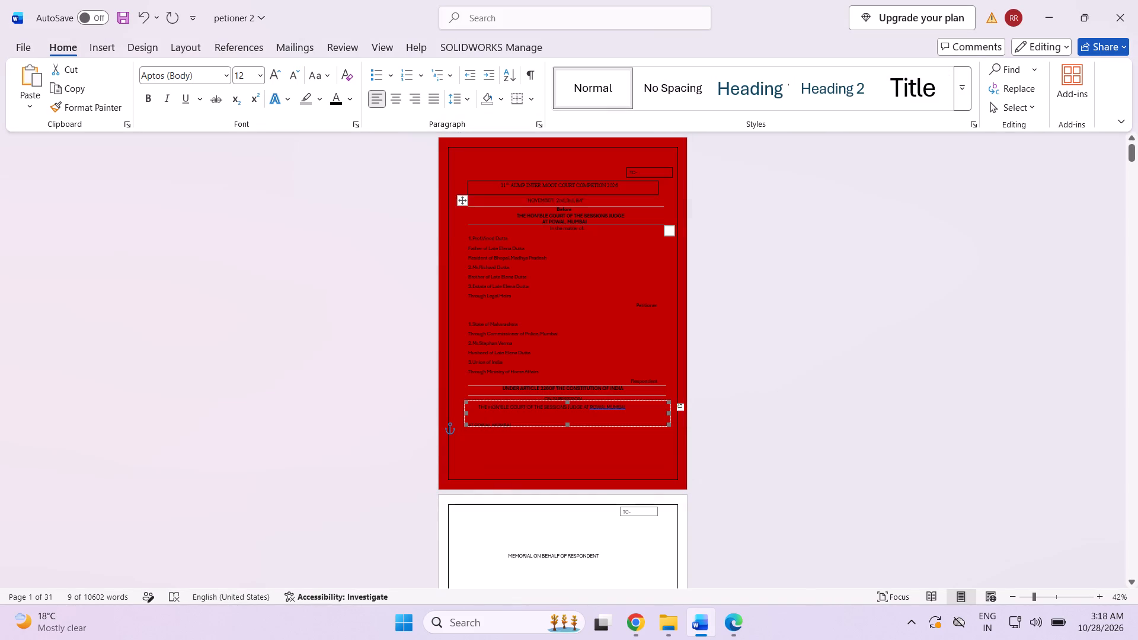
Insert a space between "POWAI," and "MUMBAI" in the framed court line.
{"action": "left_click", "coordinate": [607, 407]}
{"action": "key", "text": "space"}
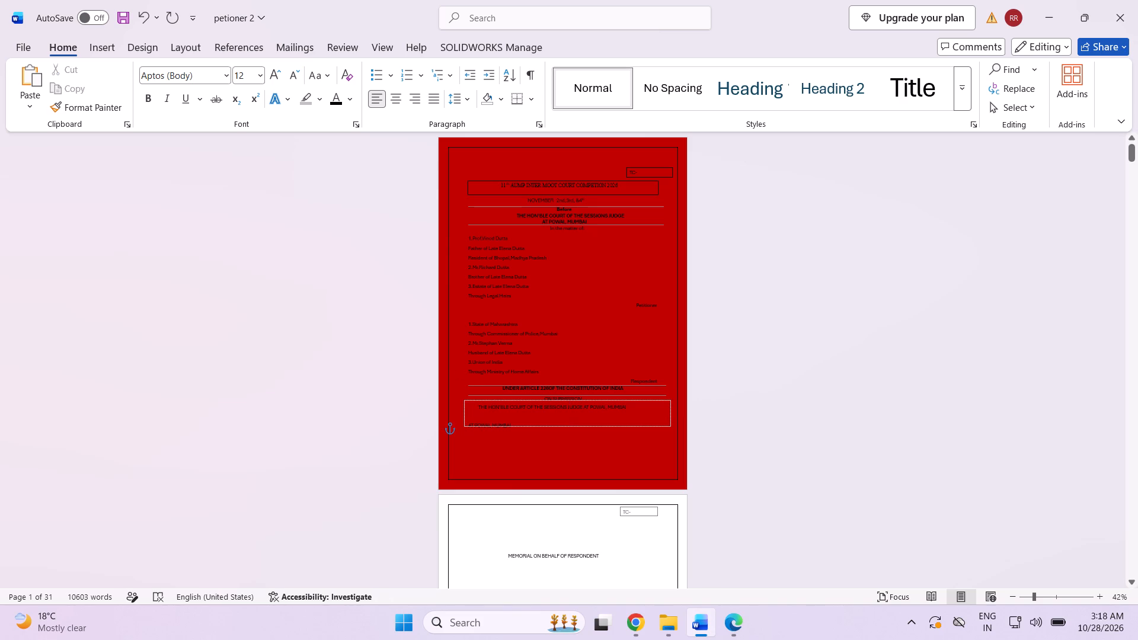
Move the court-name frame below the separate "AT POWAI, MUMBAI" line and delete that duplicate line from the cover page.
{"action": "left_click", "coordinate": [511, 424]}
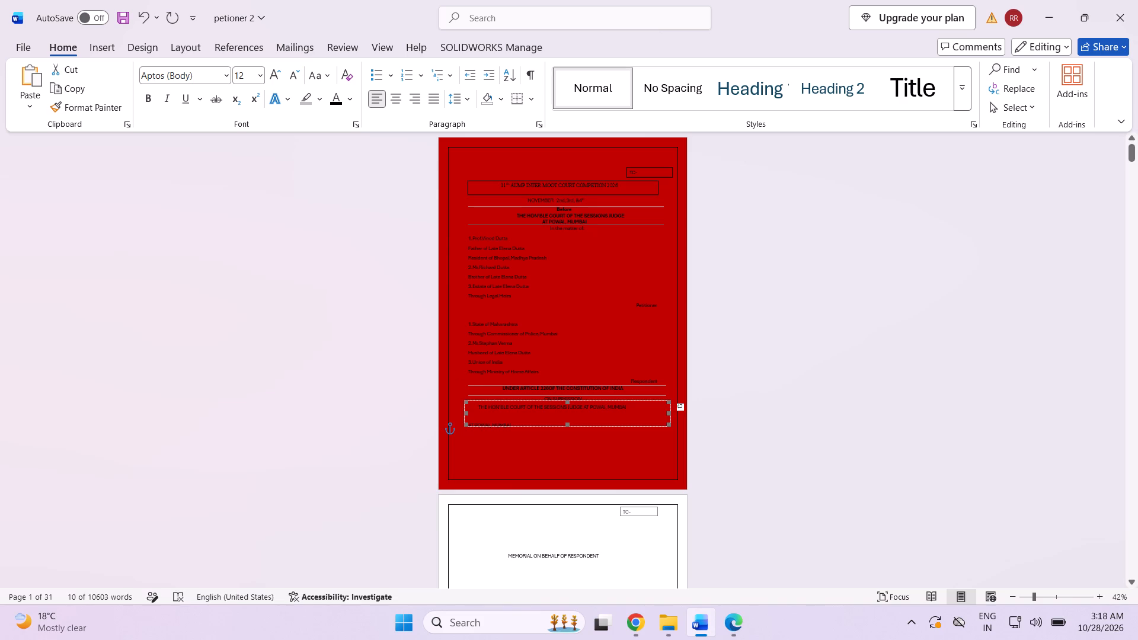
{"action": "left_click", "coordinate": [512, 419]}
{"action": "left_click_drag", "start_coordinate": [517, 425], "coordinate": [519, 432]}
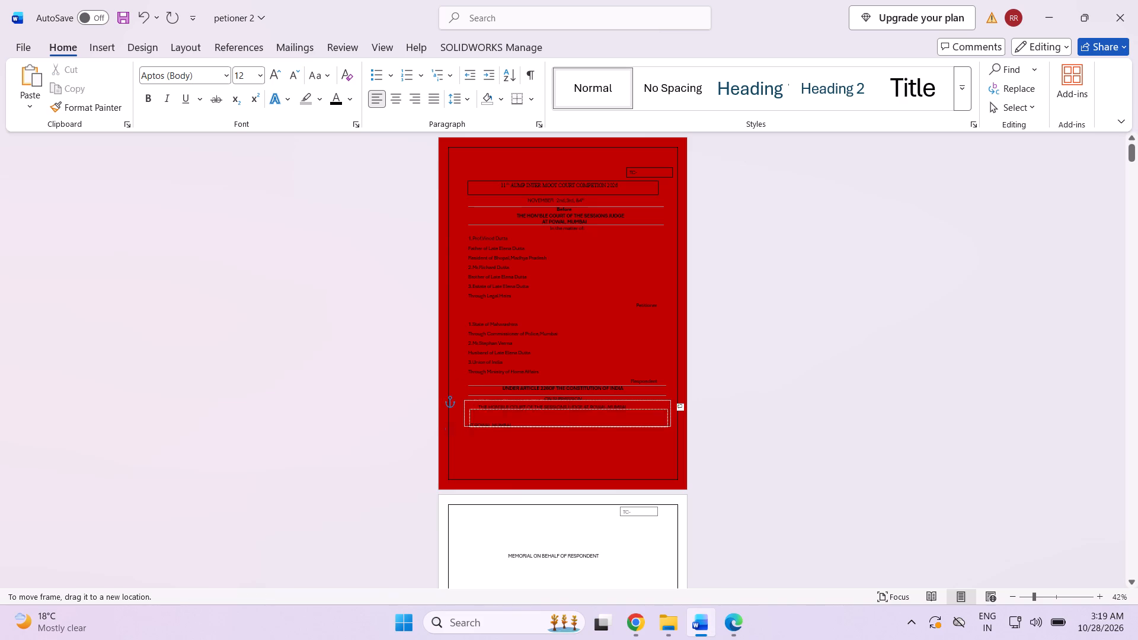
{"action": "left_click_drag", "start_coordinate": [519, 432], "coordinate": [512, 441]}
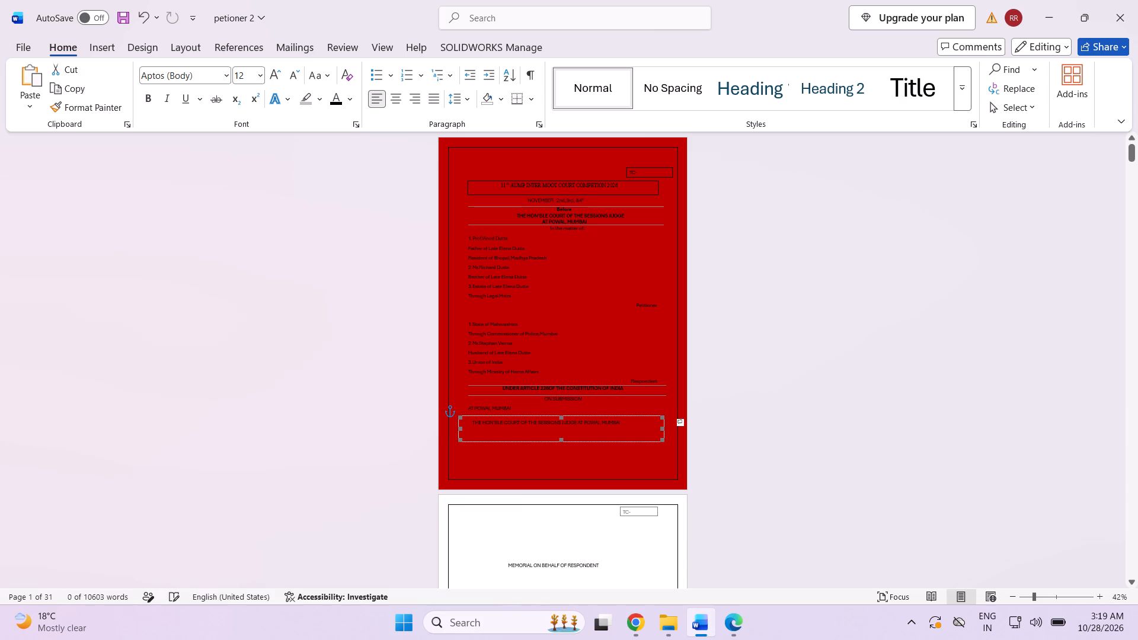
{"action": "left_click_drag", "start_coordinate": [513, 409], "coordinate": [475, 408]}
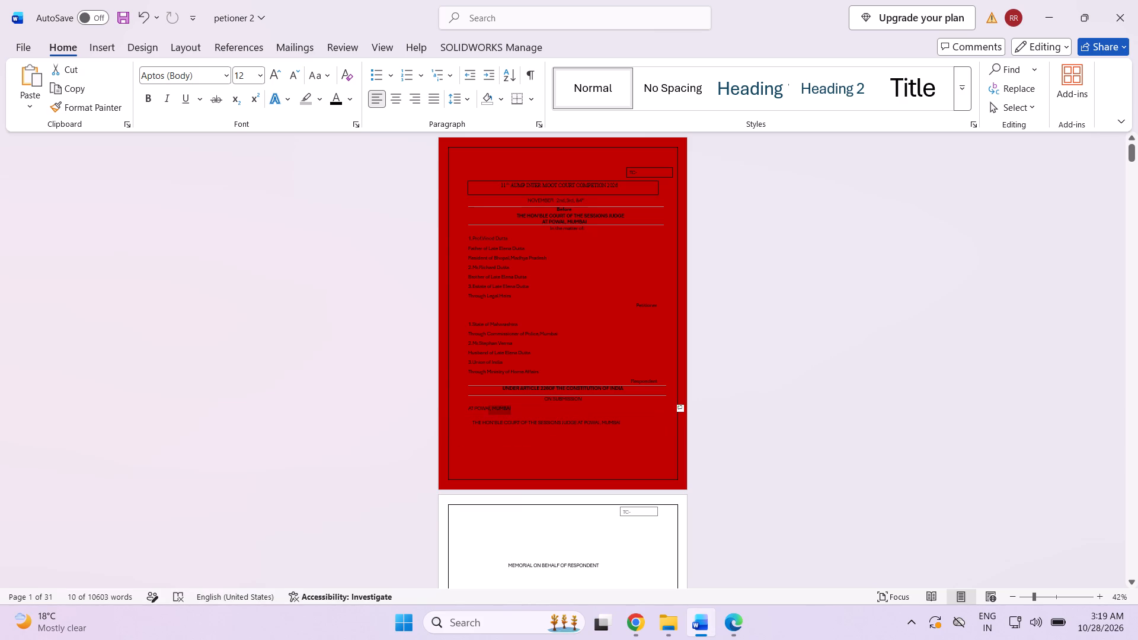
{"action": "left_click_drag", "start_coordinate": [475, 408], "coordinate": [450, 412]}
{"action": "key", "text": "BackSpace"}
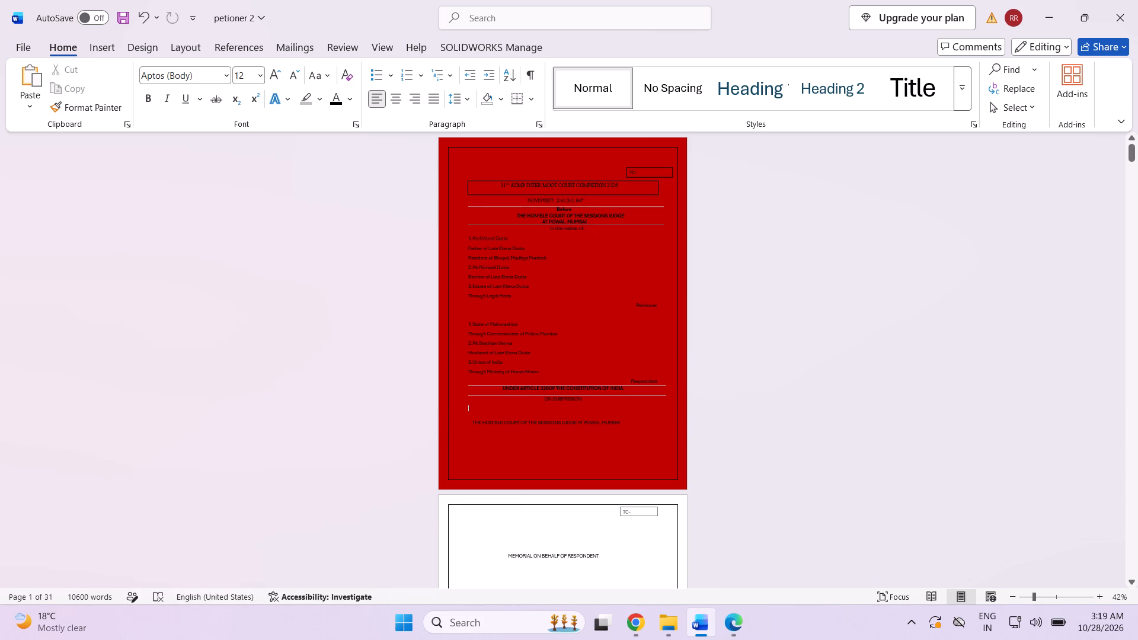
Reposition the framed court line so that it sits directly beneath "ON SUBMISSION" on the cover page.
{"action": "left_click", "coordinate": [472, 420]}
{"action": "left_click_drag", "start_coordinate": [539, 417], "coordinate": [544, 394]}
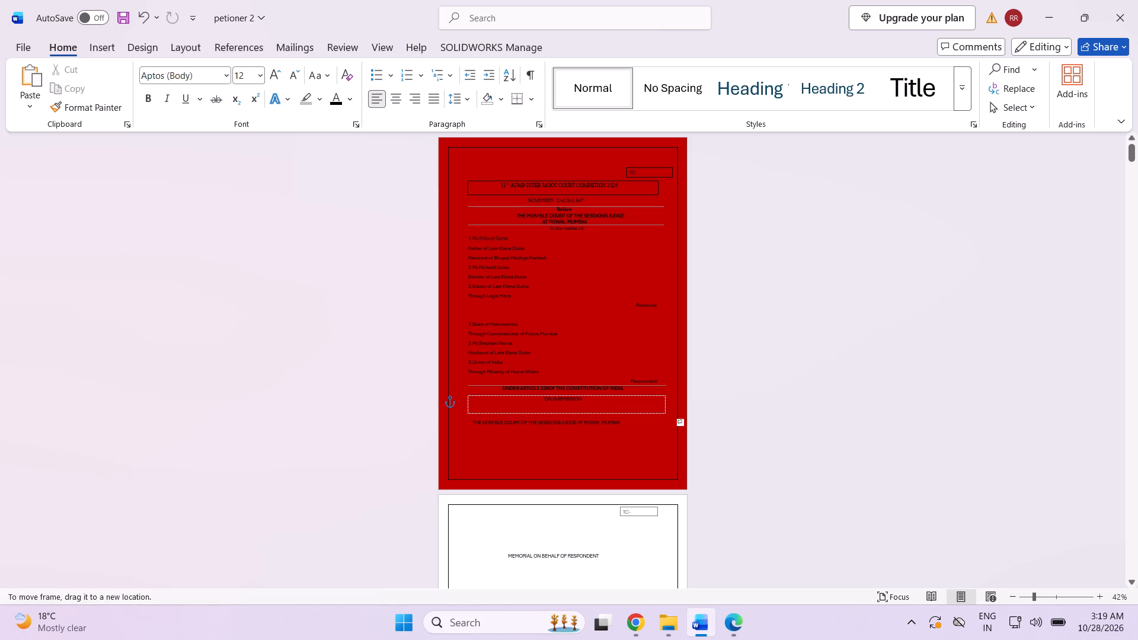
{"action": "left_click_drag", "start_coordinate": [544, 394], "coordinate": [546, 399]}
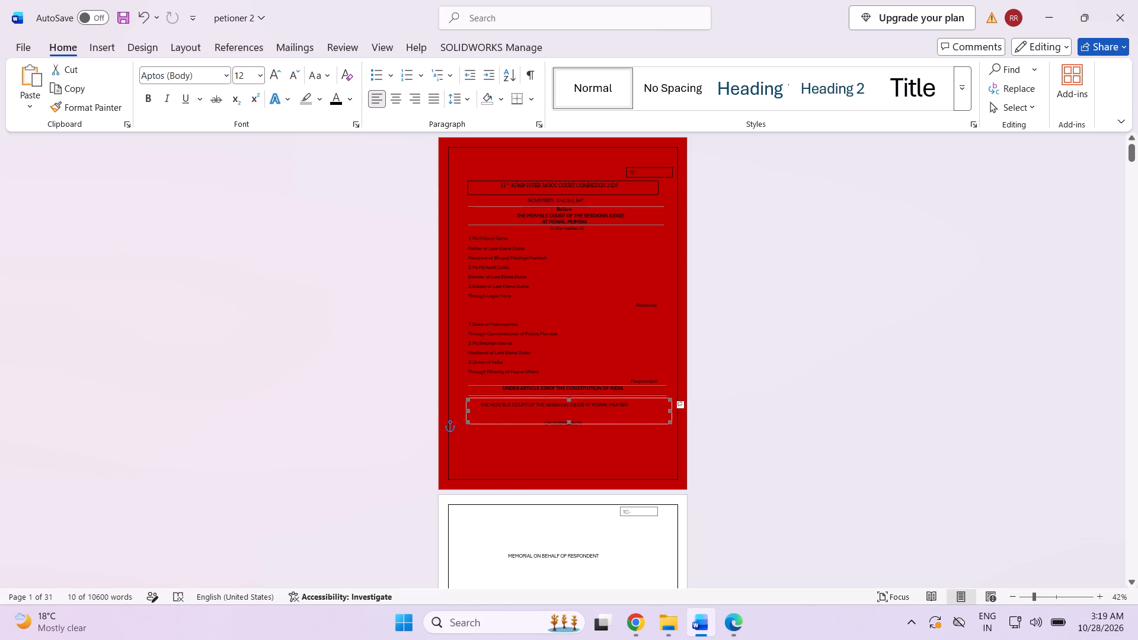
{"action": "left_click_drag", "start_coordinate": [562, 399], "coordinate": [562, 409]}
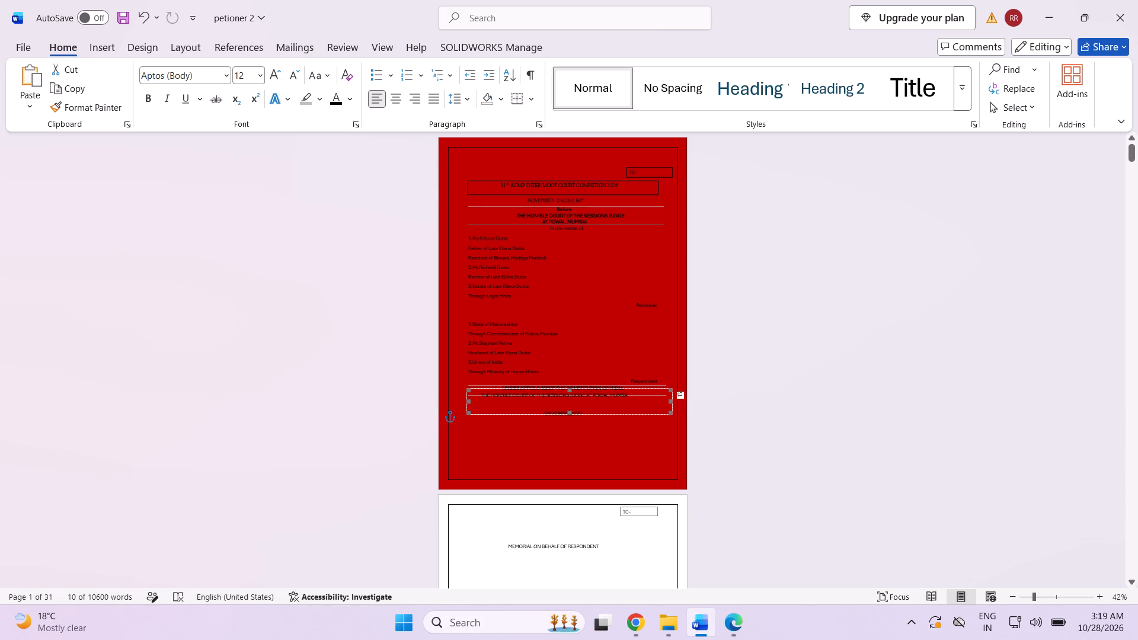
{"action": "left_click_drag", "start_coordinate": [571, 392], "coordinate": [571, 412]}
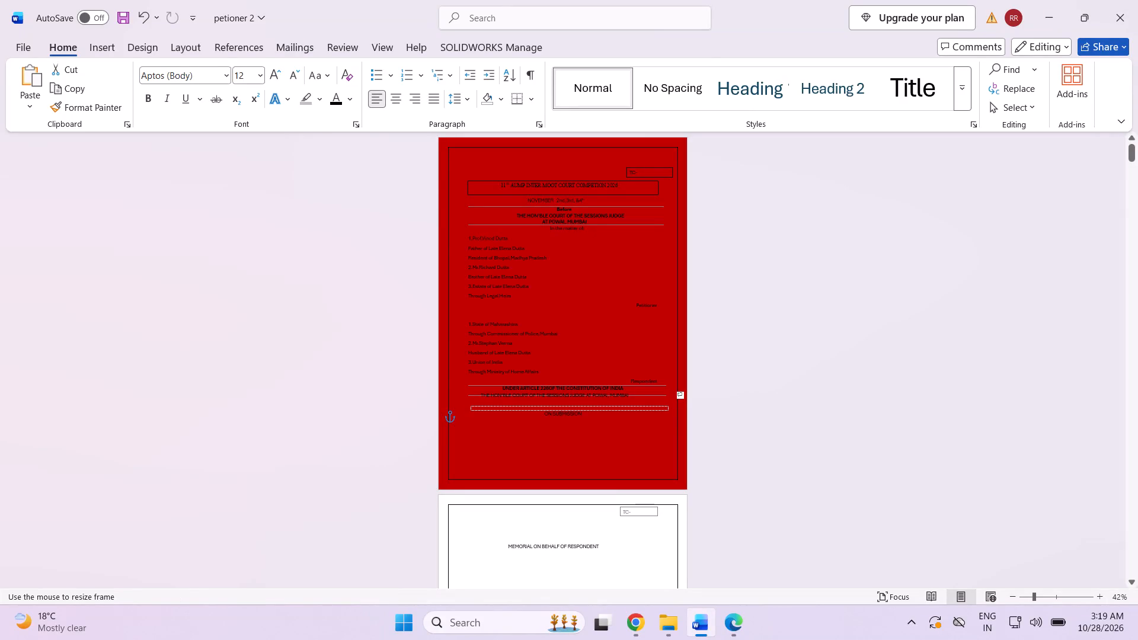
{"action": "left_click_drag", "start_coordinate": [571, 412], "coordinate": [574, 425]}
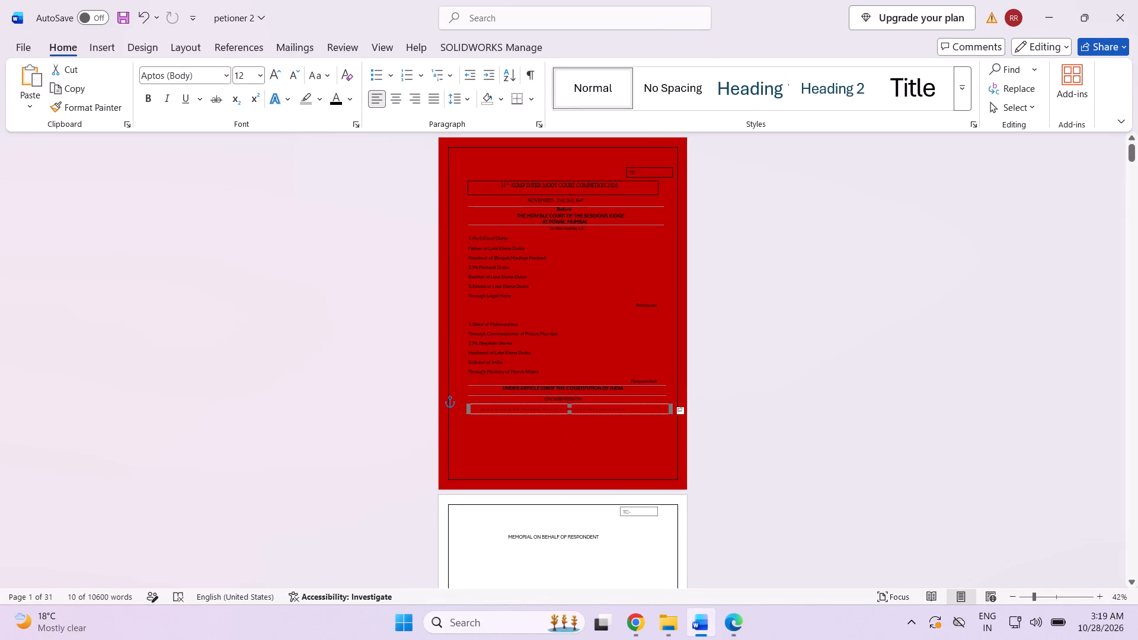
Extend the court-name frame downward to leave empty room below its single line of text.
{"action": "left_click_drag", "start_coordinate": [569, 414], "coordinate": [571, 441]}
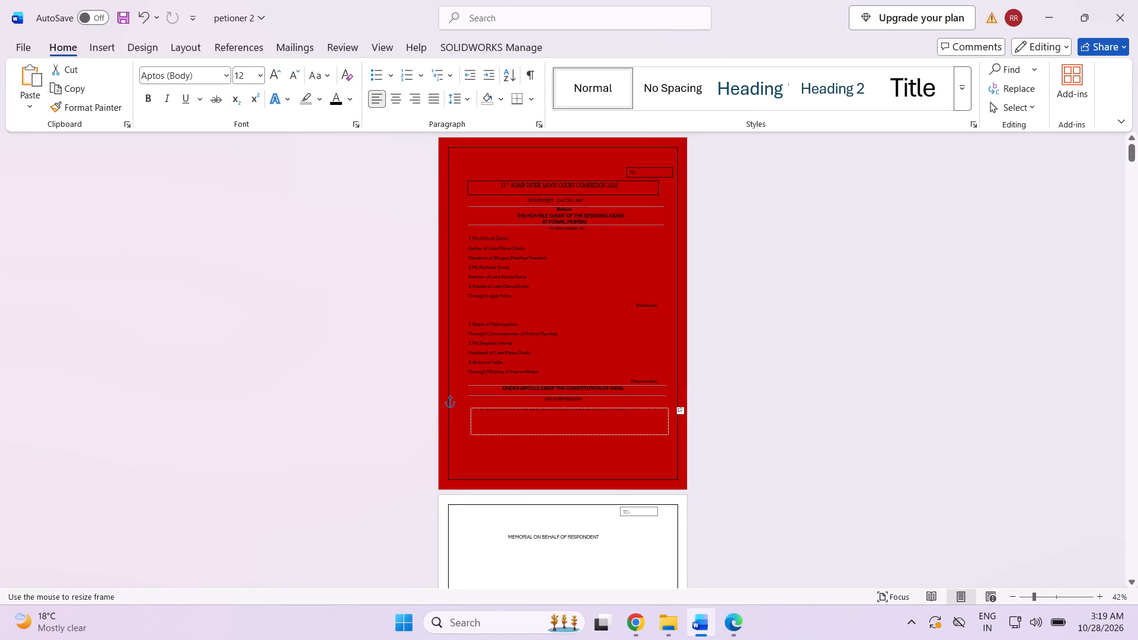
{"action": "left_click_drag", "start_coordinate": [571, 441], "coordinate": [571, 441]}
{"action": "left_click", "coordinate": [552, 434]}
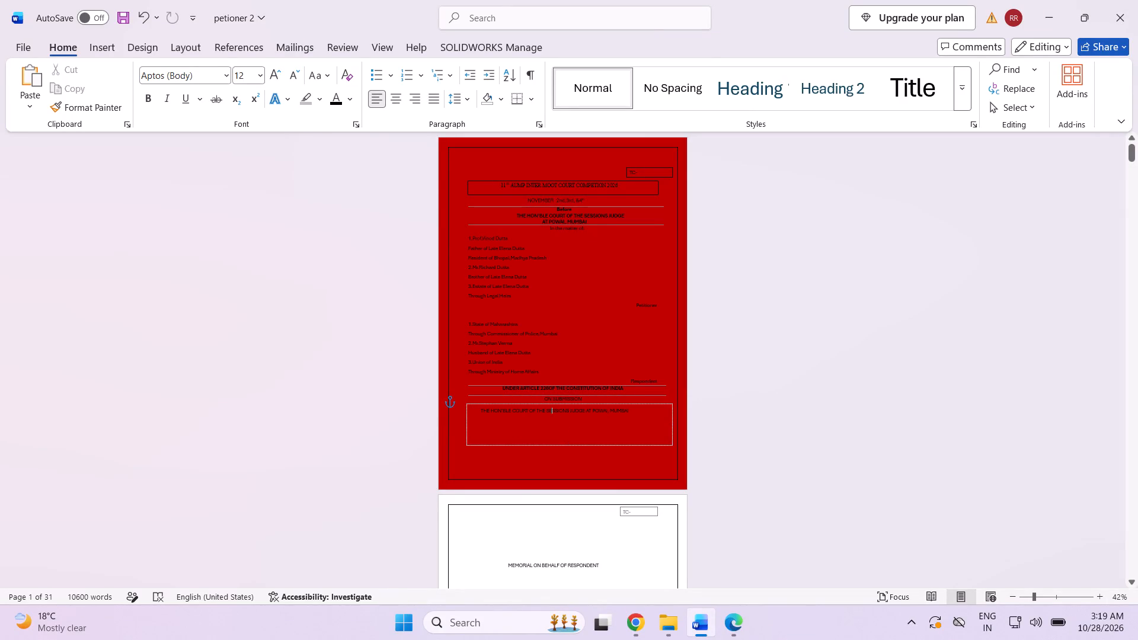
{"action": "left_click", "coordinate": [608, 364]}
{"action": "left_click", "coordinate": [583, 427]}
{"action": "left_click", "coordinate": [586, 364]}
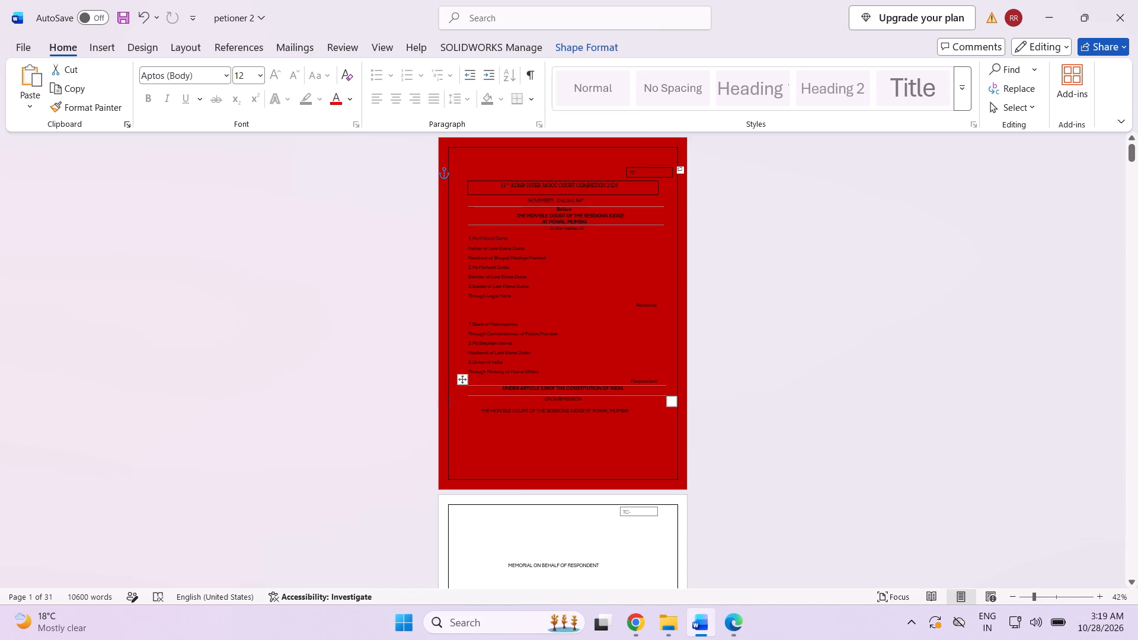
Shift the framed court line slightly right by inserting seven spaces before its first word.
{"action": "left_click", "coordinate": [478, 409]}
{"action": "key", "text": "space"}
{"action": "key", "text": "space"}
{"action": "key", "text": "space"}
{"action": "key", "text": "space"}
{"action": "key", "text": "space"}
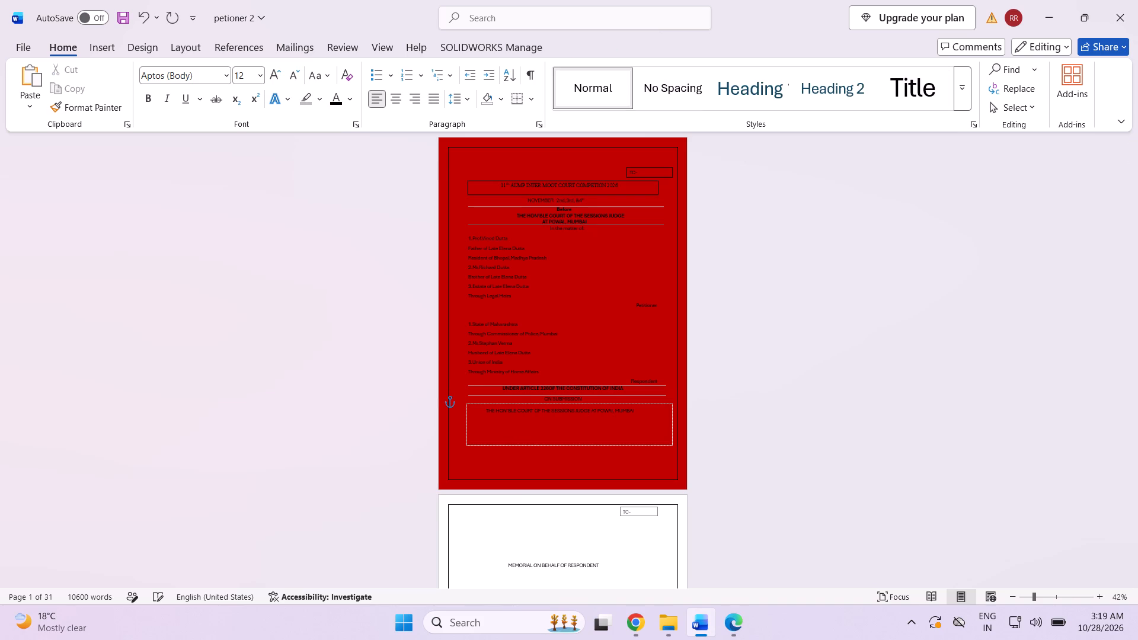
{"action": "key", "text": "space"}
{"action": "key", "text": "space"}
{"action": "left_click", "coordinate": [594, 360]}
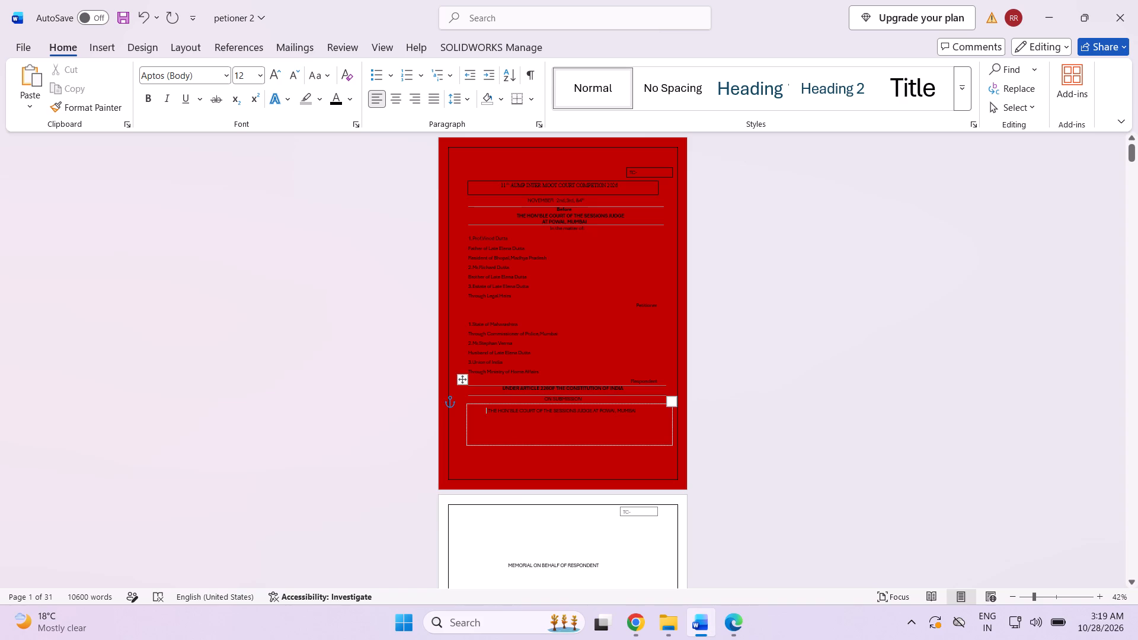
Remove the spaces and empty lines before "MEMORIAL ON BEHALF OF RESPONDENT" on page 2 to bring it onto the red cover page.
{"action": "scroll", "coordinate": [513, 551], "scroll_direction": "down", "scroll_amount": 12}
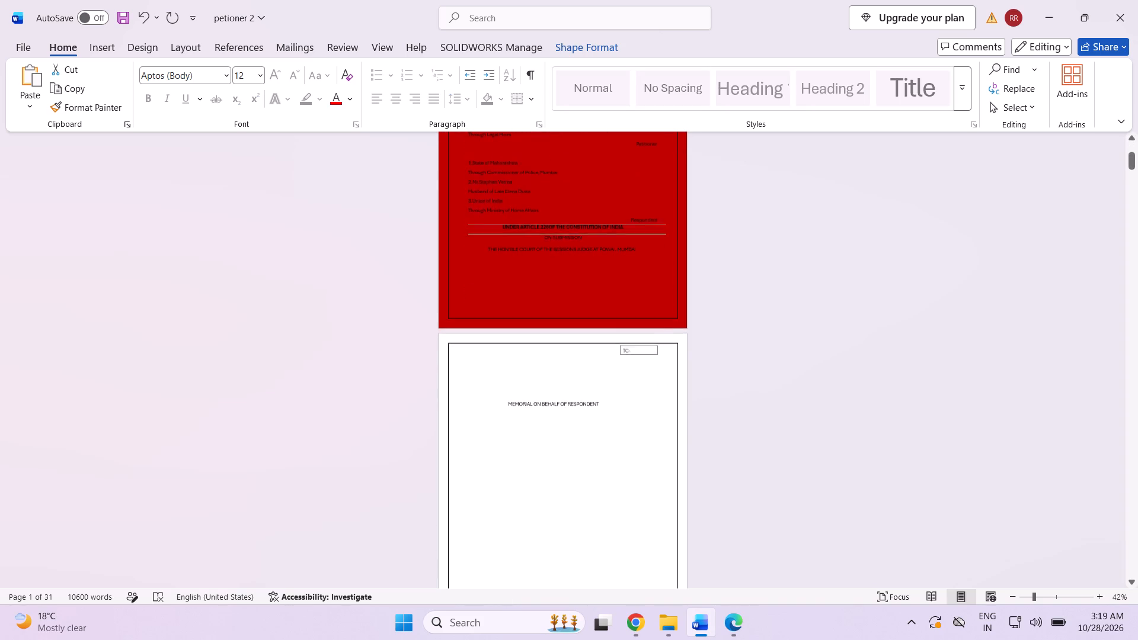
{"action": "scroll", "coordinate": [516, 529], "scroll_direction": "down", "scroll_amount": 13}
{"action": "scroll", "coordinate": [516, 529], "scroll_direction": "up", "scroll_amount": 16}
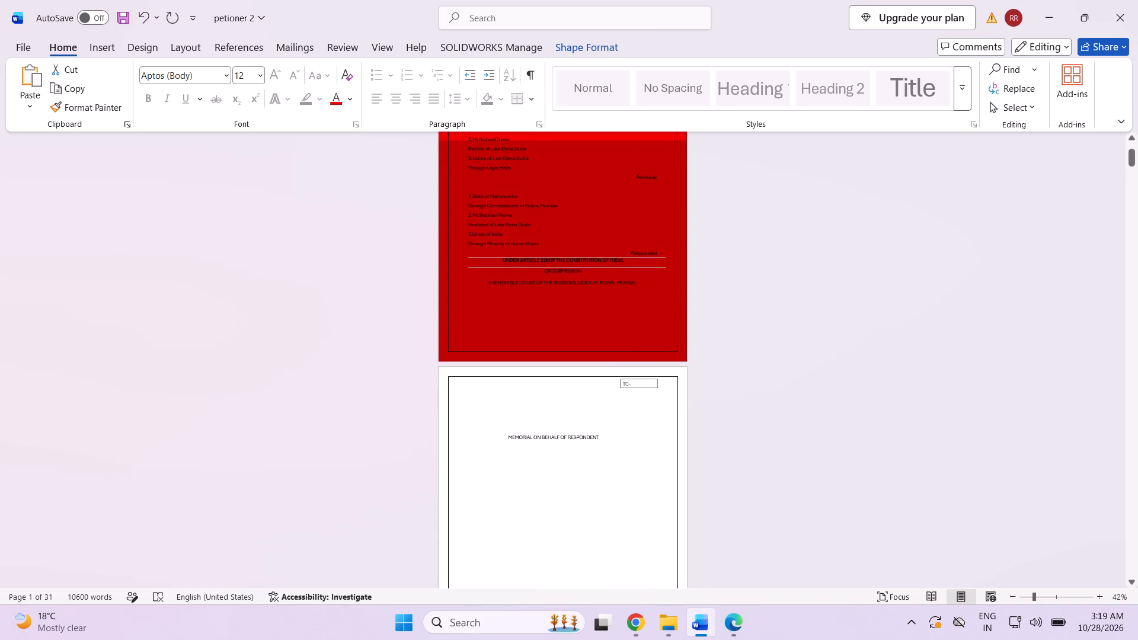
{"action": "left_click", "coordinate": [504, 438]}
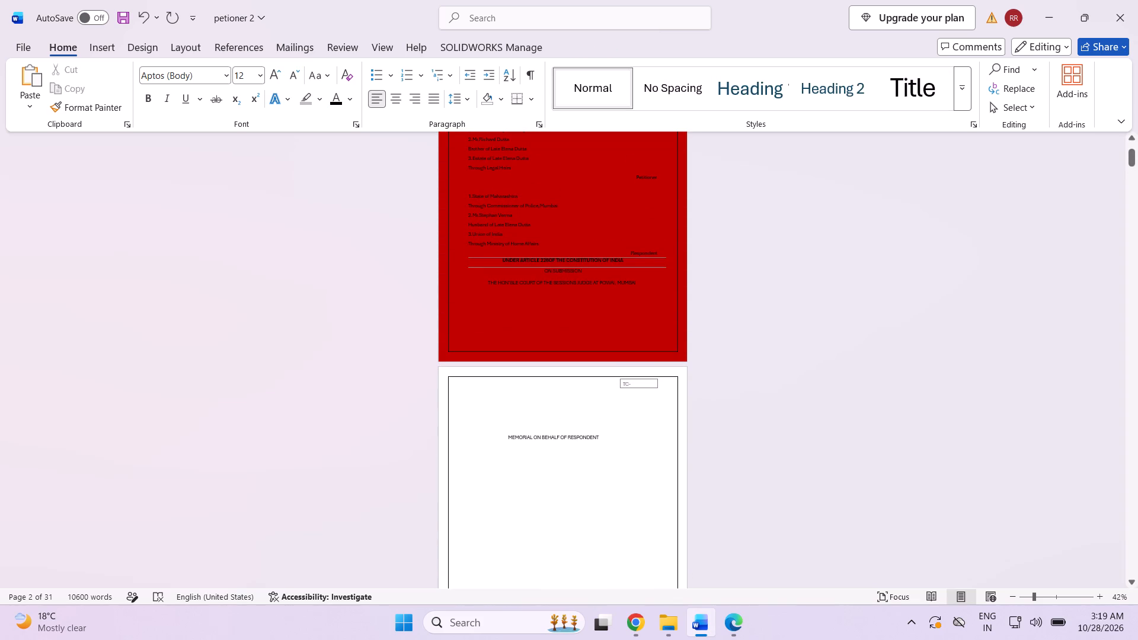
{"action": "key", "text": "BackSpace"}
{"action": "key", "text": "BackSpace"}
{"action": "key", "text": "BackSpace"}
{"action": "key", "text": "BackSpace"}
{"action": "key", "text": "BackSpace"}
{"action": "key", "text": "BackSpace"}
{"action": "key", "text": "BackSpace"}
{"action": "key", "text": "BackSpace"}
{"action": "key", "text": "BackSpace"}
{"action": "key", "text": "BackSpace"}
{"action": "key", "text": "BackSpace"}
{"action": "key", "text": "BackSpace"}
{"action": "key", "text": "BackSpace"}
{"action": "key", "text": "BackSpace"}
{"action": "key", "text": "BackSpace"}
{"action": "key", "text": "BackSpace"}
{"action": "key", "text": "BackSpace"}
{"action": "key", "text": "BackSpace"}
{"action": "key", "text": "BackSpace"}
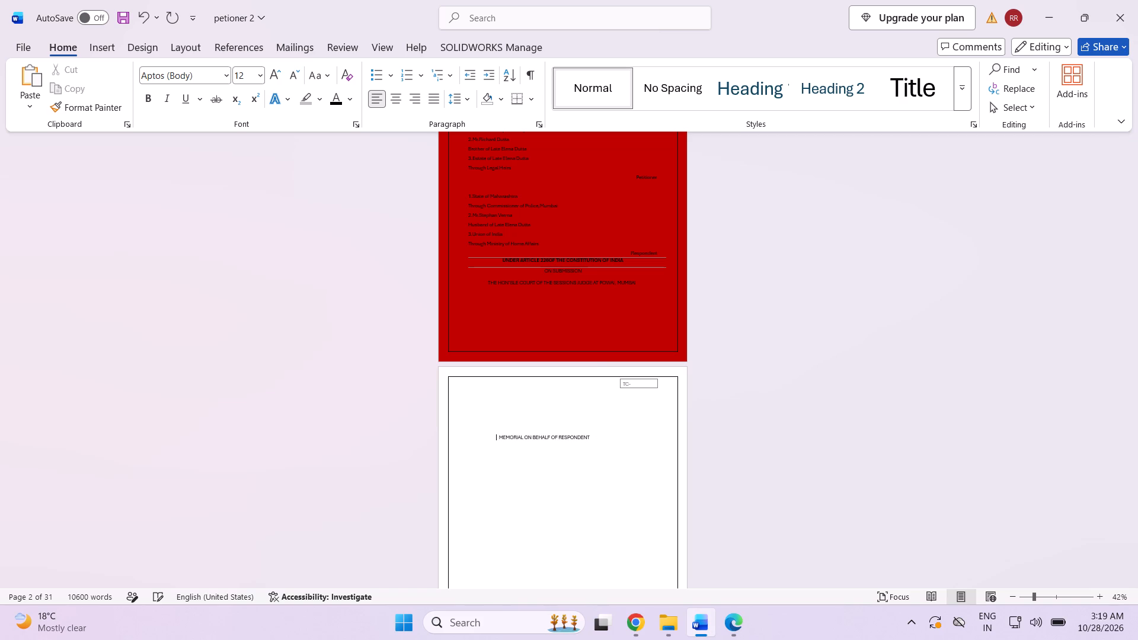
{"action": "key", "text": "BackSpace"}
{"action": "key", "text": "BackSpace"}
{"action": "key", "text": "BackSpace"}
{"action": "key", "text": "BackSpace"}
{"action": "key", "text": "BackSpace"}
{"action": "key", "text": "BackSpace"}
{"action": "key", "text": "BackSpace"}
{"action": "key", "text": "BackSpace"}
{"action": "key", "text": "BackSpace"}
{"action": "key", "text": "BackSpace"}
{"action": "key", "text": "BackSpace"}
{"action": "key", "text": "BackSpace"}
{"action": "key", "text": "BackSpace"}
{"action": "key", "text": "BackSpace"}
{"action": "key", "text": "BackSpace"}
{"action": "key", "text": "BackSpace"}
{"action": "key", "text": "BackSpace"}
{"action": "key", "text": "BackSpace"}
{"action": "key", "text": "BackSpace"}
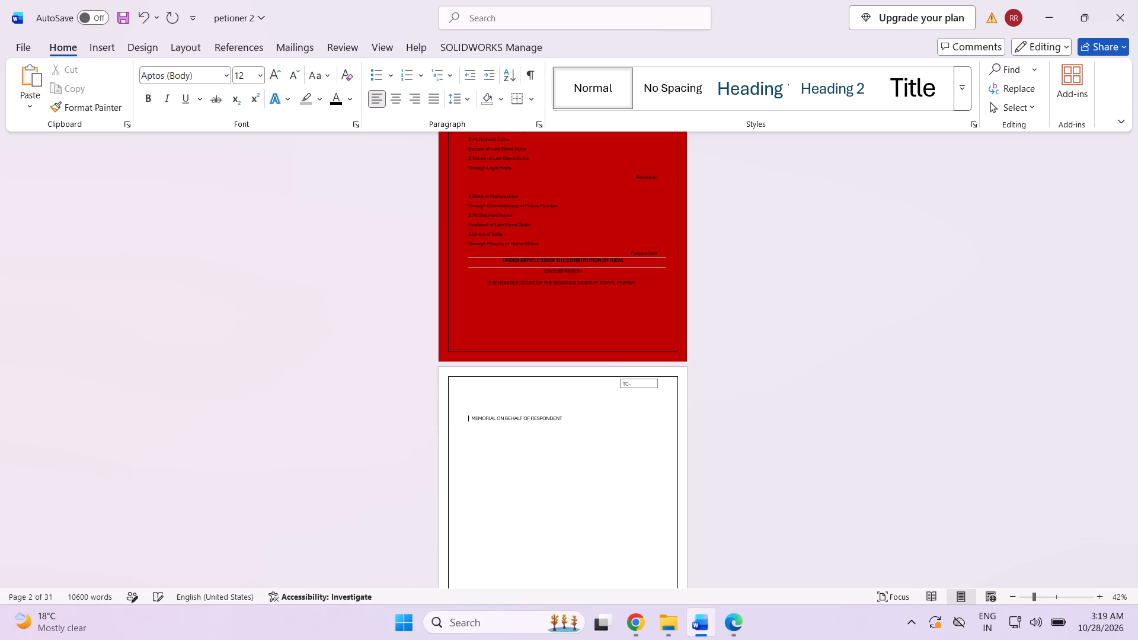
{"action": "key", "text": "BackSpace"}
{"action": "key", "text": "BackSpace"}
{"action": "key", "text": "BackSpace"}
Indent "MEMORIAL ON BEHALF OF RESPONDENT" with leading spaces to roughly centre it at the bottom of the cover page.
{"action": "key", "text": "space"}
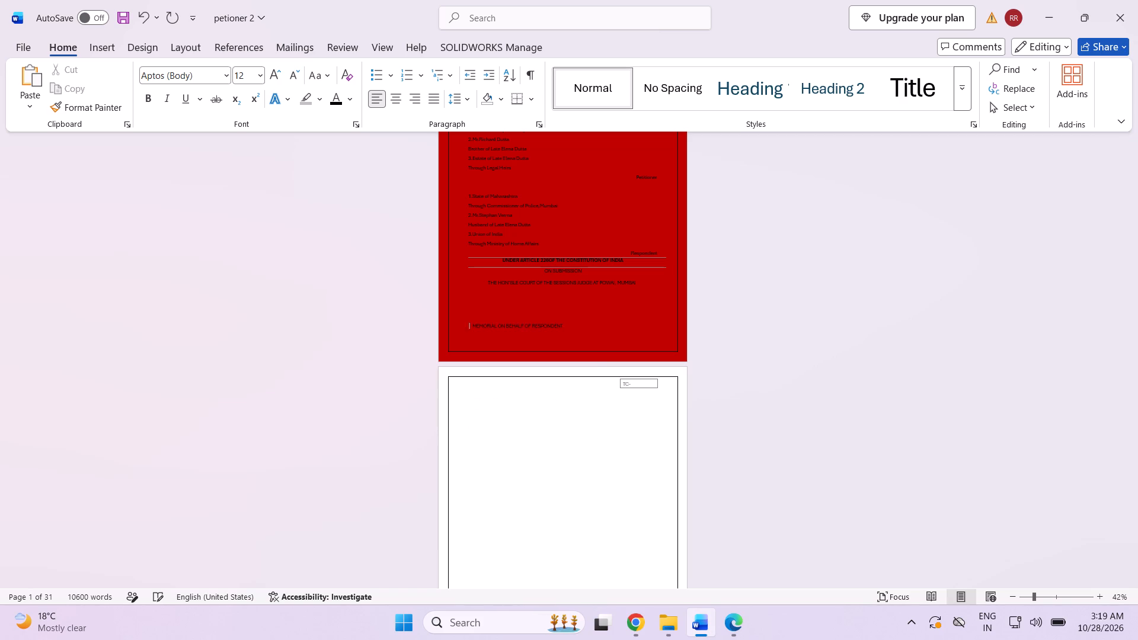
{"action": "key", "text": "space"}
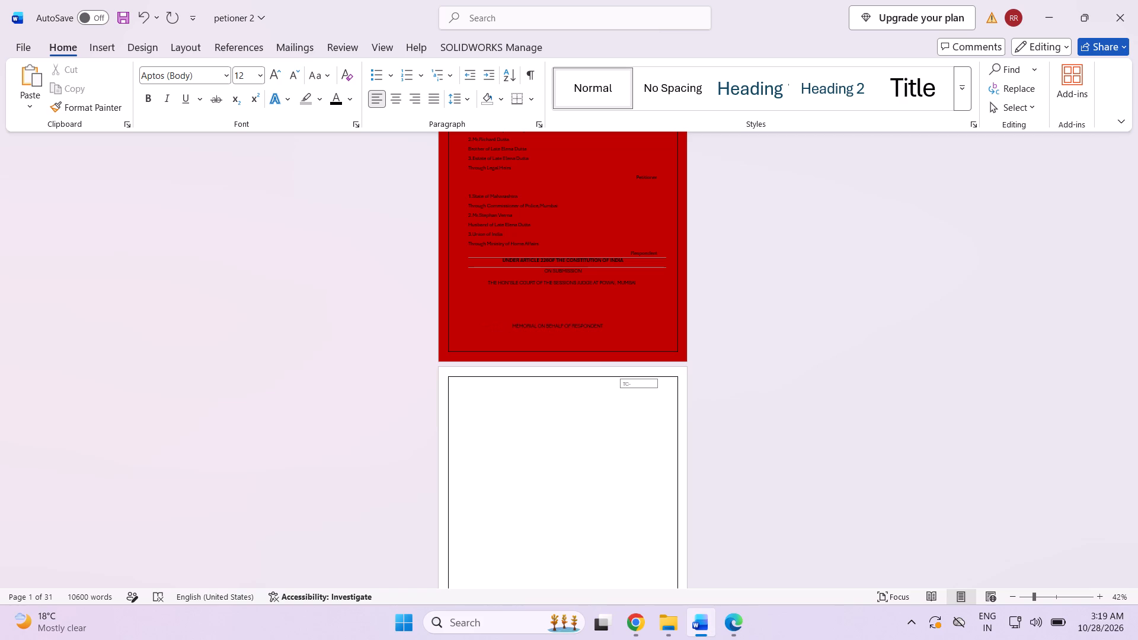
Review the layout of the cover page, the page after it and the table of contents page.
{"action": "scroll", "coordinate": [586, 392], "scroll_direction": "down", "scroll_amount": 15}
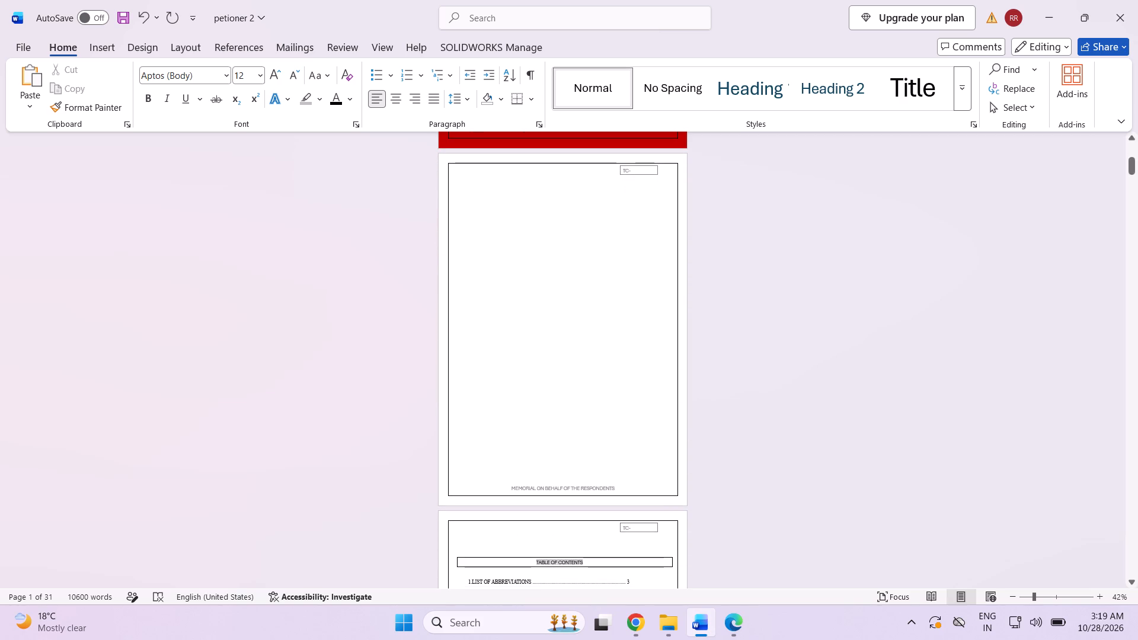
{"action": "scroll", "coordinate": [589, 379], "scroll_direction": "down", "scroll_amount": 14}
{"action": "scroll", "coordinate": [584, 380], "scroll_direction": "down", "scroll_amount": 7}
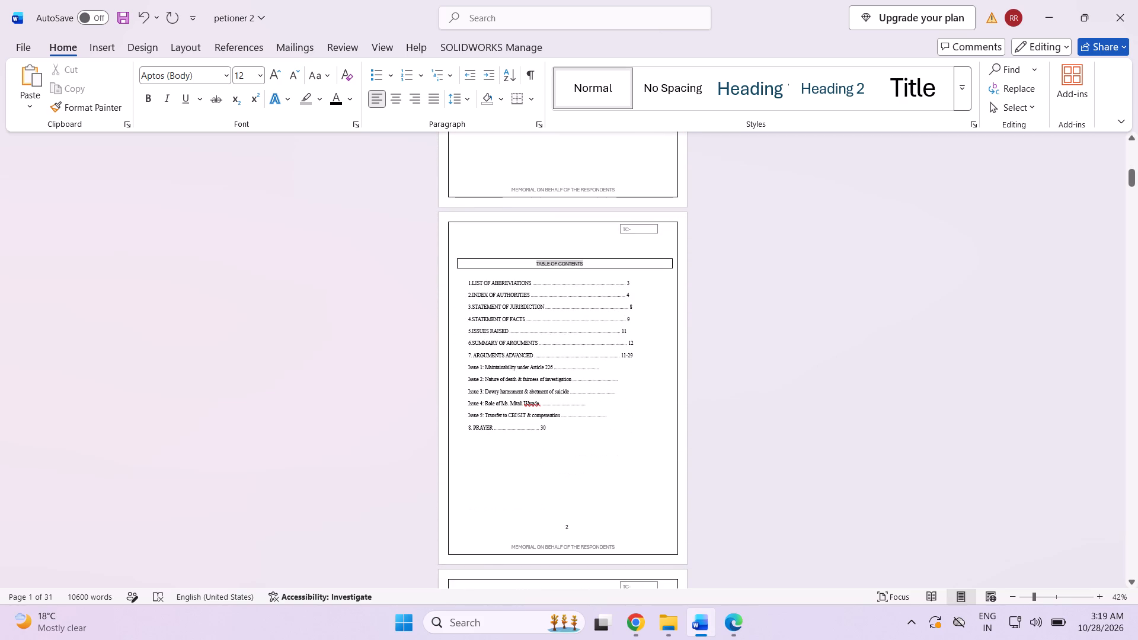
{"action": "scroll", "coordinate": [584, 380], "scroll_direction": "up", "scroll_amount": 17}
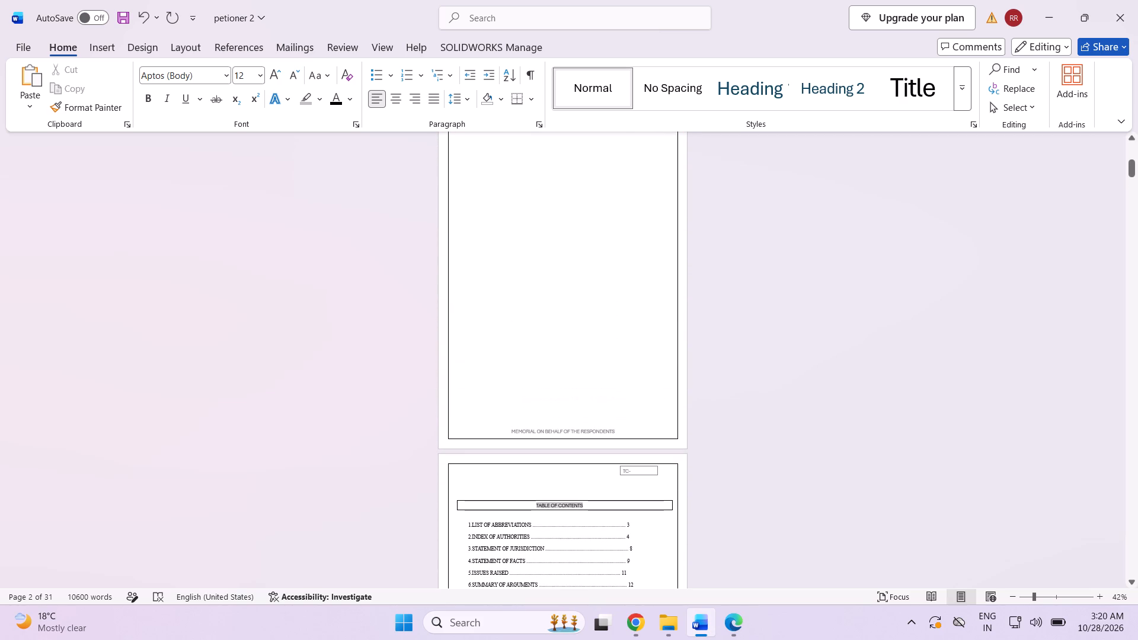
{"action": "scroll", "coordinate": [584, 380], "scroll_direction": "up", "scroll_amount": 8}
{"action": "scroll", "coordinate": [580, 376], "scroll_direction": "up", "scroll_amount": 20}
{"action": "scroll", "coordinate": [580, 376], "scroll_direction": "up", "scroll_amount": 5}
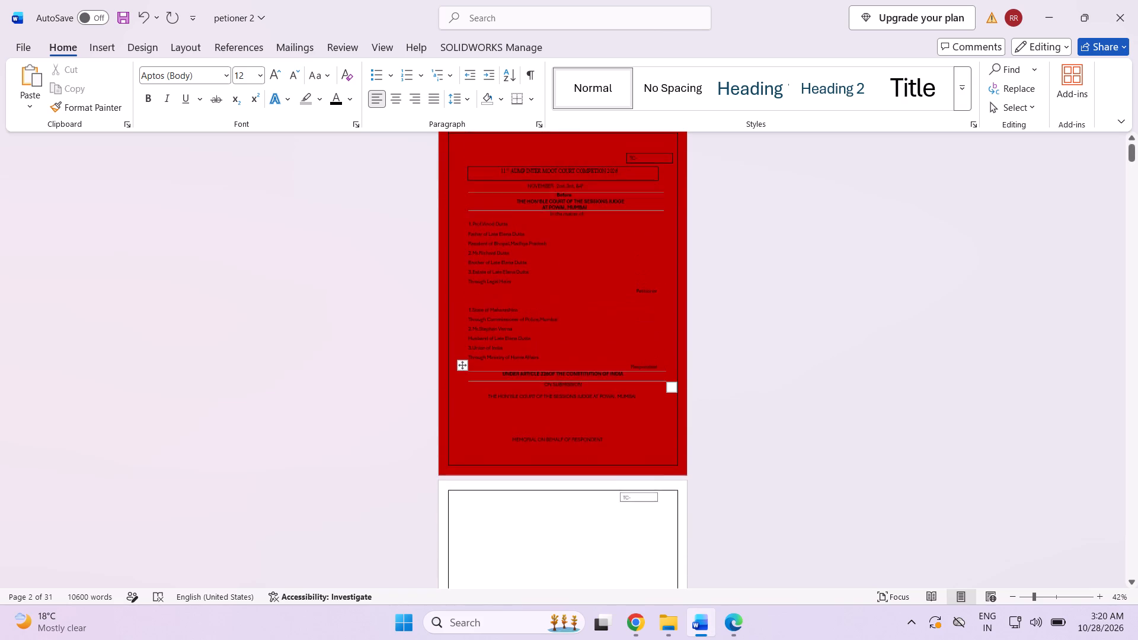
{"action": "scroll", "coordinate": [579, 373], "scroll_direction": "up", "scroll_amount": 9}
{"action": "scroll", "coordinate": [579, 373], "scroll_direction": "down", "scroll_amount": 15}
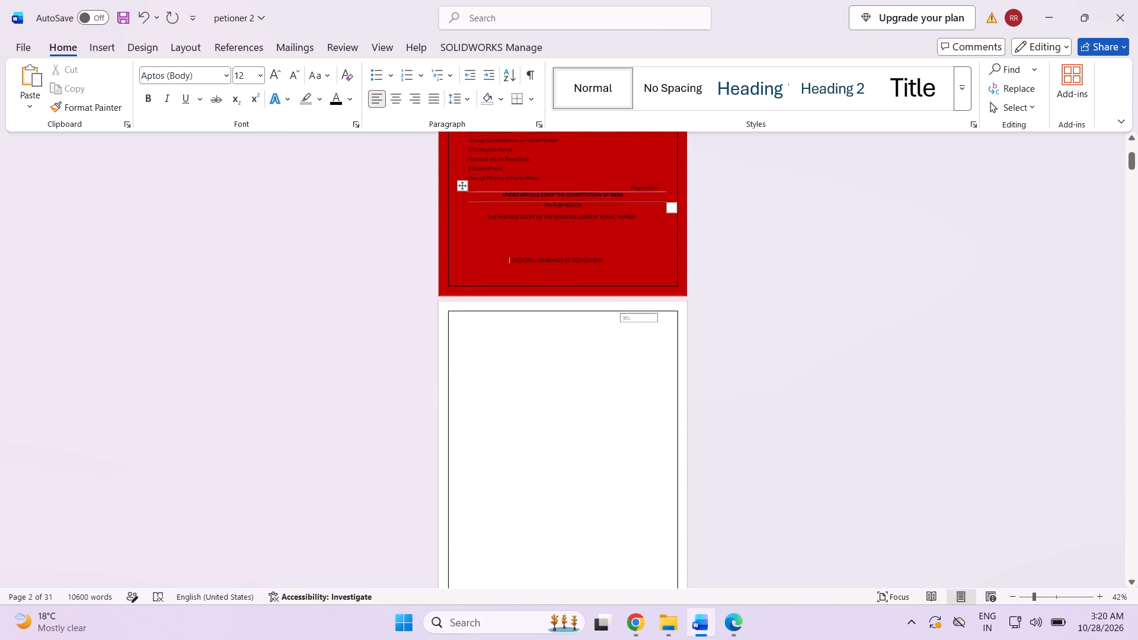
{"action": "scroll", "coordinate": [579, 378], "scroll_direction": "down", "scroll_amount": 4}
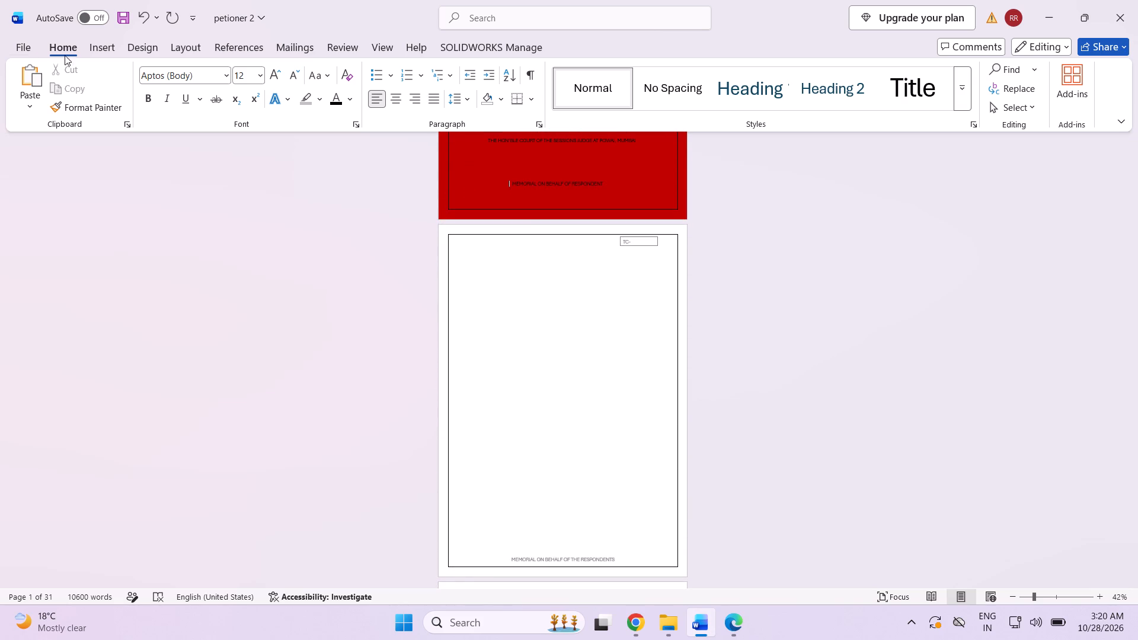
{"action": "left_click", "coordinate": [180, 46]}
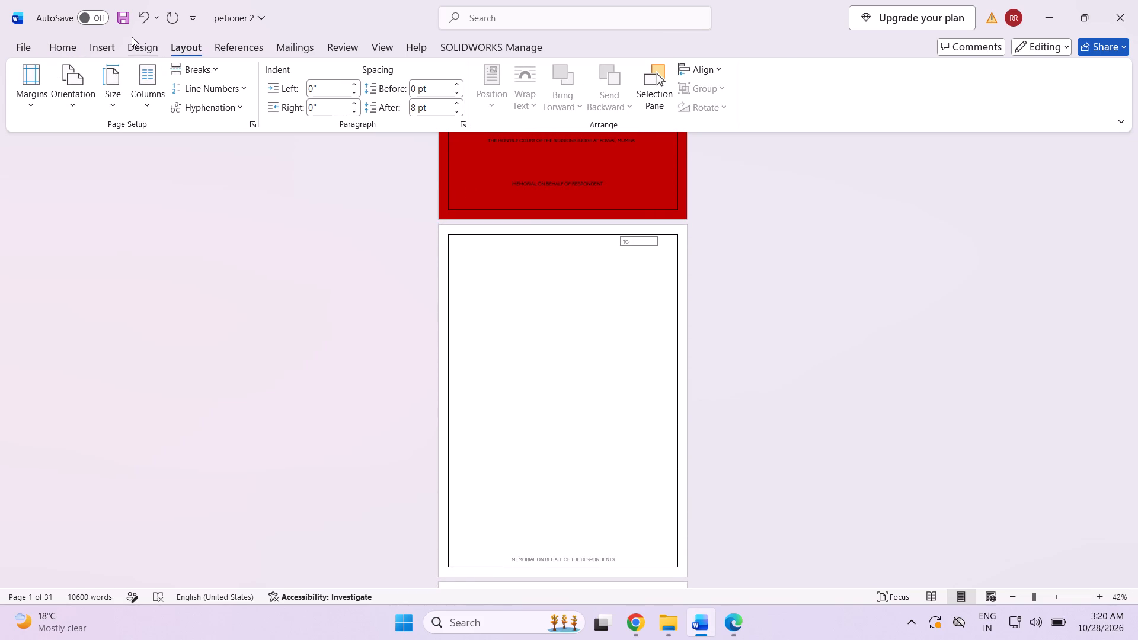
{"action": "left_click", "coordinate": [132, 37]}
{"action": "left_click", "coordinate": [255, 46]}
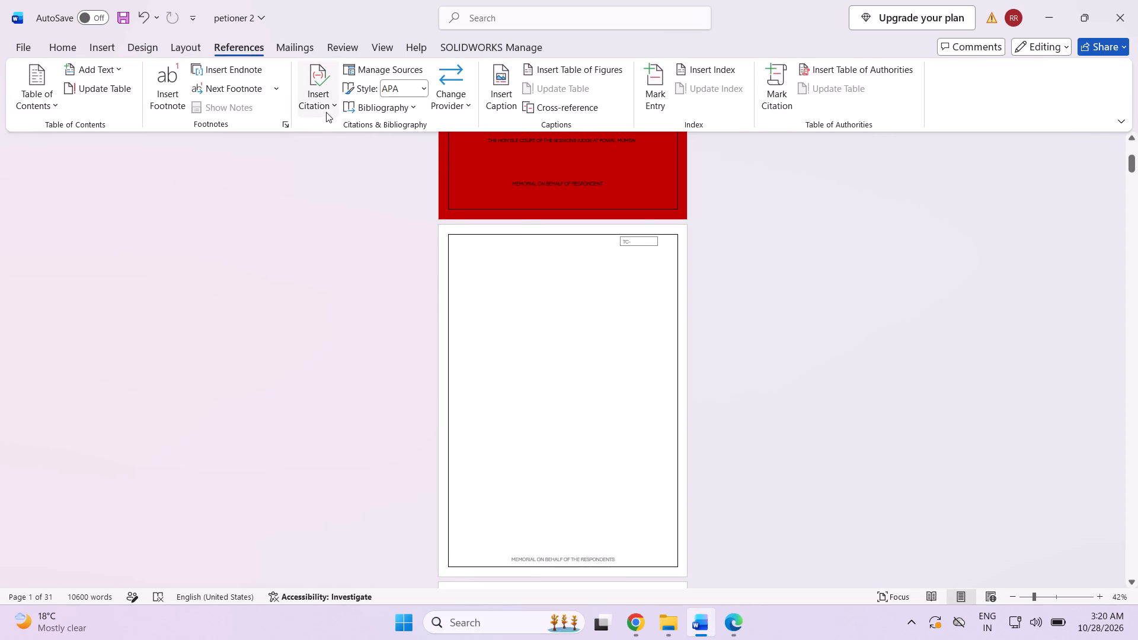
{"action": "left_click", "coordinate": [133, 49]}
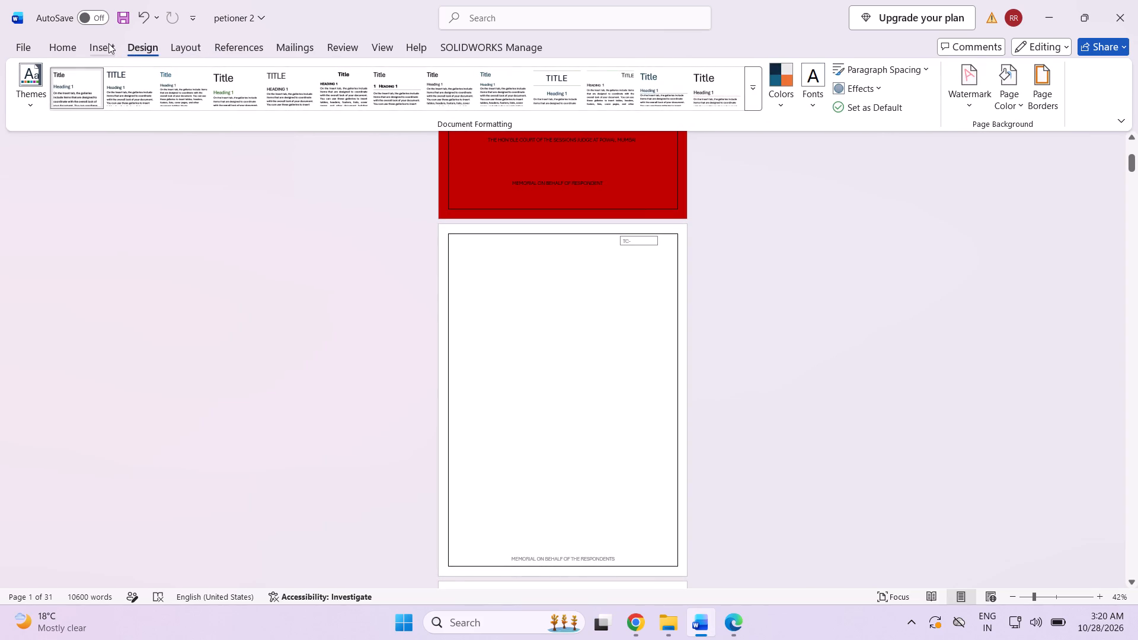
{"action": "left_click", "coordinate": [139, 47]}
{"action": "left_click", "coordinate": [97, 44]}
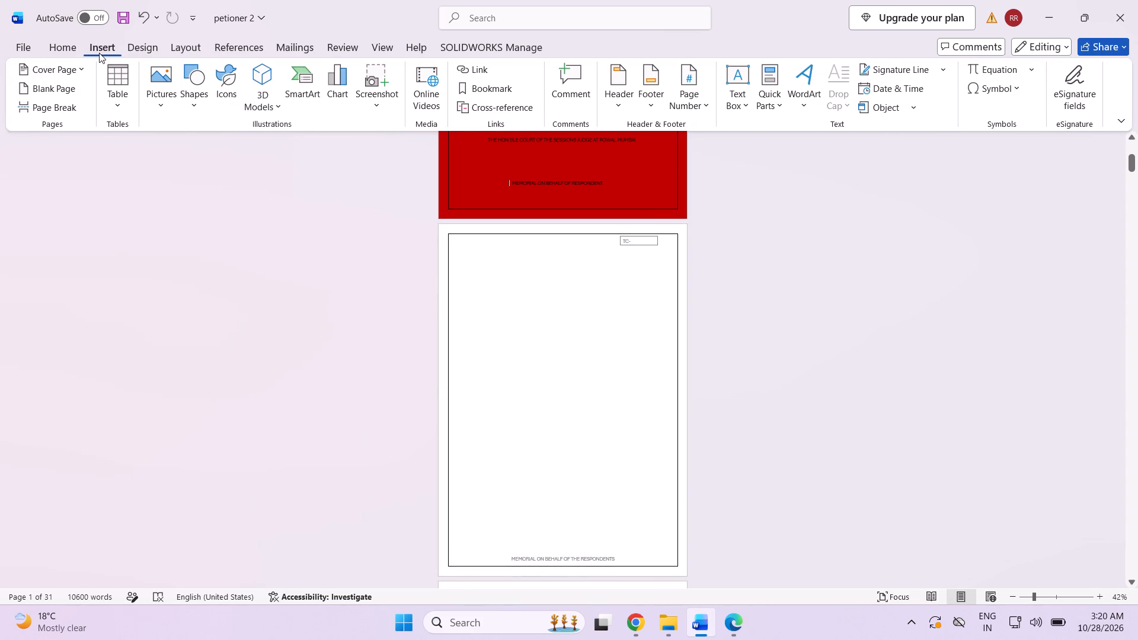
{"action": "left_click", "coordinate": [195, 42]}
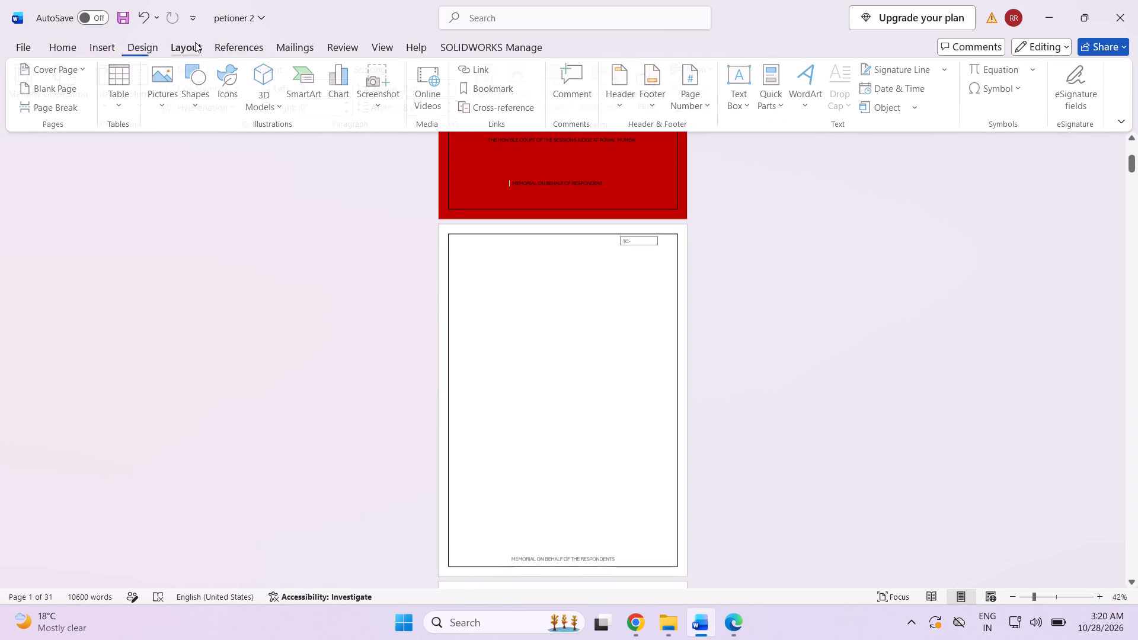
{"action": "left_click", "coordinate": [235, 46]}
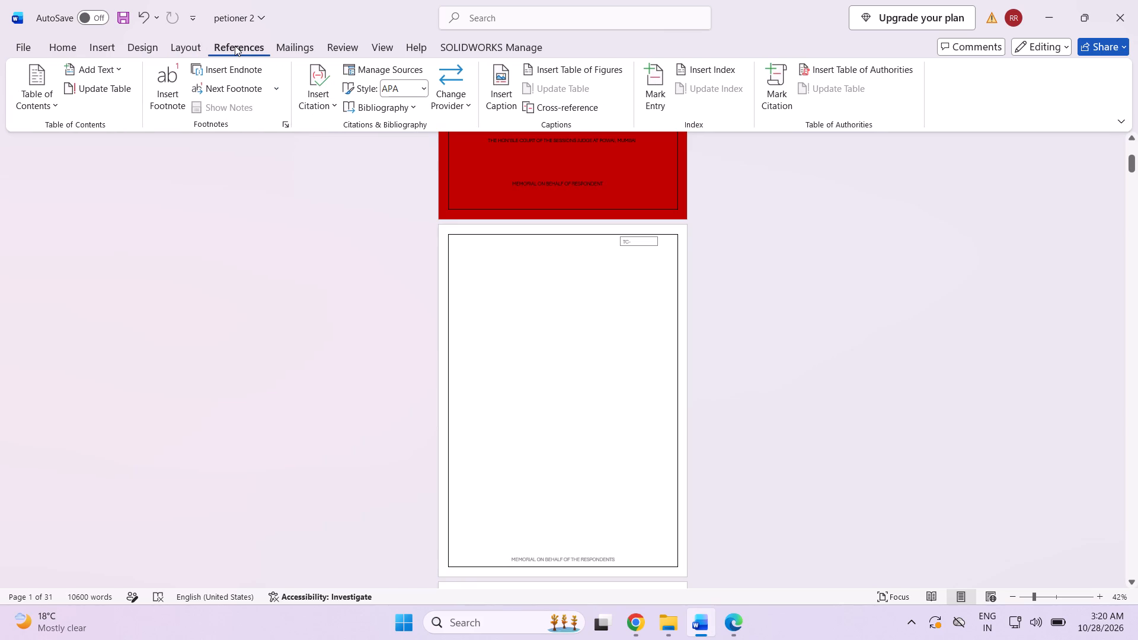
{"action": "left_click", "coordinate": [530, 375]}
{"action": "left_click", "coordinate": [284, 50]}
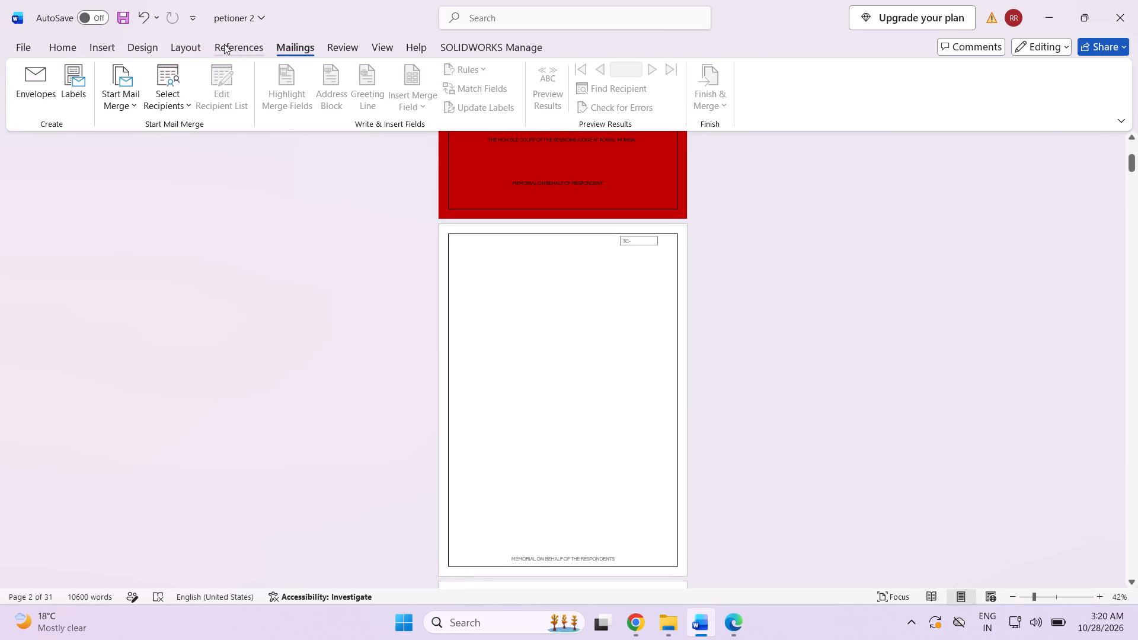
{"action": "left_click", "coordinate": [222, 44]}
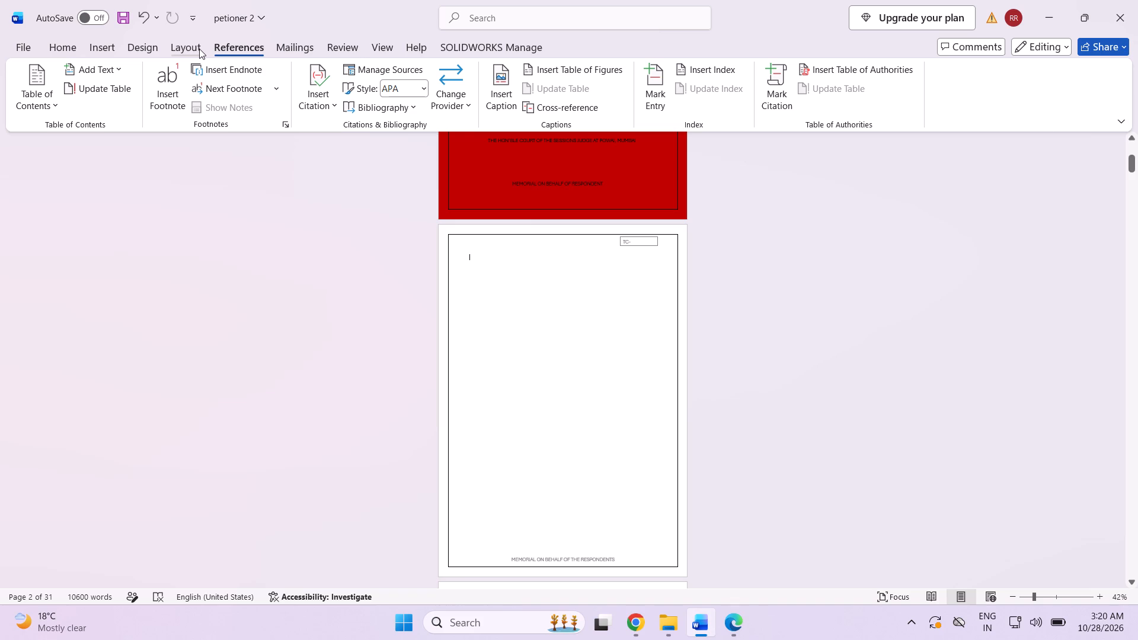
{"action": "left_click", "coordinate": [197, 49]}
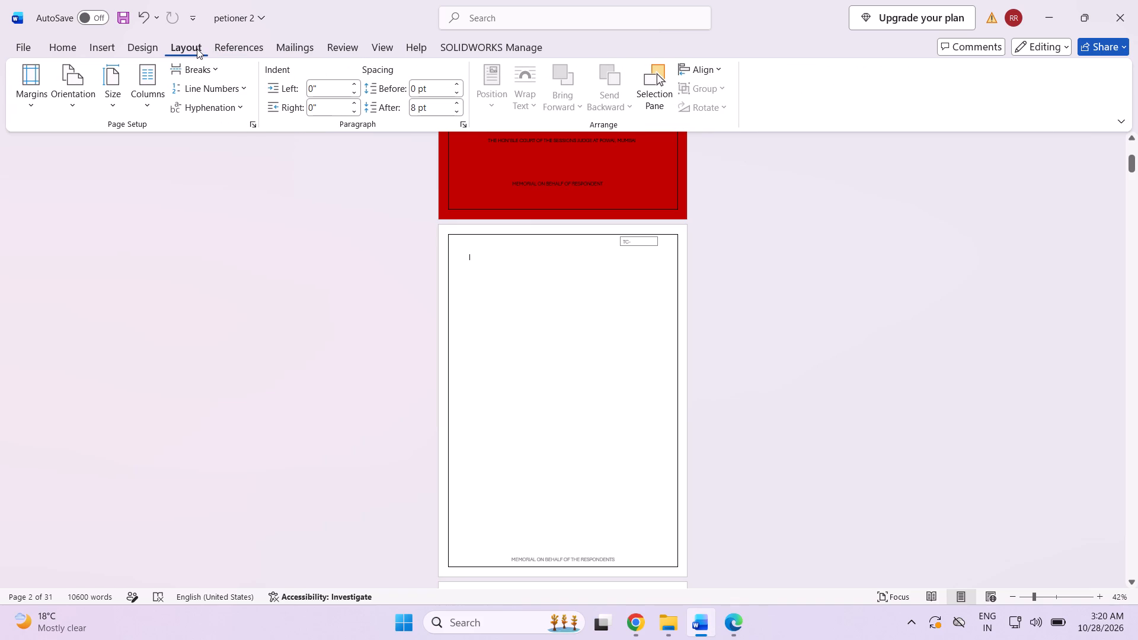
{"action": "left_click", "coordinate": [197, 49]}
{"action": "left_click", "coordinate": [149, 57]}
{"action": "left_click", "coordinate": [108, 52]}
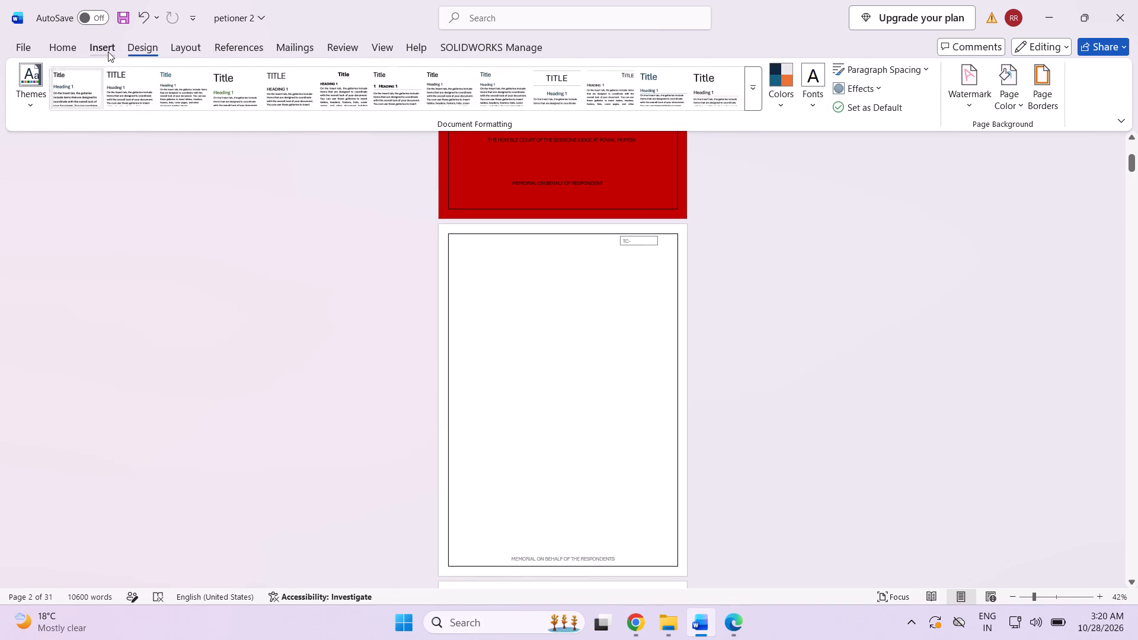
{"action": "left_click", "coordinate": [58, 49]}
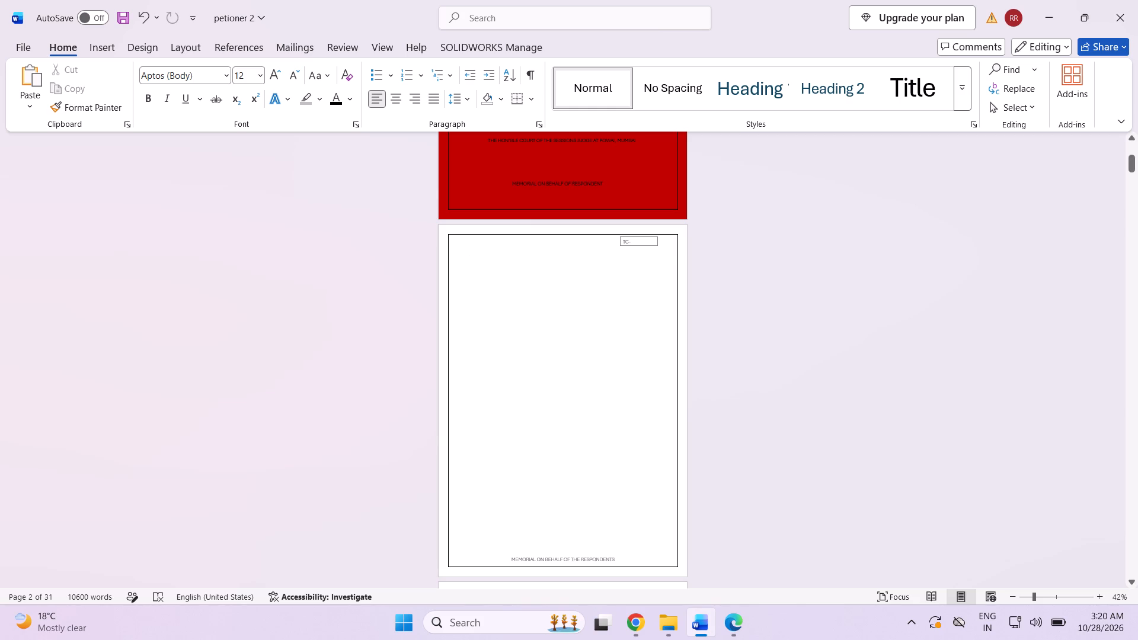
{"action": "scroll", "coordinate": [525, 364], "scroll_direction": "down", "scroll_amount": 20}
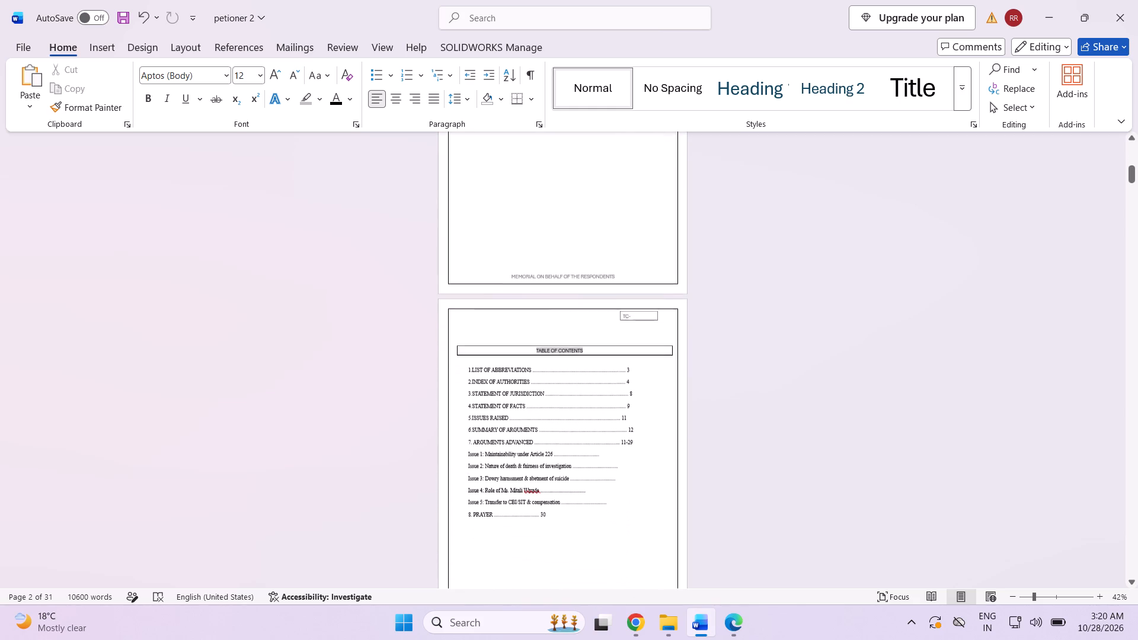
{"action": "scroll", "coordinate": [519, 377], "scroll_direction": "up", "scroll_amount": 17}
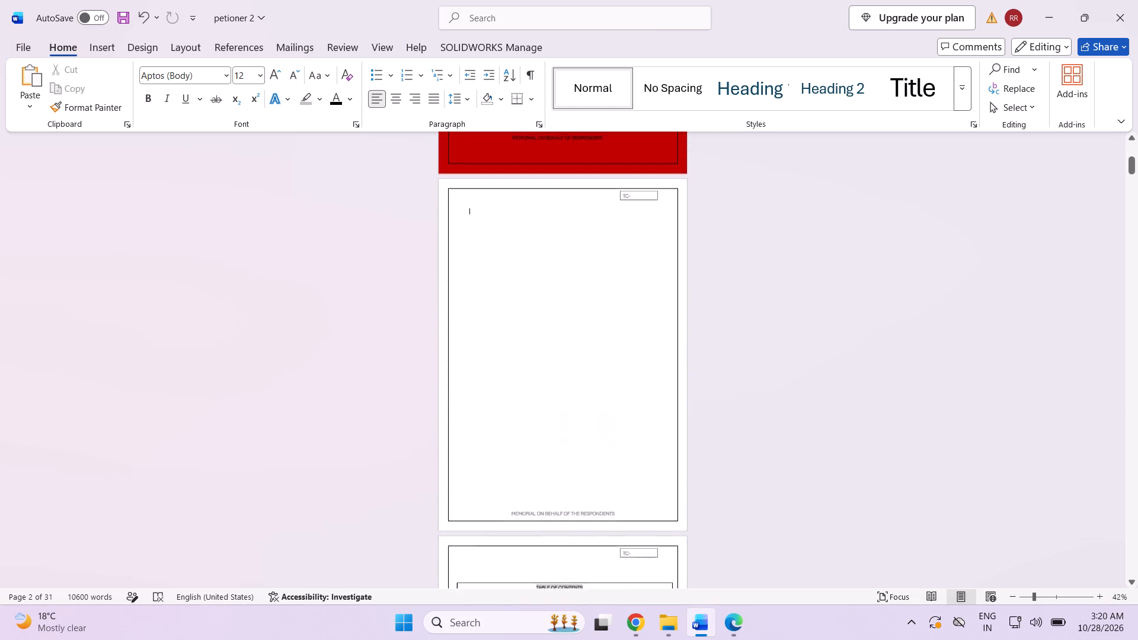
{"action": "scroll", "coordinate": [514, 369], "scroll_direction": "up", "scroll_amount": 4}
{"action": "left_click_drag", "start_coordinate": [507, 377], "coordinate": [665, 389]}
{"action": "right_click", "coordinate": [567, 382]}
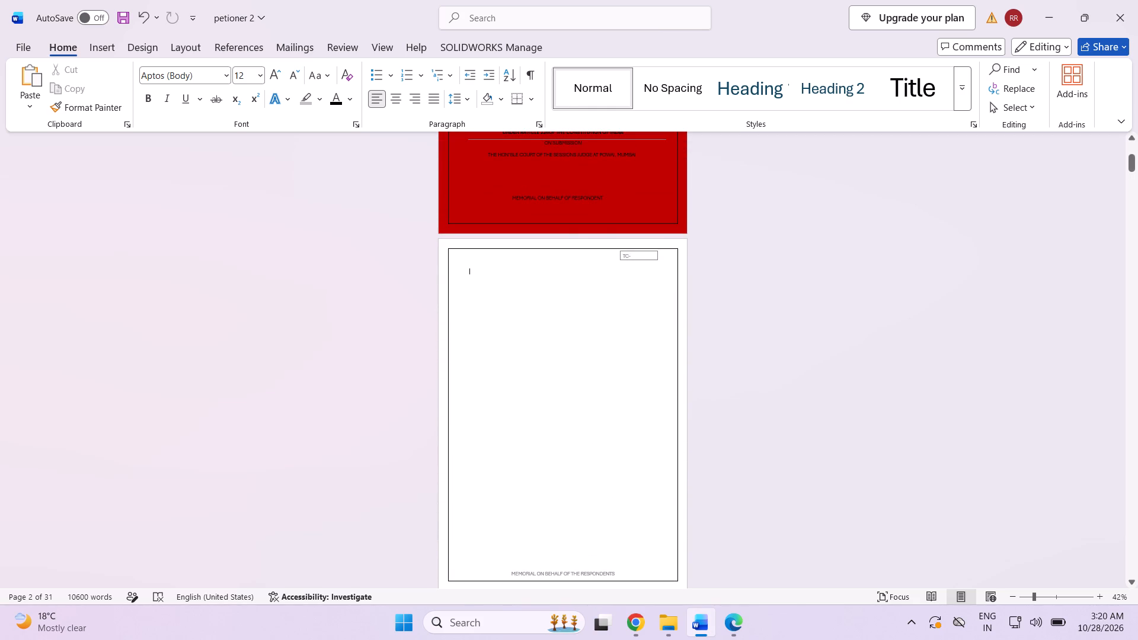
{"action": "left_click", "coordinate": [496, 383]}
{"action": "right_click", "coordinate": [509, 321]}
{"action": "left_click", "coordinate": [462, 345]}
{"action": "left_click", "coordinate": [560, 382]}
Change the cover page's party list, from the first petitioner to the last respondent, to Times New Roman.
{"action": "scroll", "coordinate": [327, 295], "scroll_direction": "up", "scroll_amount": 3}
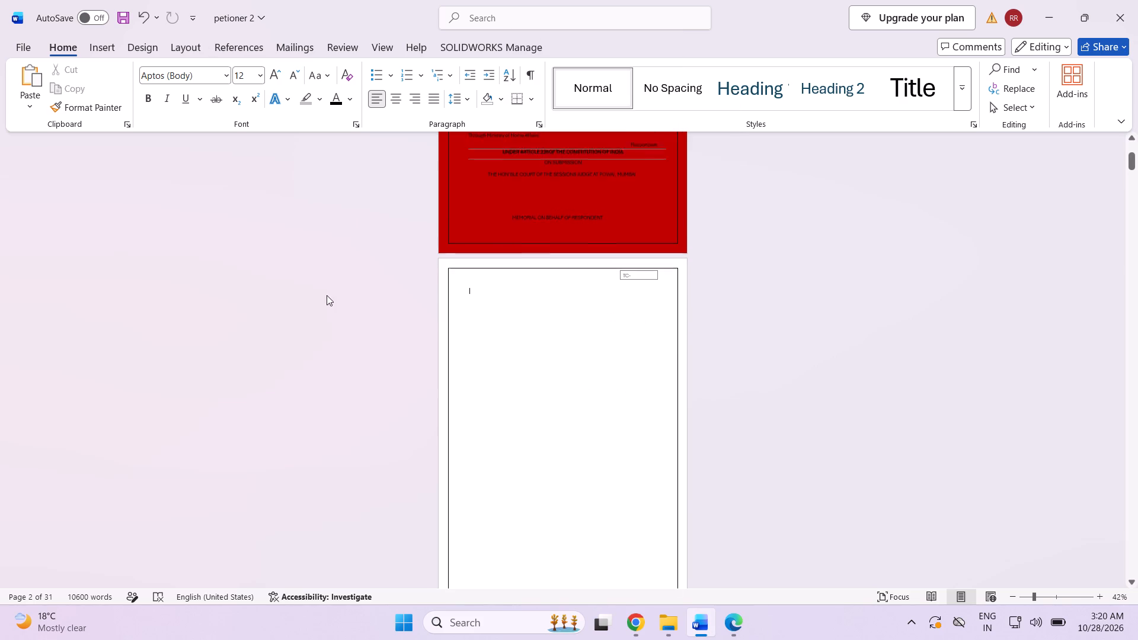
{"action": "scroll", "coordinate": [327, 295], "scroll_direction": "up", "scroll_amount": 18}
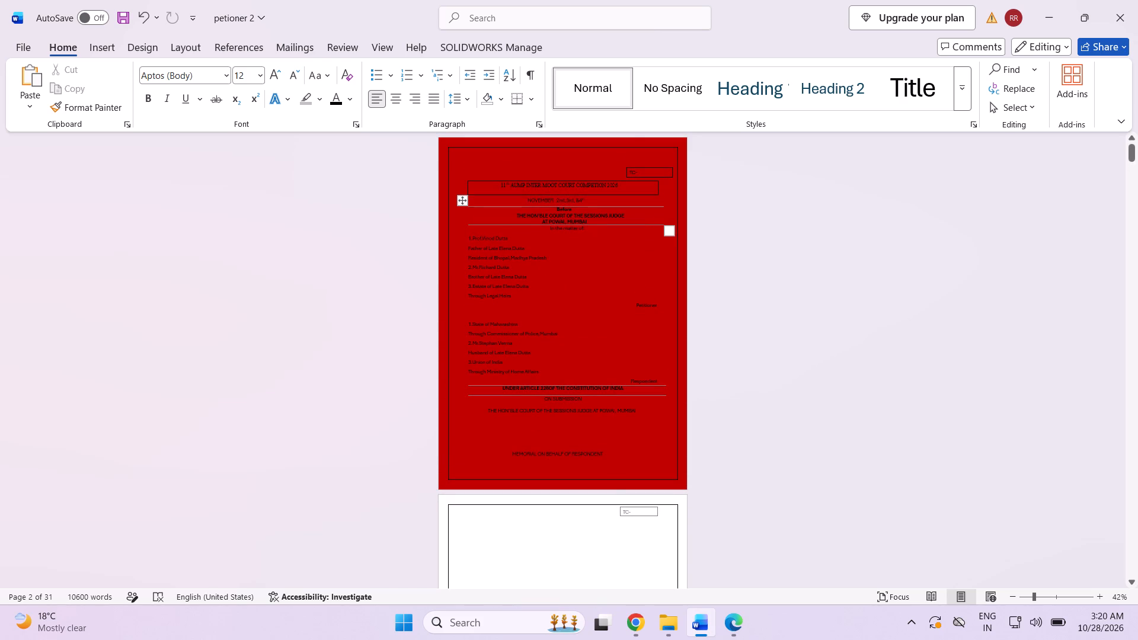
{"action": "left_click_drag", "start_coordinate": [463, 236], "coordinate": [529, 349]}
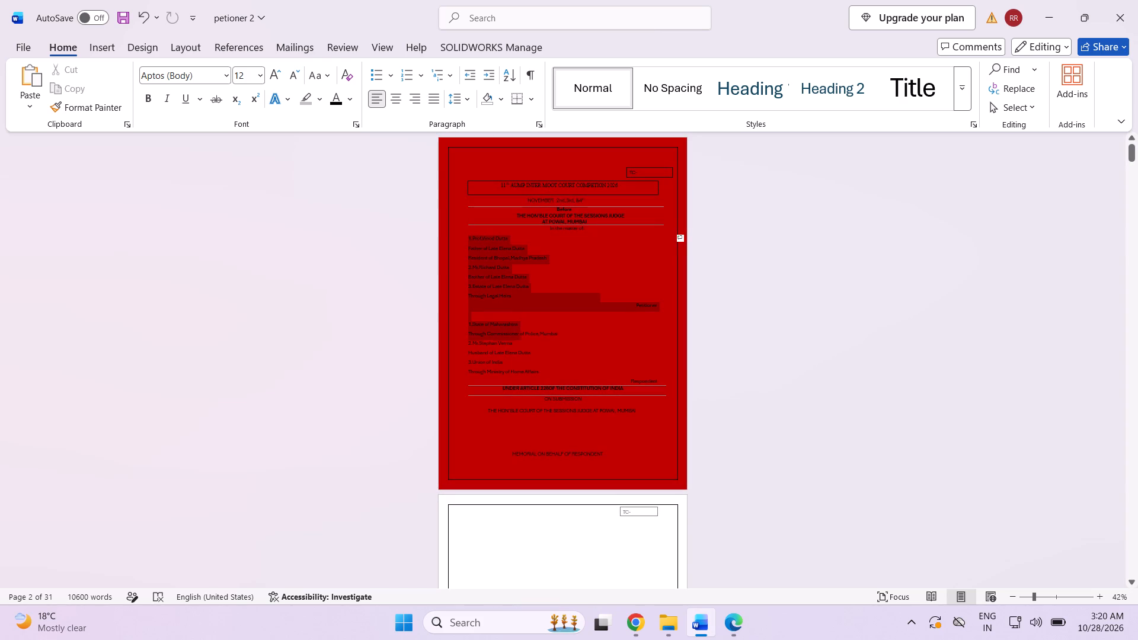
{"action": "left_click_drag", "start_coordinate": [529, 349], "coordinate": [549, 374]}
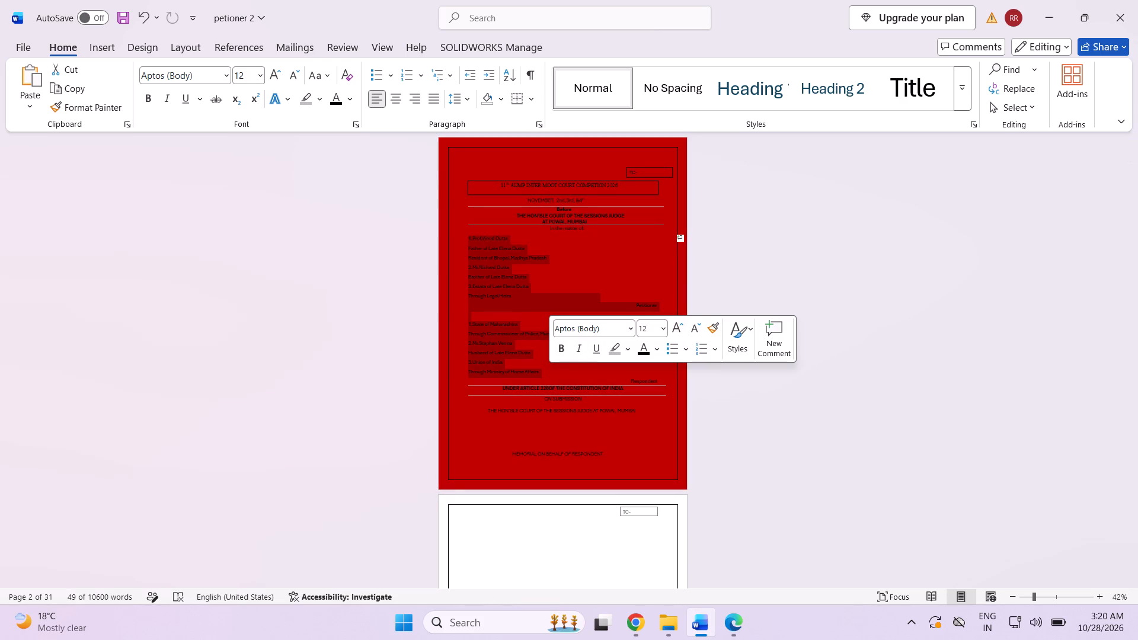
{"action": "left_click", "coordinate": [629, 327]}
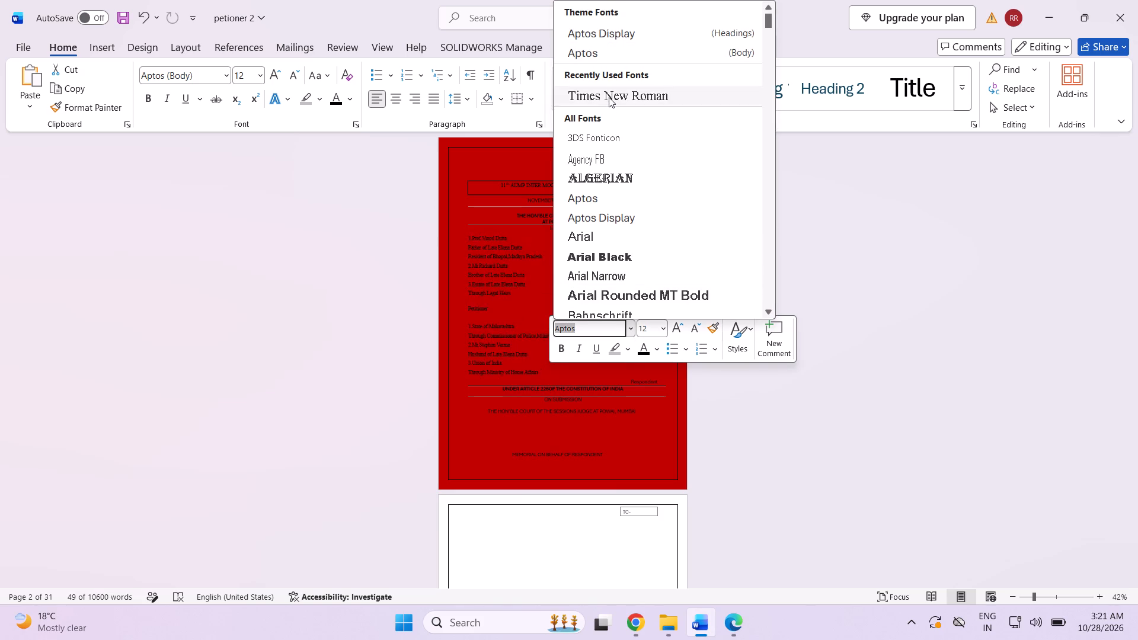
{"action": "left_click", "coordinate": [609, 97]}
{"action": "left_click", "coordinate": [584, 332]}
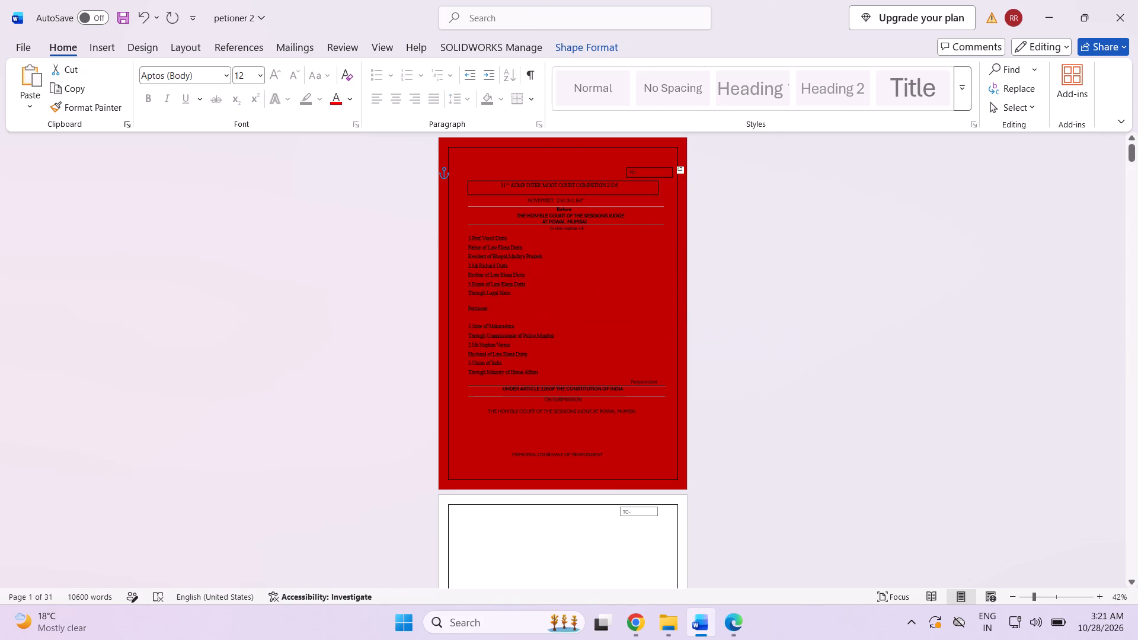
Set the court heading block on the cover page, from "Before" through "In the matter of", in Times New Roman.
{"action": "left_click_drag", "start_coordinate": [513, 213], "coordinate": [601, 232]}
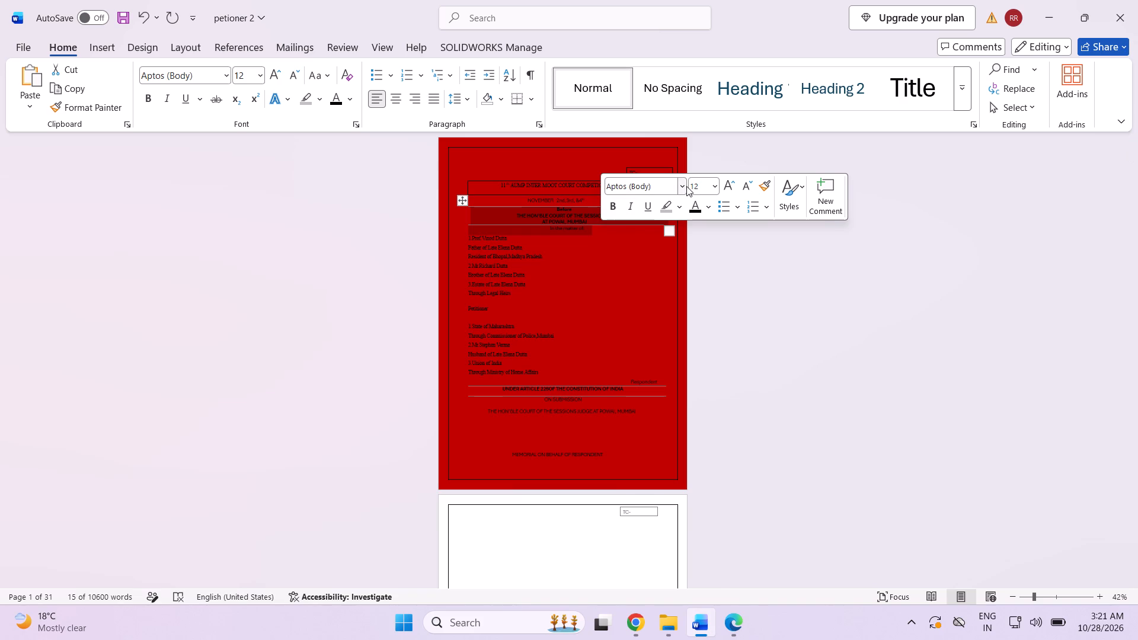
{"action": "left_click", "coordinate": [686, 186]}
{"action": "left_click", "coordinate": [670, 290]}
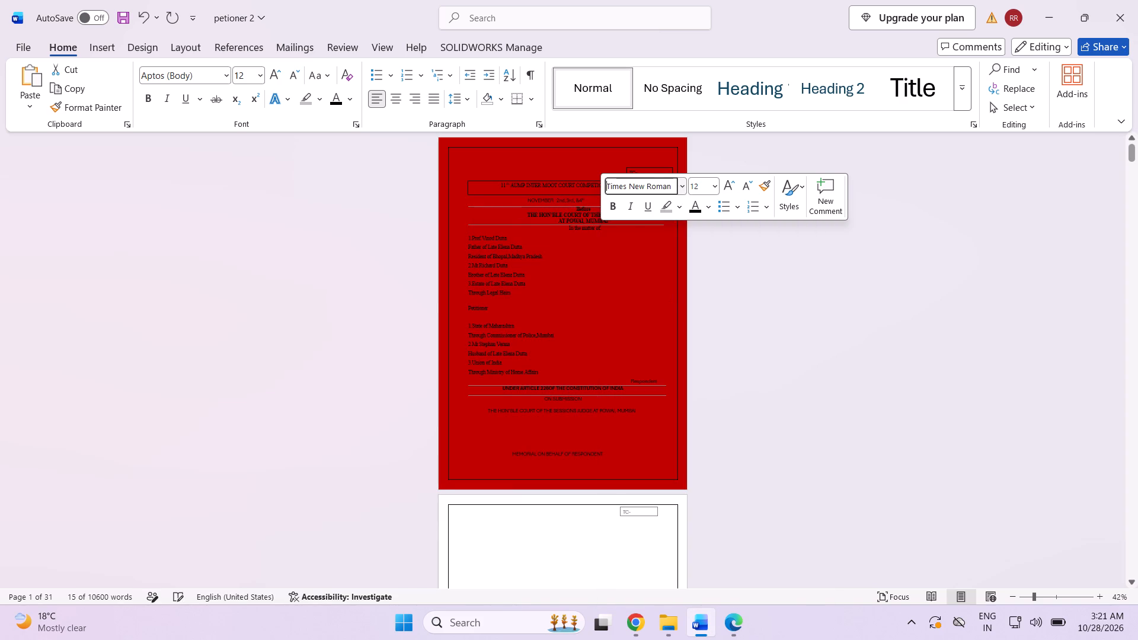
{"action": "left_click", "coordinate": [616, 273]}
Apply Times New Roman to the framed moot court competition title at the top of the cover page.
{"action": "left_click_drag", "start_coordinate": [497, 185], "coordinate": [618, 201]}
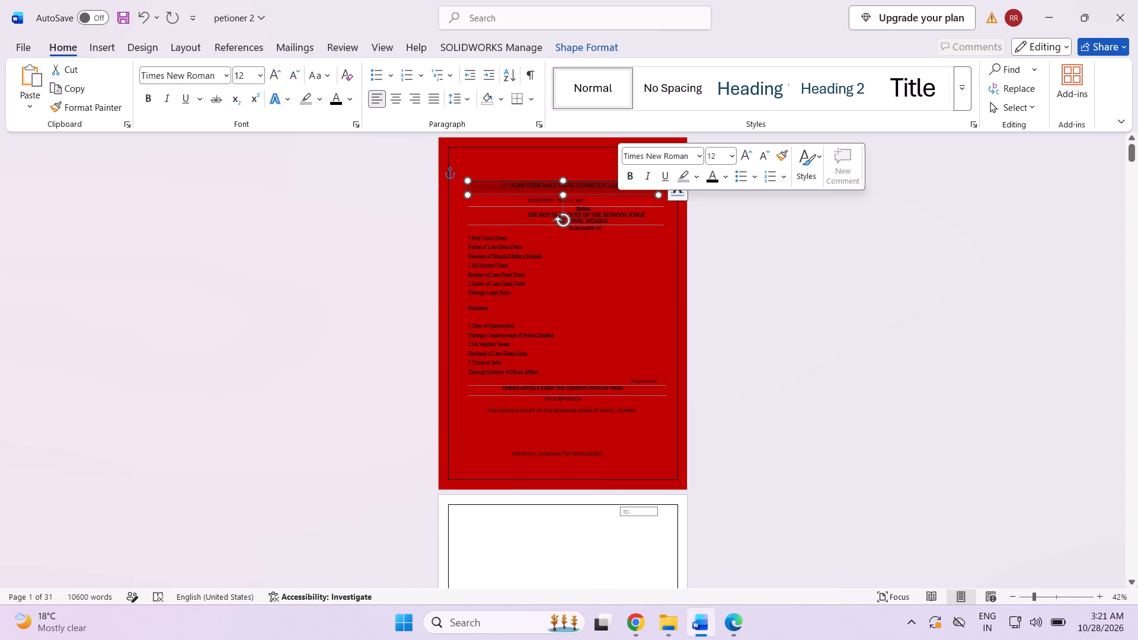
{"action": "left_click", "coordinate": [696, 157]}
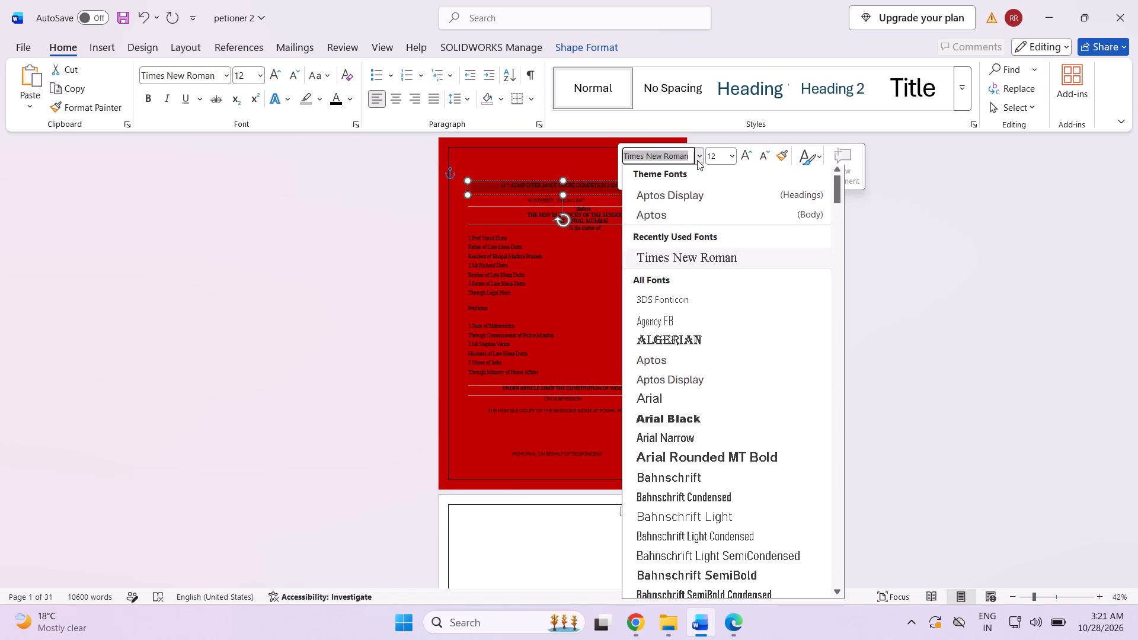
{"action": "left_click", "coordinate": [675, 260]}
Format the November date line below the competition title in Times New Roman, size 12.
{"action": "left_click_drag", "start_coordinate": [597, 201], "coordinate": [522, 202]}
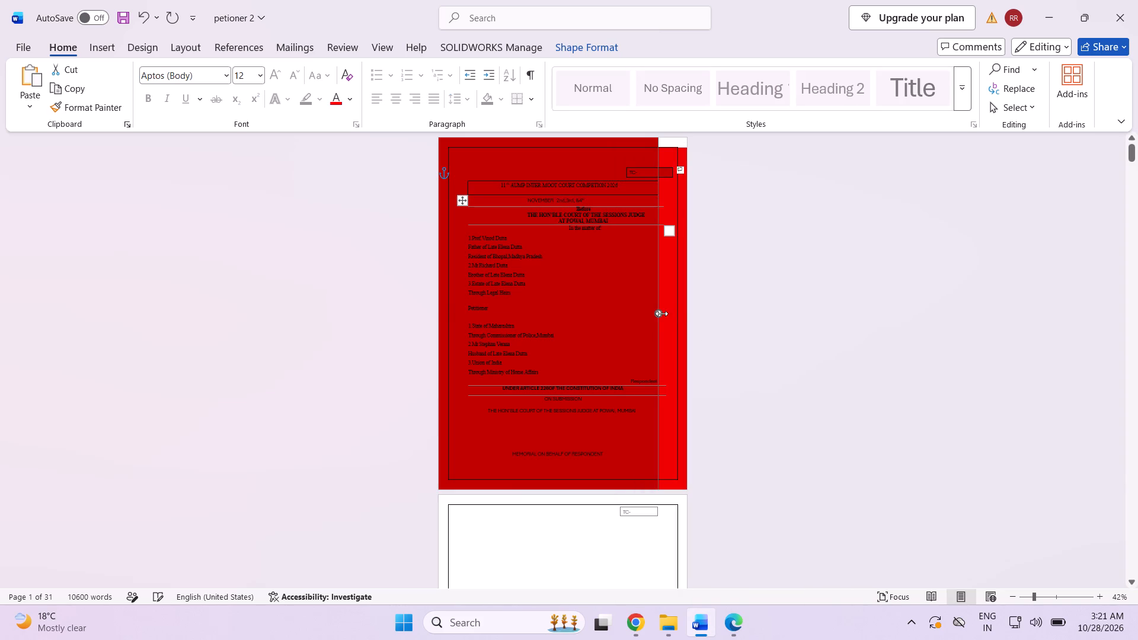
{"action": "left_click_drag", "start_coordinate": [658, 312], "coordinate": [692, 309]}
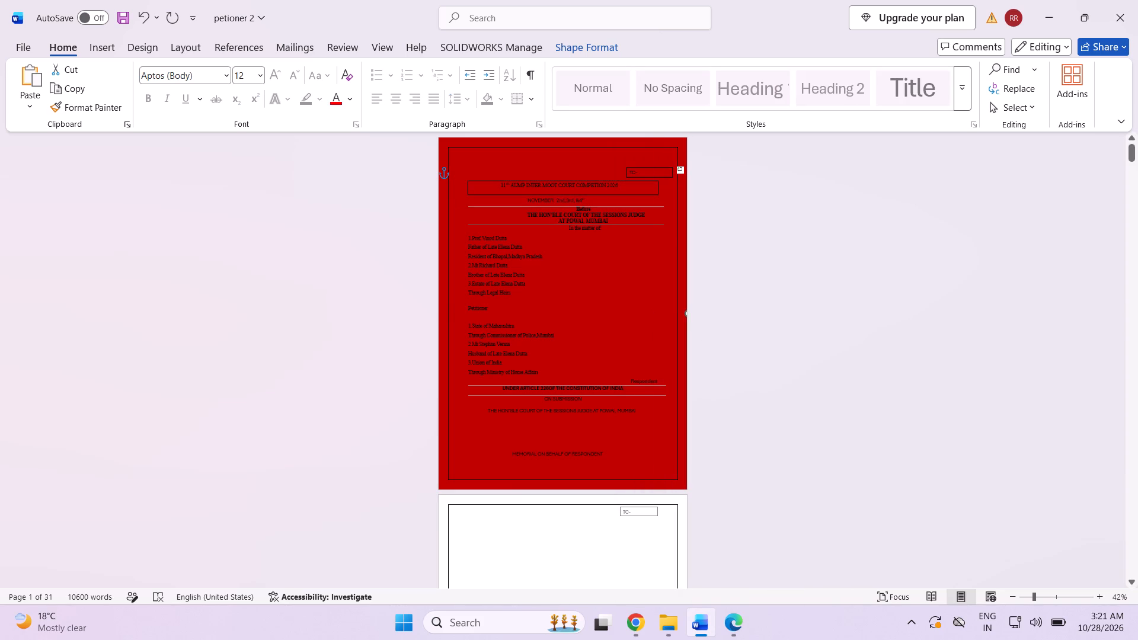
{"action": "left_click_drag", "start_coordinate": [524, 200], "coordinate": [599, 203]}
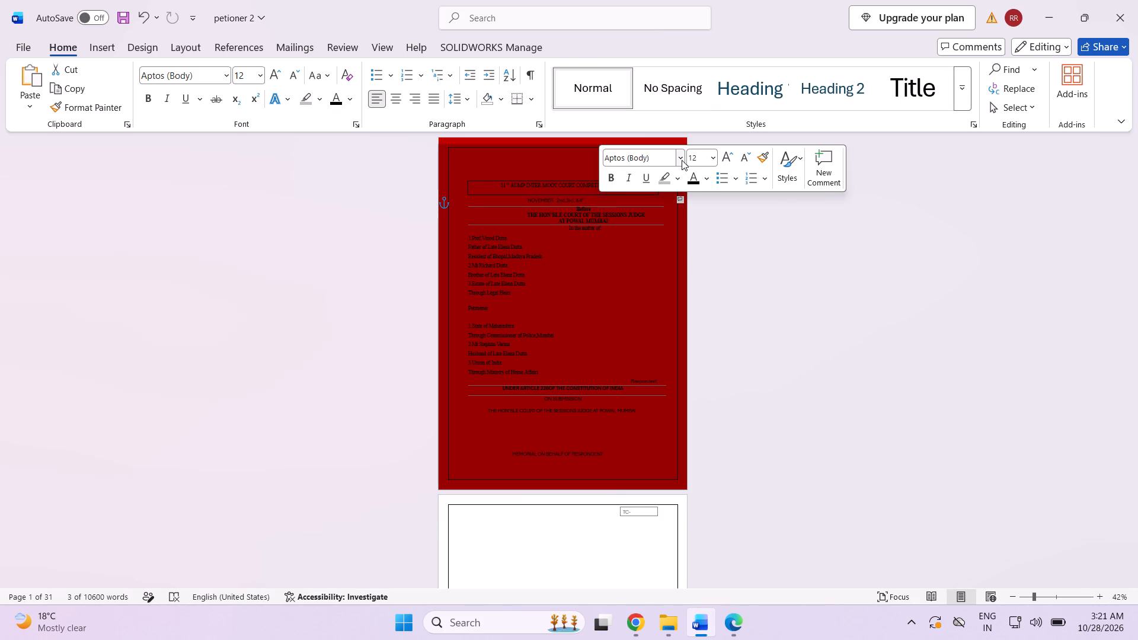
{"action": "left_click", "coordinate": [682, 160]}
{"action": "left_click", "coordinate": [671, 263]}
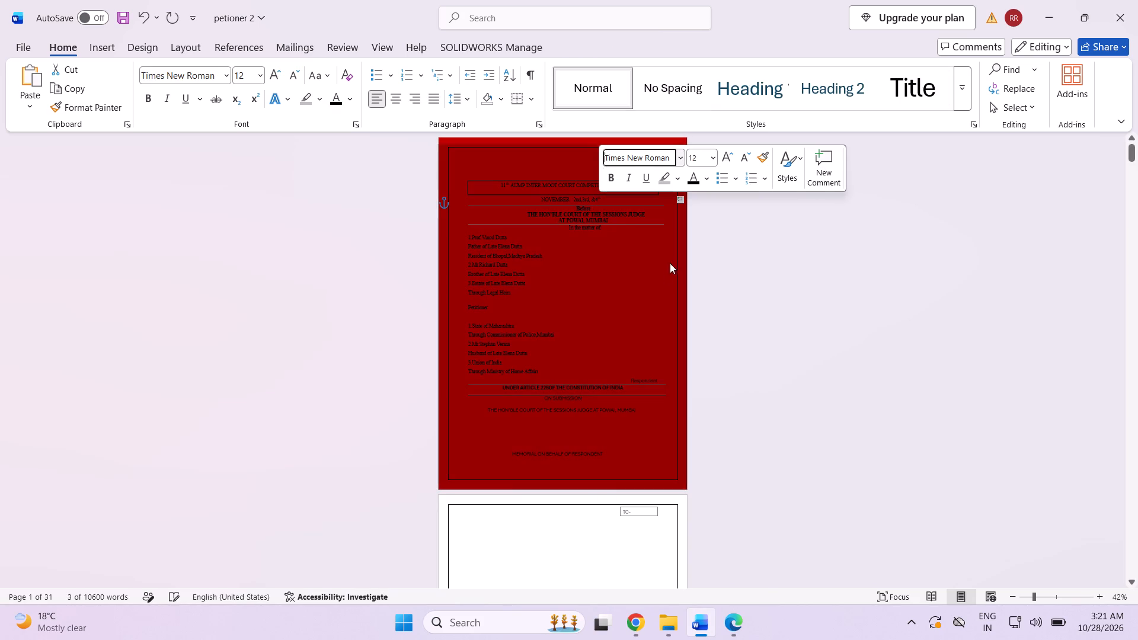
{"action": "left_click", "coordinate": [716, 162]}
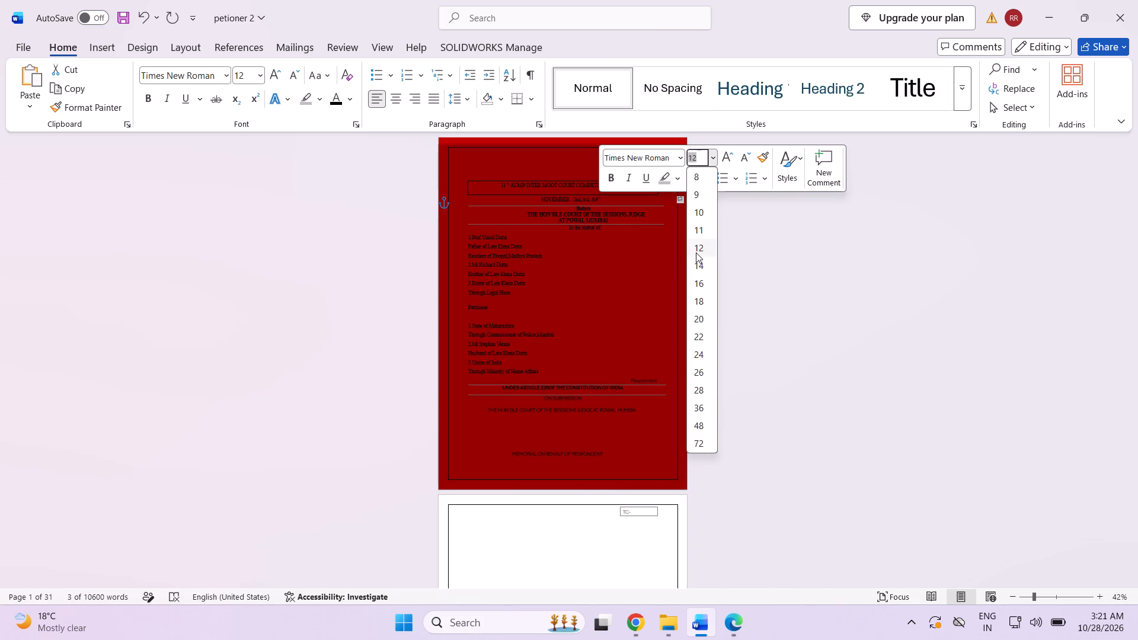
{"action": "left_click", "coordinate": [696, 247]}
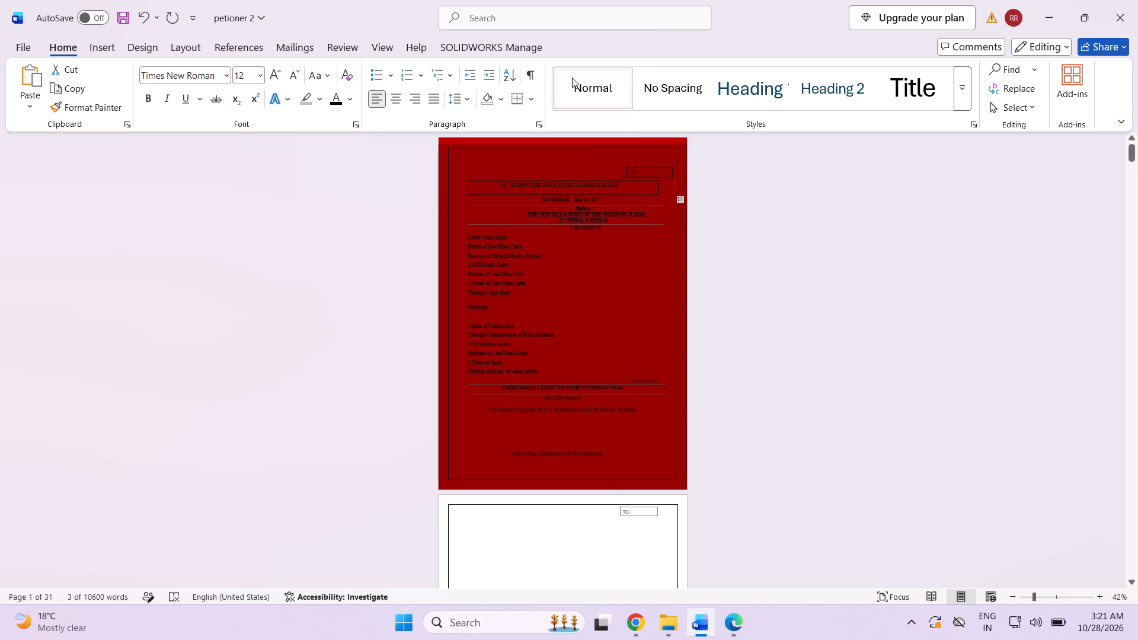
Set the November date line's line spacing to 1.0.
{"action": "left_click", "coordinate": [463, 104]}
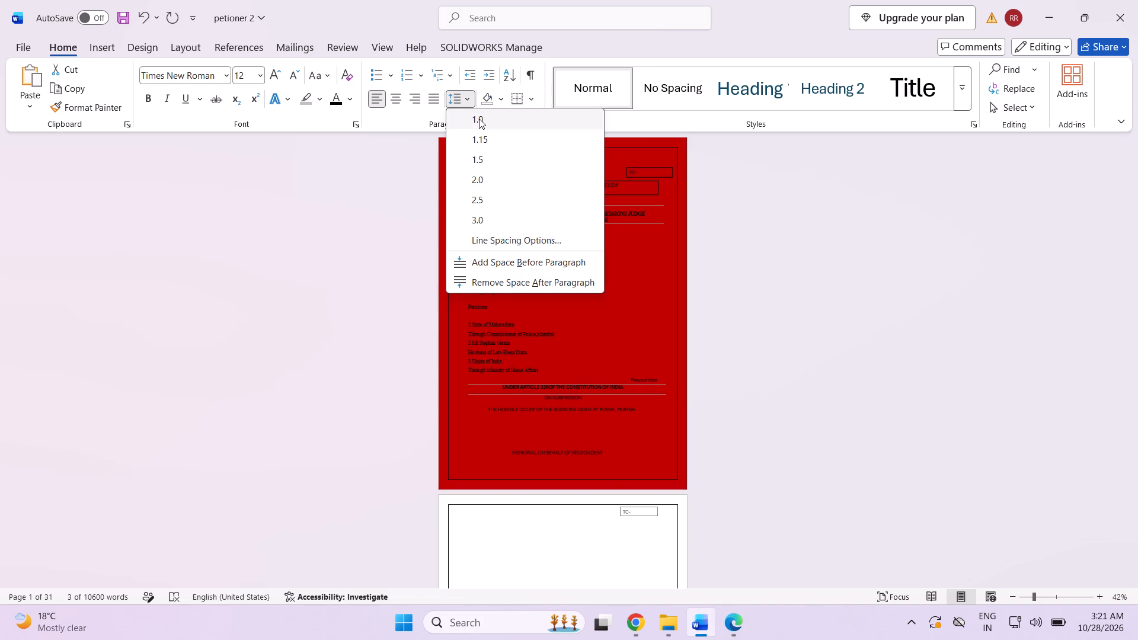
{"action": "left_click", "coordinate": [479, 119]}
{"action": "left_click", "coordinate": [795, 224]}
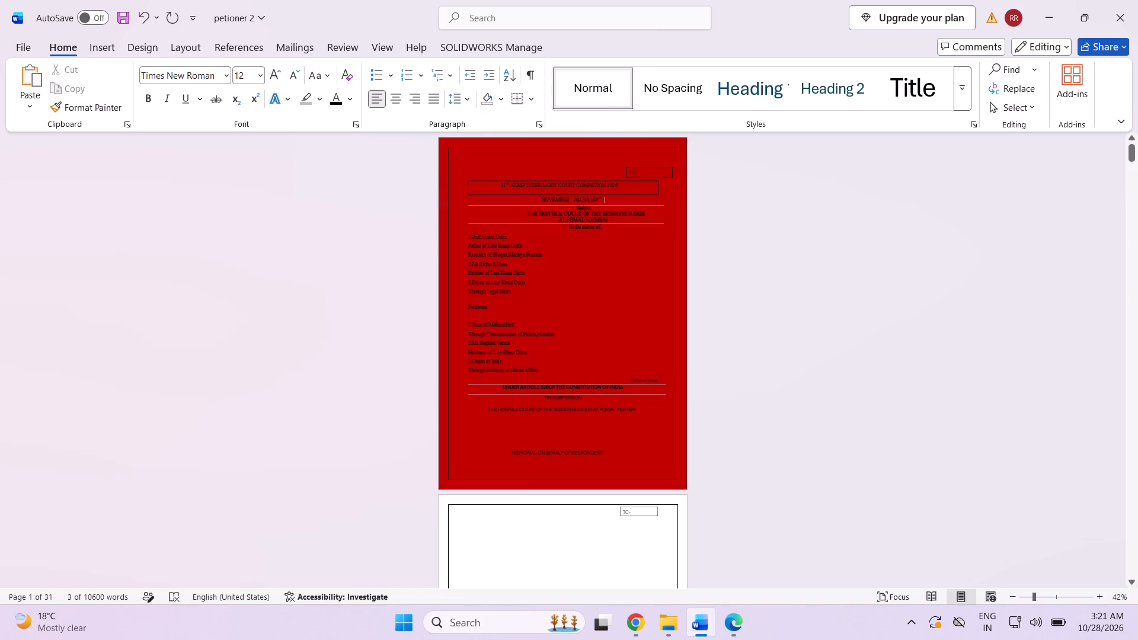
Check the layout of the reformatted cover page and the blank page that follows it.
{"action": "scroll", "coordinate": [558, 264], "scroll_direction": "down", "scroll_amount": 3}
{"action": "scroll", "coordinate": [555, 276], "scroll_direction": "up", "scroll_amount": 4}
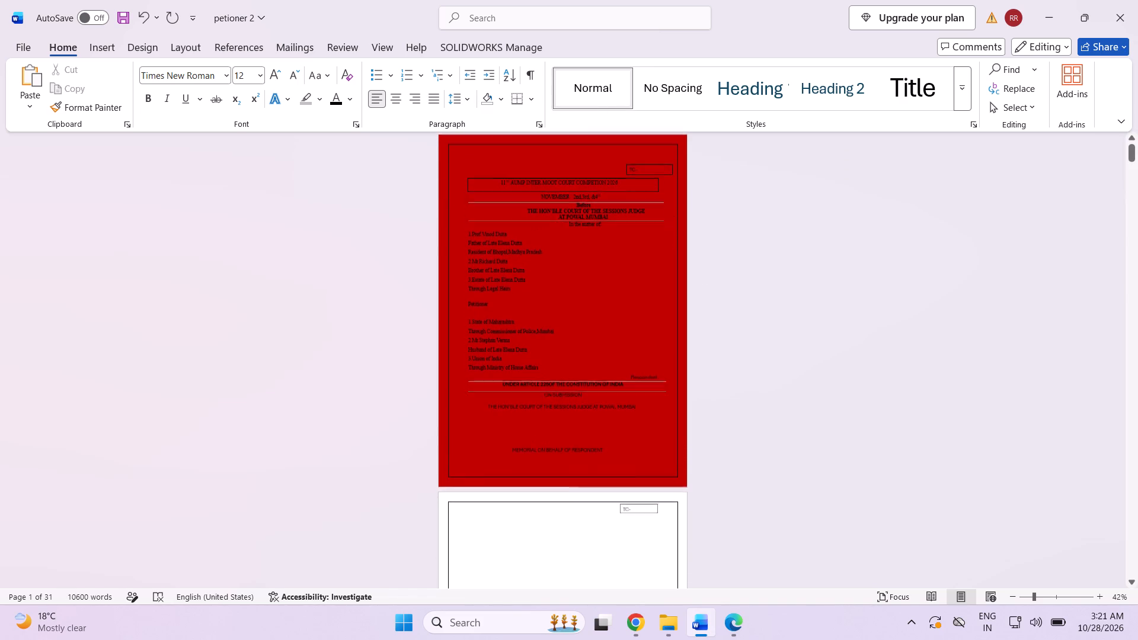
{"action": "scroll", "coordinate": [555, 276], "scroll_direction": "up", "scroll_amount": 8}
{"action": "scroll", "coordinate": [551, 274], "scroll_direction": "down", "scroll_amount": 3}
{"action": "scroll", "coordinate": [551, 274], "scroll_direction": "up", "scroll_amount": 4}
{"action": "scroll", "coordinate": [551, 274], "scroll_direction": "down", "scroll_amount": 8}
{"action": "scroll", "coordinate": [551, 276], "scroll_direction": "up", "scroll_amount": 3}
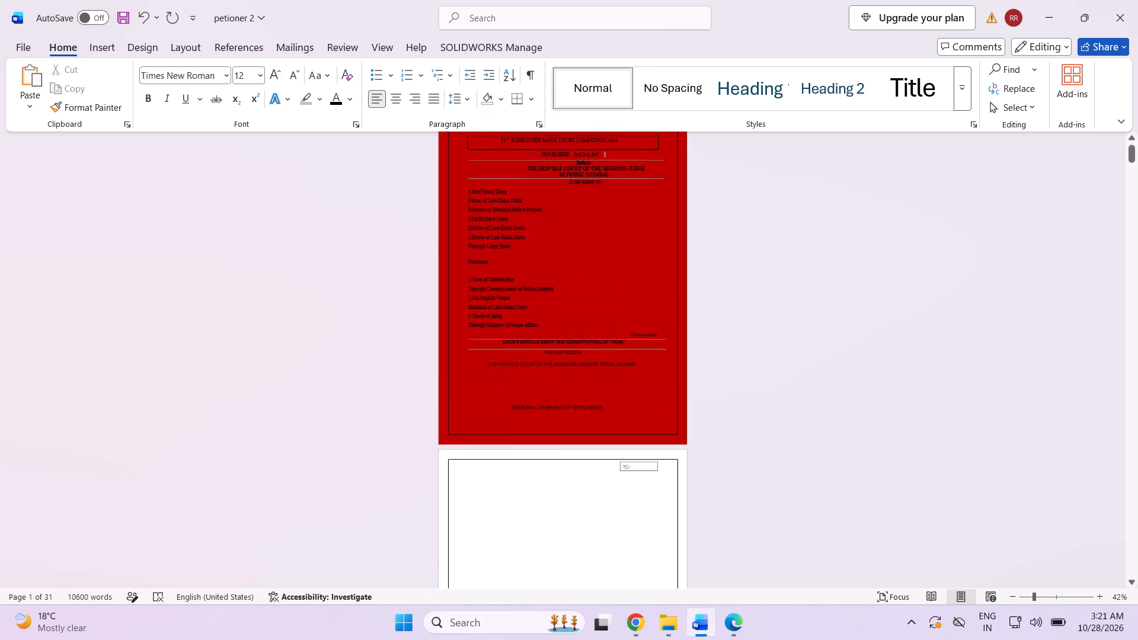
{"action": "scroll", "coordinate": [551, 276], "scroll_direction": "up", "scroll_amount": 8}
{"action": "scroll", "coordinate": [551, 276], "scroll_direction": "down", "scroll_amount": 10}
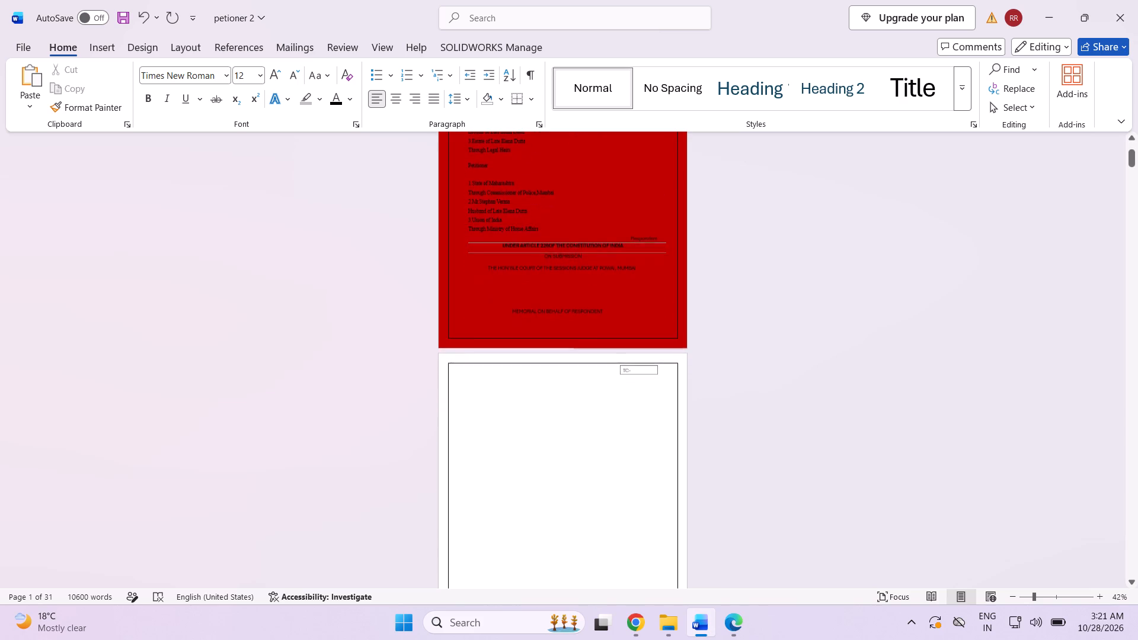
{"action": "left_click", "coordinate": [650, 584]}
{"action": "left_click", "coordinate": [595, 471]}
{"action": "right_click", "coordinate": [558, 392]}
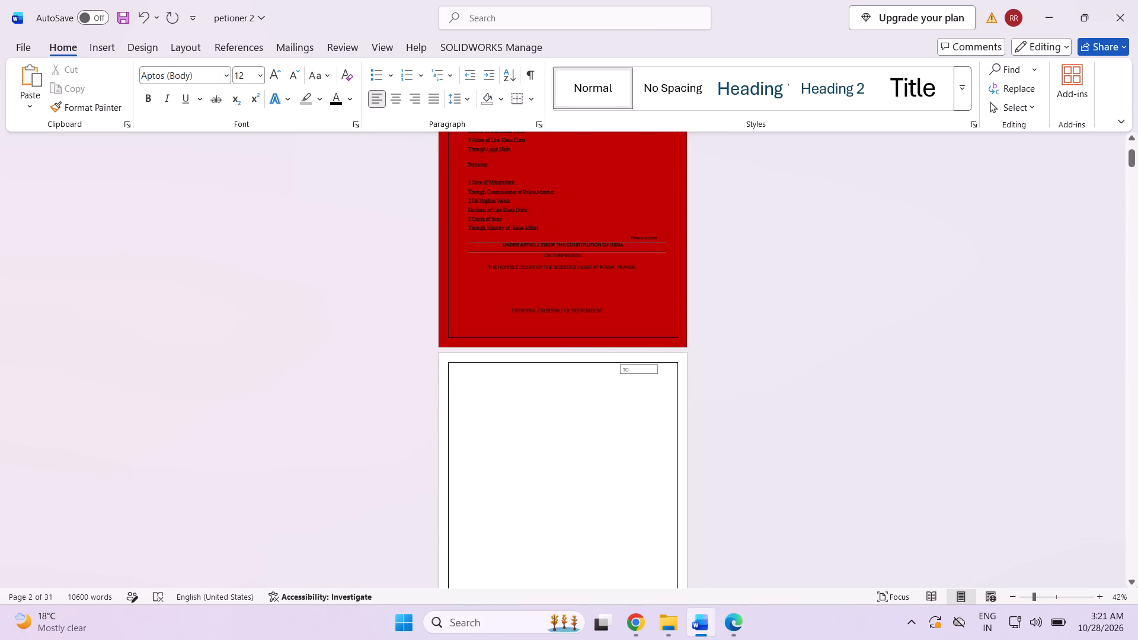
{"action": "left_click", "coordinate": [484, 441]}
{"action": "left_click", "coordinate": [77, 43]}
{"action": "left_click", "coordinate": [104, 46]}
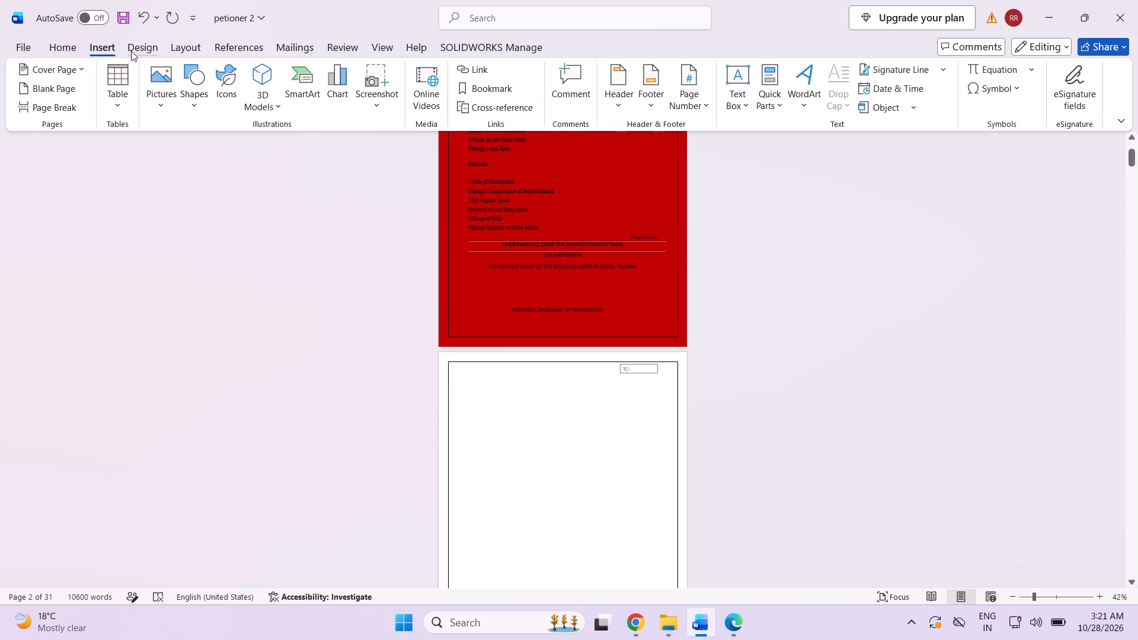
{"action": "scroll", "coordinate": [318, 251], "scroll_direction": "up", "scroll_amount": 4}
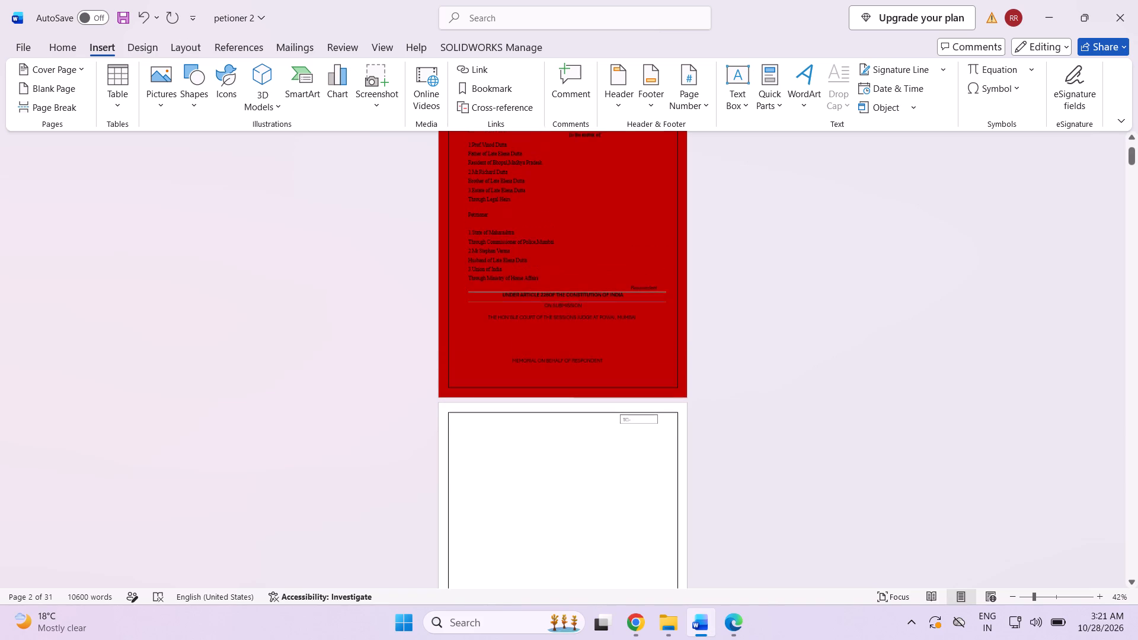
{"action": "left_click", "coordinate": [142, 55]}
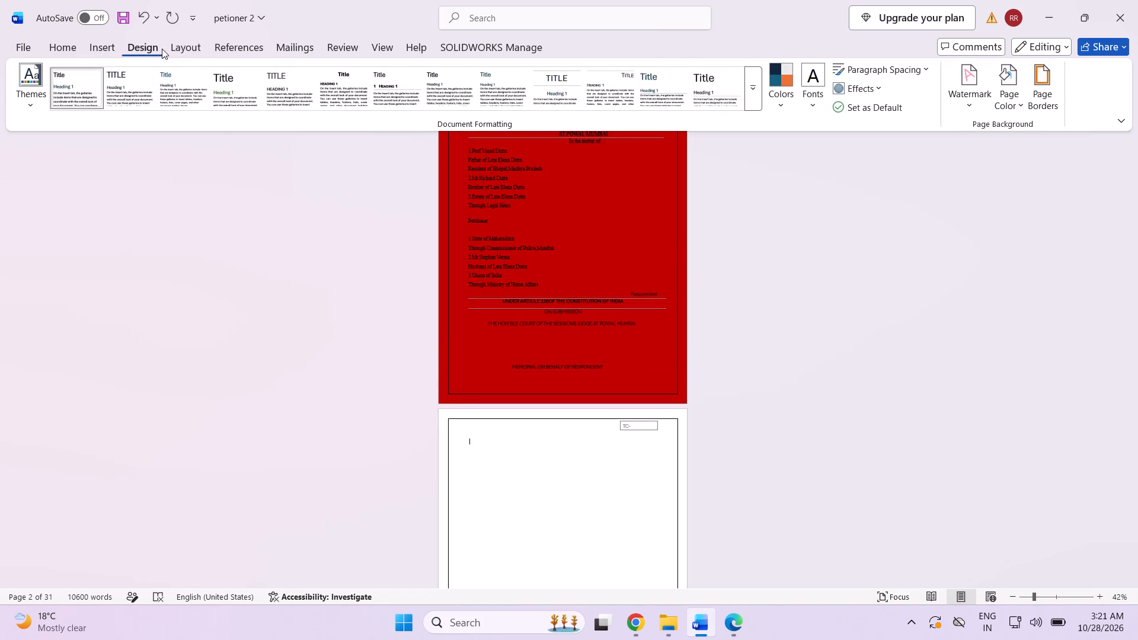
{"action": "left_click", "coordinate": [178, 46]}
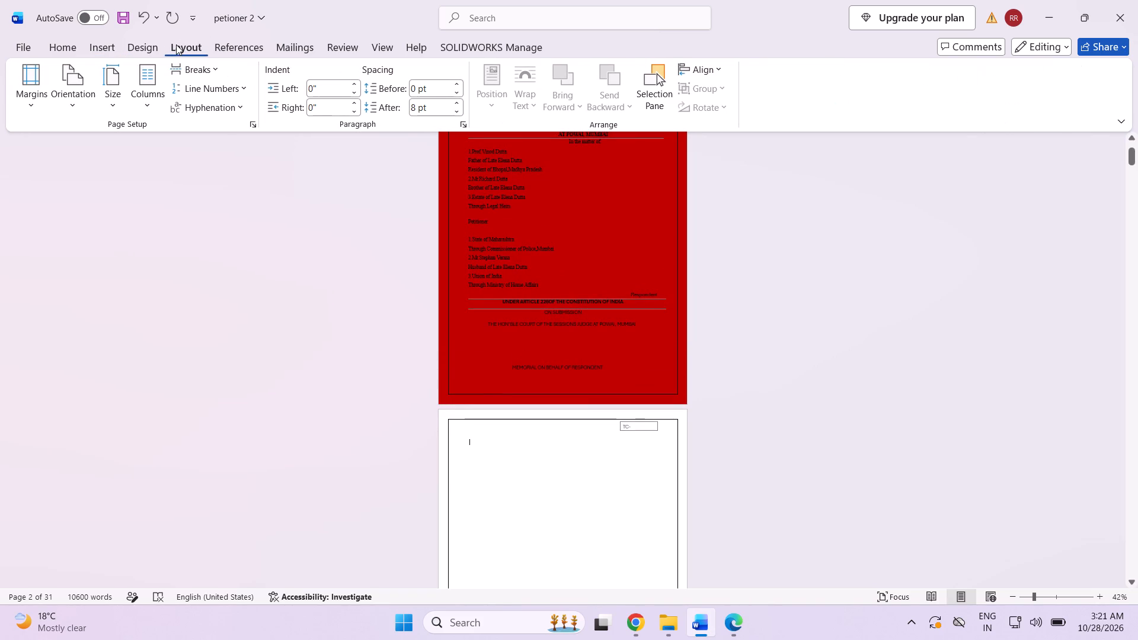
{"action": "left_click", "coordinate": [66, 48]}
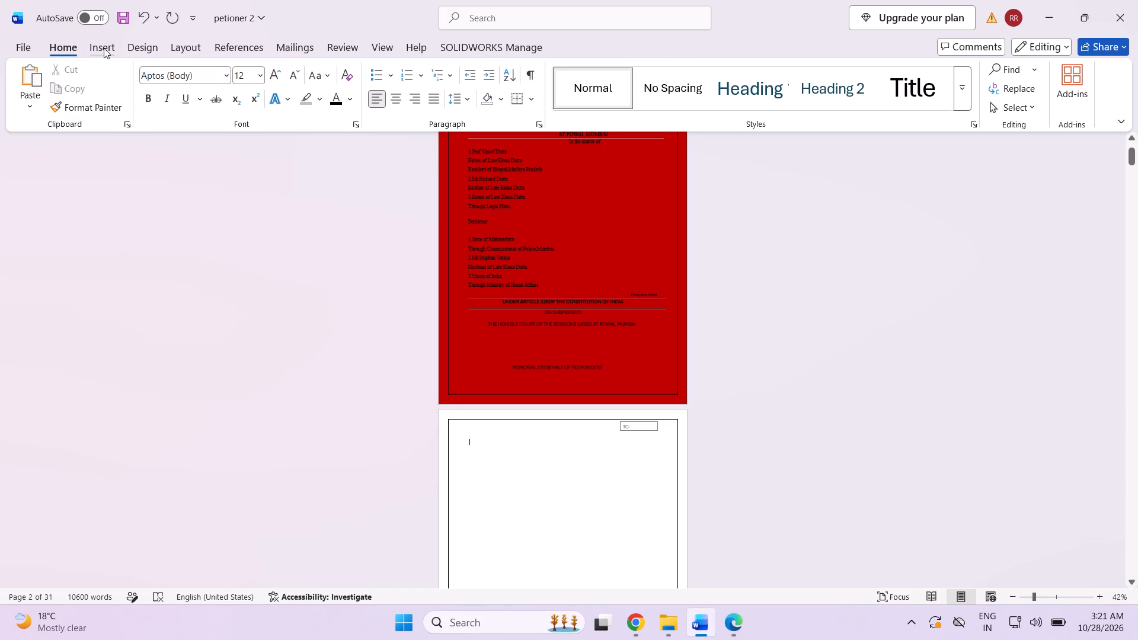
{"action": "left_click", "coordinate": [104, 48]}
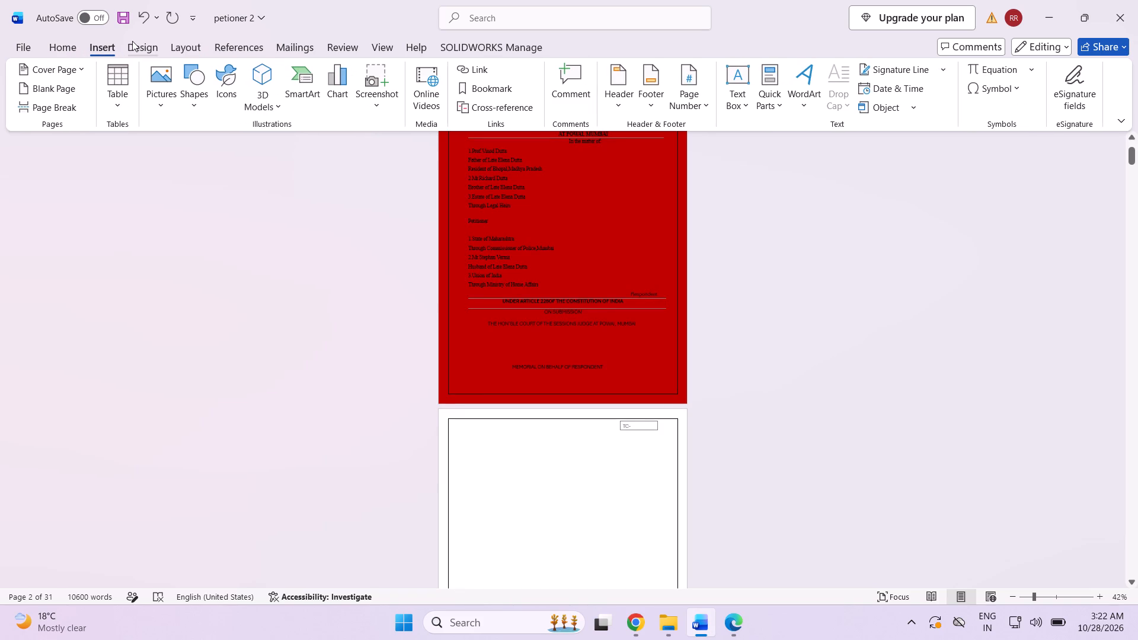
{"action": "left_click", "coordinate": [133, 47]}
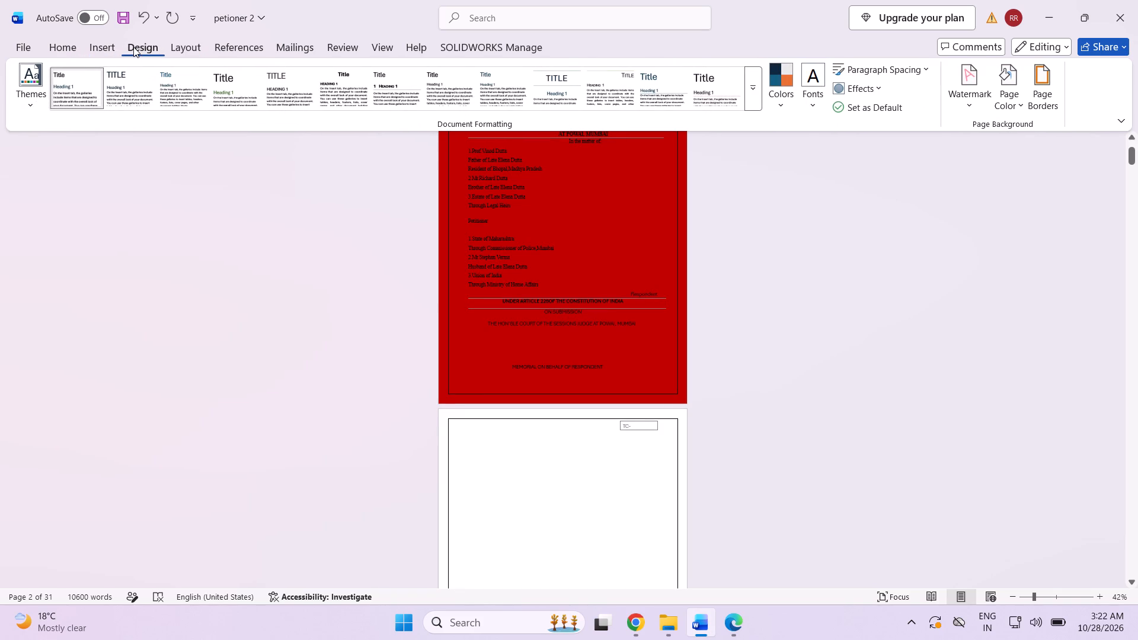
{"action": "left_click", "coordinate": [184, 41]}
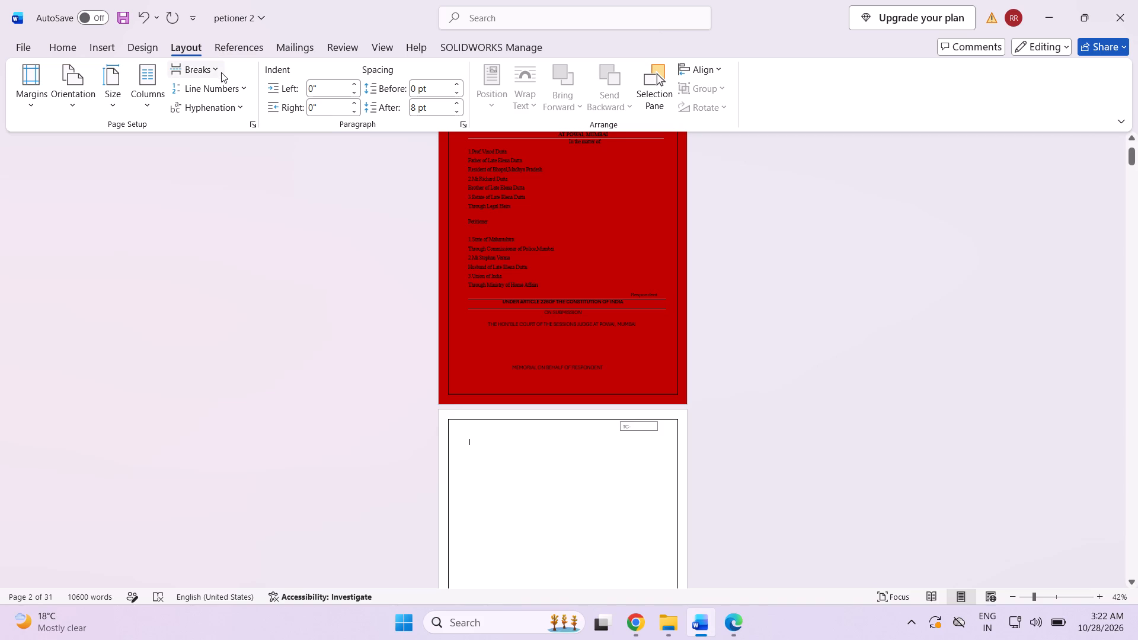
Remove the extra spaces in front of the "In the matter of" line below the court heading on the cover page.
{"action": "scroll", "coordinate": [574, 287], "scroll_direction": "up", "scroll_amount": 6}
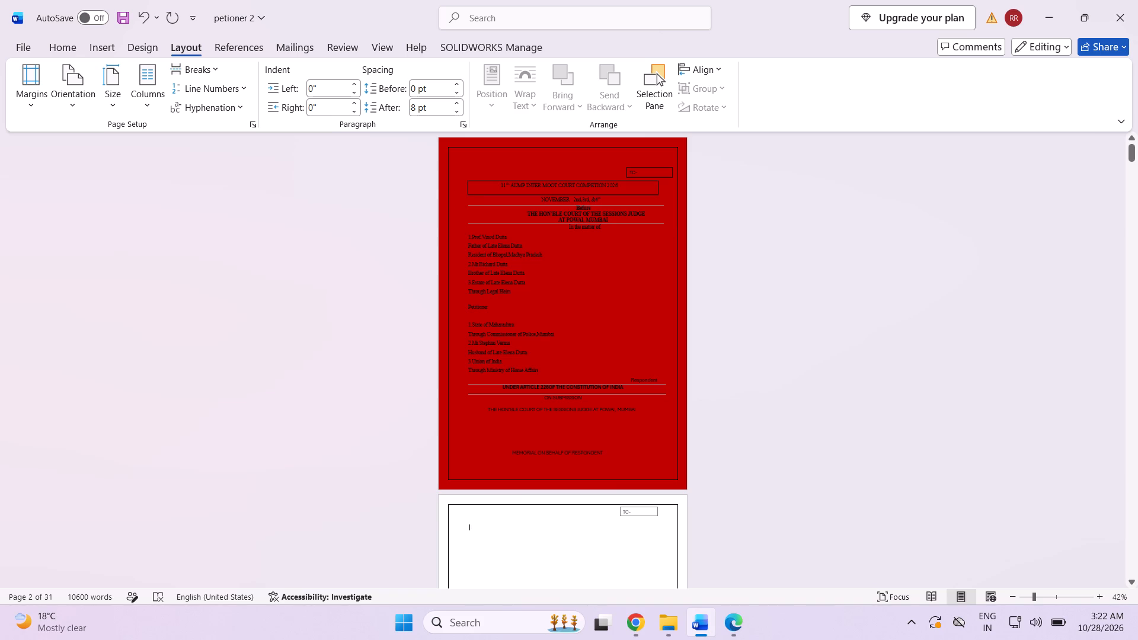
{"action": "left_click", "coordinate": [567, 225]}
{"action": "key", "text": "BackSpace"}
{"action": "key", "text": "BackSpace"}
{"action": "key", "text": "BackSpace"}
{"action": "key", "text": "BackSpace"}
{"action": "key", "text": "BackSpace"}
{"action": "key", "text": "BackSpace"}
{"action": "key", "text": "BackSpace"}
{"action": "key", "text": "BackSpace"}
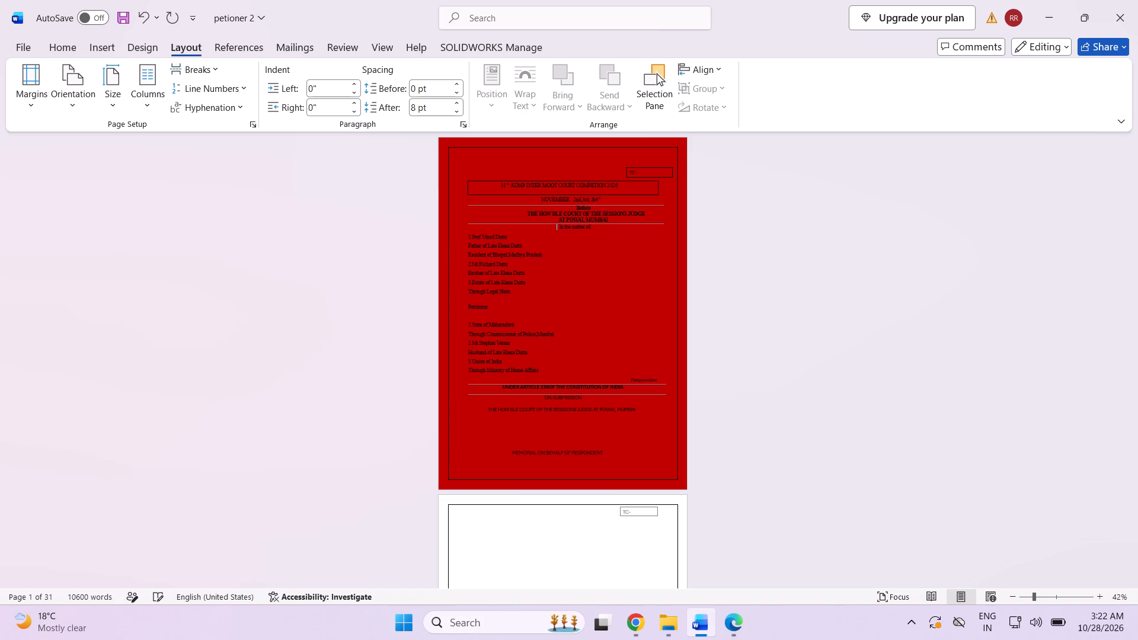
{"action": "key", "text": "BackSpace"}
{"action": "key", "text": "BackSpace"}
{"action": "key", "text": "BackSpace"}
{"action": "key", "text": "BackSpace"}
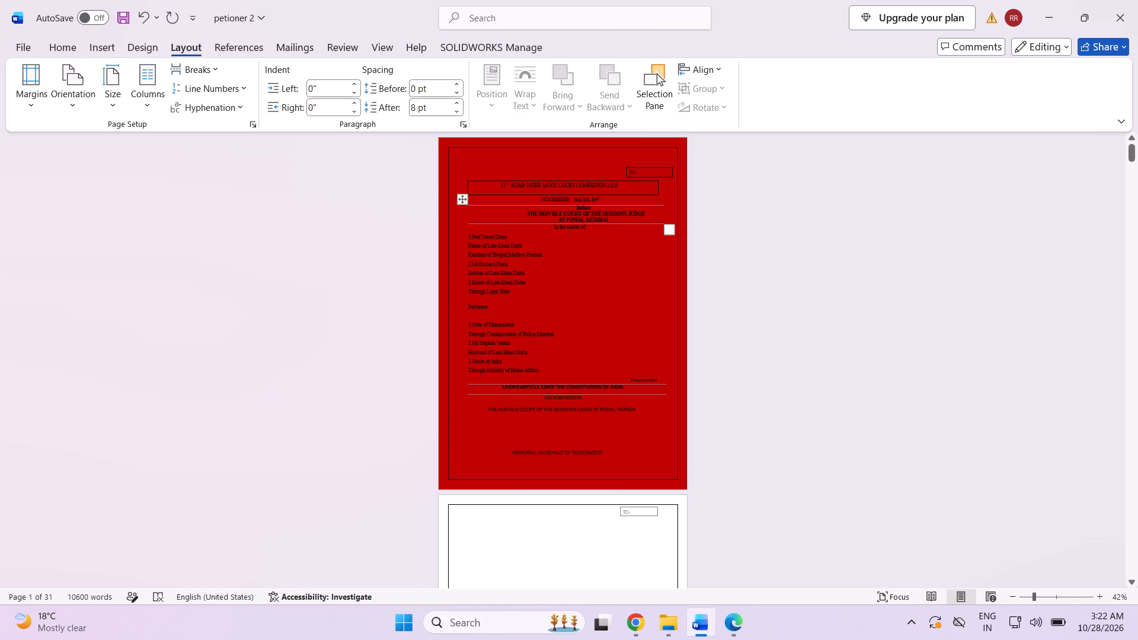
Insert a space between the article number and "OF" in the cover page's "UNDER ARTICLE" line.
{"action": "left_click", "coordinate": [546, 388]}
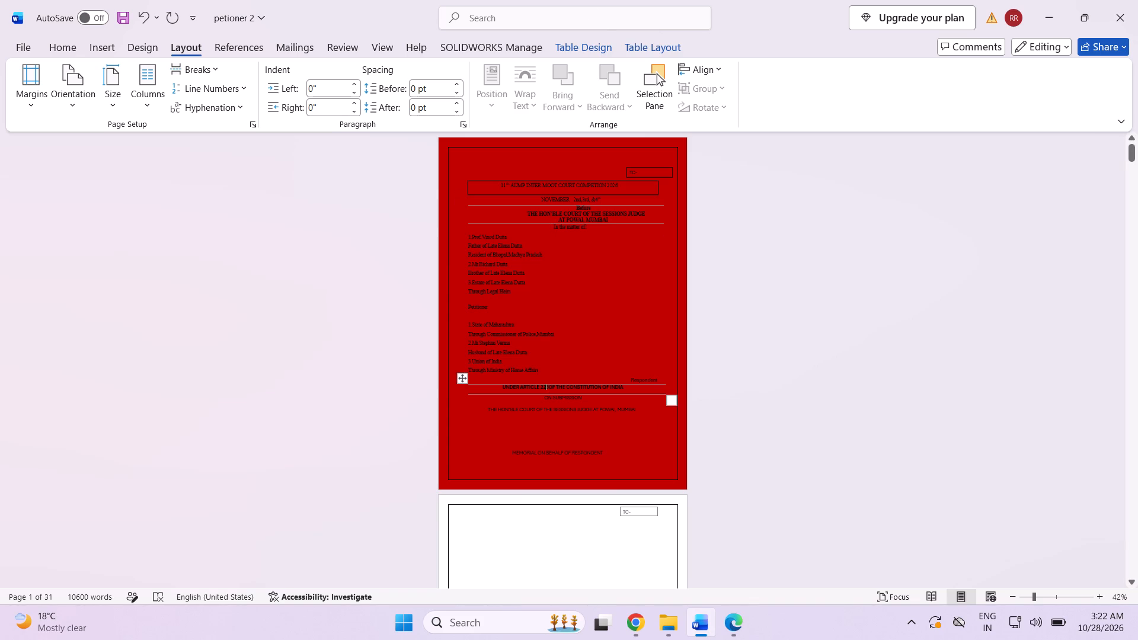
{"action": "key", "text": "Right"}
{"action": "key", "text": "space"}
{"action": "key", "text": "space"}
{"action": "key", "text": "BackSpace"}
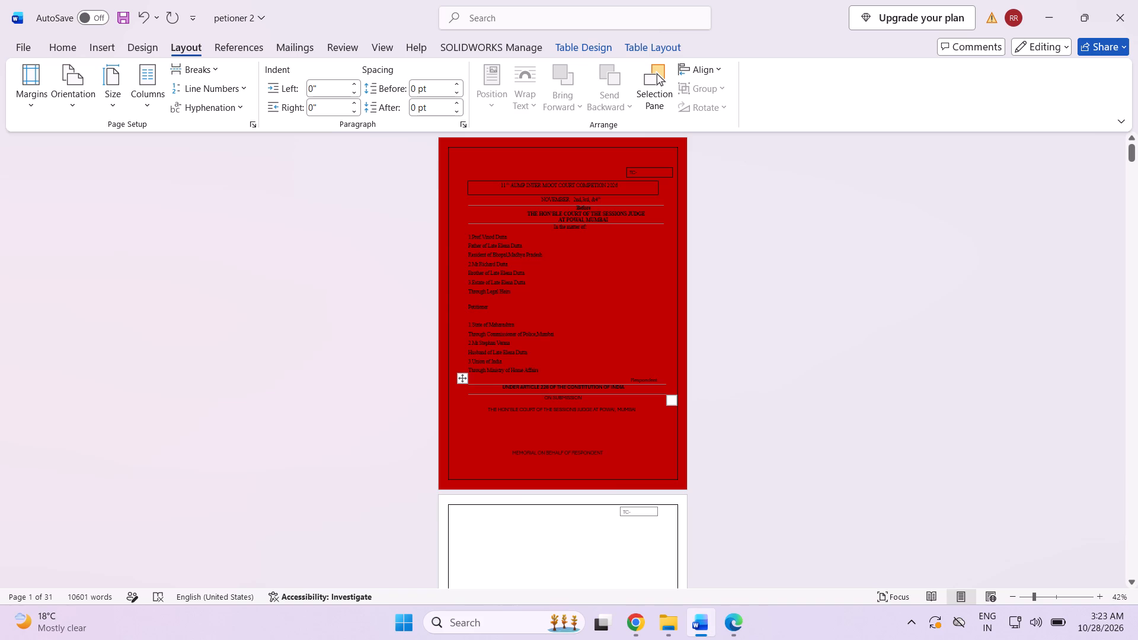
Try to remove the blank spacing in front of the "Petitioner" label below the petitioners' list.
{"action": "left_click", "coordinate": [466, 306]}
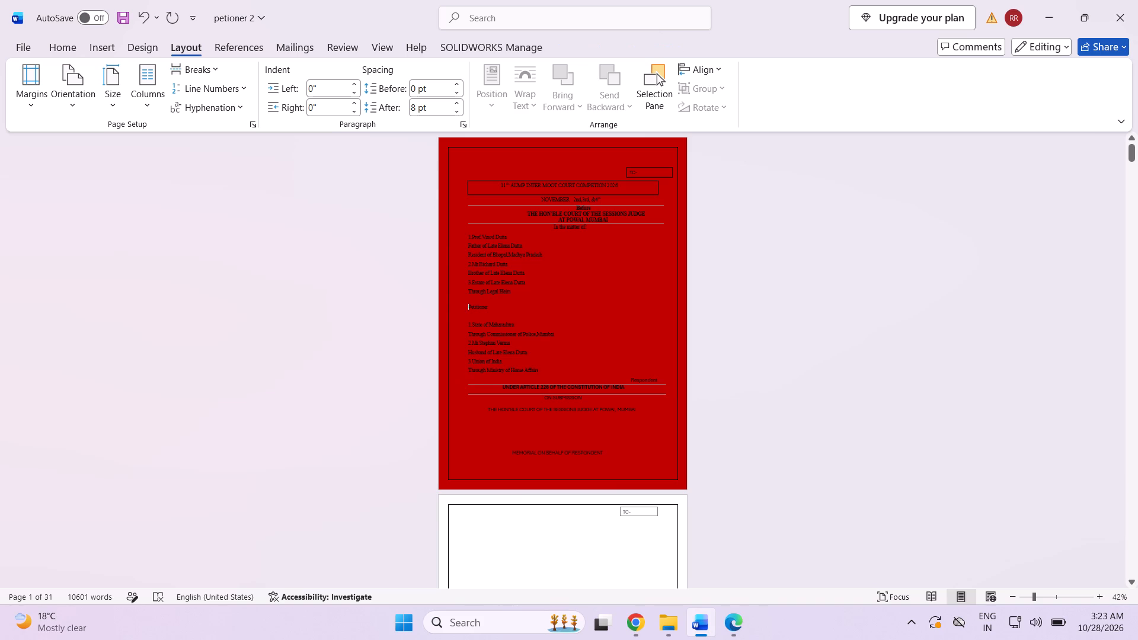
{"action": "key", "text": "BackSpace"}
{"action": "key", "text": "BackSpace"}
{"action": "key", "text": "BackSpace"}
{"action": "double_click", "coordinate": [466, 306]}
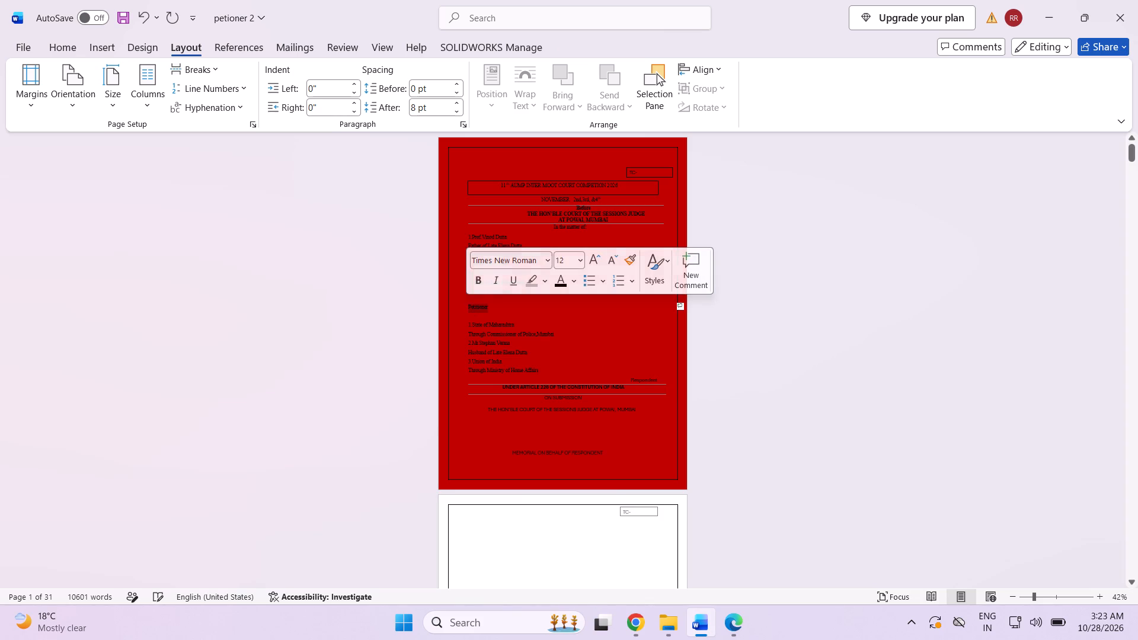
{"action": "left_click", "coordinate": [496, 310]}
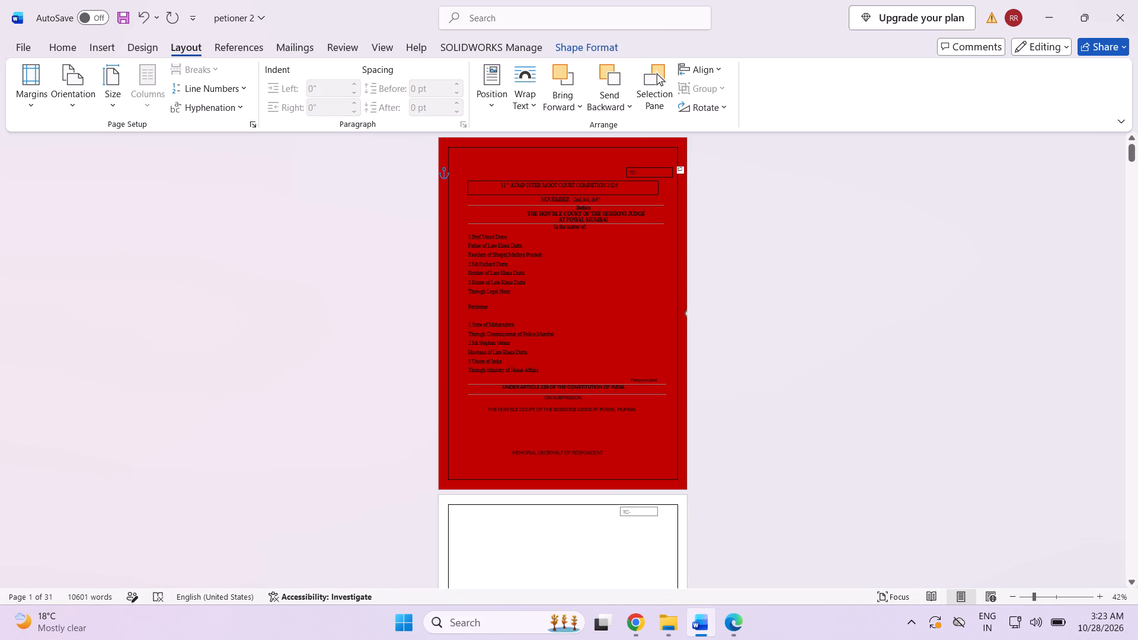
{"action": "left_click", "coordinate": [468, 306]}
{"action": "key", "text": "BackSpace"}
{"action": "key", "text": "BackSpace"}
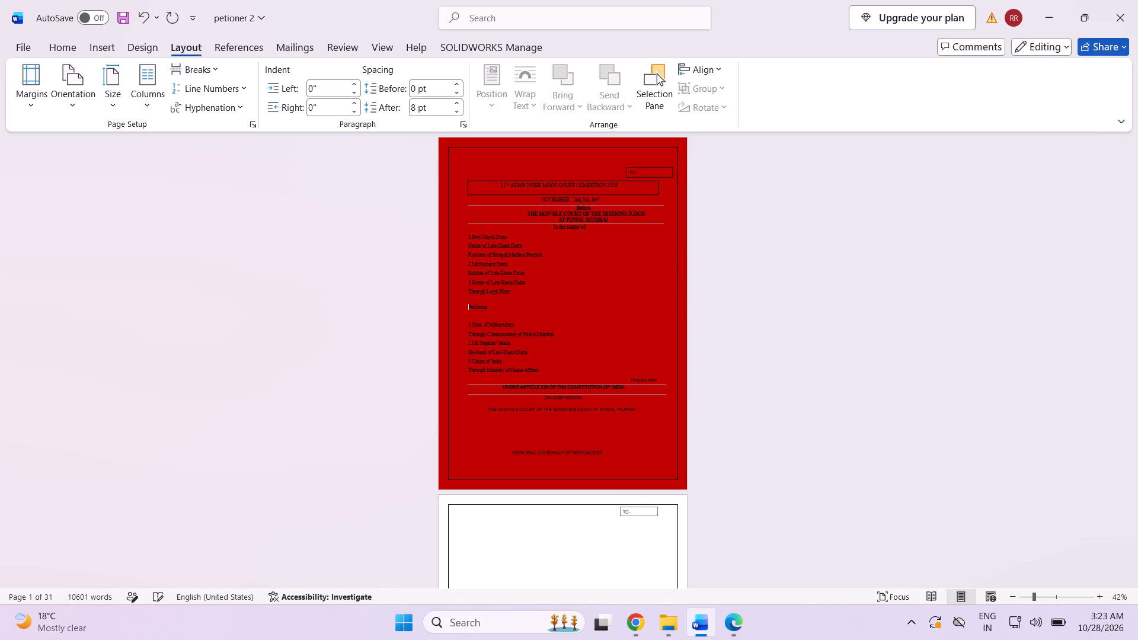
{"action": "key", "text": "BackSpace"}
{"action": "left_click", "coordinate": [512, 289]}
{"action": "left_click_drag", "start_coordinate": [493, 303], "coordinate": [452, 302]}
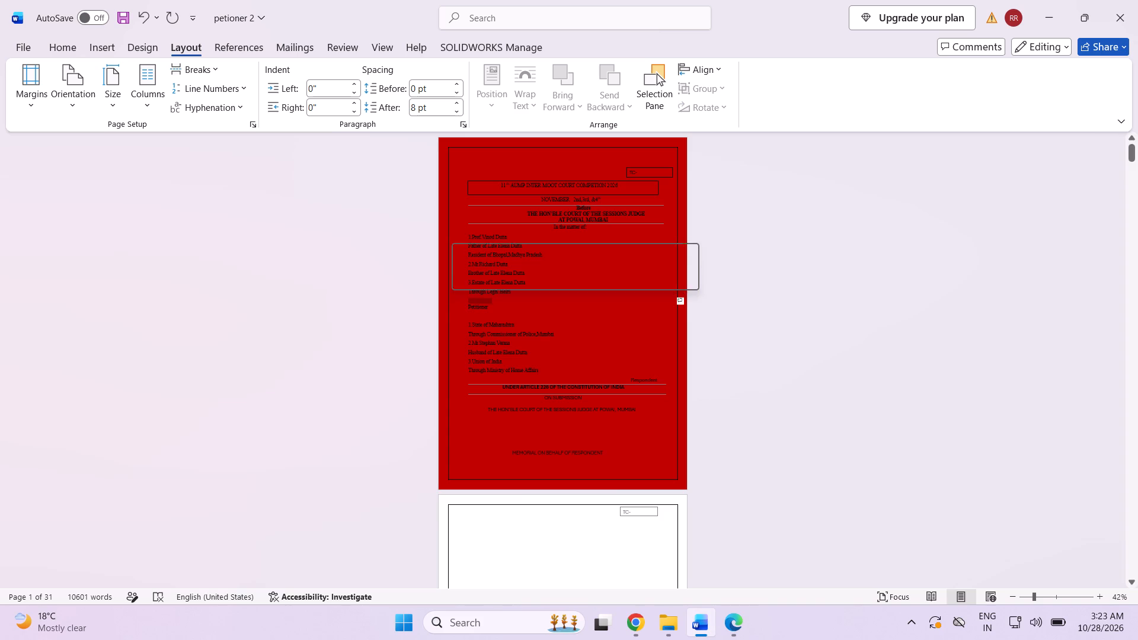
{"action": "left_click", "coordinate": [520, 310]}
{"action": "left_click", "coordinate": [470, 305]}
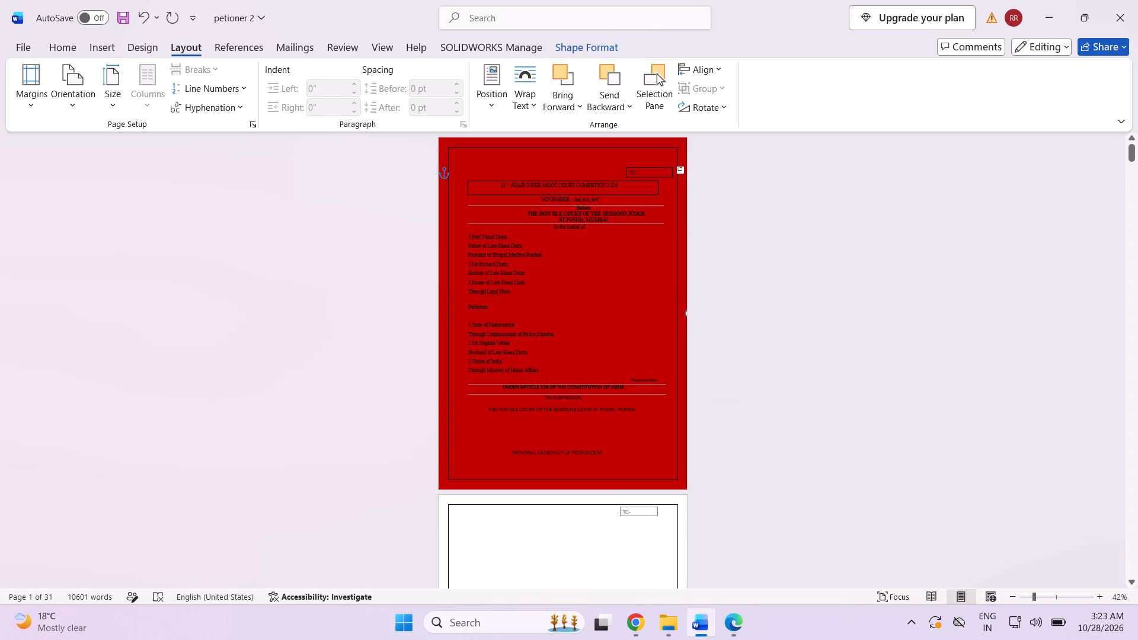
{"action": "key", "text": "BackSpace"}
{"action": "key", "text": "BackSpace"}
{"action": "key", "text": "BackSpace"}
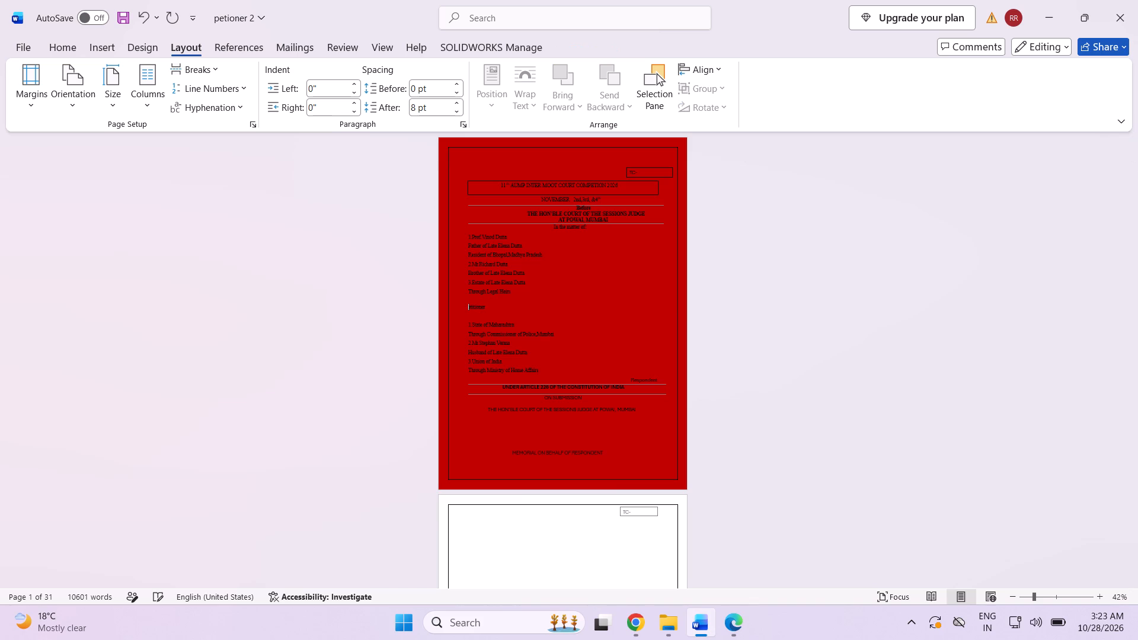
{"action": "key", "text": "BackSpace"}
{"action": "key", "text": "BackSpace"}
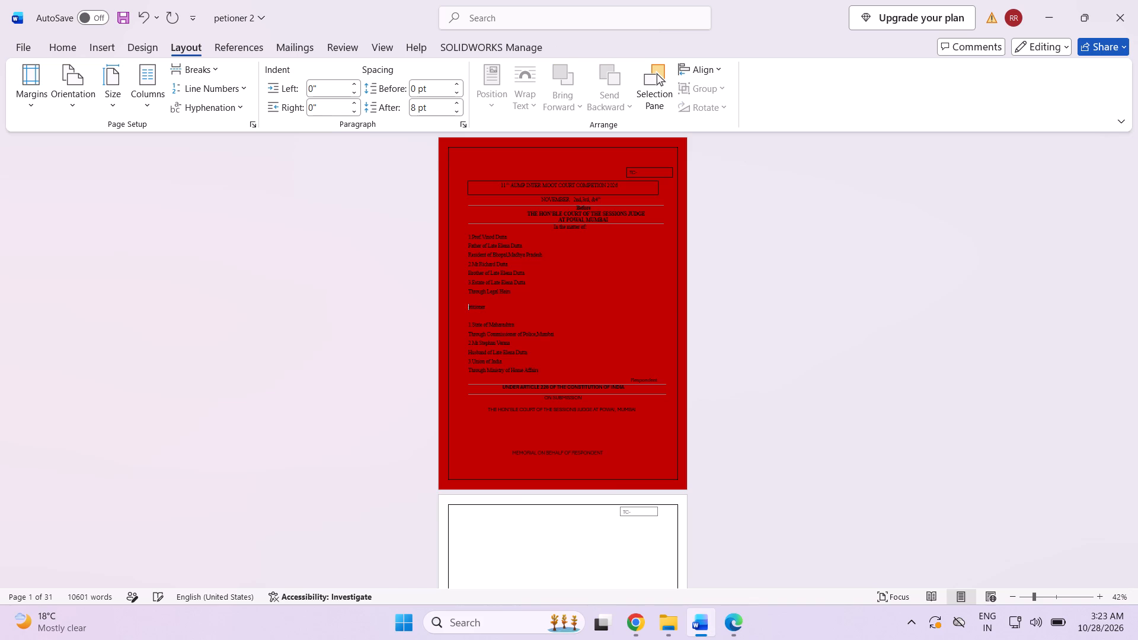
Delete the remaining text of the "Petitioner" label between the petitioners' and respondents' lists.
{"action": "left_click_drag", "start_coordinate": [490, 307], "coordinate": [478, 304]}
{"action": "left_click", "coordinate": [491, 306]}
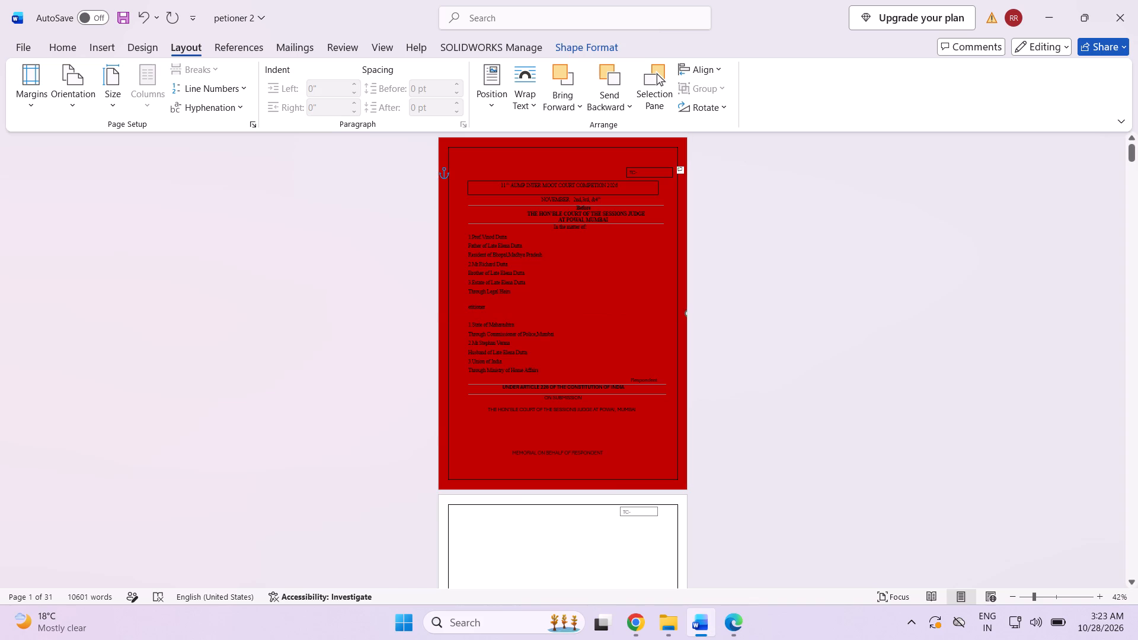
{"action": "left_click", "coordinate": [489, 305]}
{"action": "left_click", "coordinate": [483, 305]}
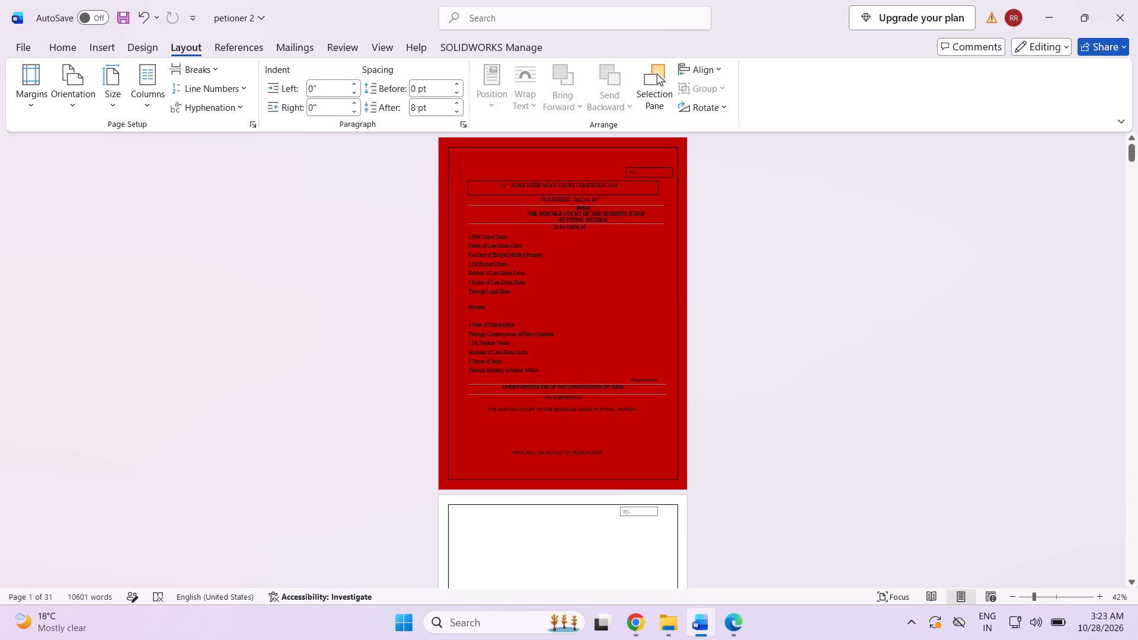
{"action": "left_click", "coordinate": [489, 305]}
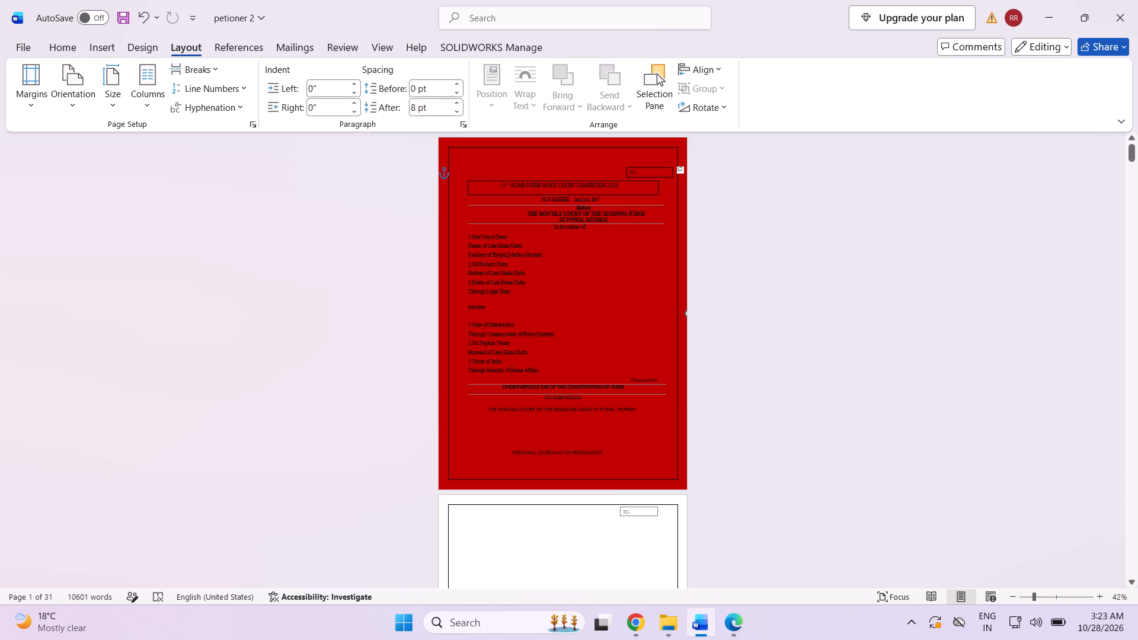
{"action": "left_click", "coordinate": [484, 307]}
{"action": "key", "text": "BackSpace"}
{"action": "key", "text": "BackSpace"}
{"action": "key", "text": "BackSpace"}
{"action": "key", "text": "BackSpace"}
{"action": "key", "text": "BackSpace"}
{"action": "key", "text": "BackSpace"}
{"action": "key", "text": "BackSpace"}
{"action": "key", "text": "BackSpace"}
{"action": "key", "text": "BackSpace"}
{"action": "key", "text": "BackSpace"}
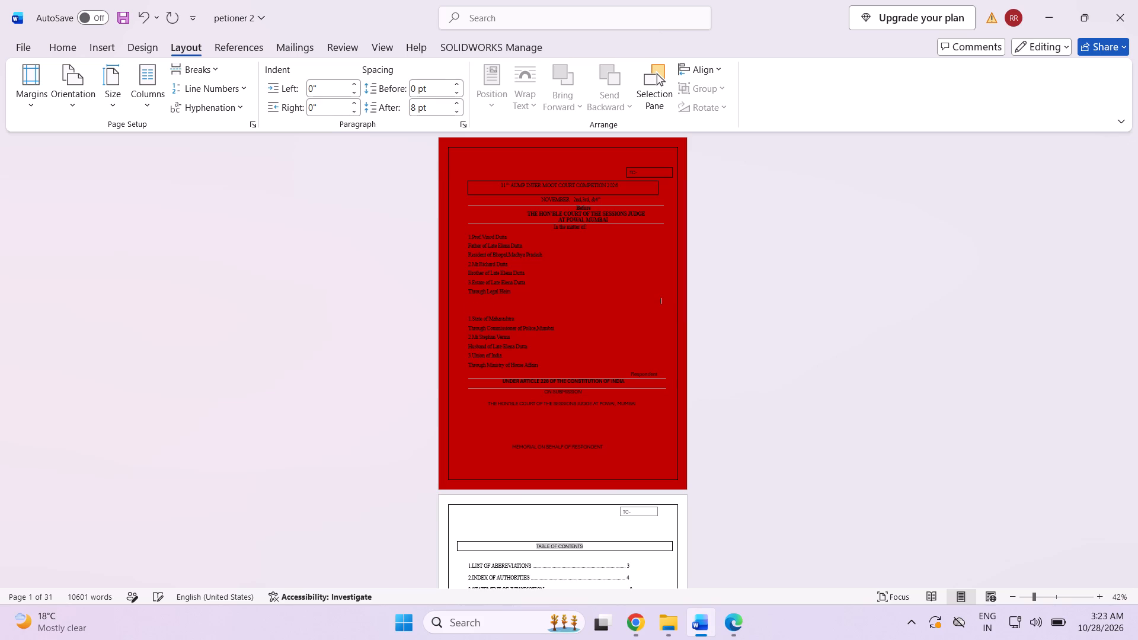
Remove some of the blank spacing on the emptied label line between the petitioners' and respondents' lists.
{"action": "key", "text": "BackSpace"}
{"action": "key", "text": "BackSpace"}
{"action": "key", "text": "BackSpace"}
{"action": "key", "text": "BackSpace"}
{"action": "key", "text": "BackSpace"}
{"action": "key", "text": "BackSpace"}
{"action": "key", "text": "BackSpace"}
{"action": "key", "text": "BackSpace"}
{"action": "key", "text": "BackSpace"}
{"action": "key", "text": "BackSpace"}
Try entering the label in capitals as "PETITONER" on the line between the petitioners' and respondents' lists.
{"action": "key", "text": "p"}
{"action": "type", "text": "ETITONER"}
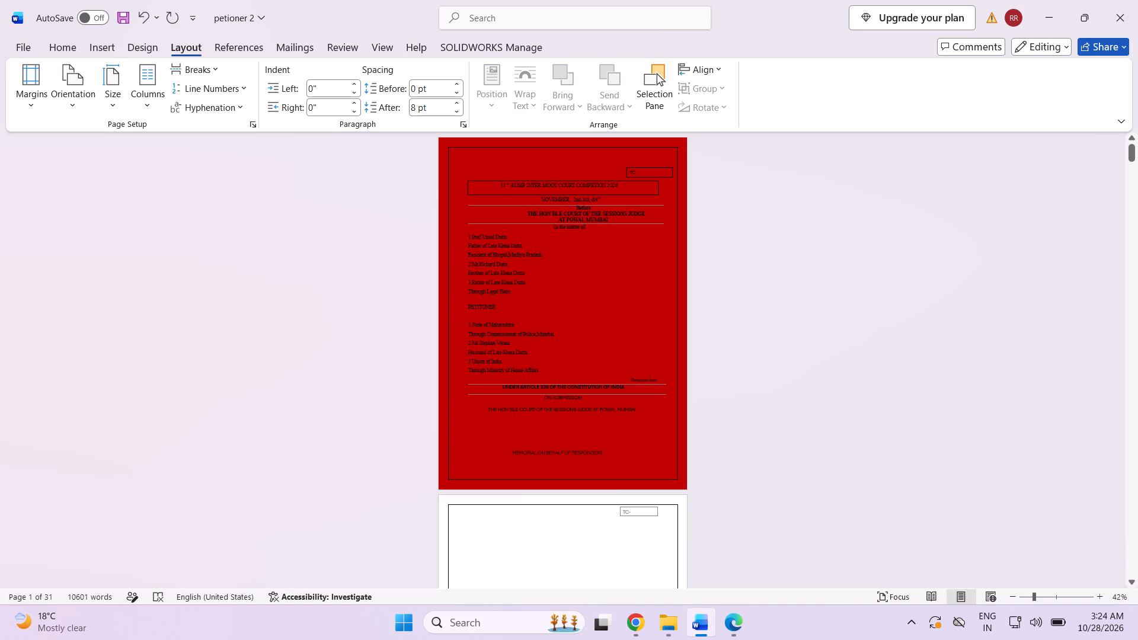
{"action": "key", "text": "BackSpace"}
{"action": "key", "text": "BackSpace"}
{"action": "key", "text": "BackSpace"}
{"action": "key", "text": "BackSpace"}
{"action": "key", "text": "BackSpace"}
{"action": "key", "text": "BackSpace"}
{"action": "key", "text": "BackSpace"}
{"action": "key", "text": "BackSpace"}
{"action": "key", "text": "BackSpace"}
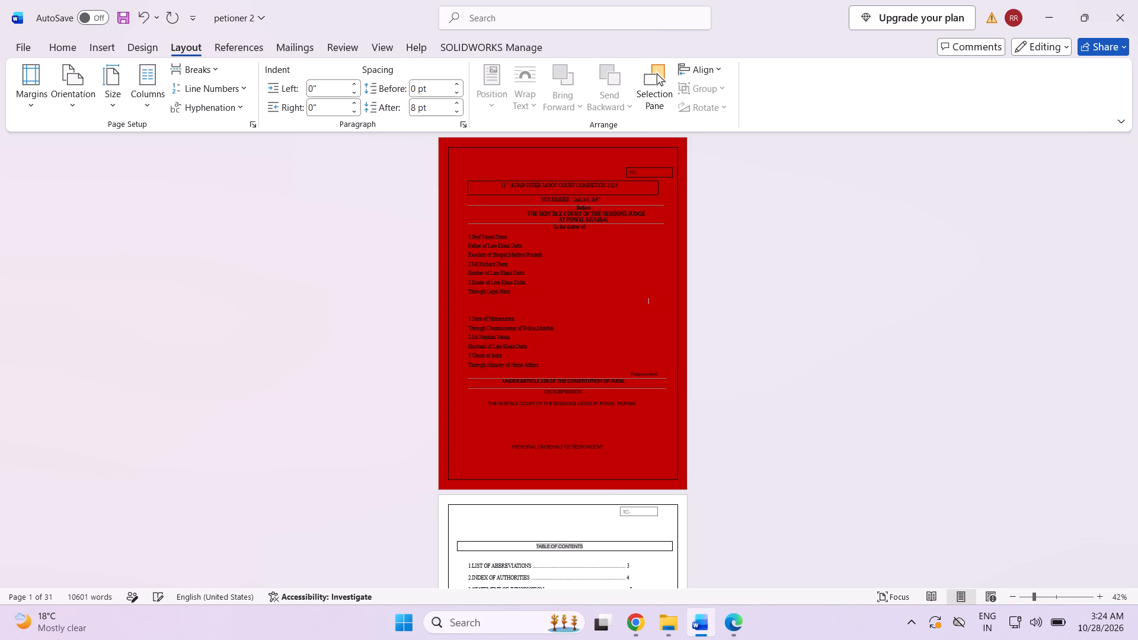
Shorten the blank spacing on the line below the petitioners' list further and enter the label "Petitioner" there.
{"action": "key", "text": "BackSpace"}
{"action": "key", "text": "BackSpace"}
{"action": "key", "text": "BackSpace"}
{"action": "key", "text": "BackSpace"}
{"action": "key", "text": "BackSpace"}
{"action": "key", "text": "BackSpace"}
{"action": "key", "text": "BackSpace"}
{"action": "key", "text": "BackSpace"}
{"action": "key", "text": "BackSpace"}
{"action": "key", "text": "BackSpace"}
{"action": "key", "text": "BackSpace"}
{"action": "key", "text": "BackSpace"}
{"action": "key", "text": "BackSpace"}
{"action": "key", "text": "BackSpace"}
{"action": "key", "text": "BackSpace"}
{"action": "key", "text": "BackSpace"}
{"action": "key", "text": "BackSpace"}
{"action": "key", "text": "BackSpace"}
{"action": "key", "text": "BackSpace"}
{"action": "key", "text": "BackSpace"}
{"action": "key", "text": "BackSpace"}
{"action": "key", "text": "p"}
{"action": "type", "text": "etit"}
{"action": "type", "text": "ioner"}
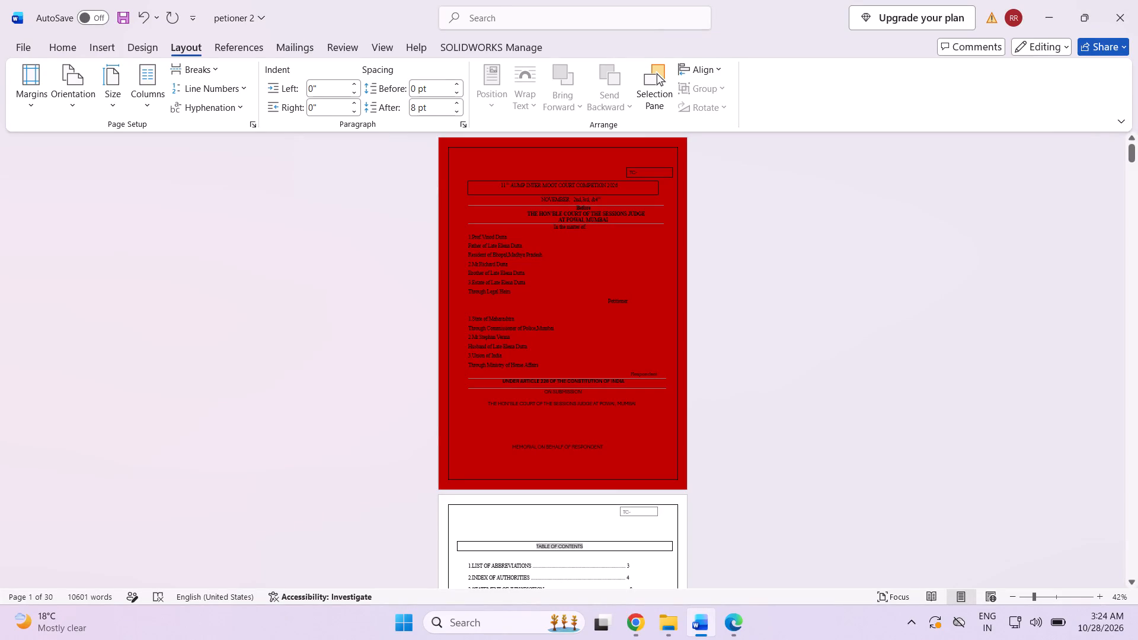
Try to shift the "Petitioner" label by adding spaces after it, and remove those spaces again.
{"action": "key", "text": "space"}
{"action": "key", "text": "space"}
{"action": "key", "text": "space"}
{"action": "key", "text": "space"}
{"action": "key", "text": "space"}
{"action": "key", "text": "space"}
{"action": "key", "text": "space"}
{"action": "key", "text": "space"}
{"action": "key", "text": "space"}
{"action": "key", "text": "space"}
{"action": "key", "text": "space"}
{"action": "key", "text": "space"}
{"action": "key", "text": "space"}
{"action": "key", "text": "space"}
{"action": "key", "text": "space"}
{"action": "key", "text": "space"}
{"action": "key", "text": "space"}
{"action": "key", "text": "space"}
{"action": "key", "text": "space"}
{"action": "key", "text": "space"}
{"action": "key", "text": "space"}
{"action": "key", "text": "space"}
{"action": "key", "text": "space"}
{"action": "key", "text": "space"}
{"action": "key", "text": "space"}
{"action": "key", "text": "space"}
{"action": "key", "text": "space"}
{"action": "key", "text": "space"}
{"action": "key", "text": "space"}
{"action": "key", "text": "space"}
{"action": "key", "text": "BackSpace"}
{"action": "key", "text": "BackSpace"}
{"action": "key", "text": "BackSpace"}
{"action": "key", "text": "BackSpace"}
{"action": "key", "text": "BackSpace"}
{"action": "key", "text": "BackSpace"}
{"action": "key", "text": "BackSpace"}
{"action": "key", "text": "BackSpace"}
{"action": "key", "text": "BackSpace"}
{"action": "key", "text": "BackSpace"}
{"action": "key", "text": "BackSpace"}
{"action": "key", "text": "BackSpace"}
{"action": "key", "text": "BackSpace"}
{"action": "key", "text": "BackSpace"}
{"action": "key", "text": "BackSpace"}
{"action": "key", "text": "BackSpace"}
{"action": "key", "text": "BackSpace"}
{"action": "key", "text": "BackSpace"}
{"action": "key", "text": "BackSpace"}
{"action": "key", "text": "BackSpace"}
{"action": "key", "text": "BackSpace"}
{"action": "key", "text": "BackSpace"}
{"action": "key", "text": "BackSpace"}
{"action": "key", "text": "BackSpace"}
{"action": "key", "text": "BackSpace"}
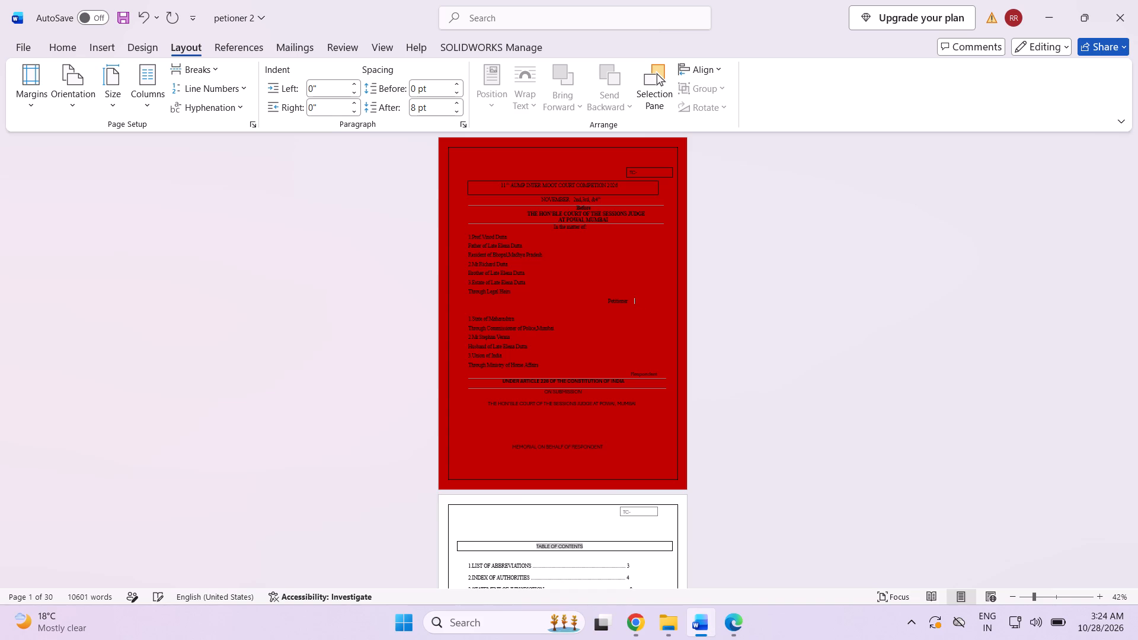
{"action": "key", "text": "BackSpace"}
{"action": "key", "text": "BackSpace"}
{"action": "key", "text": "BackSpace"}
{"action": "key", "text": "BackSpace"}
Insert spaces in front of the "Petitioner" label until it lines up with the respondents' label further down the cover page.
{"action": "key", "text": "Left"}
{"action": "key", "text": "Left"}
{"action": "key", "text": "Left"}
{"action": "key", "text": "Left"}
{"action": "key", "text": "Left"}
{"action": "key", "text": "Left"}
{"action": "key", "text": "Left"}
{"action": "key", "text": "Left"}
{"action": "key", "text": "Left"}
{"action": "key", "text": "Left"}
{"action": "key", "text": "Left"}
{"action": "key", "text": "Left"}
{"action": "key", "text": "Left"}
{"action": "key", "text": "Left"}
{"action": "key", "text": "Left"}
{"action": "key", "text": "space"}
{"action": "key", "text": "space"}
{"action": "key", "text": "space"}
{"action": "key", "text": "space"}
{"action": "key", "text": "space"}
{"action": "key", "text": "space"}
{"action": "key", "text": "space"}
{"action": "key", "text": "space"}
{"action": "key", "text": "space"}
{"action": "key", "text": "space"}
{"action": "key", "text": "space"}
{"action": "key", "text": "space"}
{"action": "key", "text": "space"}
{"action": "key", "text": "space"}
{"action": "key", "text": "space"}
{"action": "key", "text": "space"}
{"action": "key", "text": "space"}
{"action": "key", "text": "space"}
{"action": "key", "text": "space"}
{"action": "key", "text": "space"}
{"action": "key", "text": "space"}
{"action": "key", "text": "space"}
{"action": "key", "text": "space"}
{"action": "key", "text": "space"}
{"action": "key", "text": "BackSpace"}
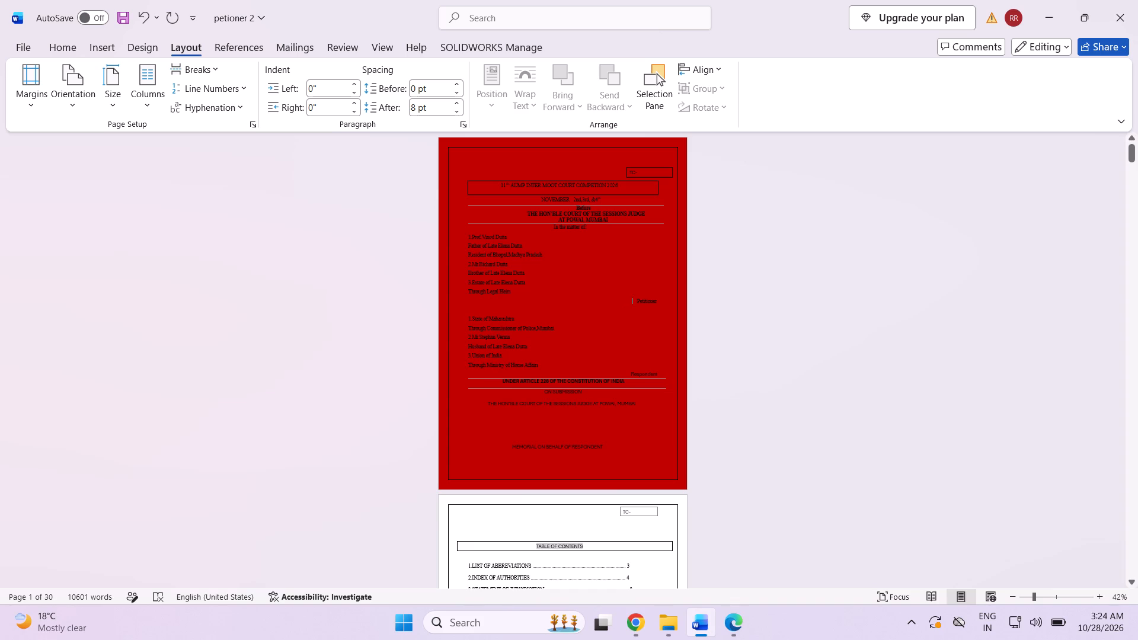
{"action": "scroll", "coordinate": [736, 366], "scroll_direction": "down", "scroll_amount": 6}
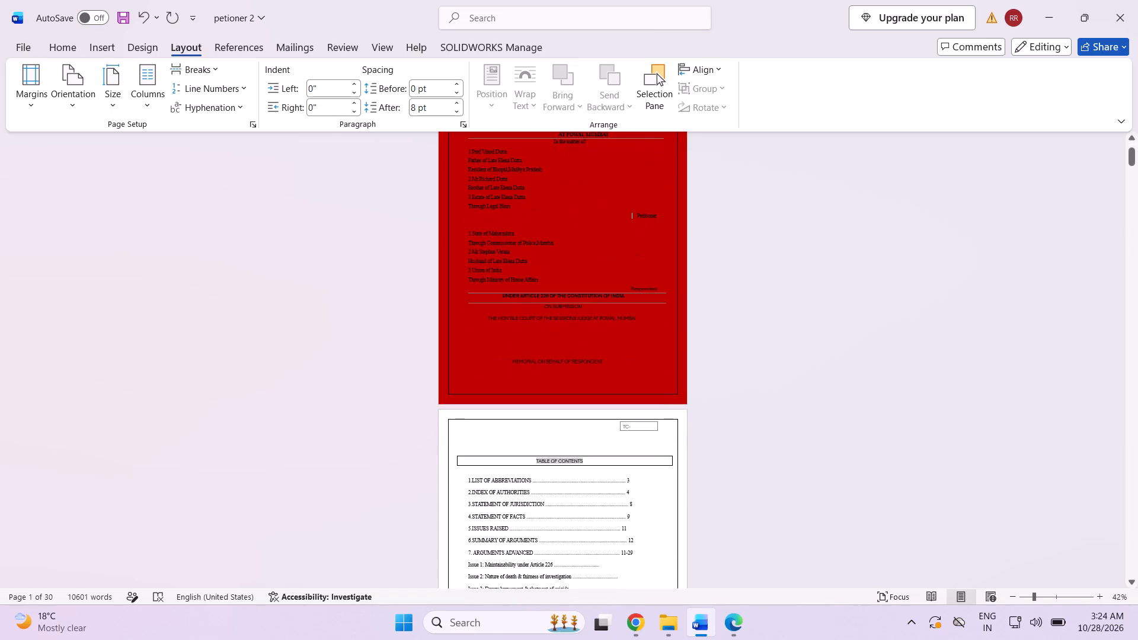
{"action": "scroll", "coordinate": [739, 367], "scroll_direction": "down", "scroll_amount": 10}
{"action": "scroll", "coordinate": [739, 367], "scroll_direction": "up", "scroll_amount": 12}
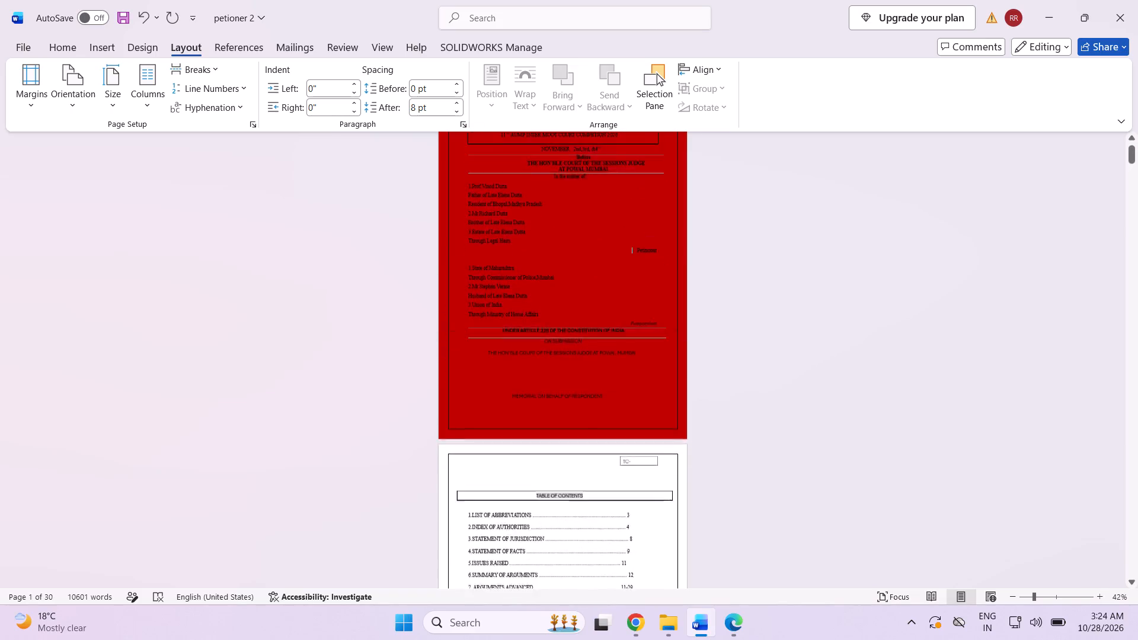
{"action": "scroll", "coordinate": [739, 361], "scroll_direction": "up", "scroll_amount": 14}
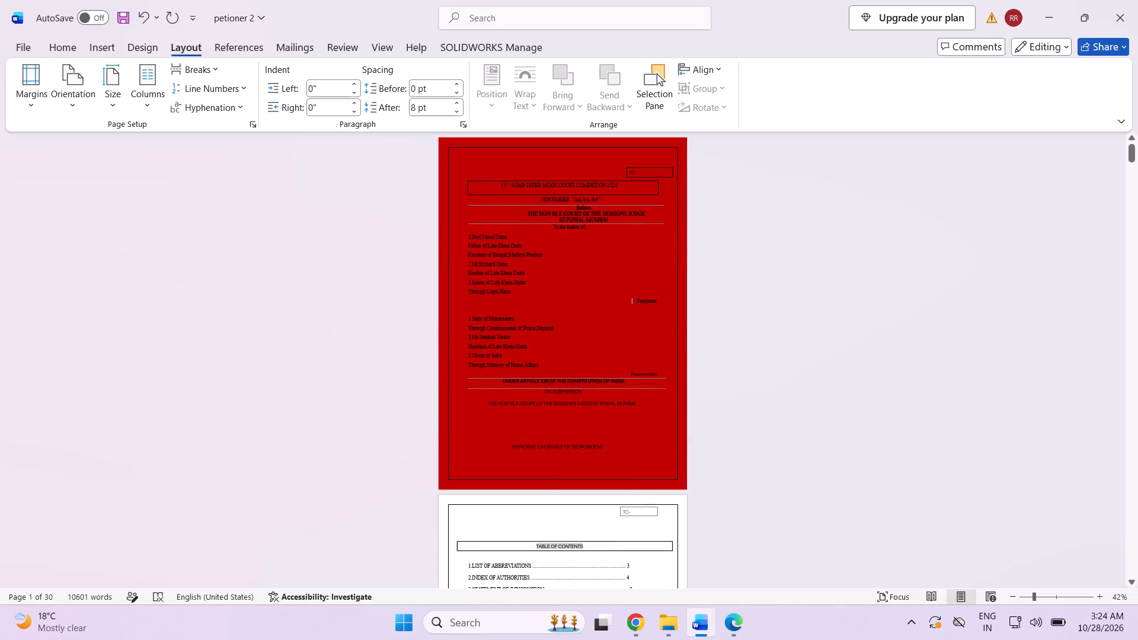
Save the document with the updated cover page to this PC, without uploading it to OneDrive.
{"action": "left_click", "coordinate": [86, 16]}
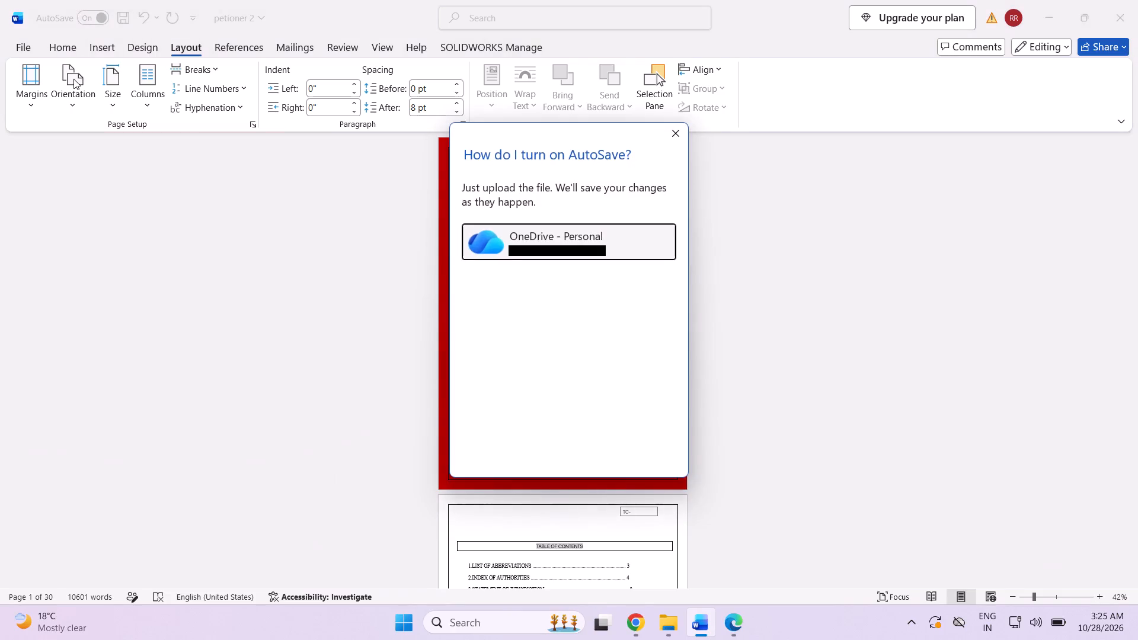
{"action": "left_click", "coordinate": [678, 137]}
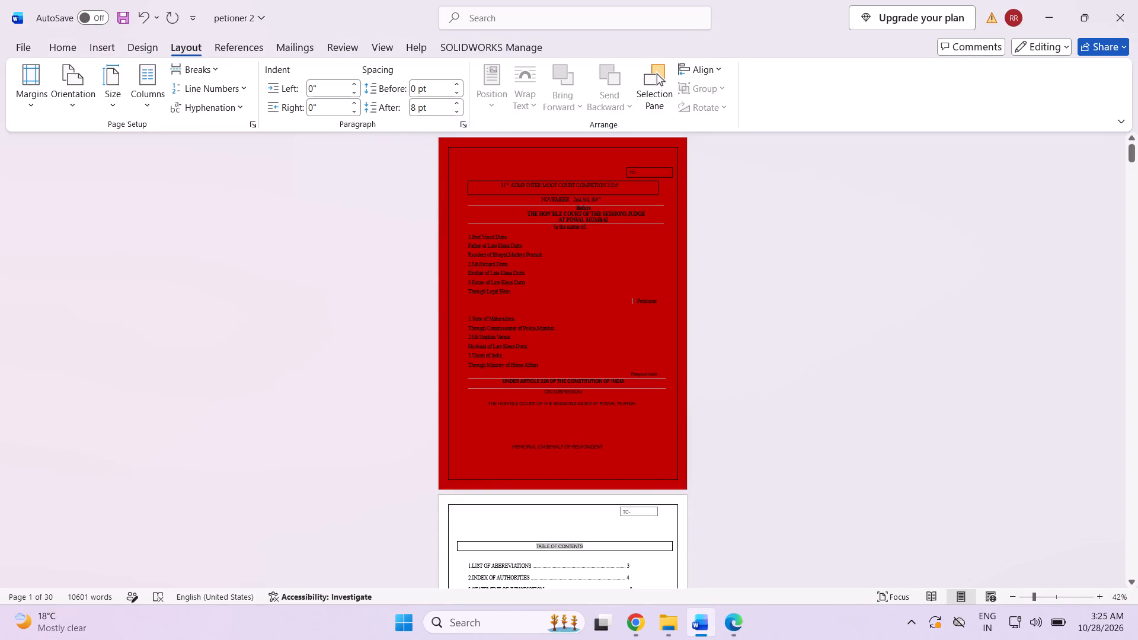
{"action": "key", "text": "ctrl+s"}
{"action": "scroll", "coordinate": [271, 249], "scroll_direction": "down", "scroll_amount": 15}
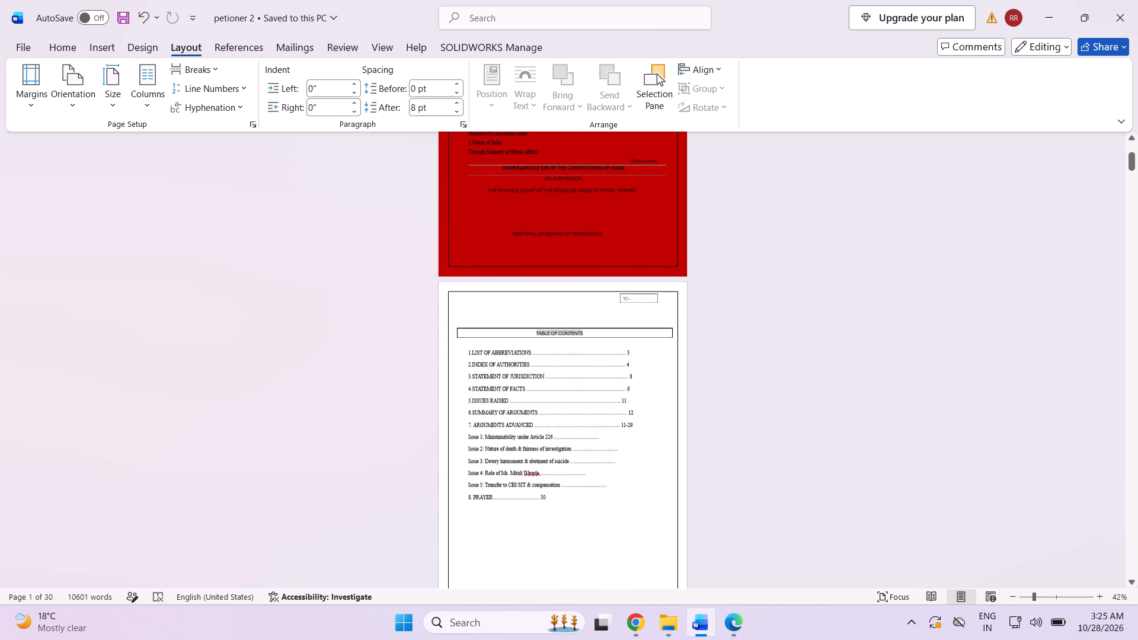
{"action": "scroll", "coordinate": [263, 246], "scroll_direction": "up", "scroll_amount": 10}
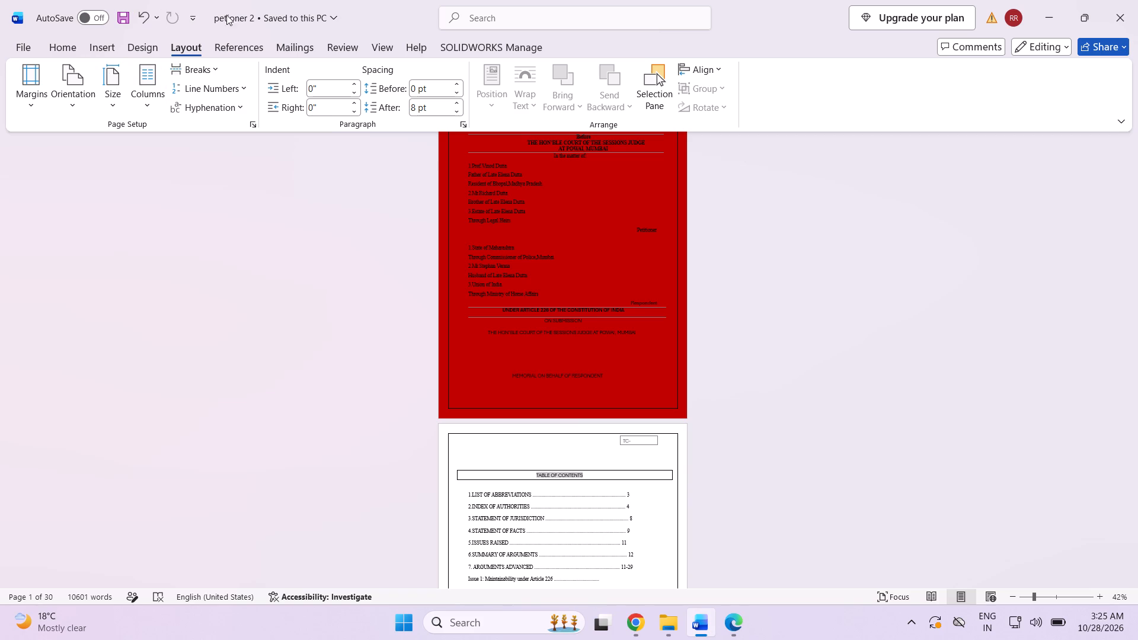
Save the document once more.
{"action": "left_click", "coordinate": [125, 18]}
{"action": "left_click", "coordinate": [125, 15]}
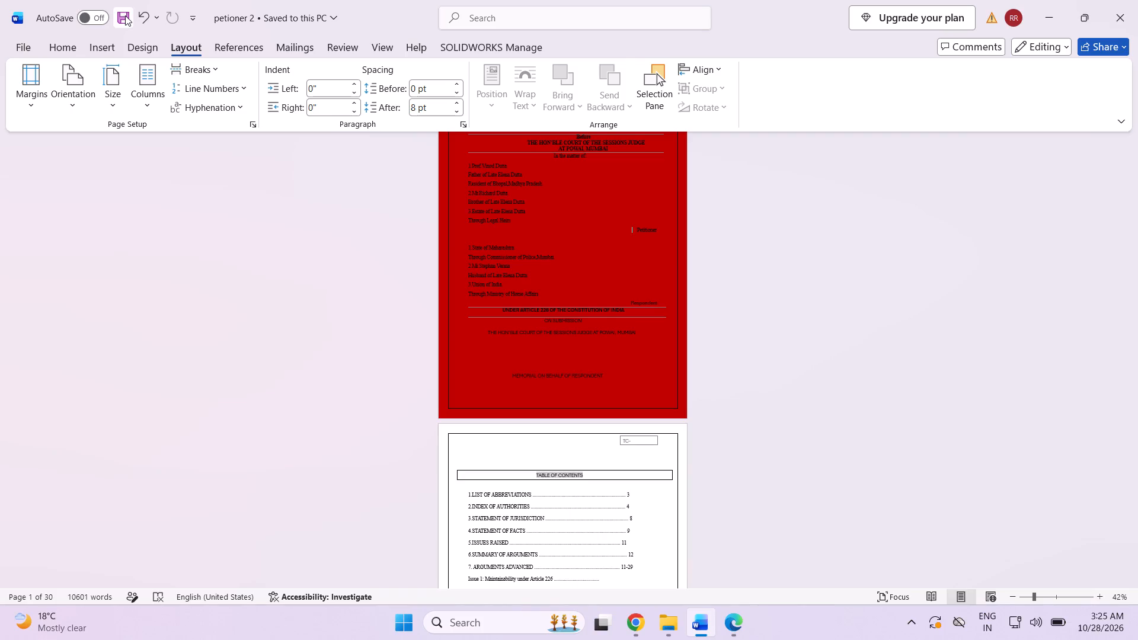
Save the document again with its current cover page.
{"action": "left_click", "coordinate": [125, 15]}
{"action": "left_click", "coordinate": [125, 15]}
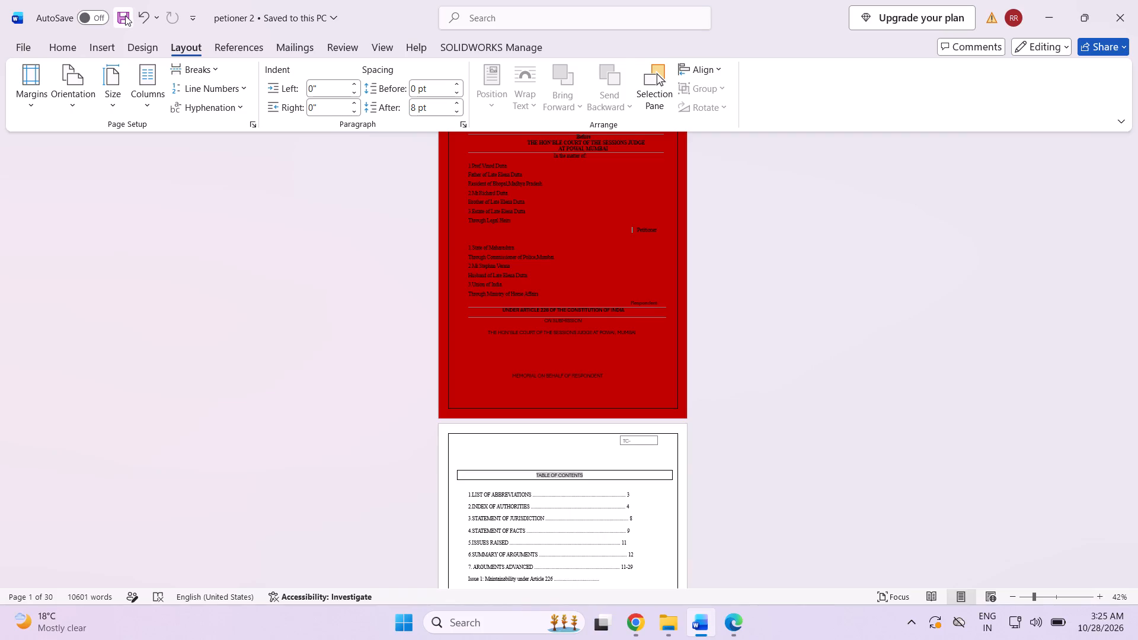
{"action": "double_click", "coordinate": [125, 15]}
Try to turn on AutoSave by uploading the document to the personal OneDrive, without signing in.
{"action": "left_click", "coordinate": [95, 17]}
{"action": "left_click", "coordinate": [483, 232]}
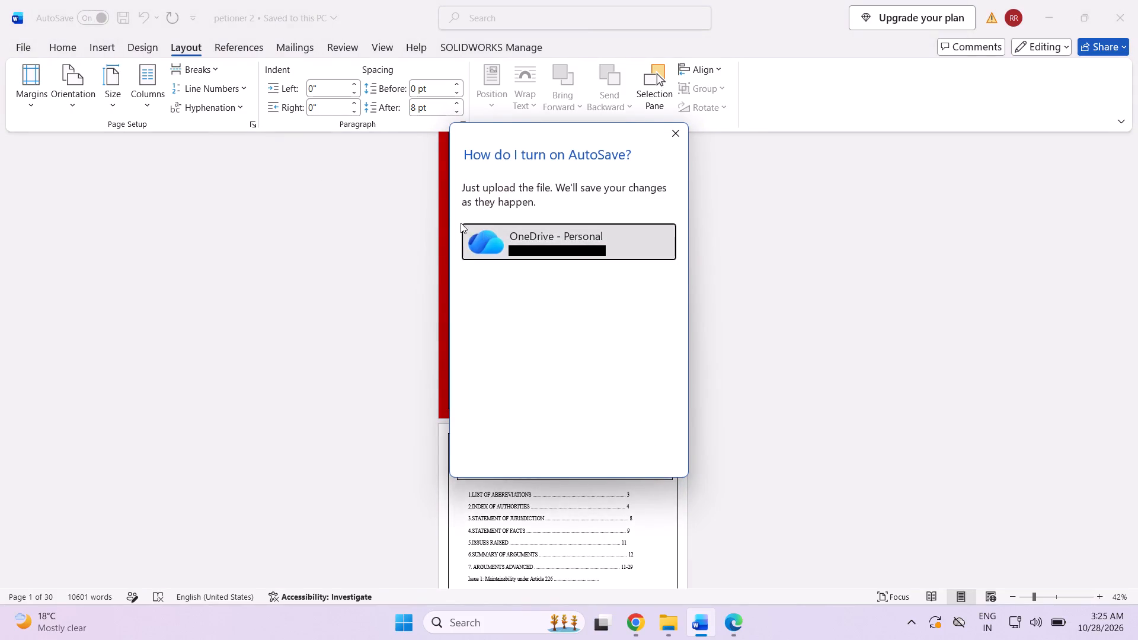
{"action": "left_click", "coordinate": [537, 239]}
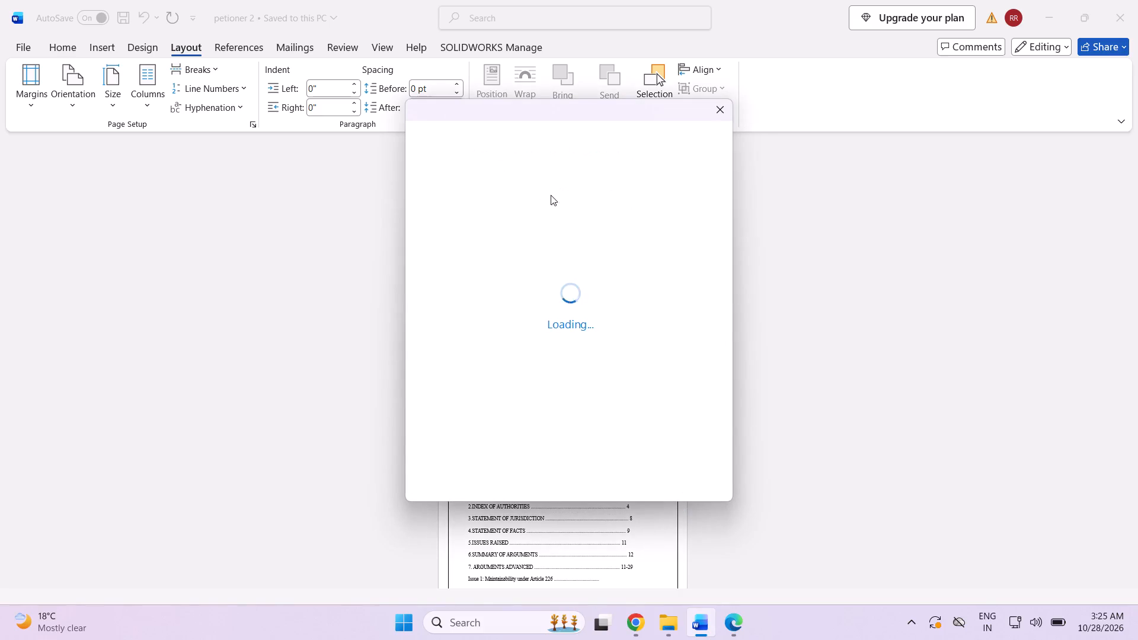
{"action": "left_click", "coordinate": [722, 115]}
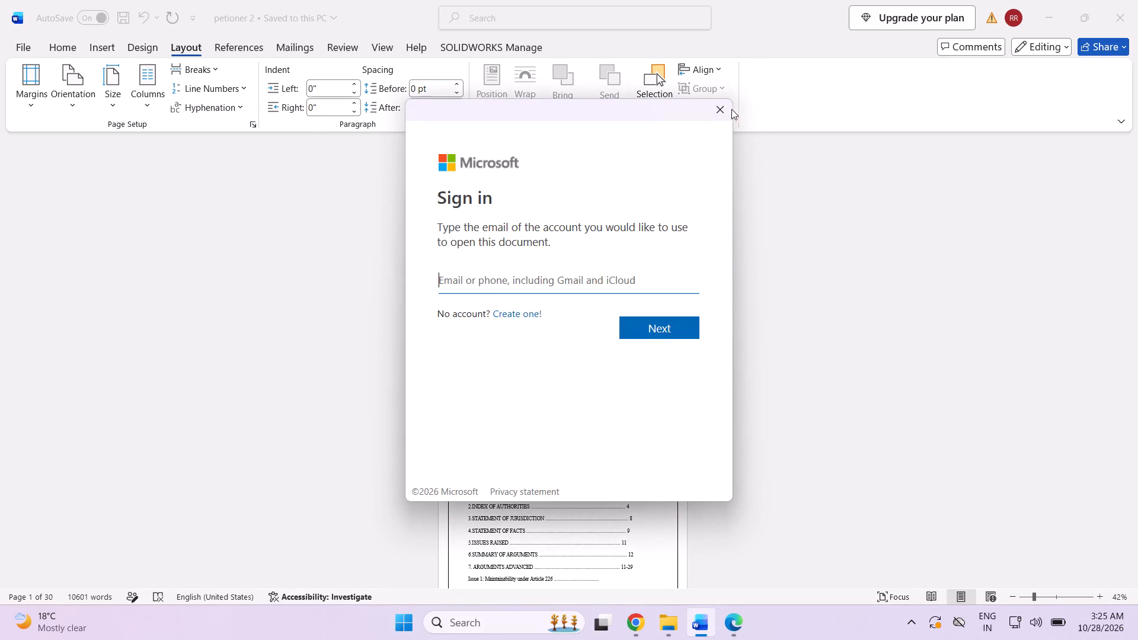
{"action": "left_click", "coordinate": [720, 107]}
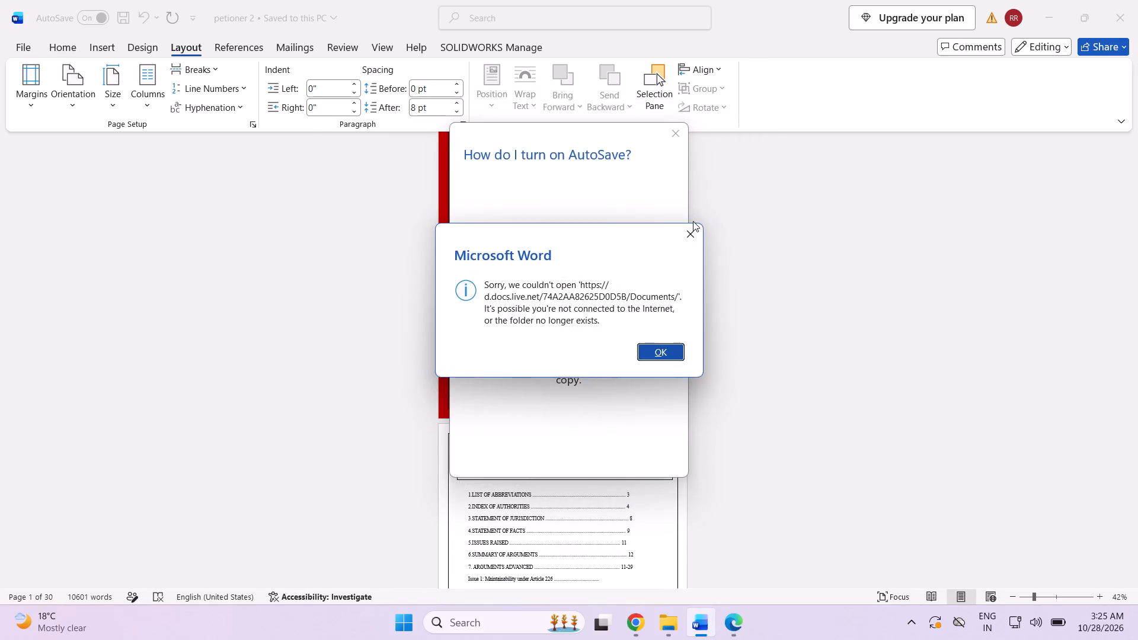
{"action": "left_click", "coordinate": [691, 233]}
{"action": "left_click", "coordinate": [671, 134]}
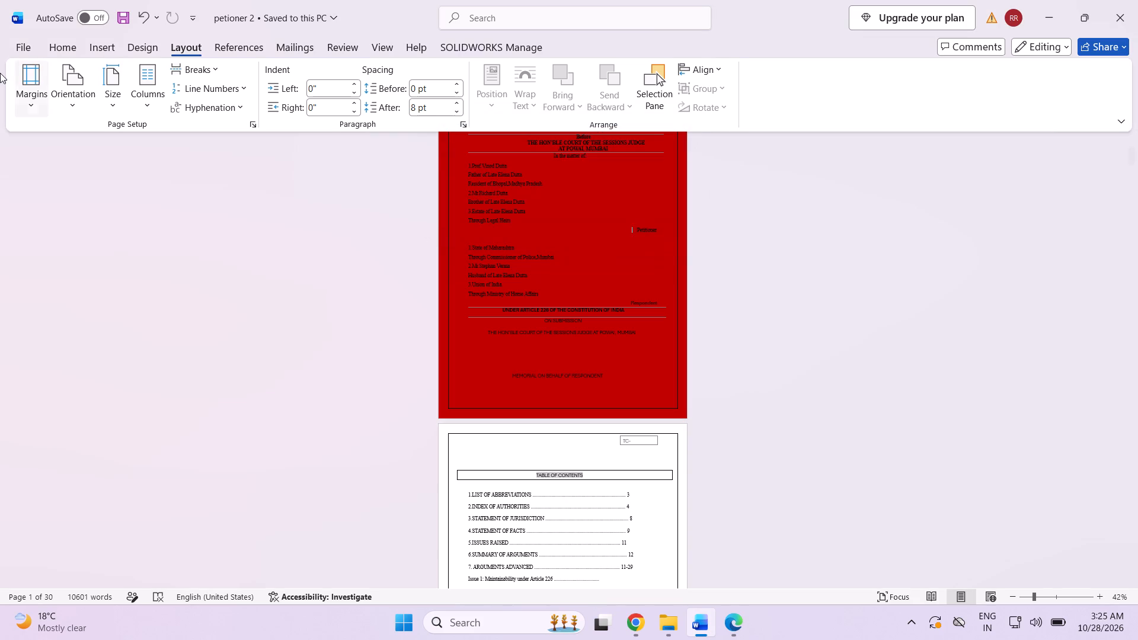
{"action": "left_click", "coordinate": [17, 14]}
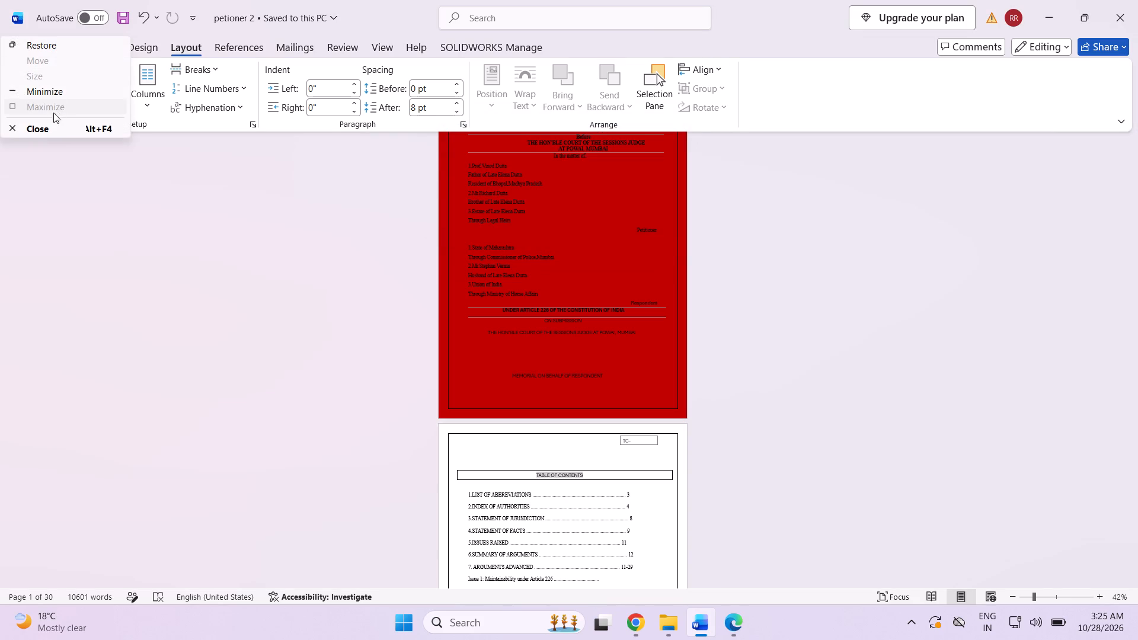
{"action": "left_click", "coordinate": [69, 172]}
Save the document as a new Word file named "Respondent 1" in the Documents folder, dismissing the account sign-in.
{"action": "left_click", "coordinate": [26, 51]}
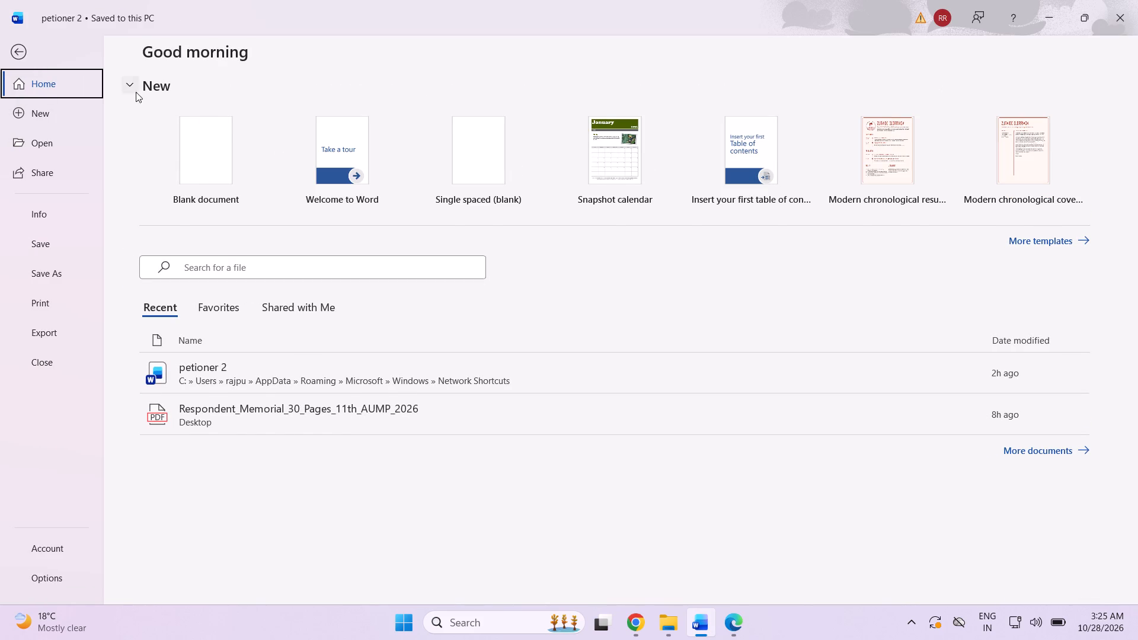
{"action": "left_click", "coordinate": [49, 270]}
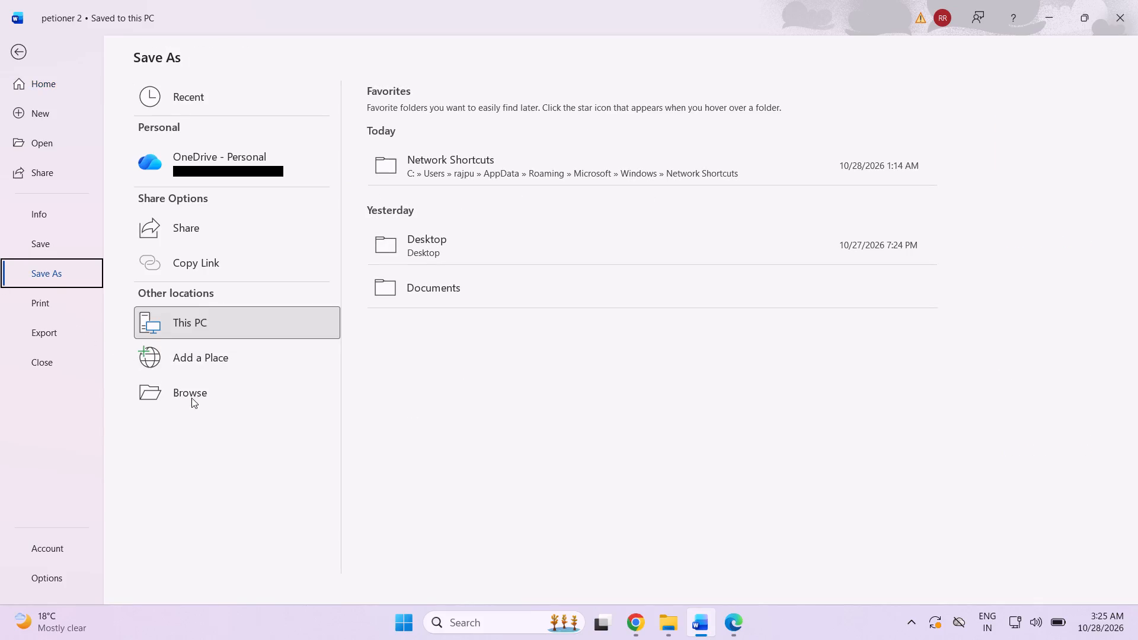
{"action": "left_click", "coordinate": [459, 293]}
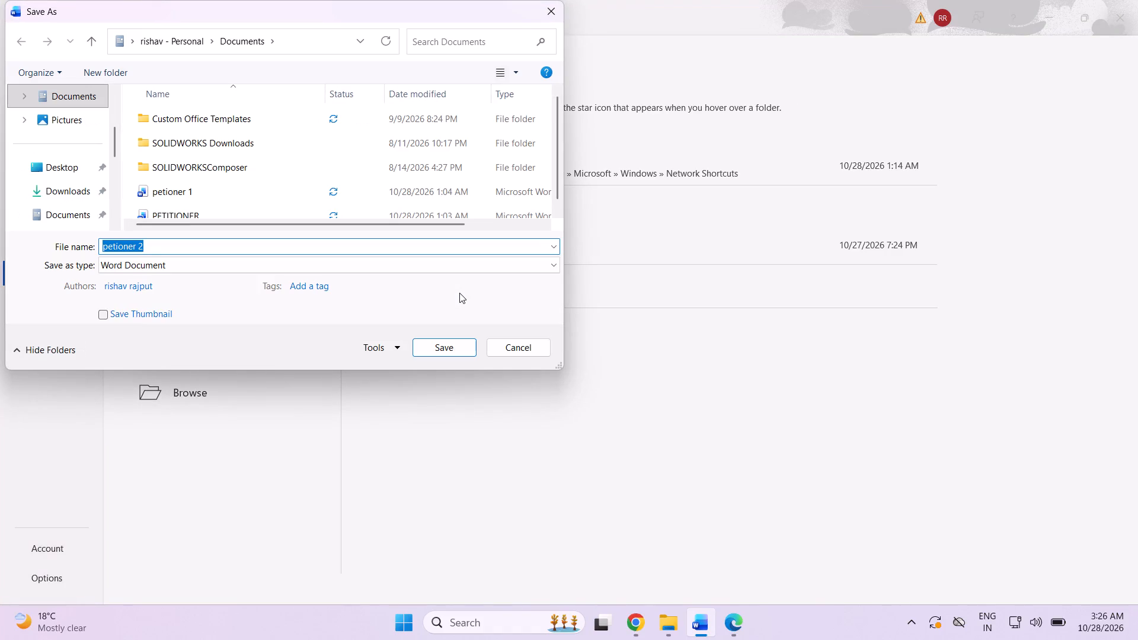
{"action": "key", "text": "BackSpace"}
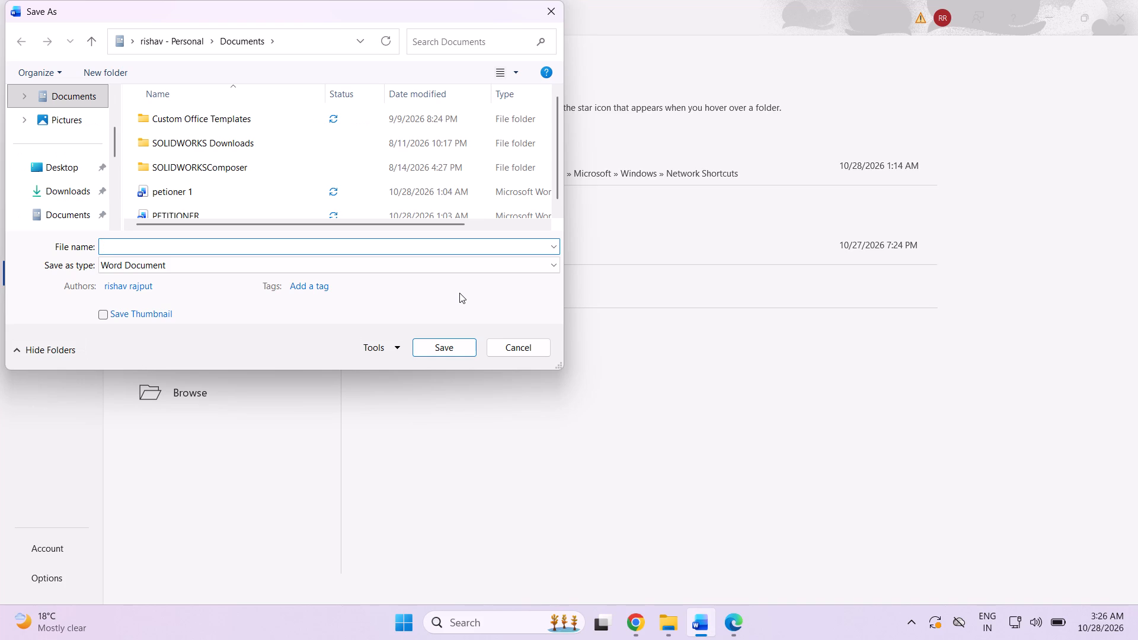
{"action": "type", "text": "respondenr"}
{"action": "key", "text": "BackSpace"}
{"action": "key", "text": "t"}
{"action": "key", "text": "space"}
{"action": "key", "text": "1"}
{"action": "key", "text": "Left"}
{"action": "key", "text": "Left"}
{"action": "key", "text": "Left"}
{"action": "key", "text": "Left"}
{"action": "key", "text": "Left"}
{"action": "key", "text": "Left"}
{"action": "key", "text": "Left"}
{"action": "key", "text": "Left"}
{"action": "key", "text": "Left"}
{"action": "key", "text": "Left"}
{"action": "key", "text": "Left"}
{"action": "key", "text": "Left"}
{"action": "key", "text": "Left"}
{"action": "key", "text": "Left"}
{"action": "key", "text": "Right"}
{"action": "key", "text": "BackSpace"}
{"action": "key", "text": "r"}
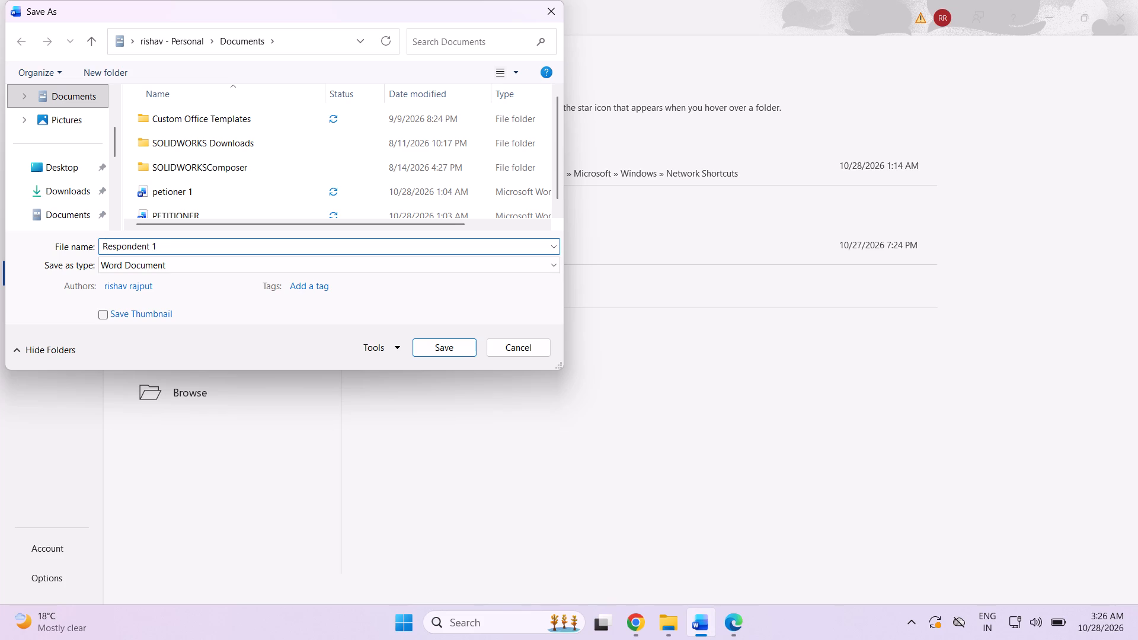
{"action": "scroll", "coordinate": [360, 175], "scroll_direction": "down", "scroll_amount": 2}
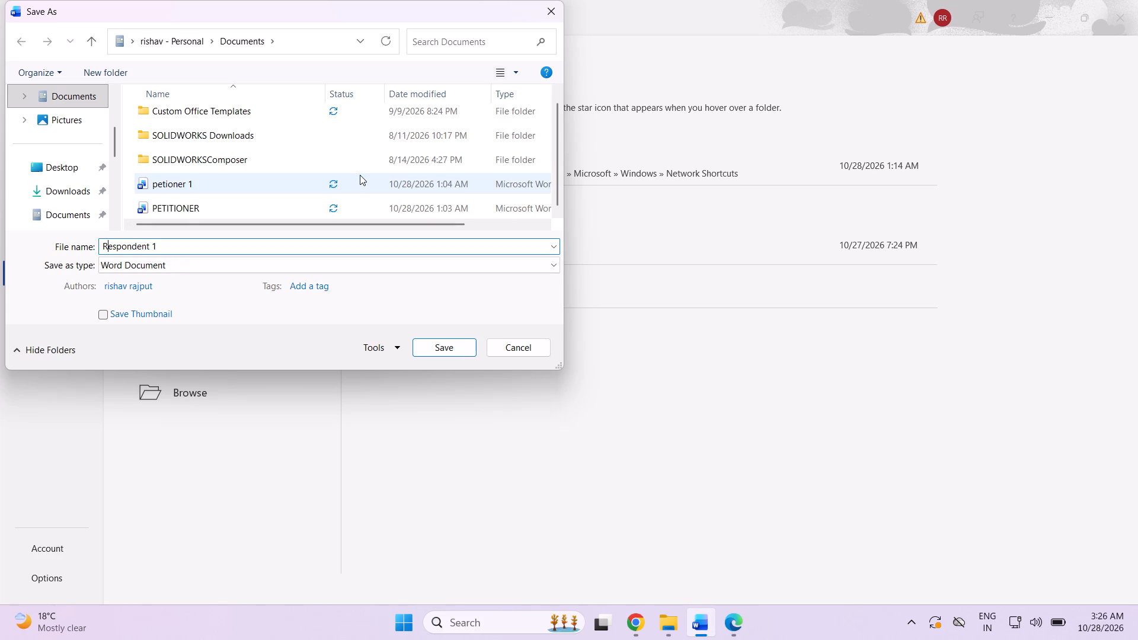
{"action": "scroll", "coordinate": [360, 175], "scroll_direction": "down", "scroll_amount": 4}
{"action": "scroll", "coordinate": [360, 175], "scroll_direction": "up", "scroll_amount": 3}
{"action": "scroll", "coordinate": [360, 175], "scroll_direction": "down", "scroll_amount": 4}
{"action": "scroll", "coordinate": [360, 175], "scroll_direction": "up", "scroll_amount": 3}
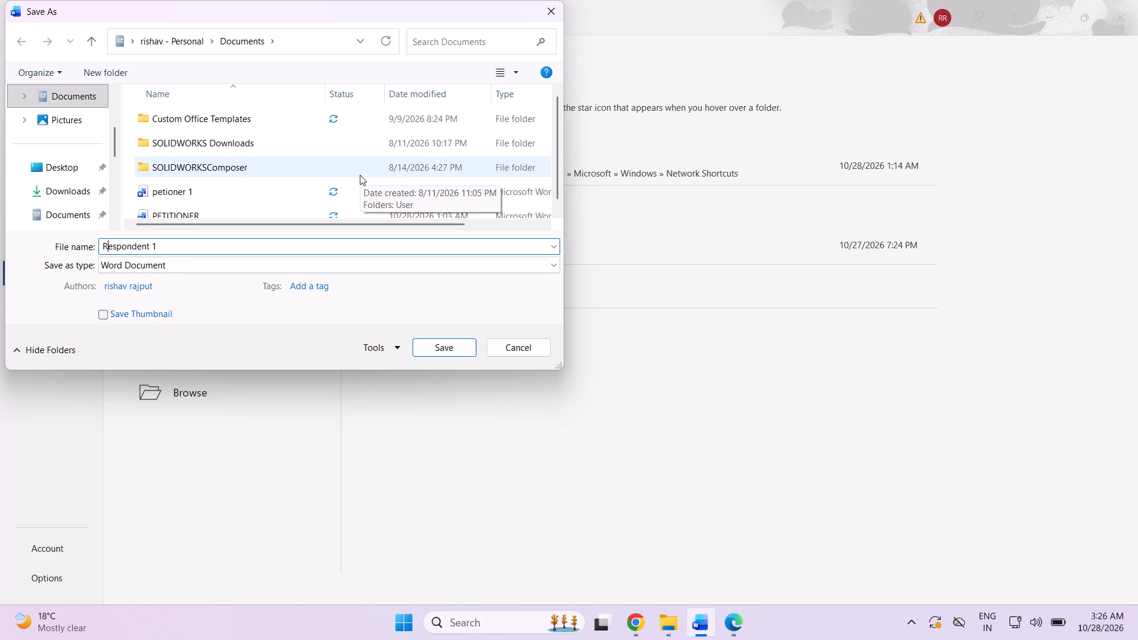
{"action": "scroll", "coordinate": [360, 175], "scroll_direction": "up", "scroll_amount": 1}
{"action": "scroll", "coordinate": [360, 175], "scroll_direction": "down", "scroll_amount": 3}
{"action": "scroll", "coordinate": [360, 175], "scroll_direction": "up", "scroll_amount": 3}
{"action": "scroll", "coordinate": [360, 175], "scroll_direction": "down", "scroll_amount": 3}
{"action": "scroll", "coordinate": [360, 175], "scroll_direction": "up", "scroll_amount": 3}
{"action": "scroll", "coordinate": [360, 175], "scroll_direction": "down", "scroll_amount": 2}
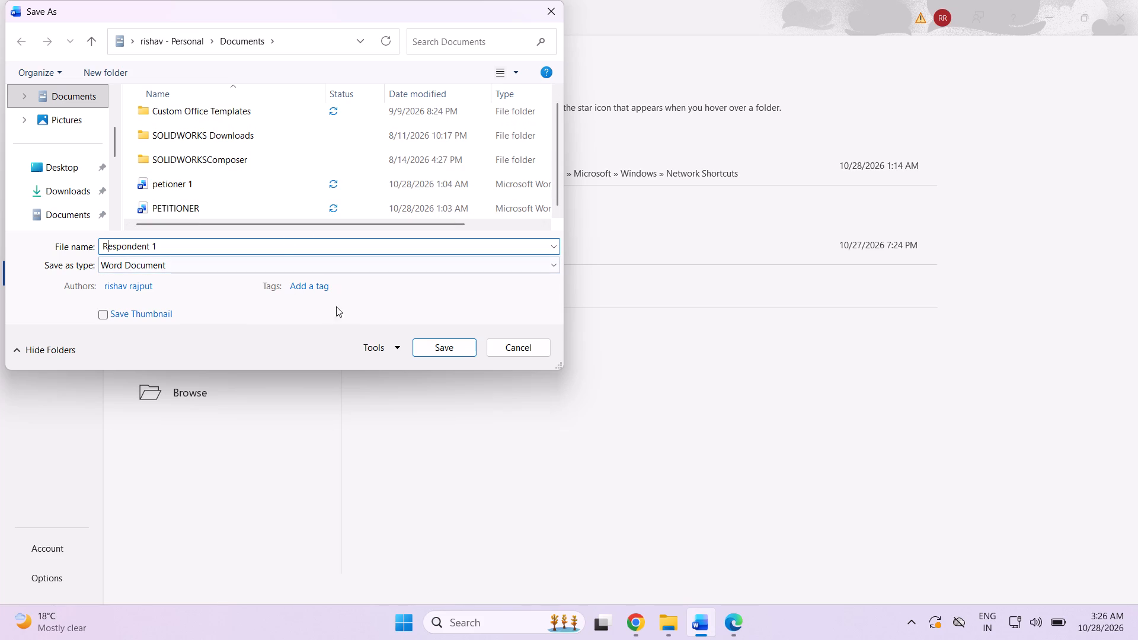
{"action": "left_click", "coordinate": [433, 344]}
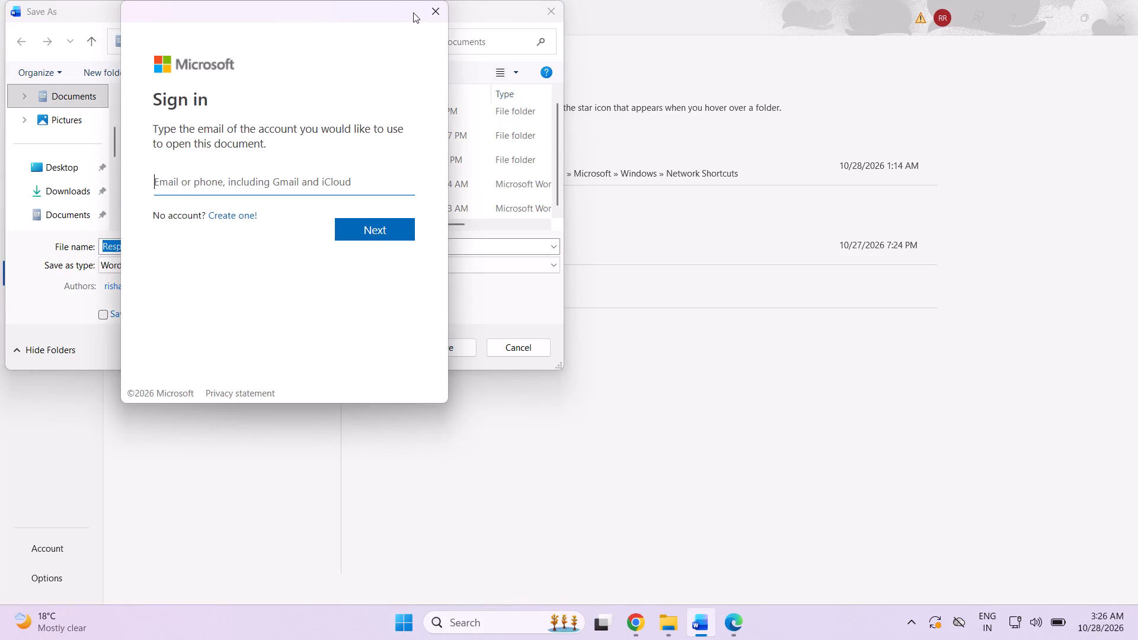
{"action": "left_click", "coordinate": [432, 6]}
{"action": "left_click", "coordinate": [458, 348]}
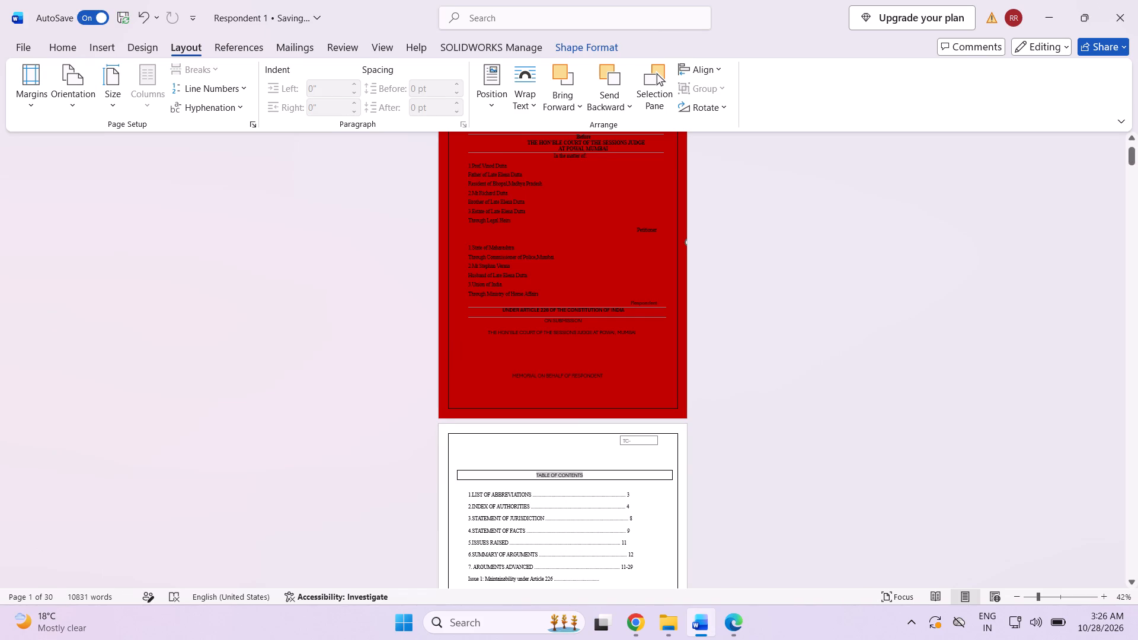
Export the document as a PDF named "Respondent 1" to the Documents folder, skipping the account sign-in and opening the file after publishing.
{"action": "scroll", "coordinate": [289, 318], "scroll_direction": "down", "scroll_amount": 1}
{"action": "scroll", "coordinate": [293, 321], "scroll_direction": "up", "scroll_amount": 5}
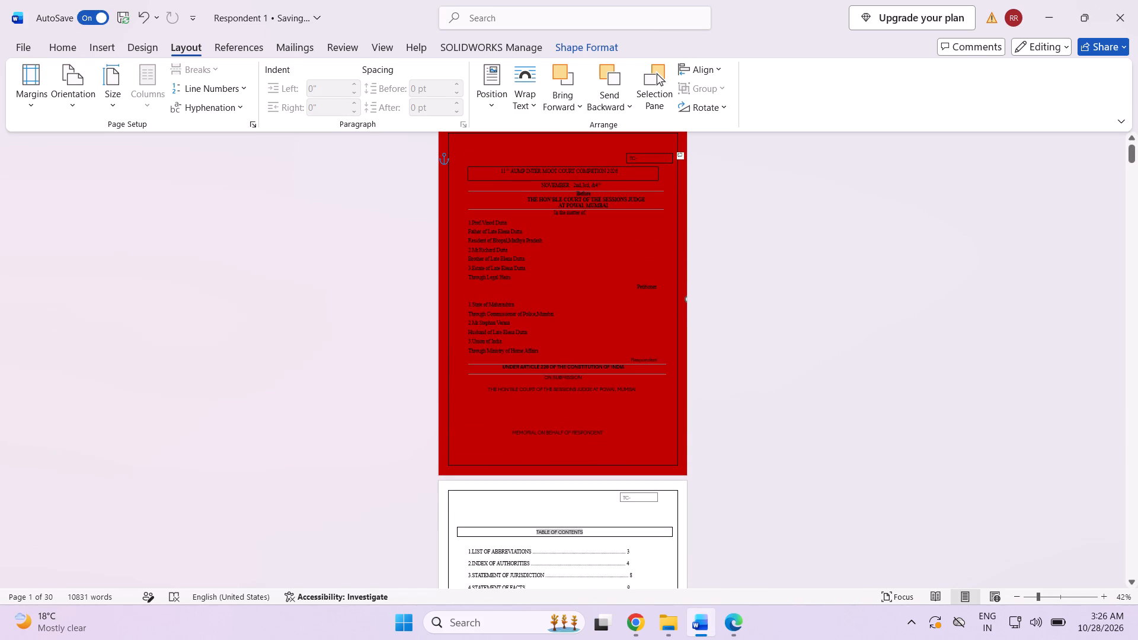
{"action": "scroll", "coordinate": [150, 197], "scroll_direction": "up", "scroll_amount": 4}
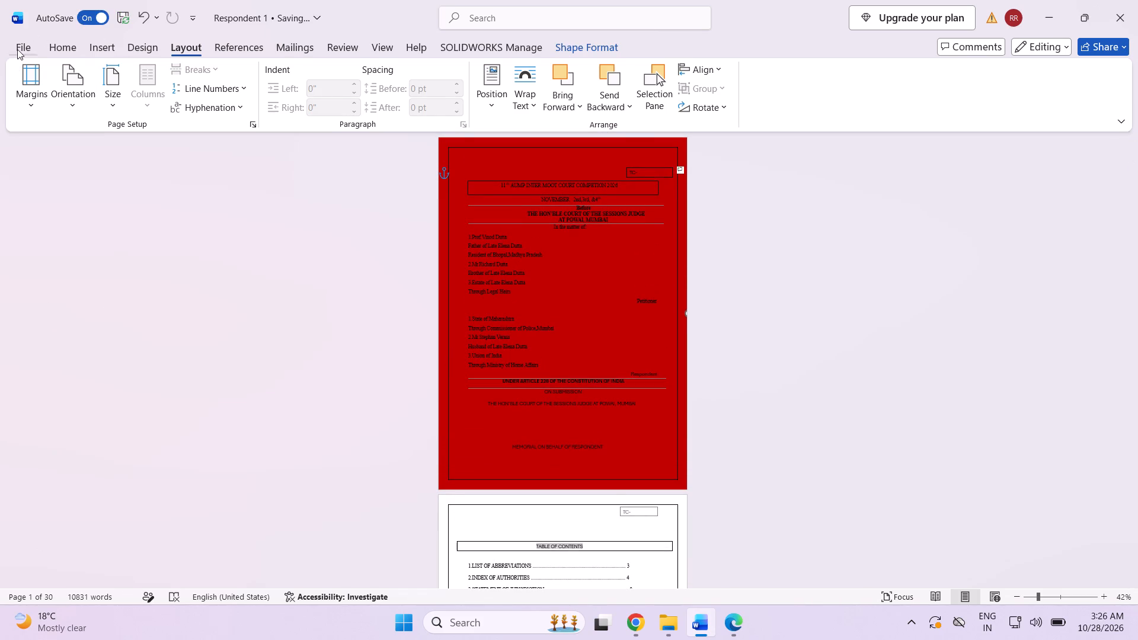
{"action": "left_click", "coordinate": [17, 49]}
{"action": "left_click", "coordinate": [44, 305]}
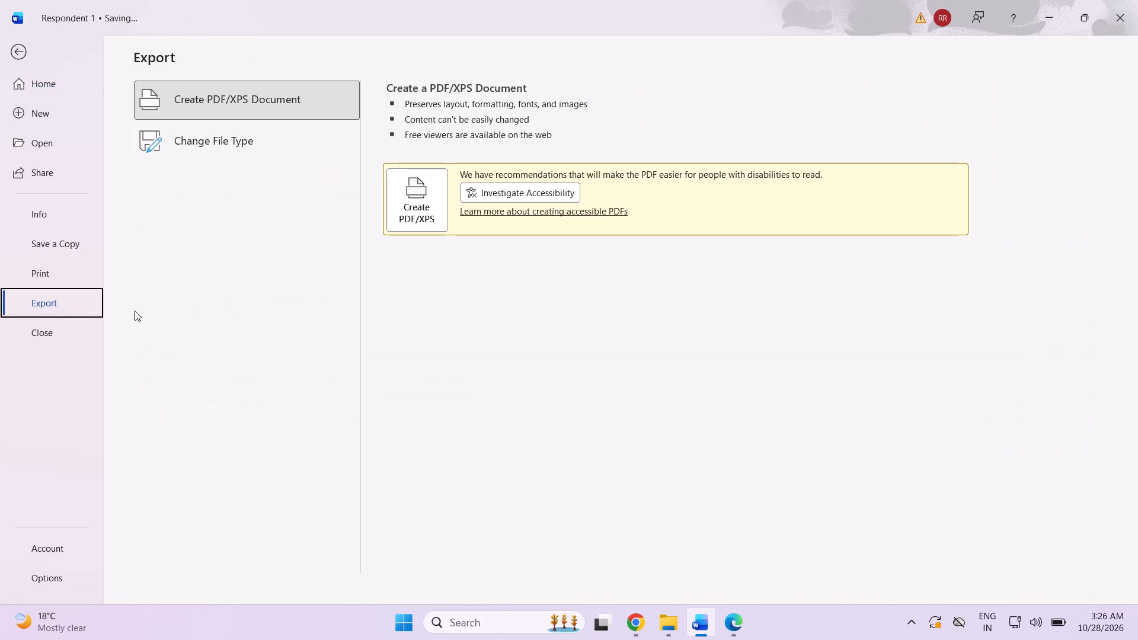
{"action": "left_click", "coordinate": [383, 215]}
{"action": "left_click", "coordinate": [396, 216]}
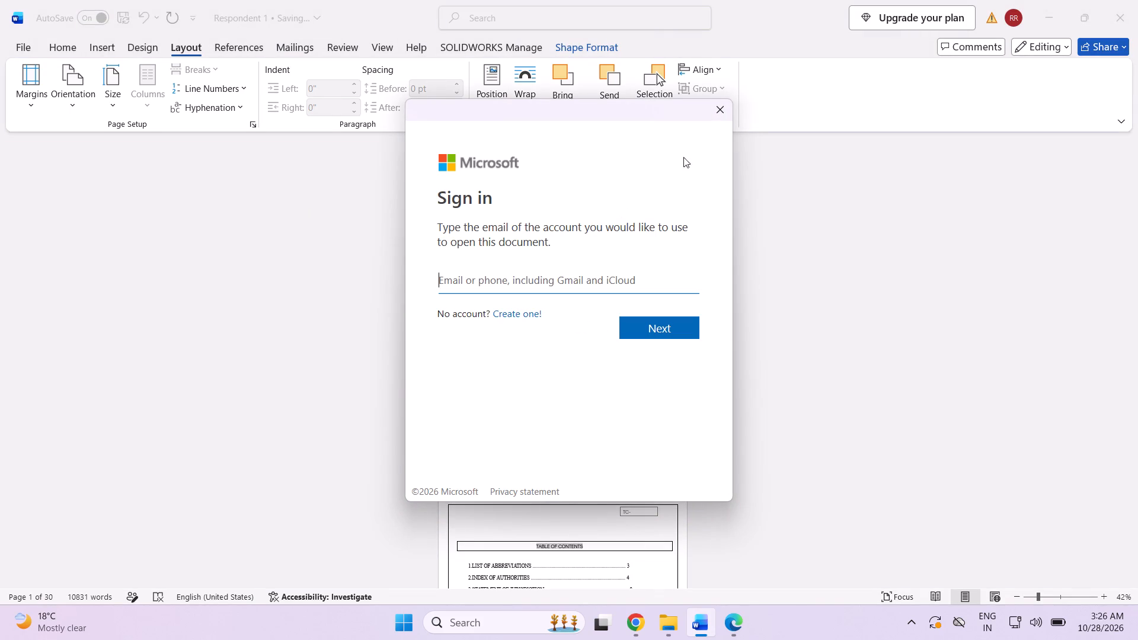
{"action": "left_click", "coordinate": [723, 108]}
{"action": "scroll", "coordinate": [283, 279], "scroll_direction": "up", "scroll_amount": 4}
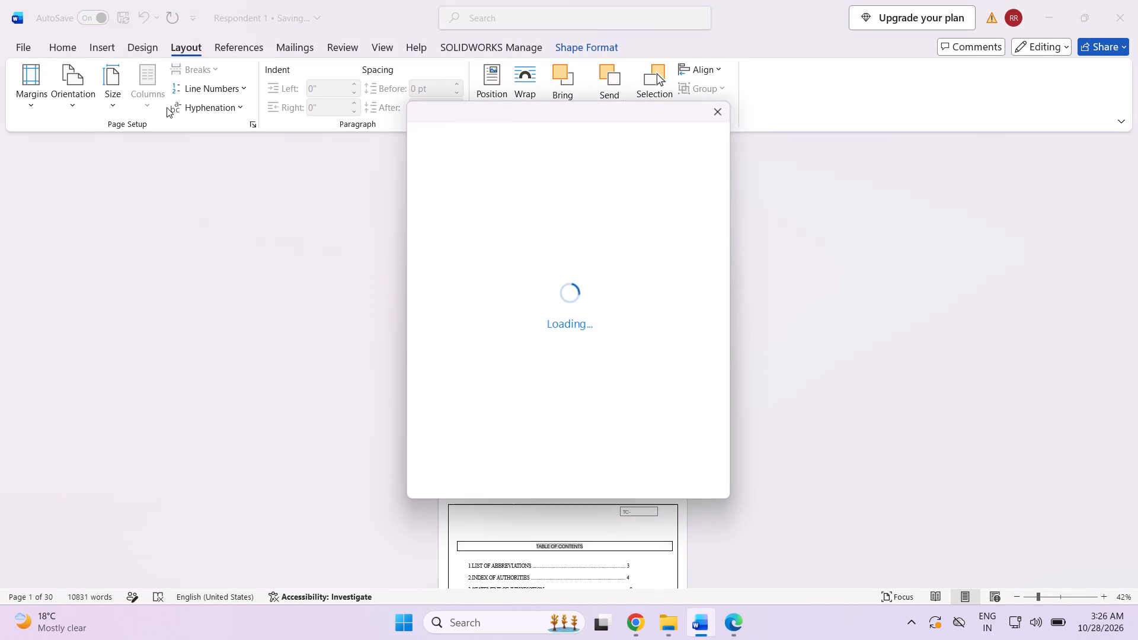
{"action": "left_click", "coordinate": [711, 105]}
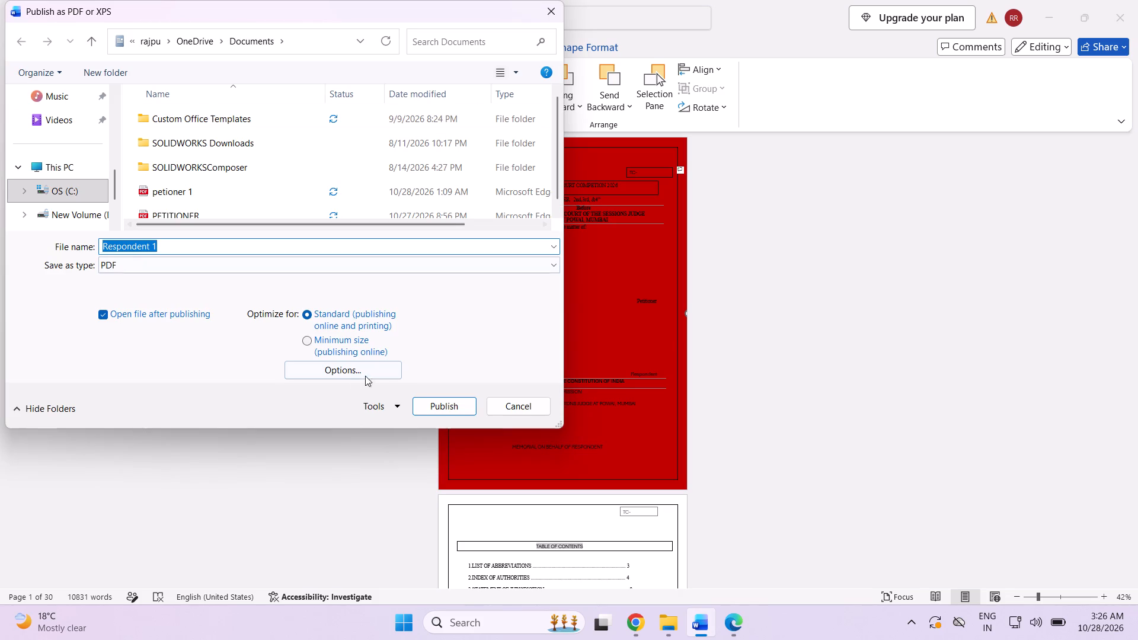
{"action": "left_click", "coordinate": [426, 402]}
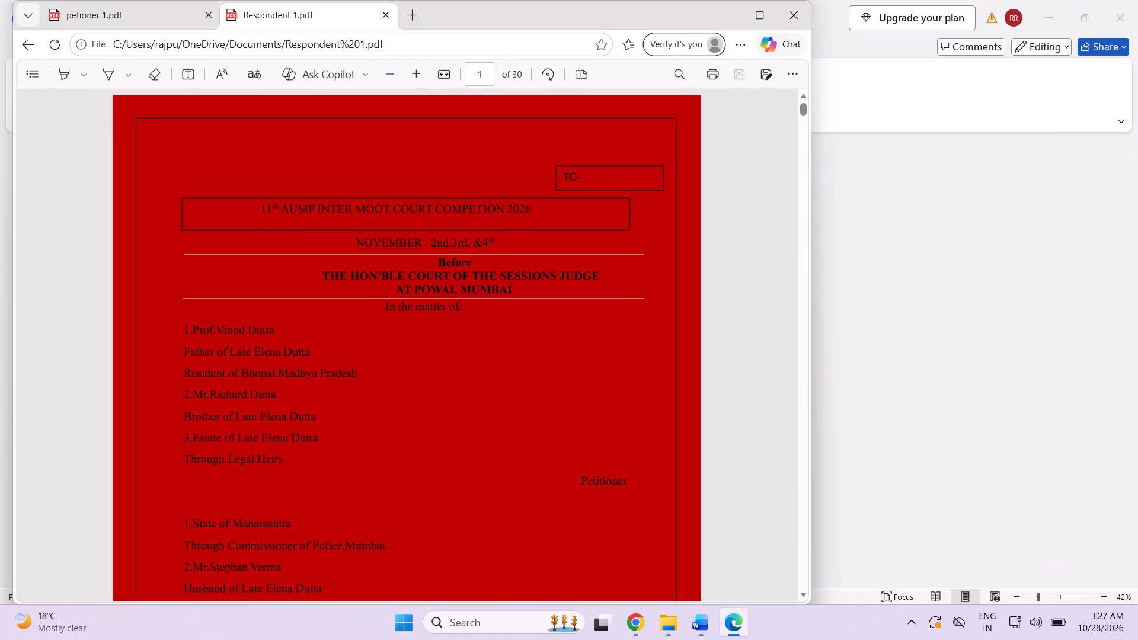
Look through the pages of the exported Respondent 1 PDF in Edge to check the layout from the cover page onward.
{"action": "scroll", "coordinate": [381, 321], "scroll_direction": "down", "scroll_amount": 20}
{"action": "scroll", "coordinate": [383, 331], "scroll_direction": "down", "scroll_amount": 20}
{"action": "scroll", "coordinate": [383, 331], "scroll_direction": "down", "scroll_amount": 7}
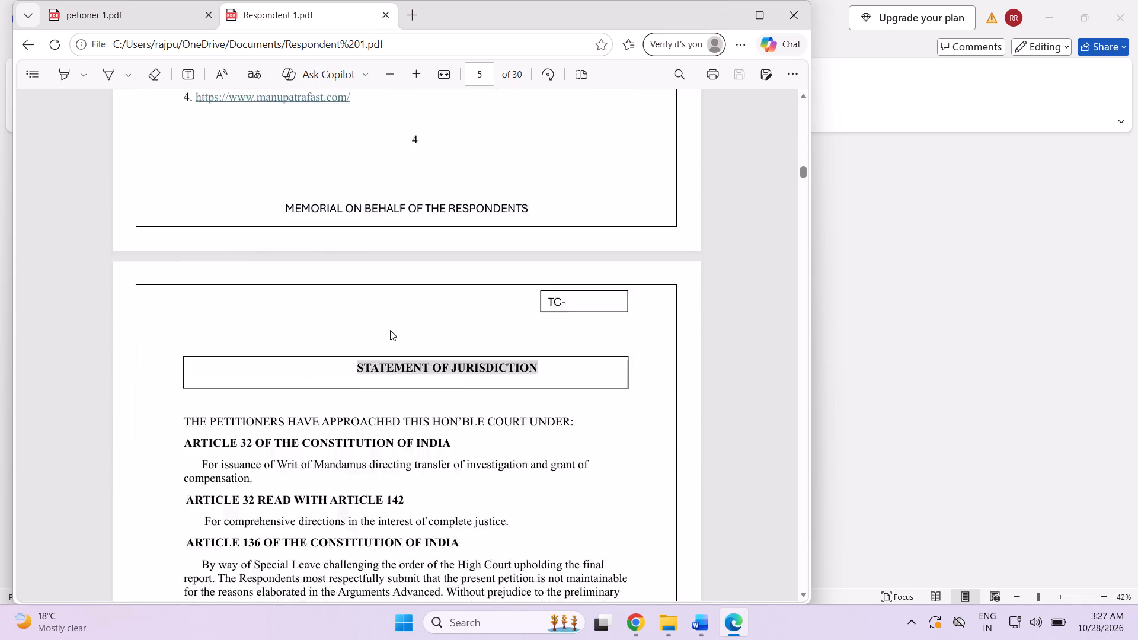
{"action": "scroll", "coordinate": [390, 330], "scroll_direction": "down", "scroll_amount": 20}
{"action": "scroll", "coordinate": [390, 330], "scroll_direction": "down", "scroll_amount": 6}
{"action": "scroll", "coordinate": [392, 347], "scroll_direction": "down", "scroll_amount": 20}
{"action": "scroll", "coordinate": [392, 347], "scroll_direction": "down", "scroll_amount": 9}
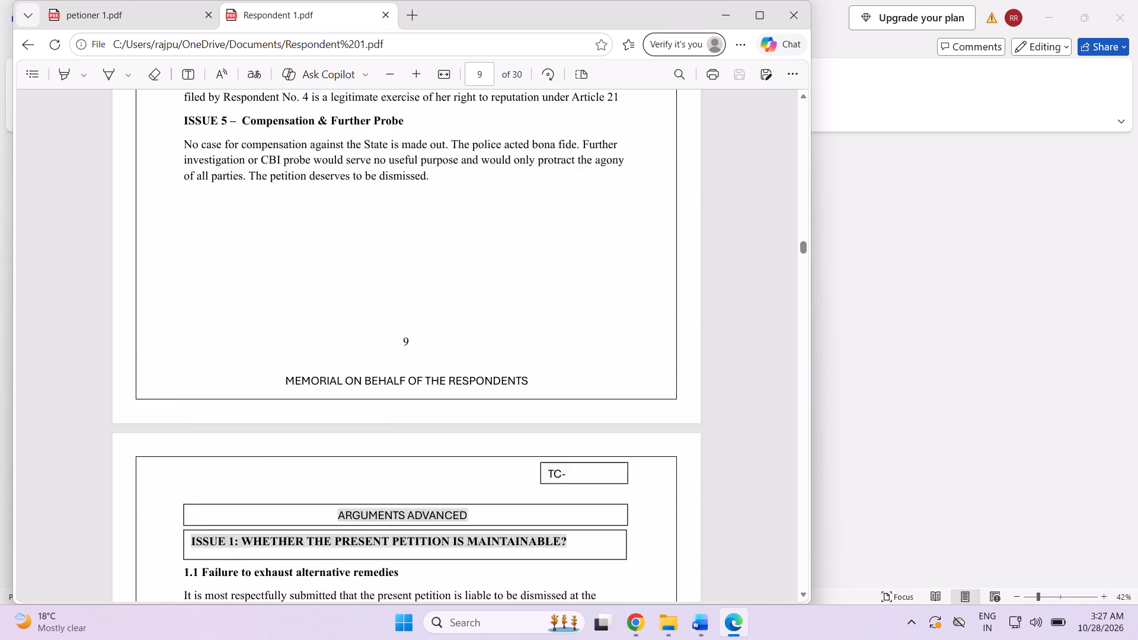
{"action": "scroll", "coordinate": [395, 364], "scroll_direction": "down", "scroll_amount": 20}
{"action": "scroll", "coordinate": [395, 364], "scroll_direction": "down", "scroll_amount": 14}
{"action": "scroll", "coordinate": [386, 378], "scroll_direction": "down", "scroll_amount": 8}
{"action": "scroll", "coordinate": [385, 379], "scroll_direction": "up", "scroll_amount": 6}
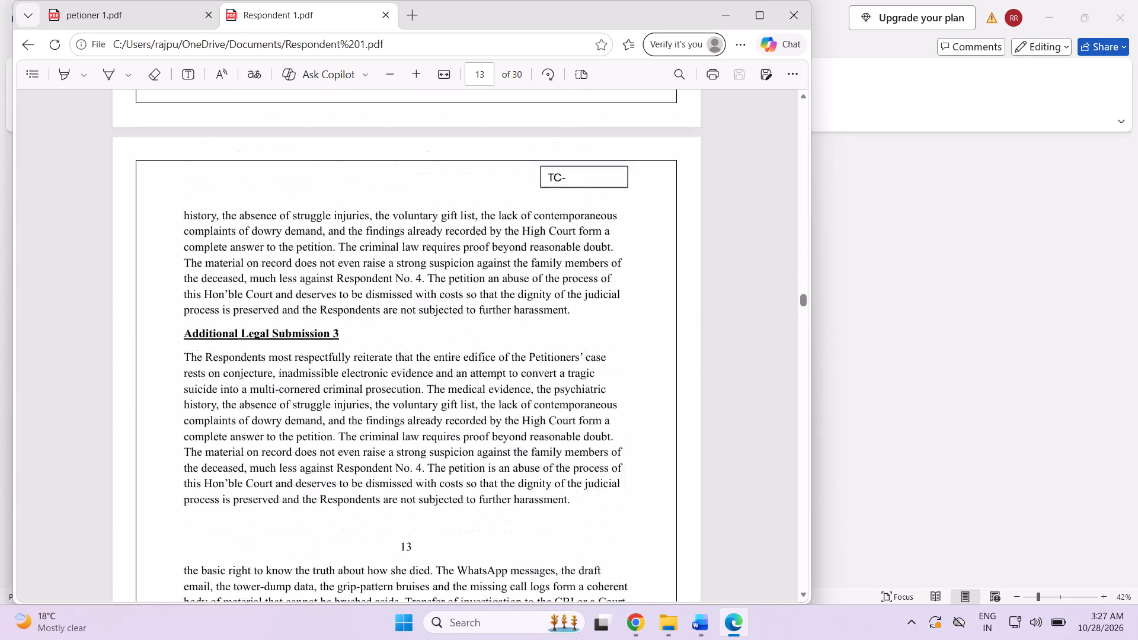
{"action": "scroll", "coordinate": [381, 369], "scroll_direction": "up", "scroll_amount": 20}
{"action": "scroll", "coordinate": [381, 369], "scroll_direction": "up", "scroll_amount": 20}
{"action": "scroll", "coordinate": [381, 369], "scroll_direction": "up", "scroll_amount": 10}
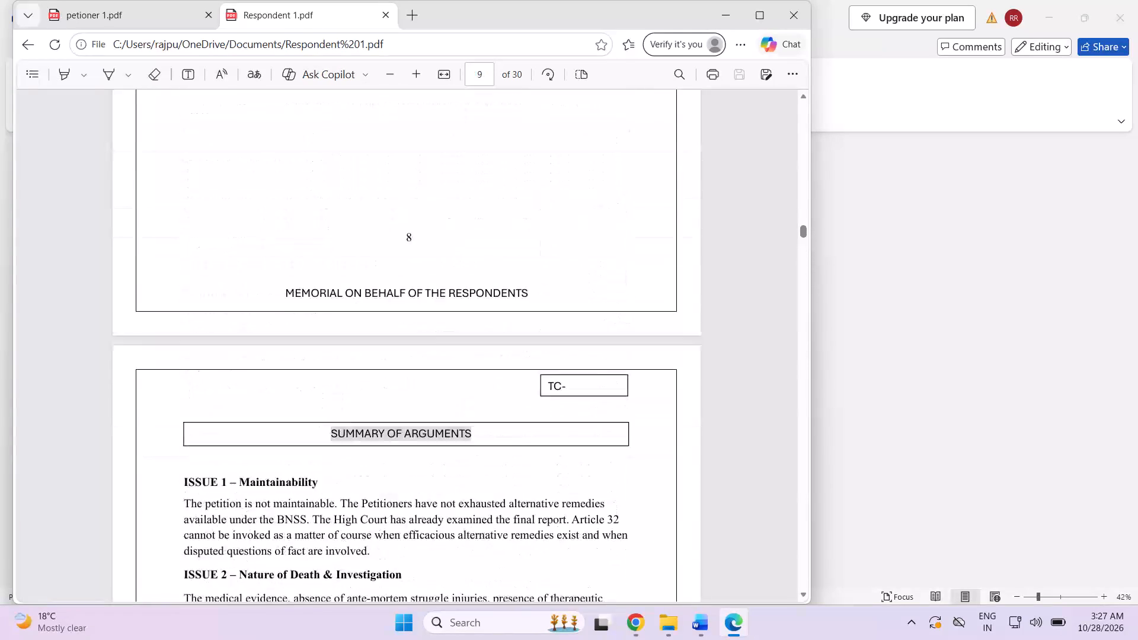
{"action": "scroll", "coordinate": [382, 362], "scroll_direction": "up", "scroll_amount": 20}
{"action": "scroll", "coordinate": [382, 362], "scroll_direction": "up", "scroll_amount": 20}
{"action": "scroll", "coordinate": [382, 362], "scroll_direction": "up", "scroll_amount": 9}
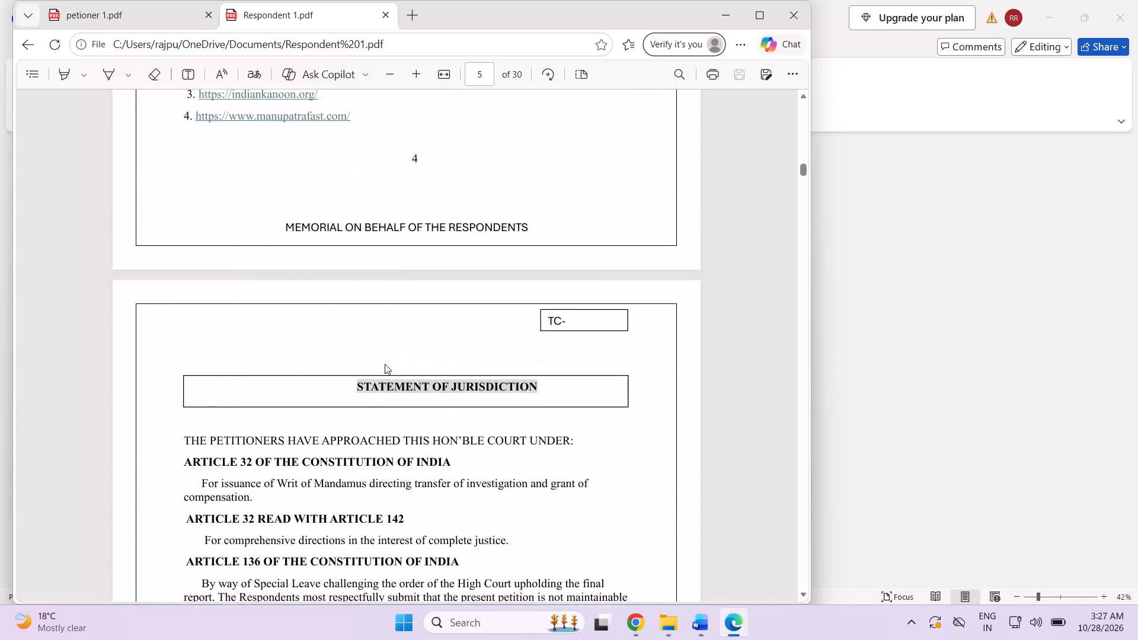
{"action": "scroll", "coordinate": [385, 364], "scroll_direction": "up", "scroll_amount": 19}
{"action": "scroll", "coordinate": [382, 363], "scroll_direction": "up", "scroll_amount": 20}
{"action": "scroll", "coordinate": [382, 363], "scroll_direction": "up", "scroll_amount": 2}
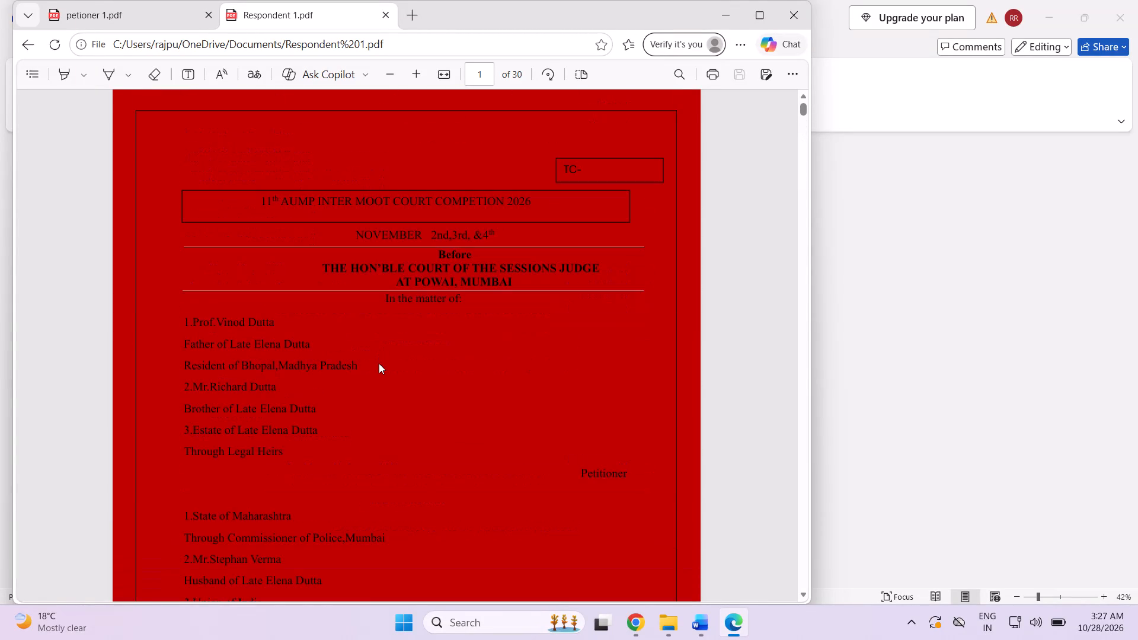
{"action": "scroll", "coordinate": [379, 363], "scroll_direction": "up", "scroll_amount": 8}
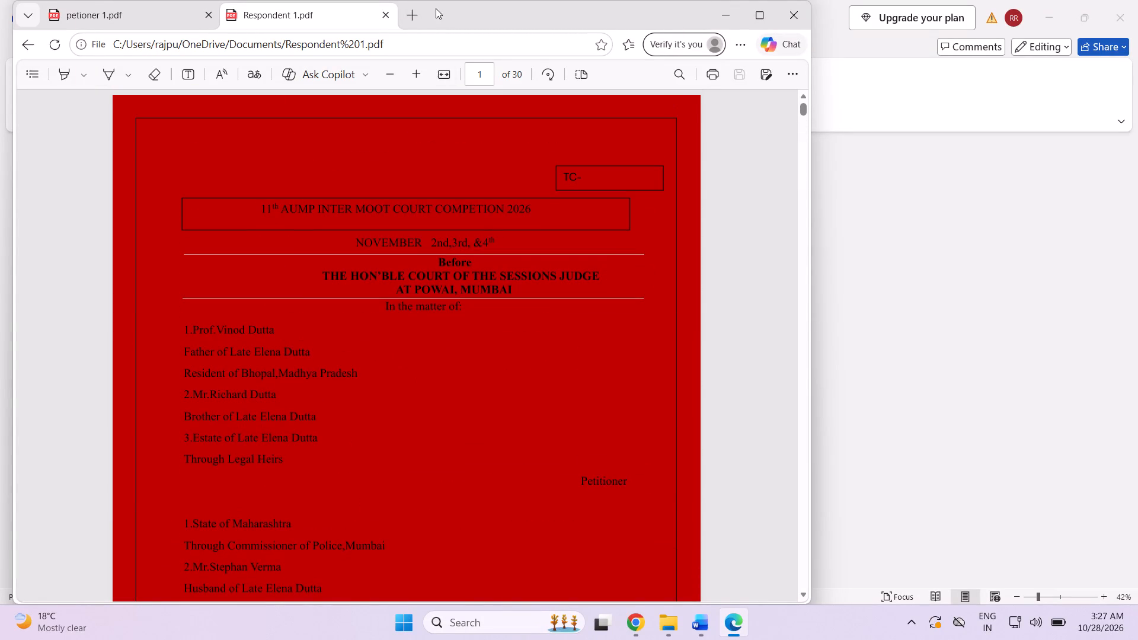
Close the Respondent 1 PDF and the browser window with the older petioner 1 PDF, returning to the Word document.
{"action": "left_click", "coordinate": [383, 17]}
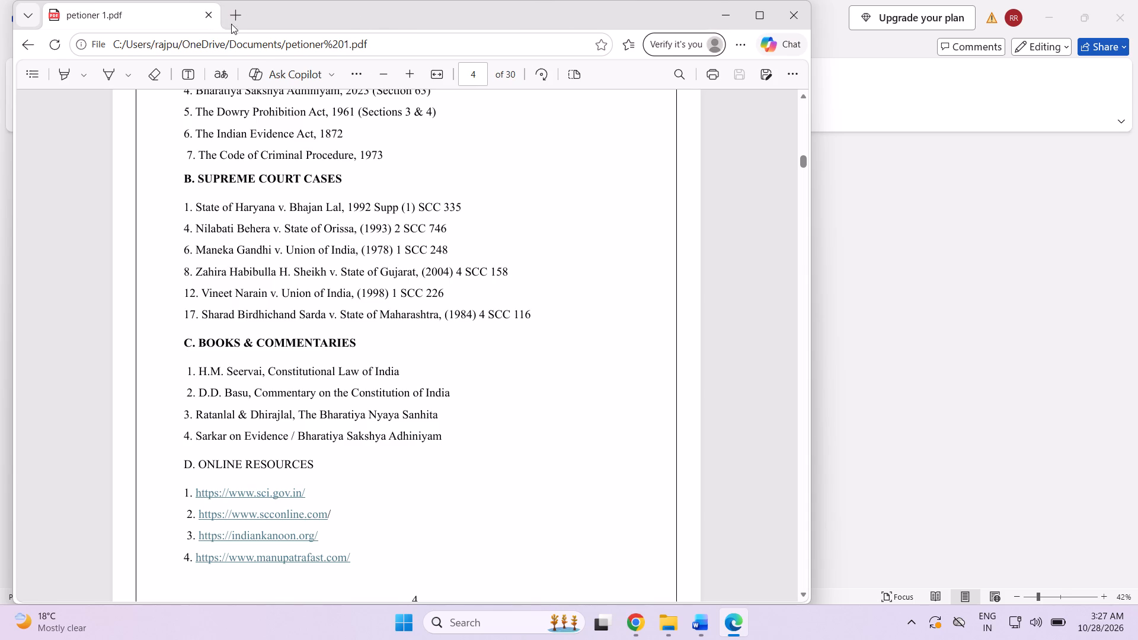
{"action": "scroll", "coordinate": [293, 223], "scroll_direction": "up", "scroll_amount": 9}
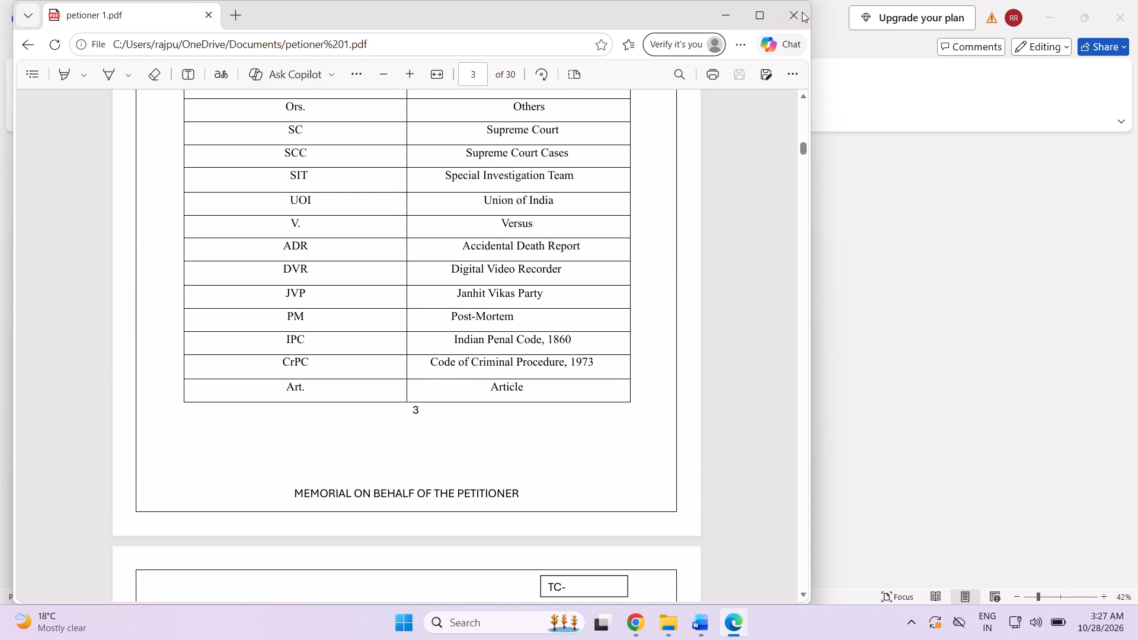
{"action": "left_click", "coordinate": [782, 14]}
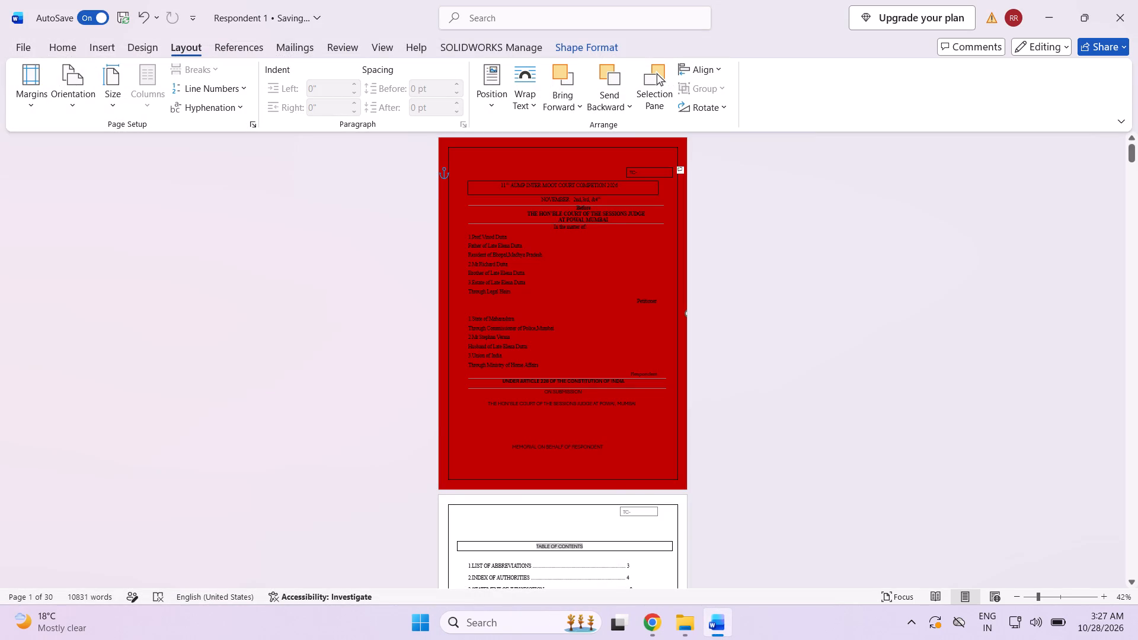
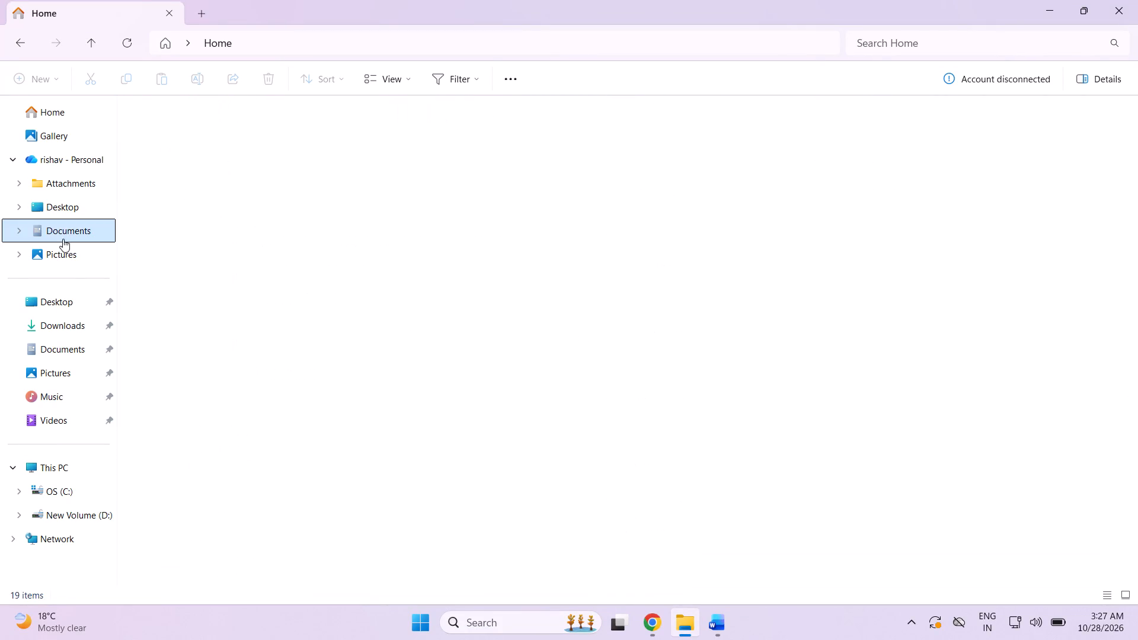
Look through the Documents folder in File Explorer for the saved Respondent 1 files.
{"action": "scroll", "coordinate": [411, 347], "scroll_direction": "up", "scroll_amount": 7}
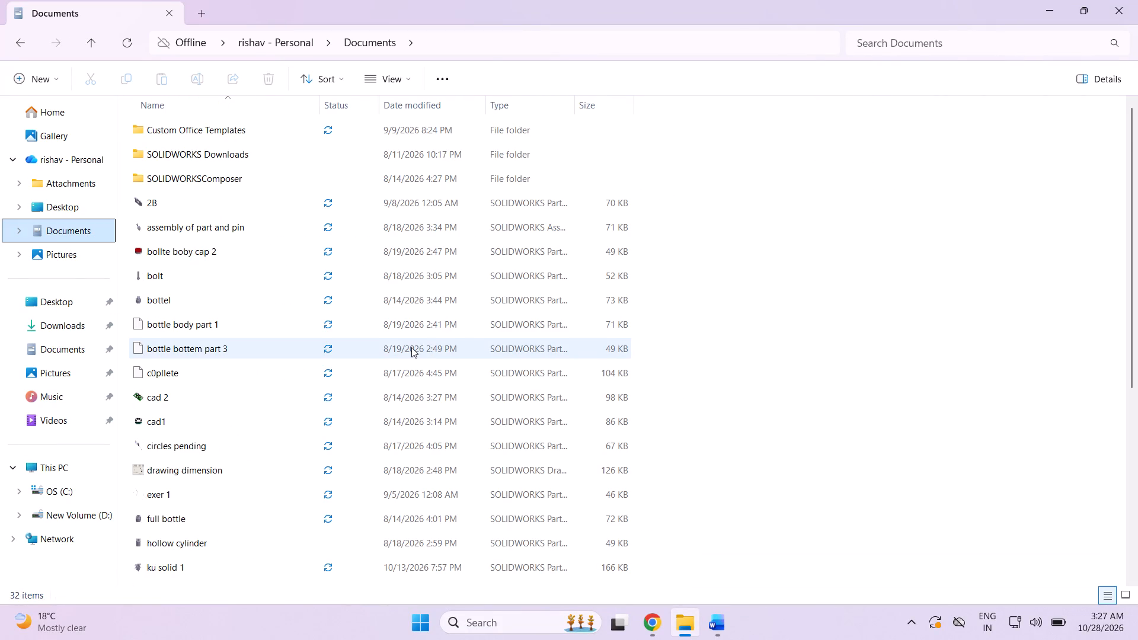
{"action": "scroll", "coordinate": [411, 347], "scroll_direction": "down", "scroll_amount": 1}
{"action": "scroll", "coordinate": [411, 354], "scroll_direction": "up", "scroll_amount": 11}
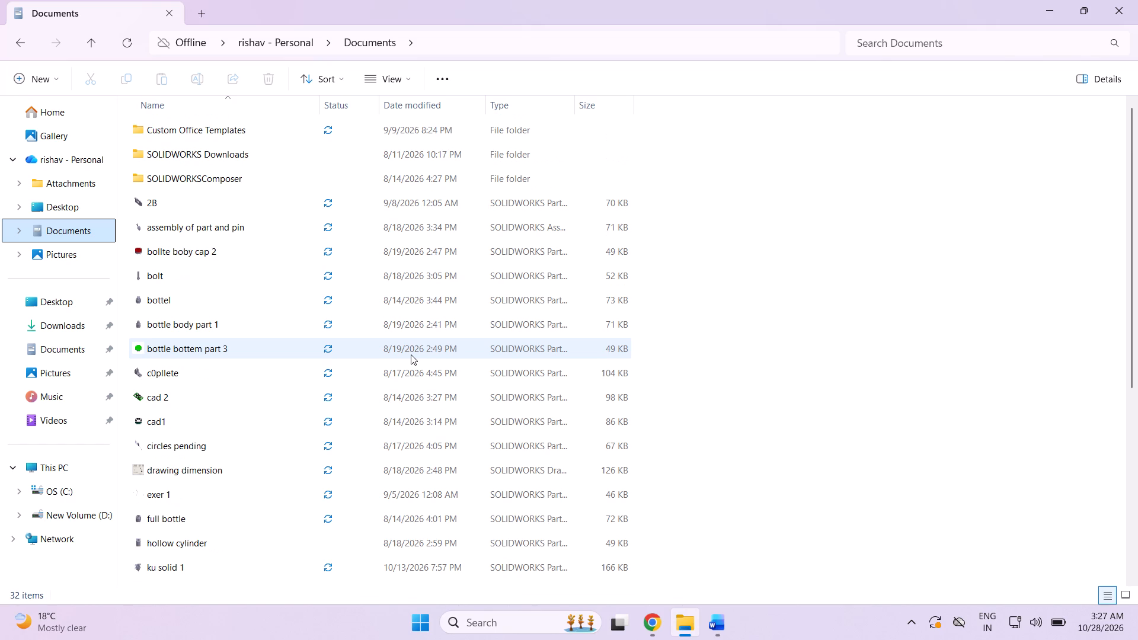
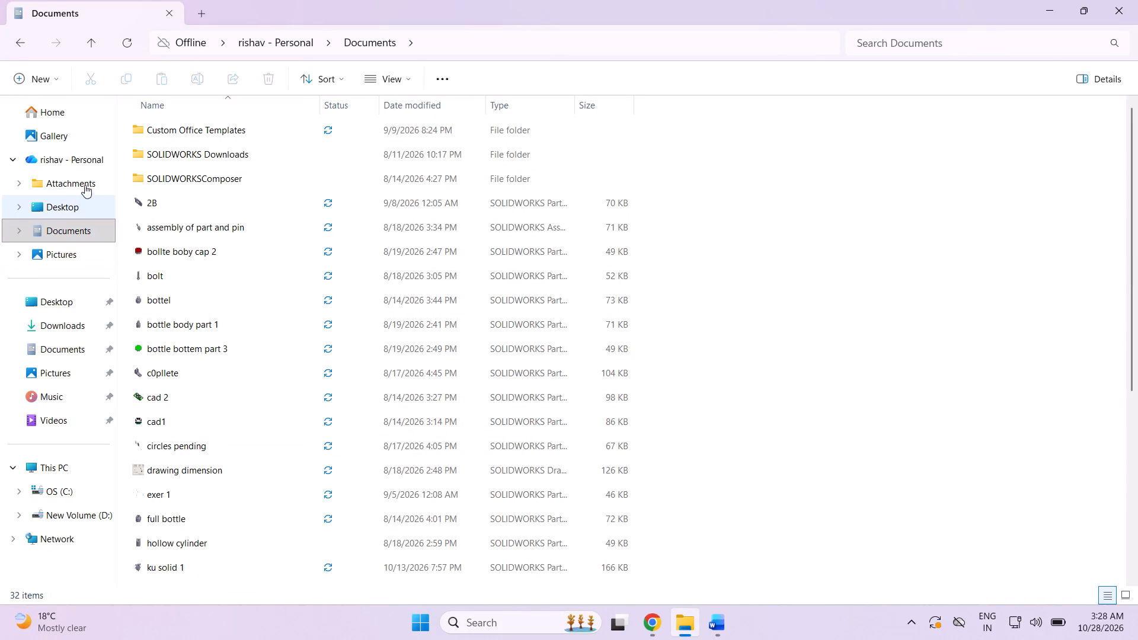
Check the Desktop and recent files, open the recent document petioner 2 in Word, and inspect its cover and table of contents pages.
{"action": "left_click", "coordinate": [65, 208]}
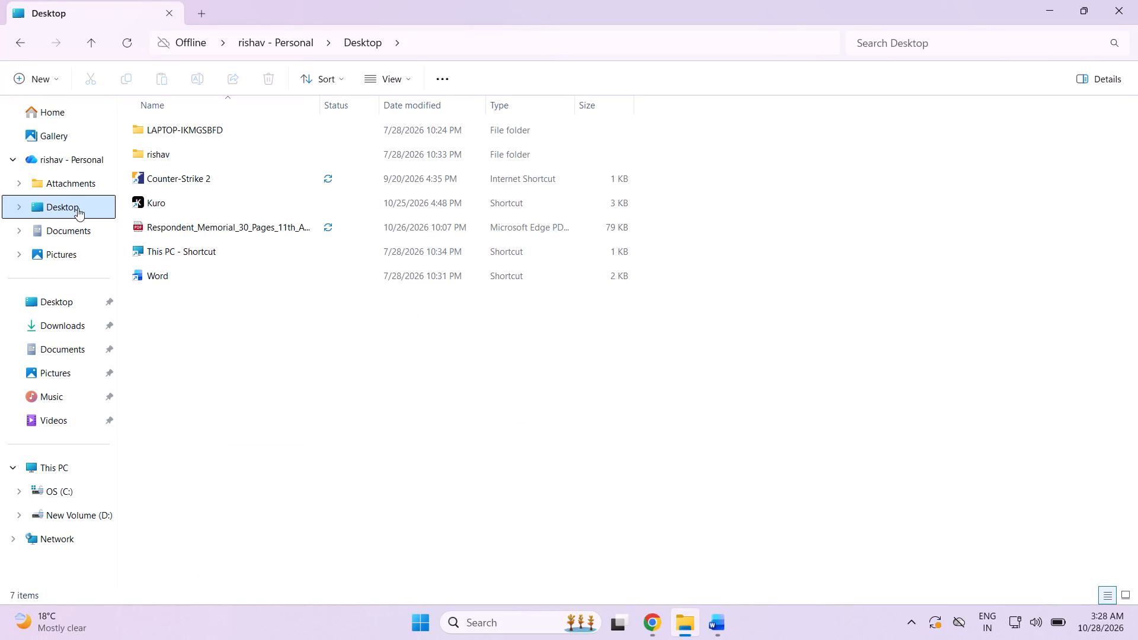
{"action": "left_click", "coordinate": [66, 116]}
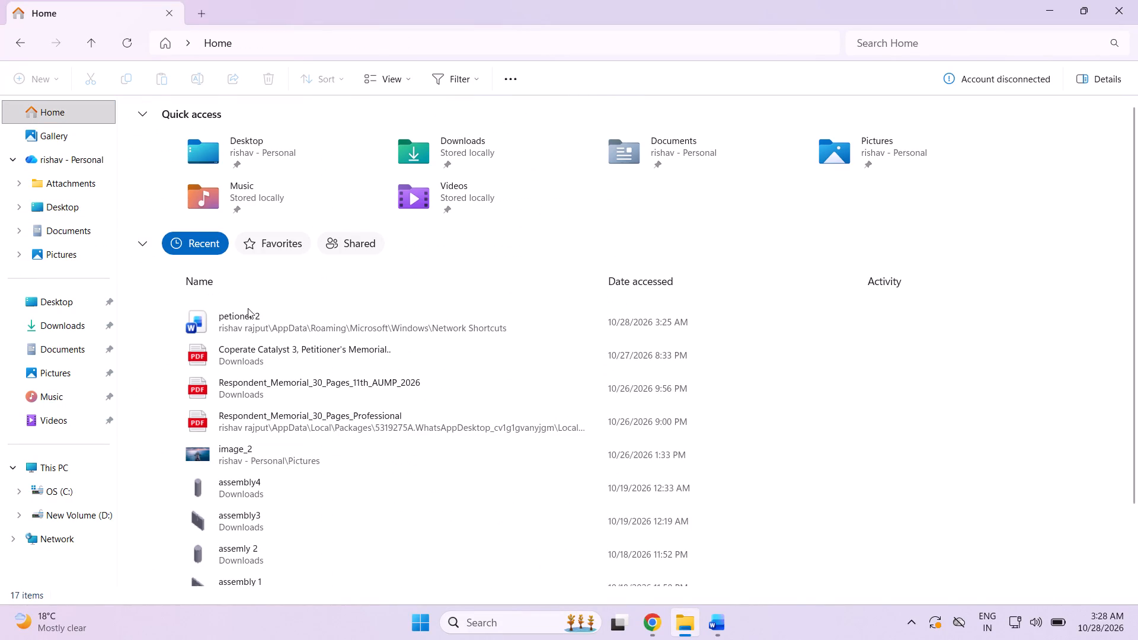
{"action": "scroll", "coordinate": [255, 313], "scroll_direction": "up", "scroll_amount": 1}
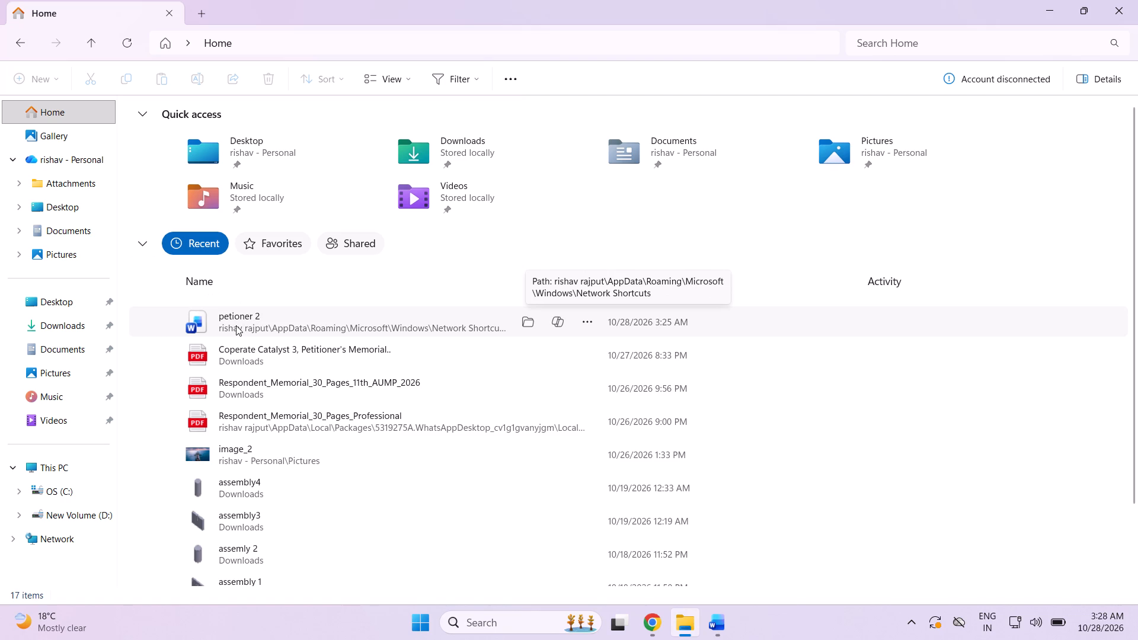
{"action": "double_click", "coordinate": [236, 325]}
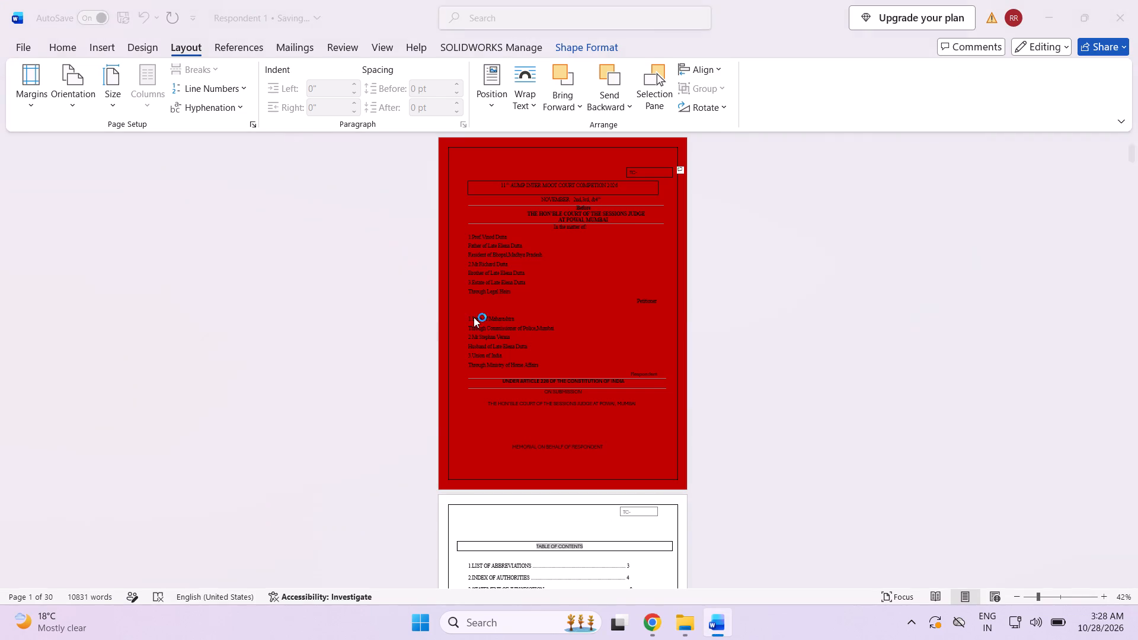
{"action": "scroll", "coordinate": [470, 318], "scroll_direction": "up", "scroll_amount": 6}
{"action": "scroll", "coordinate": [470, 318], "scroll_direction": "down", "scroll_amount": 7}
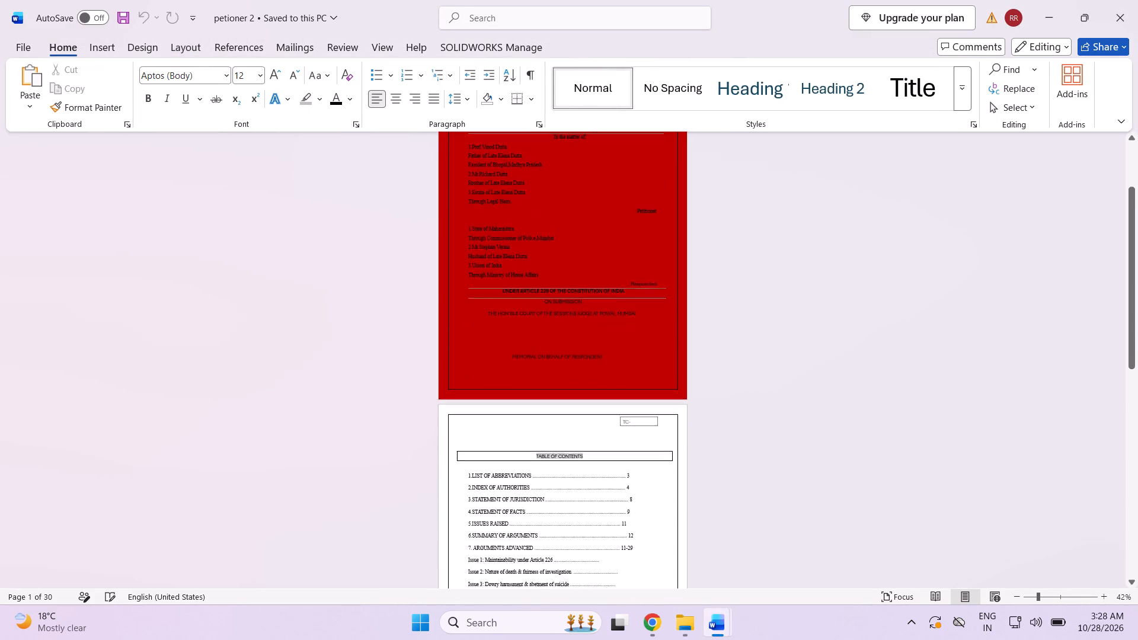
{"action": "scroll", "coordinate": [470, 318], "scroll_direction": "down", "scroll_amount": 18}
{"action": "scroll", "coordinate": [465, 322], "scroll_direction": "up", "scroll_amount": 20}
{"action": "scroll", "coordinate": [465, 322], "scroll_direction": "up", "scroll_amount": 13}
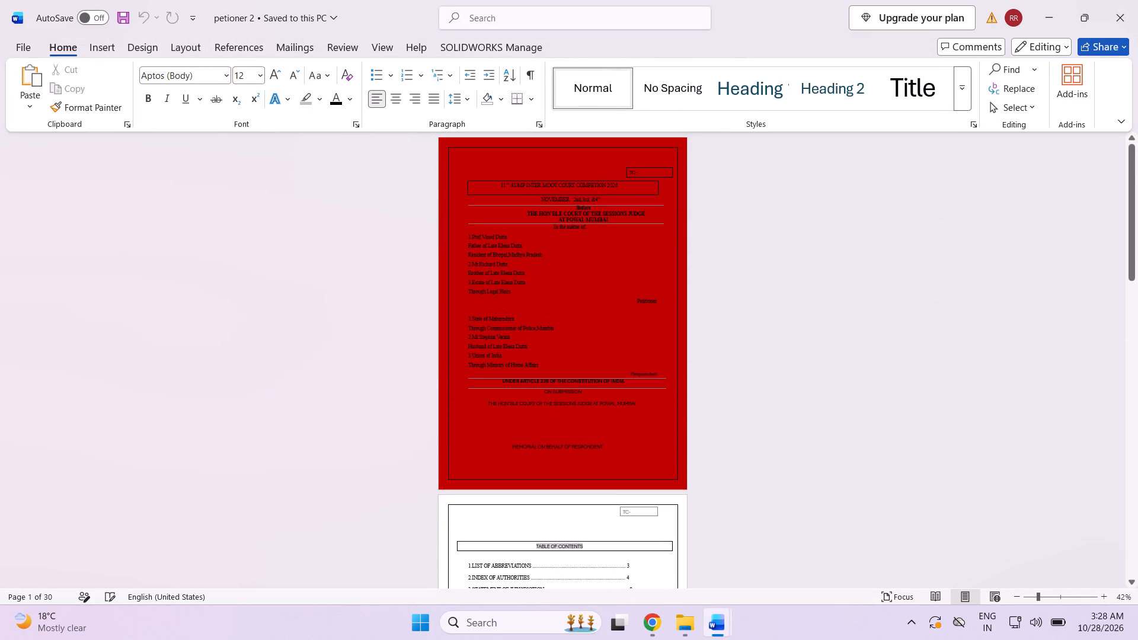
{"action": "scroll", "coordinate": [455, 315], "scroll_direction": "up", "scroll_amount": 11}
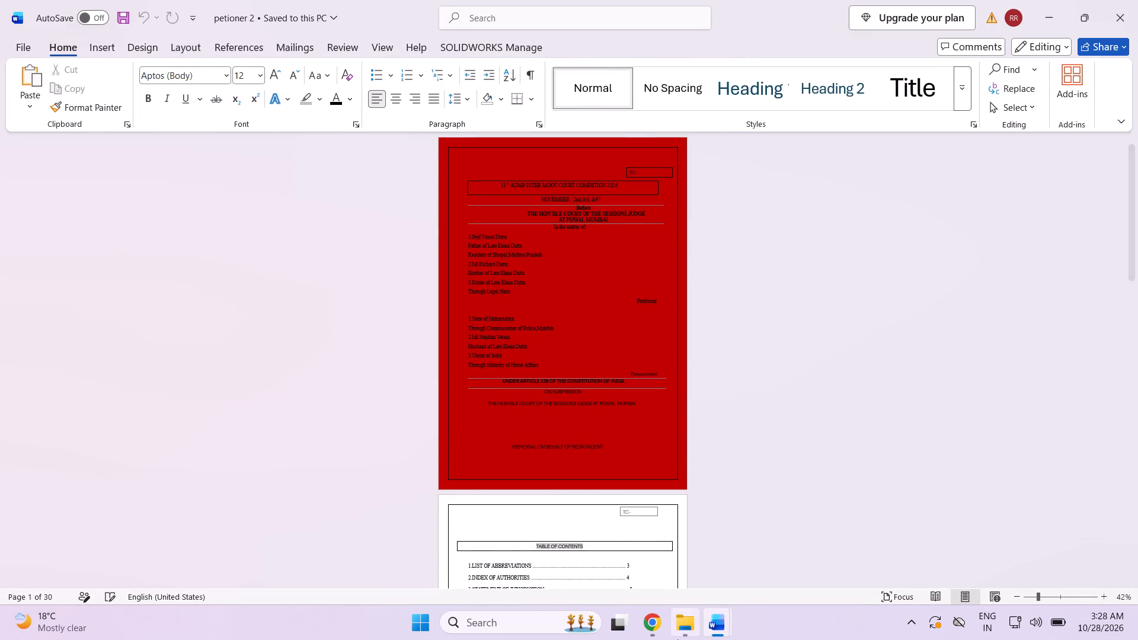
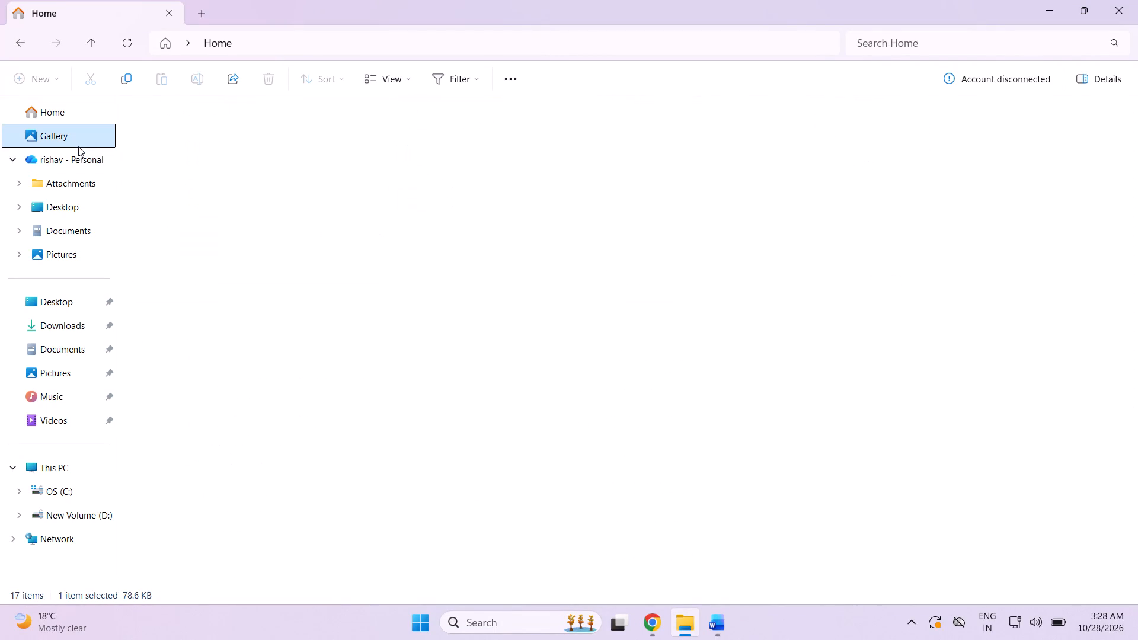
Browse the personal cloud folders to Documents, find the exported Respondent 1 PDF and open it.
{"action": "left_click", "coordinate": [72, 150]}
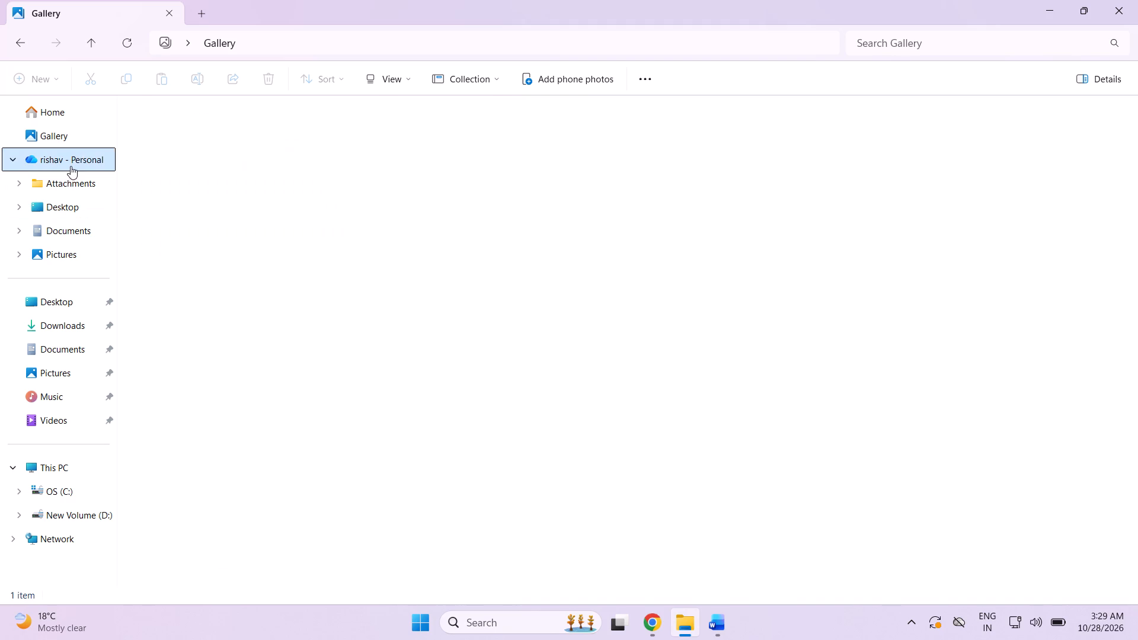
{"action": "left_click", "coordinate": [69, 178]}
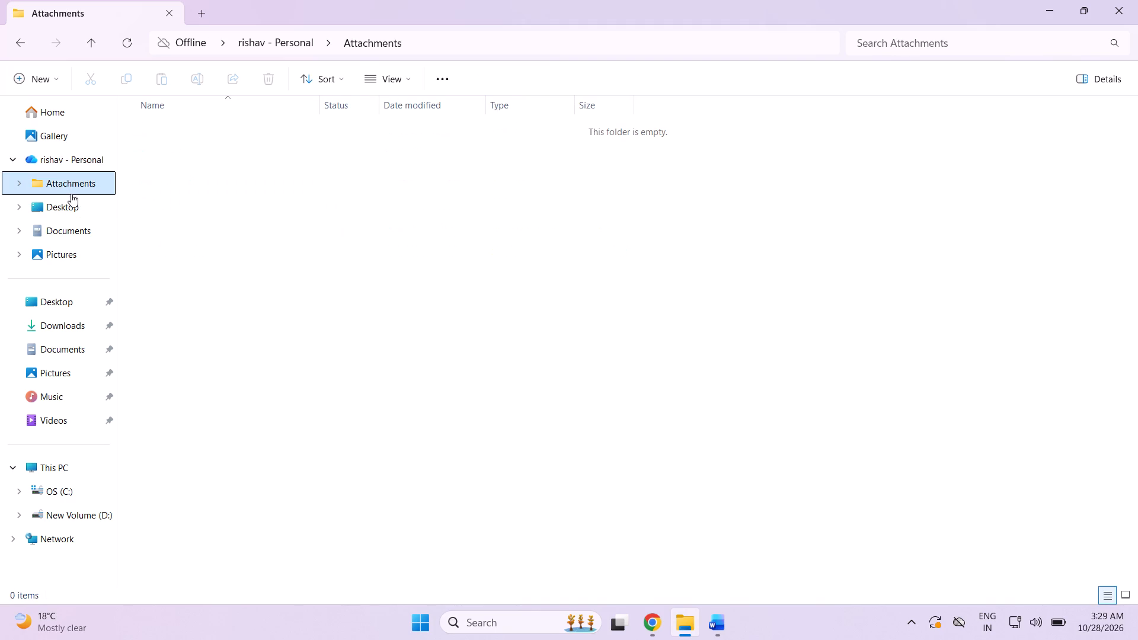
{"action": "left_click", "coordinate": [73, 201]}
{"action": "left_click", "coordinate": [73, 222]}
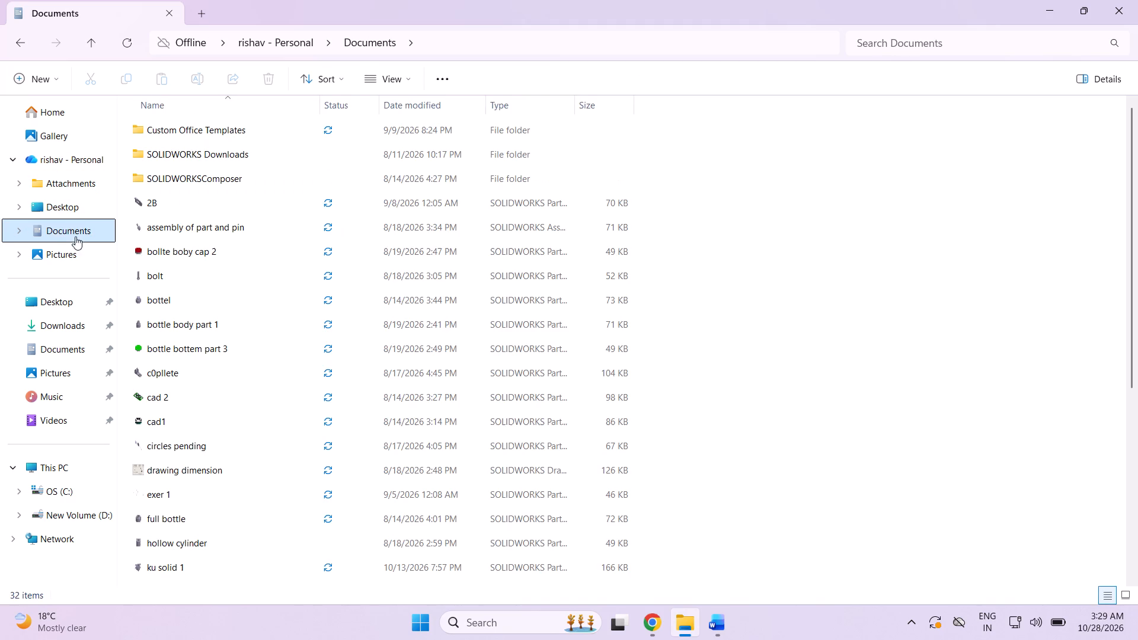
{"action": "scroll", "coordinate": [190, 292], "scroll_direction": "down", "scroll_amount": 4}
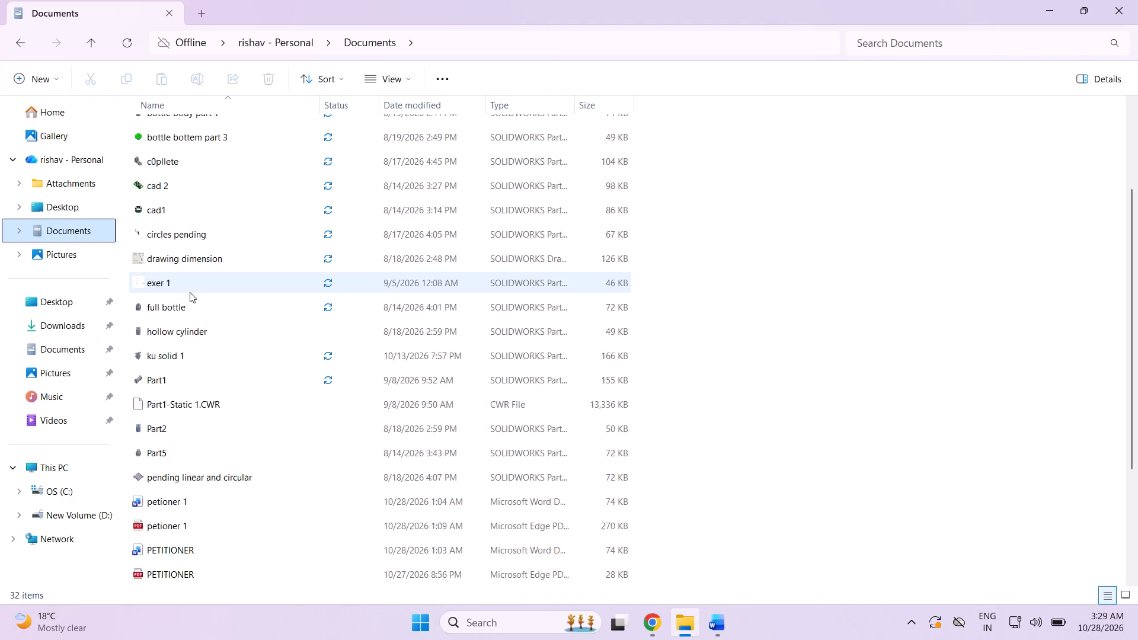
{"action": "scroll", "coordinate": [190, 292], "scroll_direction": "down", "scroll_amount": 2}
{"action": "double_click", "coordinate": [190, 523]}
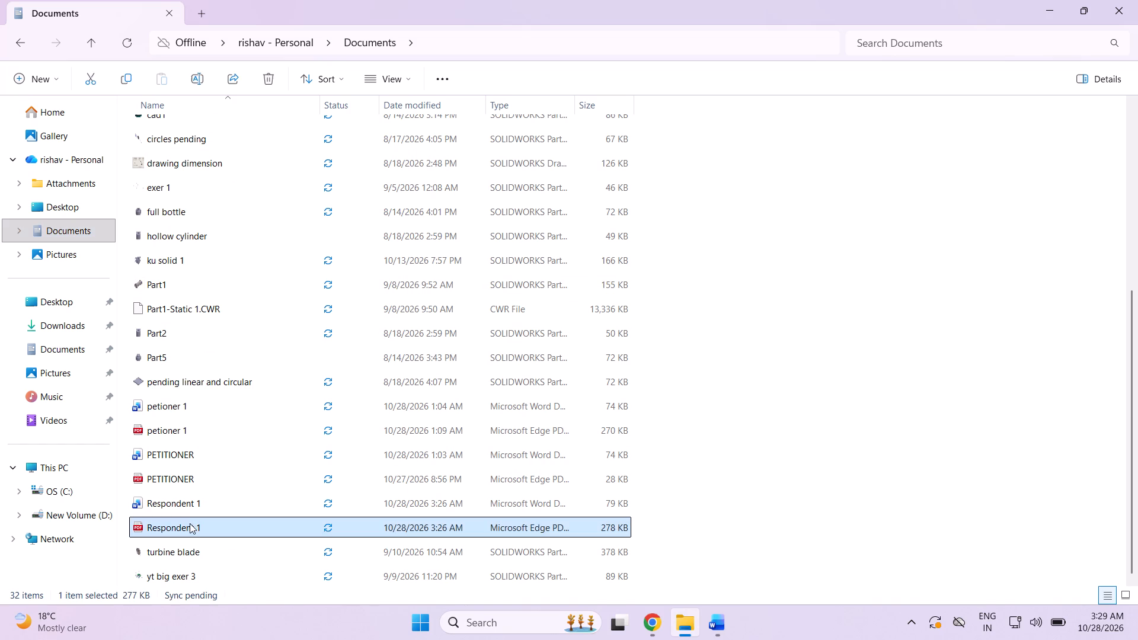
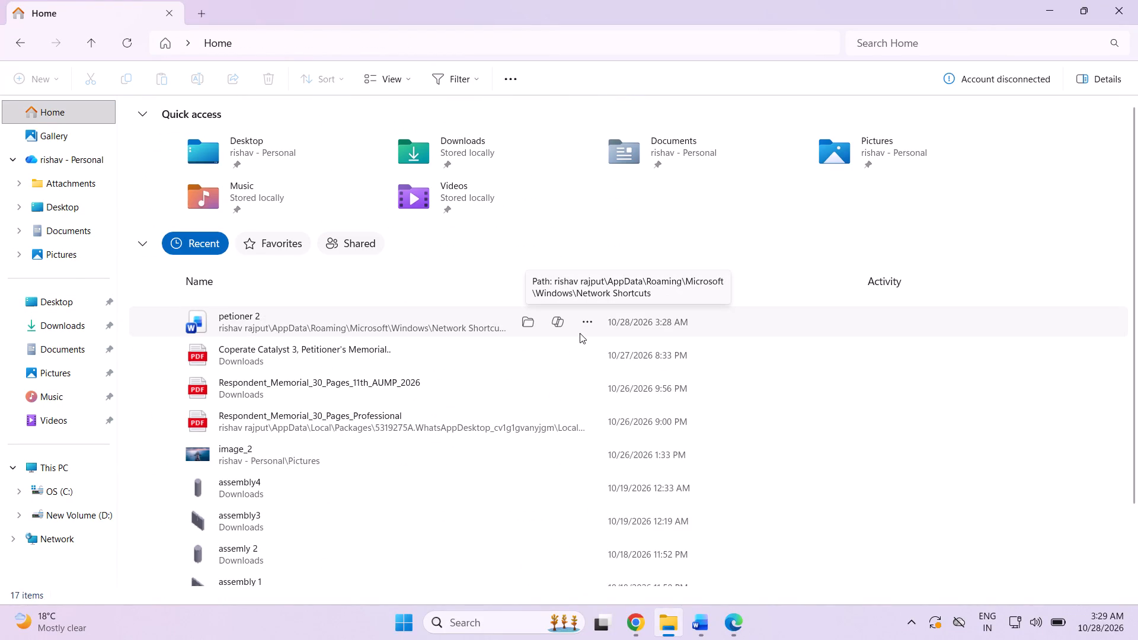
Open the recent Word document "petioner 2" to check its cover page, and minimize it to return to the recent files.
{"action": "left_click", "coordinate": [586, 318]}
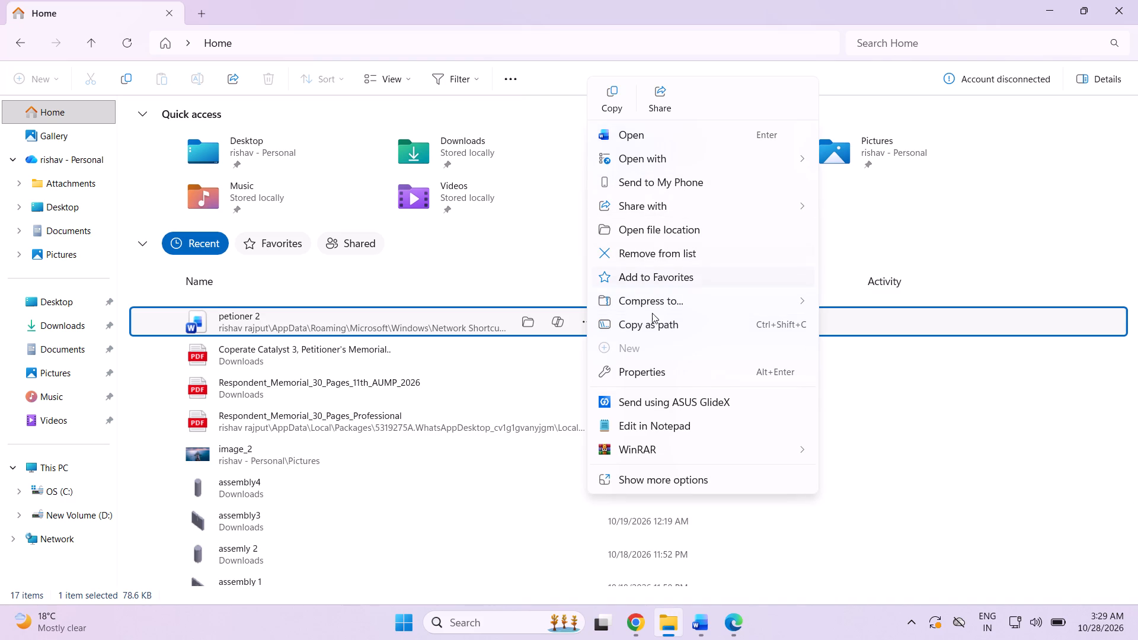
{"action": "left_click", "coordinate": [229, 313]}
{"action": "left_click", "coordinate": [247, 313]}
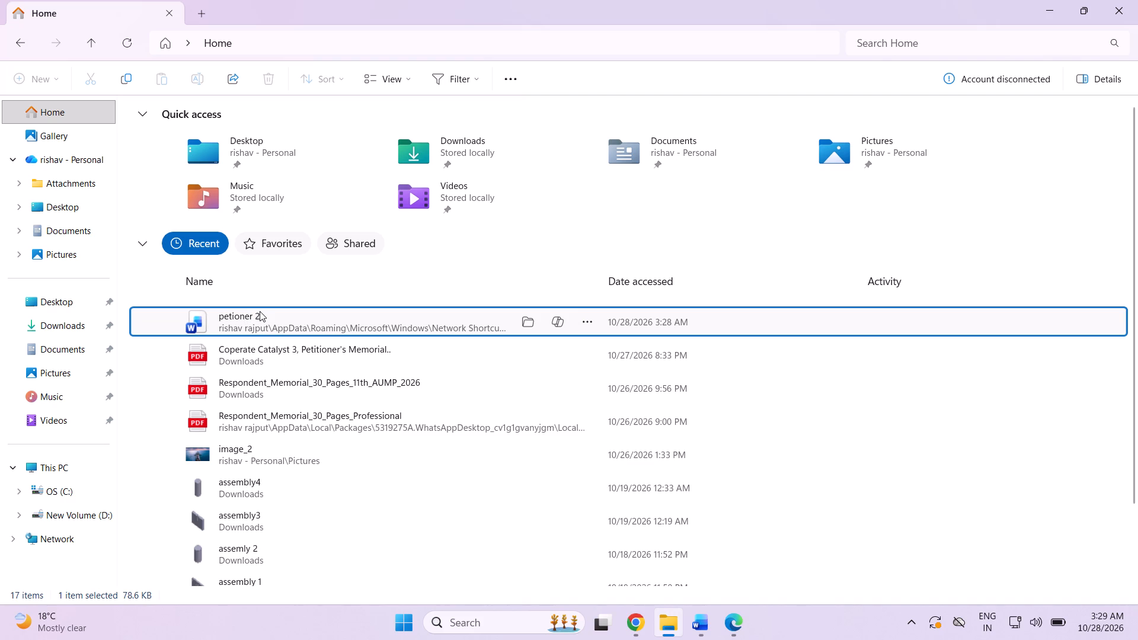
{"action": "double_click", "coordinate": [260, 311]}
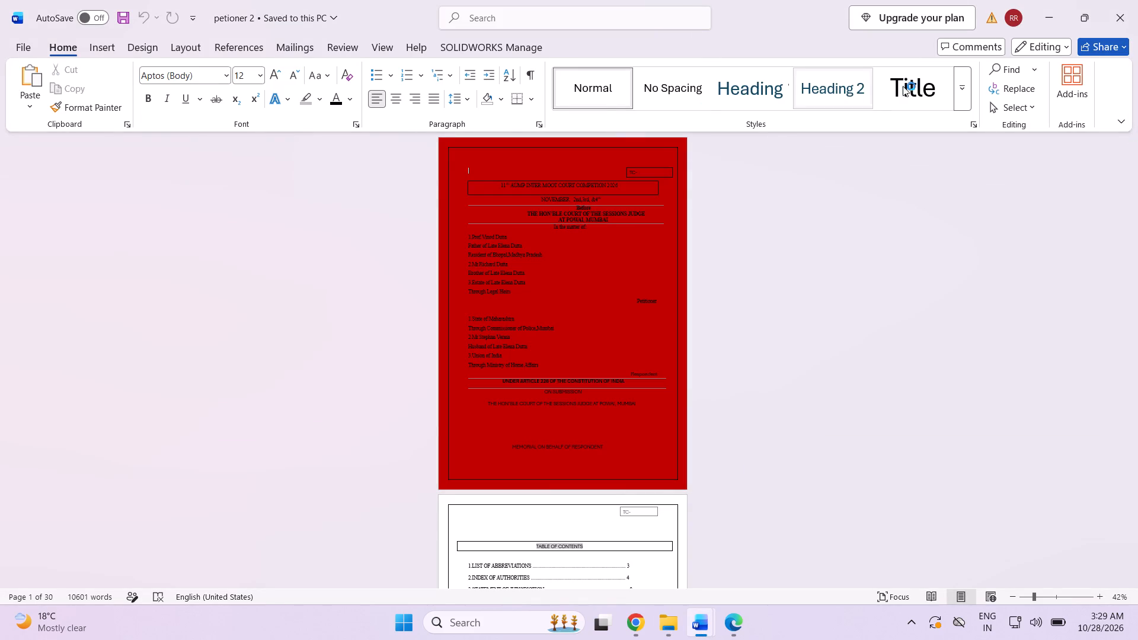
{"action": "left_click", "coordinate": [1035, 27]}
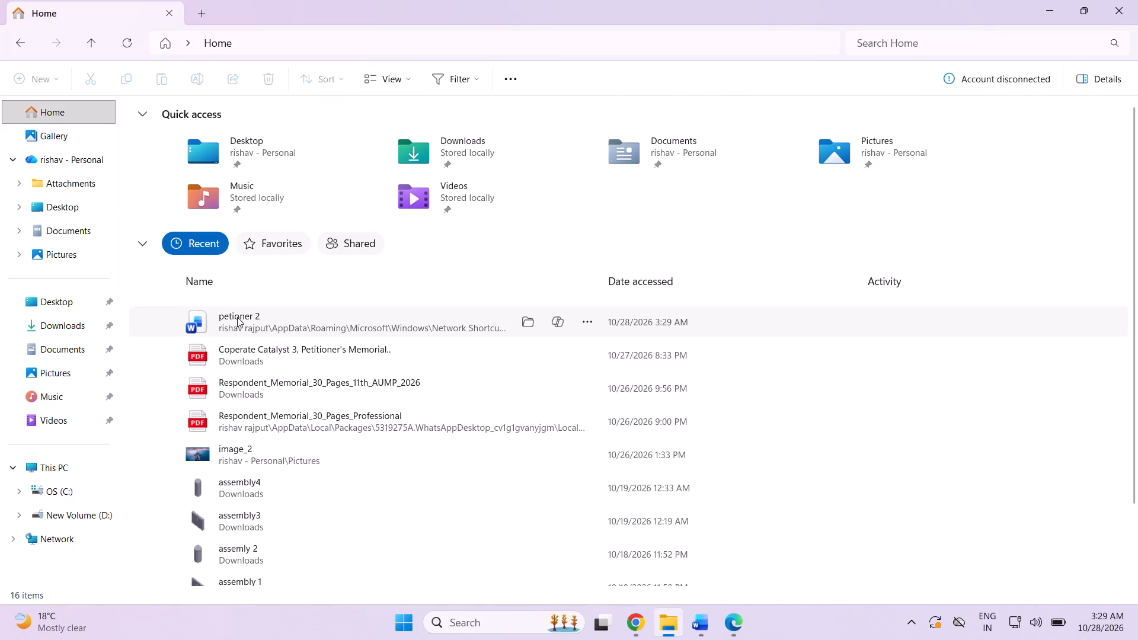
Select the recent document "petioner 2" and bring up the available file actions for it.
{"action": "left_click", "coordinate": [238, 315]}
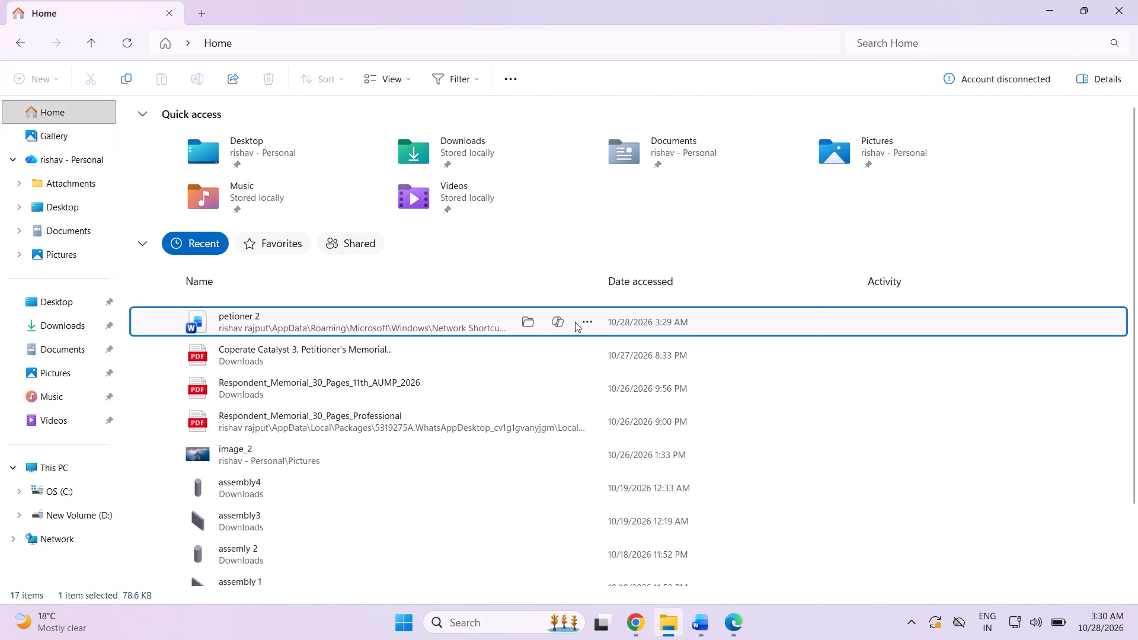
{"action": "left_click", "coordinate": [590, 321]}
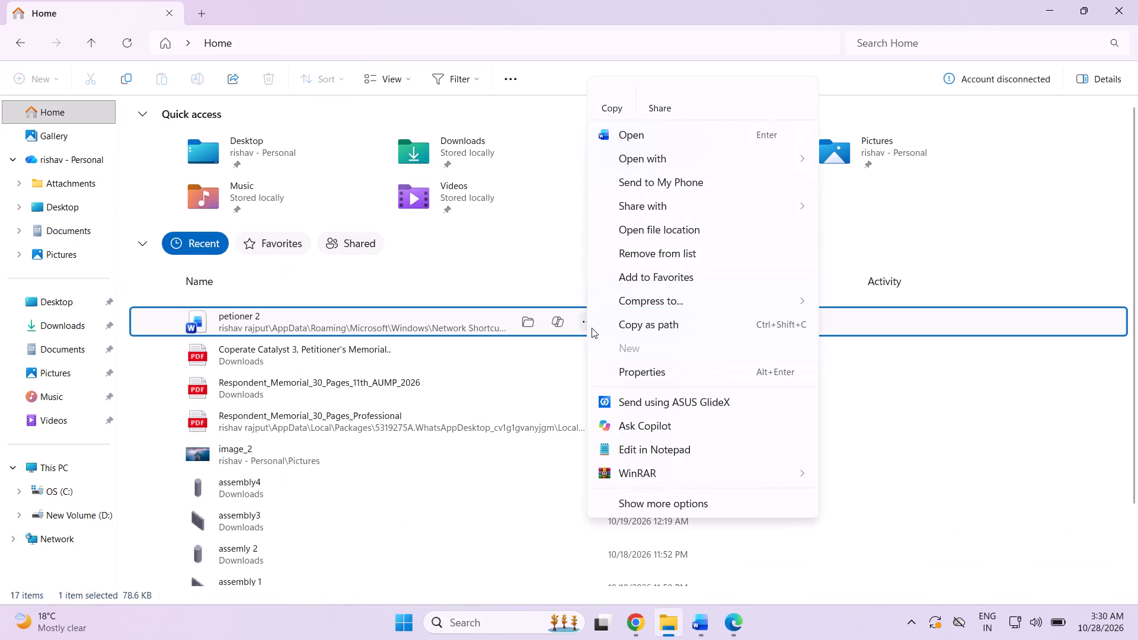
{"action": "scroll", "coordinate": [656, 414], "scroll_direction": "down", "scroll_amount": 3}
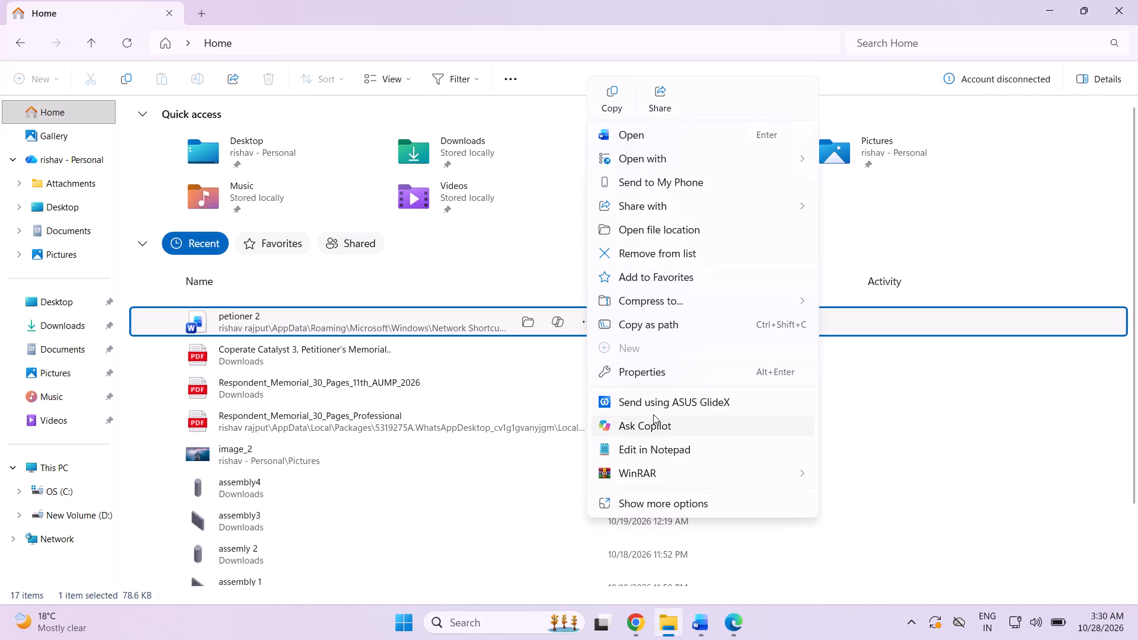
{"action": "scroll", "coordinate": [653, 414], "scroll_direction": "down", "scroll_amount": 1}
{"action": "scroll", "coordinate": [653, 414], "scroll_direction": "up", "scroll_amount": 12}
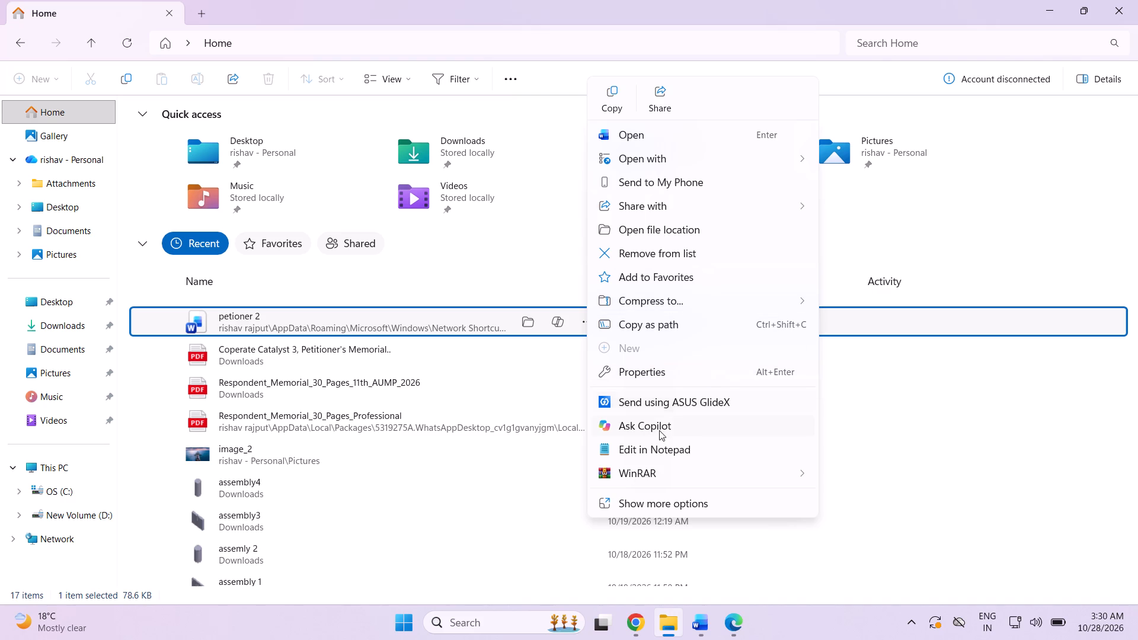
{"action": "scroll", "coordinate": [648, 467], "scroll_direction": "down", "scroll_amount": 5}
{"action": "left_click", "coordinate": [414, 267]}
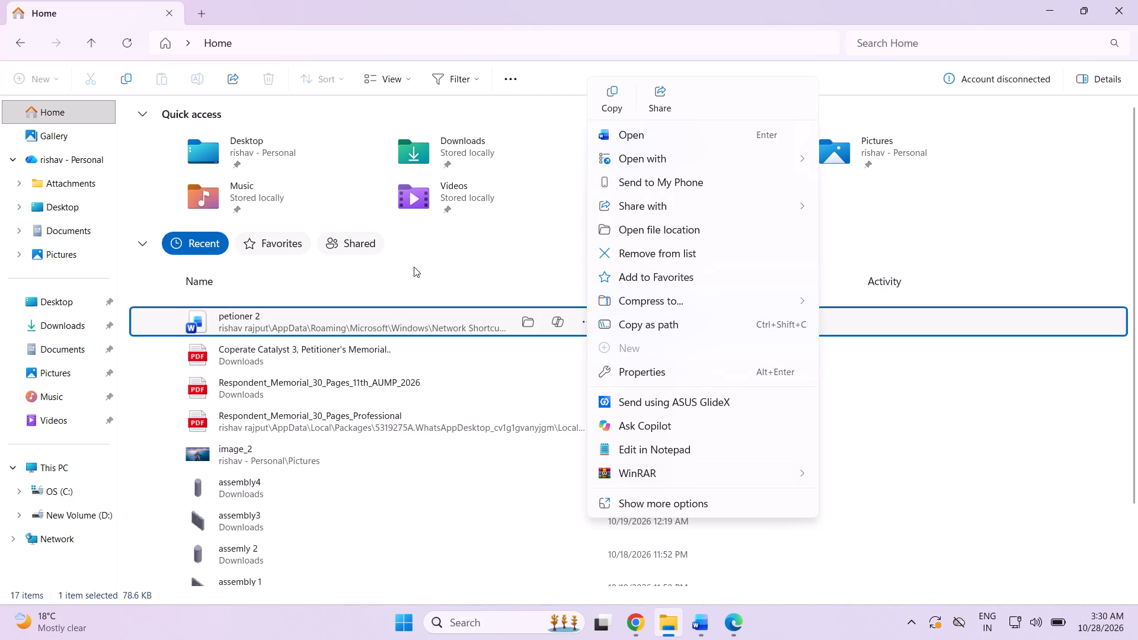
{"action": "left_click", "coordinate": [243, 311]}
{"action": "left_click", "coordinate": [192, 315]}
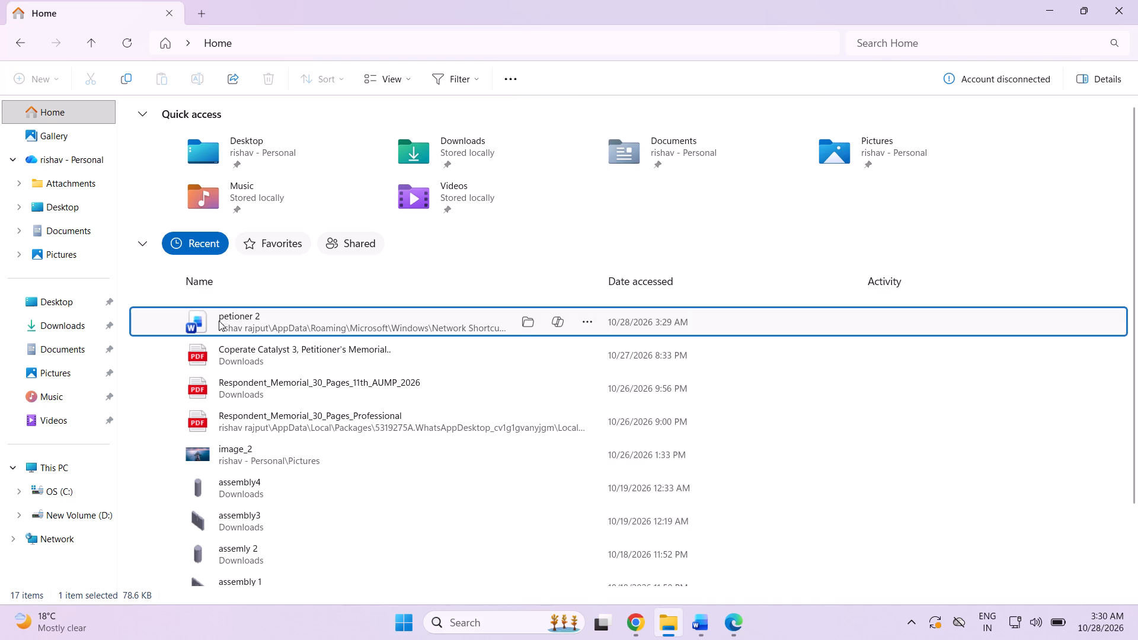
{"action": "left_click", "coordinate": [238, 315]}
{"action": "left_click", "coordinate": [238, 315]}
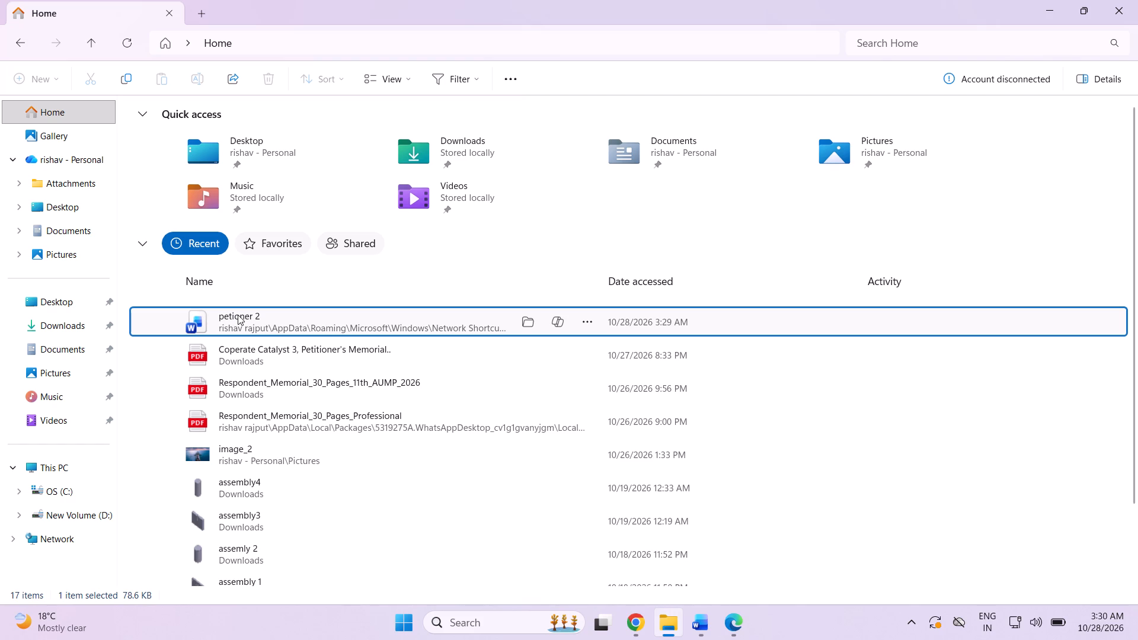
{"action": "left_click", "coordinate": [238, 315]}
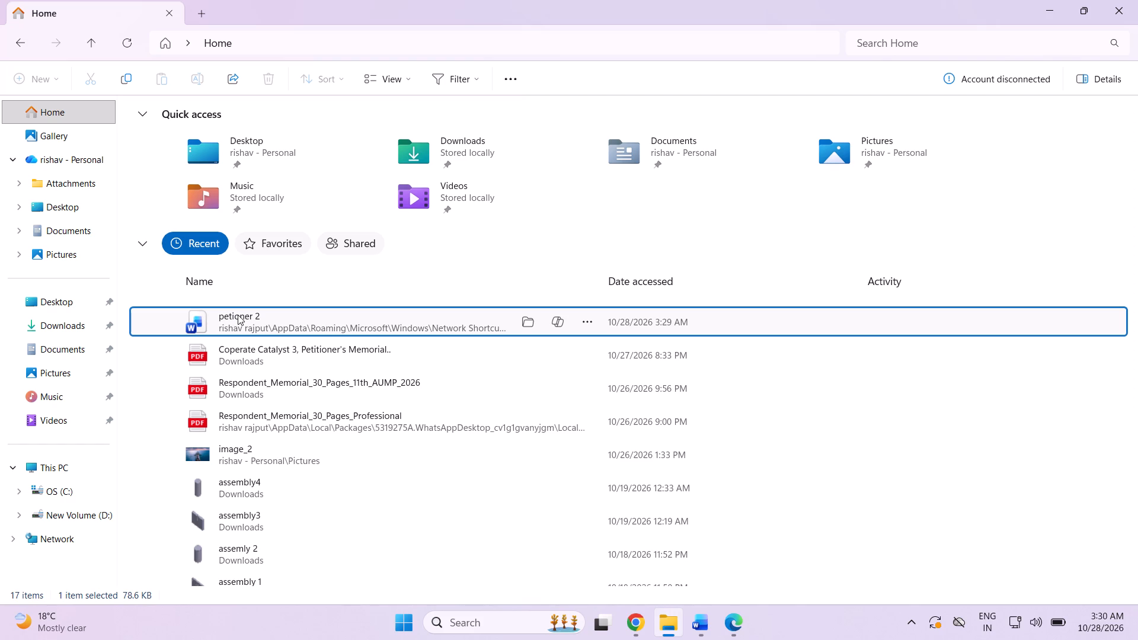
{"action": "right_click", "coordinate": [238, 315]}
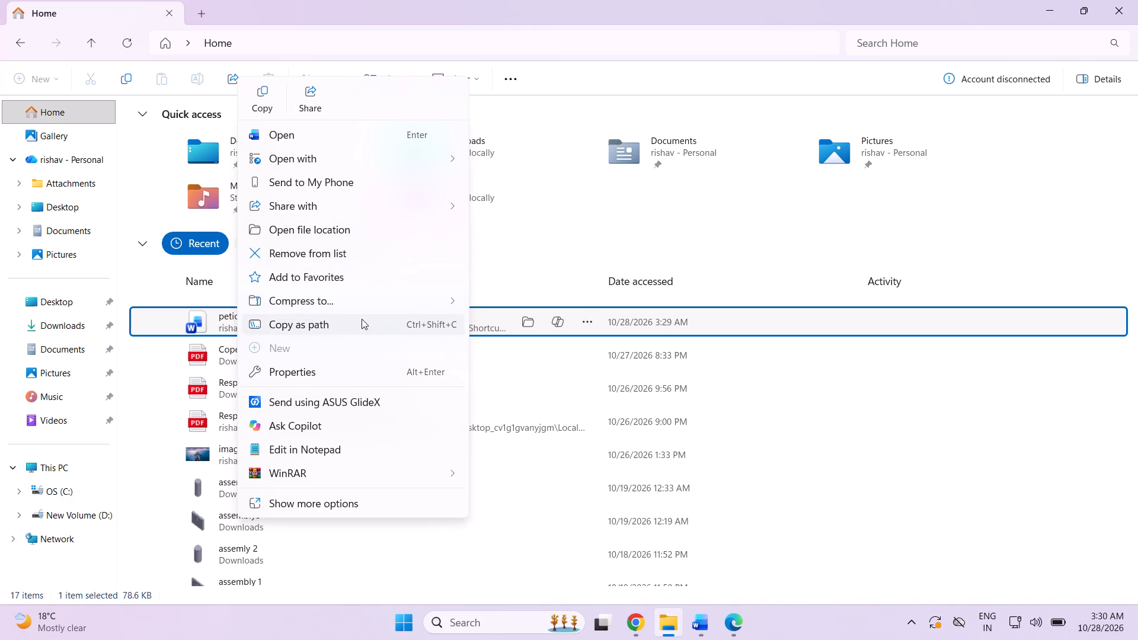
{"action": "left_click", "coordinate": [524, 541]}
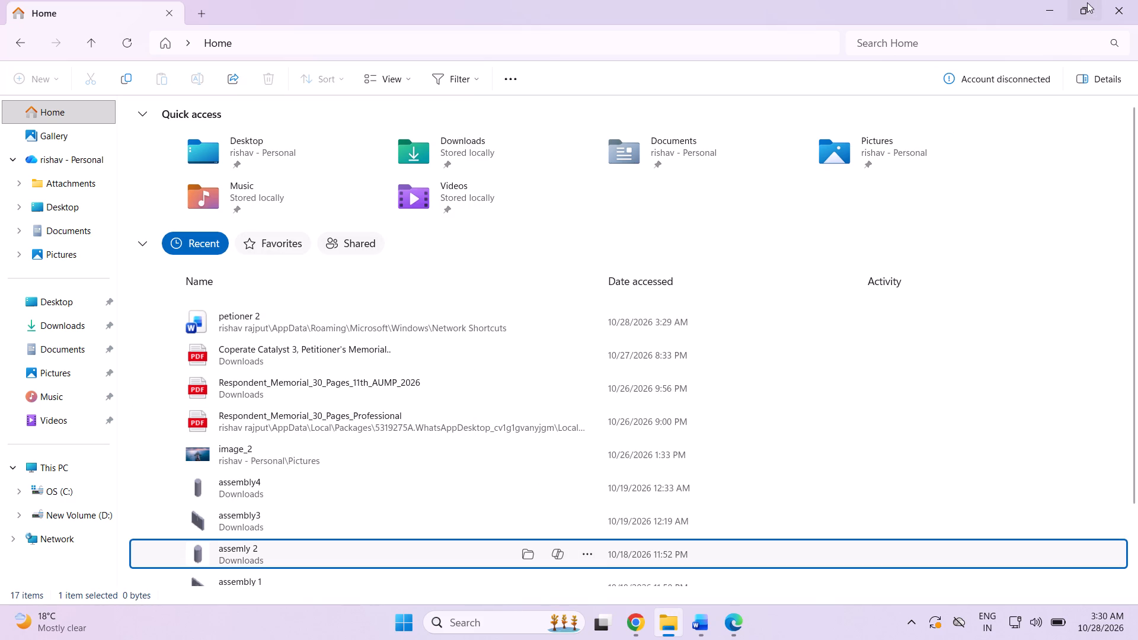